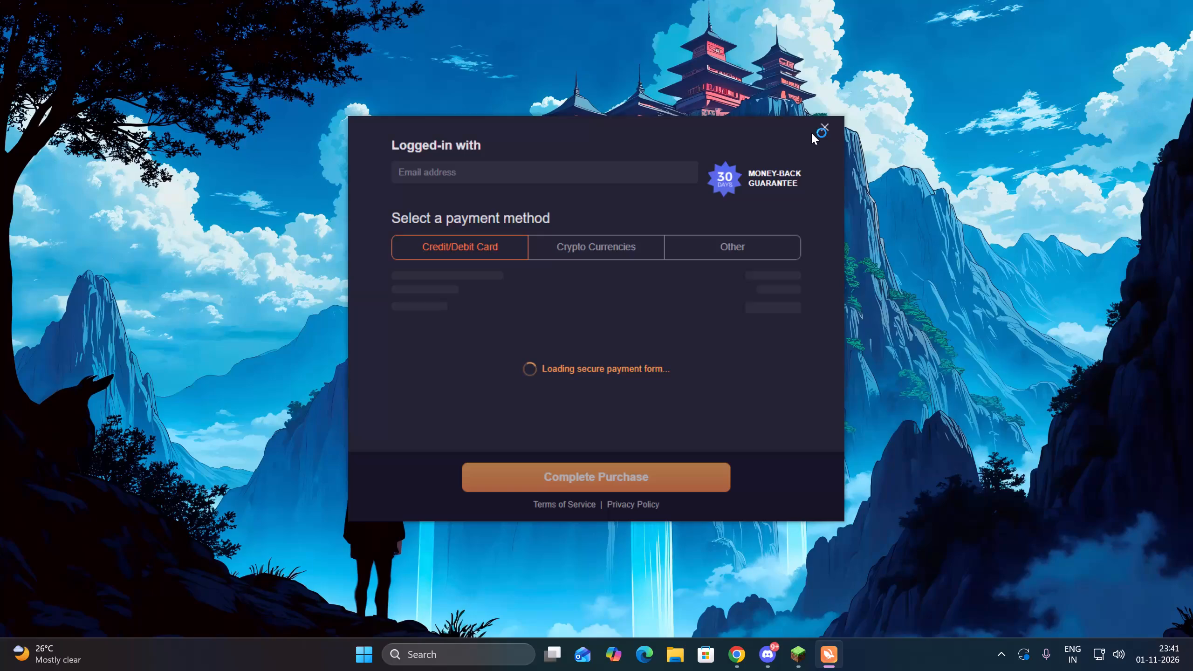
# Dismiss the VPN's payment window.
pyautogui.click(831, 125)
pyautogui.click(829, 125)
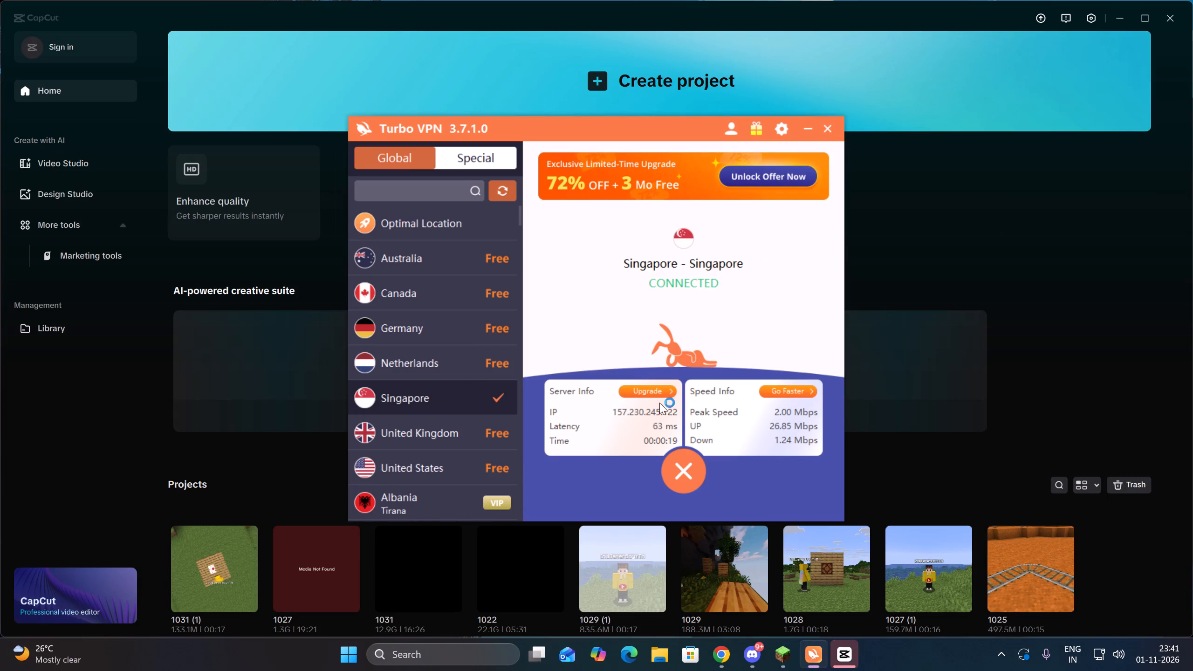
# Switch to CapCut and create a new video project.
pyautogui.click(944, 106)
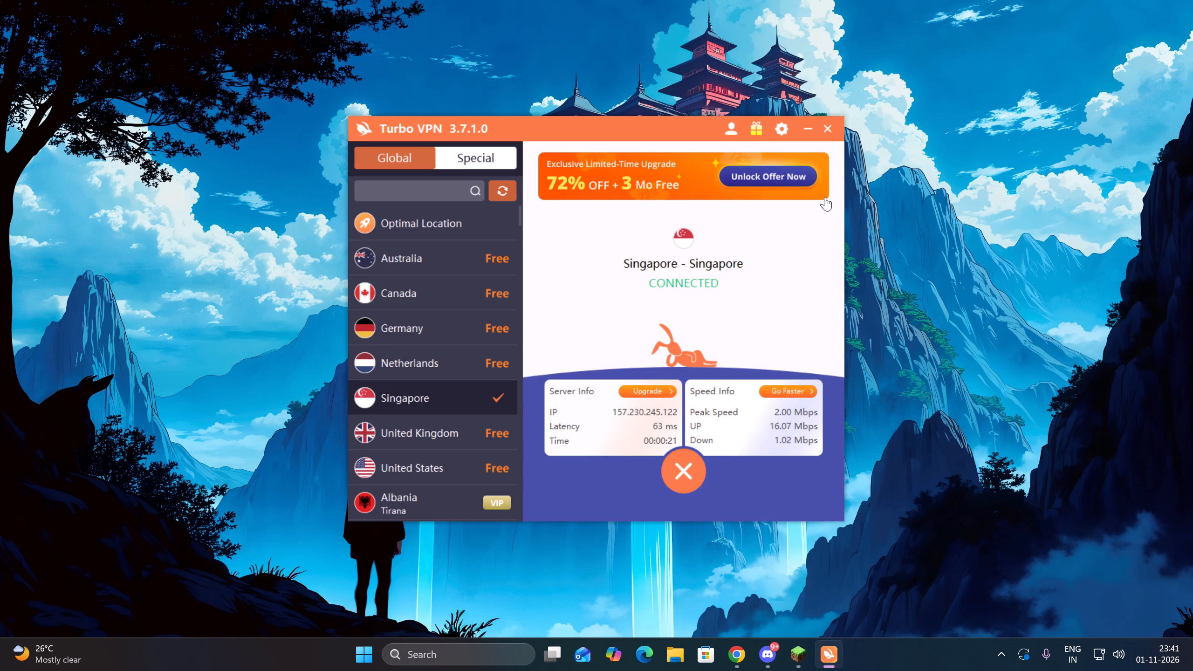
# Import the picture named image from the device's Pictures folder into the project media.
pyautogui.click(330, 184)
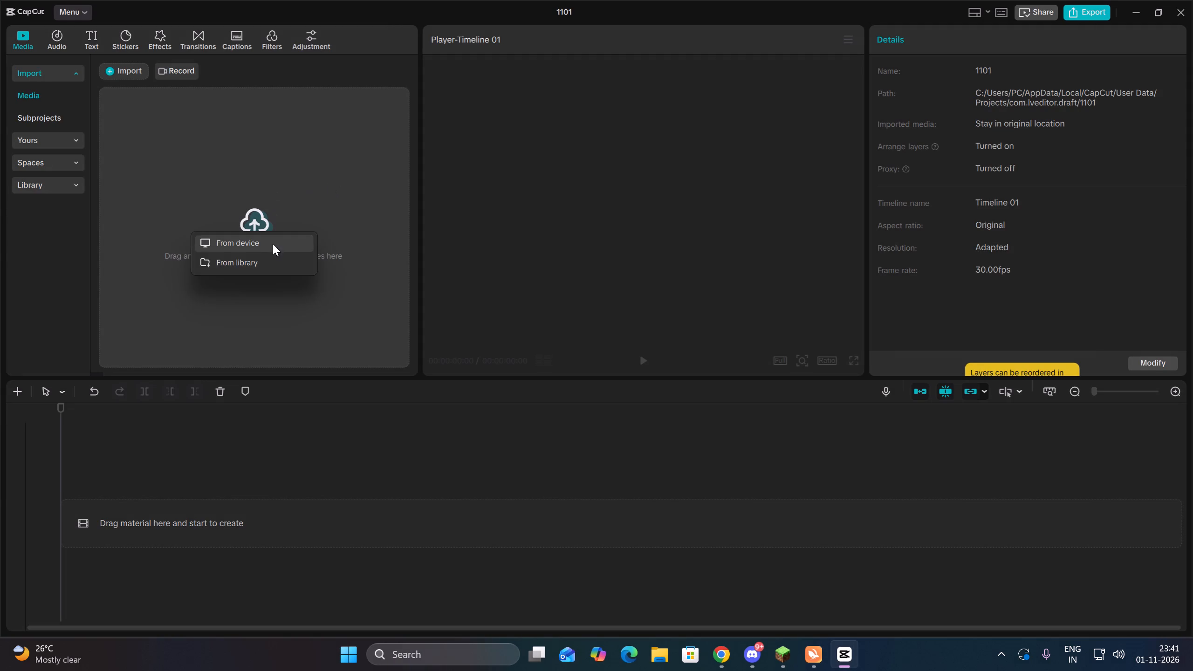
pyautogui.click(269, 248)
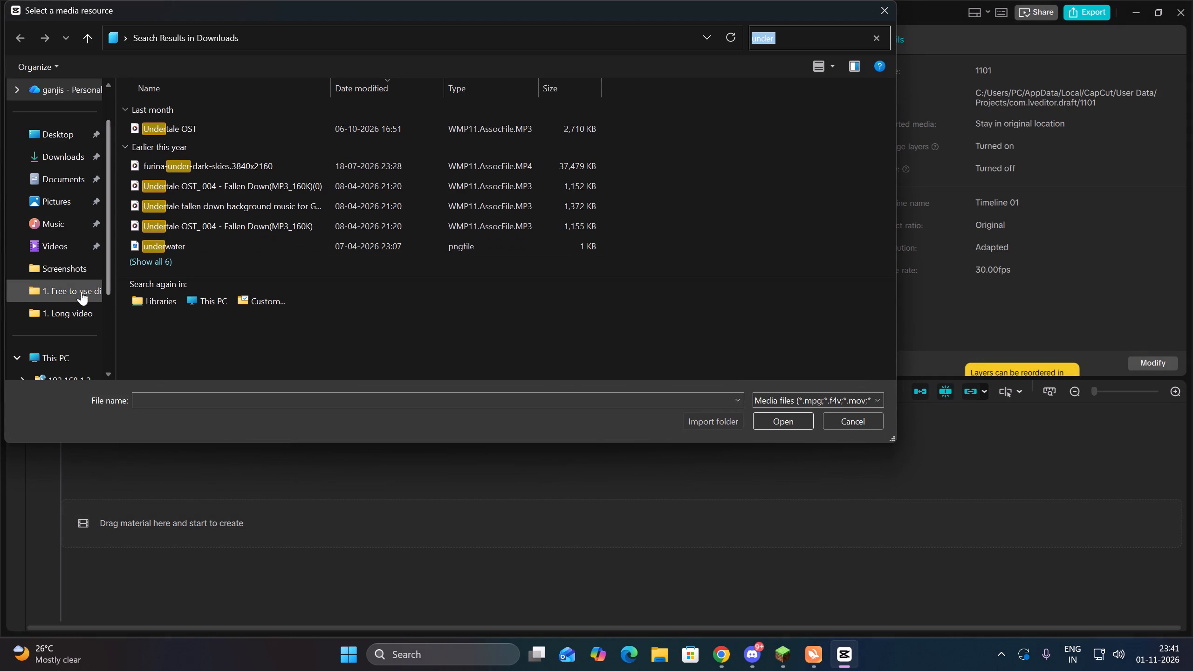
pyautogui.click(42, 238)
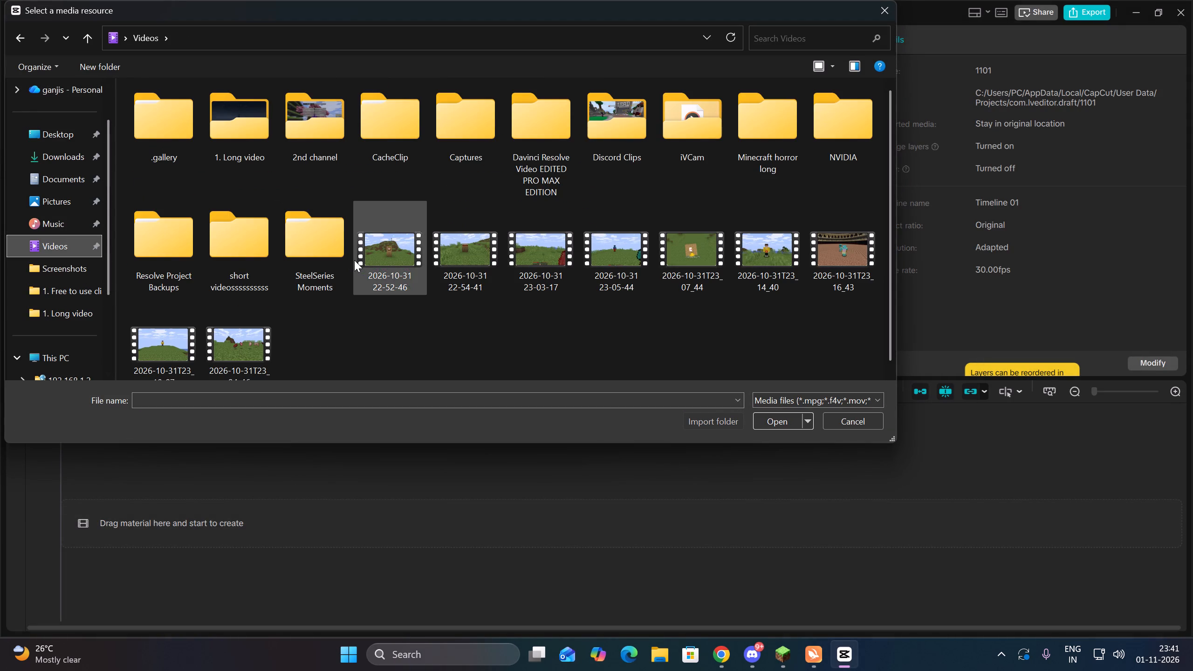
pyautogui.click(397, 269)
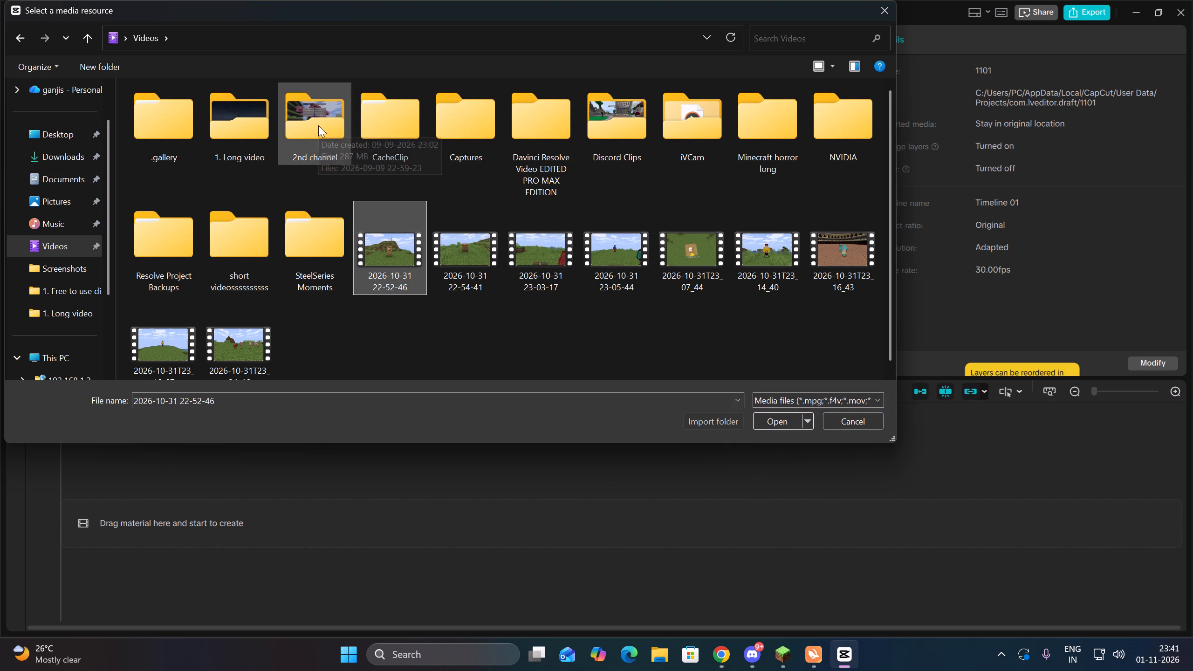
pyautogui.click(56, 198)
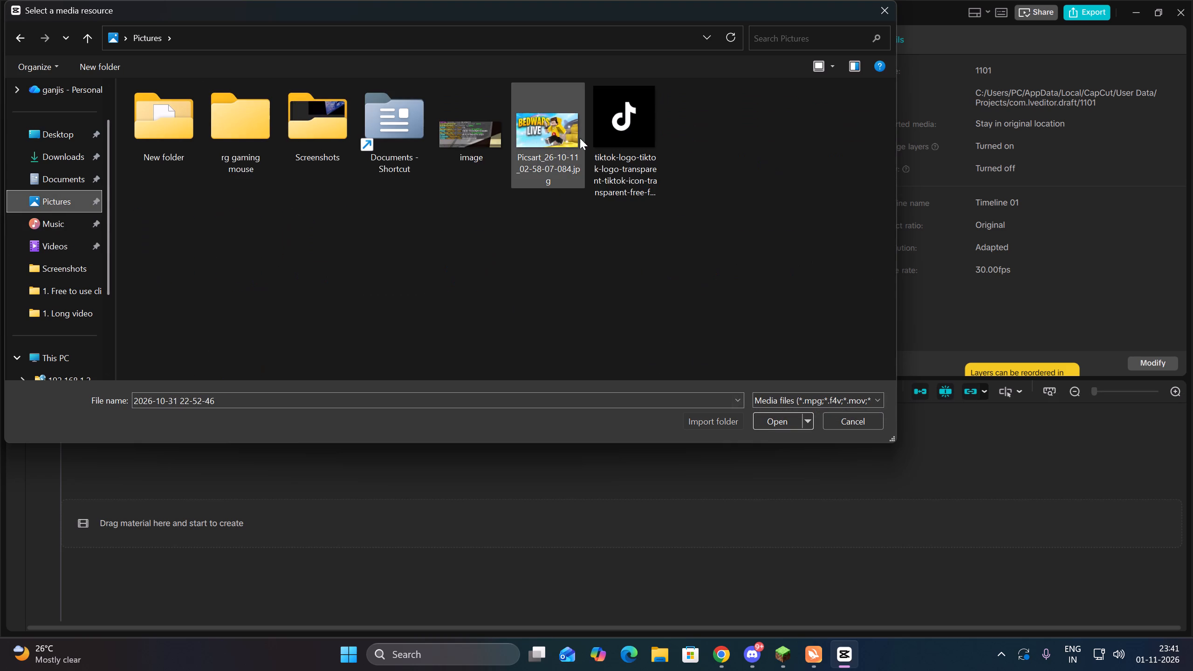
pyautogui.click(580, 138)
pyautogui.click(452, 142)
pyautogui.click(770, 420)
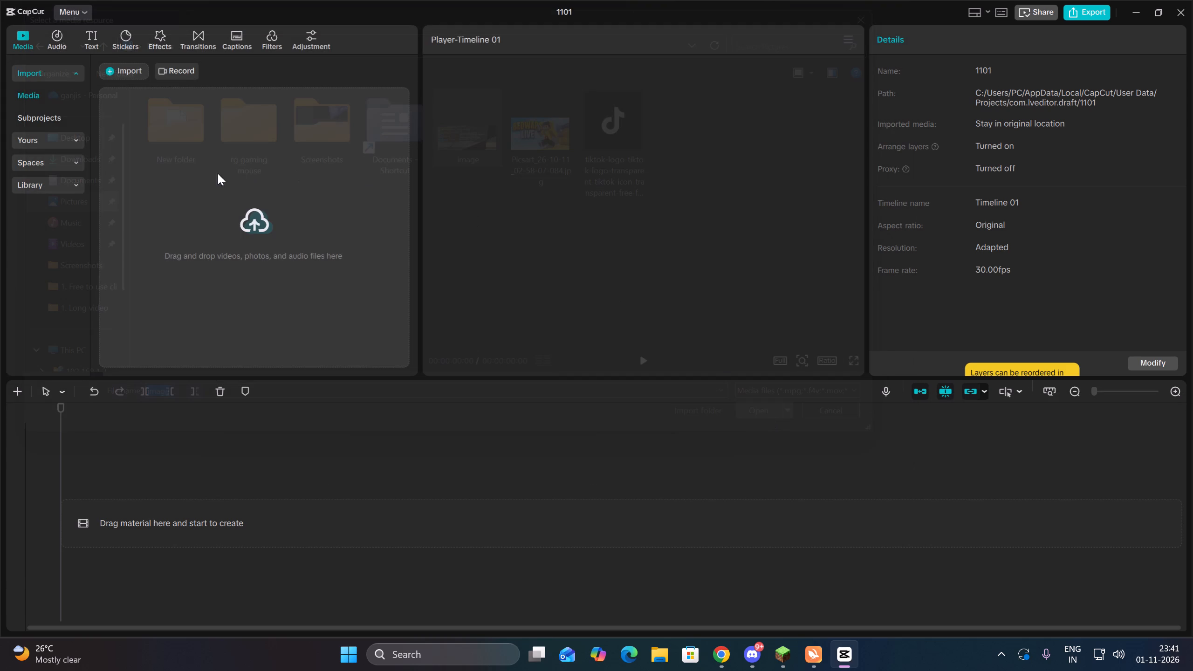
# Add image.png to the main track at the start of the timeline.
pyautogui.click(173, 151)
pyautogui.click(175, 149)
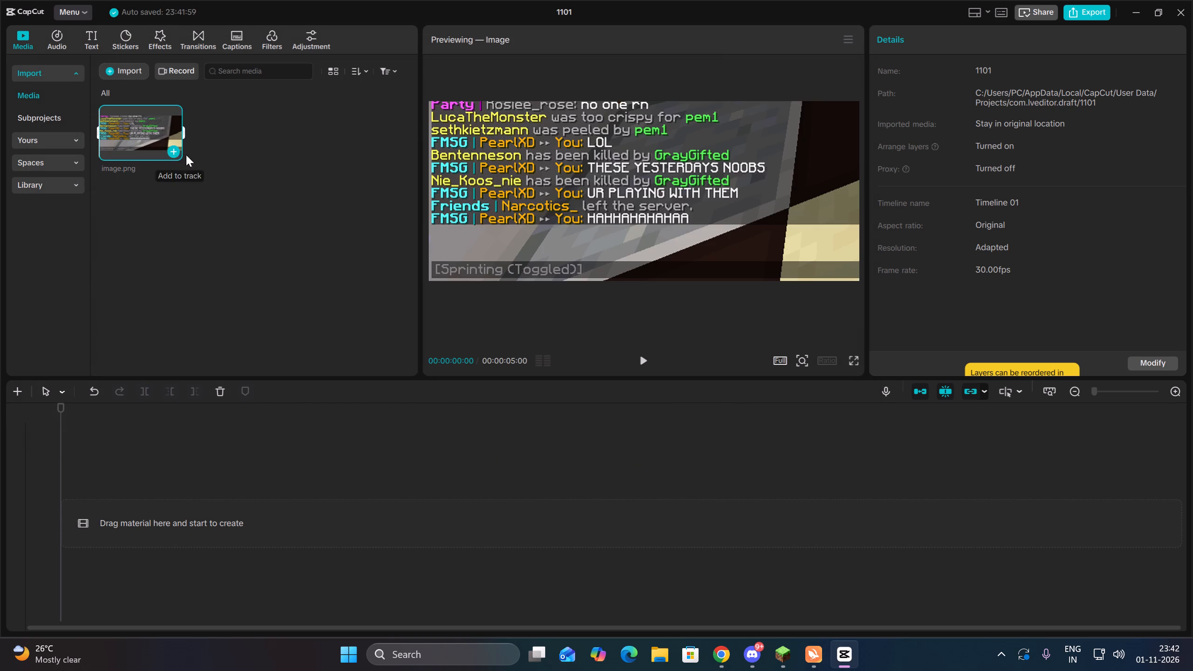
# Set up voiceover recording with volume 126, echo reduction on and the project muted.
pyautogui.click(886, 383)
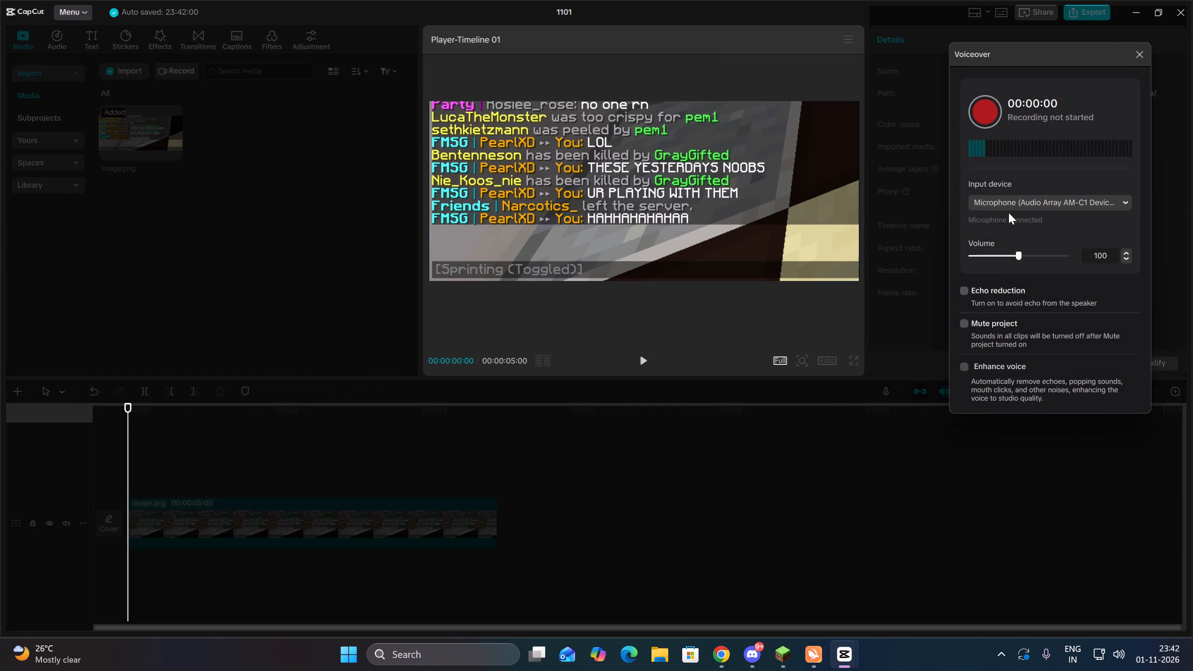
pyautogui.moveTo(1023, 253); pyautogui.dragTo(1031, 253)
pyautogui.click(960, 289)
pyautogui.click(965, 319)
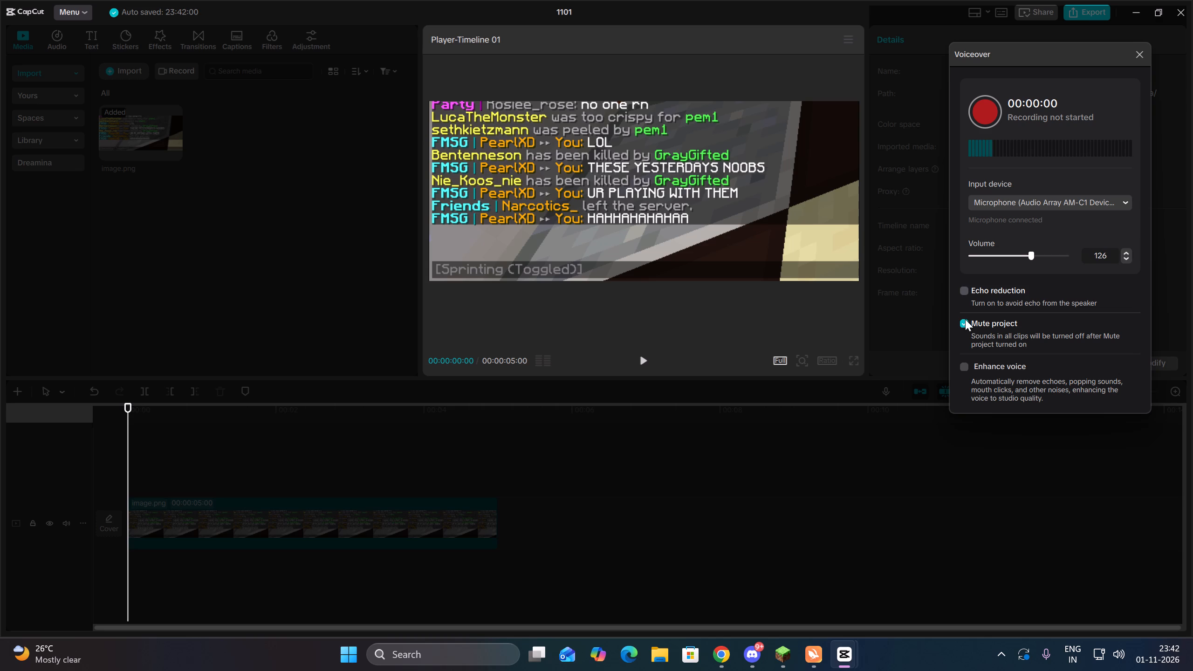
pyautogui.click(965, 291)
# Record a voiceover about 20 seconds long from the timeline start, and close the recorder.
pyautogui.click(990, 113)
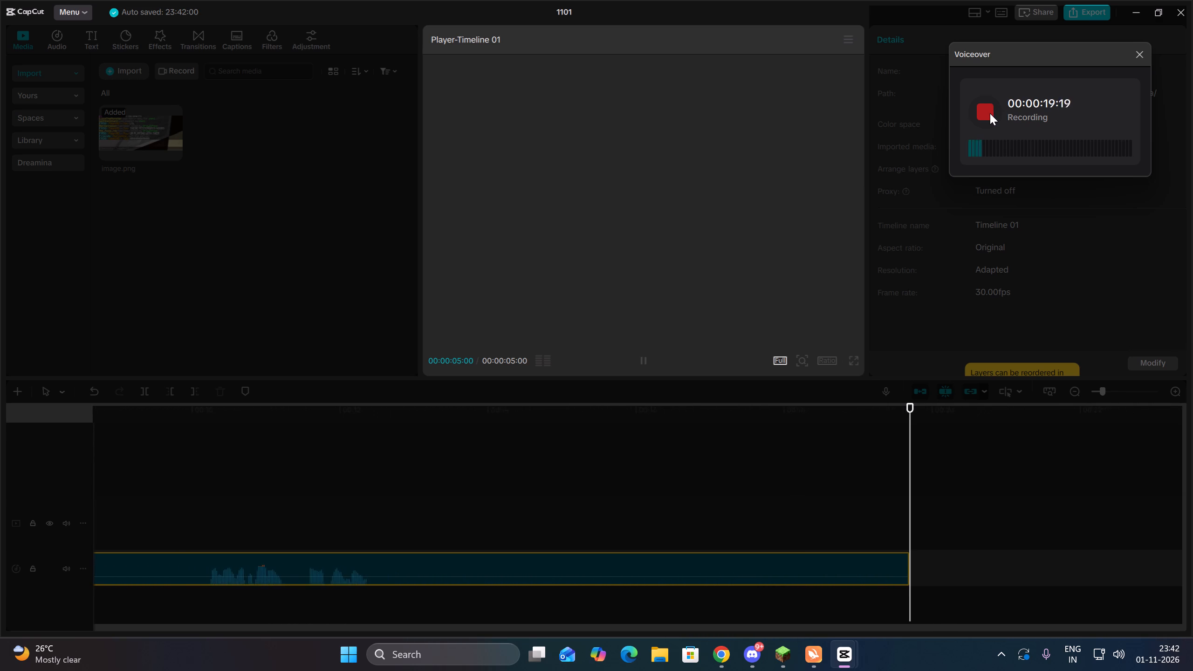
pyautogui.click(990, 113)
pyautogui.click(1138, 54)
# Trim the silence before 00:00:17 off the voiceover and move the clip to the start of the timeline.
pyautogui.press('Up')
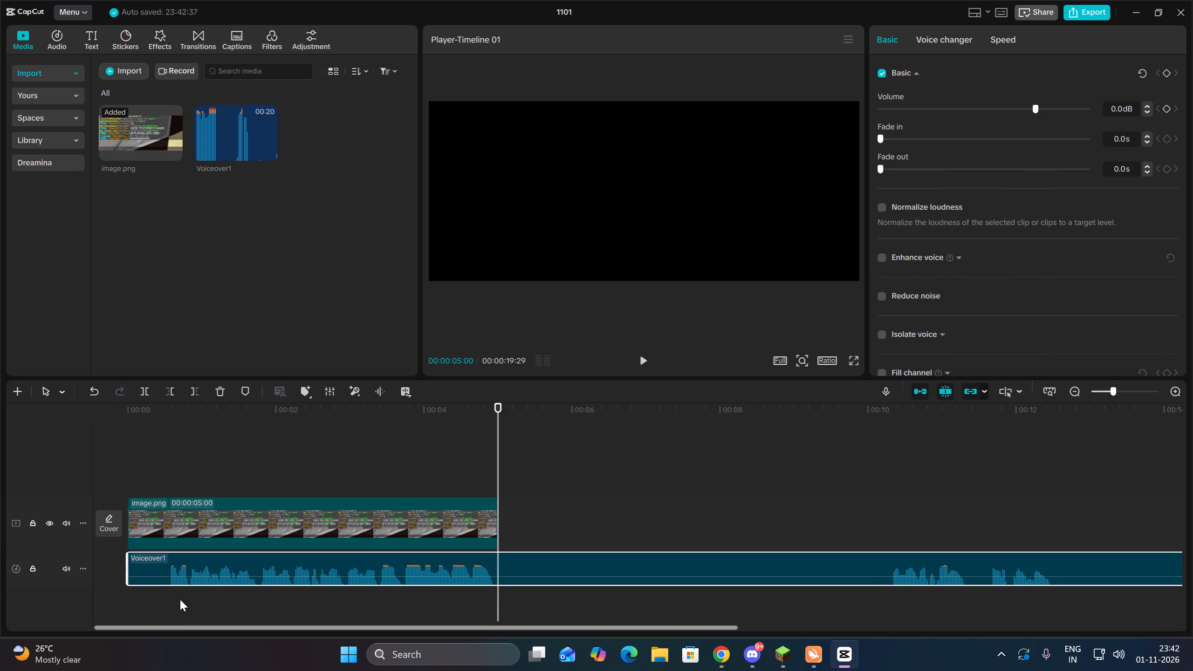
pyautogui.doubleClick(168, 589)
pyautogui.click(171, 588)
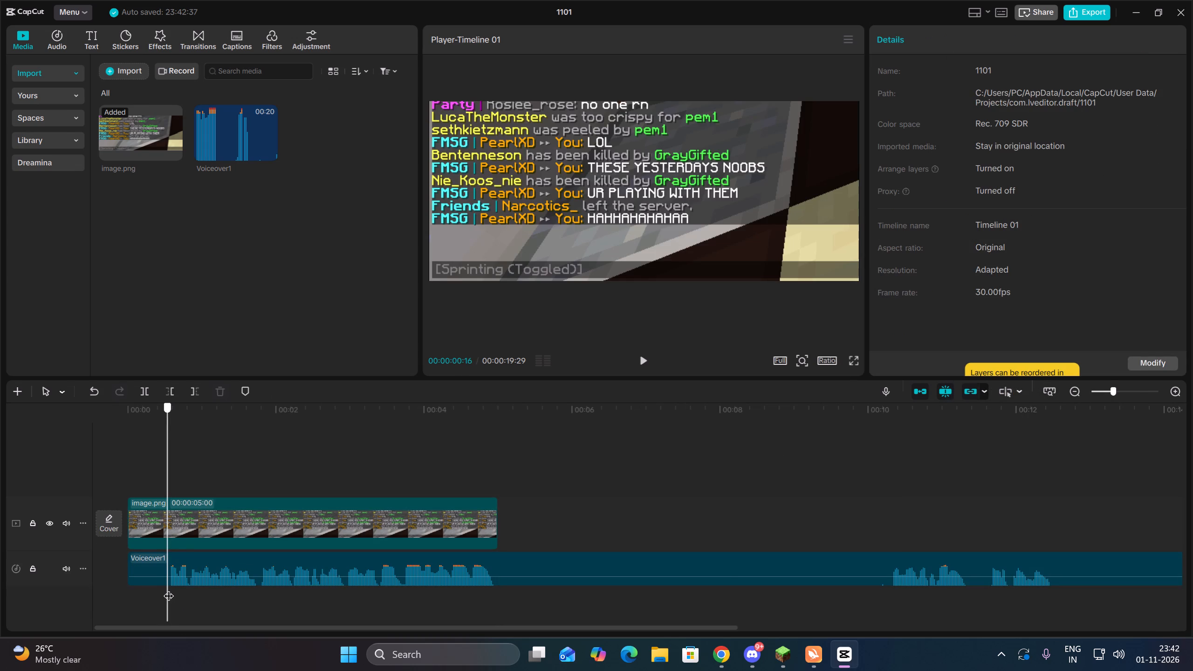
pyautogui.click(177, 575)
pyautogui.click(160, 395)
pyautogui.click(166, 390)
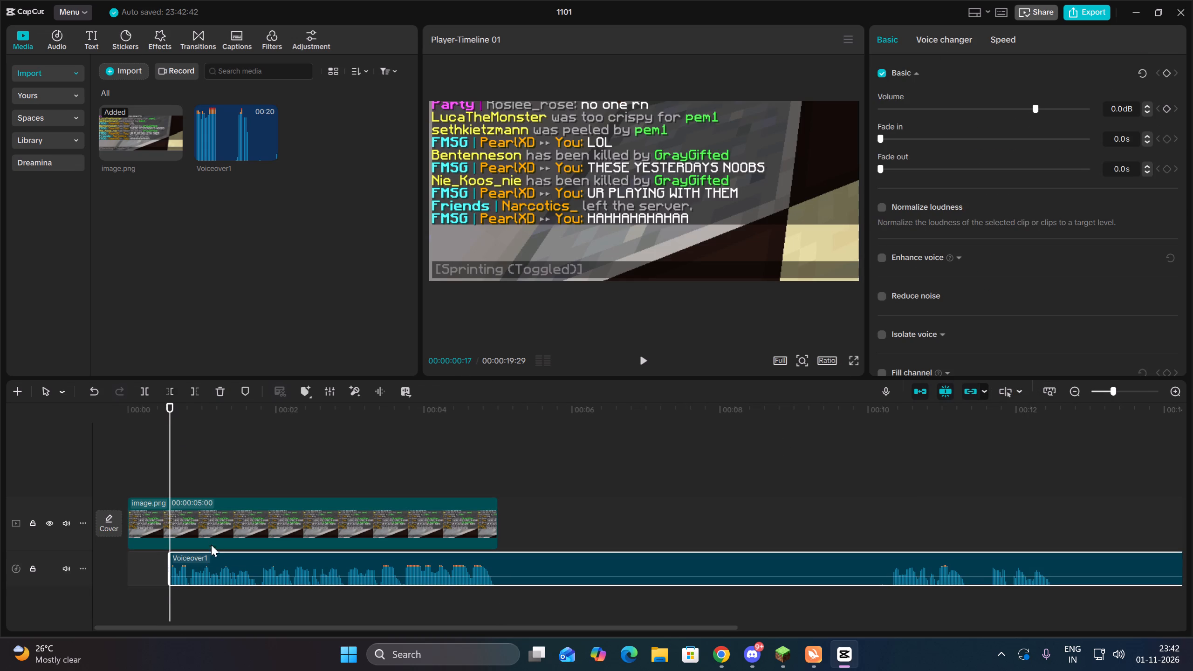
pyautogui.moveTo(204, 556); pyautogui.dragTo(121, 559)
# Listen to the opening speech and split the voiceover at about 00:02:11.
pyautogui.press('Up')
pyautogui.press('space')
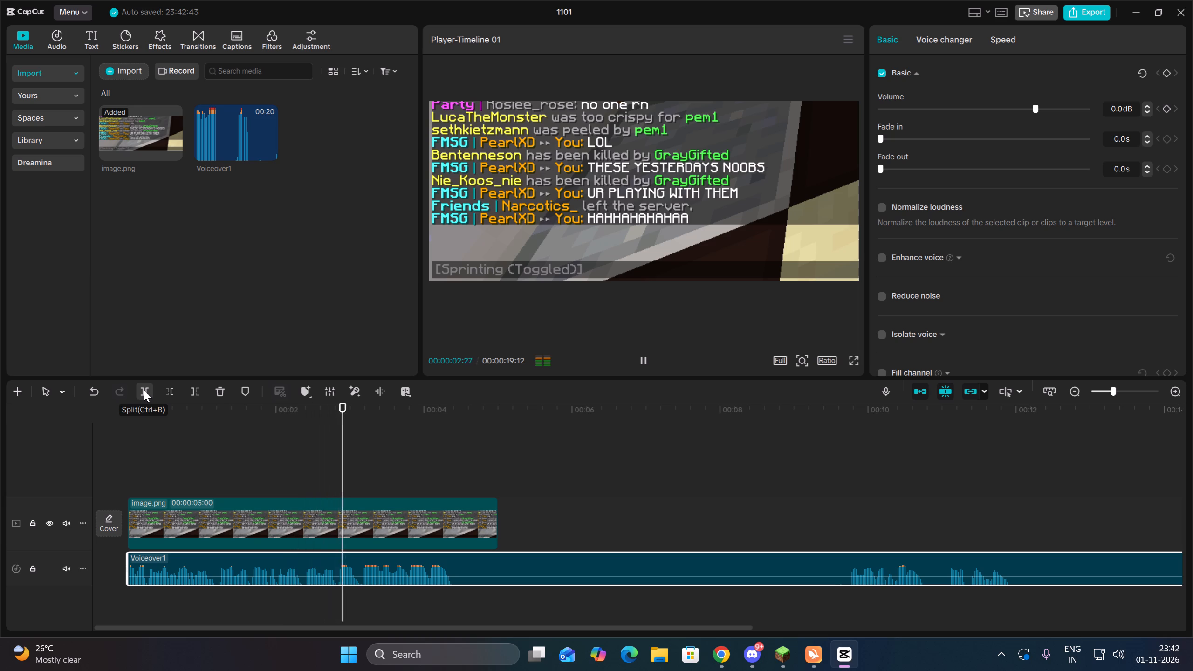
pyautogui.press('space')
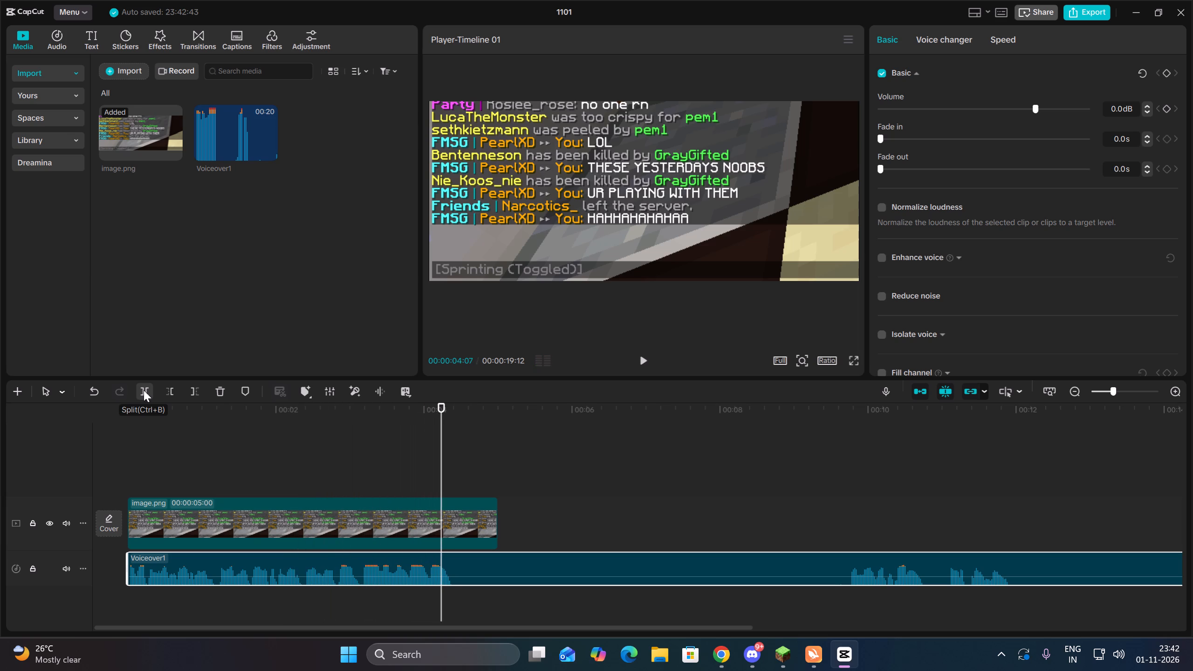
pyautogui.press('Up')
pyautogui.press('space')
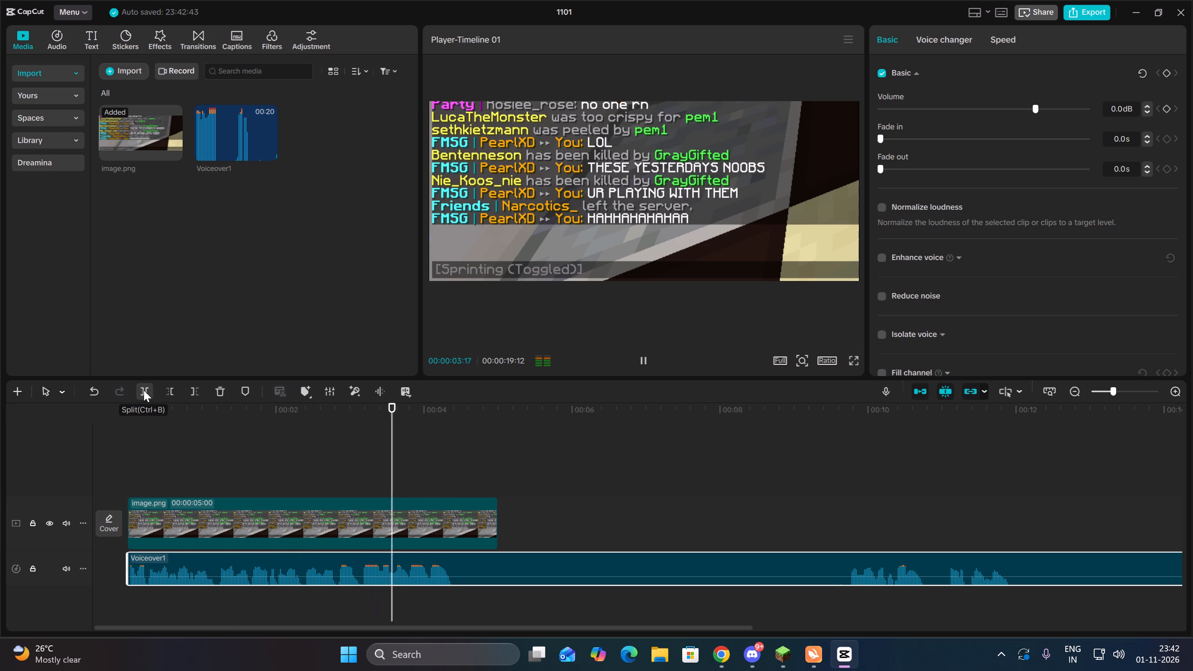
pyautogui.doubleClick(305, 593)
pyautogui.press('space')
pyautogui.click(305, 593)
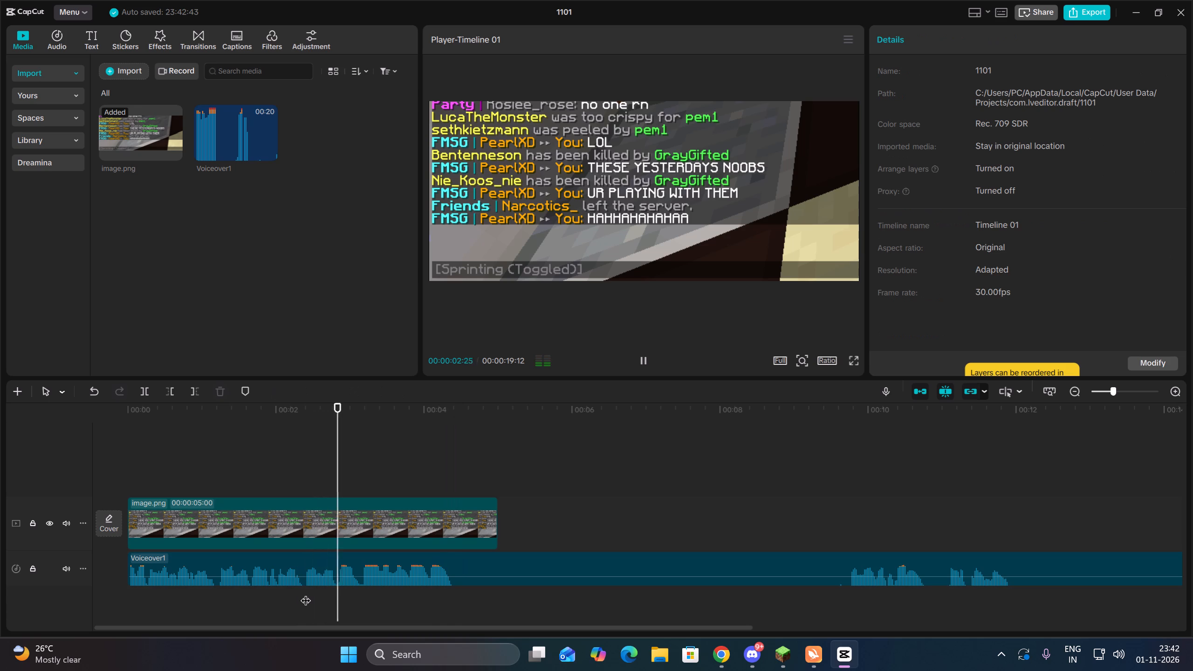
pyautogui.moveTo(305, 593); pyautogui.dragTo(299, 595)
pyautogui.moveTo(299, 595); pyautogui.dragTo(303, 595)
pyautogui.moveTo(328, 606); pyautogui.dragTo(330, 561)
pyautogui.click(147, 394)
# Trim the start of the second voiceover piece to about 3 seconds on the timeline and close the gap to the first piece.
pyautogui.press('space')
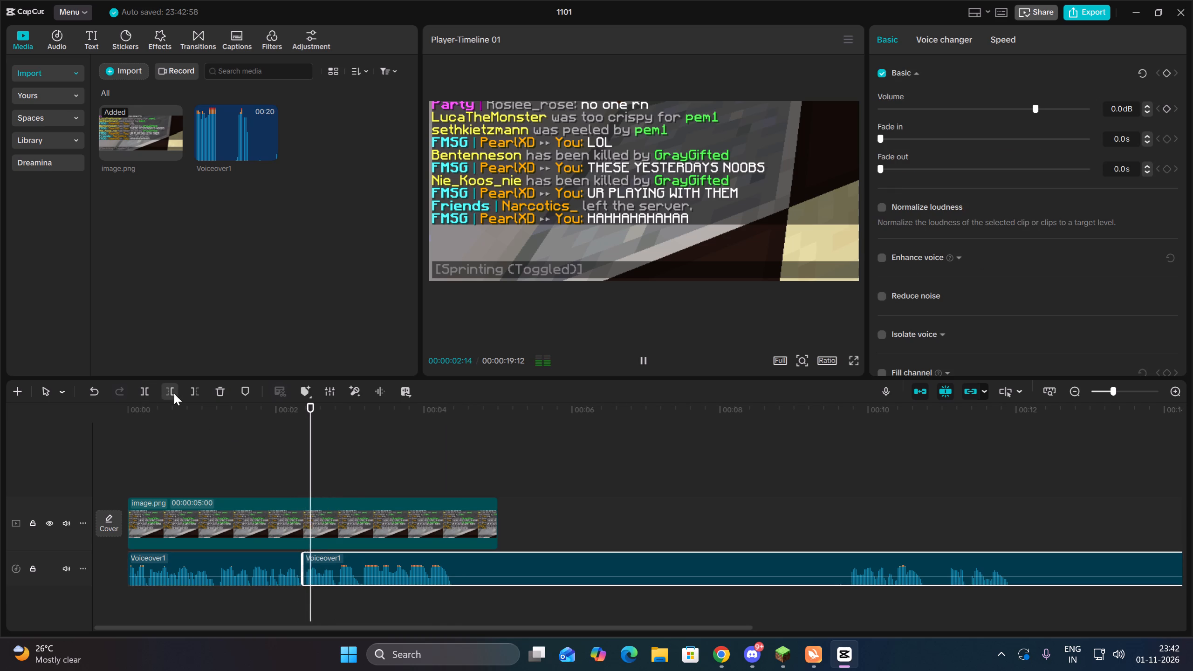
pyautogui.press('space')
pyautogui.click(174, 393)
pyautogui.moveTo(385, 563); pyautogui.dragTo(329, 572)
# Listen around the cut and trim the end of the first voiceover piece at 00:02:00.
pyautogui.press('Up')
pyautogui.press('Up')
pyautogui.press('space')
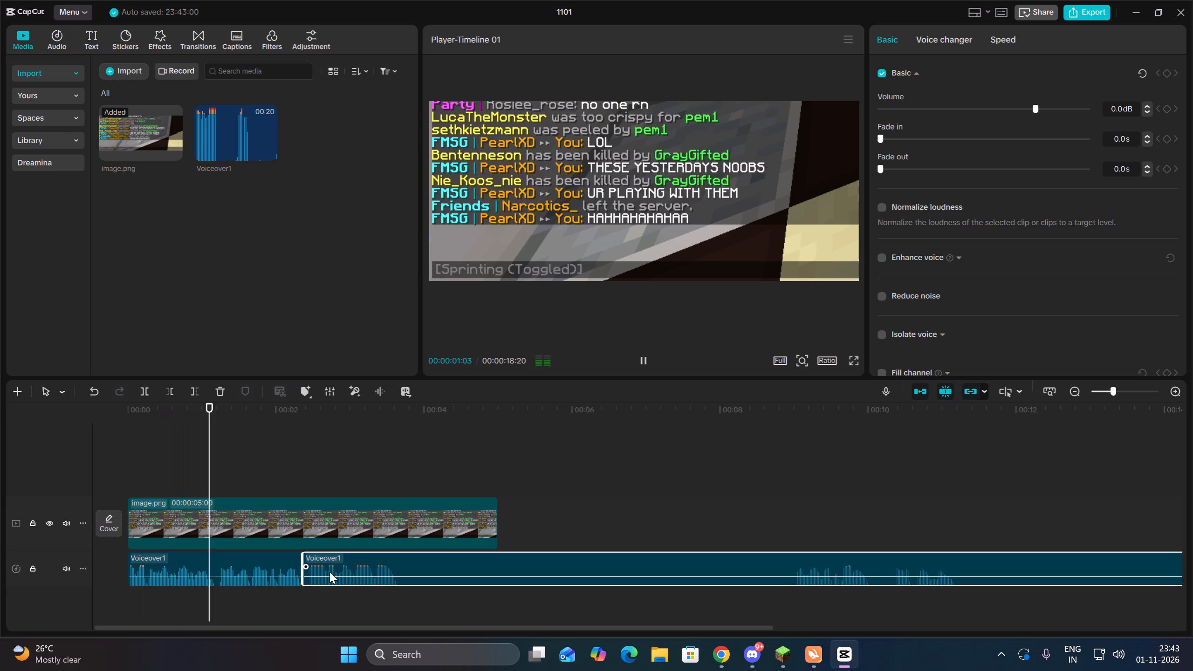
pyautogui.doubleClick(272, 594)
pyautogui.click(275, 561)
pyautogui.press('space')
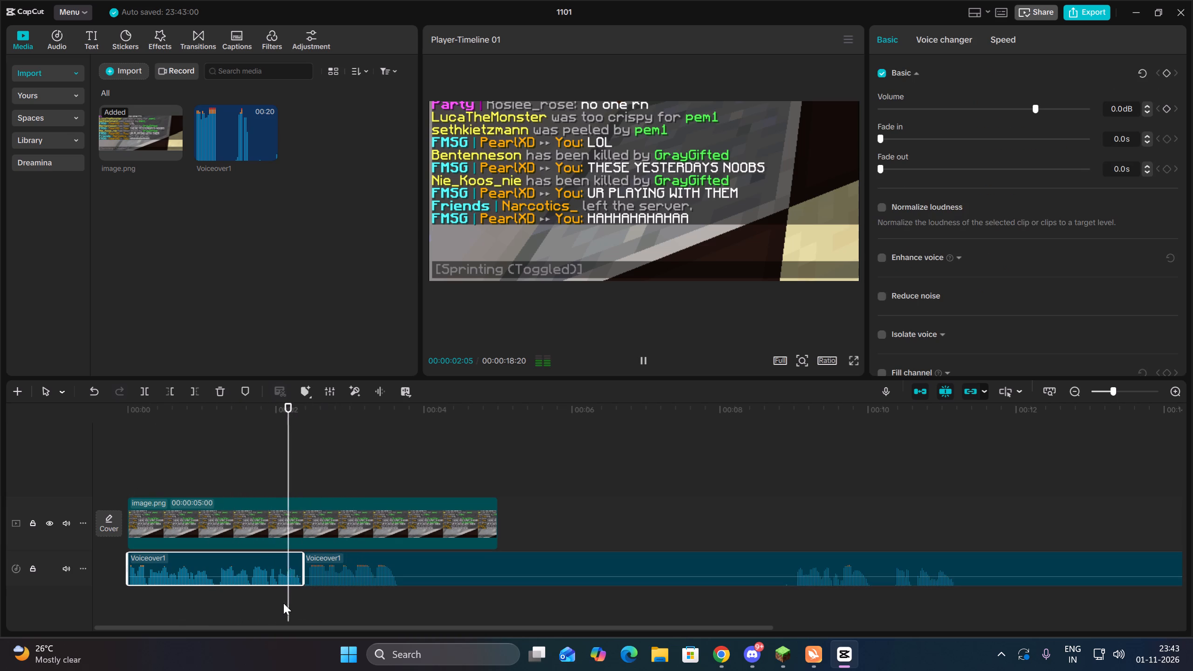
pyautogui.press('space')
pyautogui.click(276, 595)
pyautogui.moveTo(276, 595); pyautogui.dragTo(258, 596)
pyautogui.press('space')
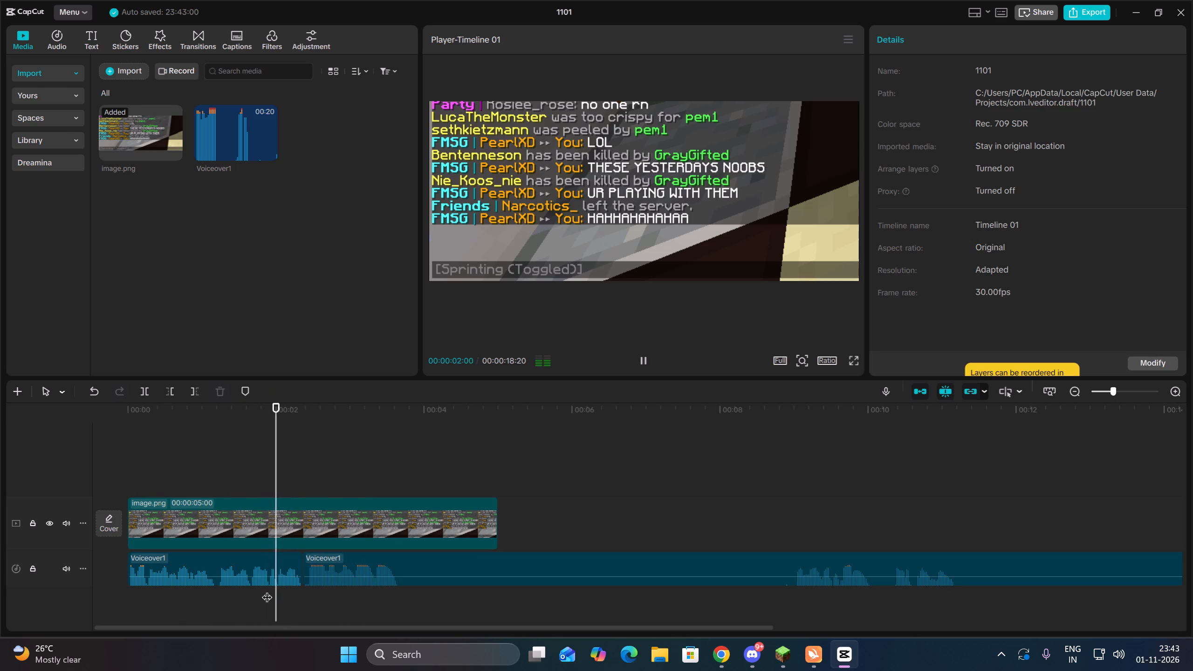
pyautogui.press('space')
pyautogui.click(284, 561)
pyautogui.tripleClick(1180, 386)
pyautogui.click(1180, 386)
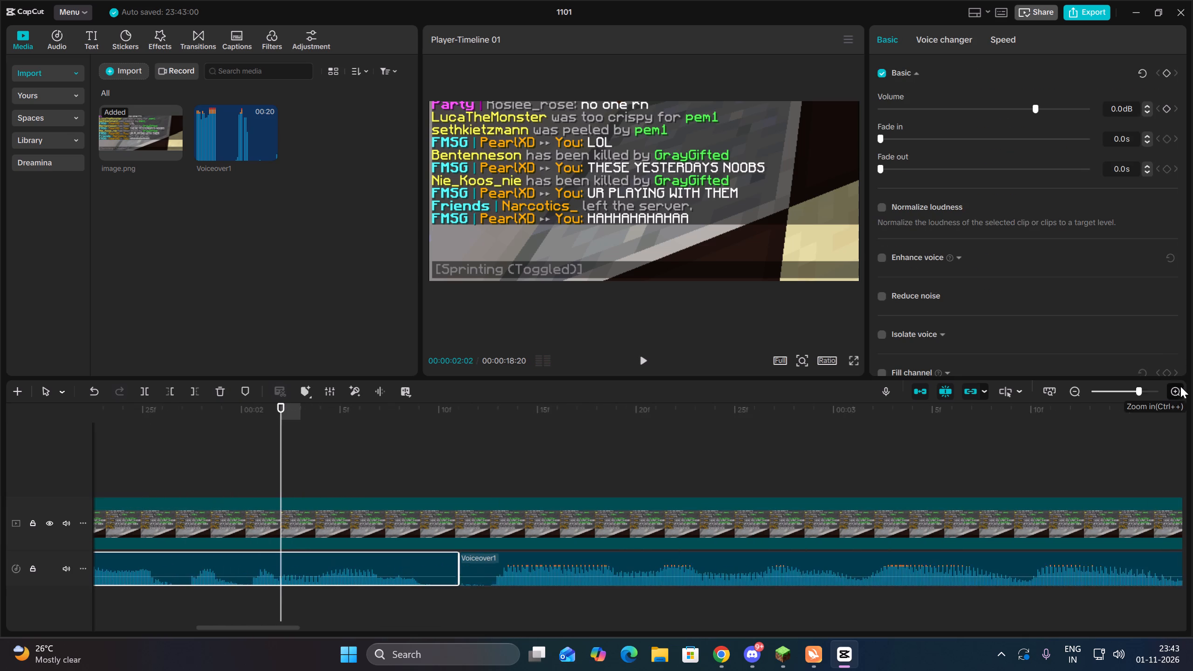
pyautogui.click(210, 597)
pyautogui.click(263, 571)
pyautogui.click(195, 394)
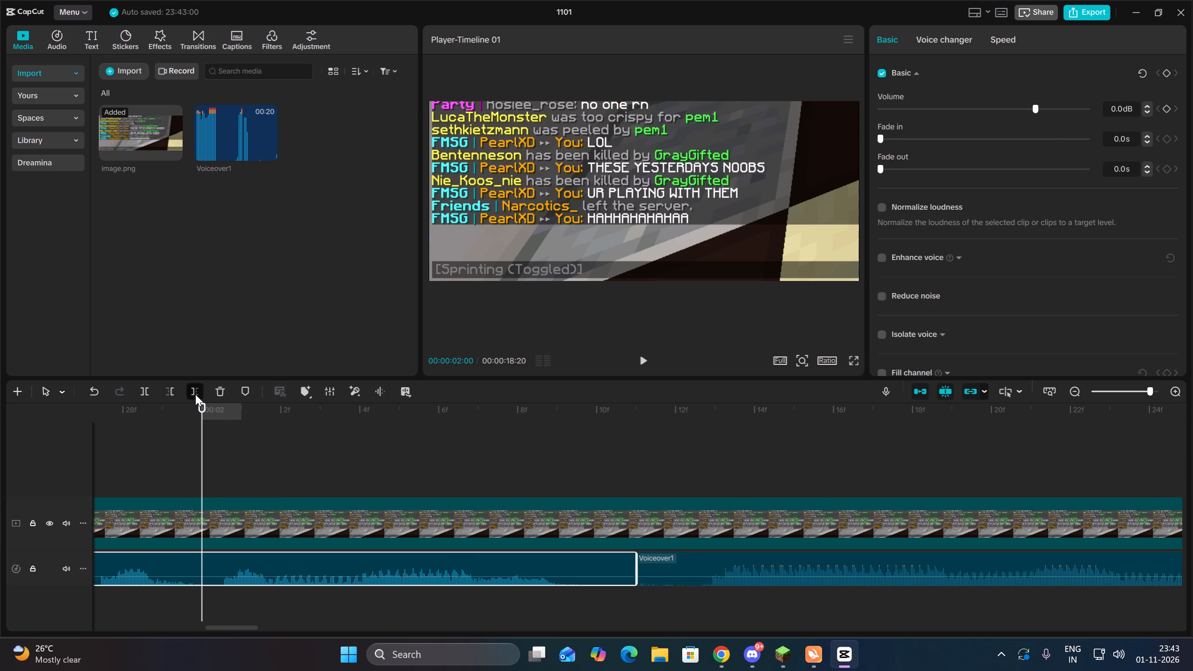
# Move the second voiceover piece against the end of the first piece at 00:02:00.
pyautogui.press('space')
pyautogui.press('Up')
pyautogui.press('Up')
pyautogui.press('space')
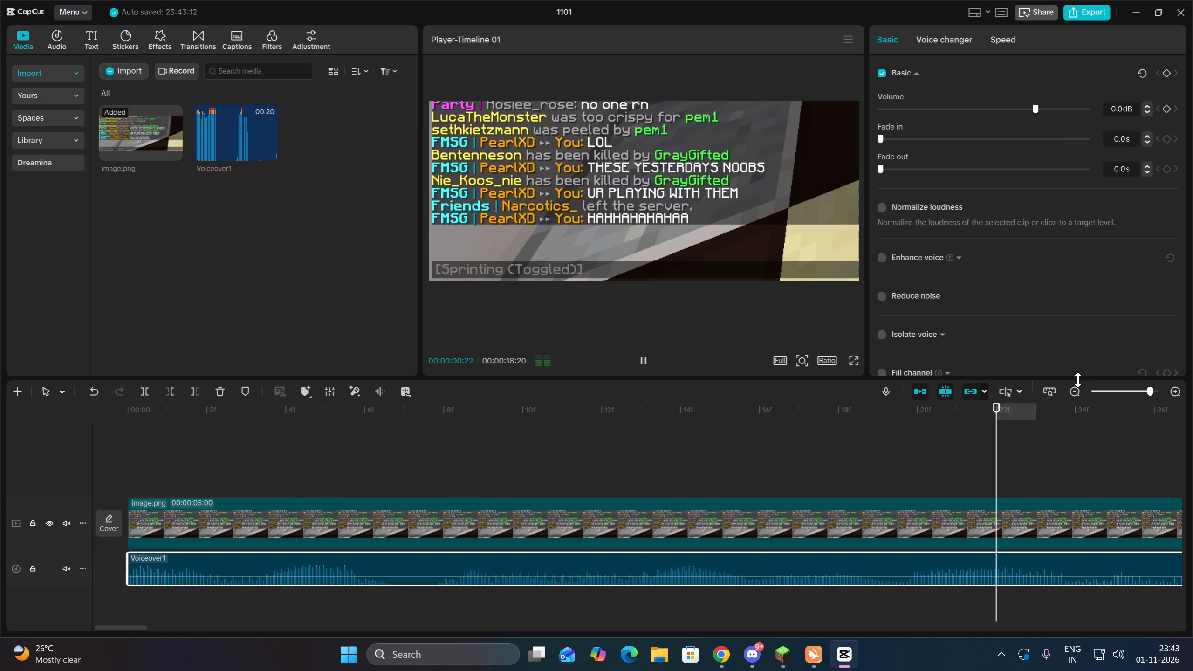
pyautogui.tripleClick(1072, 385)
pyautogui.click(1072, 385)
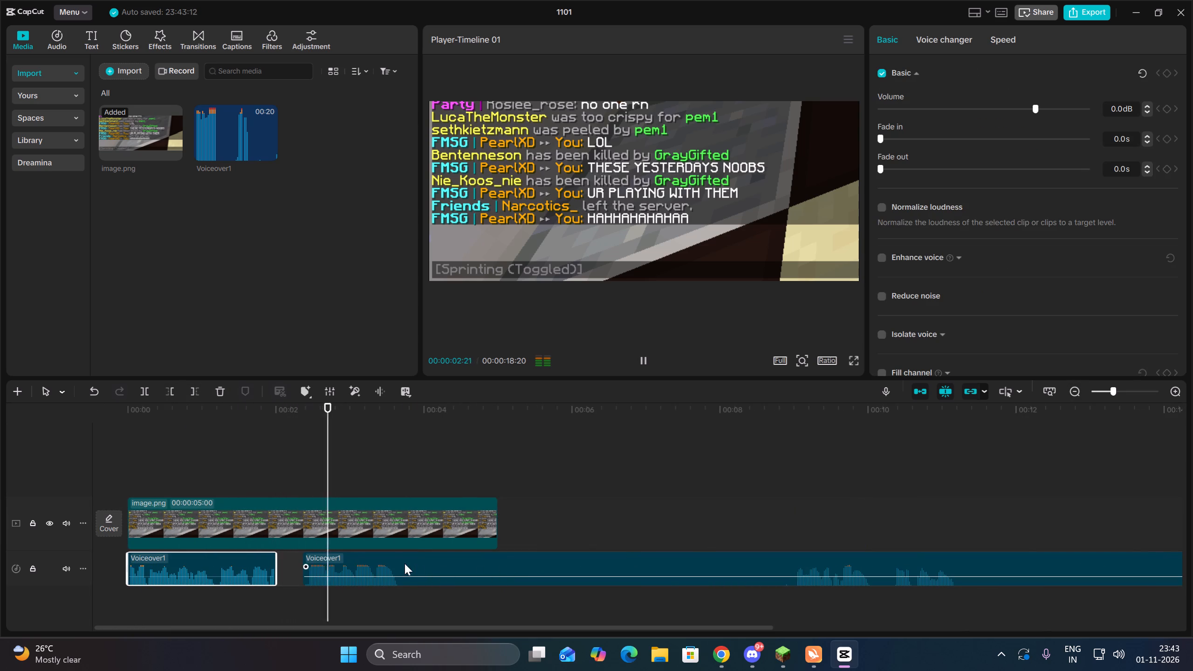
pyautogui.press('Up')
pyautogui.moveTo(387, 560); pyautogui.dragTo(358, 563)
# Trim everything before 00:08:17 off the second voiceover piece, just ahead of its later speech.
pyautogui.press('Up')
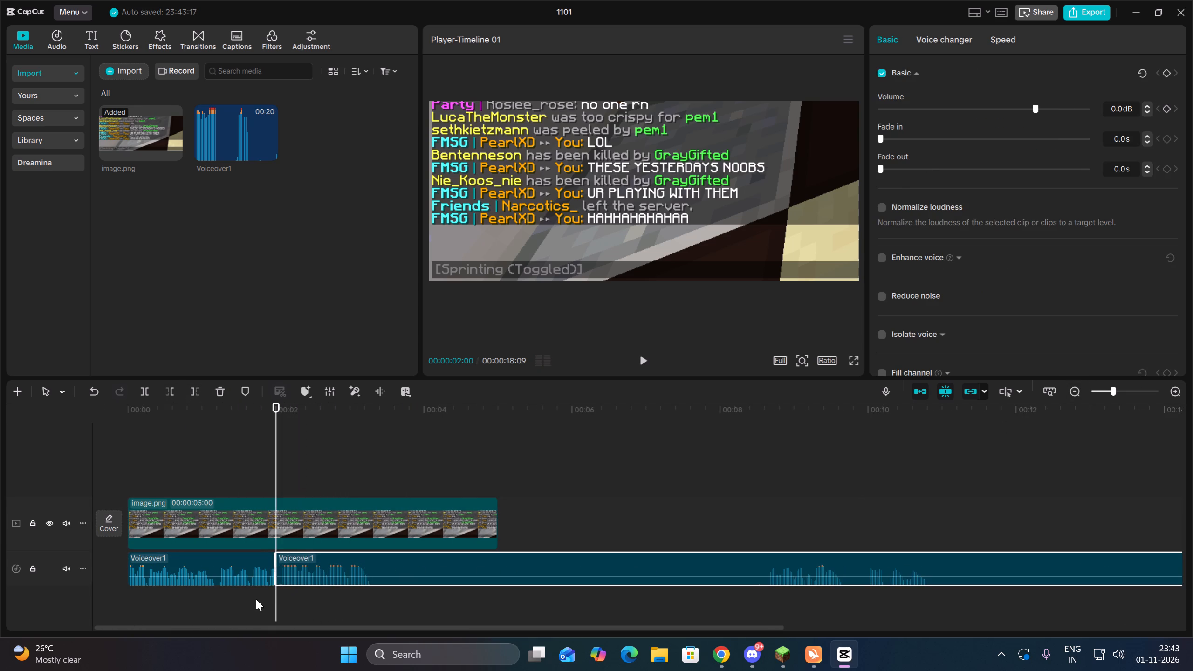
pyautogui.click(256, 599)
pyautogui.press('space')
pyautogui.press('Up')
pyautogui.moveTo(409, 607); pyautogui.dragTo(213, 572)
pyautogui.click(769, 596)
pyautogui.press('space')
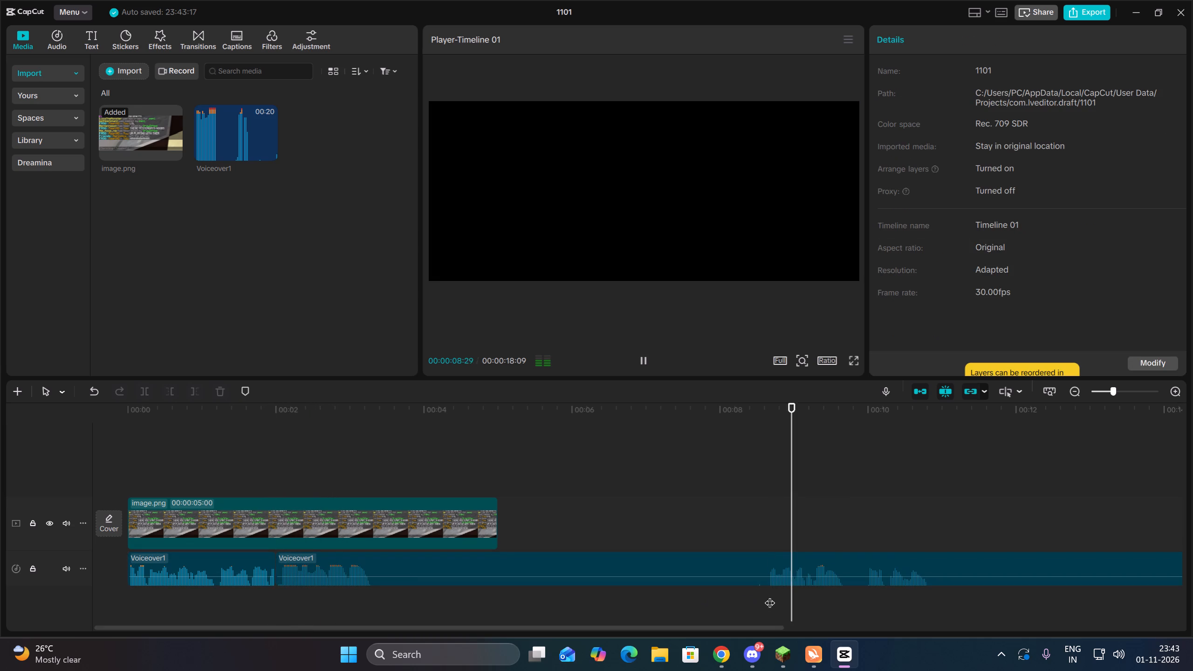
pyautogui.moveTo(806, 609); pyautogui.dragTo(781, 547)
pyautogui.click(762, 599)
pyautogui.moveTo(772, 609); pyautogui.dragTo(789, 549)
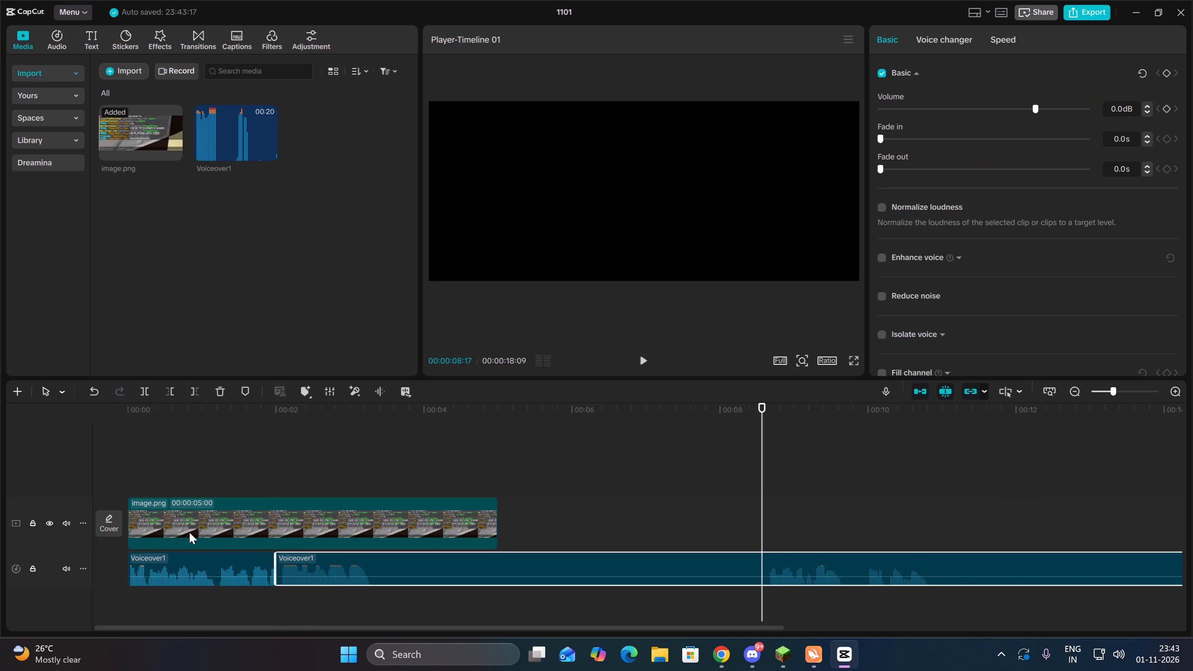
pyautogui.click(173, 397)
# Delete the first voiceover piece below the image clip.
pyautogui.moveTo(294, 589); pyautogui.dragTo(179, 562)
pyautogui.press('Delete')
# Open the voiceover recorder with the playhead at the very start of the timeline.
pyautogui.doubleClick(186, 570)
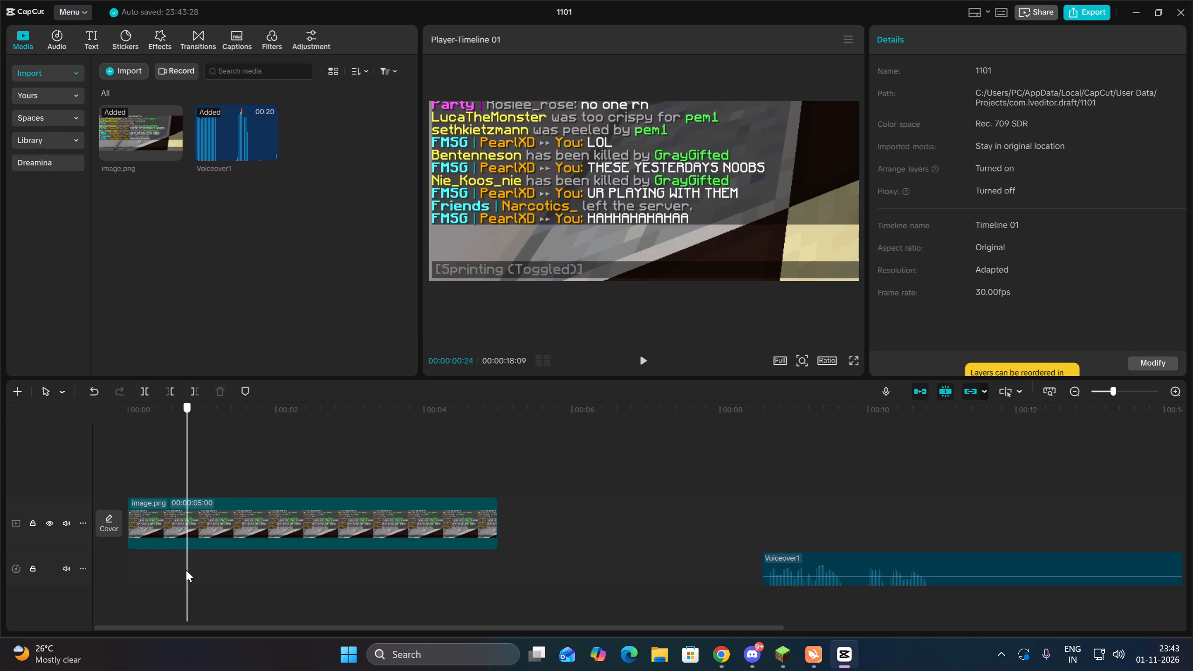
pyautogui.moveTo(186, 570); pyautogui.dragTo(0, 559)
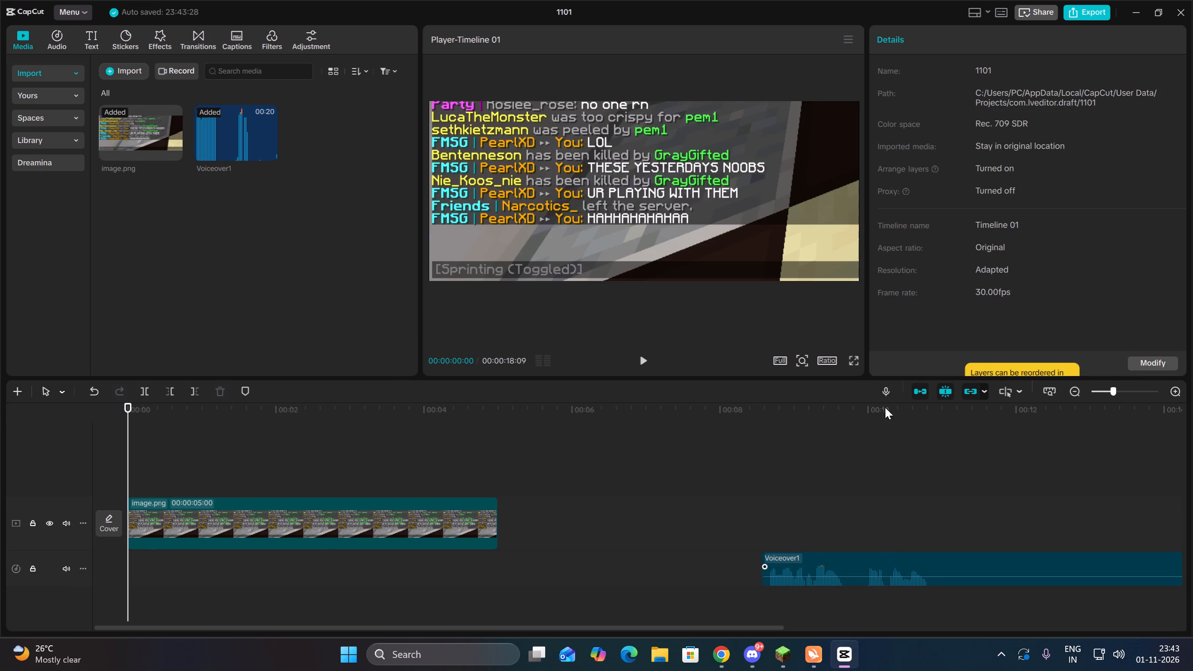
pyautogui.click(891, 392)
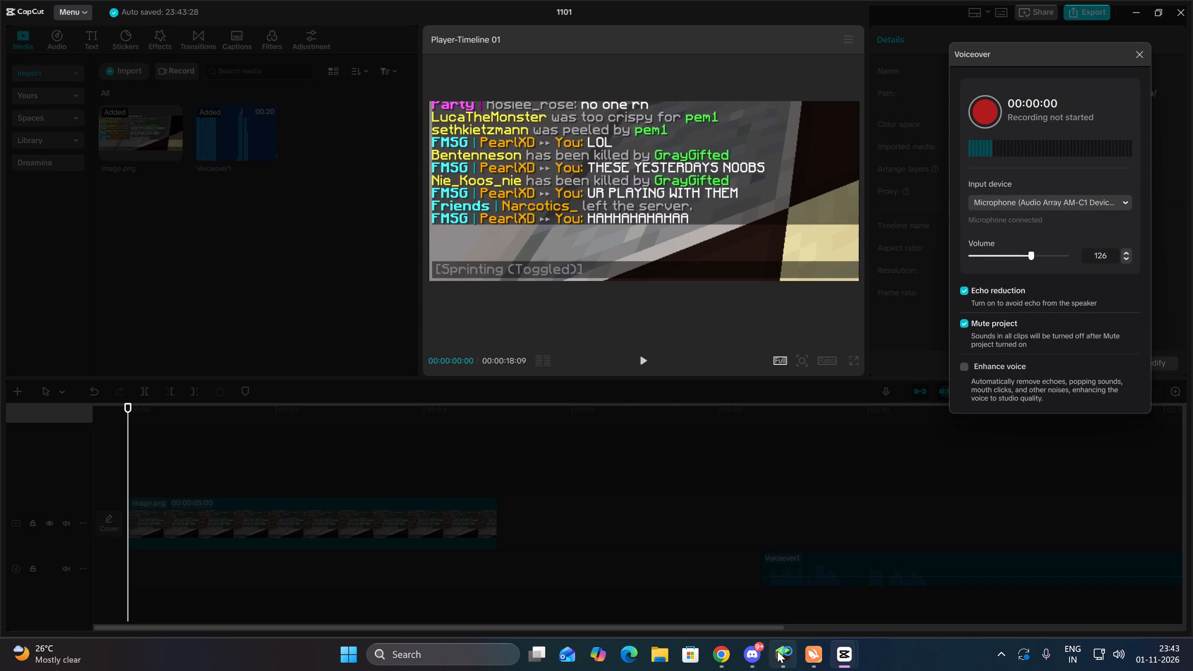
# Switch to Chrome and play the Minecraft short about spawning and getting a diamond from the YouTube watch history.
pyautogui.click(816, 646)
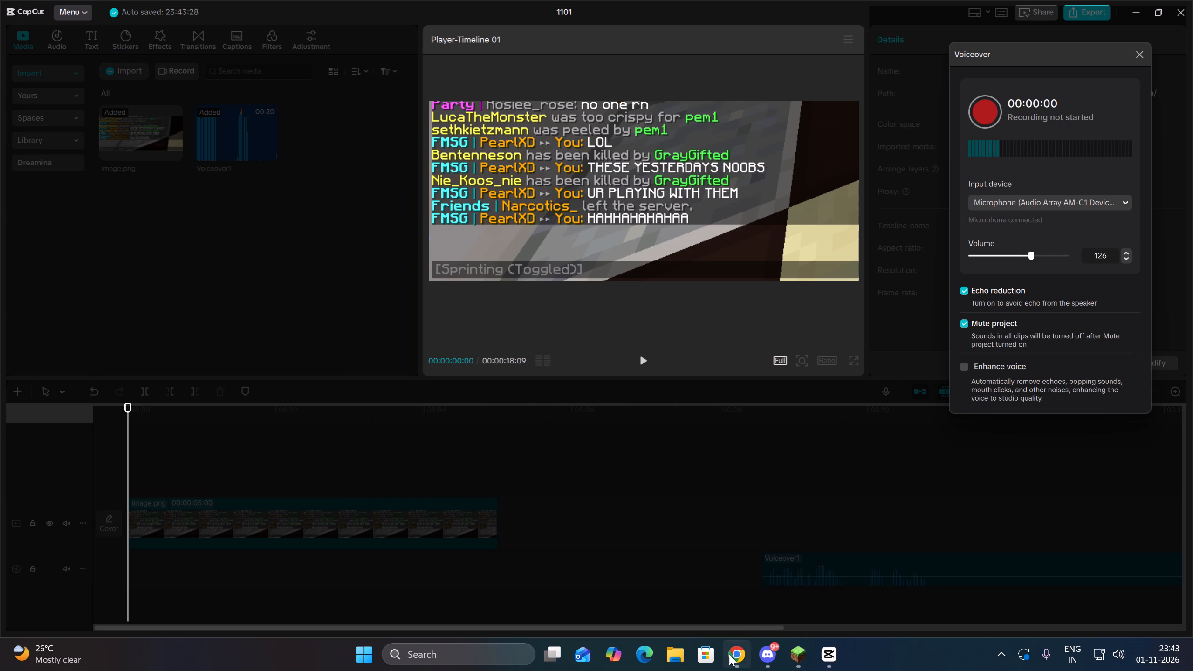
pyautogui.click(729, 654)
pyautogui.click(206, 14)
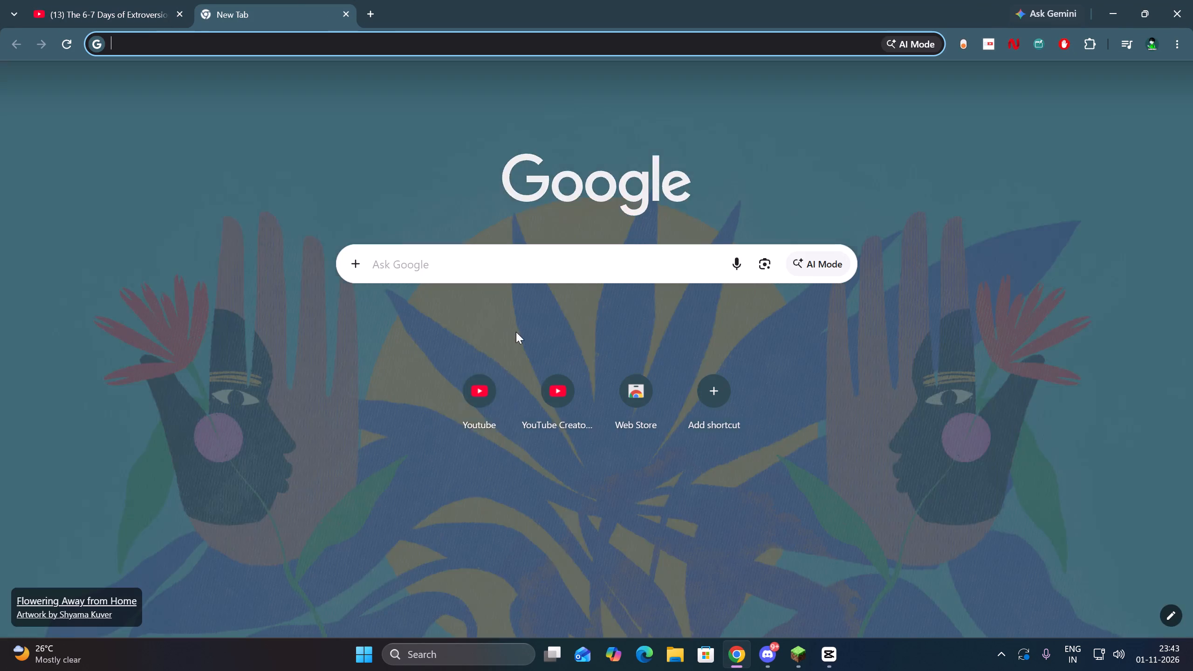
pyautogui.click(483, 407)
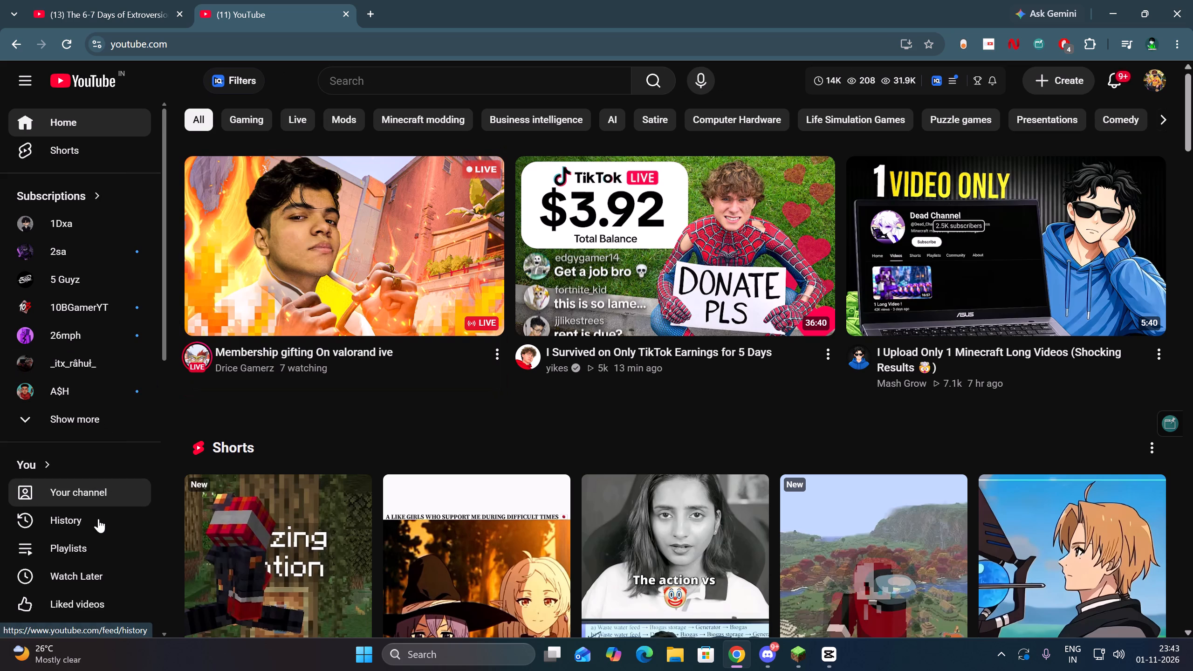
pyautogui.click(97, 521)
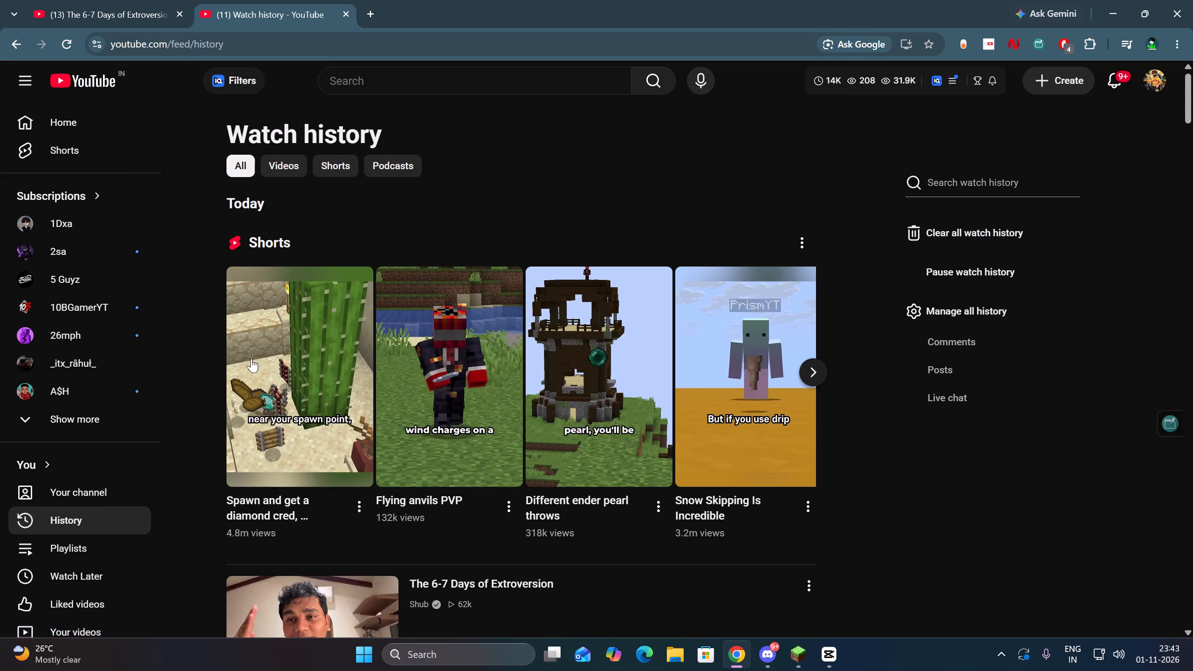
pyautogui.click(313, 391)
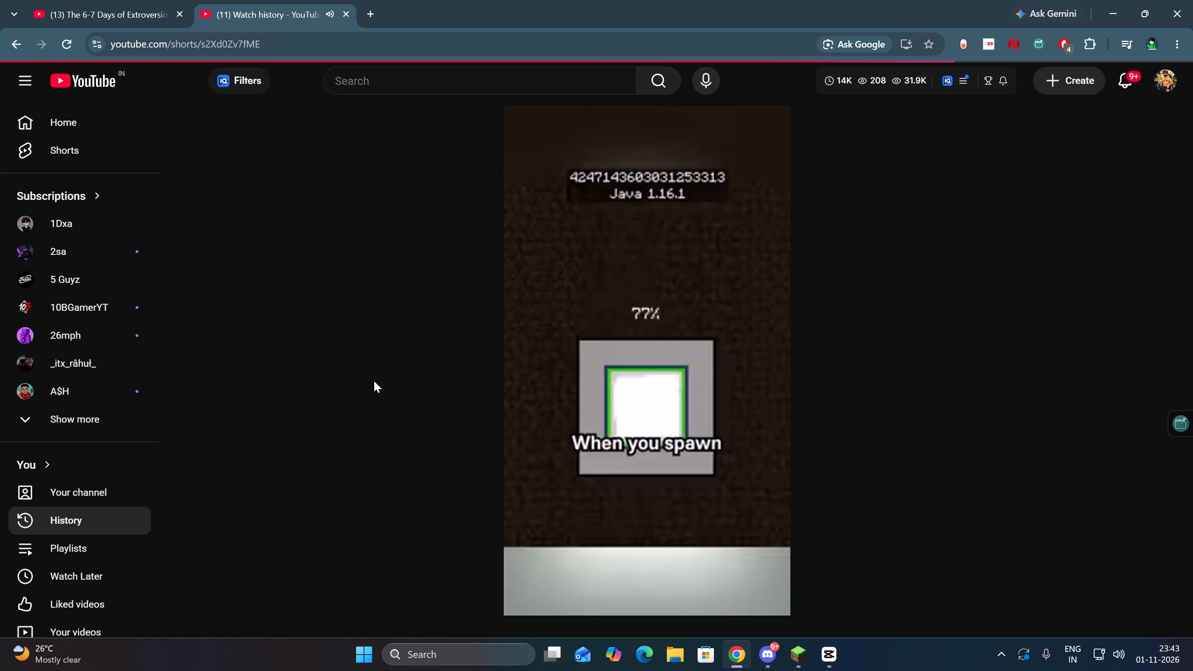
pyautogui.click(664, 375)
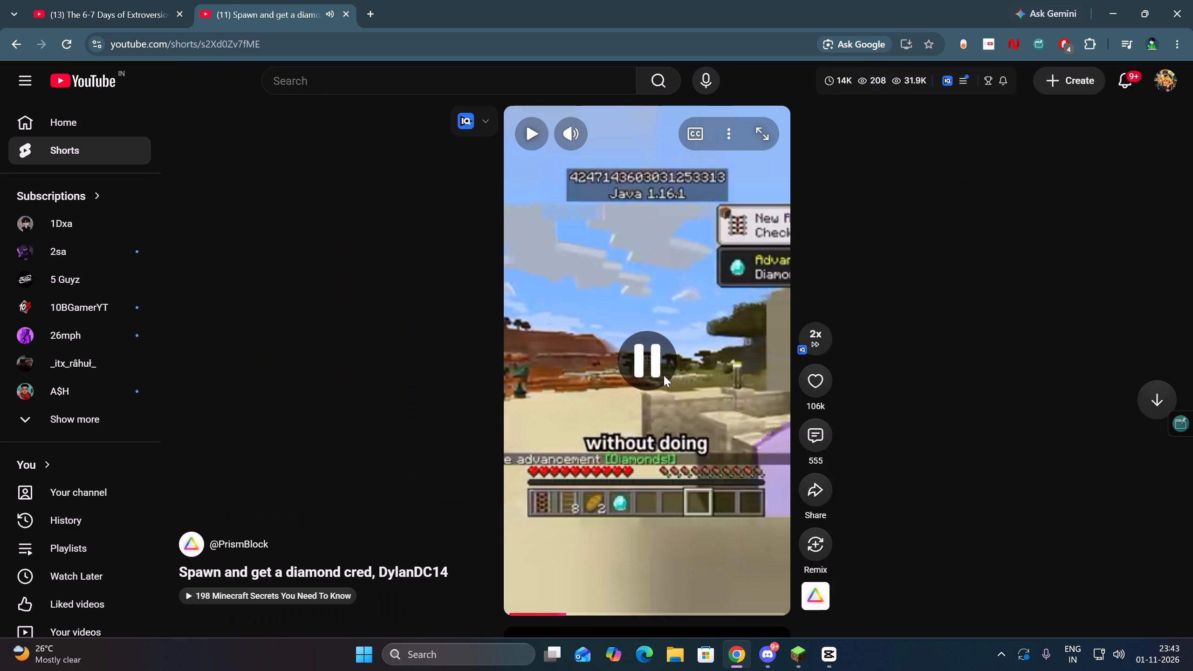
pyautogui.click(664, 375)
pyautogui.click(664, 375)
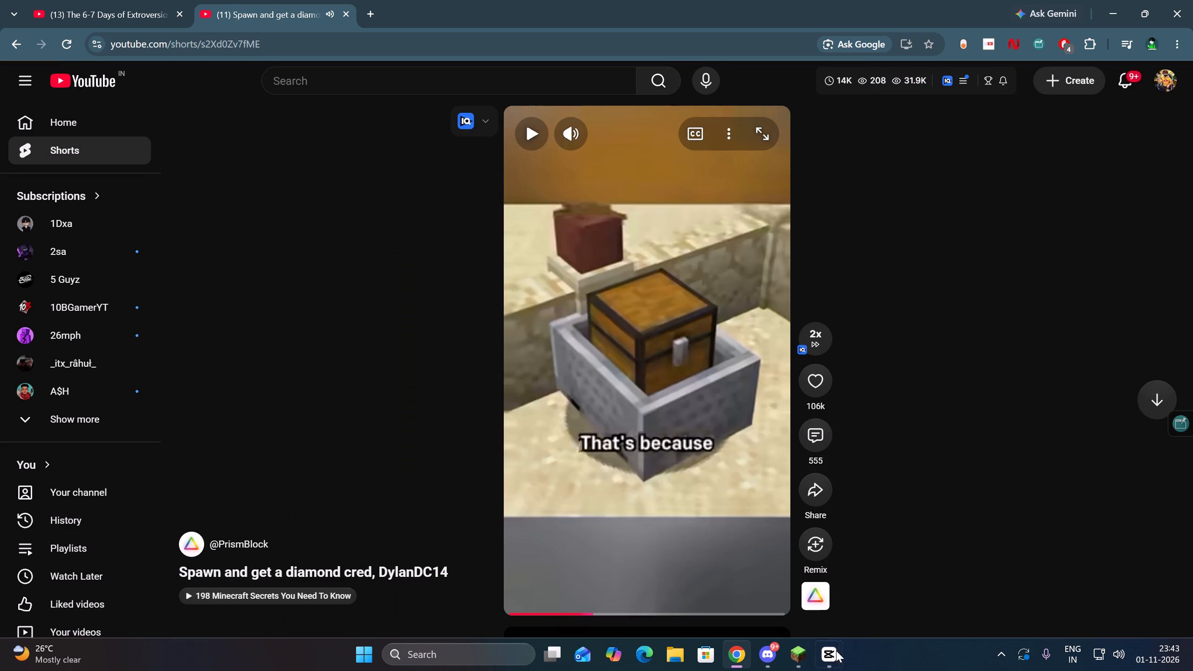
# Return to CapCut, record a new voiceover of about 13 seconds from the timeline's start, and close the recorder.
pyautogui.click(833, 642)
pyautogui.click(829, 601)
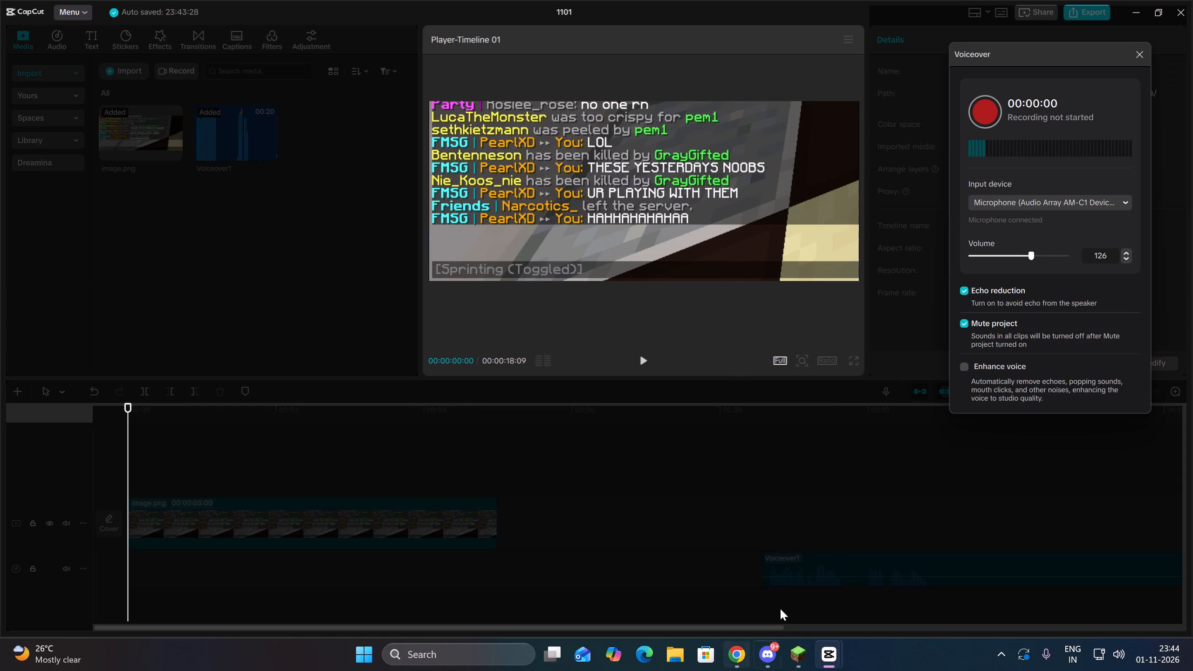
pyautogui.click(980, 110)
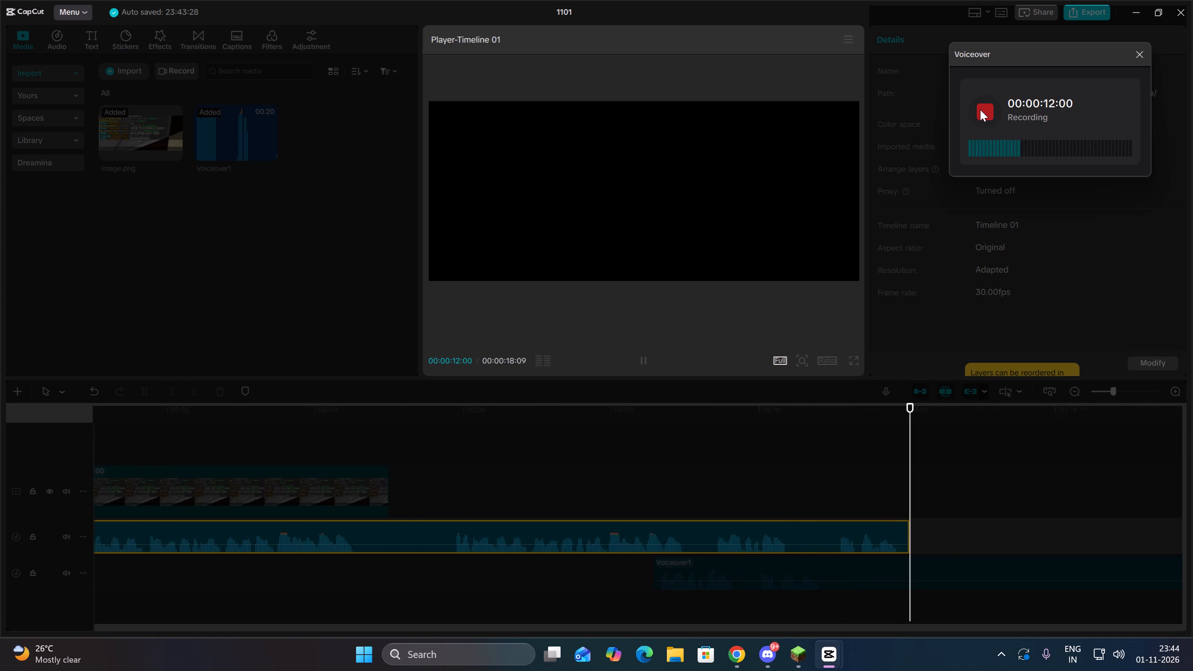
pyautogui.click(980, 110)
pyautogui.click(1135, 55)
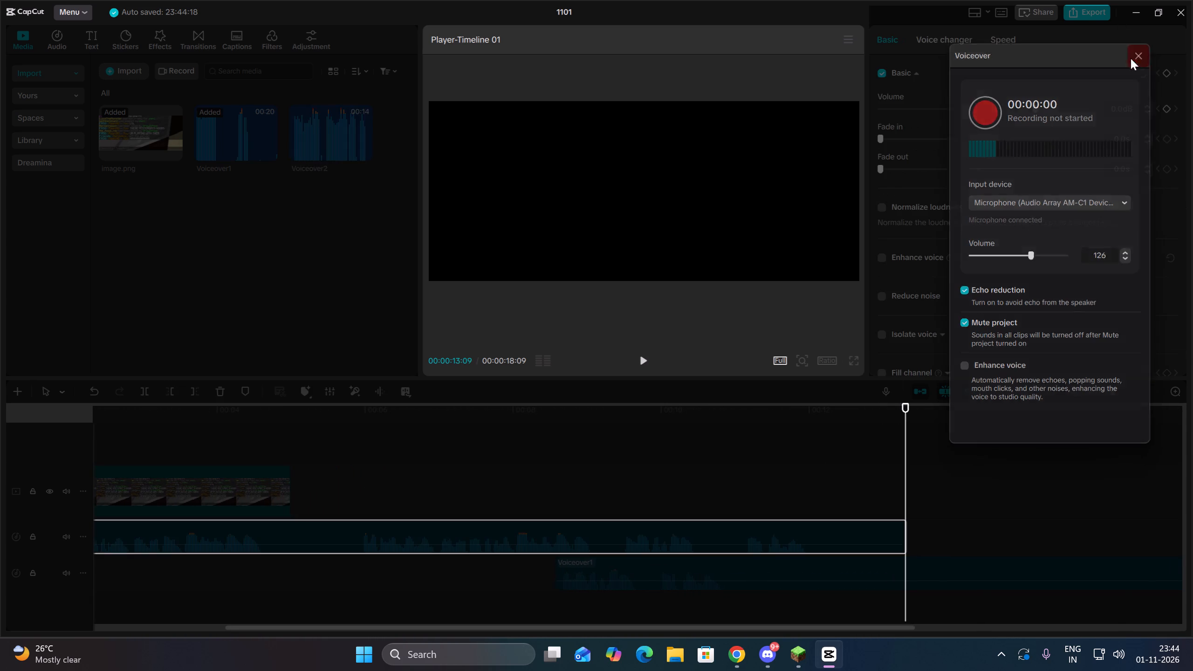
# Trim the silence before 00:00:00:21 off the new voiceover and move it back to the timeline's start.
pyautogui.click(151, 576)
pyautogui.moveTo(151, 576); pyautogui.dragTo(176, 568)
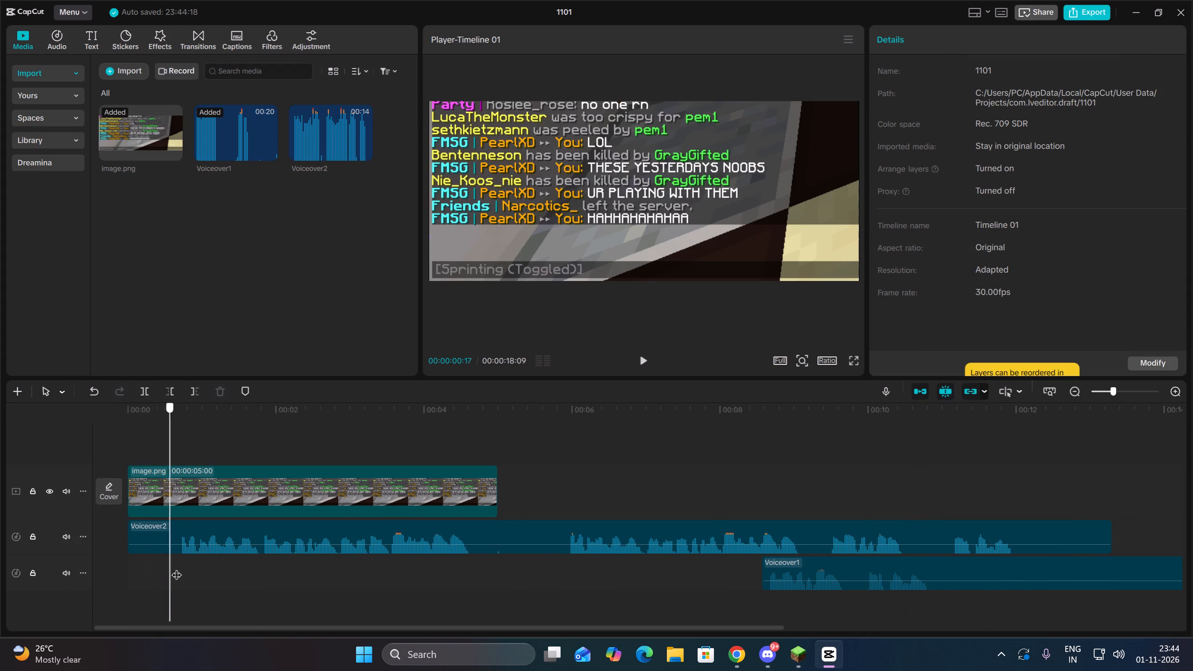
pyautogui.moveTo(176, 568); pyautogui.dragTo(179, 568)
pyautogui.click(179, 568)
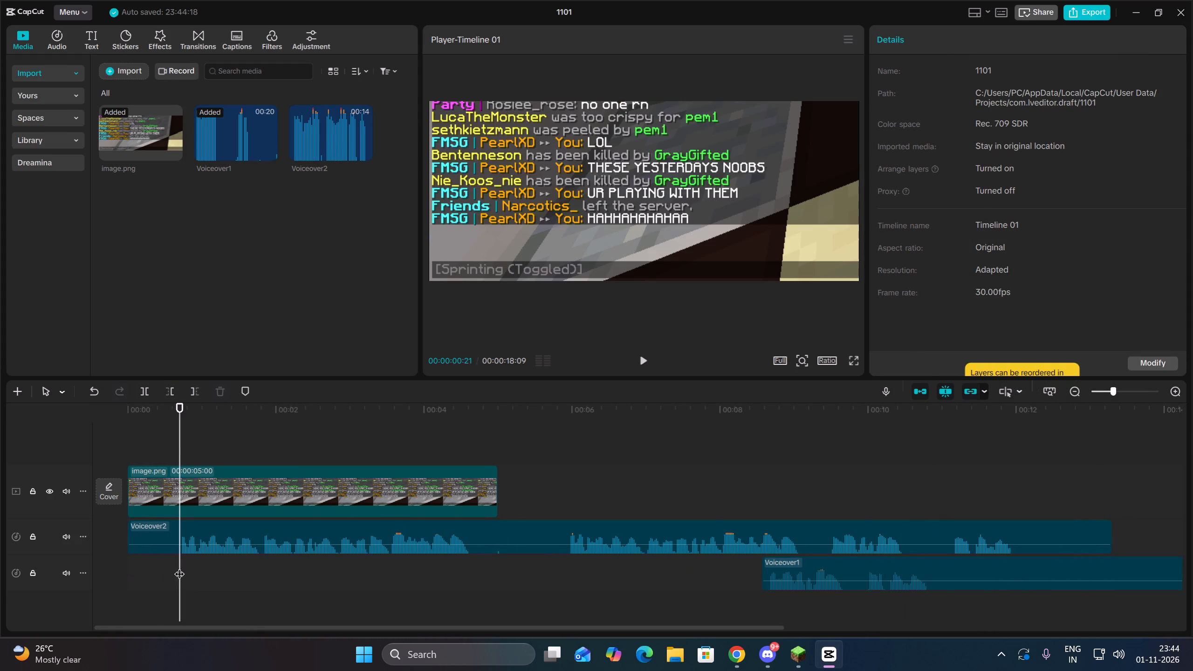
pyautogui.moveTo(224, 575); pyautogui.dragTo(222, 531)
pyautogui.click(173, 387)
pyautogui.moveTo(256, 535); pyautogui.dragTo(124, 528)
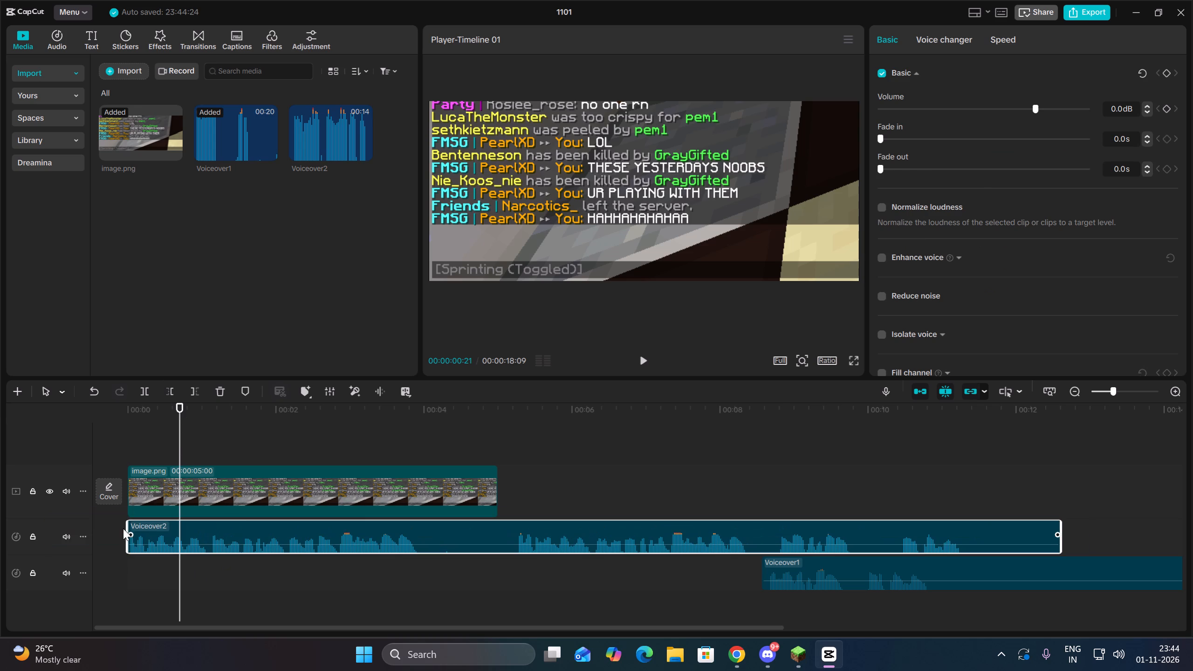
# Play the new voiceover from the start and raise its volume to 3.1 dB.
pyautogui.press('Up')
pyautogui.press('space')
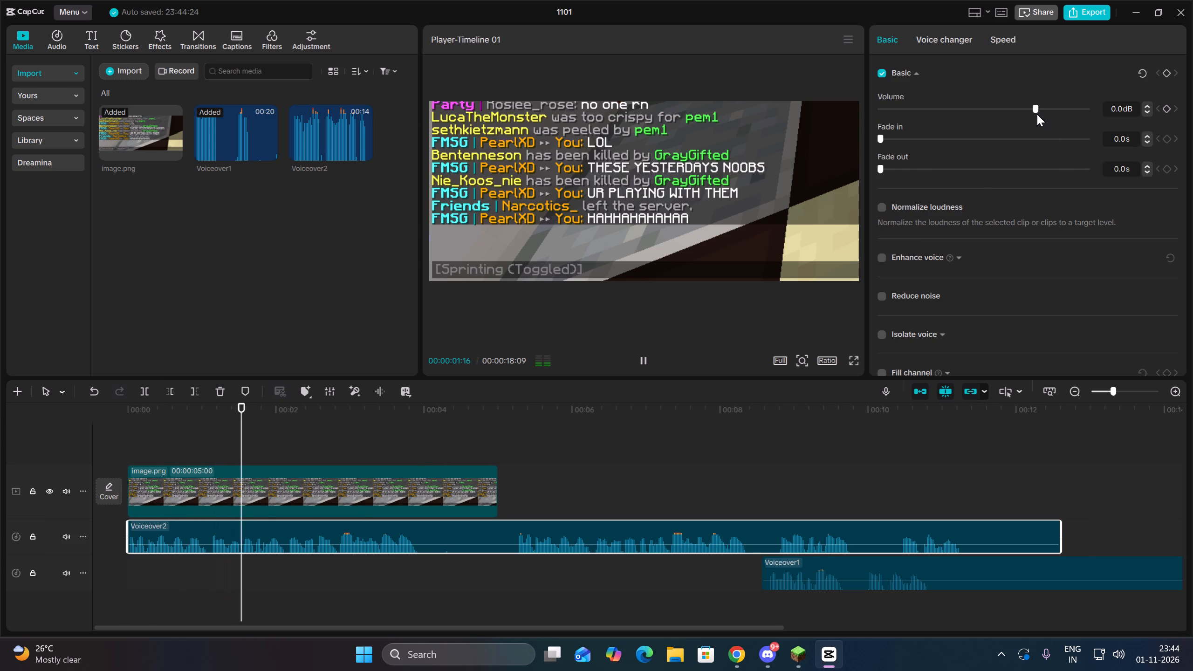
pyautogui.click(1037, 114)
pyautogui.click(1041, 104)
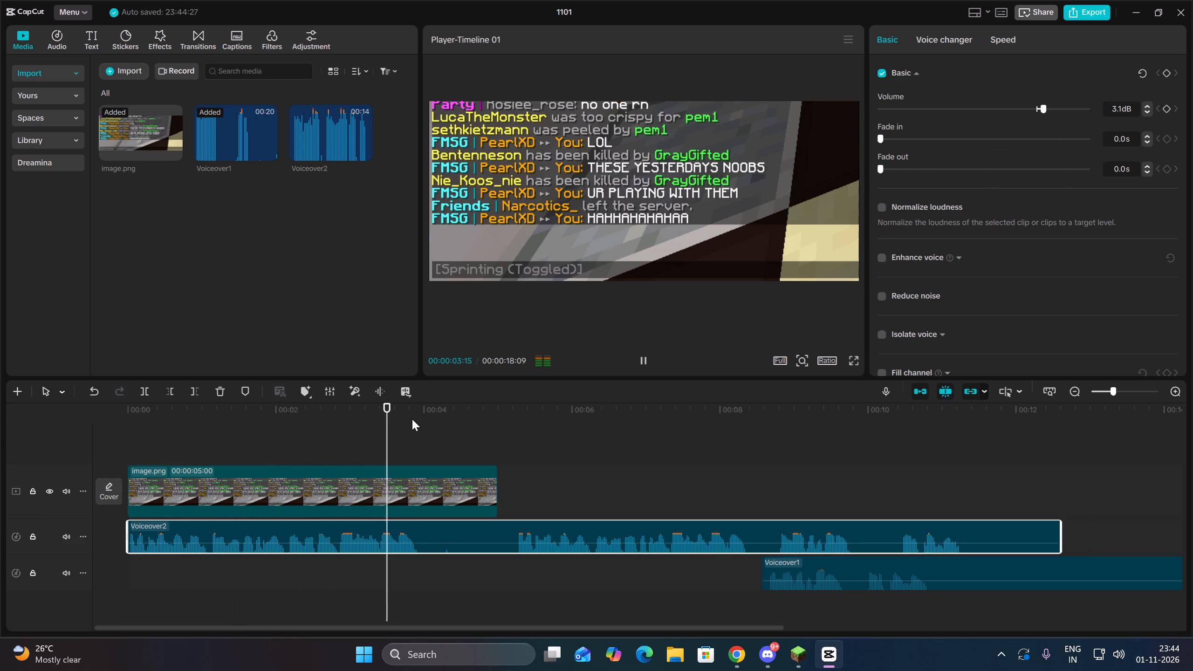
# Split the new voiceover after its first passage at 00:00:03:26 and trim the second piece's start to 00:00:05:09.
pyautogui.press('space')
pyautogui.click(130, 390)
pyautogui.click(143, 391)
pyautogui.press('space')
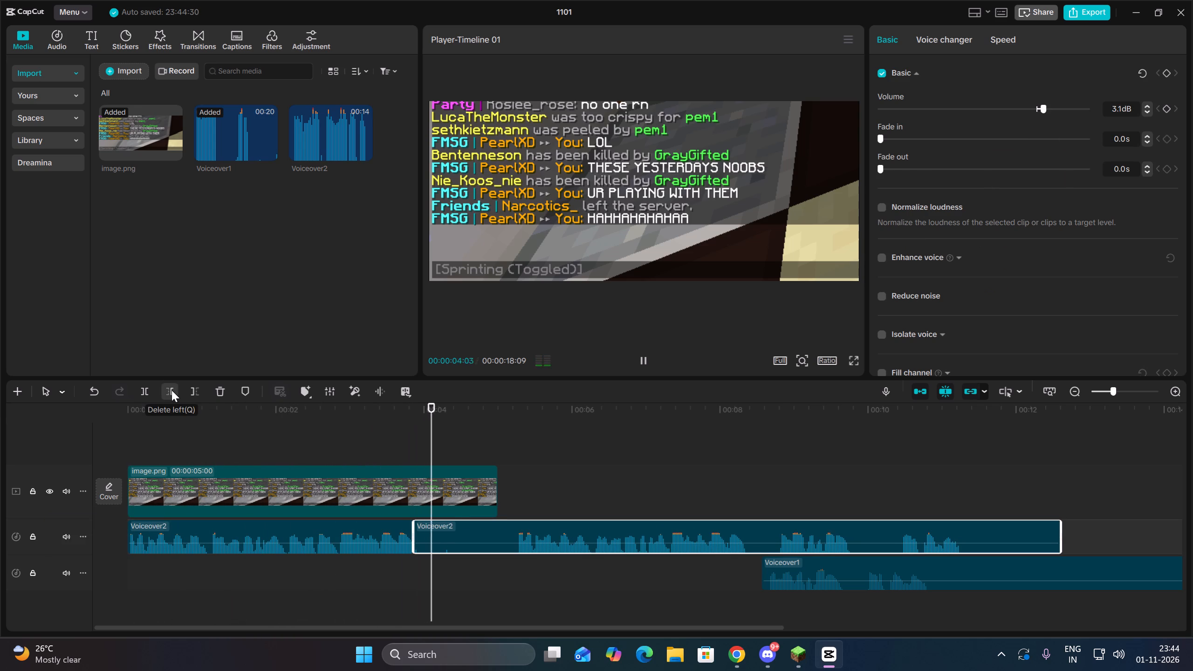
pyautogui.press('space')
pyautogui.click(171, 390)
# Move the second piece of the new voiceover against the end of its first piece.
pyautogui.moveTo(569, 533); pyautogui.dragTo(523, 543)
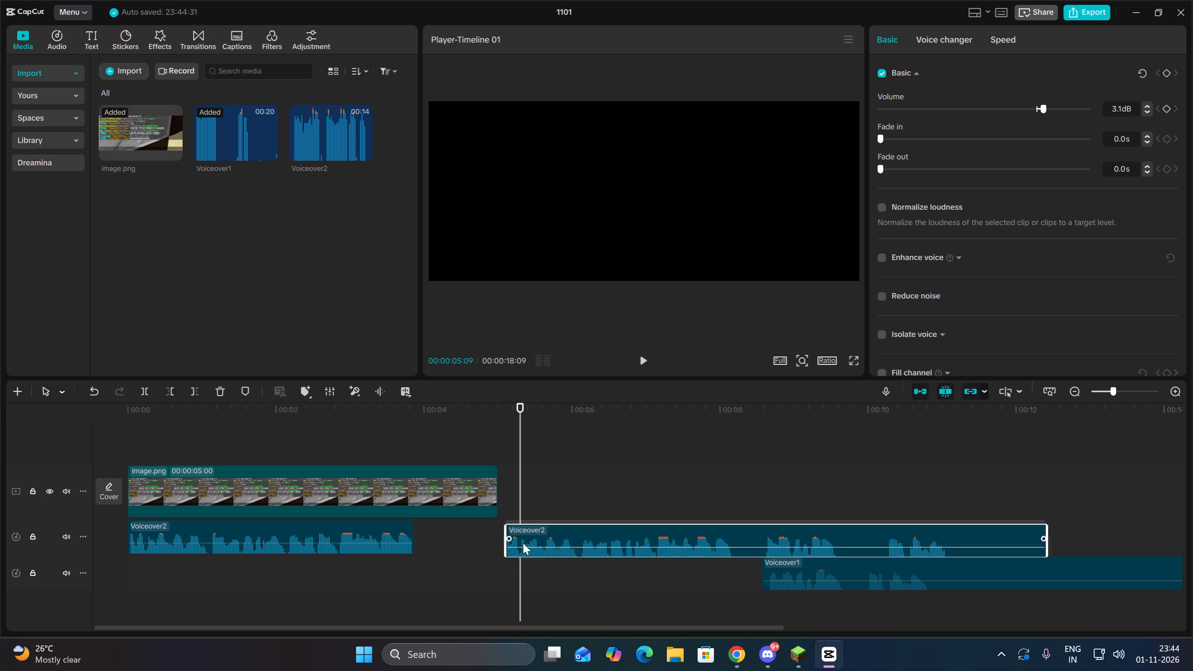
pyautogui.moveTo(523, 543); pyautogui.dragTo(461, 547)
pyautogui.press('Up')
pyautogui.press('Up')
# Delete the first piece of the new voiceover and move the remaining piece to the timeline's start.
pyautogui.click(372, 531)
pyautogui.press('Delete')
pyautogui.moveTo(489, 534); pyautogui.dragTo(167, 540)
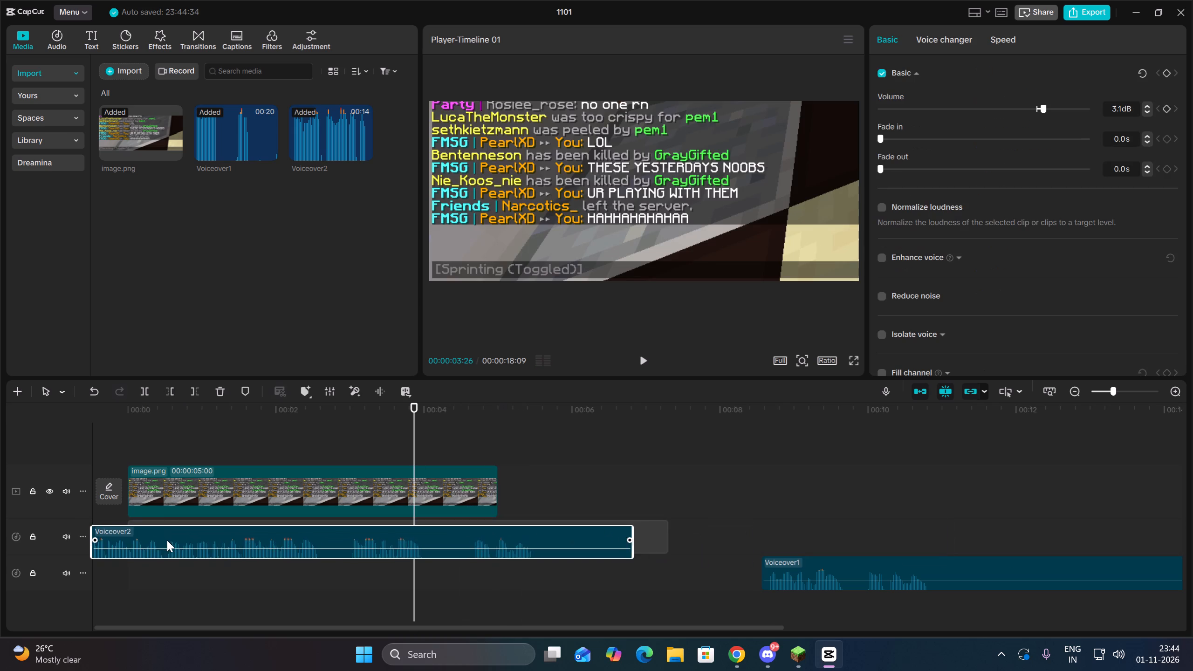
pyautogui.moveTo(167, 540); pyautogui.dragTo(163, 536)
# Listen to the remaining piece from the start and split it at 00:00:03:01, after its first passage.
pyautogui.press('Up')
pyautogui.press('space')
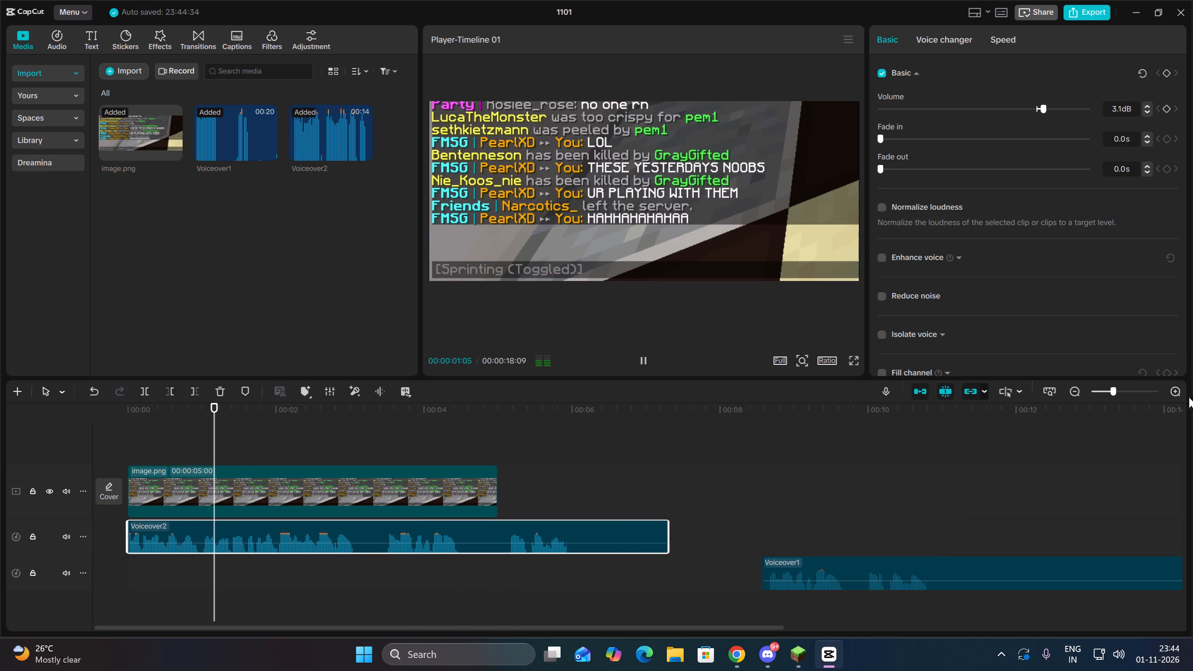
pyautogui.press('space')
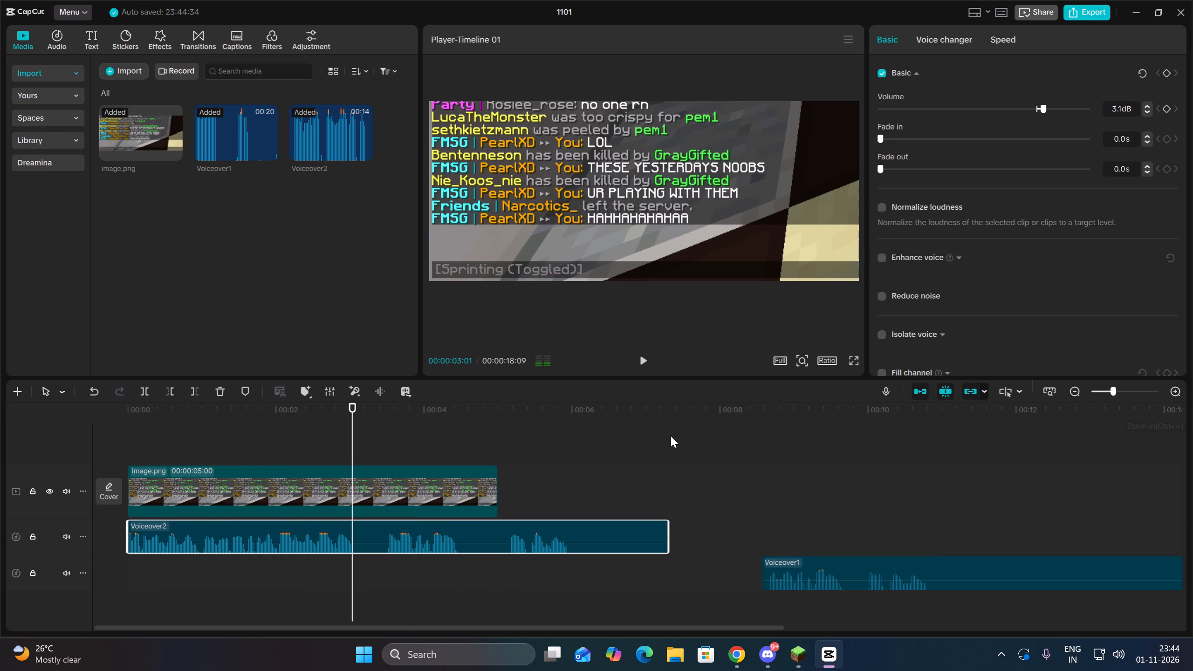
pyautogui.click(147, 387)
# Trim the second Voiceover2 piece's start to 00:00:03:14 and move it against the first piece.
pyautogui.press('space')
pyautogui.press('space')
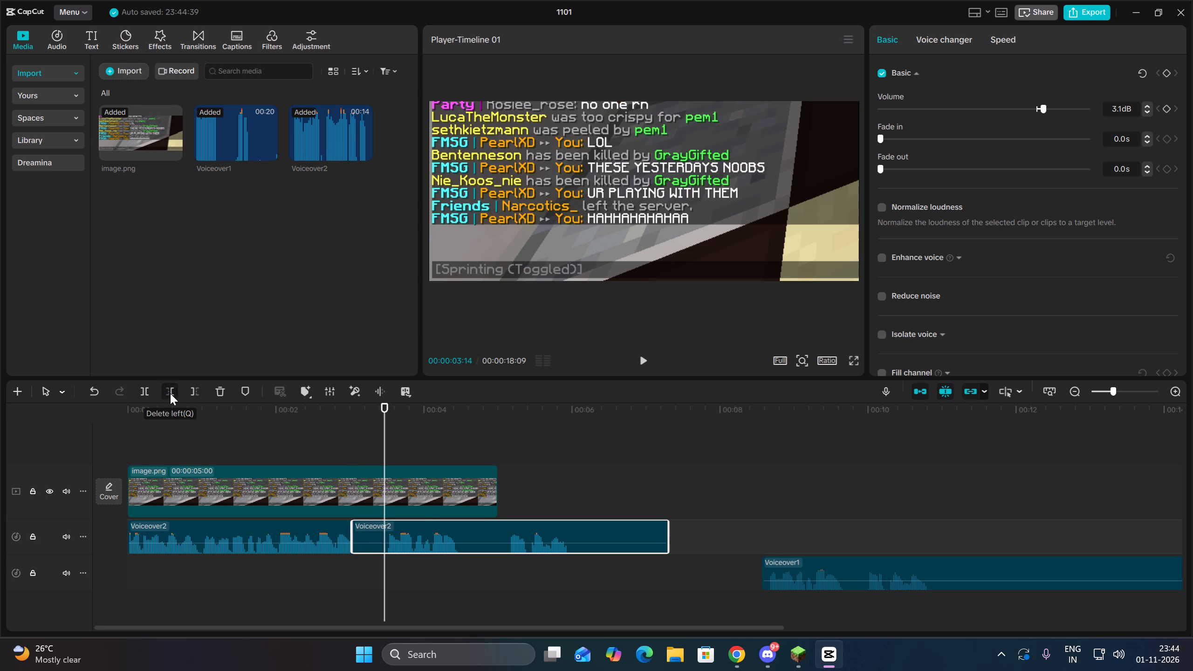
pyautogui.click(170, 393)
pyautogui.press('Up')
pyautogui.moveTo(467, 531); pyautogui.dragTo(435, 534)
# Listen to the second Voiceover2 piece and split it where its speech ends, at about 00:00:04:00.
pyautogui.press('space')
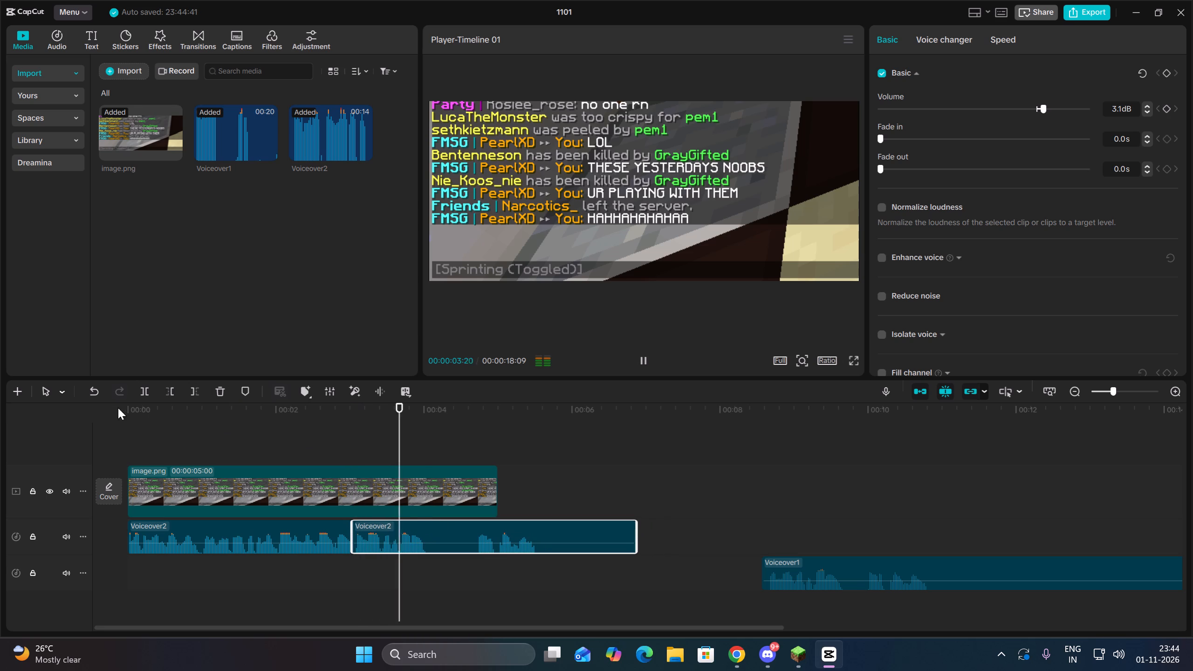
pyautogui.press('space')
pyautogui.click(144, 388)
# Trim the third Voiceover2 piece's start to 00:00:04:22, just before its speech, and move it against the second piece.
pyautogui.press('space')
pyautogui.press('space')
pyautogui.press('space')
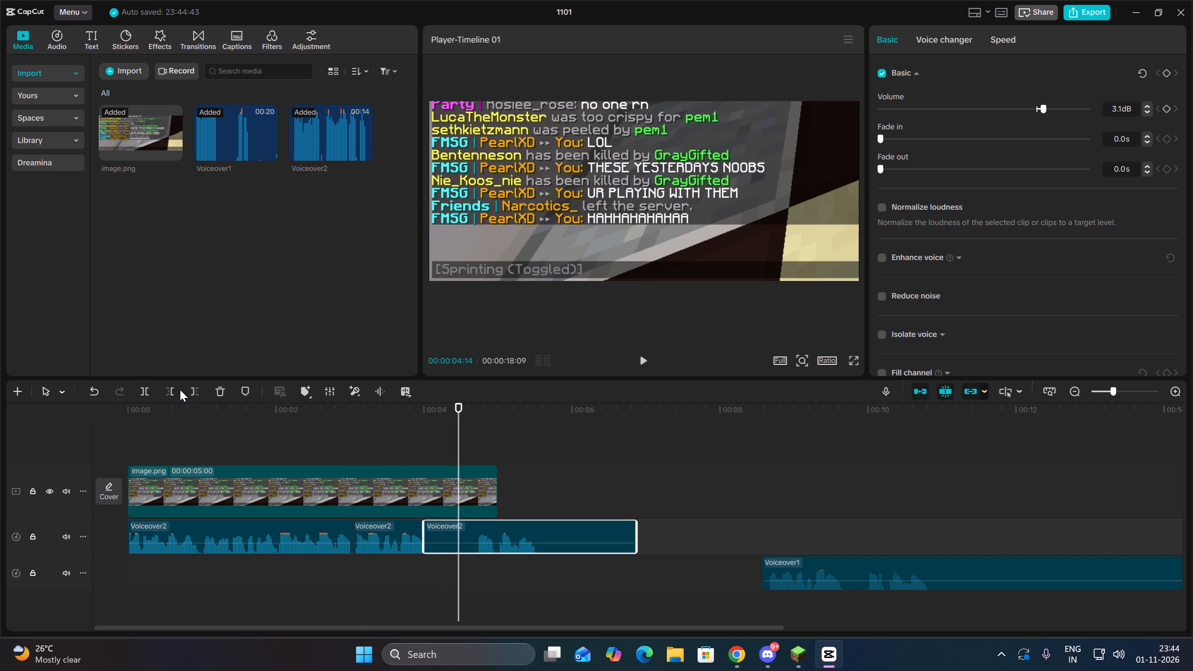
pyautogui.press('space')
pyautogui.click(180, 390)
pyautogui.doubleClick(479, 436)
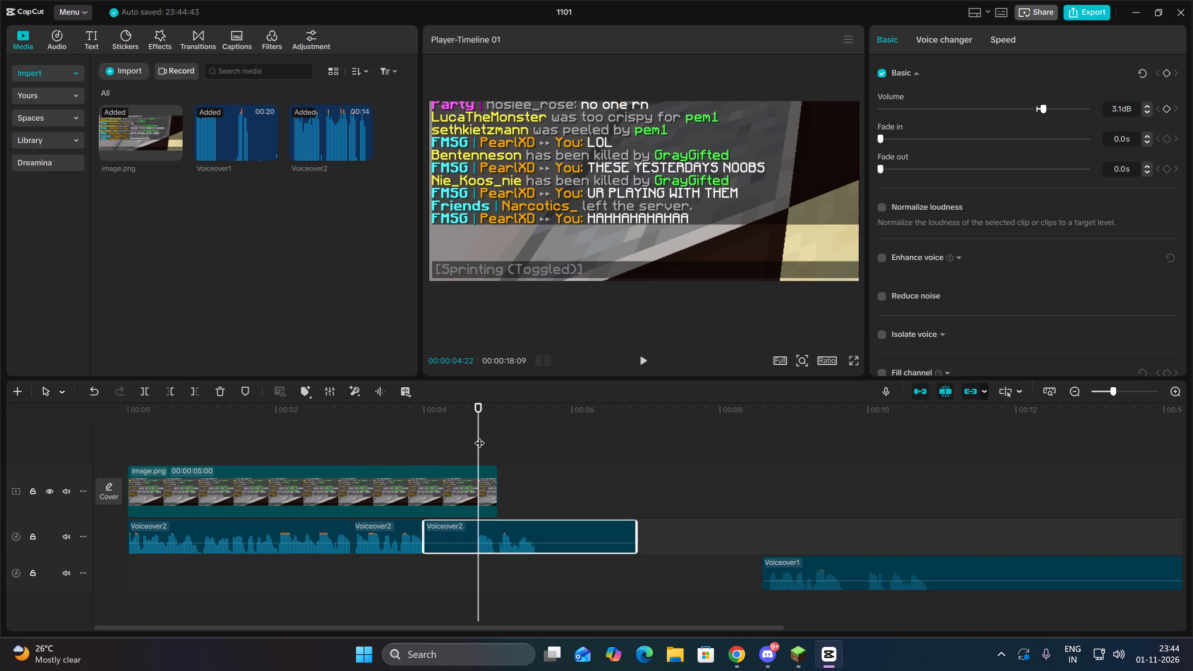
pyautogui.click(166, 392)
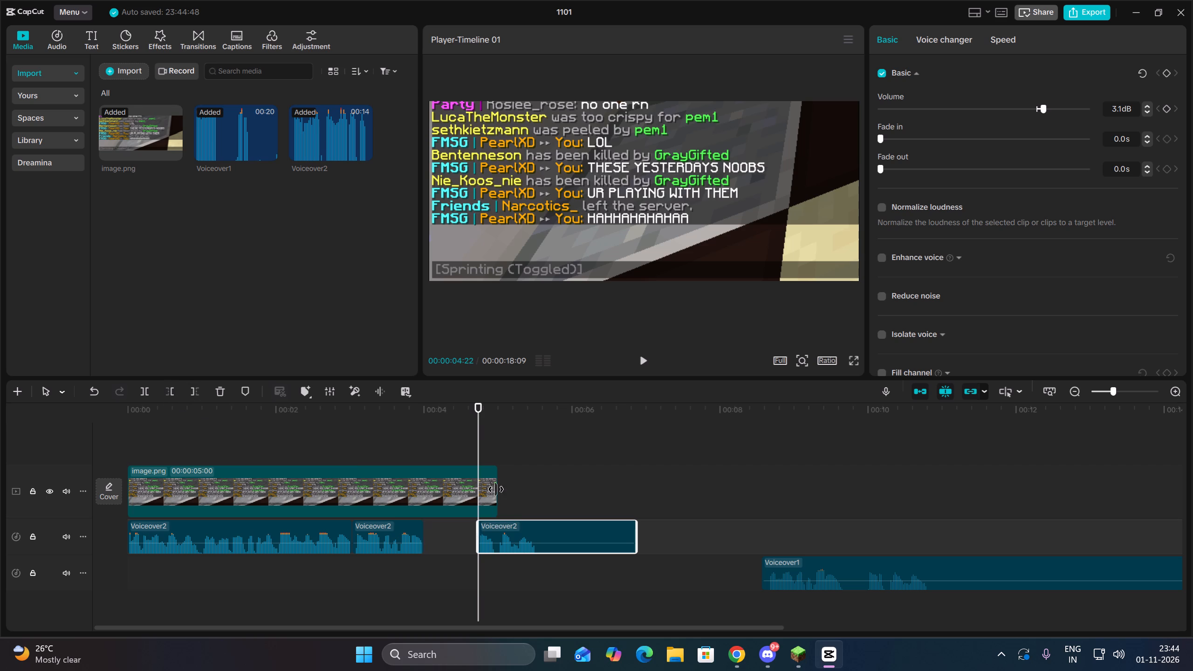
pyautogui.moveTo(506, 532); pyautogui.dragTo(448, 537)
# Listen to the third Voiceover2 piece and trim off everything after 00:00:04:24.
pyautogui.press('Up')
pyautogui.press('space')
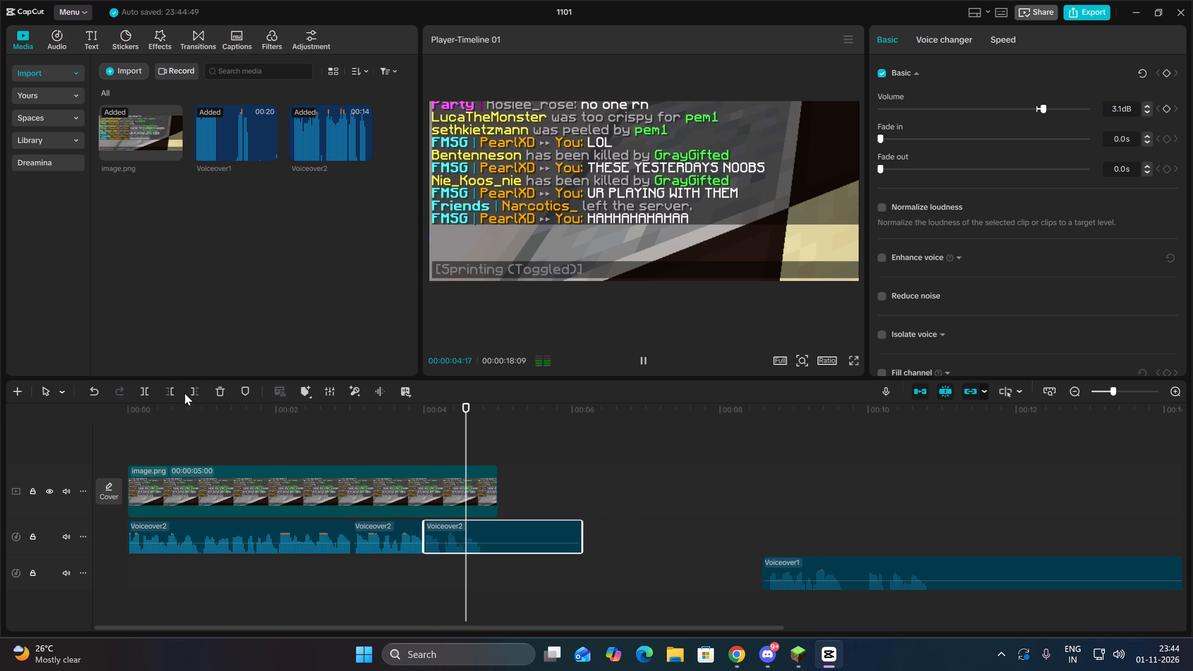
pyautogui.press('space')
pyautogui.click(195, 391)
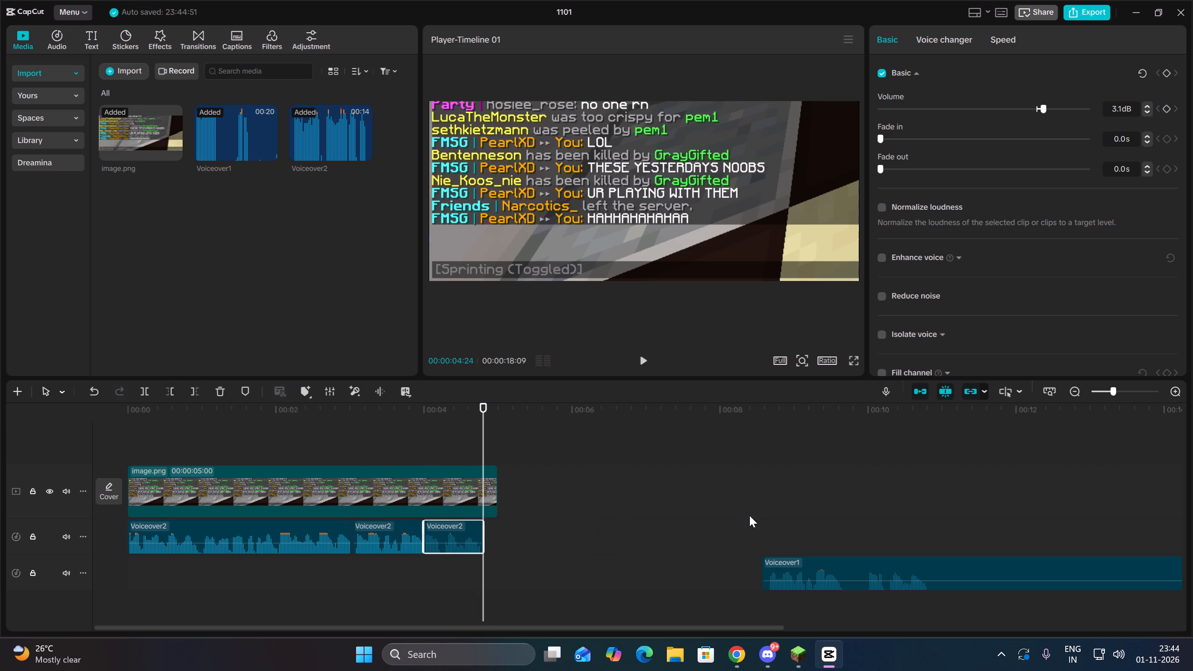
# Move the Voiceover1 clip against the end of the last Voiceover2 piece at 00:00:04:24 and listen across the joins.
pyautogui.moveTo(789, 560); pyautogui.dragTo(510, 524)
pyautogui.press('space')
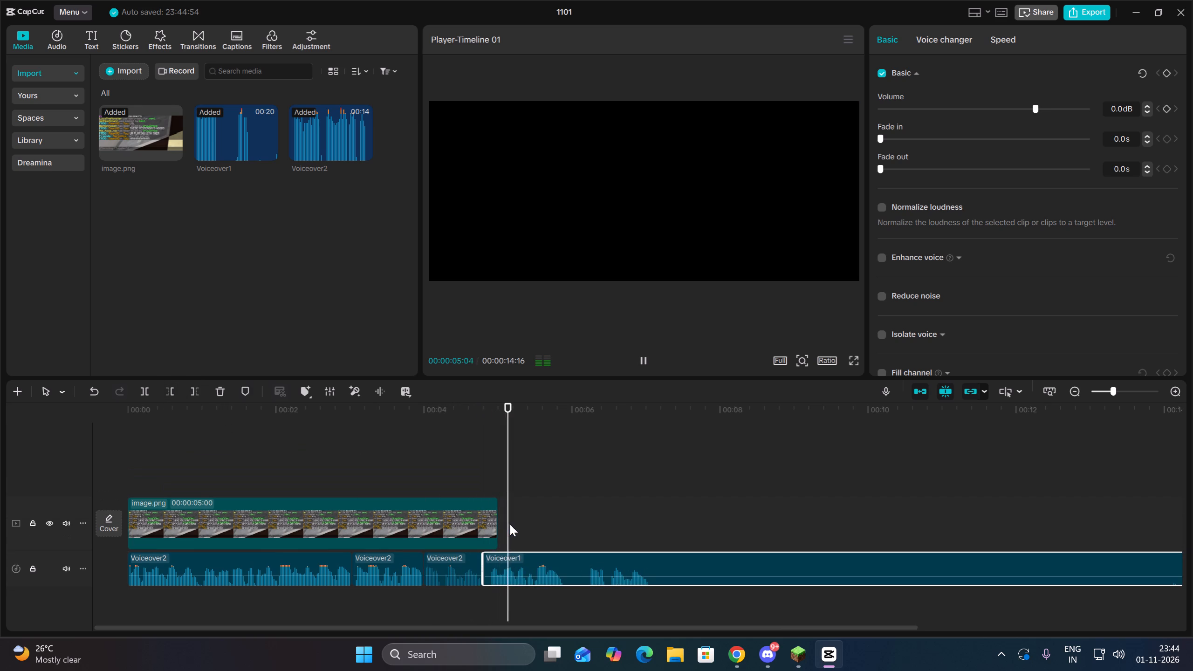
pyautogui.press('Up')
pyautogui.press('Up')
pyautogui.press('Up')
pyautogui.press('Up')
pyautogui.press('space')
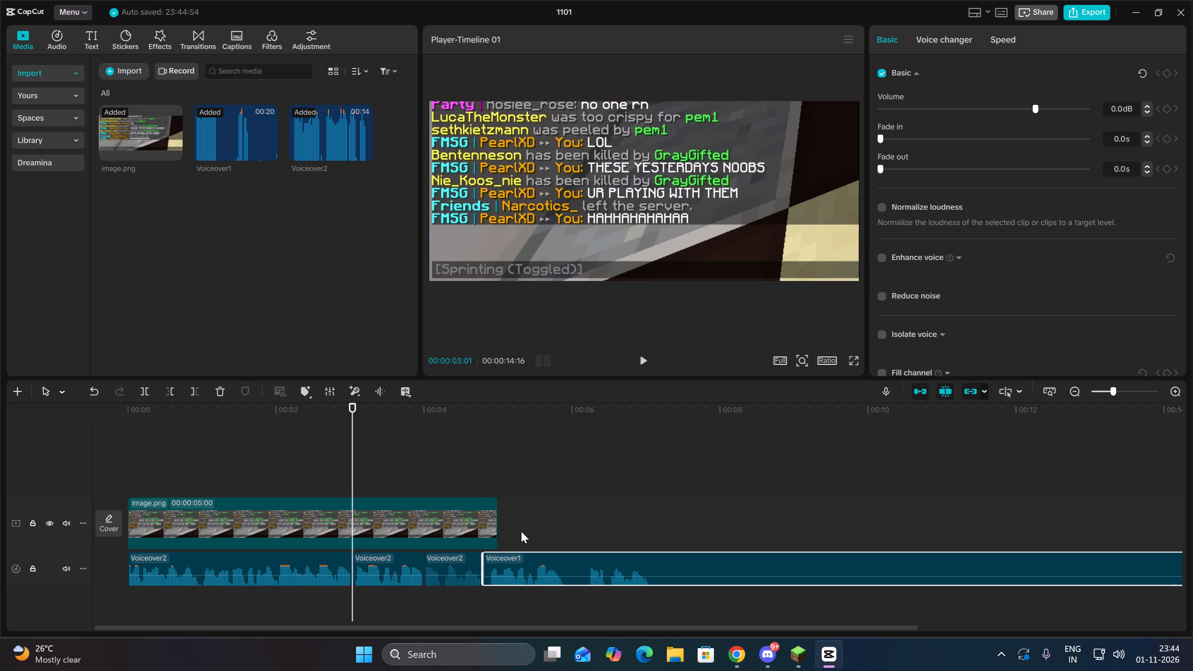
# Delete the second and third Voiceover2 pieces together, keeping only the first one.
pyautogui.moveTo(403, 601); pyautogui.dragTo(414, 566)
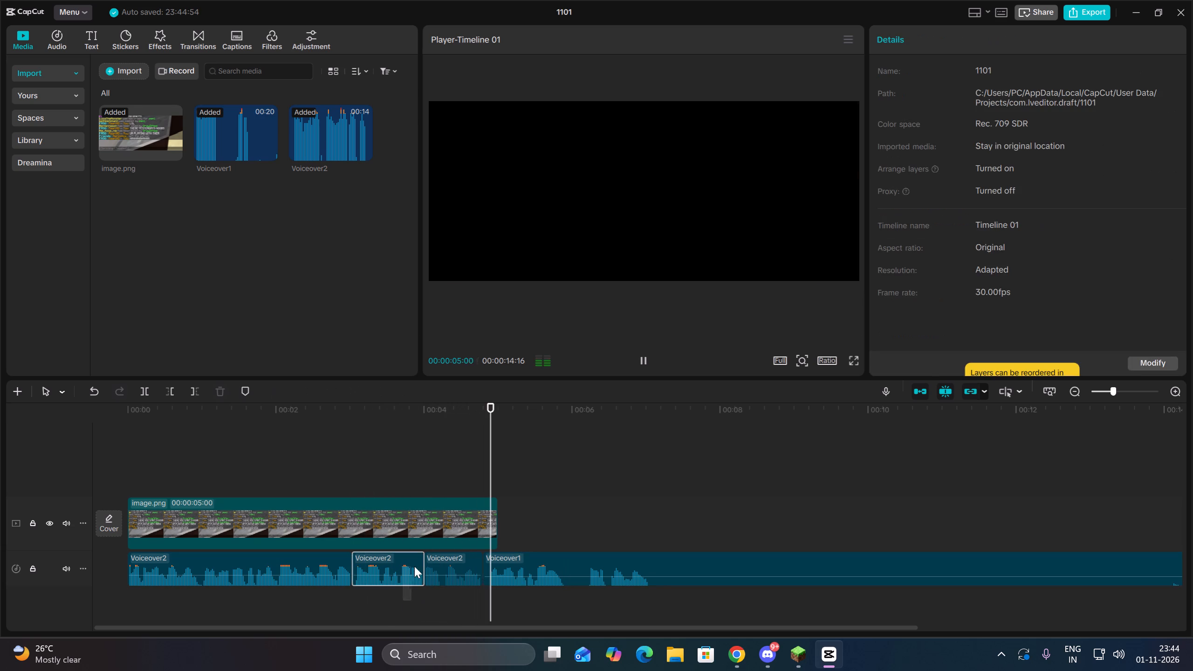
pyautogui.moveTo(414, 566); pyautogui.dragTo(449, 567)
pyautogui.press('Delete')
# Move the Voiceover1 clip onto the same track as Voiceover2, against that clip's end at 00:00:03:01.
pyautogui.moveTo(549, 561); pyautogui.dragTo(406, 569)
pyautogui.moveTo(409, 574); pyautogui.dragTo(423, 566)
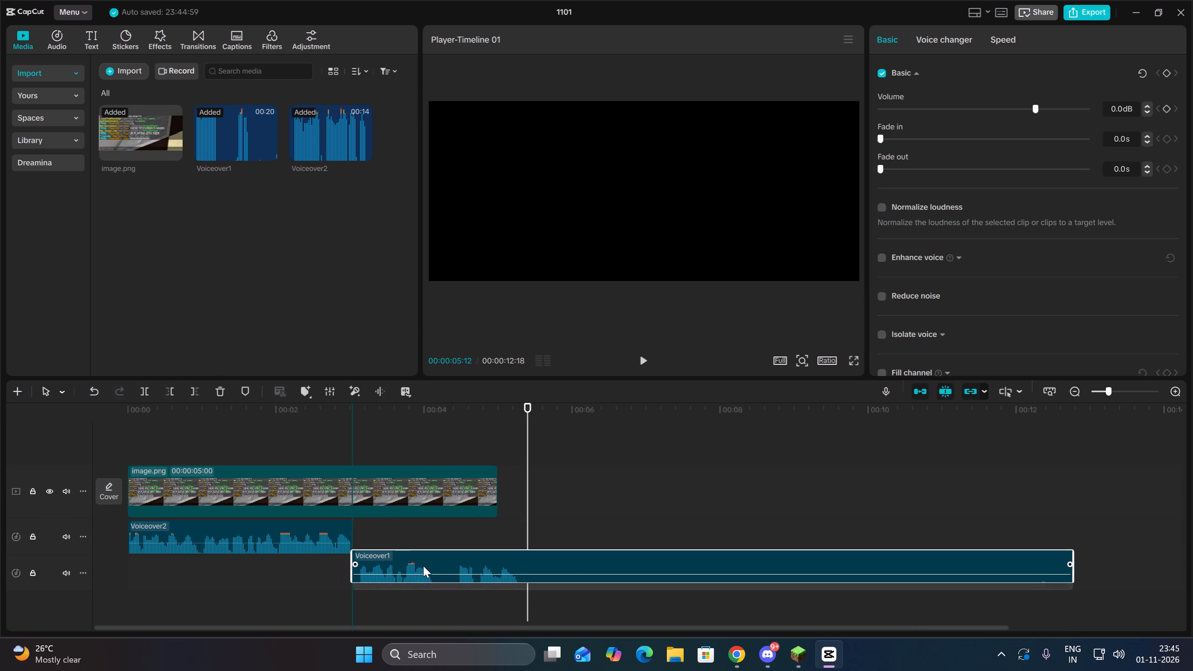
pyautogui.moveTo(423, 566); pyautogui.dragTo(423, 558)
pyautogui.press('Up')
pyautogui.press('Up')
pyautogui.moveTo(419, 573); pyautogui.dragTo(416, 543)
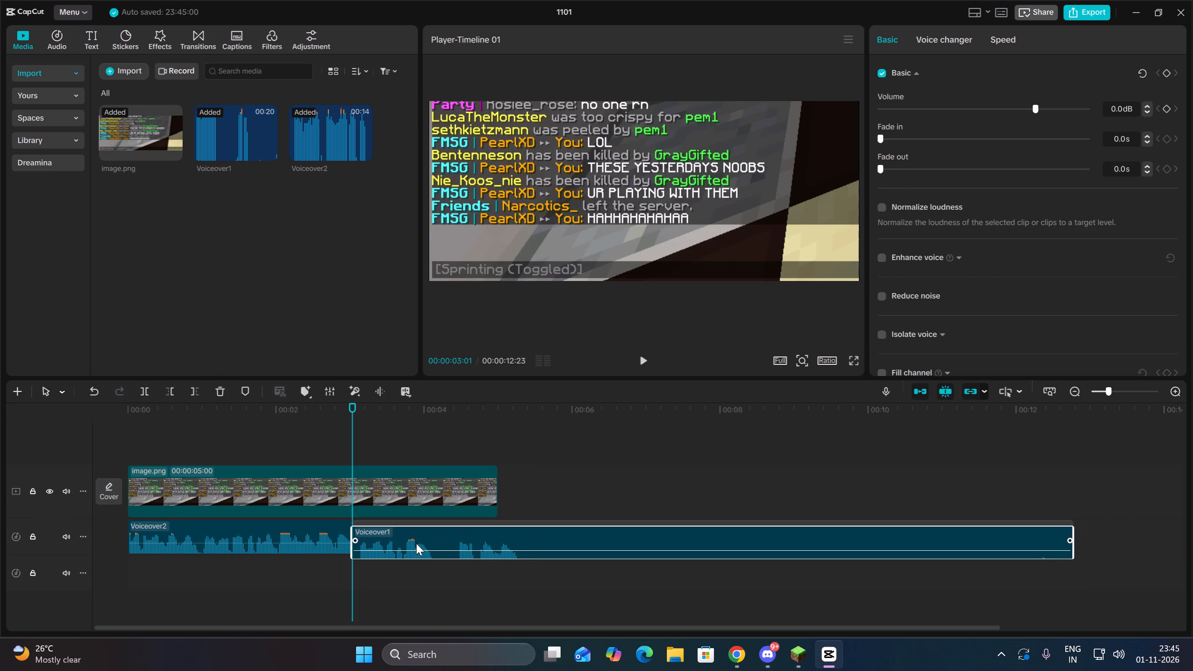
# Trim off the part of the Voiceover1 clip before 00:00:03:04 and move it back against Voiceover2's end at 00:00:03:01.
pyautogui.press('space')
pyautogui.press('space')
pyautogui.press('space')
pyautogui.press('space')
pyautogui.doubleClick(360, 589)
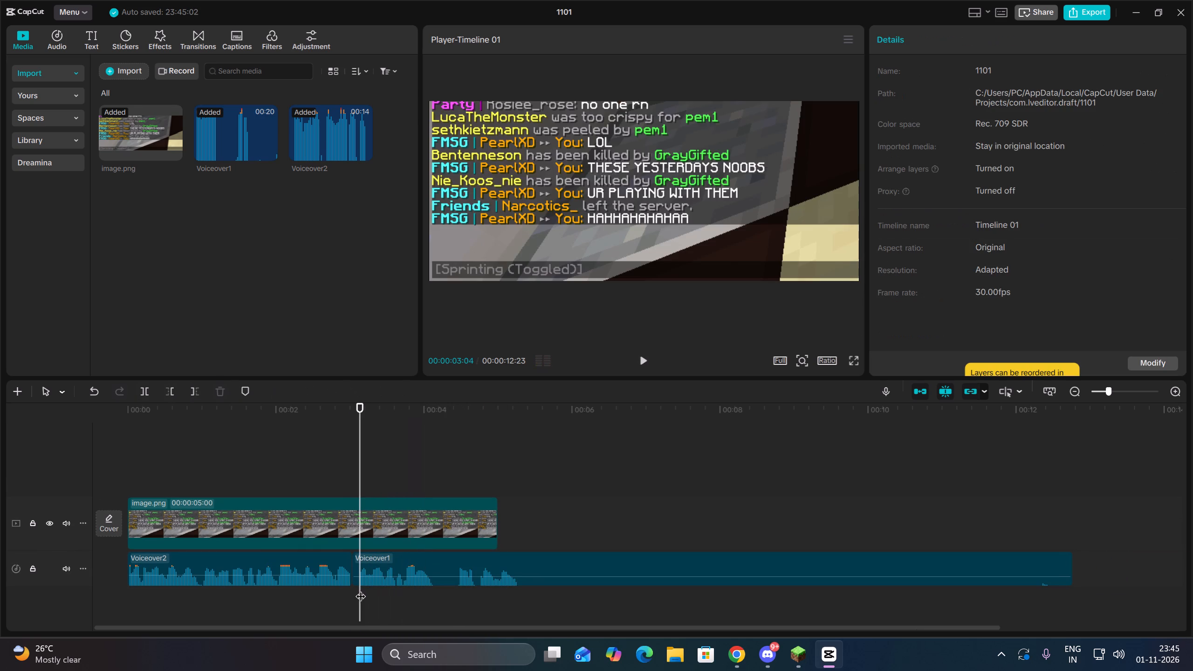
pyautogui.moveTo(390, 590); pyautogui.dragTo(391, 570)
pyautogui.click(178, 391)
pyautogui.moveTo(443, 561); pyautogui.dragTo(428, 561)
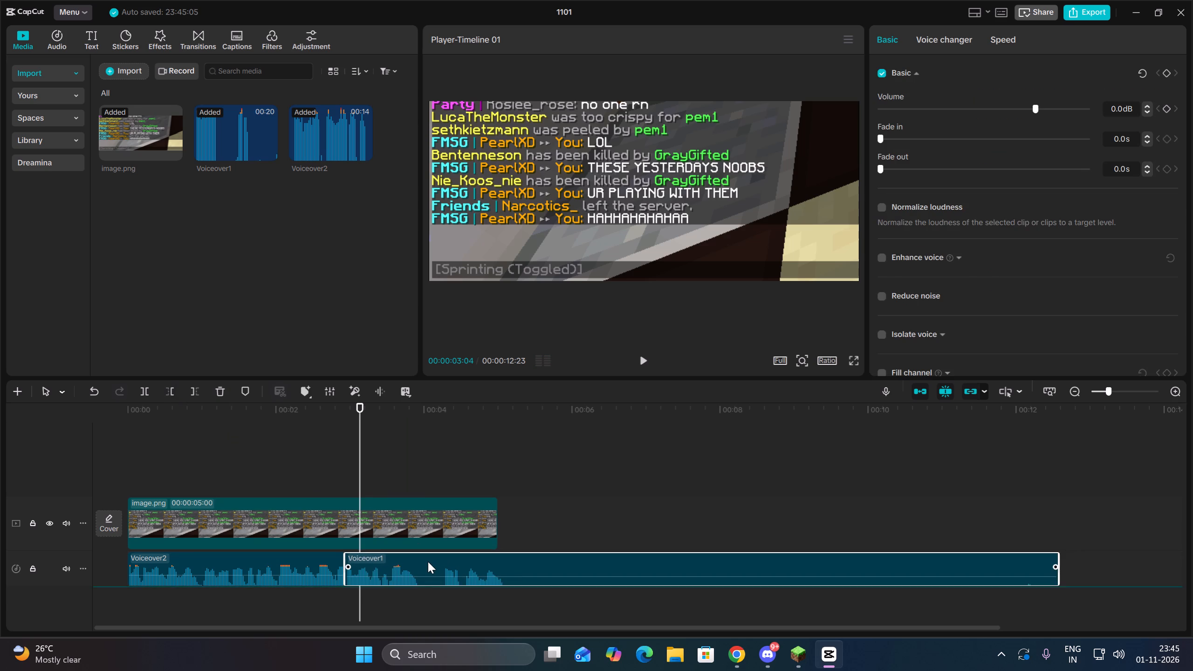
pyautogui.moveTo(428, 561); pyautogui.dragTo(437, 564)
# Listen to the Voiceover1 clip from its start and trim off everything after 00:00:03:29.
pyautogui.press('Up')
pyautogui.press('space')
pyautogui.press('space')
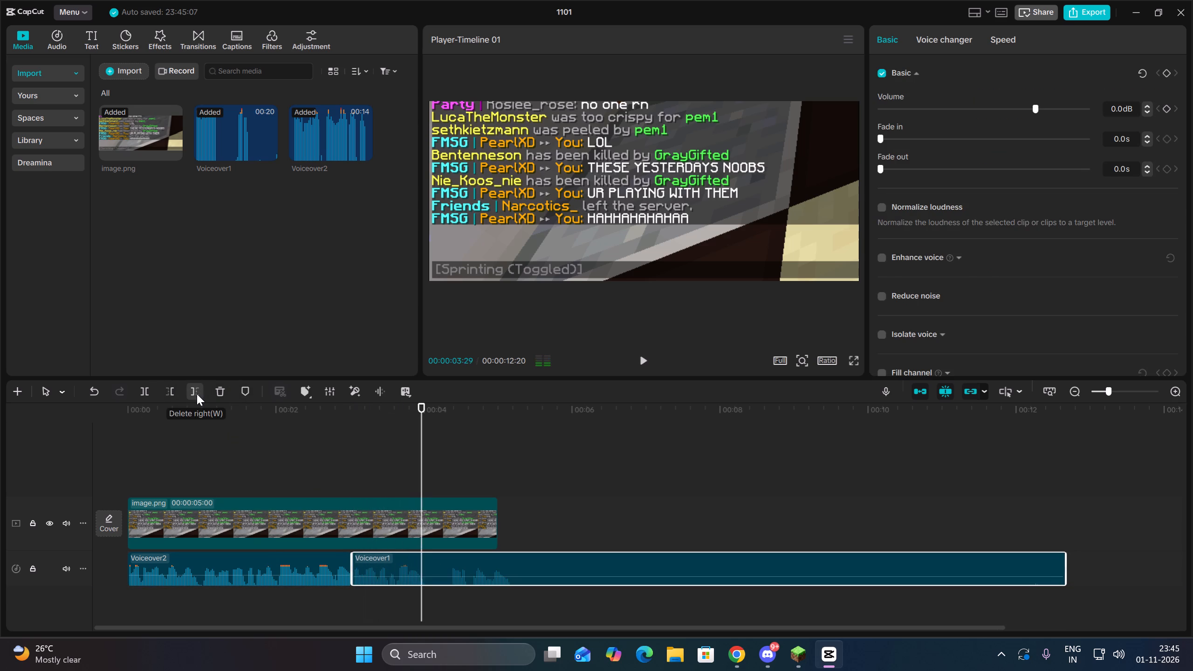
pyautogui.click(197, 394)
# Switch to Chrome to watch parts of the Minecraft diamond Short and view its description, and return to CapCut.
pyautogui.click(728, 649)
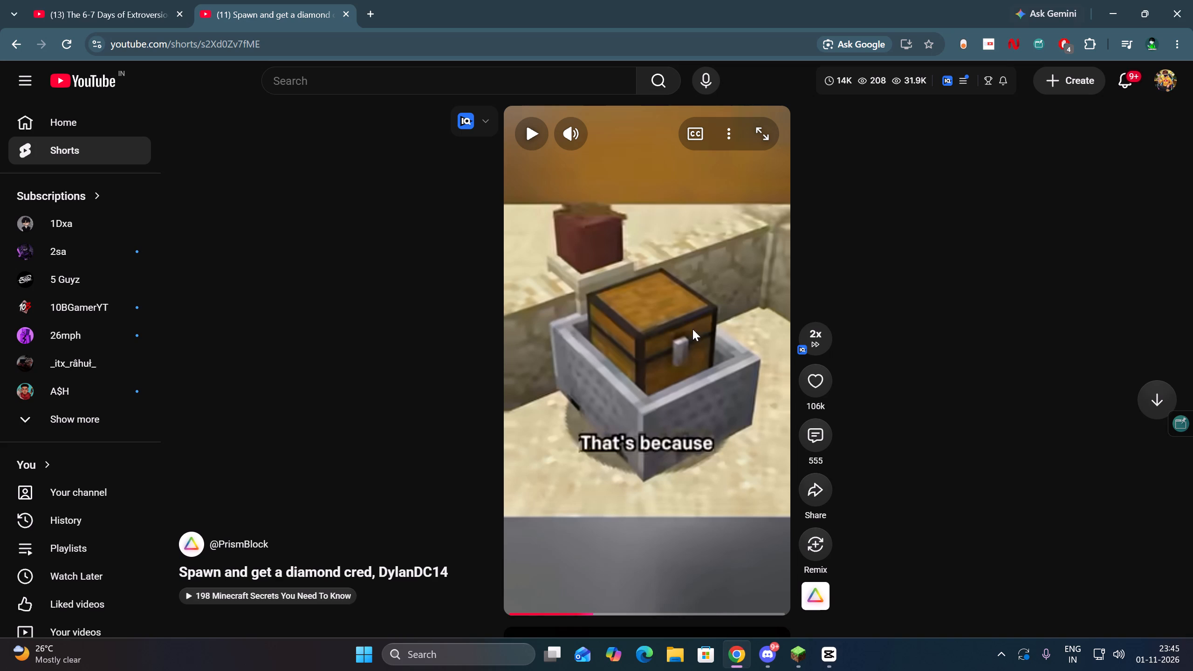
pyautogui.click(680, 352)
pyautogui.click(680, 352)
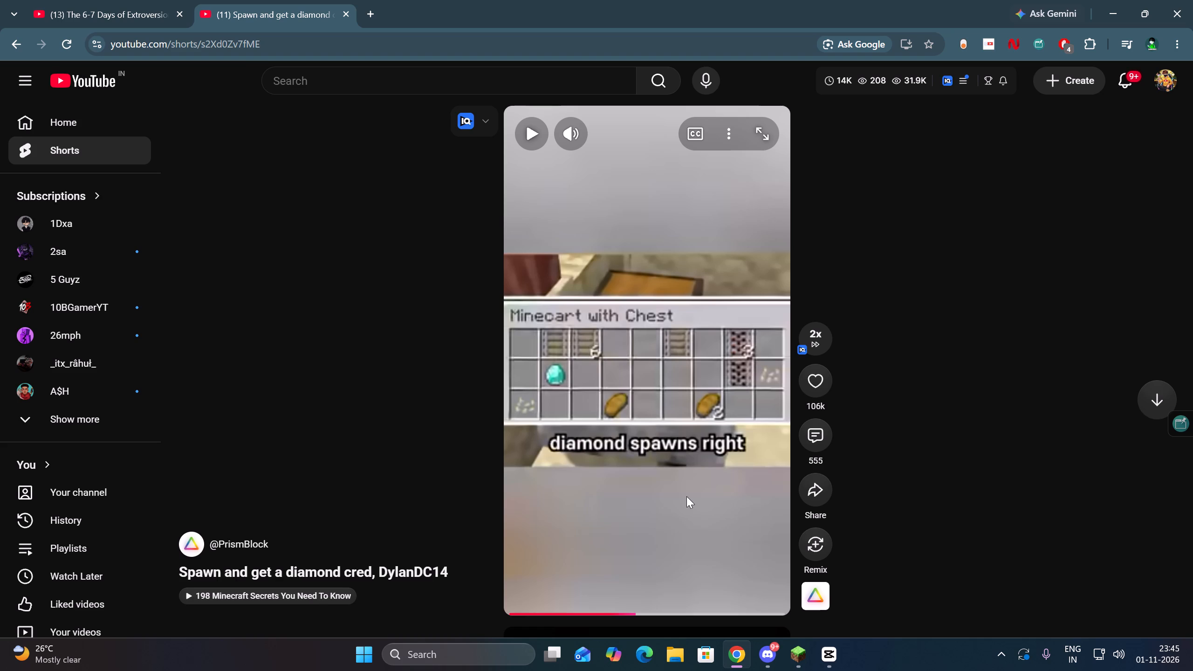
pyautogui.click(729, 128)
pyautogui.click(771, 179)
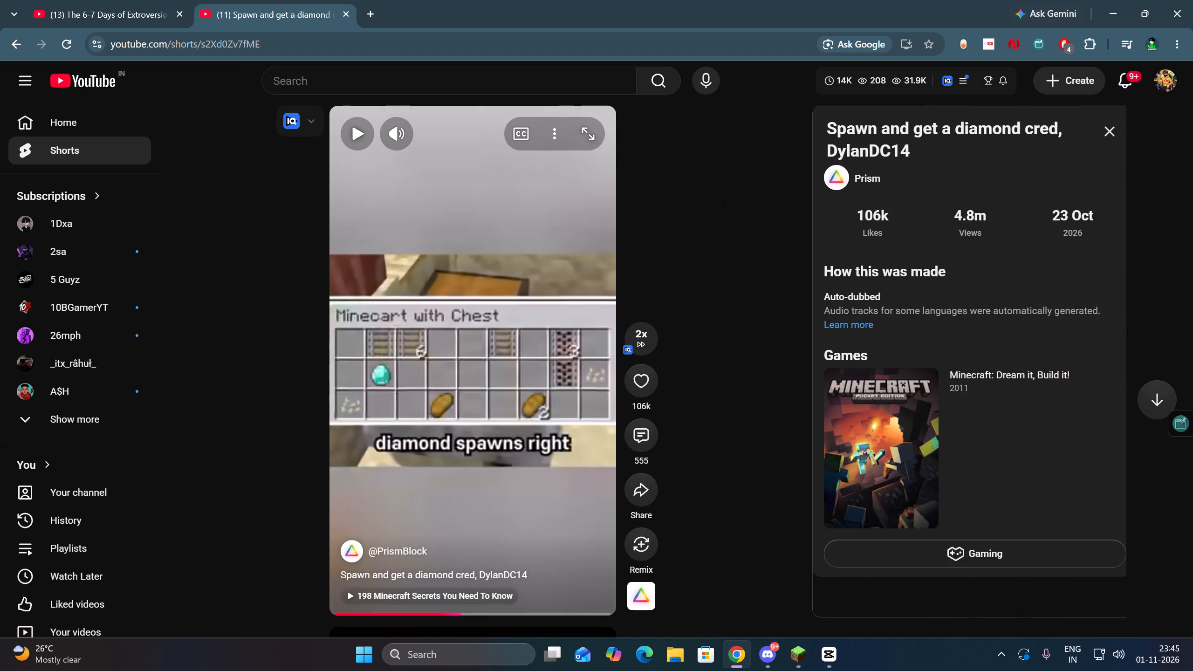
pyautogui.click(1090, 131)
pyautogui.click(722, 386)
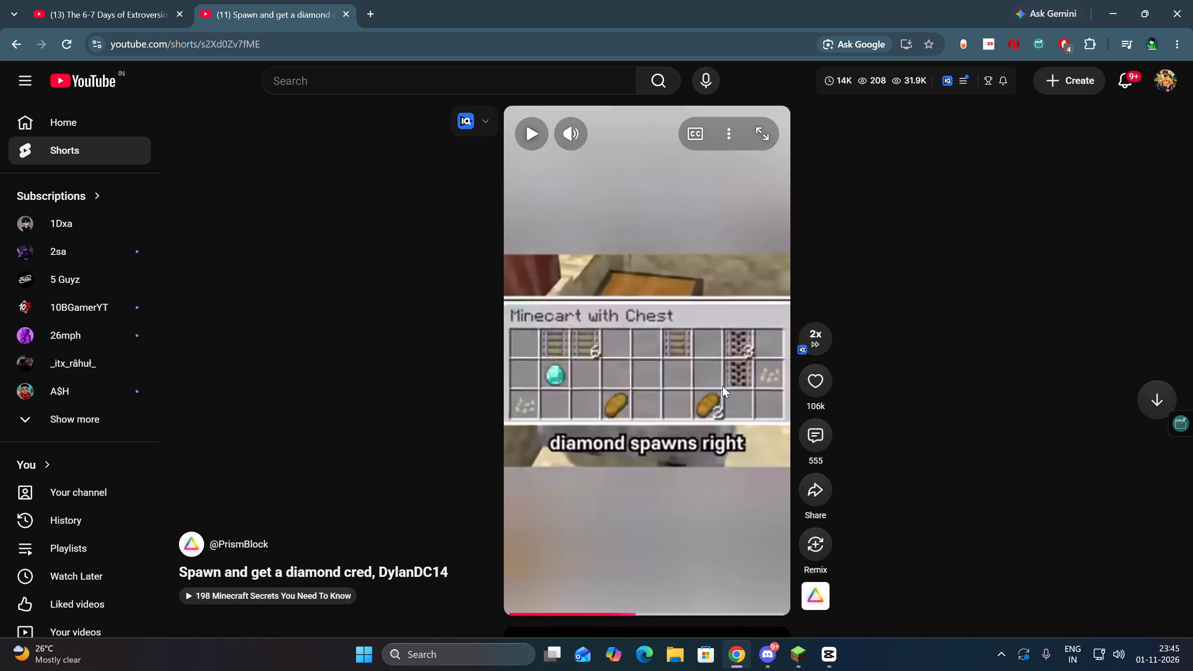
pyautogui.click(652, 455)
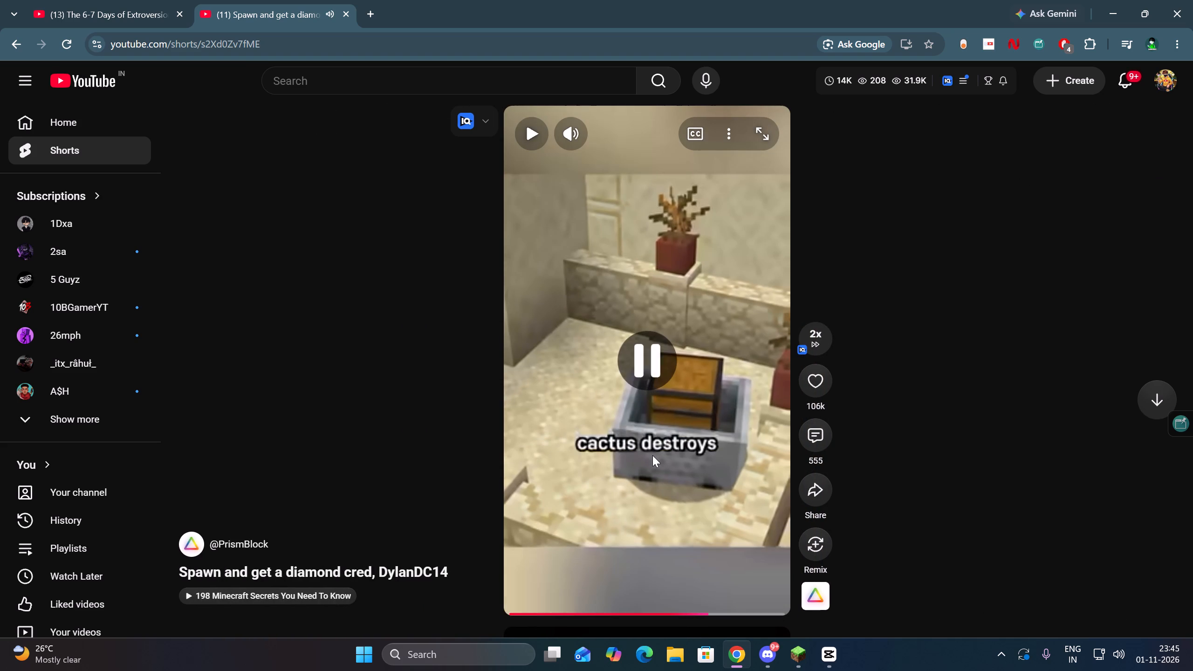
pyautogui.click(1111, 15)
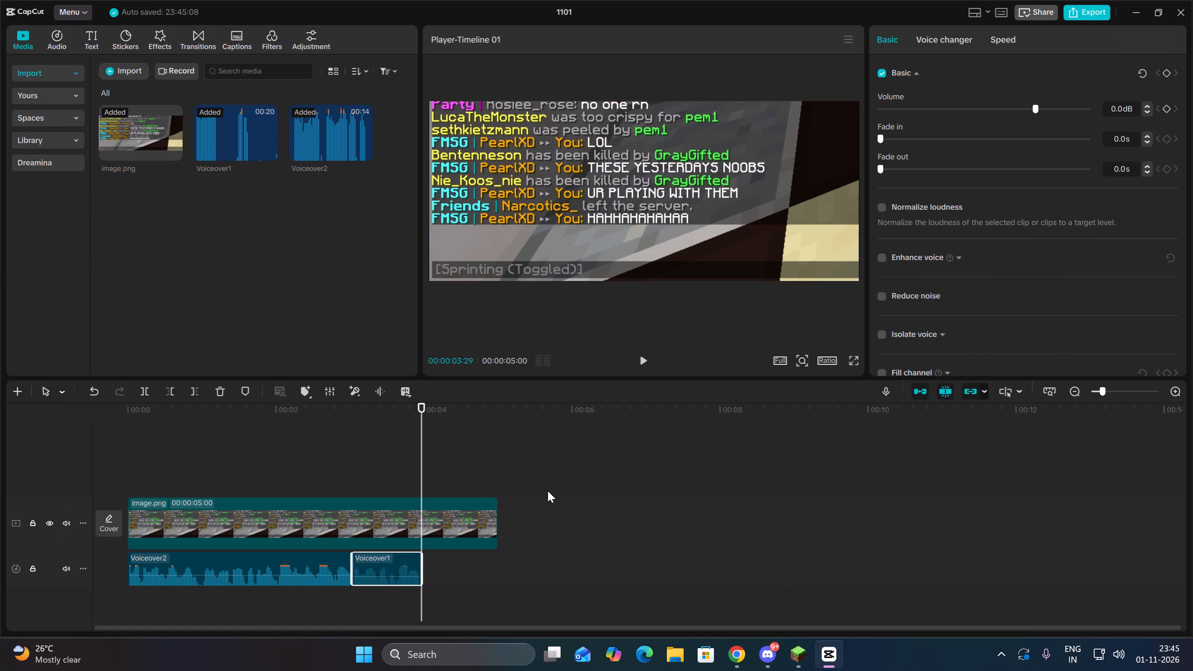
# Listen to the assembled voiceover from the beginning and delete the Voiceover1 clip from the timeline.
pyautogui.click(440, 579)
pyautogui.click(440, 597)
pyautogui.moveTo(440, 597); pyautogui.dragTo(334, 593)
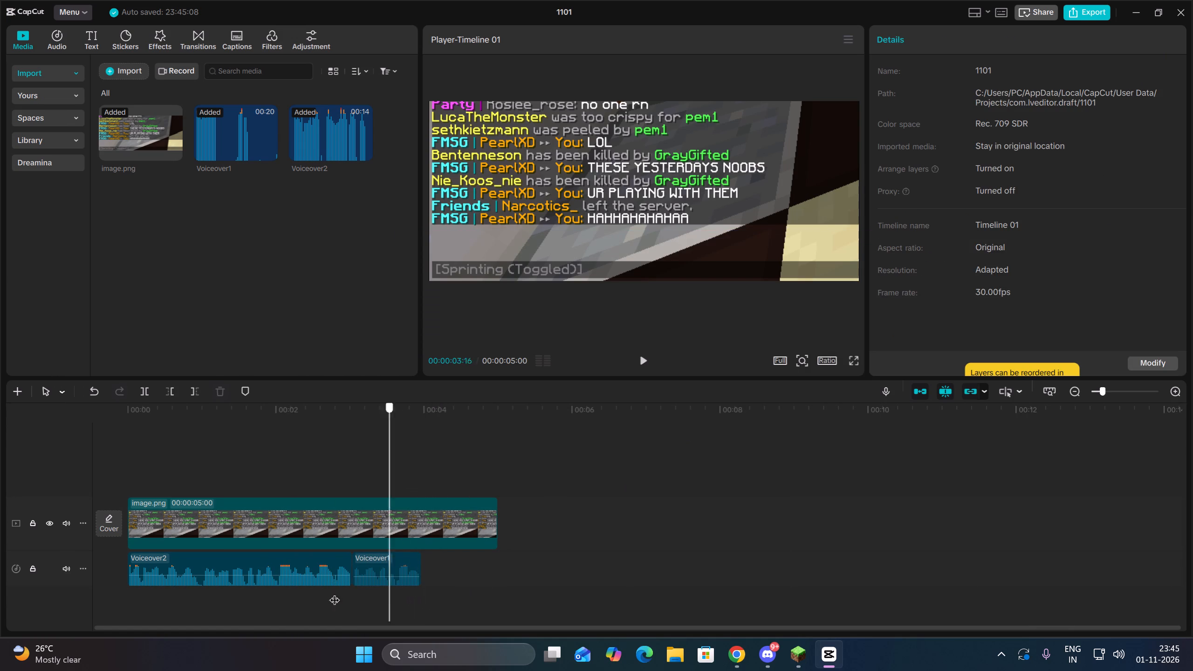
pyautogui.moveTo(334, 593); pyautogui.dragTo(115, 578)
pyautogui.press('space')
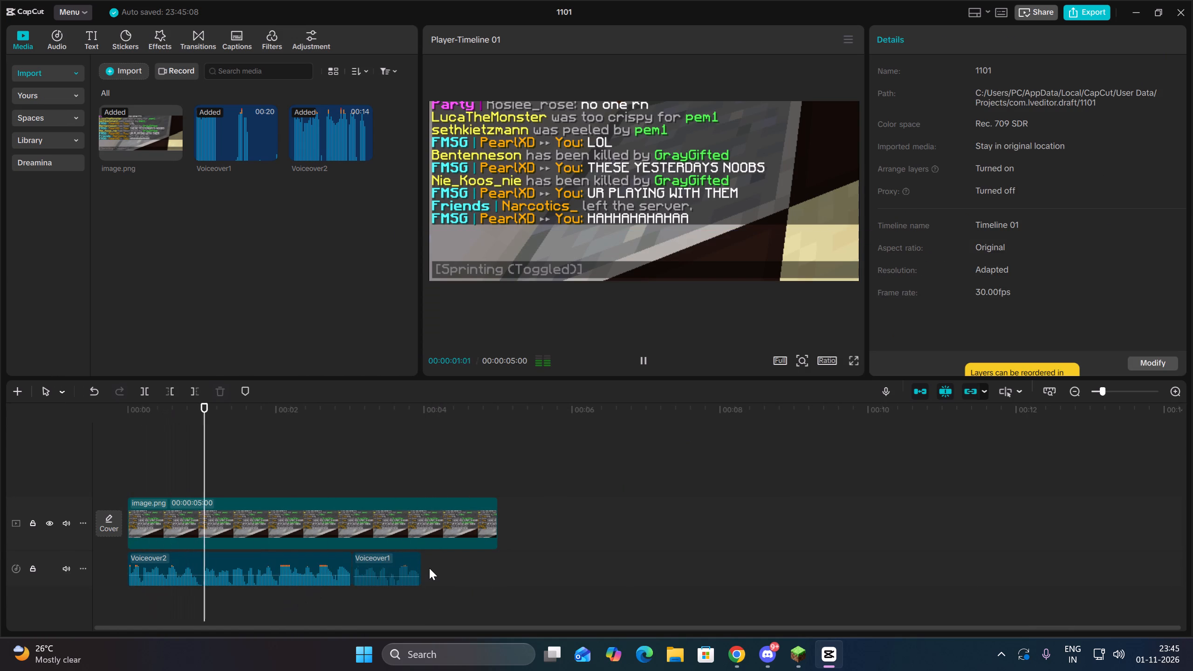
pyautogui.moveTo(488, 565); pyautogui.dragTo(236, 561)
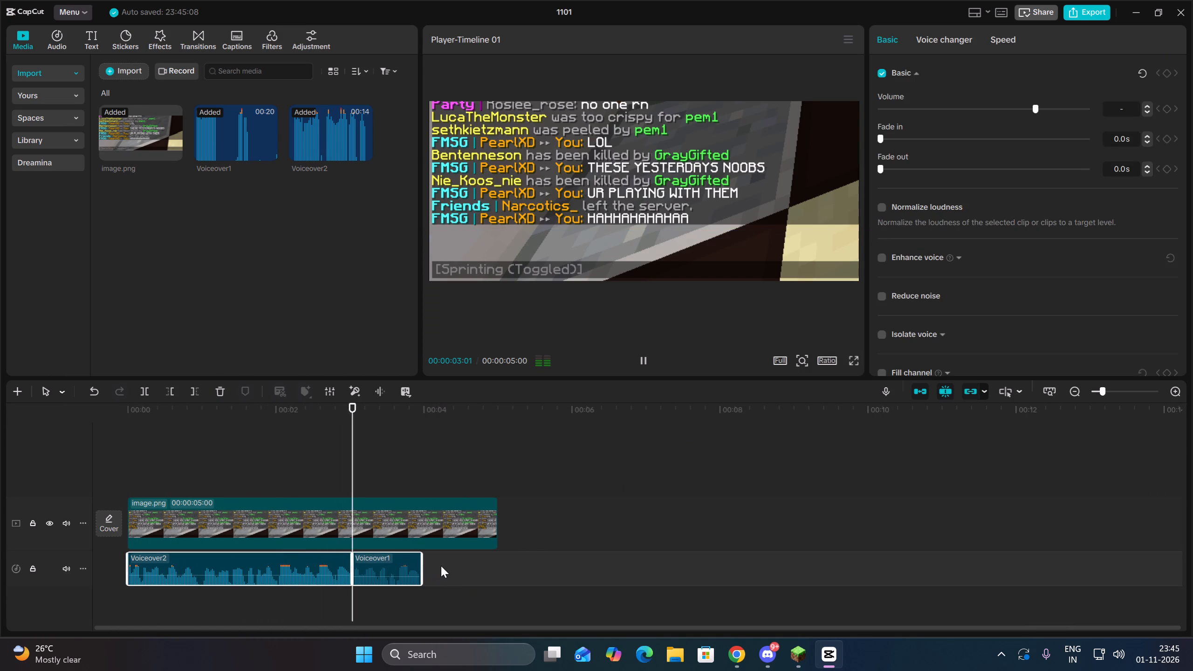
pyautogui.press('space')
pyautogui.click(444, 574)
pyautogui.moveTo(444, 574); pyautogui.dragTo(424, 575)
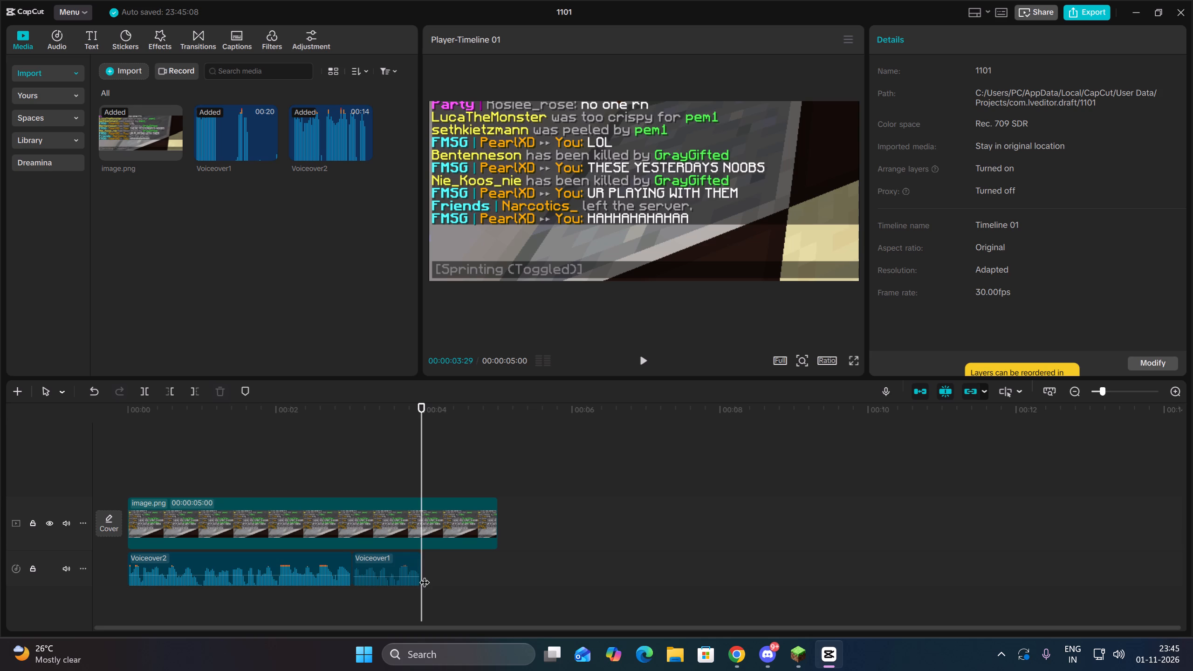
pyautogui.moveTo(457, 566); pyautogui.dragTo(389, 563)
pyautogui.press('Delete')
# Record a new voiceover starting at the end of the Voiceover2 clip at 00:00:03:01, and close the recorder.
pyautogui.press('Up')
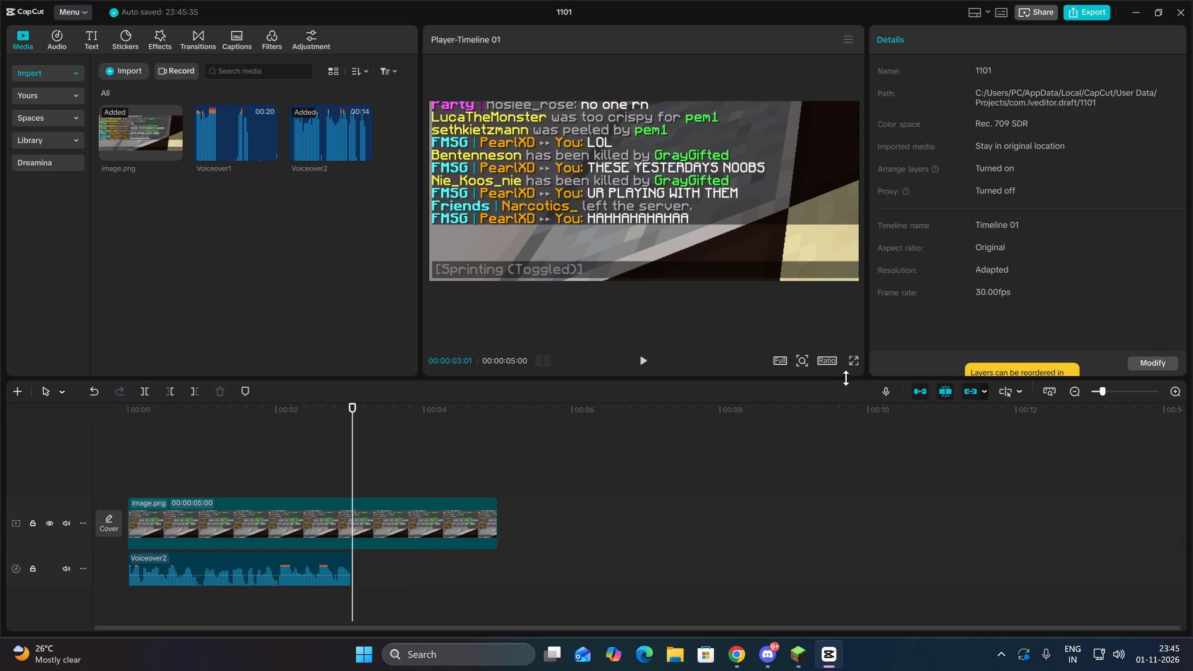
pyautogui.click(878, 394)
pyautogui.click(981, 103)
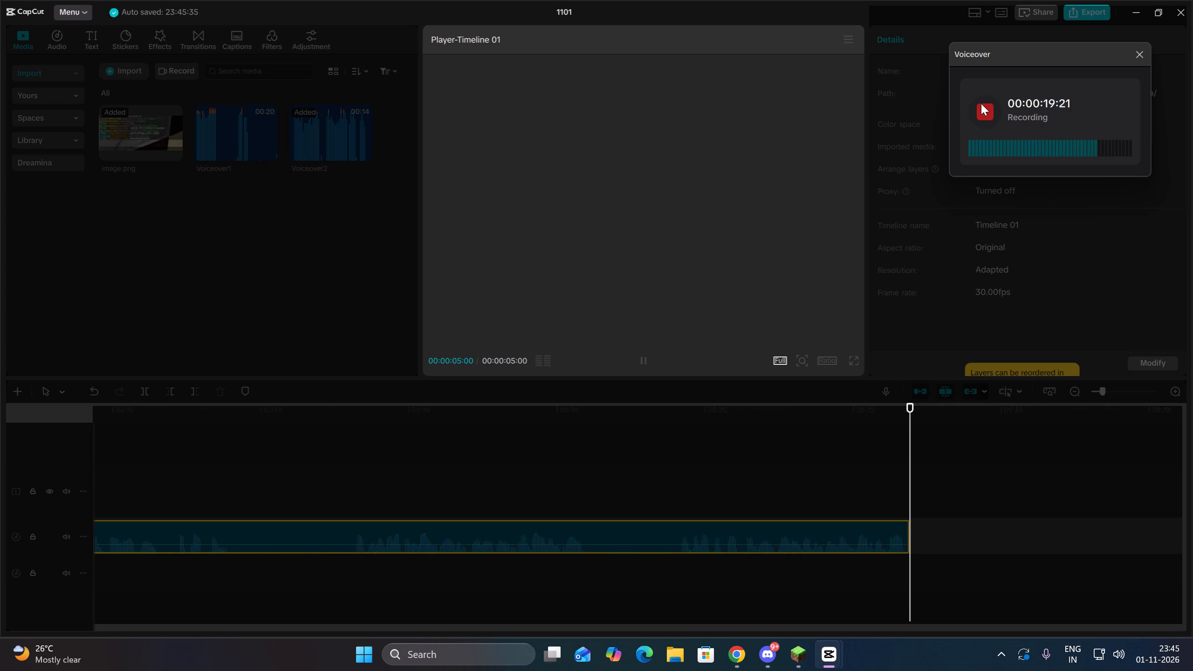
pyautogui.click(981, 103)
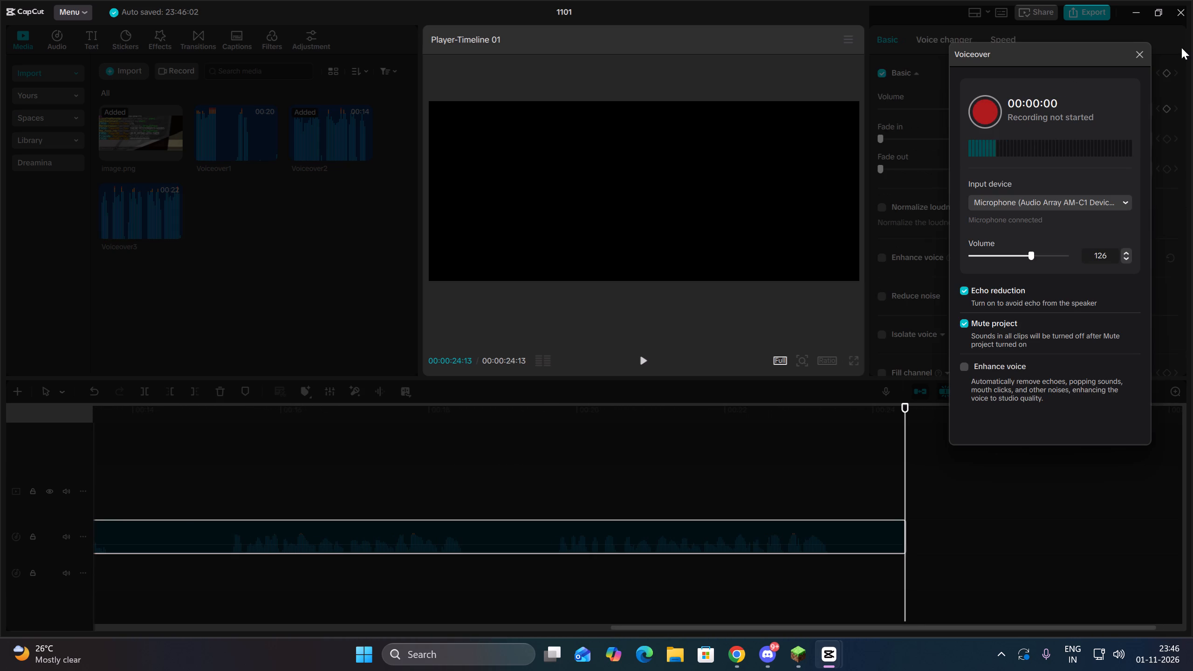
pyautogui.click(1141, 55)
# Listen to the first phrase of Voiceover3 on the timeline and preview the Voiceover3 and Voiceover2 recordings in the media library.
pyautogui.press('Up')
pyautogui.click(397, 558)
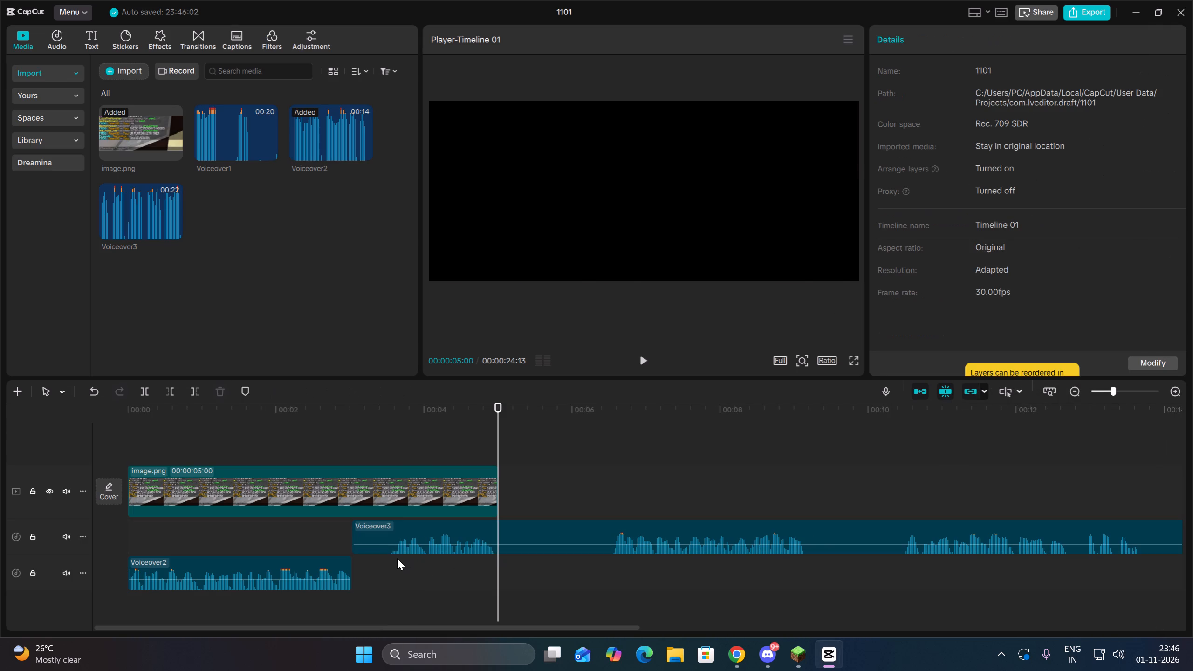
pyautogui.press('space')
pyautogui.press('space')
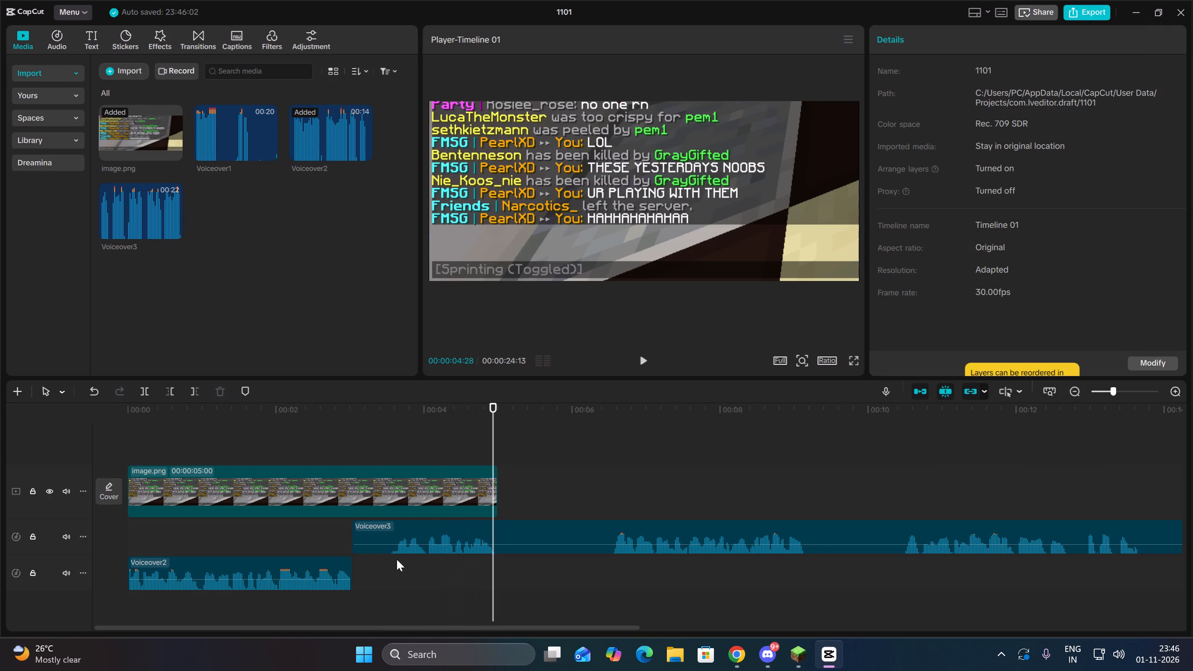
pyautogui.doubleClick(394, 557)
pyautogui.moveTo(432, 575); pyautogui.dragTo(445, 534)
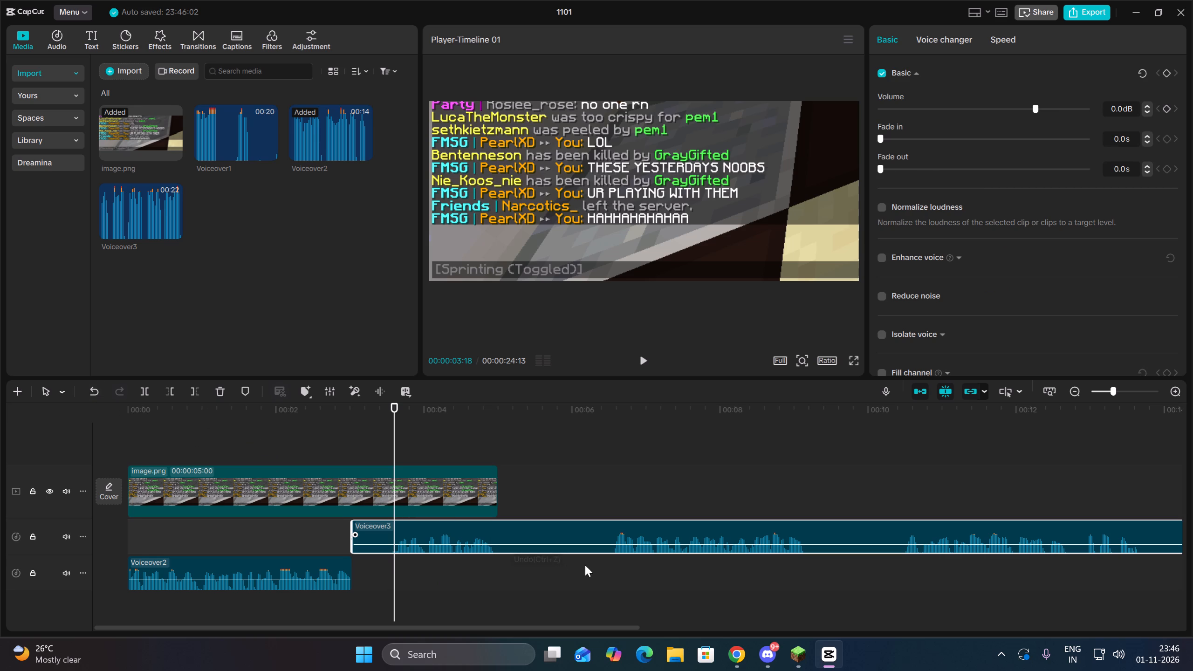
pyautogui.click(360, 575)
pyautogui.press('Up')
pyautogui.click(130, 223)
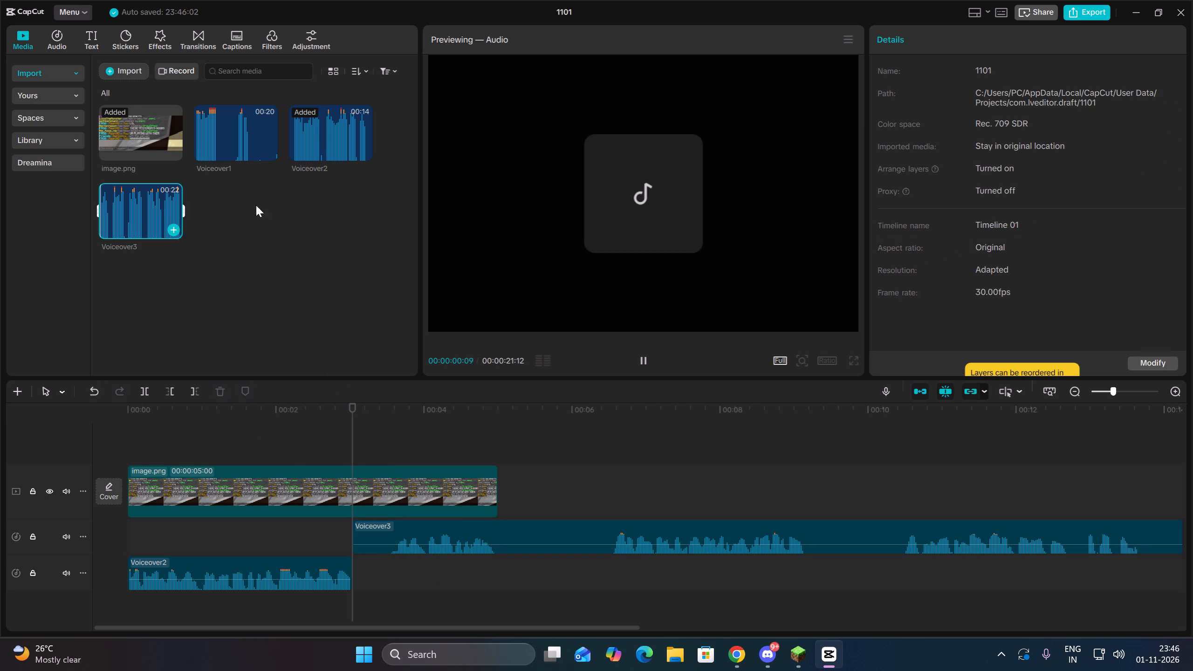
pyautogui.click(331, 136)
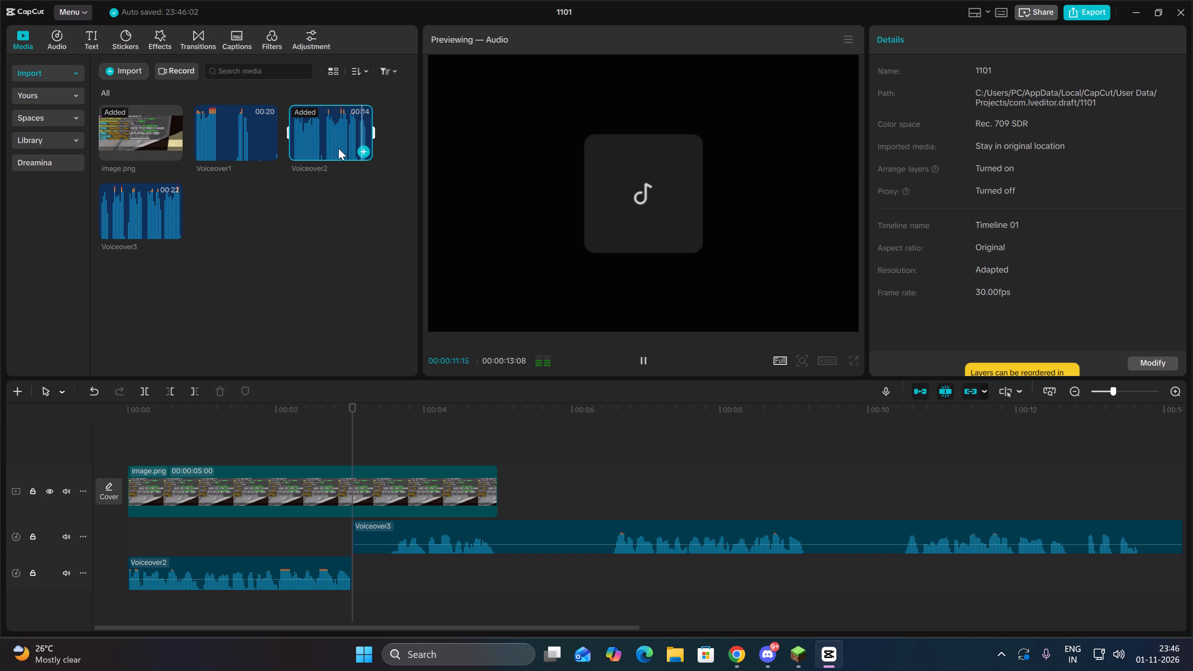
# Add Voiceover2 again on a new track from the timeline's start and trim off everything before 00:00:09:16.
pyautogui.moveTo(339, 148); pyautogui.dragTo(346, 578)
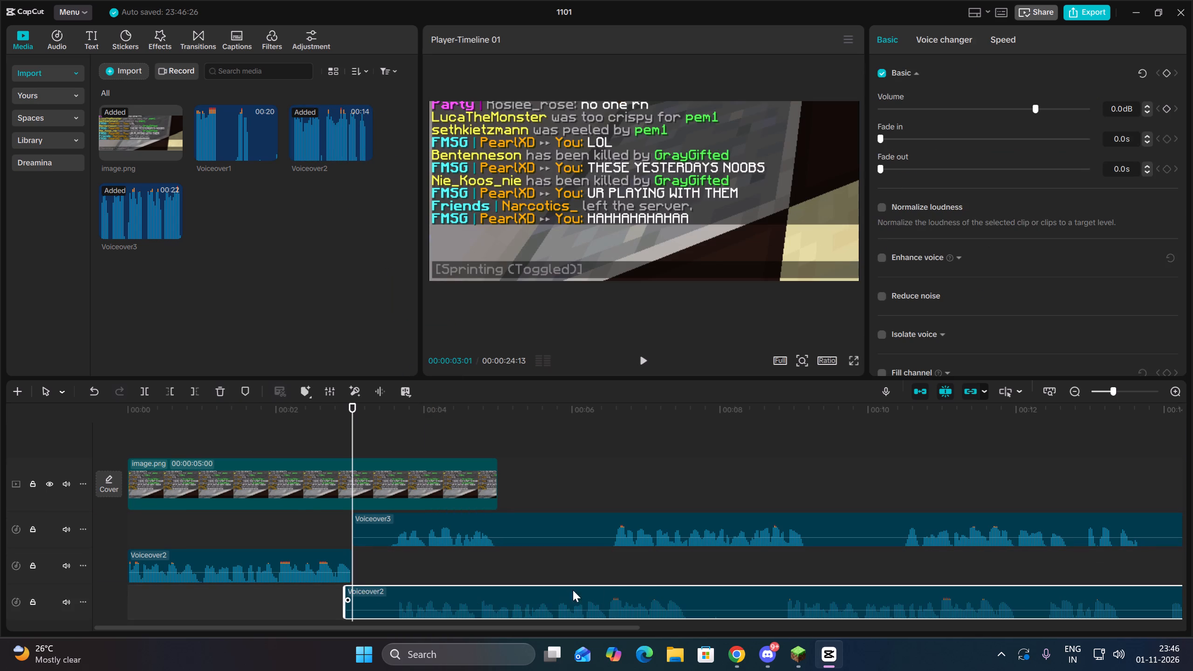
pyautogui.moveTo(721, 594); pyautogui.dragTo(288, 596)
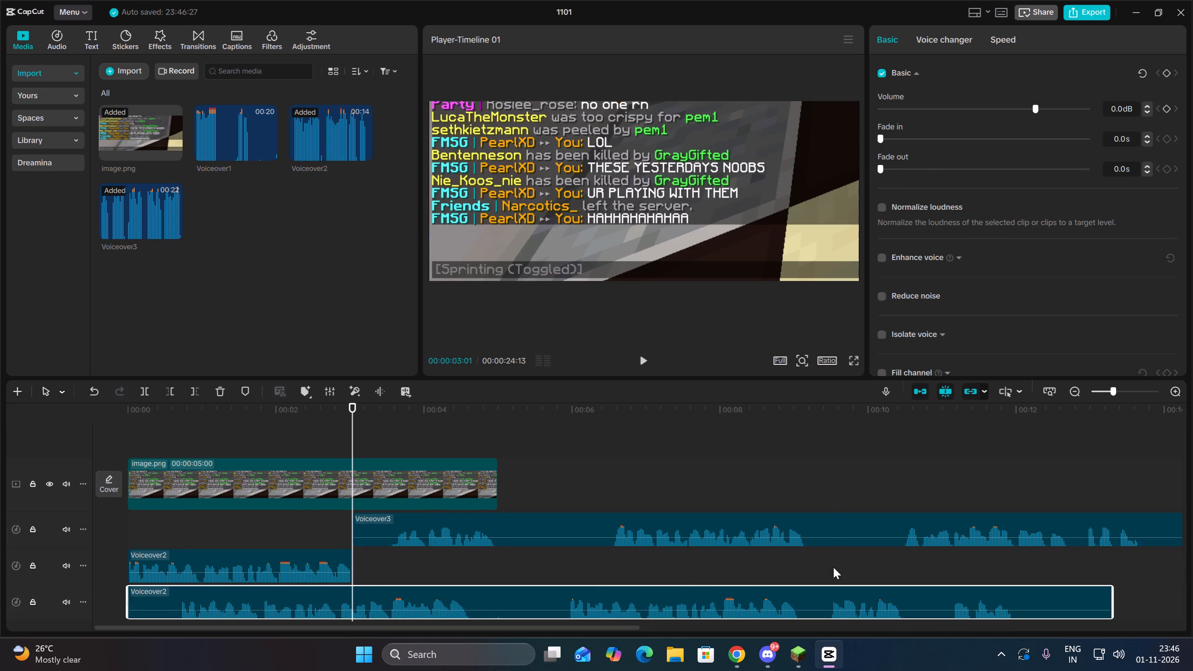
pyautogui.click(833, 567)
pyautogui.moveTo(856, 571); pyautogui.dragTo(872, 606)
pyautogui.click(168, 394)
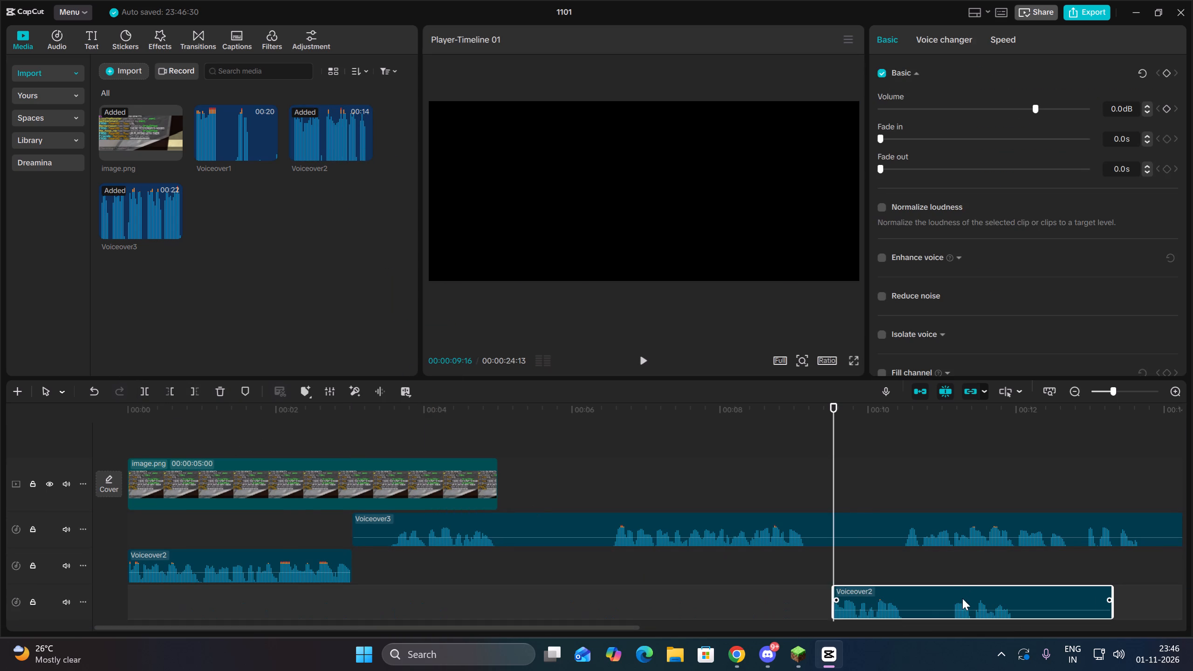
# Move the newly trimmed Voiceover2 piece against the first Voiceover2 clip's end at 00:00:03:01 and listen across the join.
pyautogui.moveTo(957, 603); pyautogui.dragTo(477, 569)
pyautogui.moveTo(416, 565); pyautogui.dragTo(424, 566)
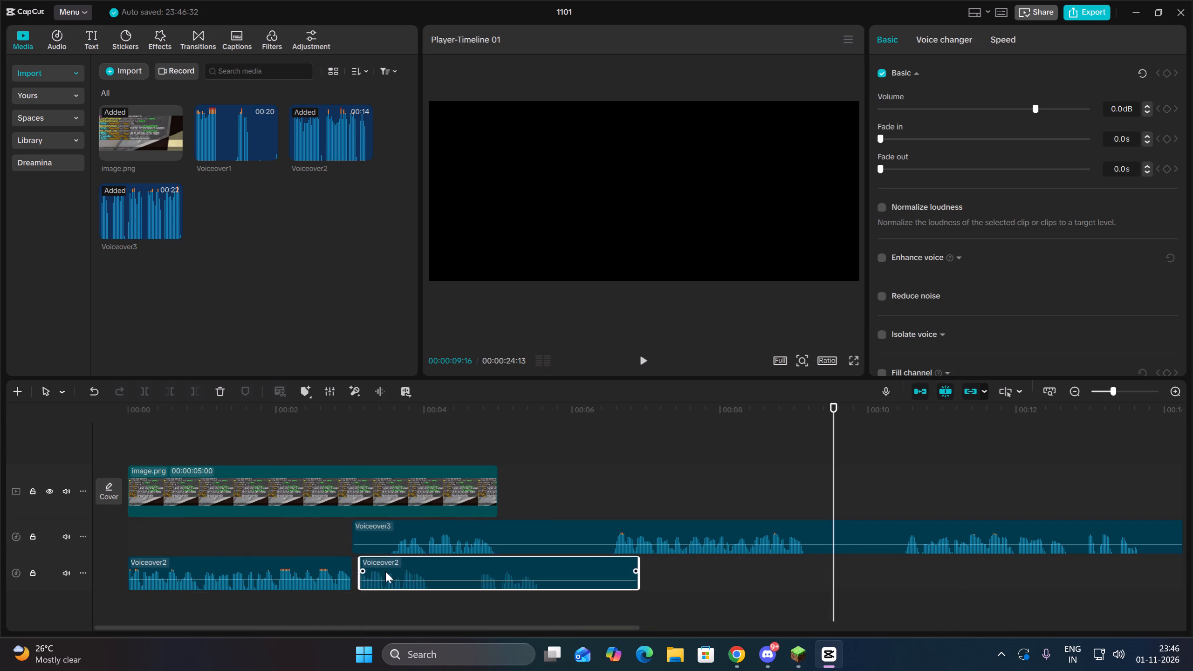
pyautogui.click(358, 569)
pyautogui.moveTo(369, 569); pyautogui.dragTo(363, 569)
pyautogui.click(342, 609)
pyautogui.moveTo(342, 609); pyautogui.dragTo(5, 590)
pyautogui.click(639, 367)
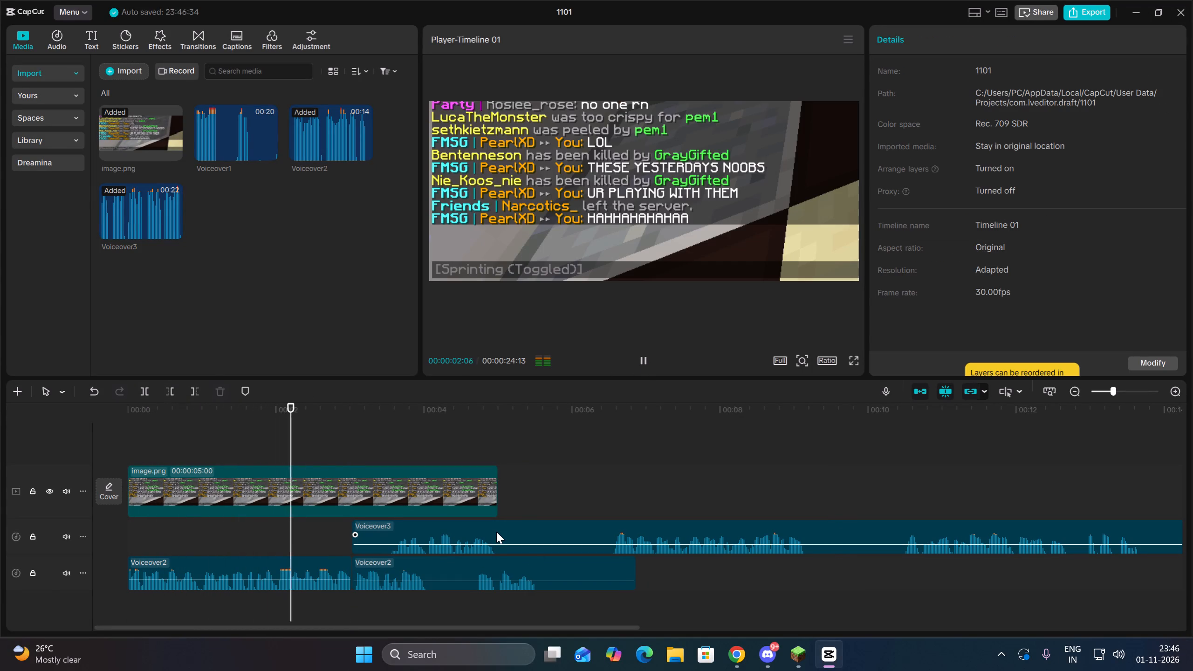
pyautogui.click(472, 572)
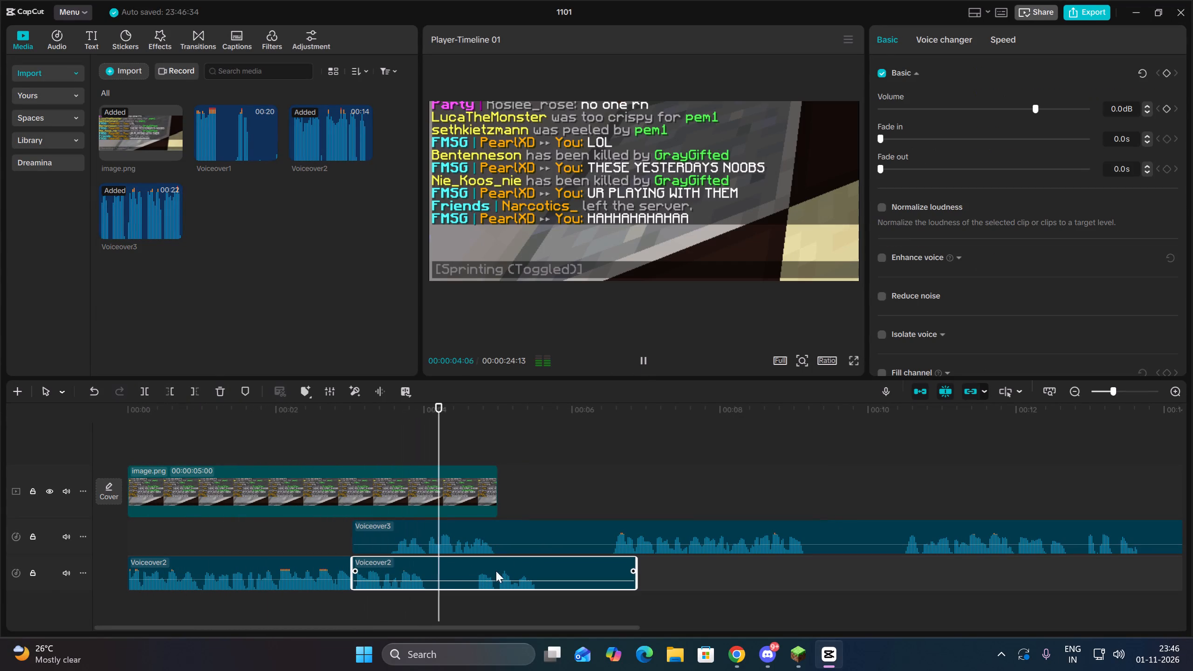
pyautogui.press('space')
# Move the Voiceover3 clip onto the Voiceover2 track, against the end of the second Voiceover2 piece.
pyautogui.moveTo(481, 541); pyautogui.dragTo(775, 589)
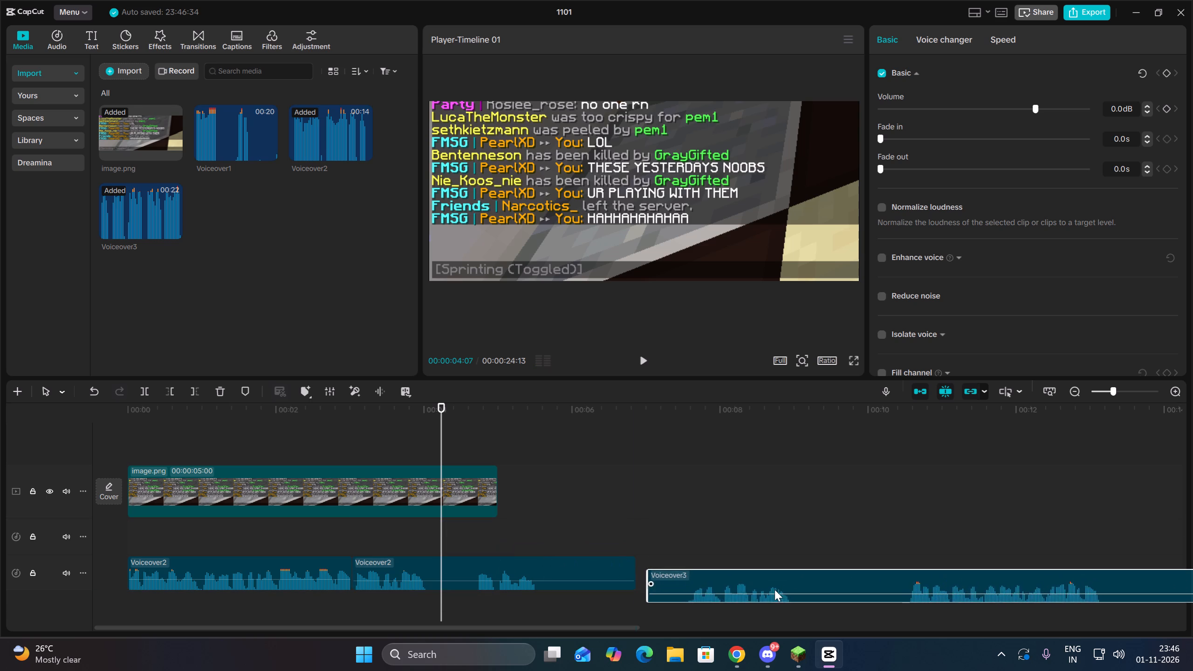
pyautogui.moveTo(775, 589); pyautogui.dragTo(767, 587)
# Listen to the second Voiceover2 piece and trim its end to 00:00:04:00.
pyautogui.press('Up')
pyautogui.click(501, 566)
pyautogui.press('space')
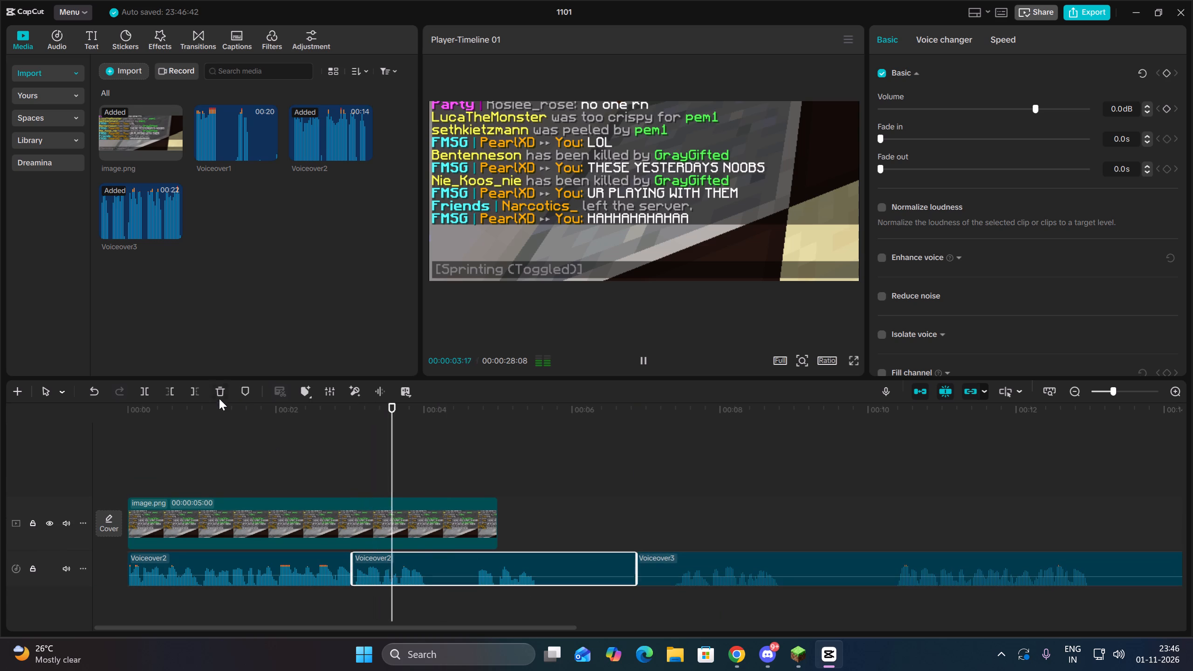
pyautogui.press('space')
pyautogui.press('space')
pyautogui.click(199, 392)
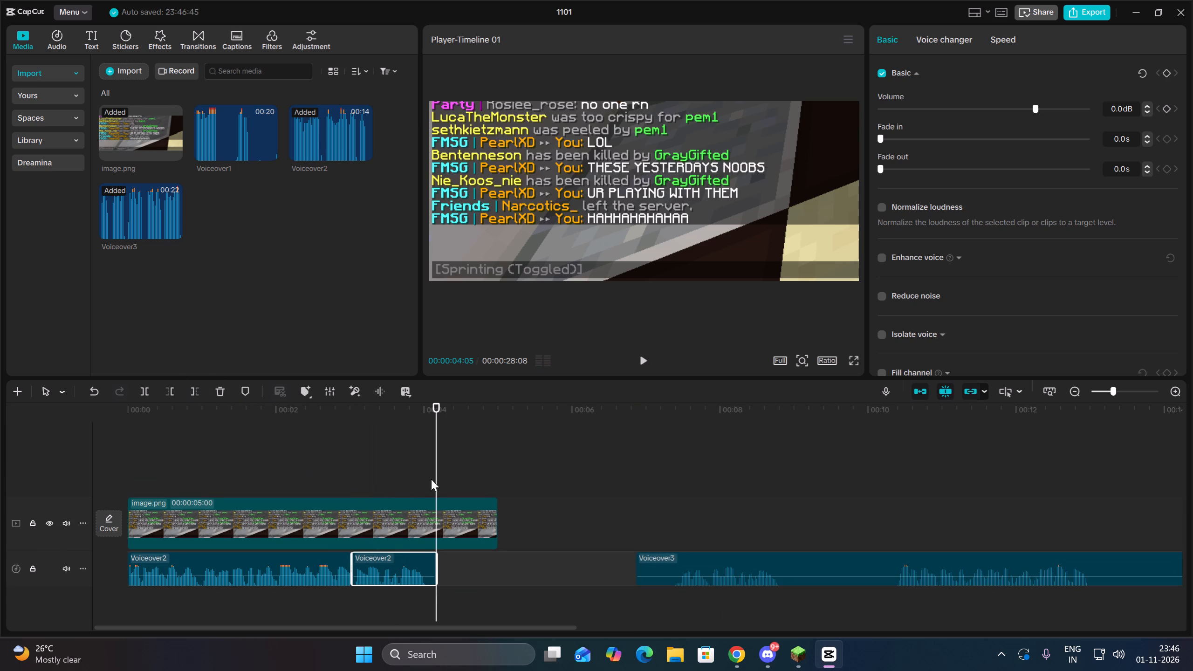
pyautogui.moveTo(436, 467); pyautogui.dragTo(424, 466)
pyautogui.click(196, 396)
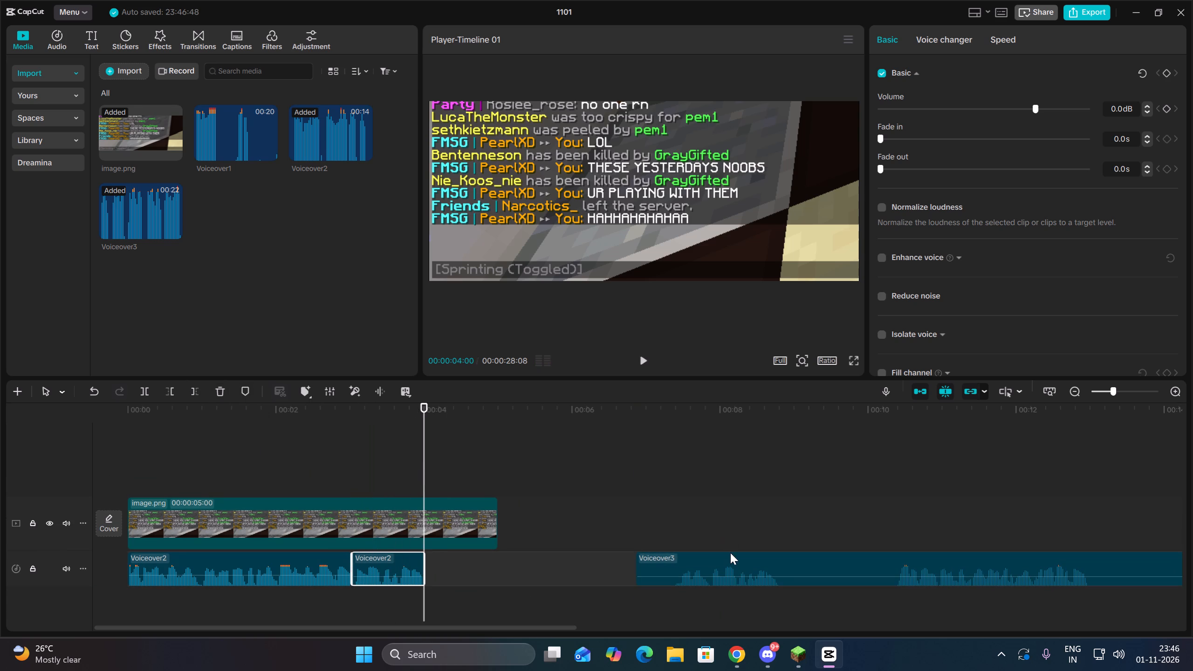
# Trim off the part of Voiceover3 before 00:00:07:10 and move it against the second Voiceover2 piece's end at 00:00:04:00.
pyautogui.moveTo(730, 555); pyautogui.dragTo(502, 561)
pyautogui.moveTo(505, 561); pyautogui.dragTo(508, 568)
pyautogui.doubleClick(671, 598)
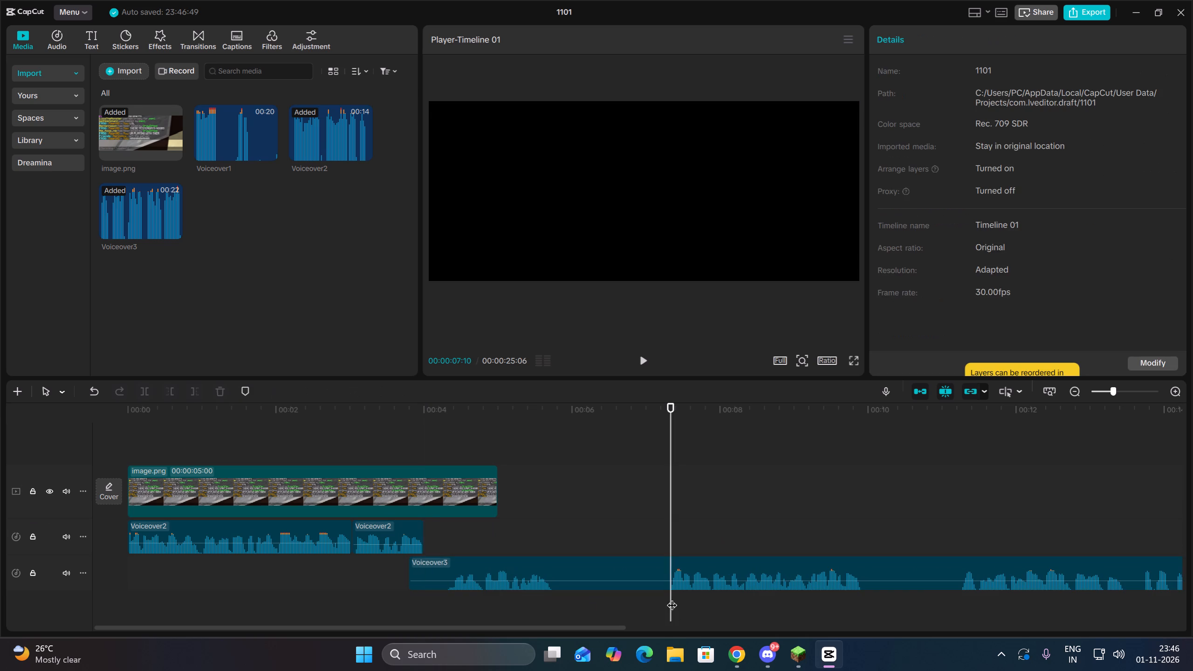
pyautogui.moveTo(730, 595); pyautogui.dragTo(732, 558)
pyautogui.click(173, 393)
pyautogui.moveTo(740, 570); pyautogui.dragTo(492, 543)
# Listen to the Voiceover3 clip from its start and split it after the phrase at 00:00:06:16.
pyautogui.press('Up')
pyautogui.press('Up')
pyautogui.press('space')
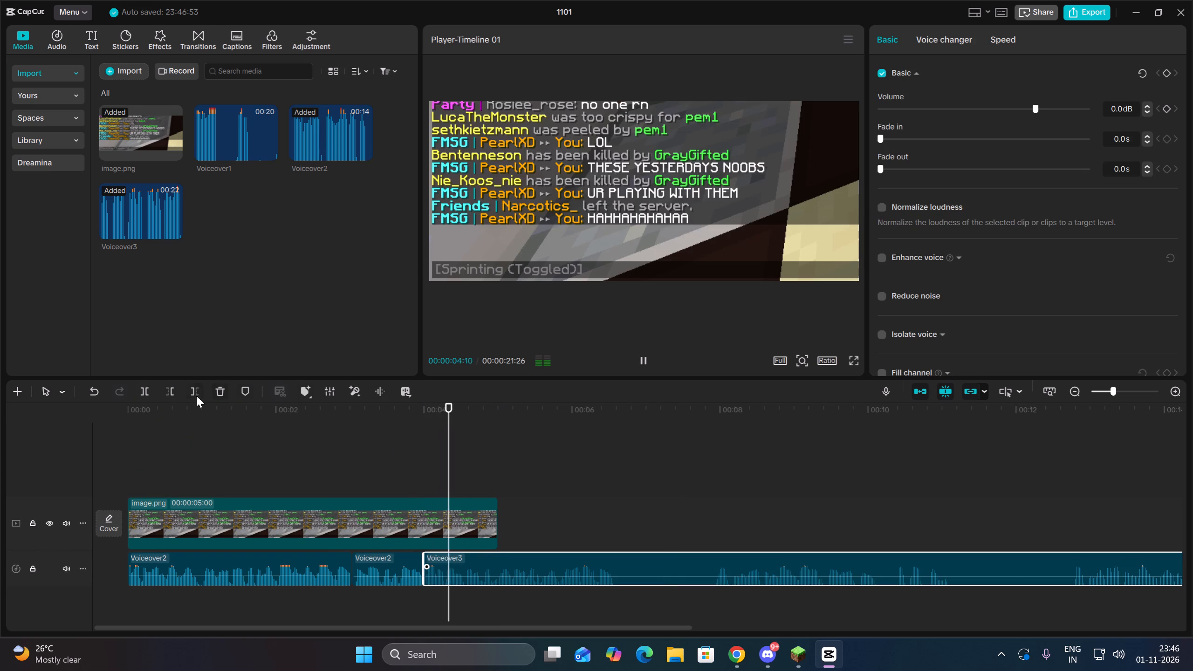
pyautogui.press('space')
pyautogui.click(146, 393)
pyautogui.press('space')
# Trim the second Voiceover3 piece's start at 00:00:07:28 and move it against the first piece's end at 00:00:06:16.
pyautogui.doubleClick(716, 591)
pyautogui.moveTo(760, 610); pyautogui.dragTo(758, 554)
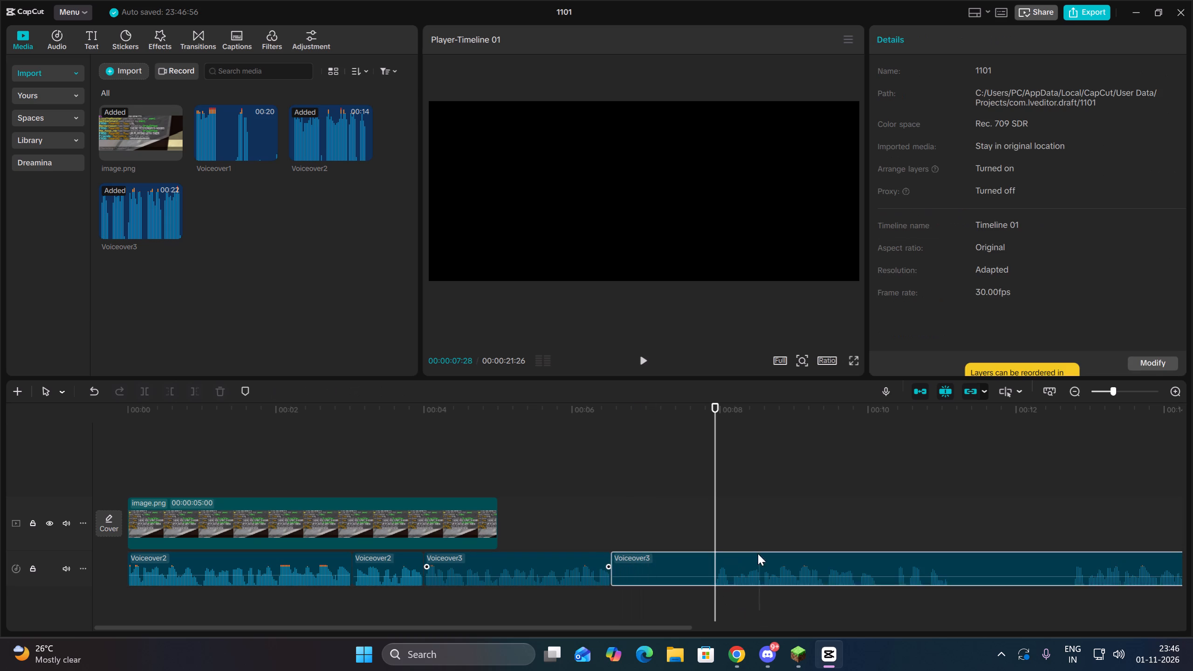
pyautogui.moveTo(758, 554); pyautogui.dragTo(759, 557)
pyautogui.click(178, 391)
pyautogui.moveTo(784, 556); pyautogui.dragTo(679, 560)
pyautogui.press('Up')
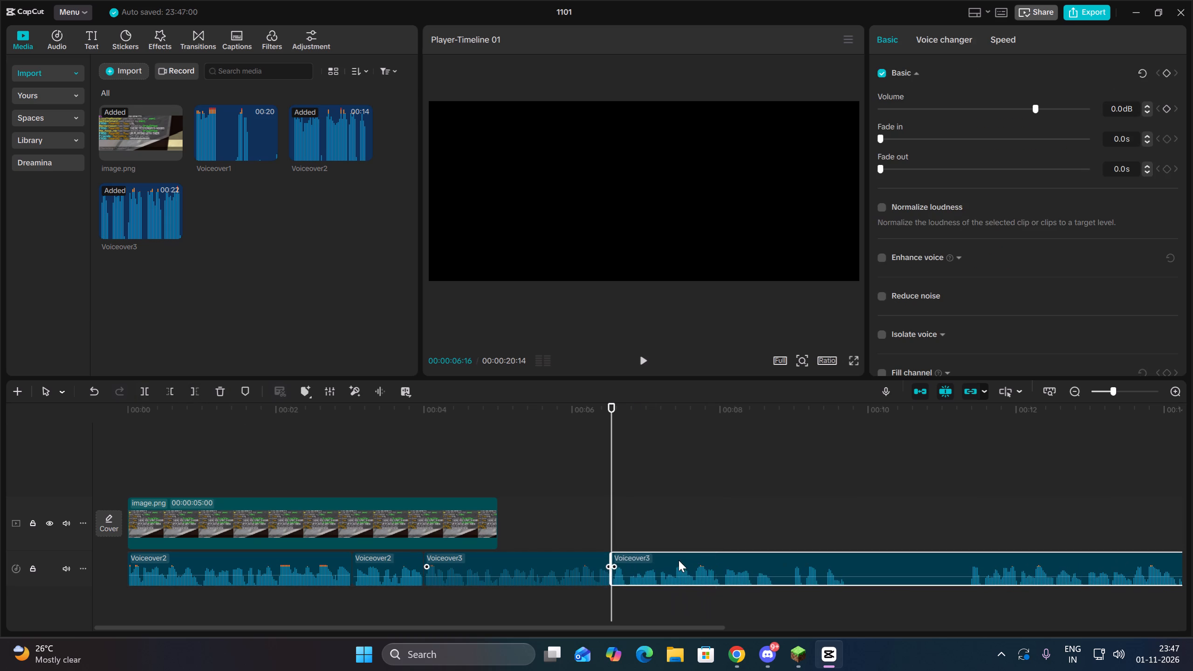
# Listen to the second Voiceover3 piece, trim its start at 00:00:11:10, and move it against the first piece's end at 00:00:06:16.
pyautogui.press('space')
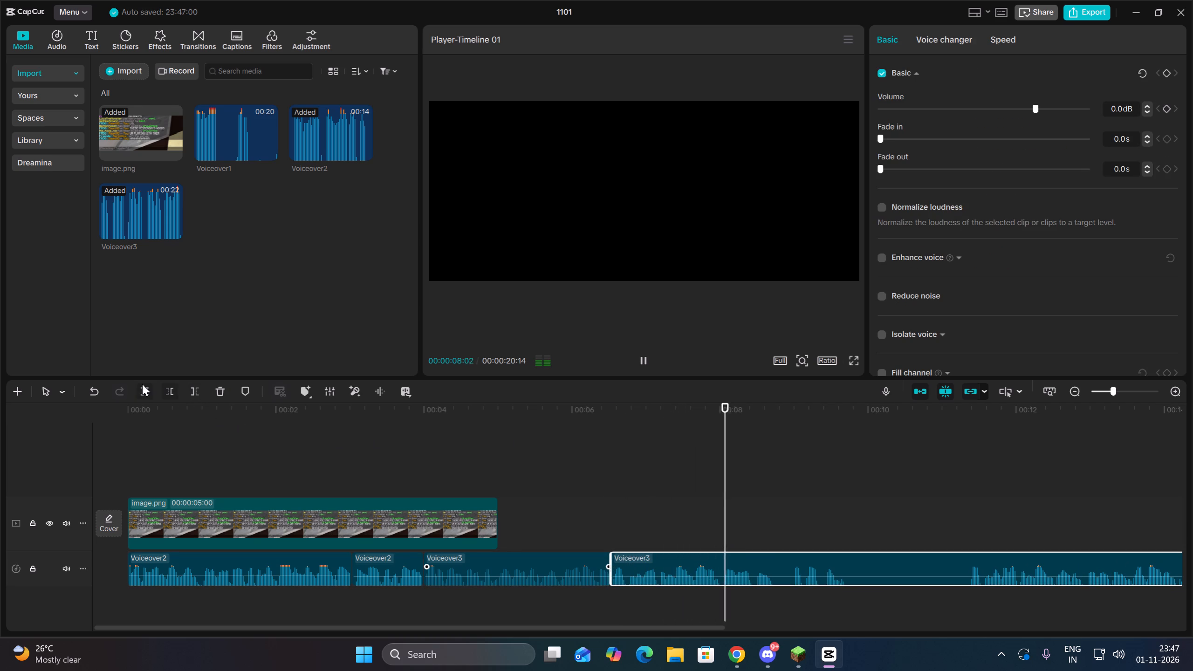
pyautogui.press('space')
pyautogui.click(172, 390)
pyautogui.moveTo(1063, 563); pyautogui.dragTo(1007, 566)
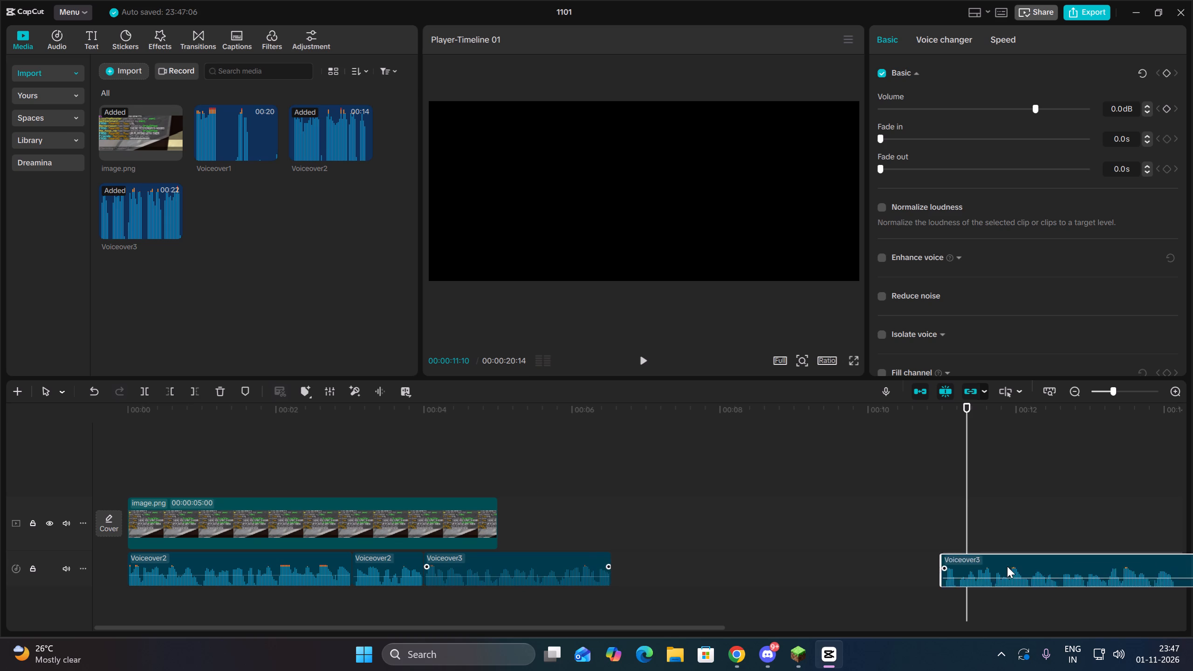
pyautogui.moveTo(1007, 566); pyautogui.dragTo(708, 570)
# Listen to the second Voiceover3 piece from its start and split it after the phrase at about 00:00:09:20.
pyautogui.press('Up')
pyautogui.press('space')
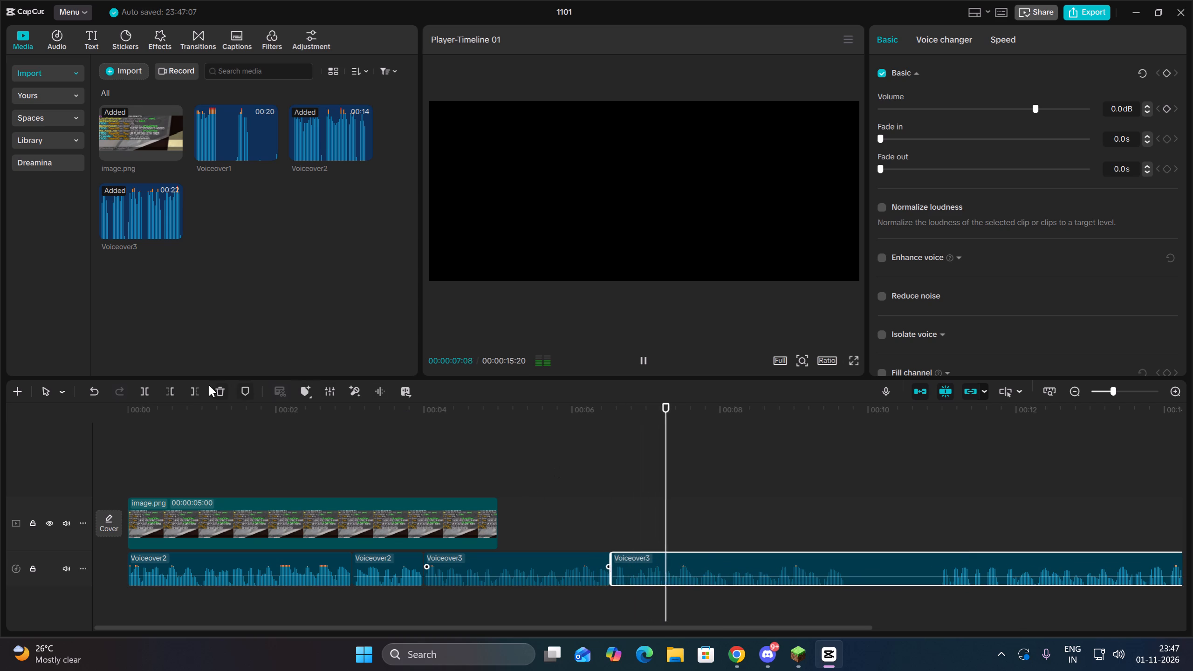
pyautogui.press('space')
pyautogui.click(144, 394)
# Trim the third Voiceover3 piece's start at 00:00:11:00 and move it against the second piece's end.
pyautogui.click(937, 590)
pyautogui.moveTo(937, 591); pyautogui.dragTo(939, 591)
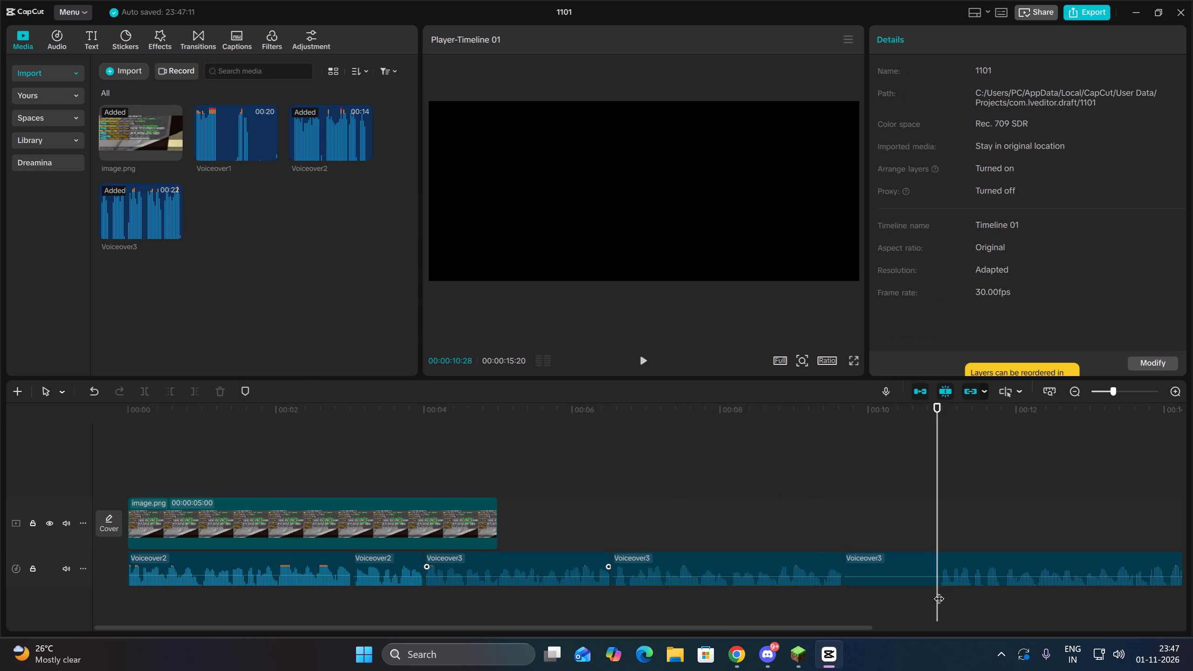
pyautogui.moveTo(939, 591); pyautogui.dragTo(943, 592)
pyautogui.moveTo(973, 592); pyautogui.dragTo(980, 566)
pyautogui.click(178, 390)
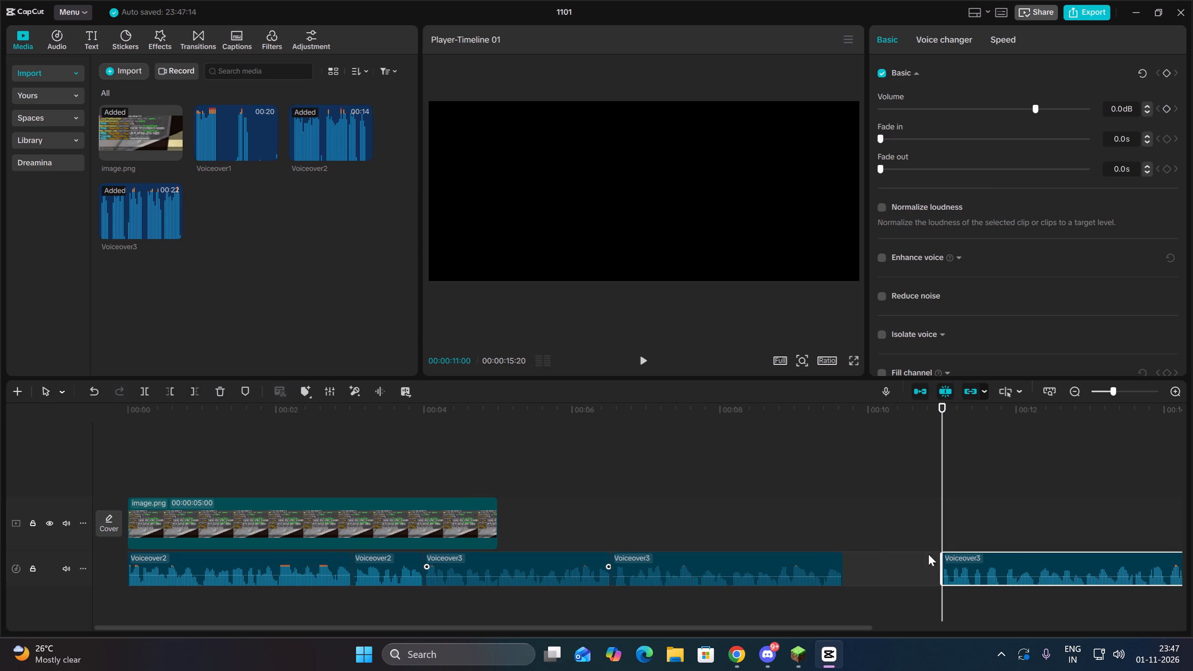
pyautogui.moveTo(1034, 561); pyautogui.dragTo(938, 561)
# Listen to the third Voiceover3 piece and trim its end at 00:00:13:09.
pyautogui.press('Up')
pyautogui.press('space')
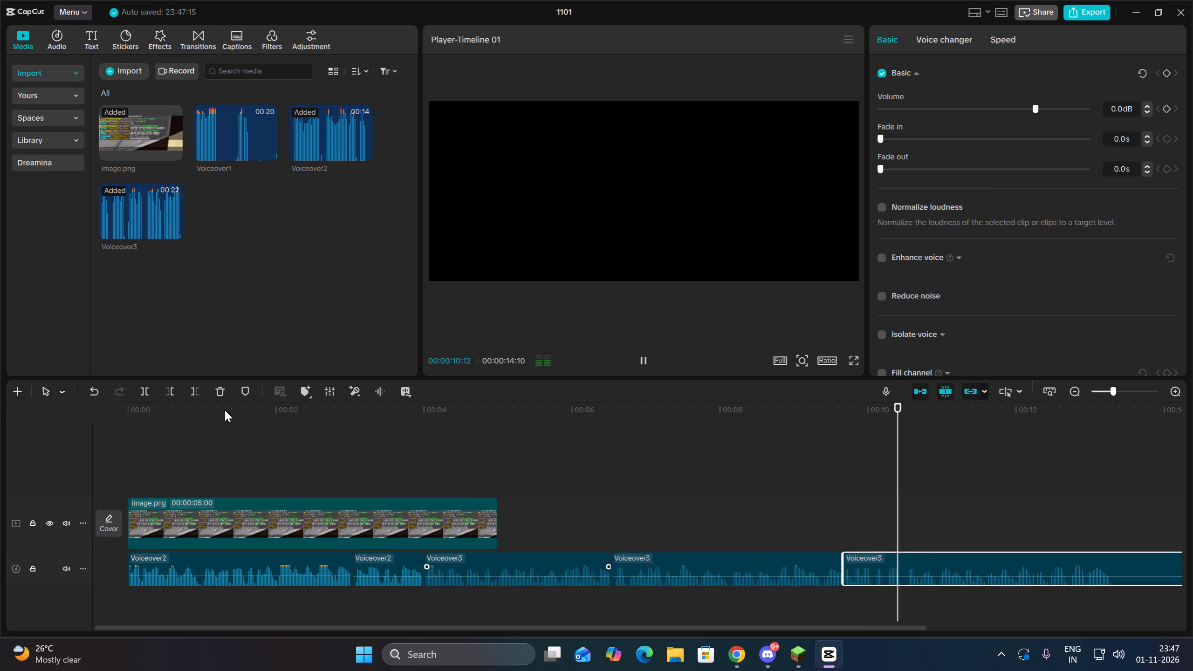
pyautogui.press('space')
pyautogui.click(195, 393)
# Listen from the start, delete the first Voiceover3 piece, and move the two remaining pieces against the second Voiceover2 piece's end at 00:00:04:00.
pyautogui.moveTo(1032, 457); pyautogui.dragTo(1093, 487)
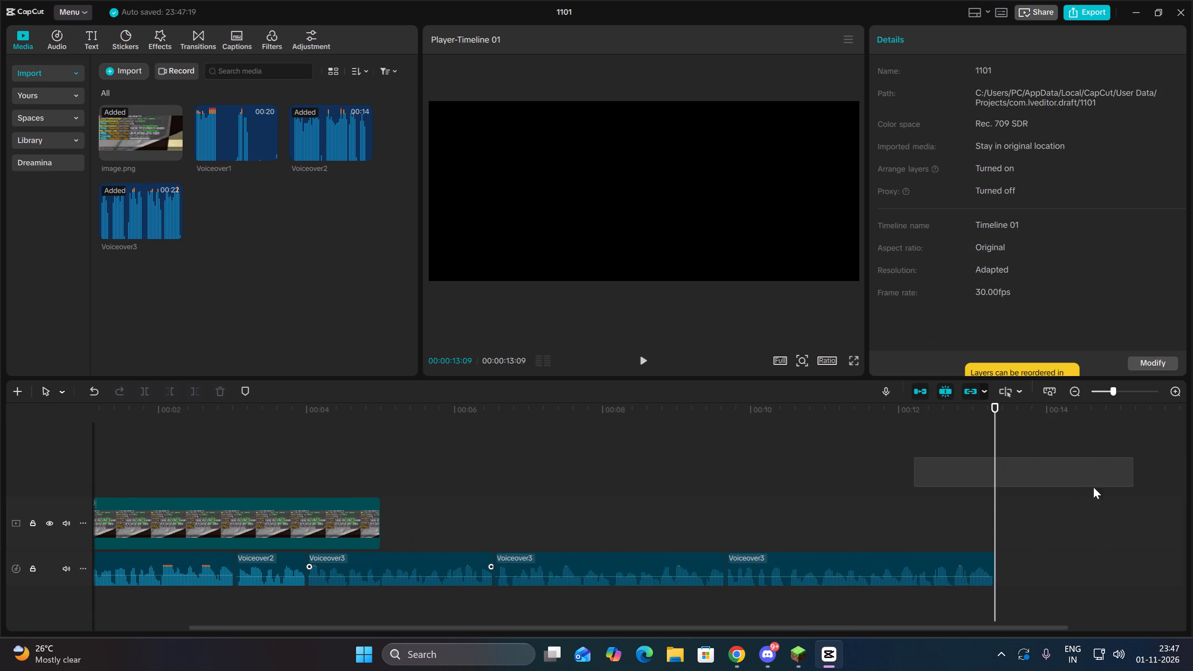
pyautogui.moveTo(1093, 487); pyautogui.dragTo(1050, 487)
pyautogui.press('Up')
pyautogui.click(266, 605)
pyautogui.moveTo(266, 605); pyautogui.dragTo(0, 582)
pyautogui.press('space')
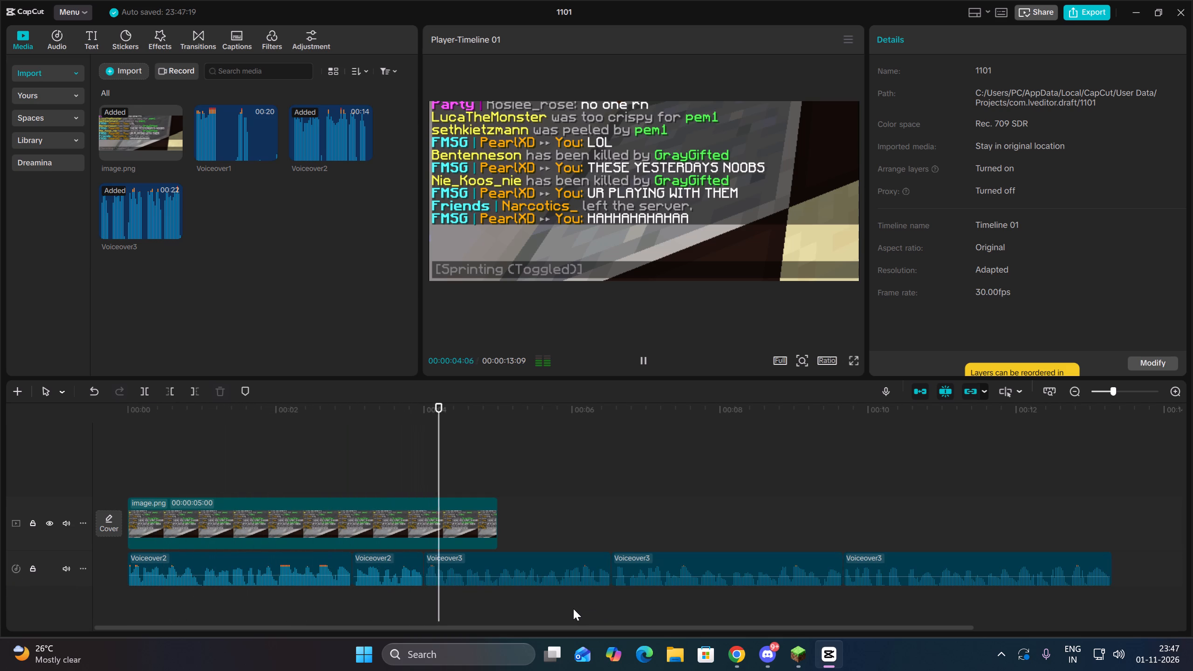
pyautogui.moveTo(570, 608); pyautogui.dragTo(577, 544)
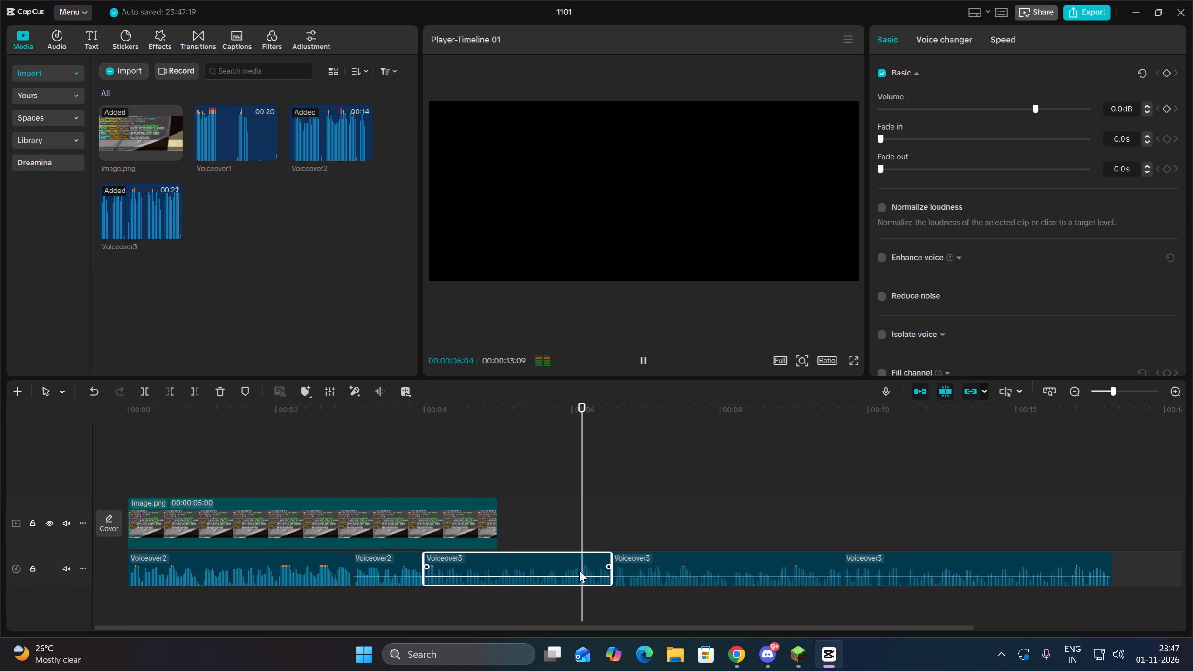
pyautogui.press('Delete')
pyautogui.moveTo(991, 602); pyautogui.dragTo(717, 555)
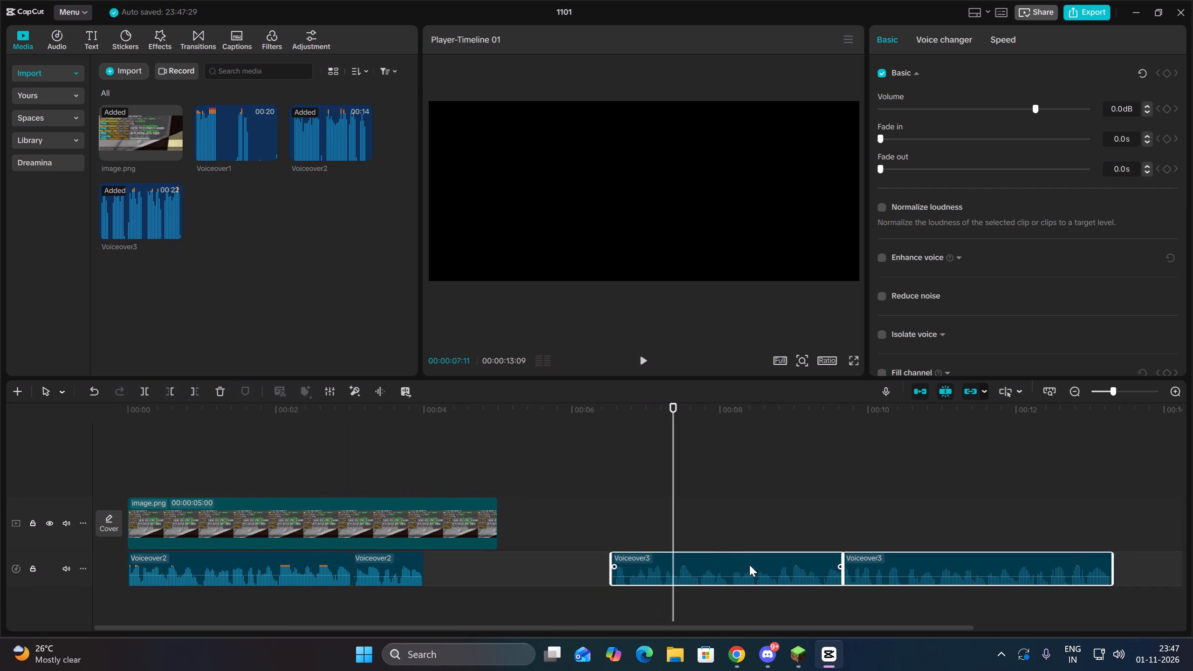
pyautogui.moveTo(743, 565); pyautogui.dragTo(552, 574)
# Play the shortened voiceover from the start and replay it from just before the second Voiceover2 piece through both Voiceover3 pieces.
pyautogui.click(470, 597)
pyautogui.moveTo(470, 597); pyautogui.dragTo(0, 587)
pyautogui.press('space')
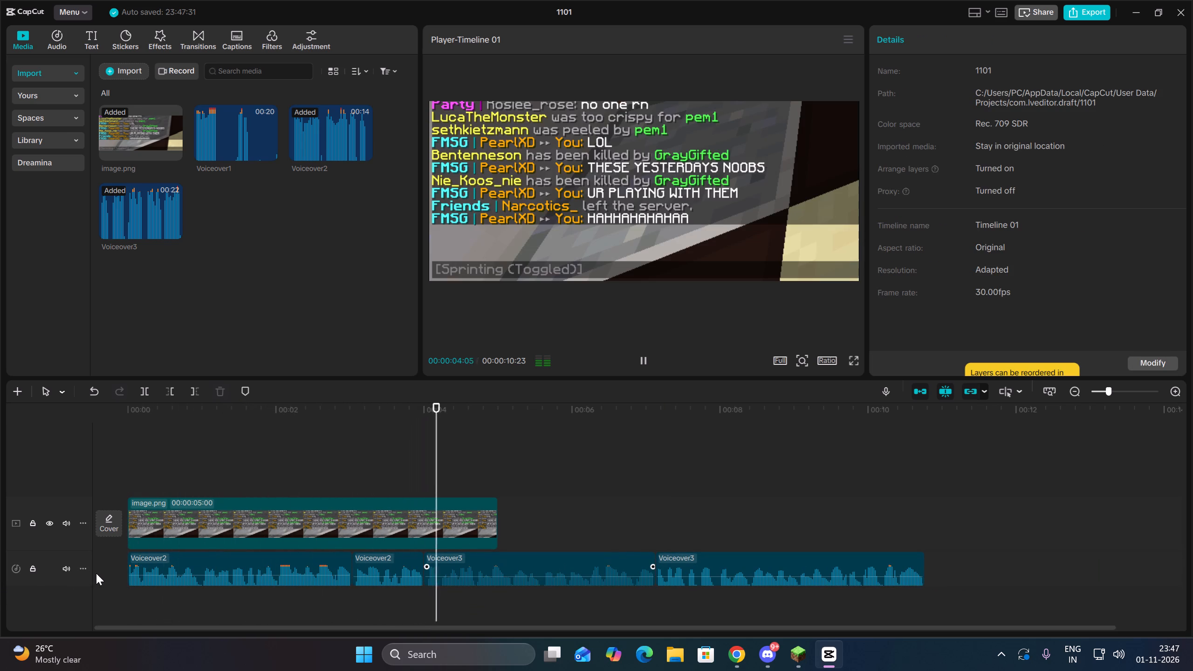
pyautogui.click(473, 463)
pyautogui.moveTo(468, 464); pyautogui.dragTo(421, 471)
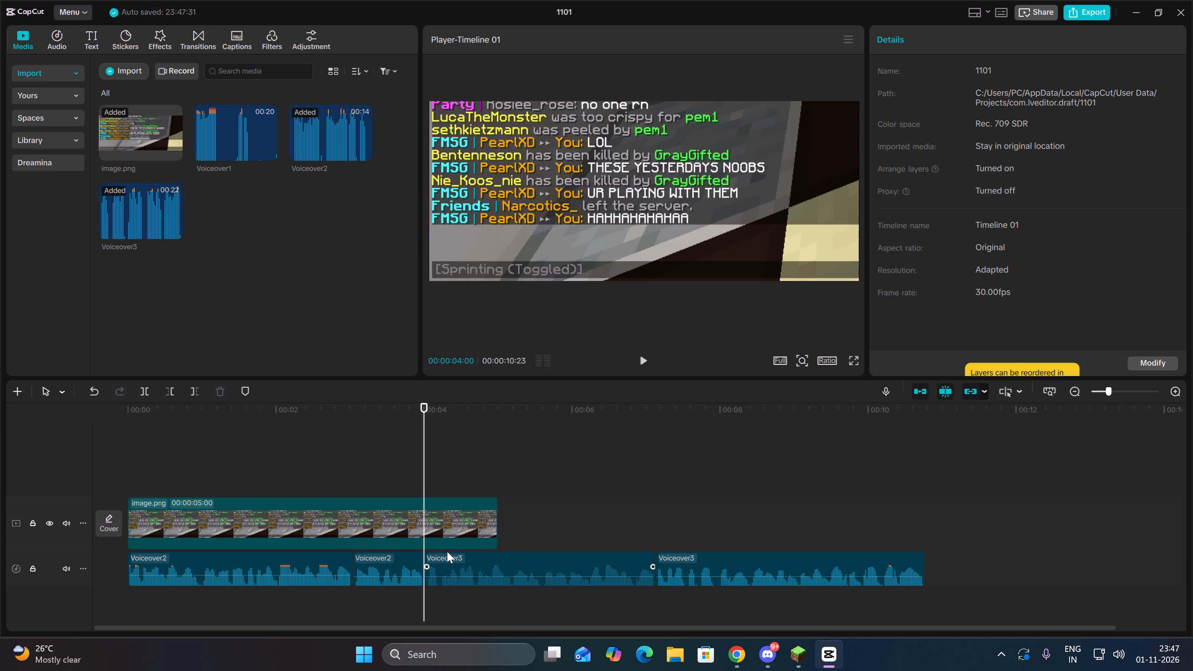
pyautogui.click(415, 590)
pyautogui.moveTo(426, 593); pyautogui.dragTo(455, 591)
pyautogui.click(455, 591)
pyautogui.moveTo(455, 591); pyautogui.dragTo(375, 608)
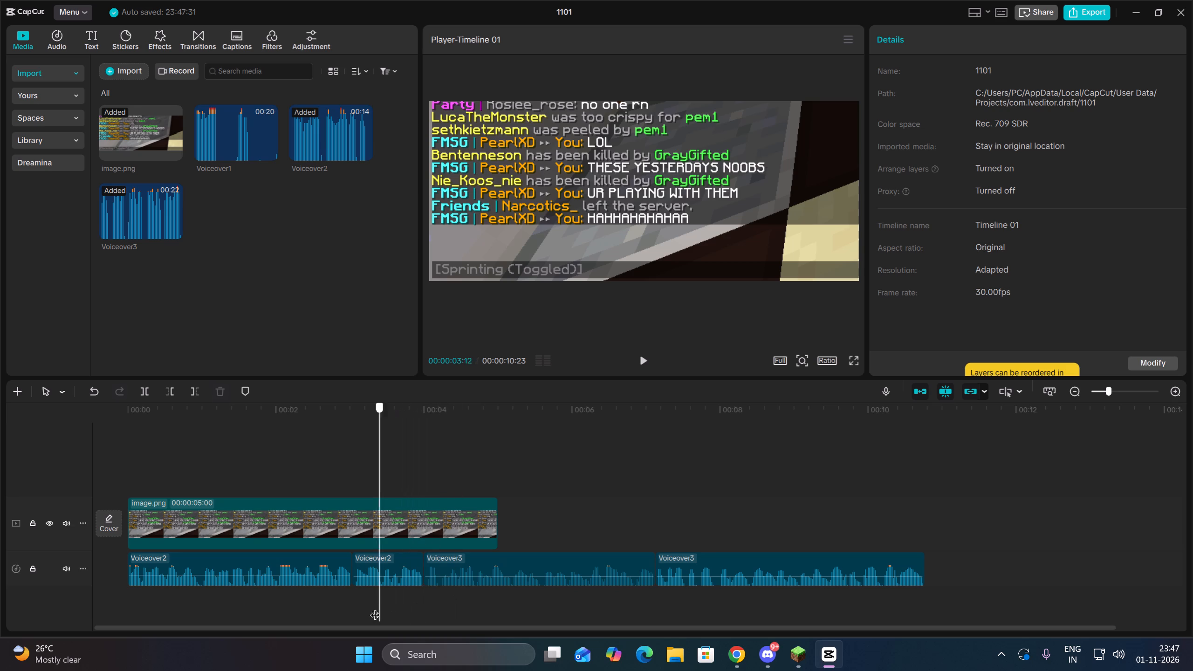
pyautogui.moveTo(375, 608); pyautogui.dragTo(348, 609)
pyautogui.click(644, 363)
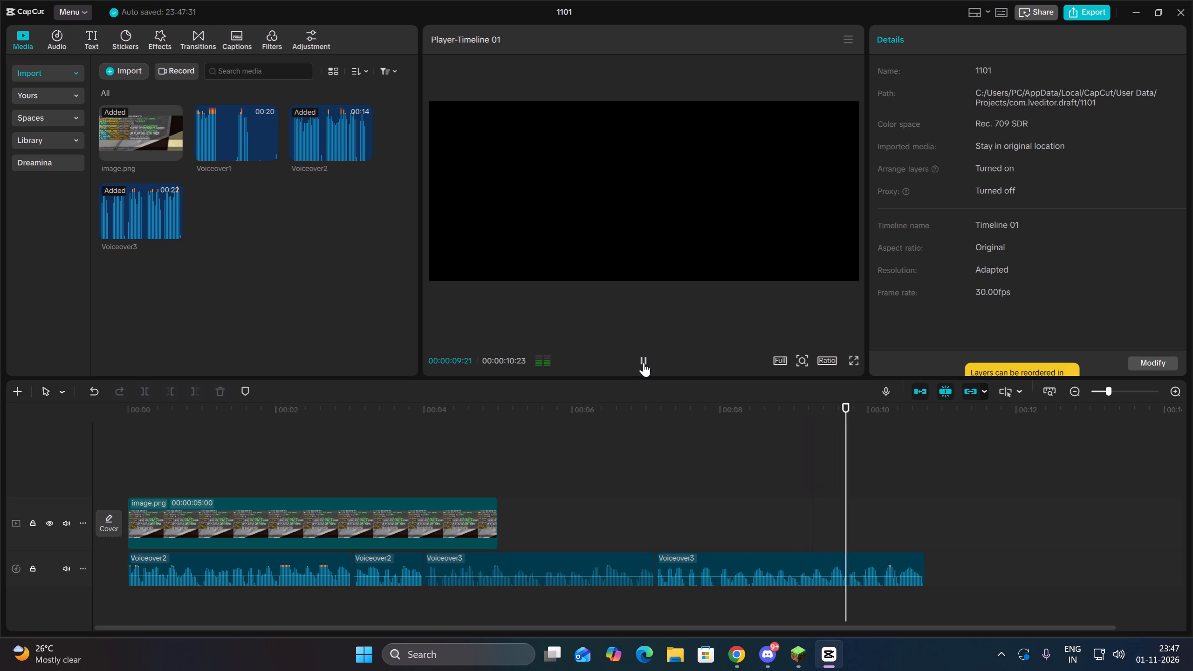
pyautogui.doubleClick(644, 363)
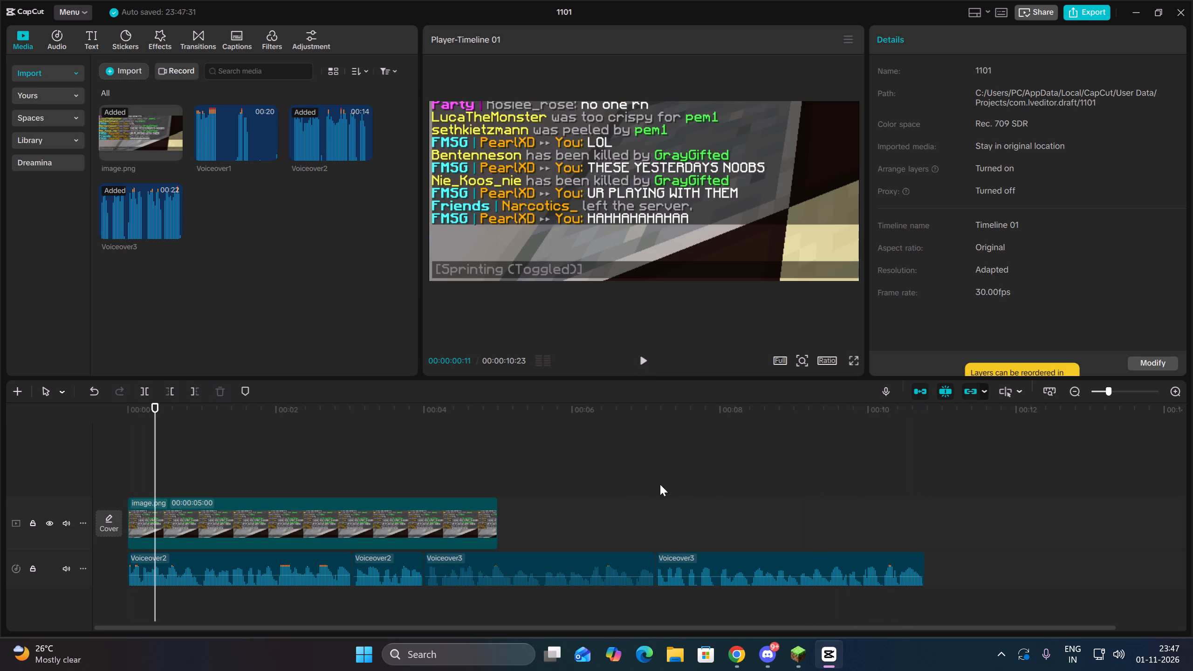
# Review the Voiceover3 pieces and replay the second Voiceover2 piece to check its join with Voiceover3 at 00:00:04:00.
pyautogui.click(628, 484)
pyautogui.moveTo(627, 484); pyautogui.dragTo(928, 543)
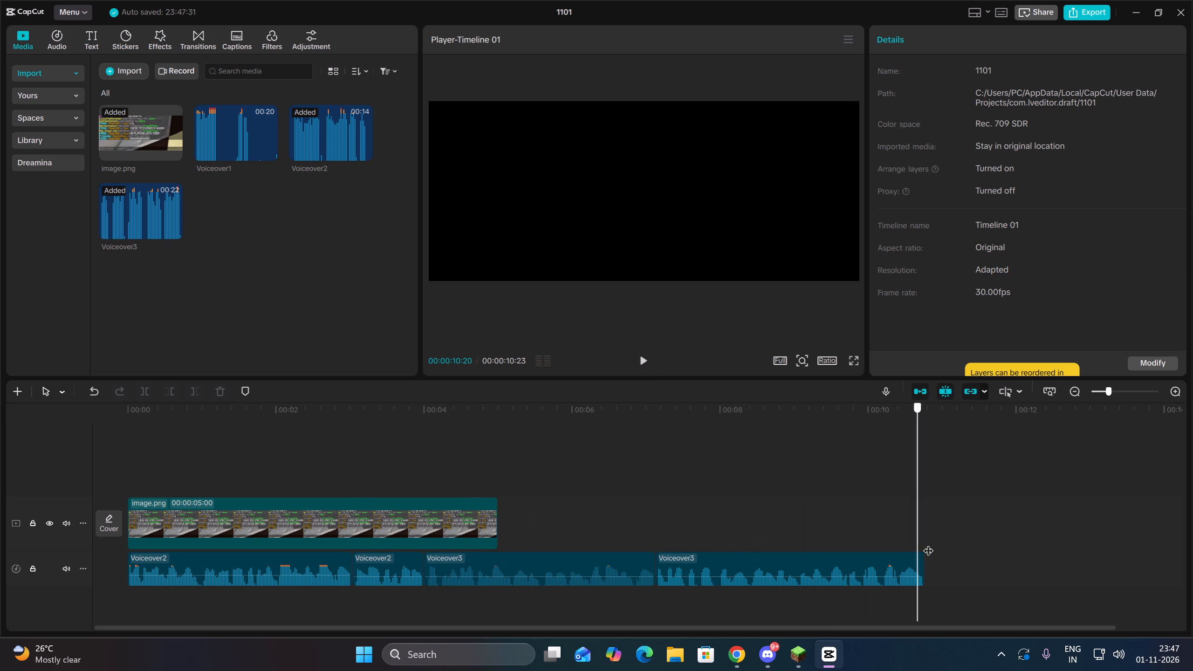
pyautogui.moveTo(928, 543); pyautogui.dragTo(929, 543)
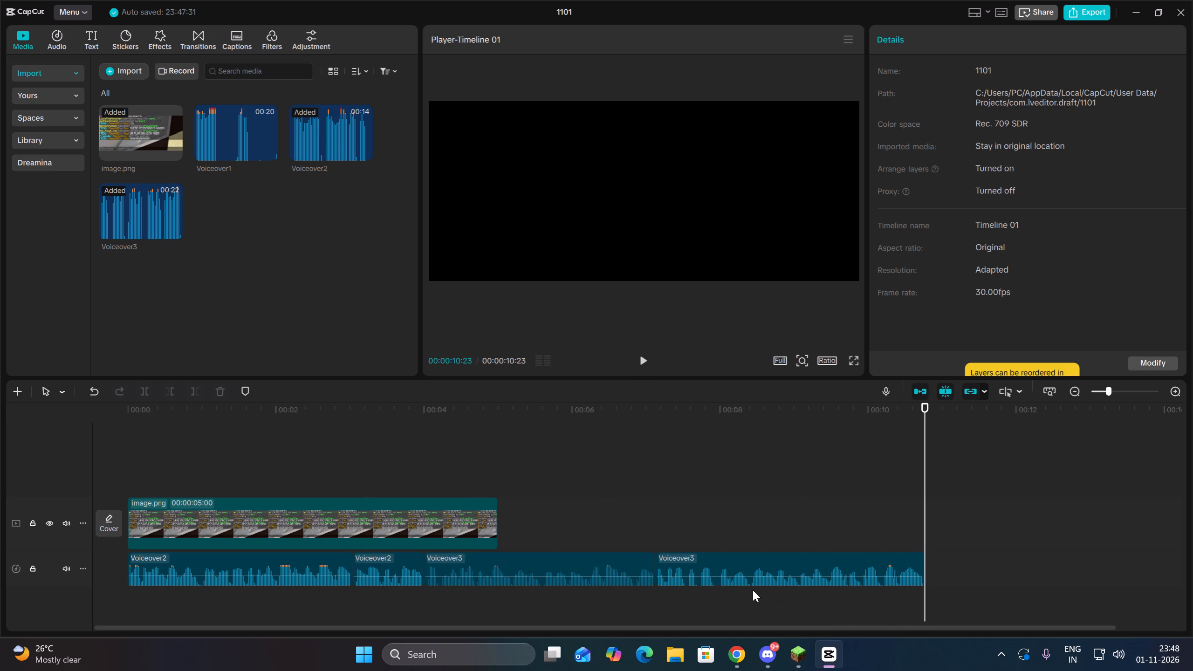
pyautogui.click(741, 608)
pyautogui.moveTo(741, 608); pyautogui.dragTo(720, 608)
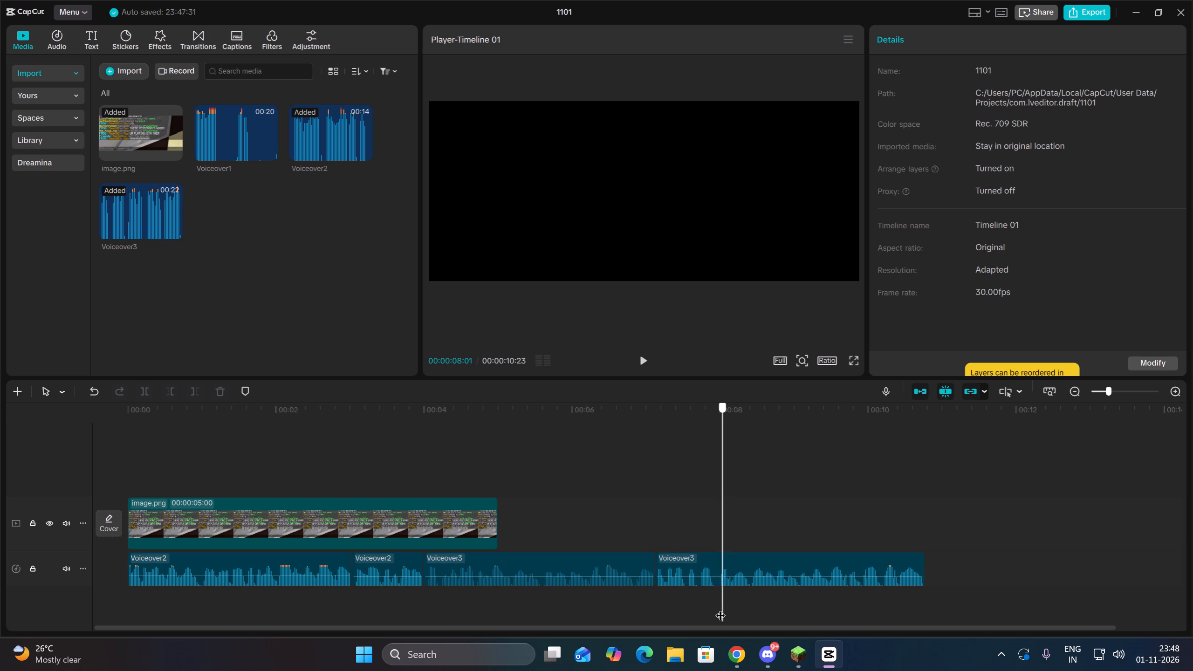
pyautogui.moveTo(720, 608); pyautogui.dragTo(658, 614)
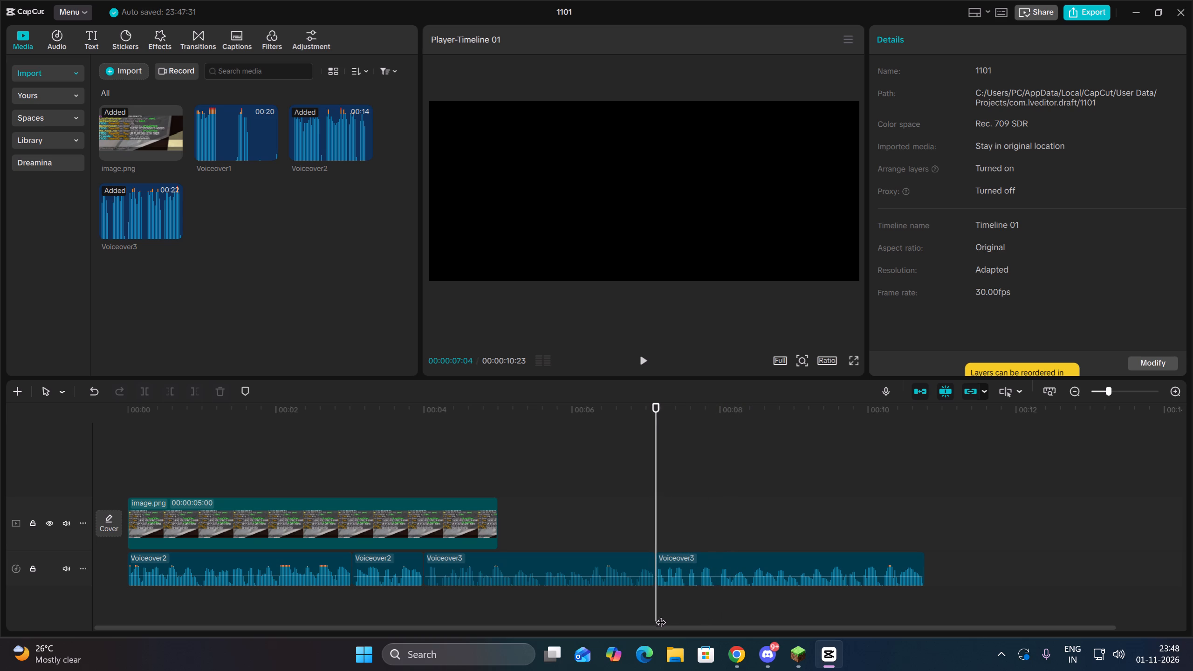
pyautogui.click(586, 524)
pyautogui.moveTo(584, 524); pyautogui.dragTo(376, 561)
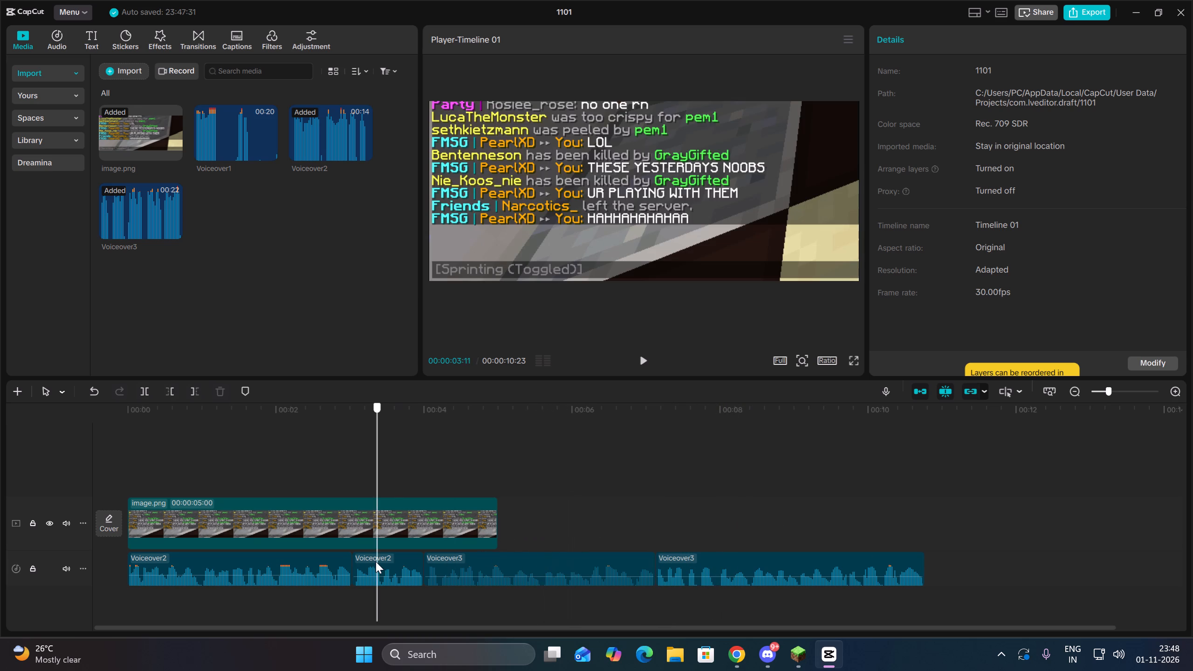
pyautogui.moveTo(376, 561); pyautogui.dragTo(349, 568)
pyautogui.press('space')
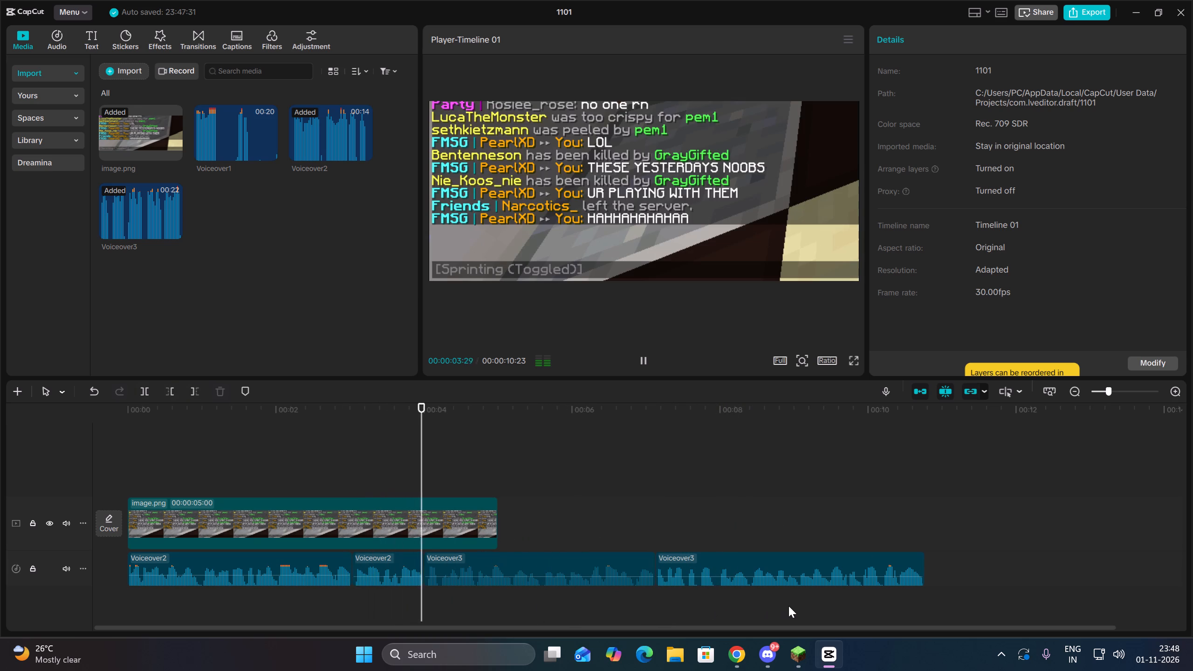
pyautogui.press('space')
pyautogui.moveTo(788, 606); pyautogui.dragTo(567, 574)
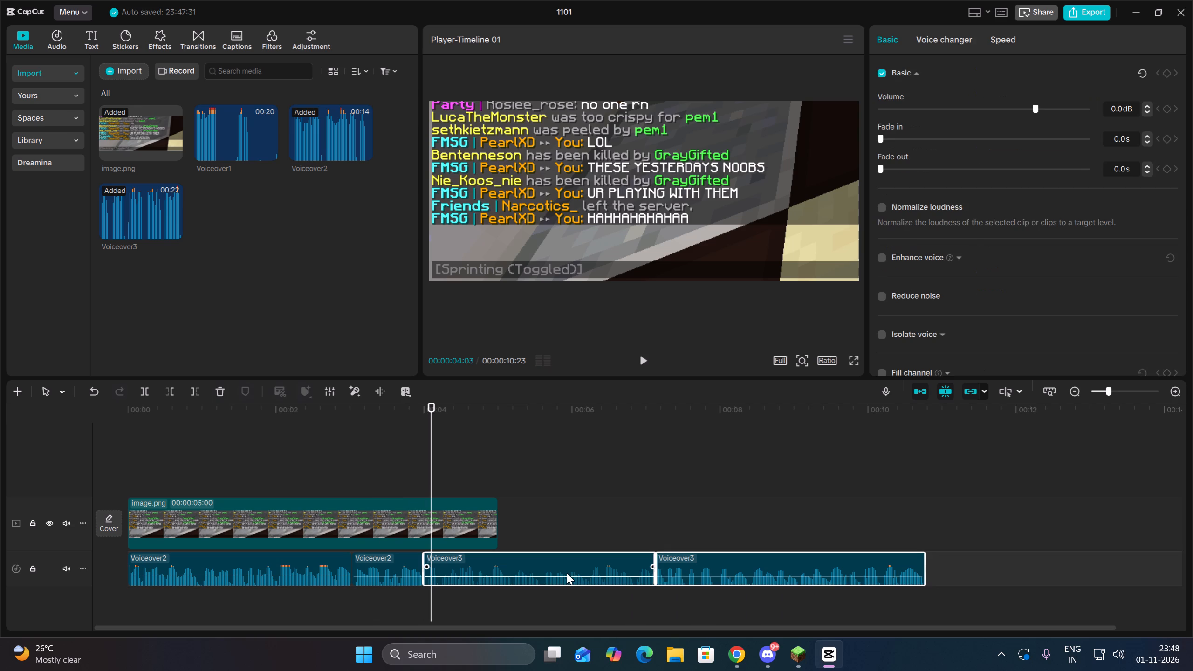
pyautogui.click(559, 520)
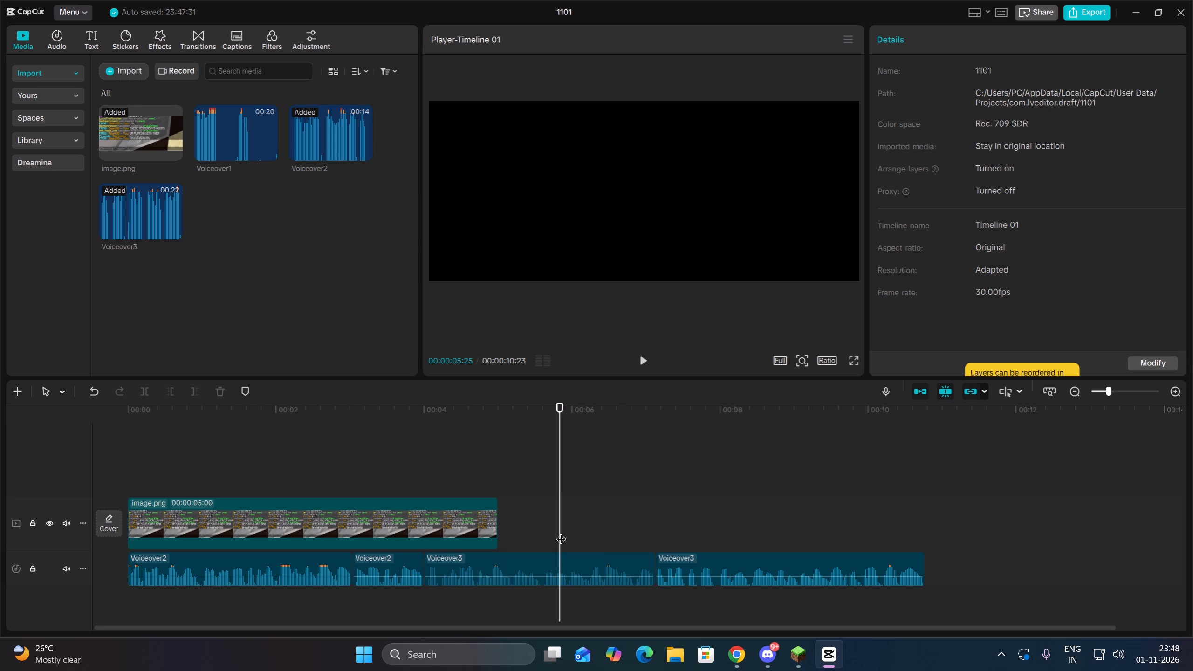
# Play the whole timeline from the beginning to review the assembled voiceover.
pyautogui.press('Up')
pyautogui.press('Up')
pyautogui.click(388, 536)
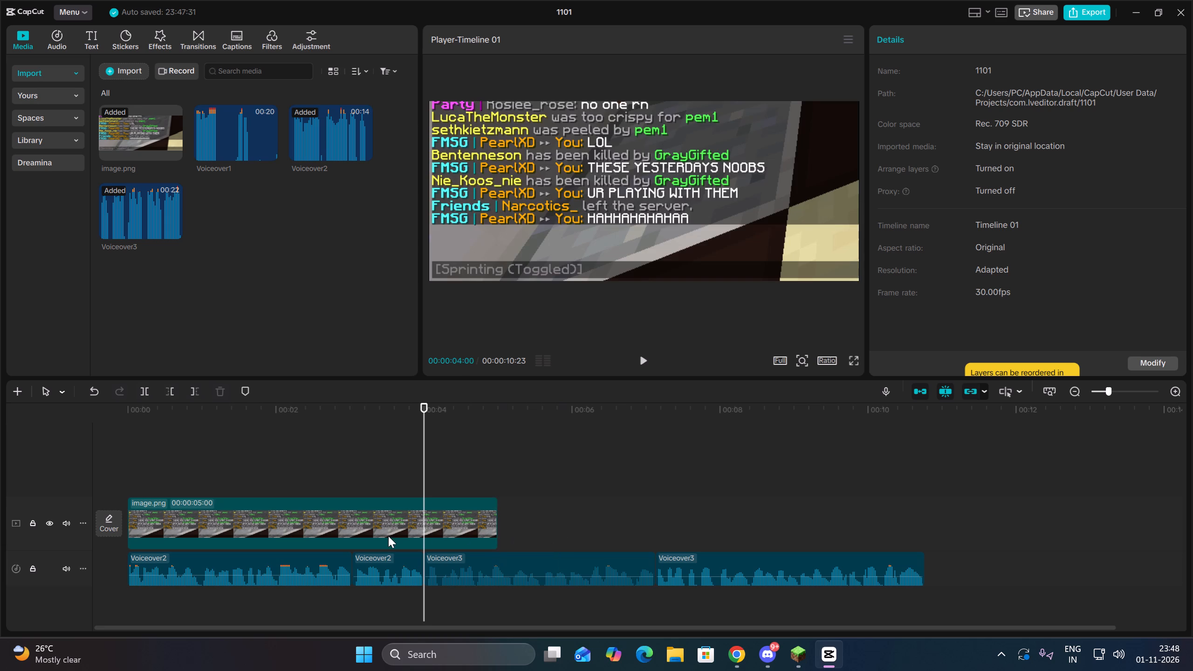
pyautogui.moveTo(689, 192); pyautogui.dragTo(89, 670)
pyautogui.click(241, 467)
pyautogui.moveTo(241, 467); pyautogui.dragTo(97, 485)
pyautogui.press('space')
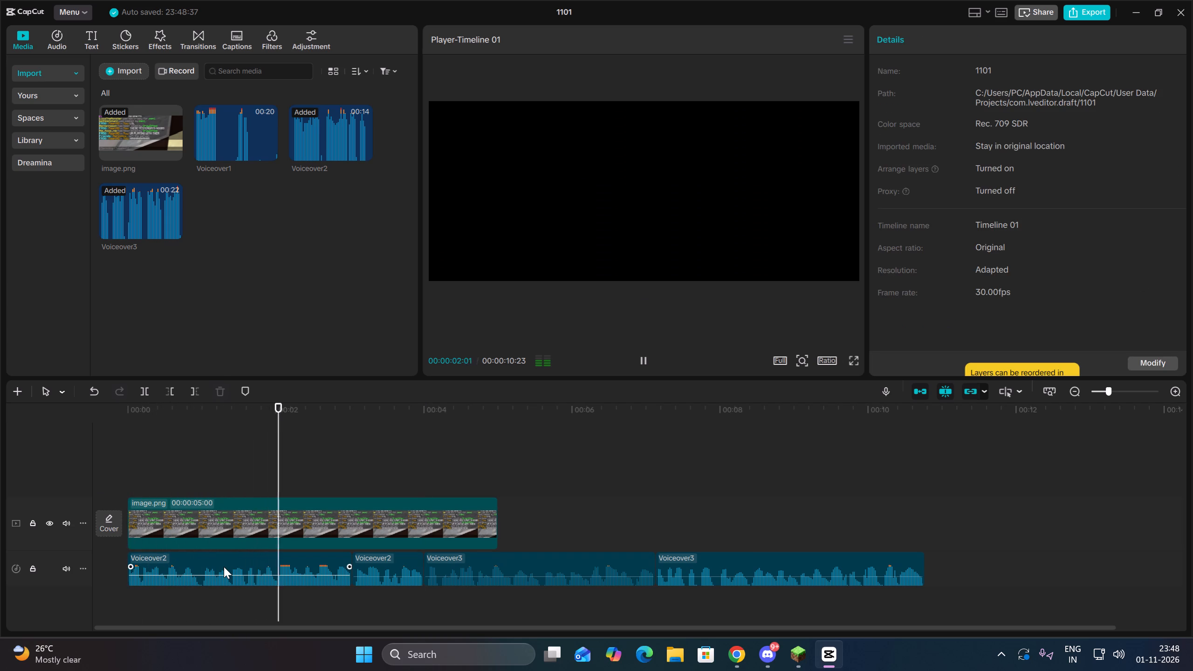
pyautogui.press('space')
pyautogui.press('space')
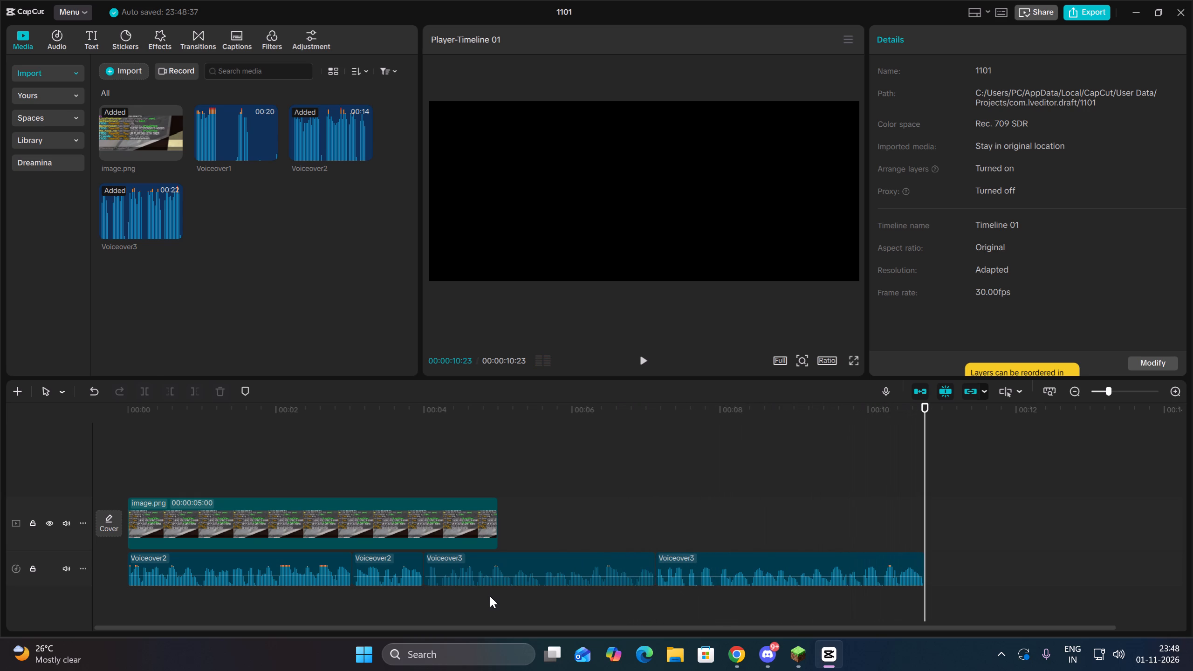
# Move the two Voiceover3 pieces together to start at about 00:00:09:24 and place the playhead at the second Voiceover2 piece's end, 00:00:04:00.
pyautogui.doubleClick(430, 597)
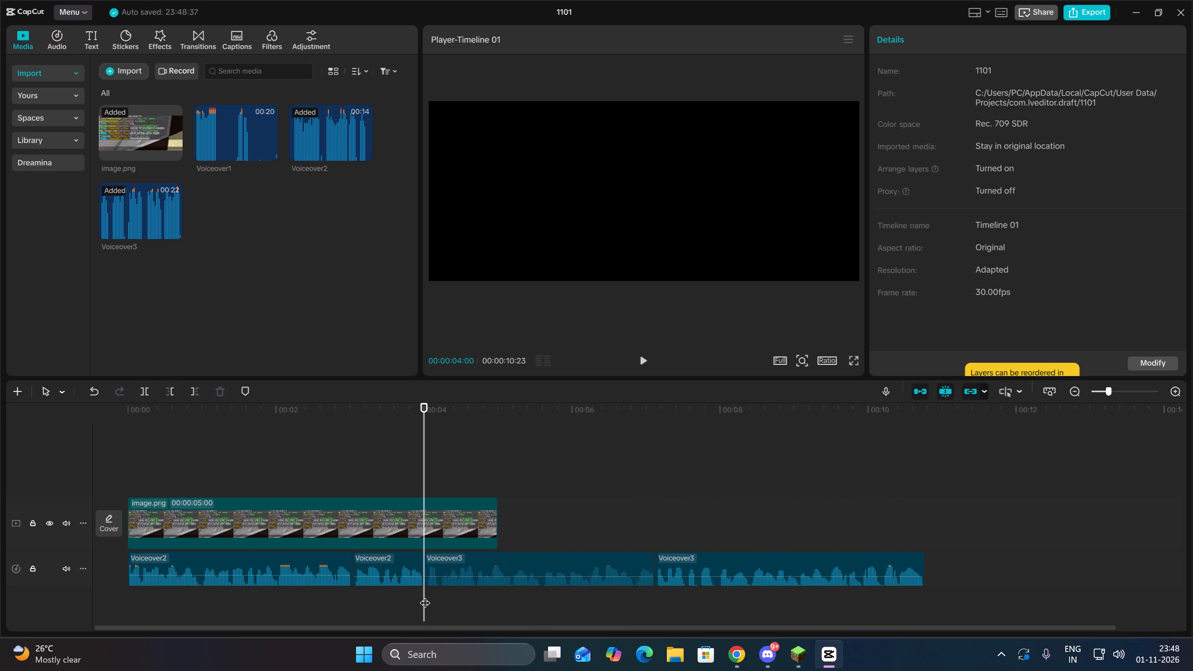
pyautogui.moveTo(754, 608); pyautogui.dragTo(583, 567)
pyautogui.moveTo(583, 562); pyautogui.dragTo(838, 563)
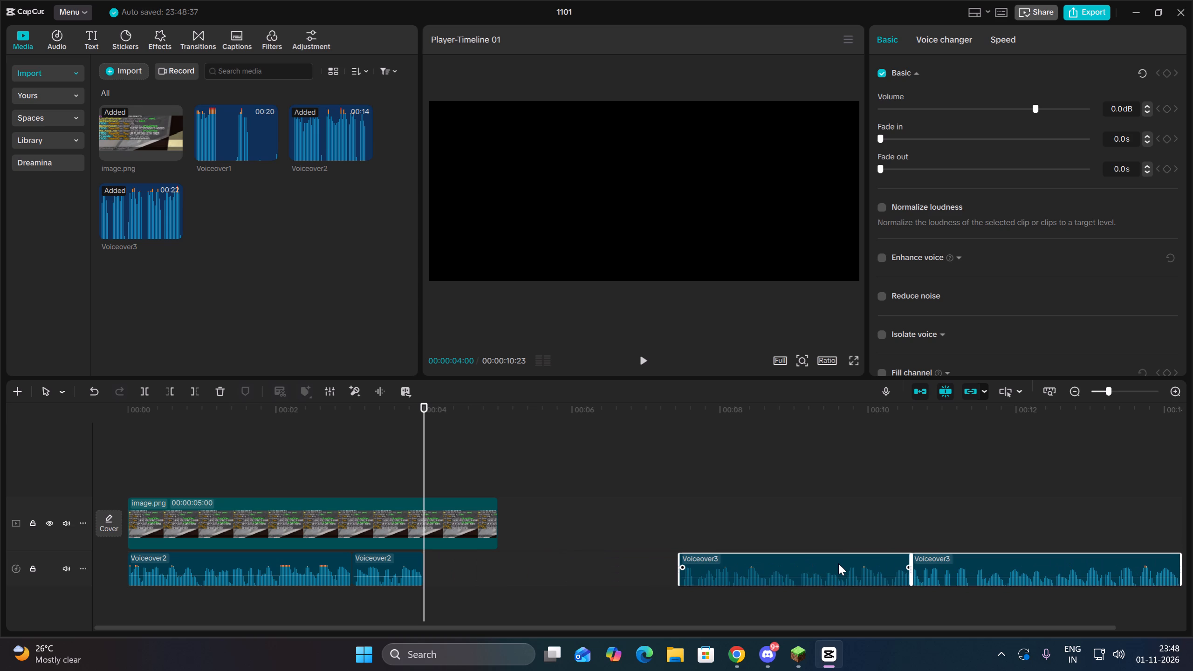
pyautogui.moveTo(826, 565); pyautogui.dragTo(897, 567)
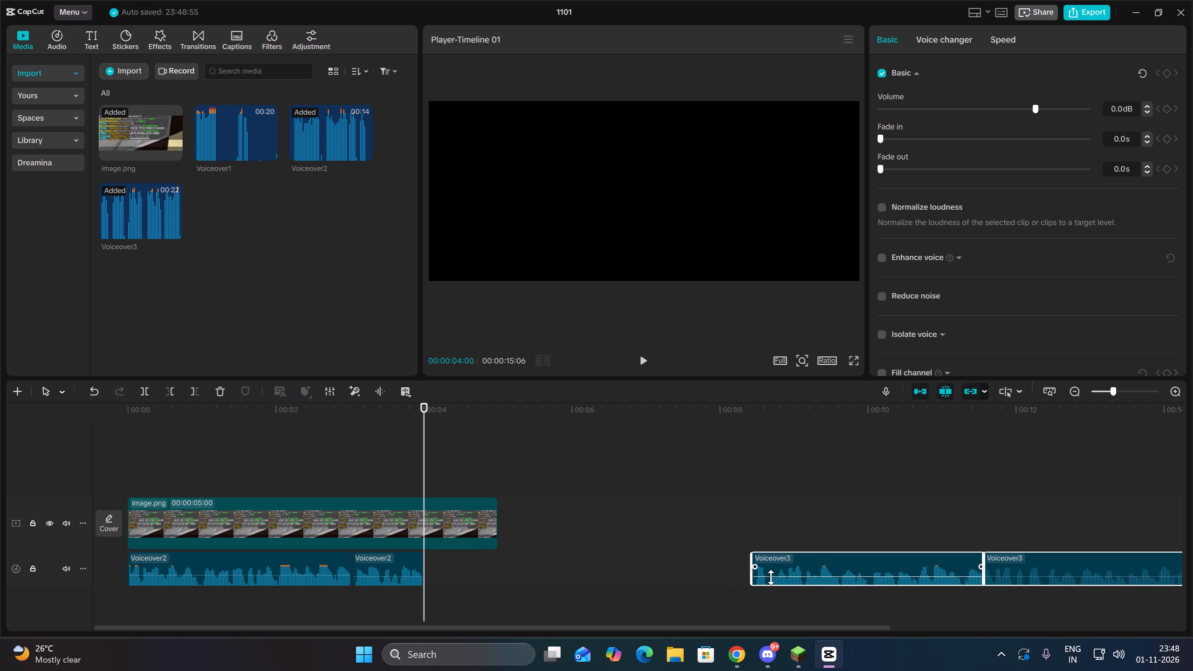
pyautogui.doubleClick(1069, 390)
pyautogui.moveTo(314, 565); pyautogui.dragTo(339, 568)
pyautogui.tripleClick(1173, 390)
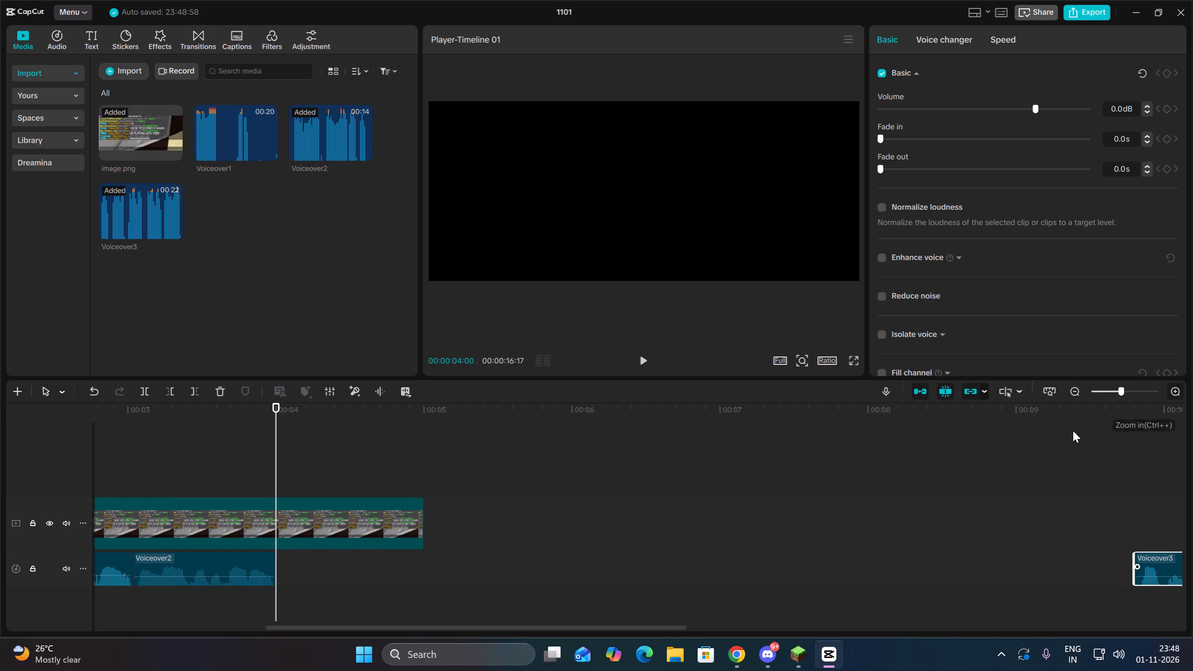
pyautogui.click(340, 596)
pyautogui.press('Up')
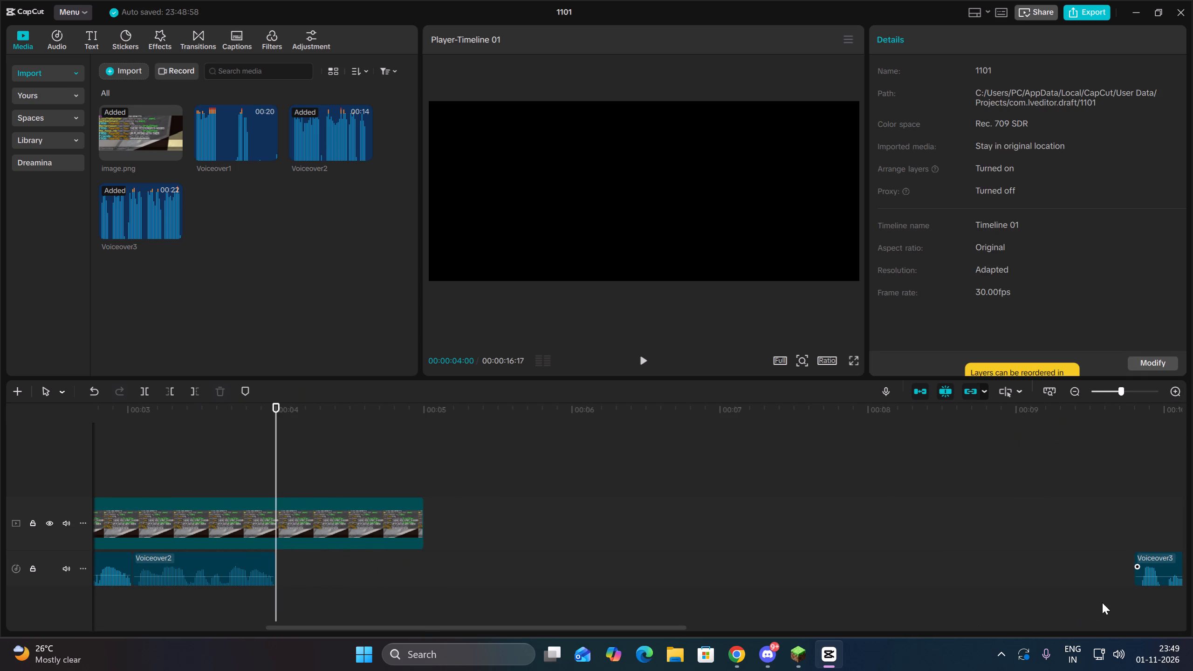
pyautogui.click(1125, 600)
pyautogui.moveTo(1125, 600); pyautogui.dragTo(277, 609)
pyautogui.moveTo(277, 609); pyautogui.dragTo(275, 608)
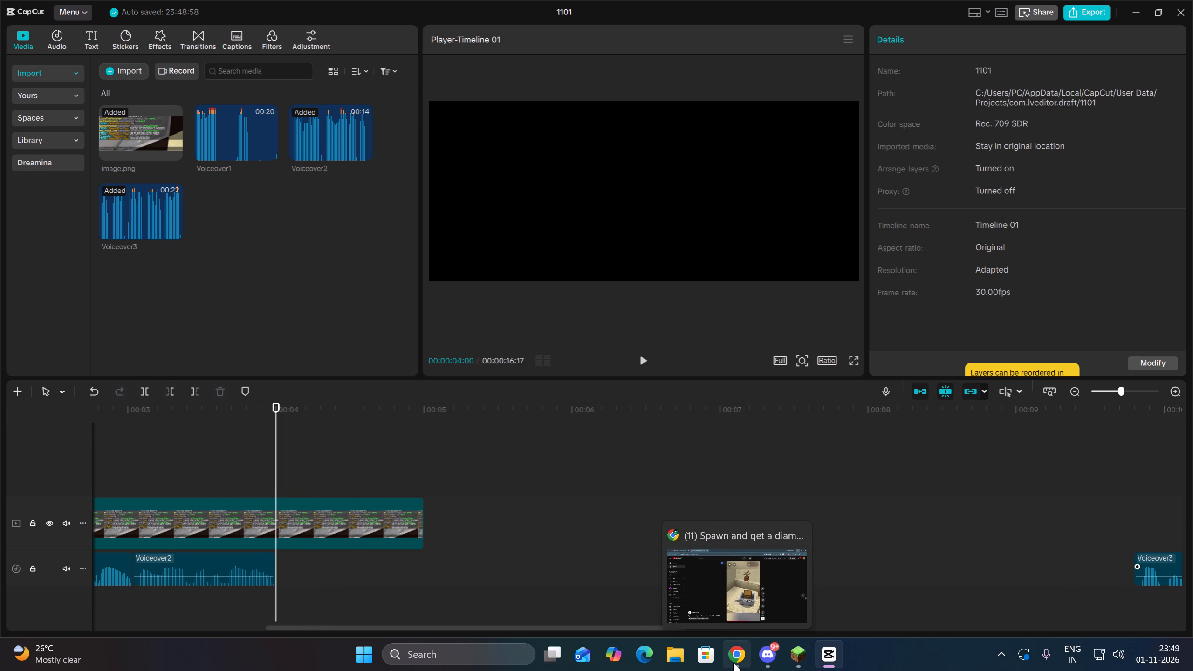
# Switch to YouTube in Chrome and search for DylanDC14, copying the name from the title of the open Short.
pyautogui.click(733, 663)
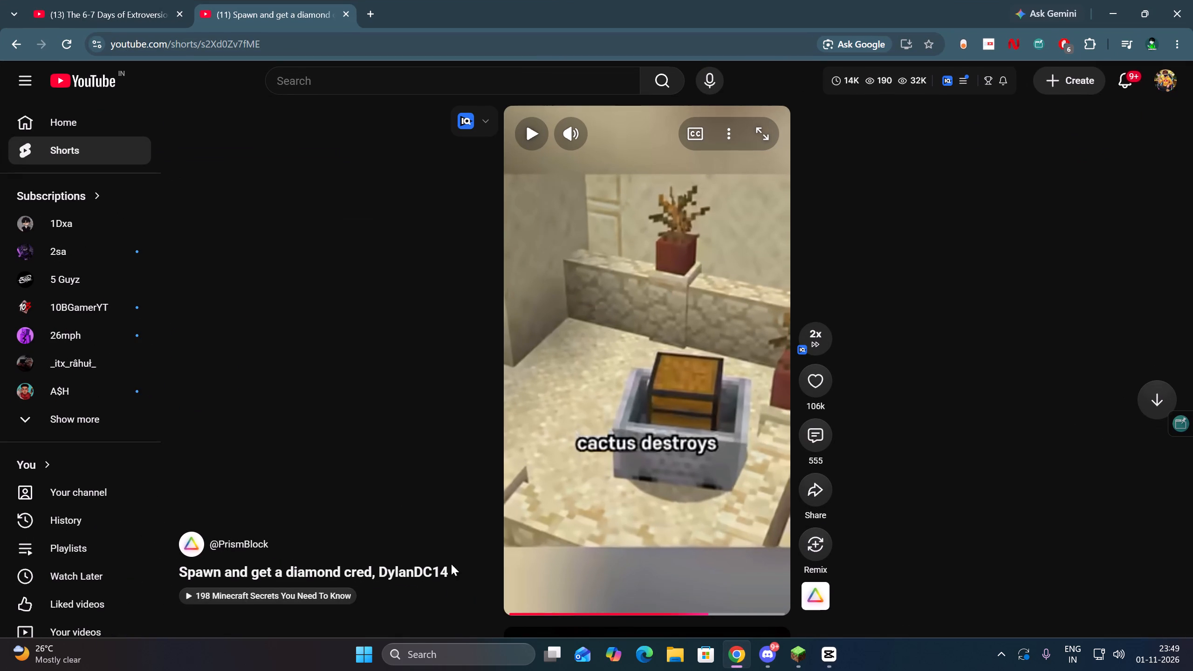
pyautogui.moveTo(450, 565); pyautogui.dragTo(381, 575)
pyautogui.rightClick(387, 575)
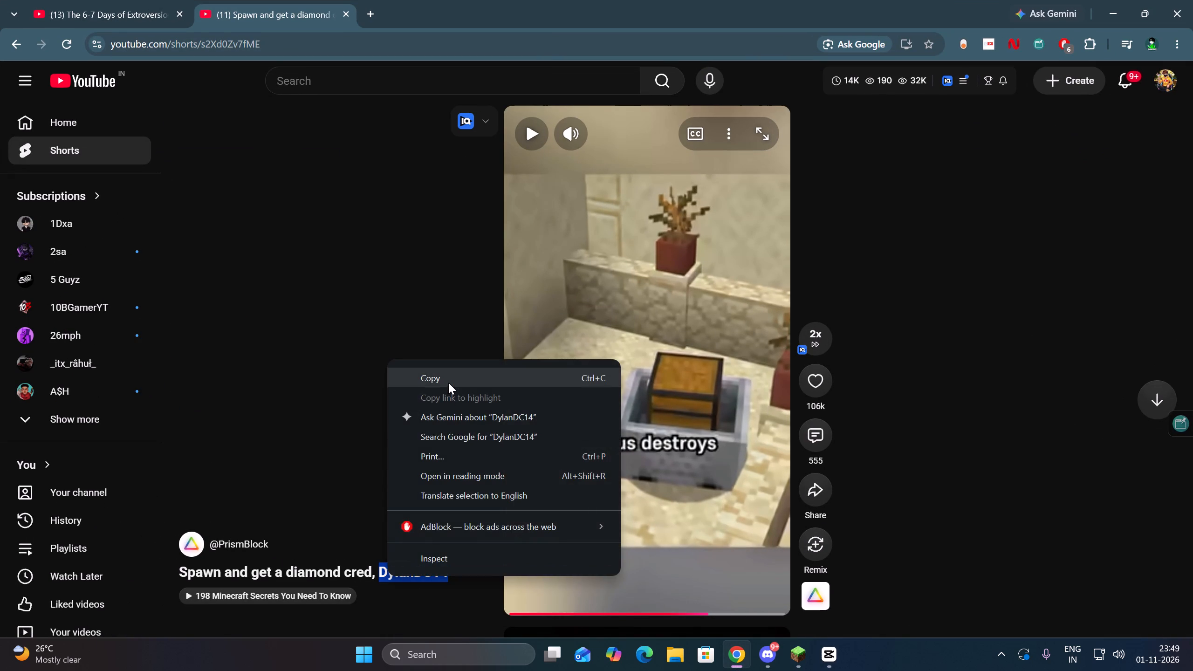
pyautogui.click(448, 383)
pyautogui.click(392, 77)
pyautogui.hotkey('ctrl', 'v')
pyautogui.press('Return')
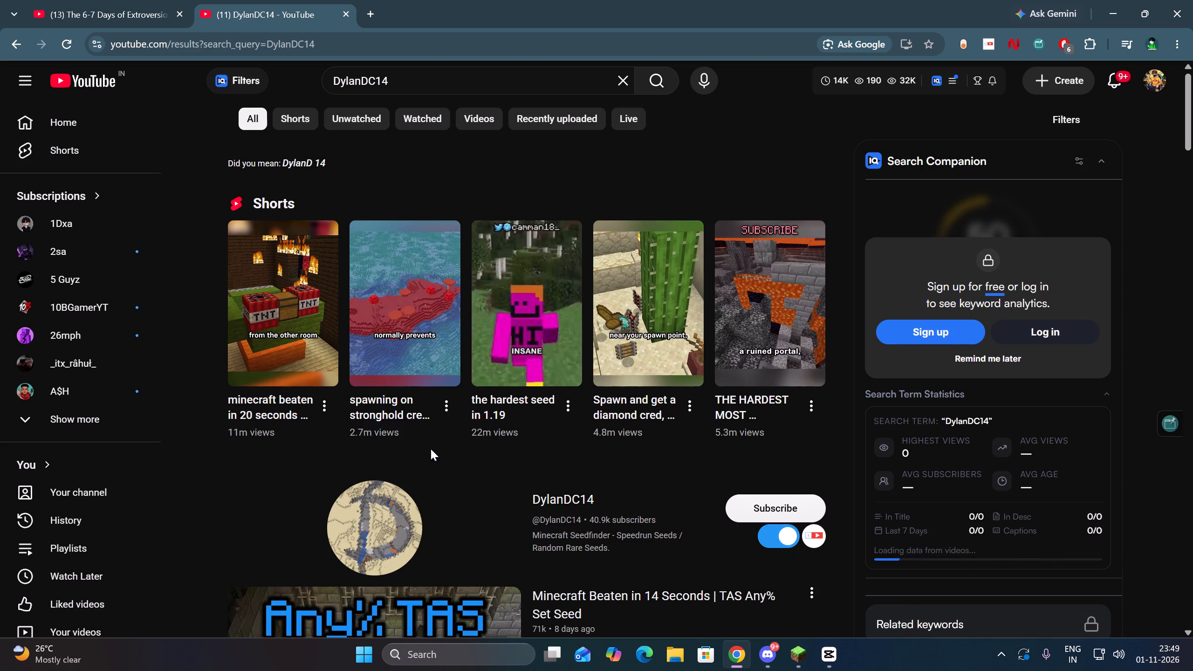
# Open the DylanDC14 channel from the search results in a new tab.
pyautogui.scroll(-2, 455, 454)
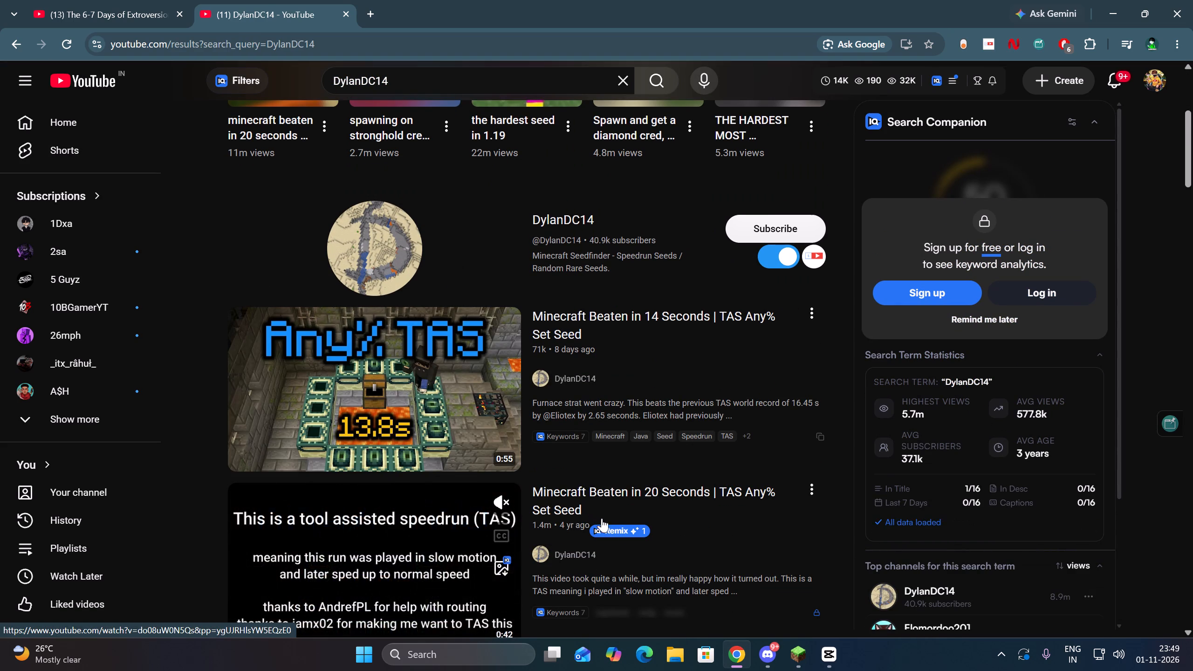
pyautogui.middleClick(554, 215)
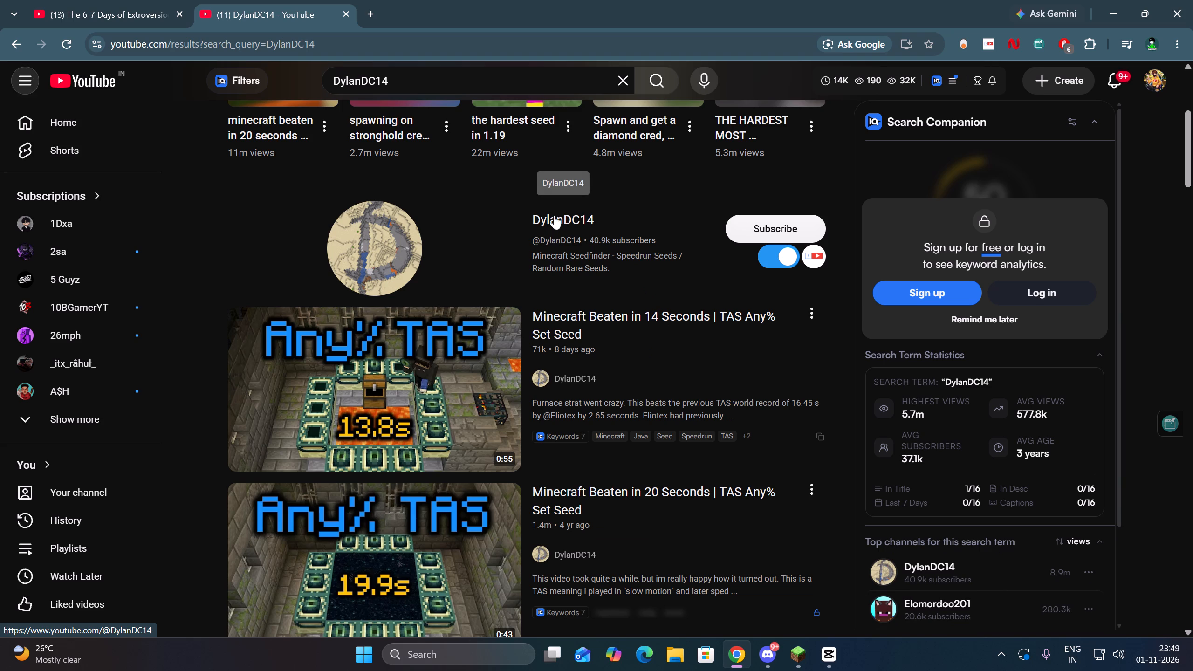
pyautogui.click(434, 0)
# Return to the search results tab and refine the YouTube search to "DylanDC14 diamond".
pyautogui.click(306, 16)
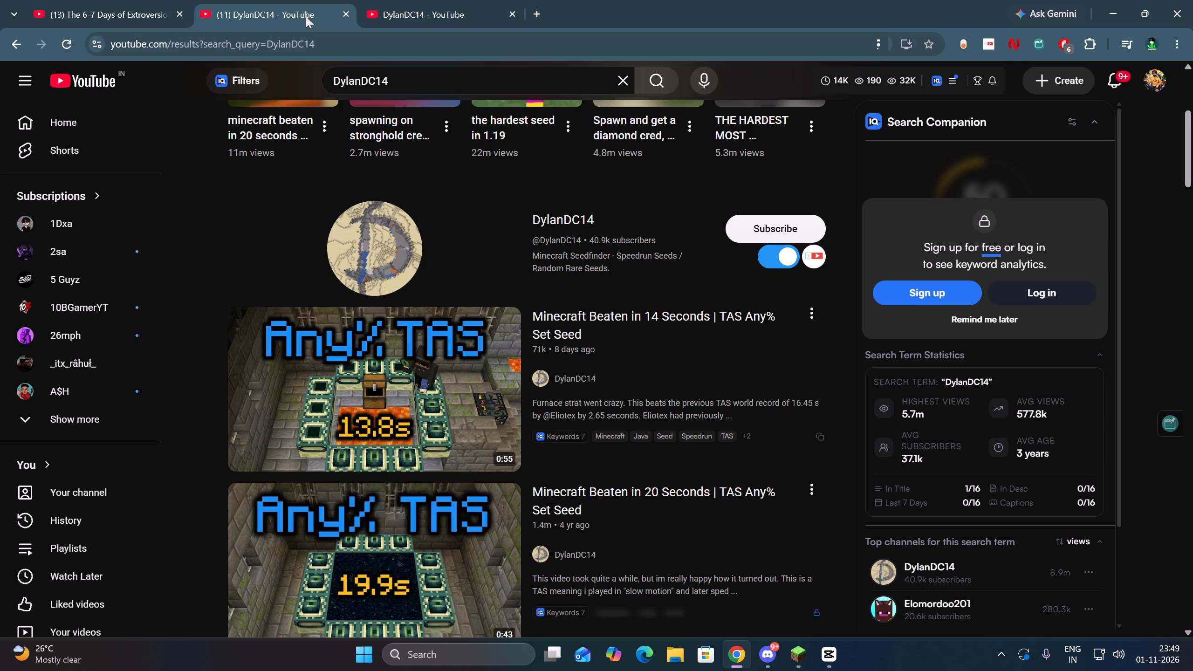
pyautogui.click(406, 76)
pyautogui.press('space')
pyautogui.write('diamond')
pyautogui.press('Return')
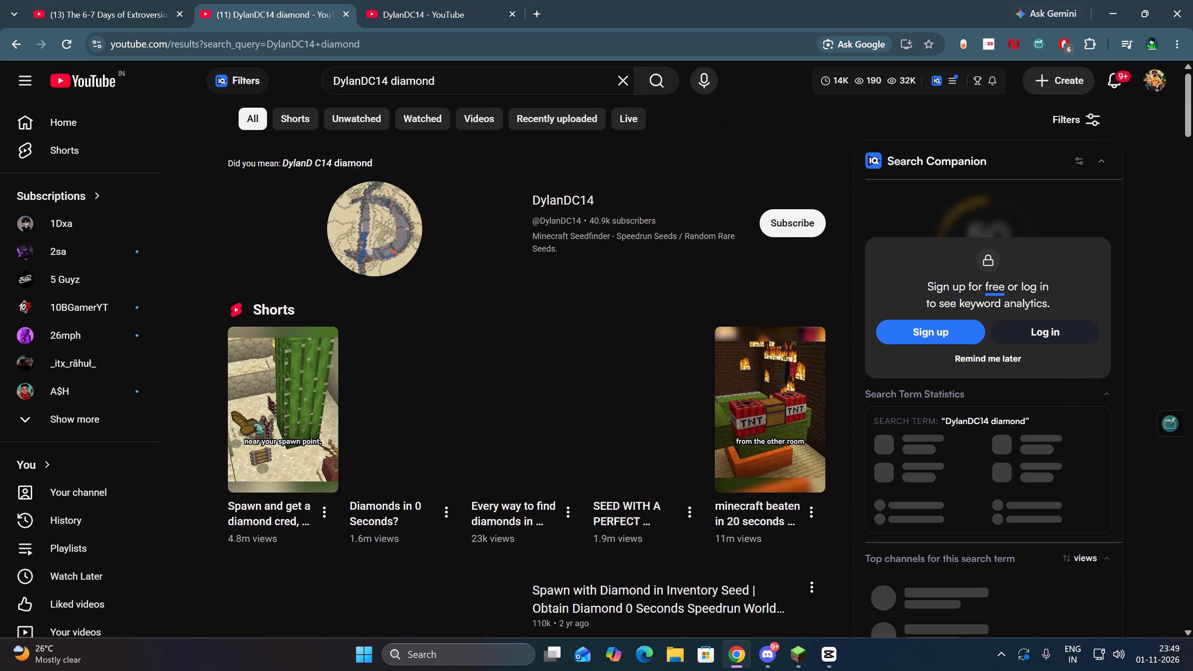
# Check the Short "Spawn and get a diamond cred", go back to the results, and watch "Diamonds in 0 Seconds?", pausing it partway.
pyautogui.click(295, 412)
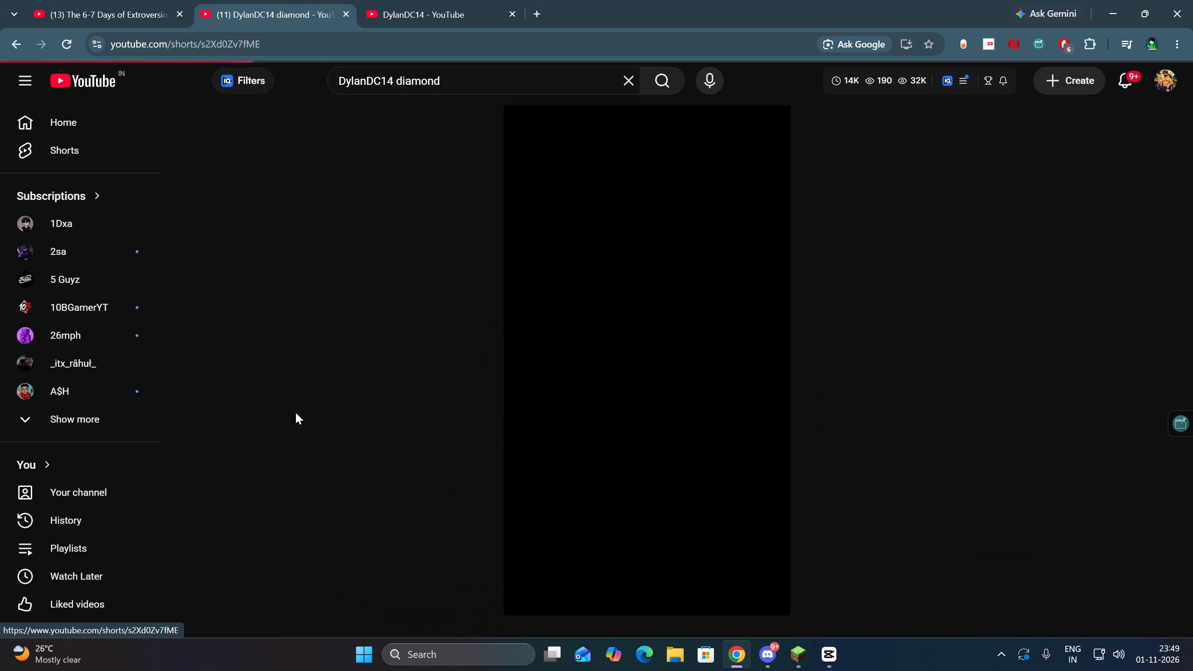
pyautogui.click(25, 39)
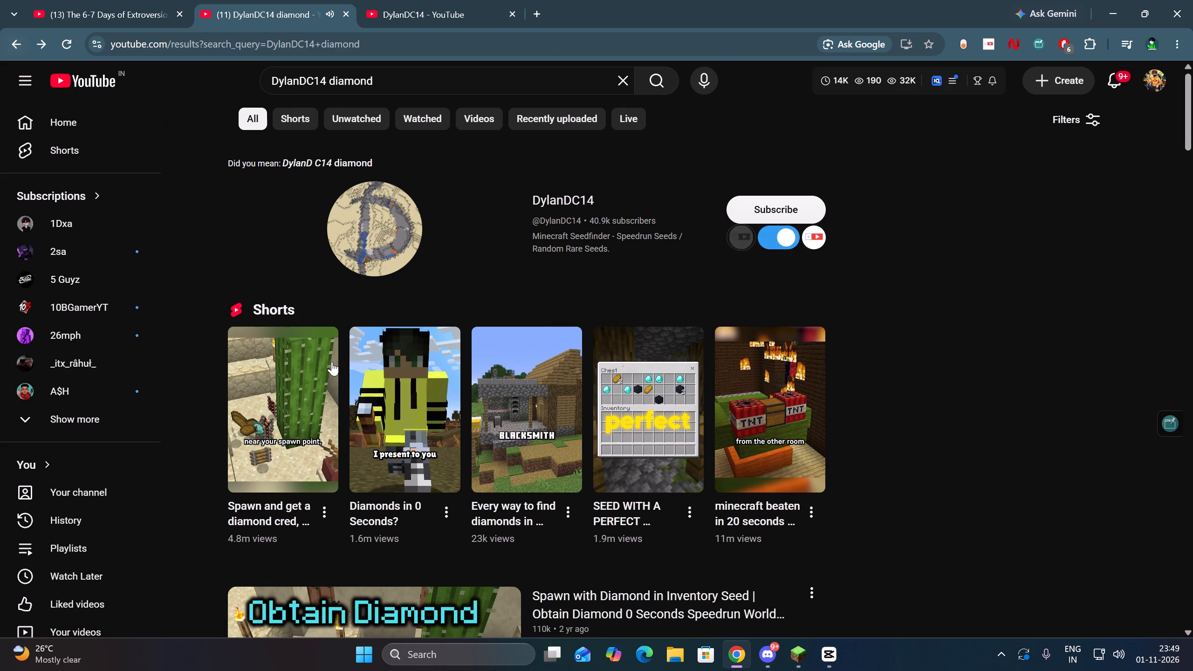
pyautogui.click(405, 417)
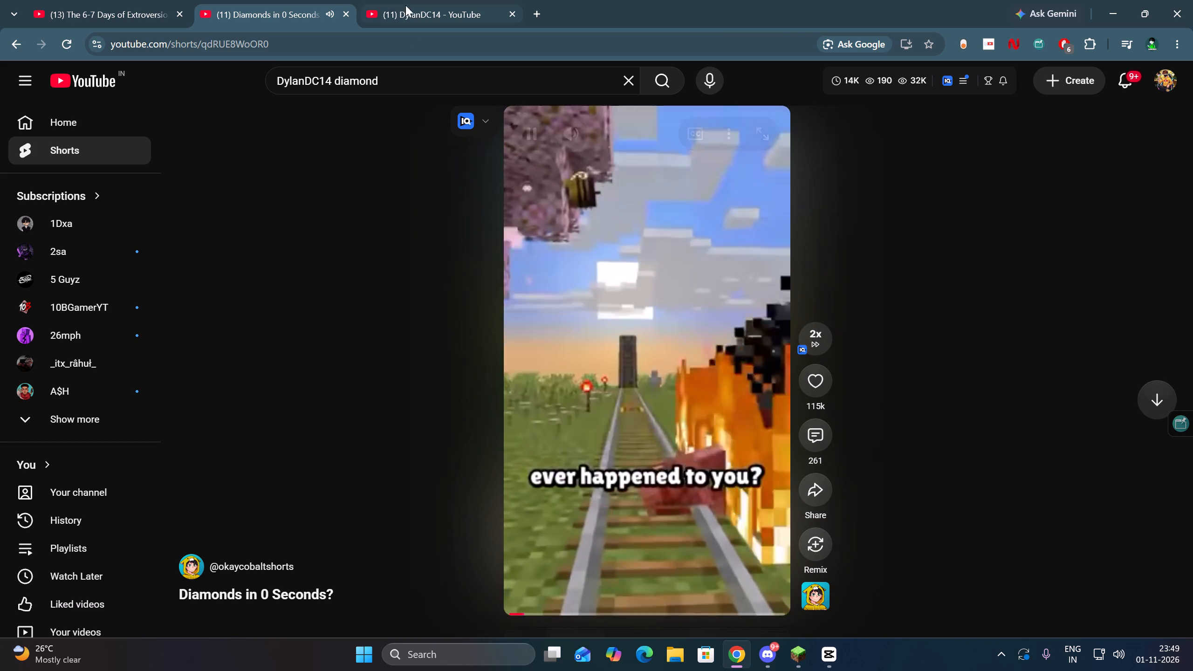
pyautogui.click(478, 114)
pyautogui.click(760, 366)
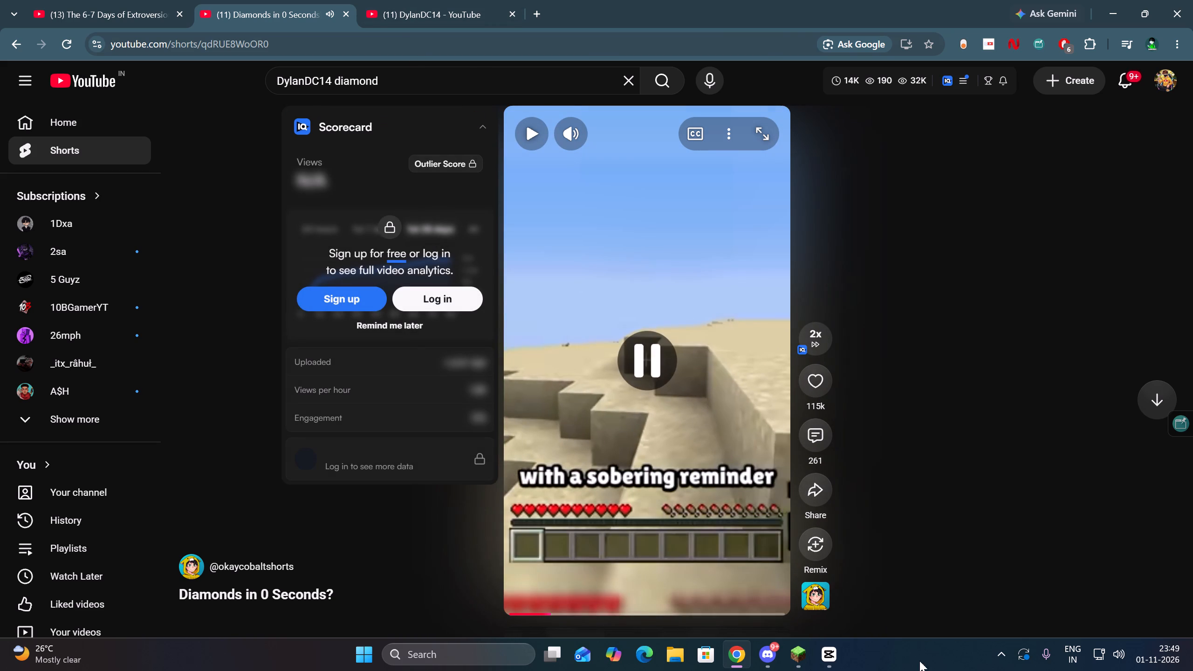
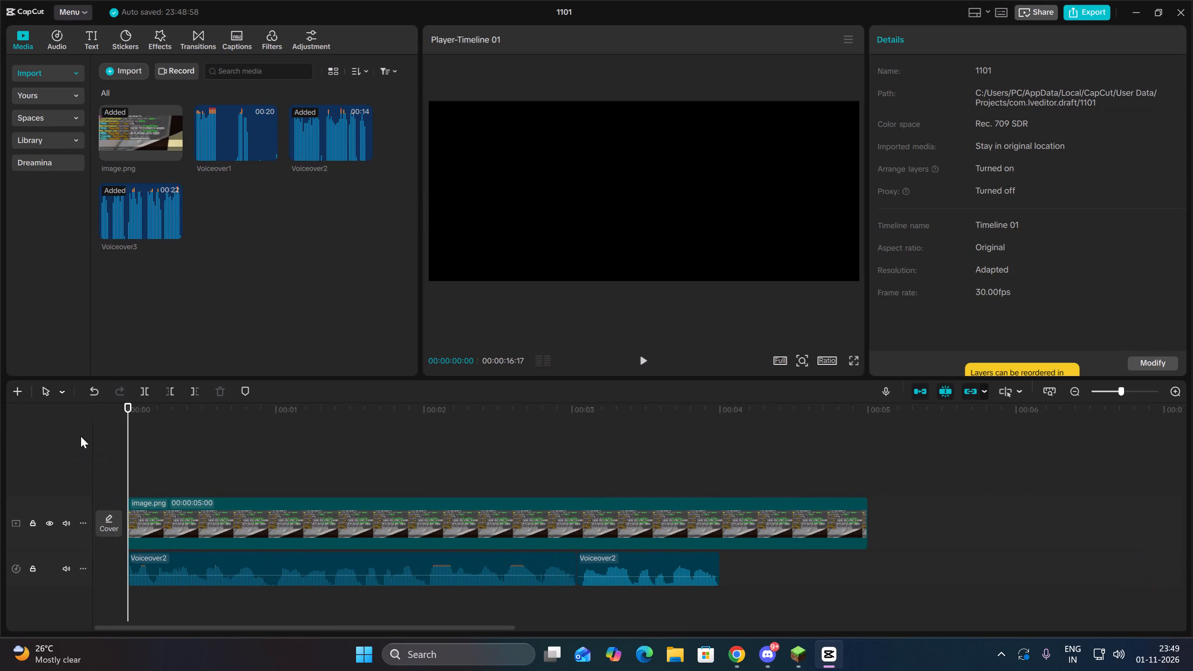
# Play back the opening narration and delete both Voiceover2 clips from the audio track.
pyautogui.press('space')
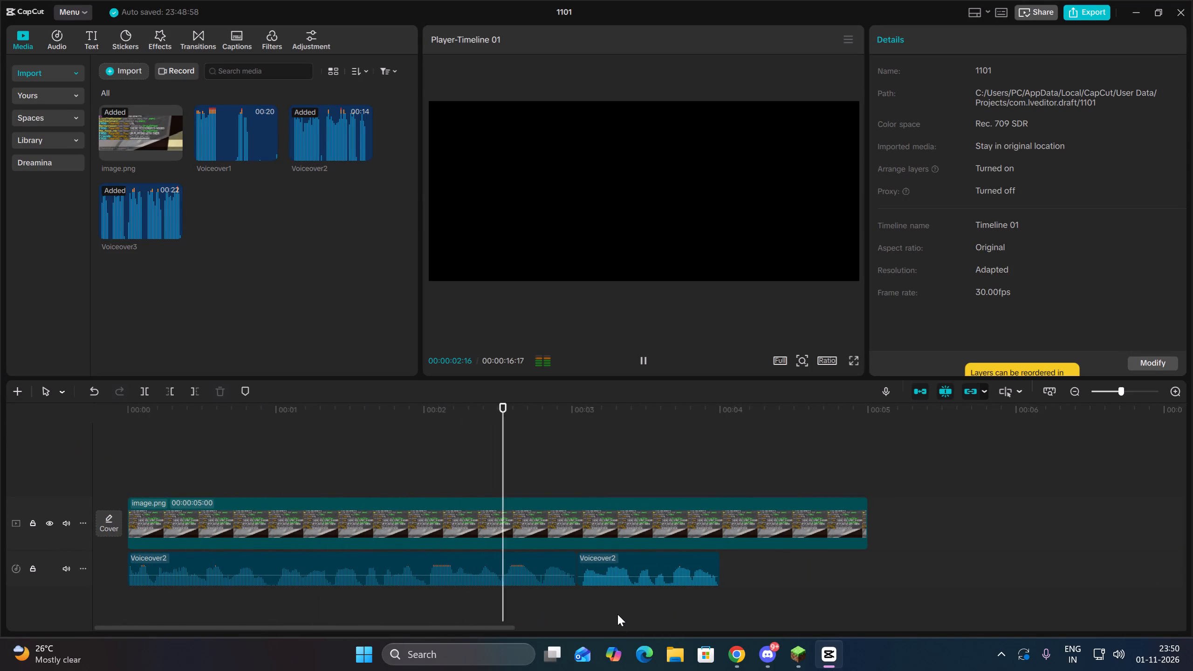
pyautogui.press('Up')
pyautogui.moveTo(677, 600); pyautogui.dragTo(387, 560)
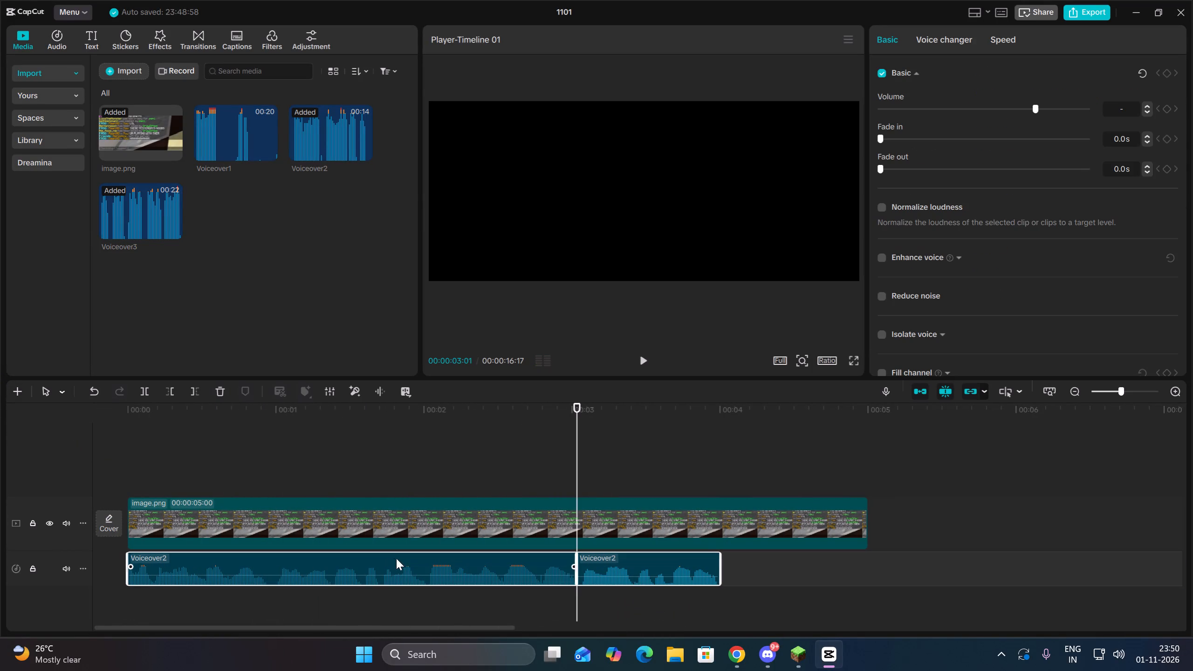
pyautogui.press('Delete')
# Play through the two remaining Voiceover3 clips to review their narration up to the end of the timeline.
pyautogui.click(1074, 390)
pyautogui.click(856, 508)
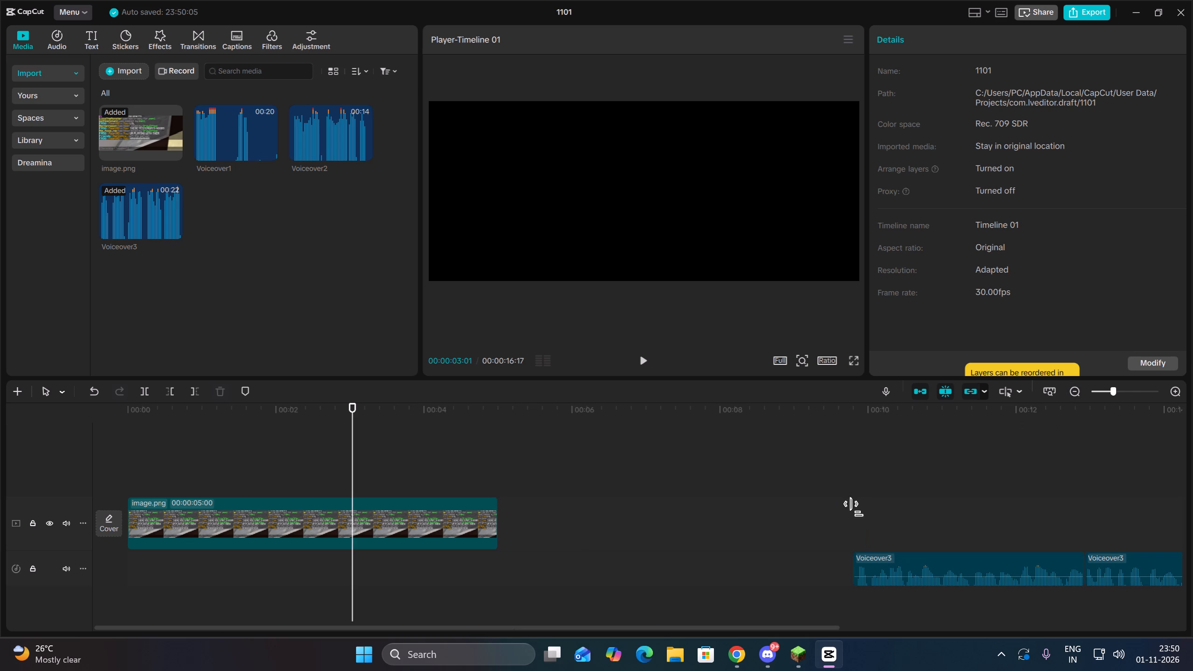
pyautogui.press('Up')
pyautogui.press('Down')
pyautogui.click(892, 564)
pyautogui.press('space')
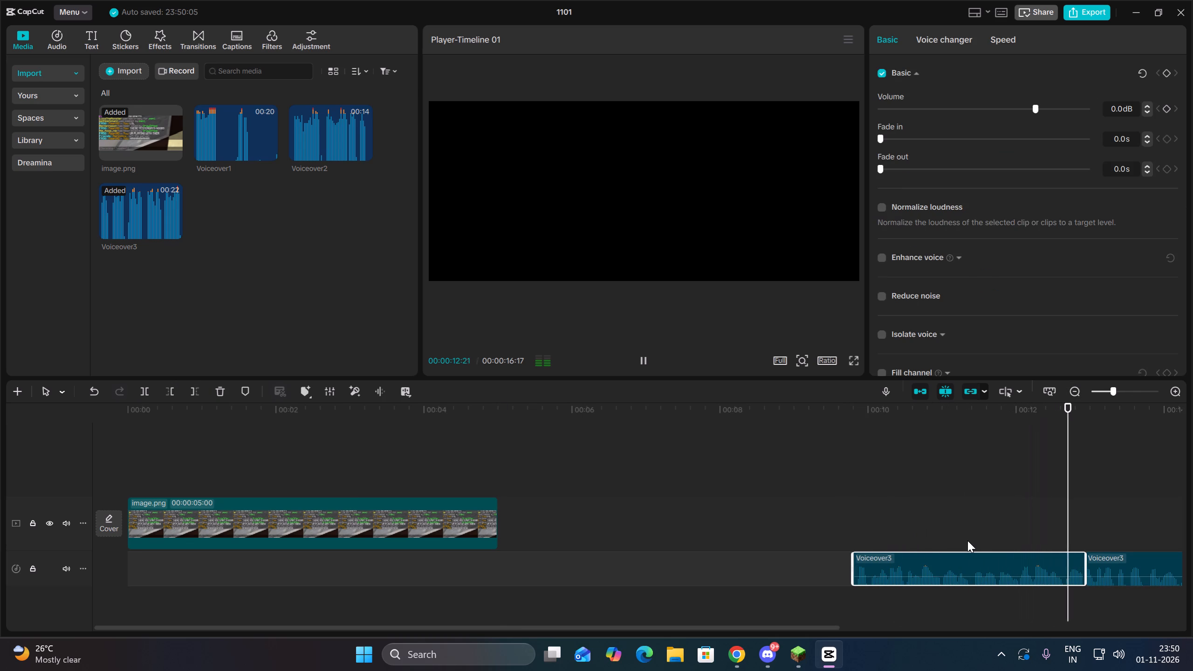
pyautogui.click(1081, 396)
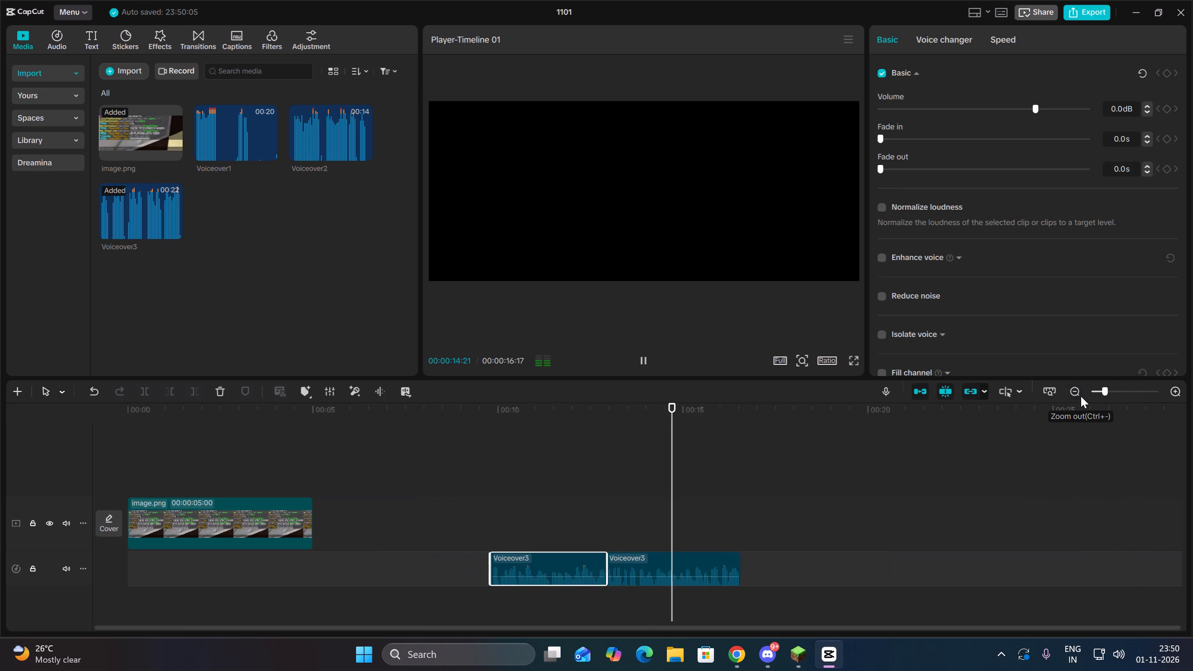
pyautogui.click(525, 498)
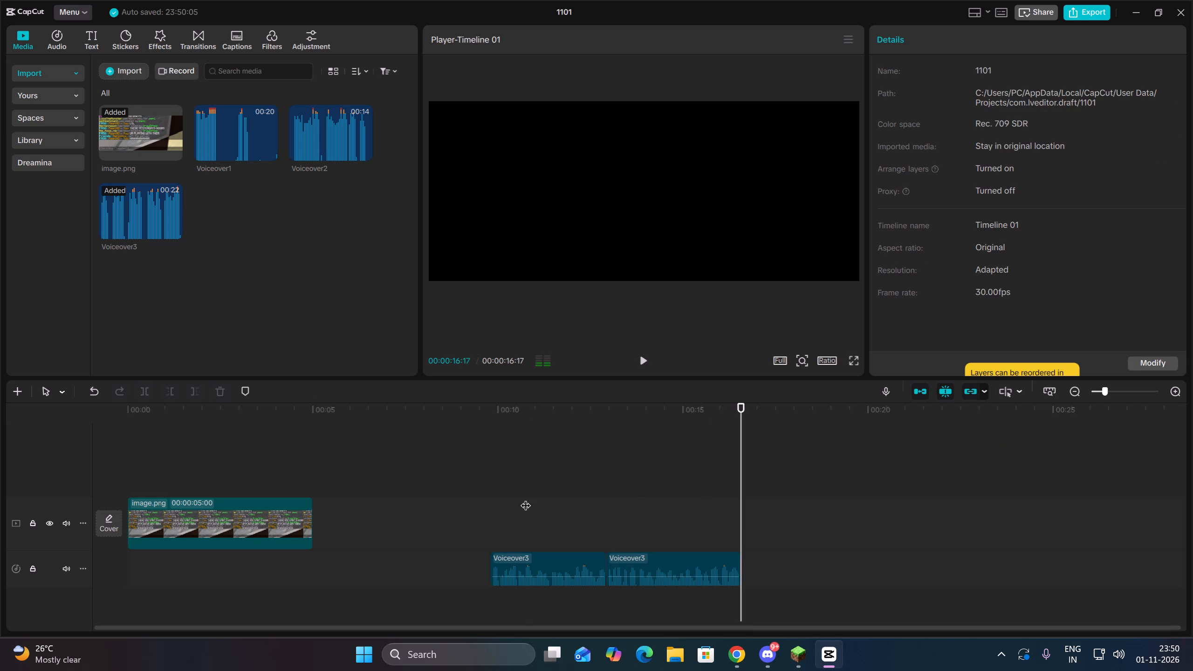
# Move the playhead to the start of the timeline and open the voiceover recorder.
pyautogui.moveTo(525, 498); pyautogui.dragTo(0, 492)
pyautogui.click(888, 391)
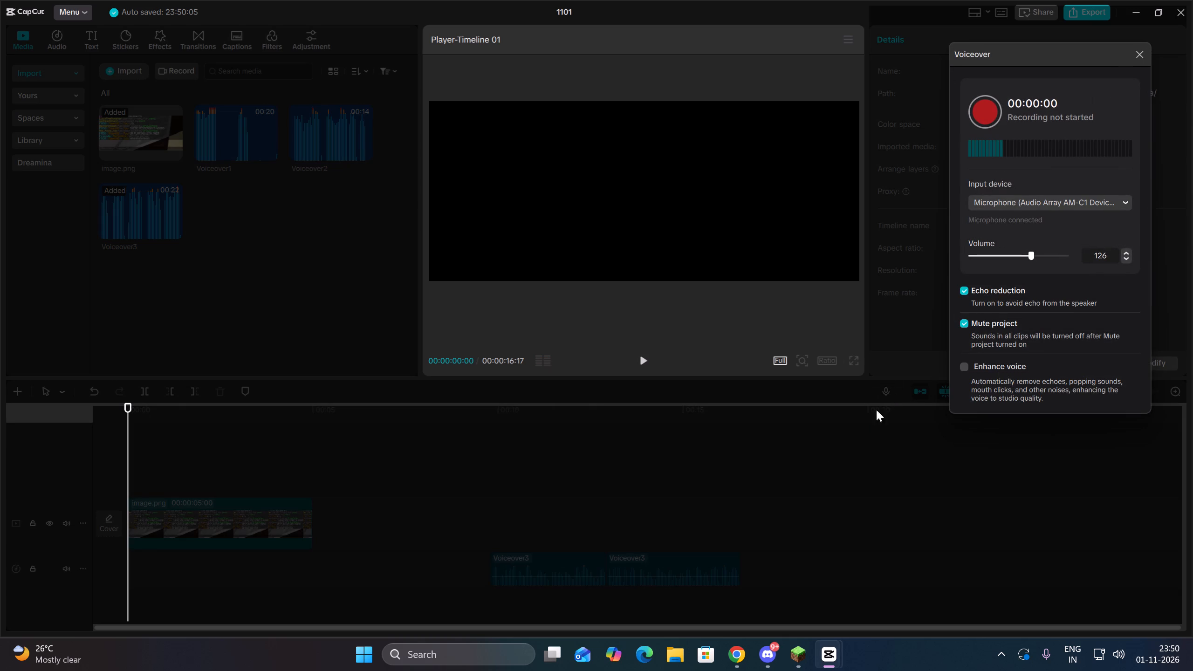
# Switch to Chrome and replay the Short "Diamonds in 0 Seconds?" from its beginning, pausing after the opening line.
pyautogui.click(742, 639)
pyautogui.click(627, 457)
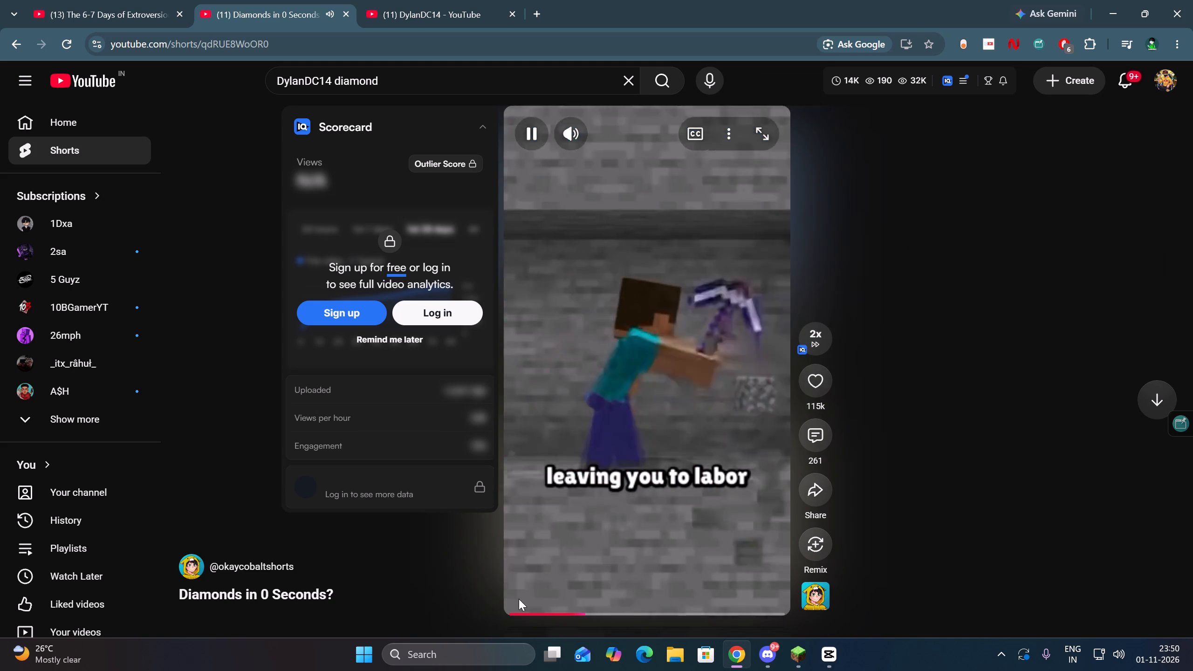
pyautogui.moveTo(538, 615); pyautogui.dragTo(469, 609)
pyautogui.click(434, 565)
pyautogui.click(590, 491)
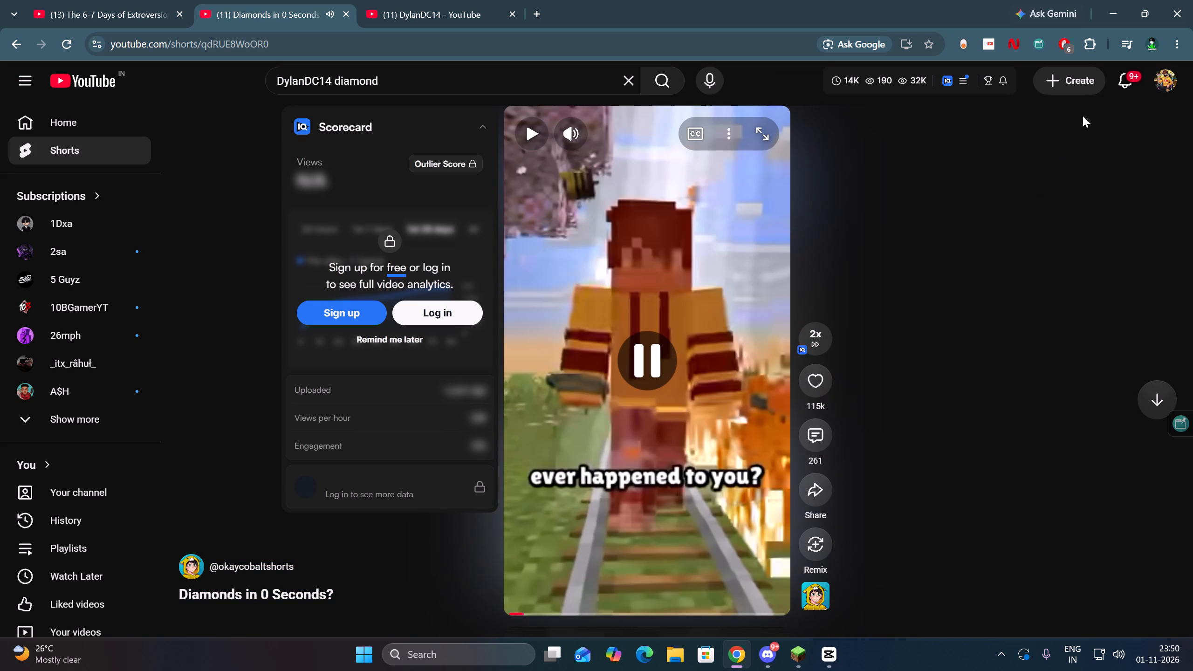
pyautogui.click(1122, 0)
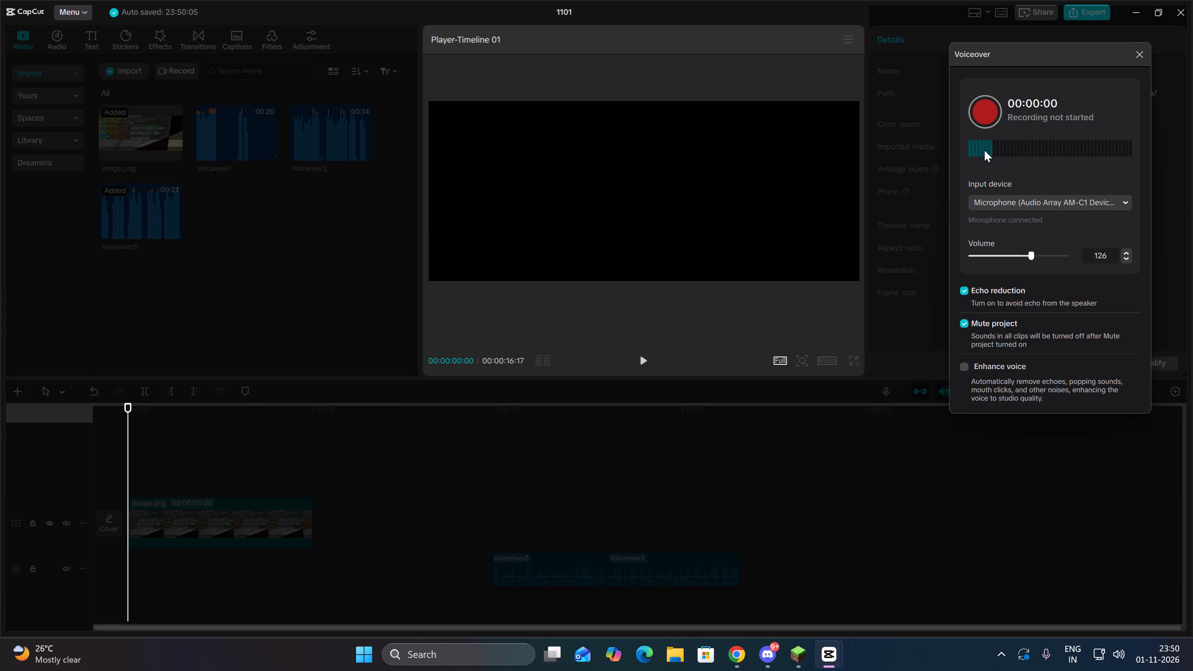
pyautogui.hotkey('alt', 'Tab')
pyautogui.hotkey('alt', 'Tab')
pyautogui.press('Tab')
pyautogui.hotkey('alt', 'Tab')
pyautogui.press('space')
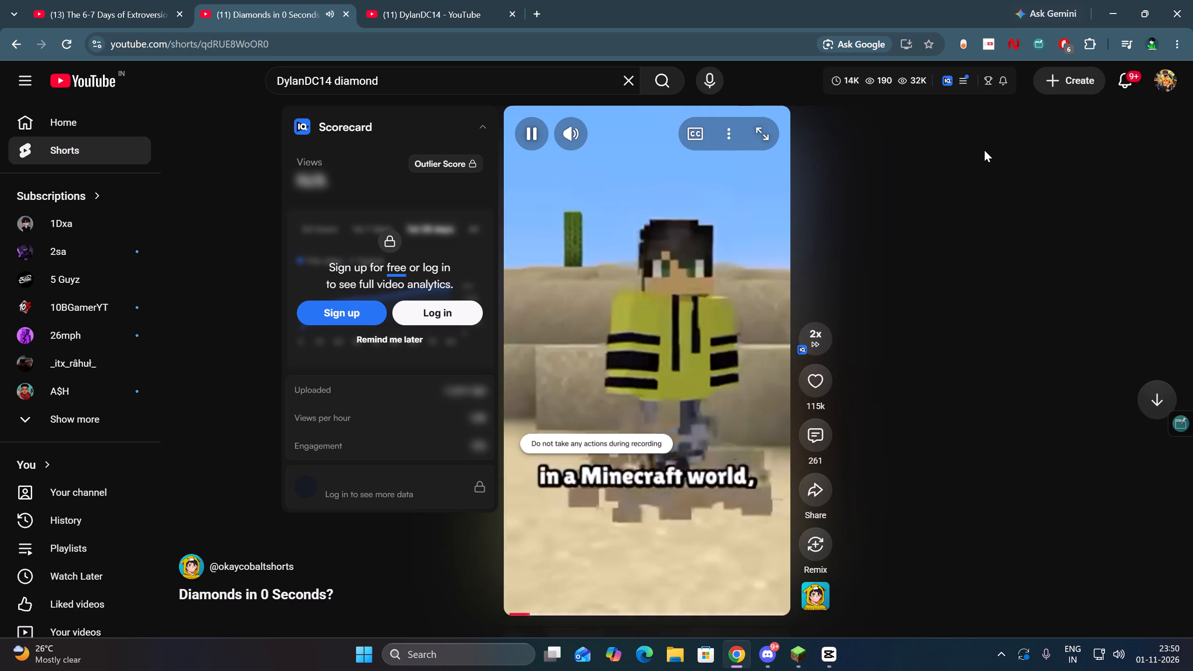
pyautogui.press('space')
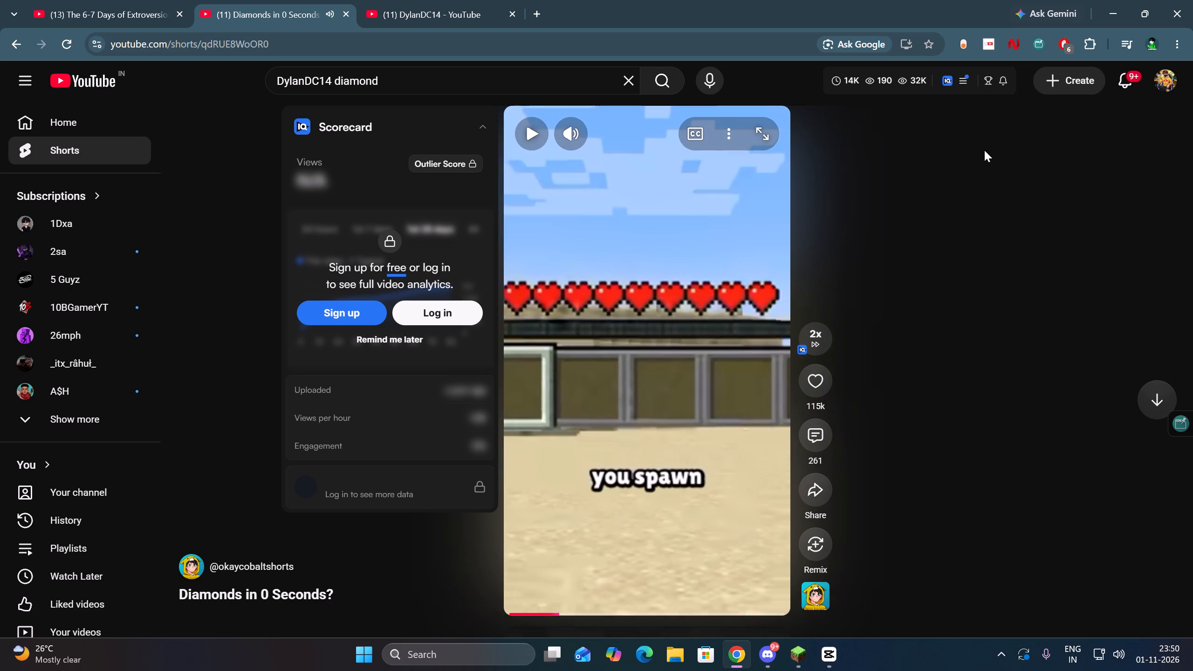
pyautogui.press('space')
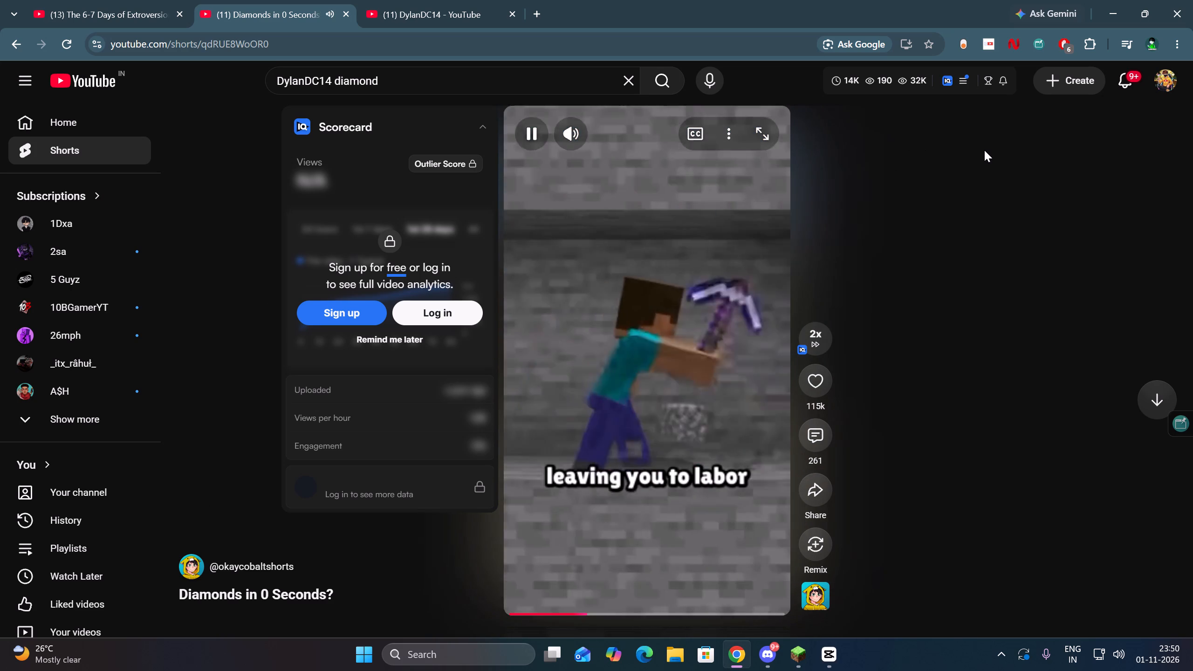
pyautogui.press('space')
pyautogui.press('space')
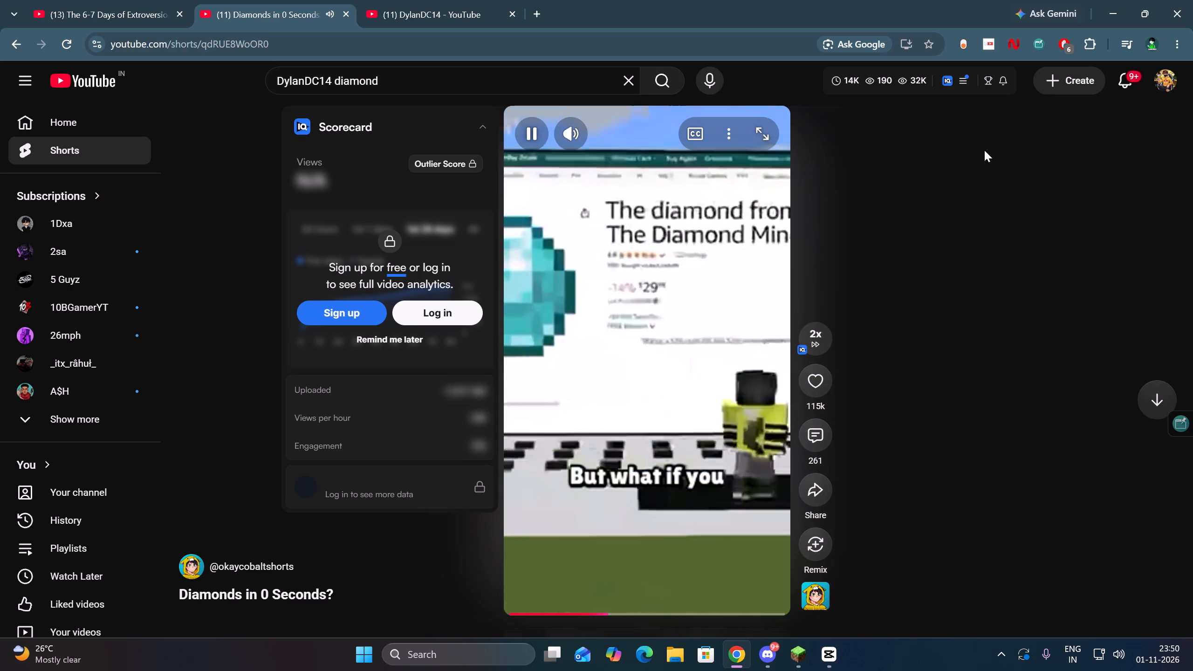
pyautogui.press('space')
pyautogui.press('space')
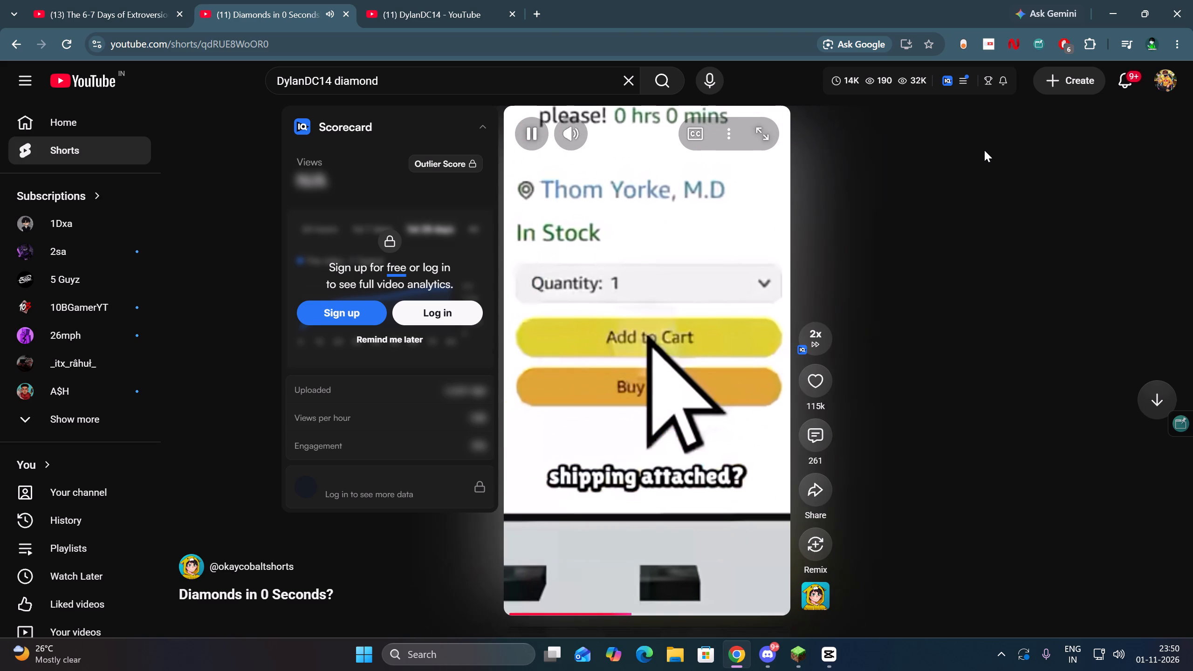
pyautogui.press('space')
pyautogui.press('space')
pyautogui.press('space')
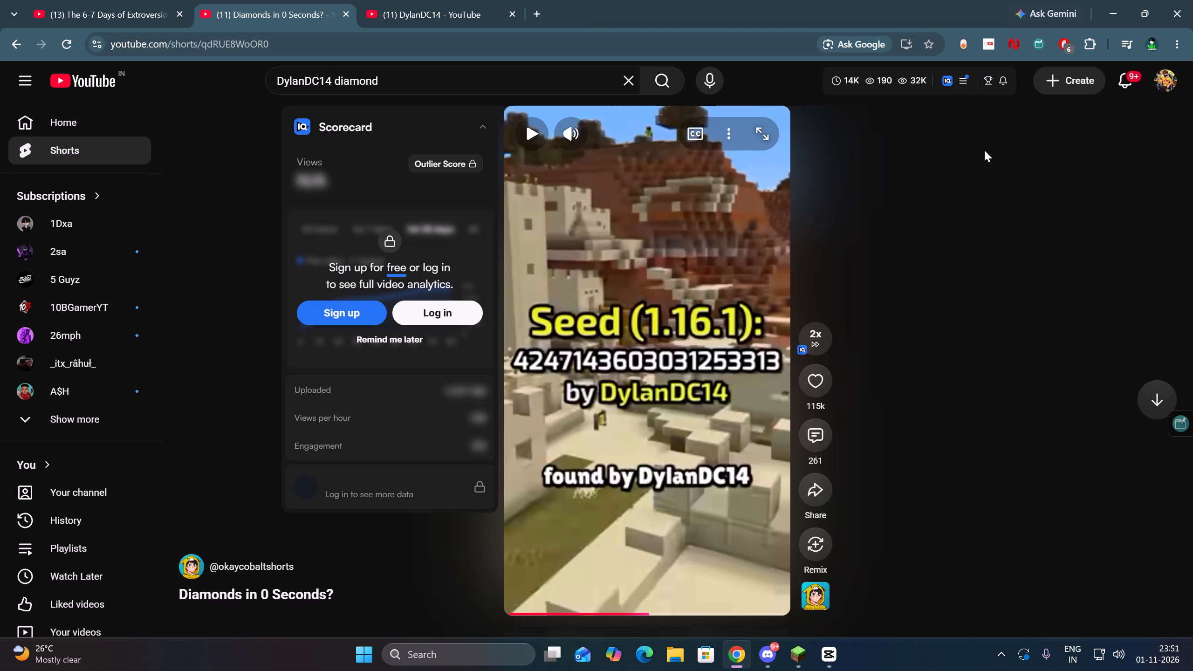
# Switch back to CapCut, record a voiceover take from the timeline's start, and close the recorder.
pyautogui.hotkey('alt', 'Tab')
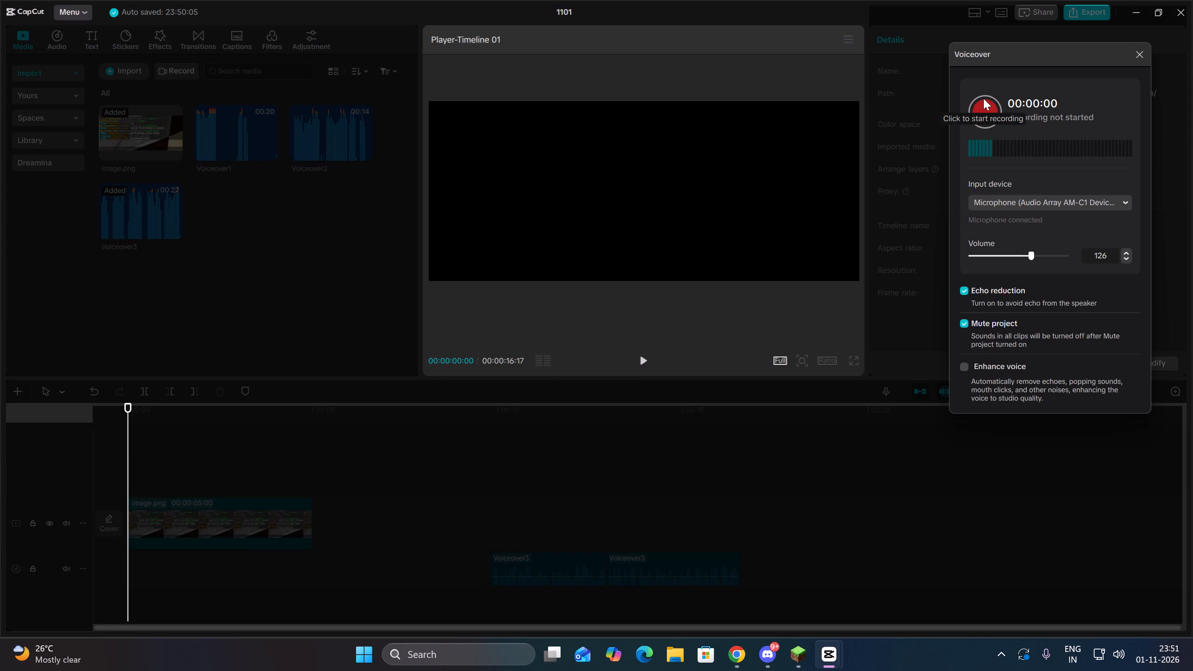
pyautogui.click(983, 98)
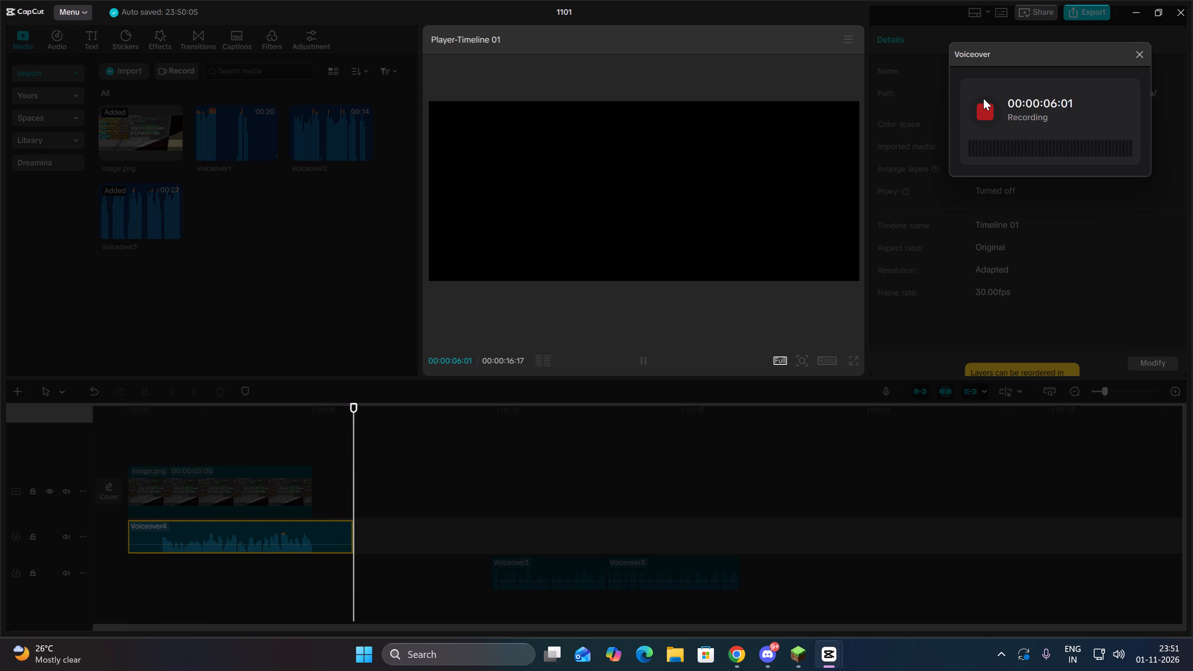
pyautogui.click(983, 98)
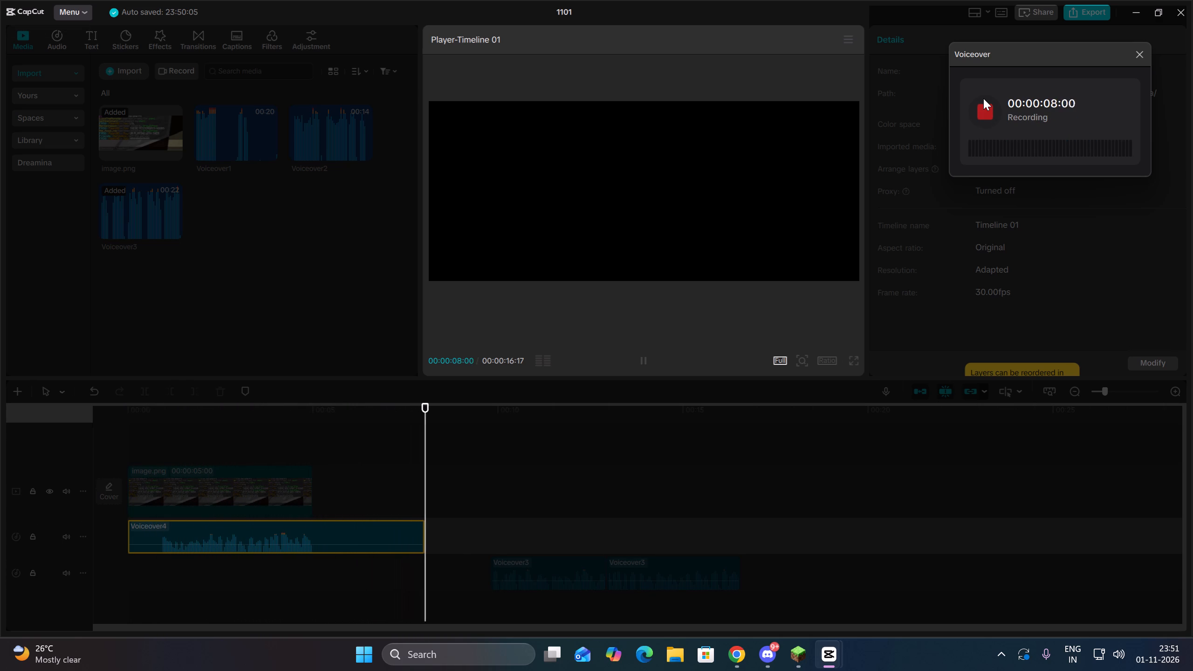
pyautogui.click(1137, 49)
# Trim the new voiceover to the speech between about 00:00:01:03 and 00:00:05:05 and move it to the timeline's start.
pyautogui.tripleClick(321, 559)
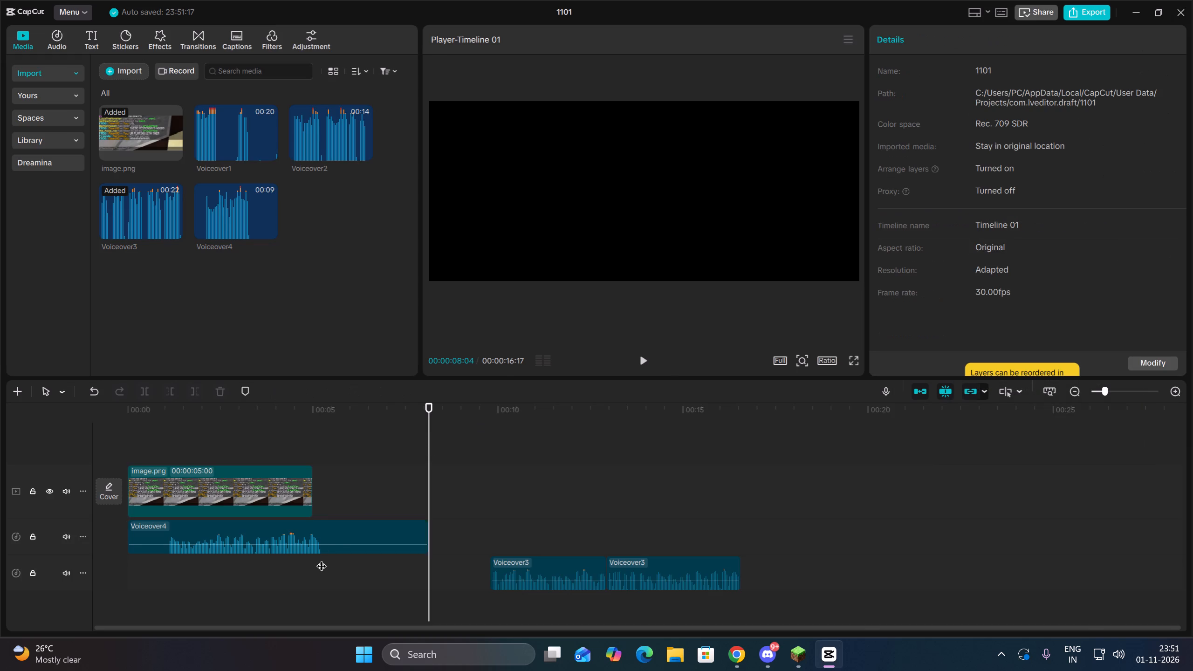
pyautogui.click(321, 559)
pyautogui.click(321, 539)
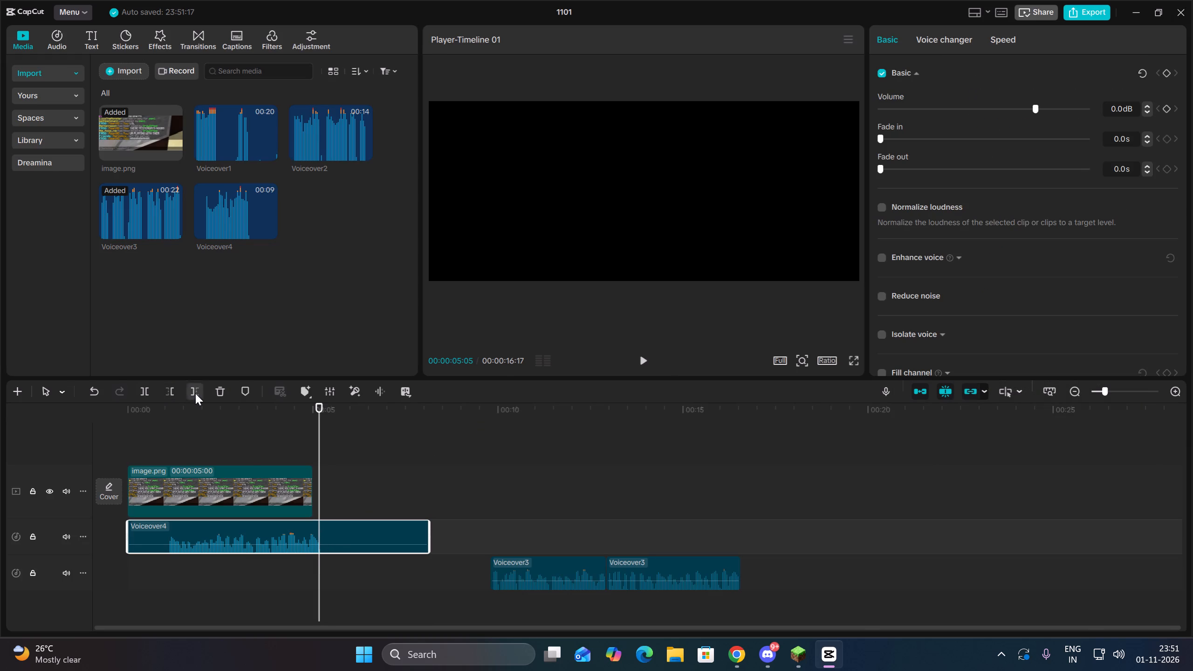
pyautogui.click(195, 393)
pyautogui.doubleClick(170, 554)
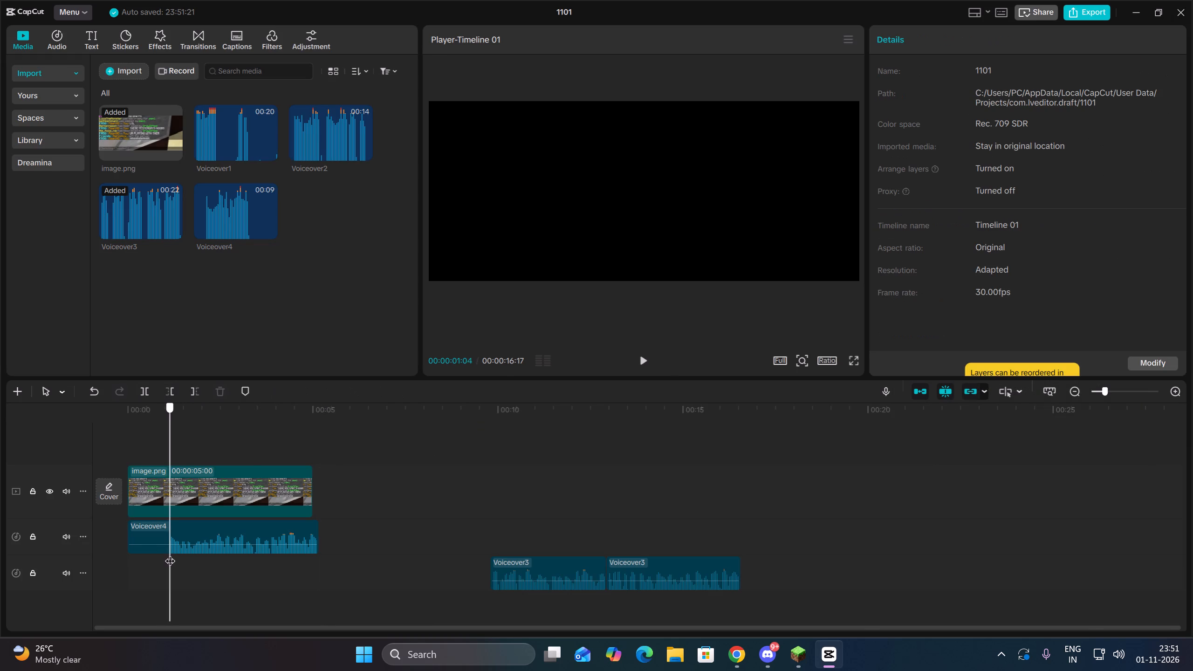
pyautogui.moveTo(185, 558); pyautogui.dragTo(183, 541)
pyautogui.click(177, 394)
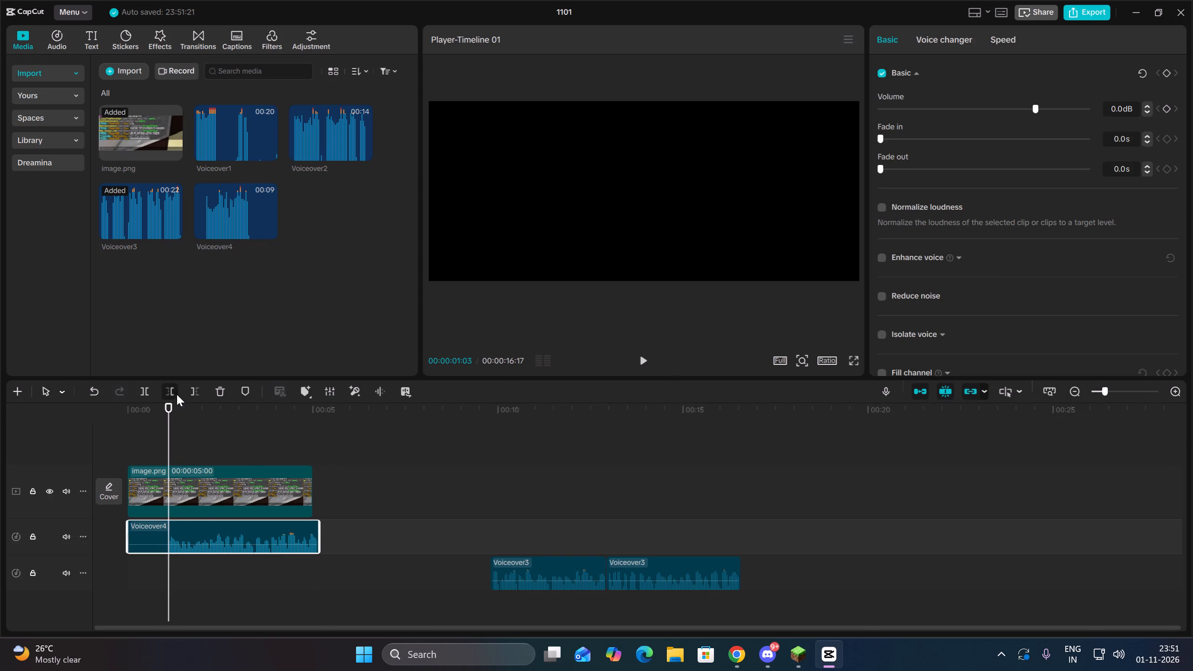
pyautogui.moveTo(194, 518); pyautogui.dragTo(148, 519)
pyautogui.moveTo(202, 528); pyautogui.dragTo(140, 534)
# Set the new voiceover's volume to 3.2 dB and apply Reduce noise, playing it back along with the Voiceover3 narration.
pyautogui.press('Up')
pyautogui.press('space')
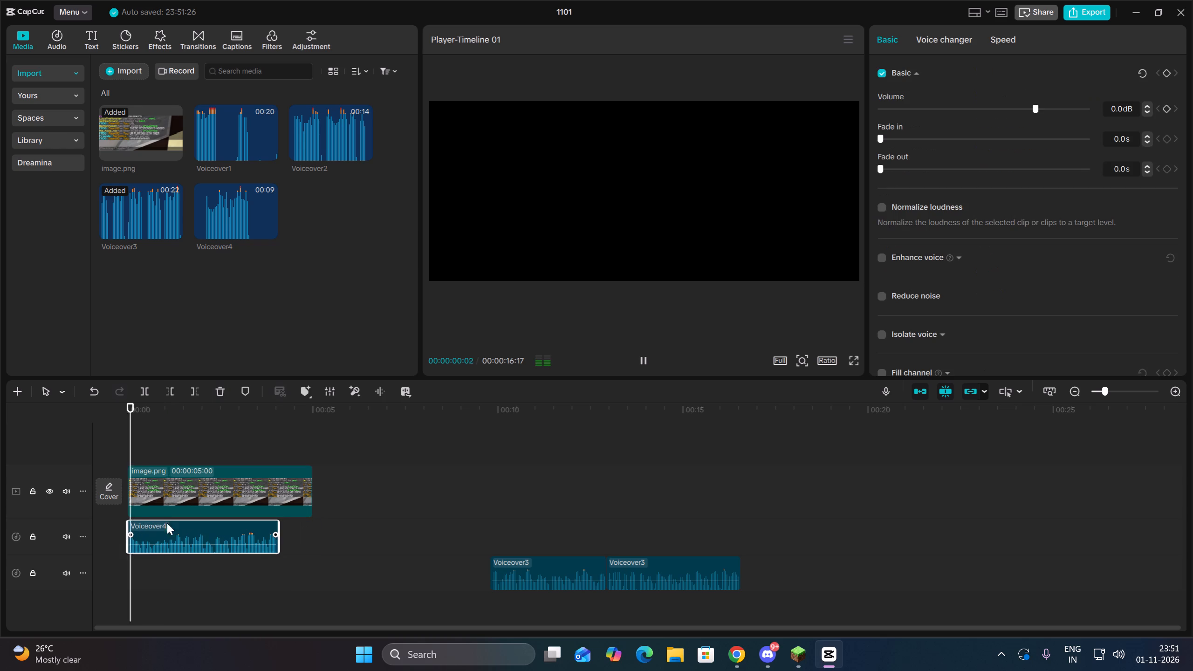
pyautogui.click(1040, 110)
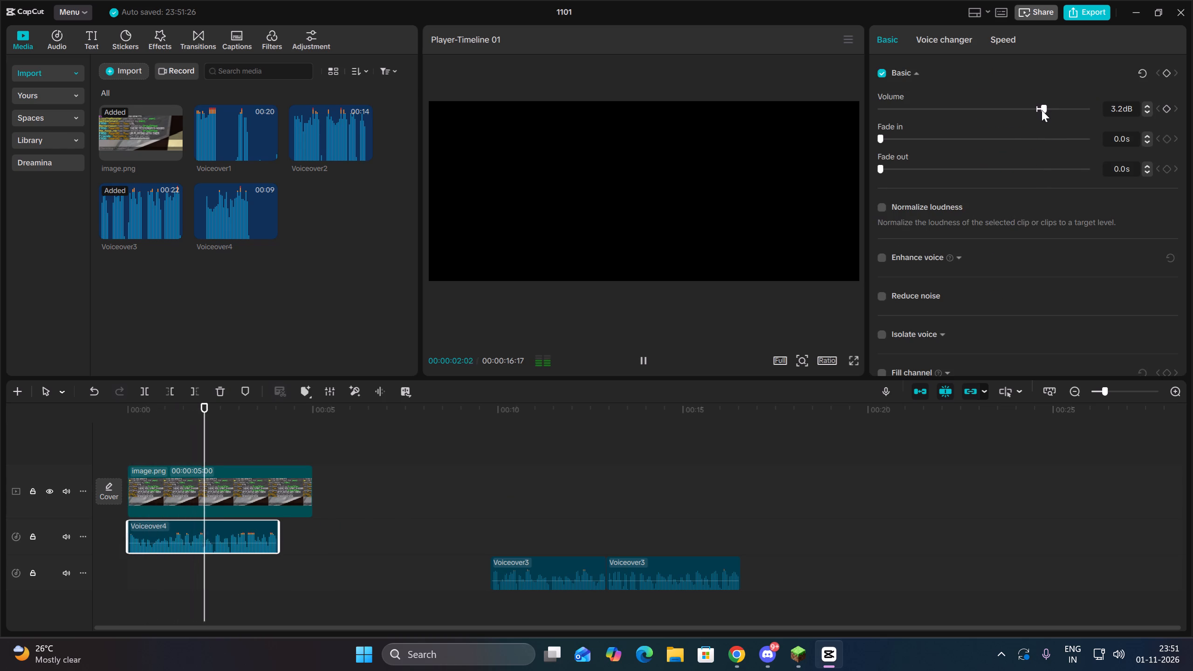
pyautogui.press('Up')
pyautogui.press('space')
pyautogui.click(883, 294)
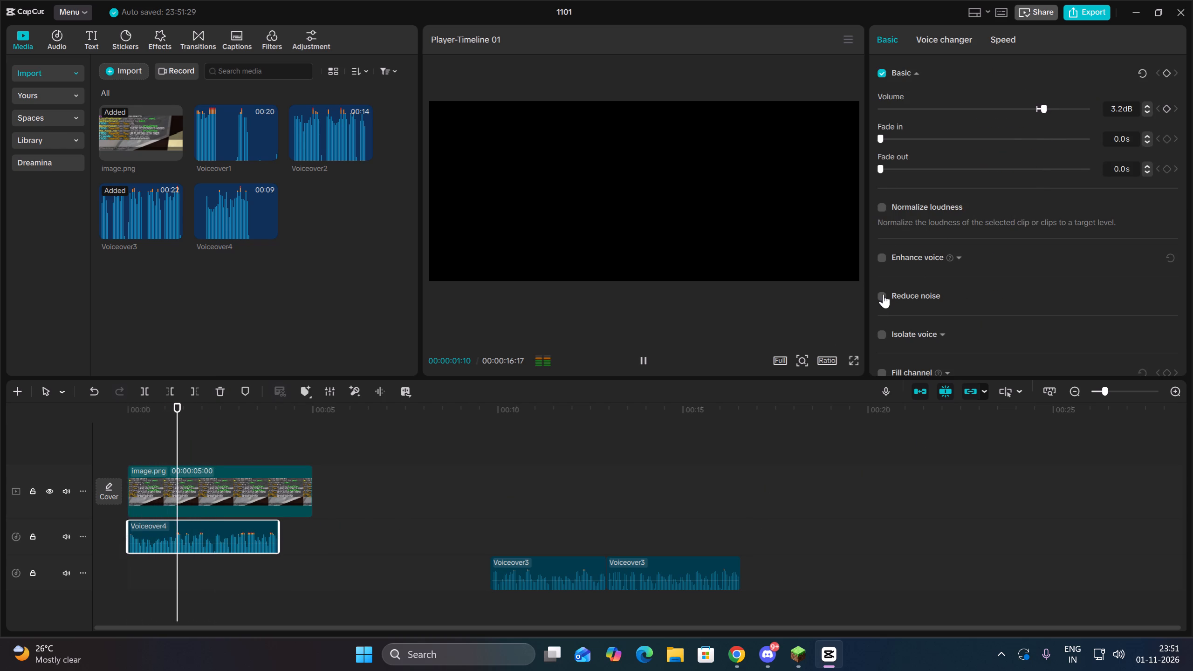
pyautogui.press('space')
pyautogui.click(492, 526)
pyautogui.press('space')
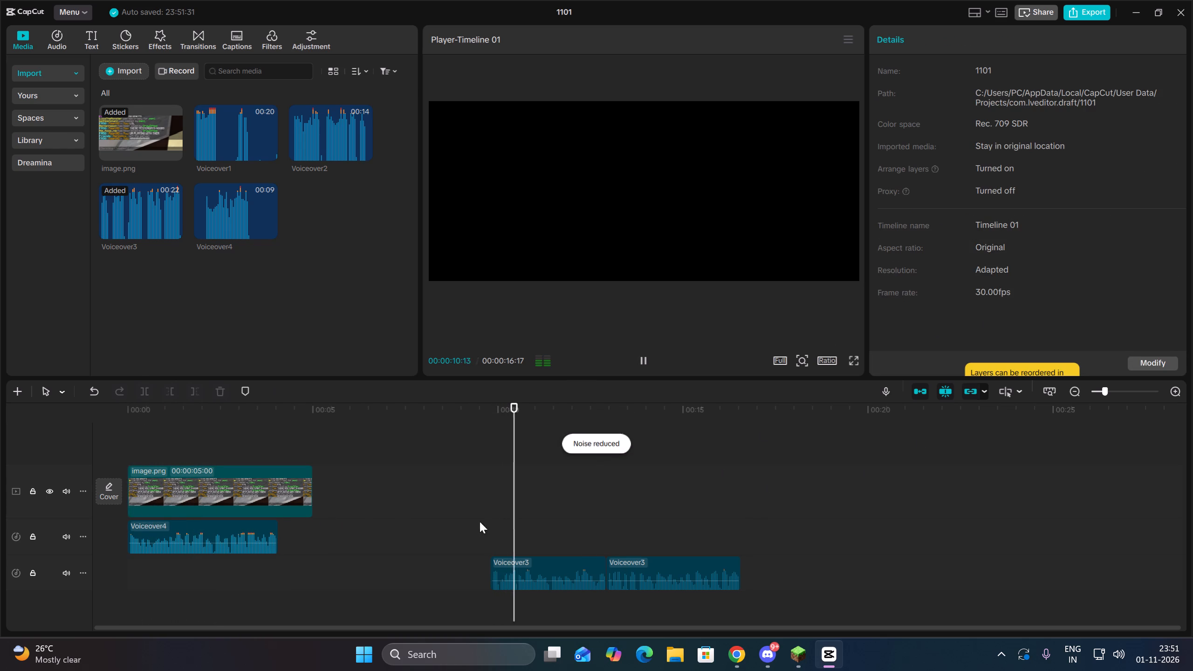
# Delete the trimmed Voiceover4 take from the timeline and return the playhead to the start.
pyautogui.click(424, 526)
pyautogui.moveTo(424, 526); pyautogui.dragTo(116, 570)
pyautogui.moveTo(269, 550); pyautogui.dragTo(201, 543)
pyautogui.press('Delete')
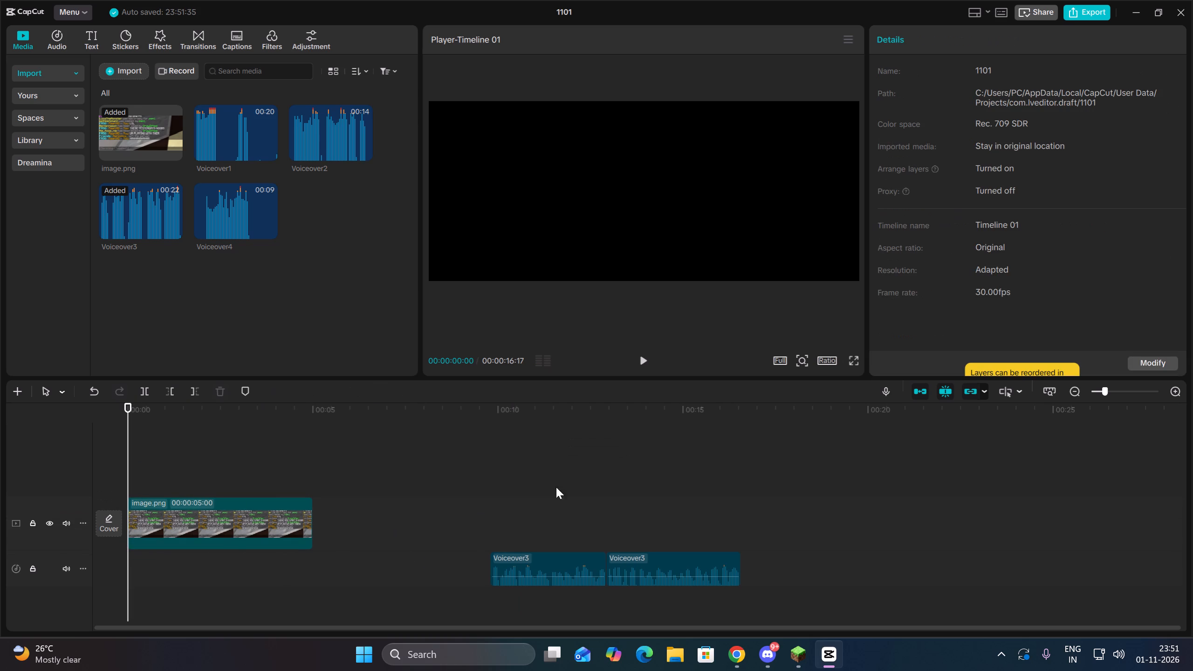
# Record another voiceover take of about 14 seconds from the start of the timeline and close the recorder.
pyautogui.click(885, 392)
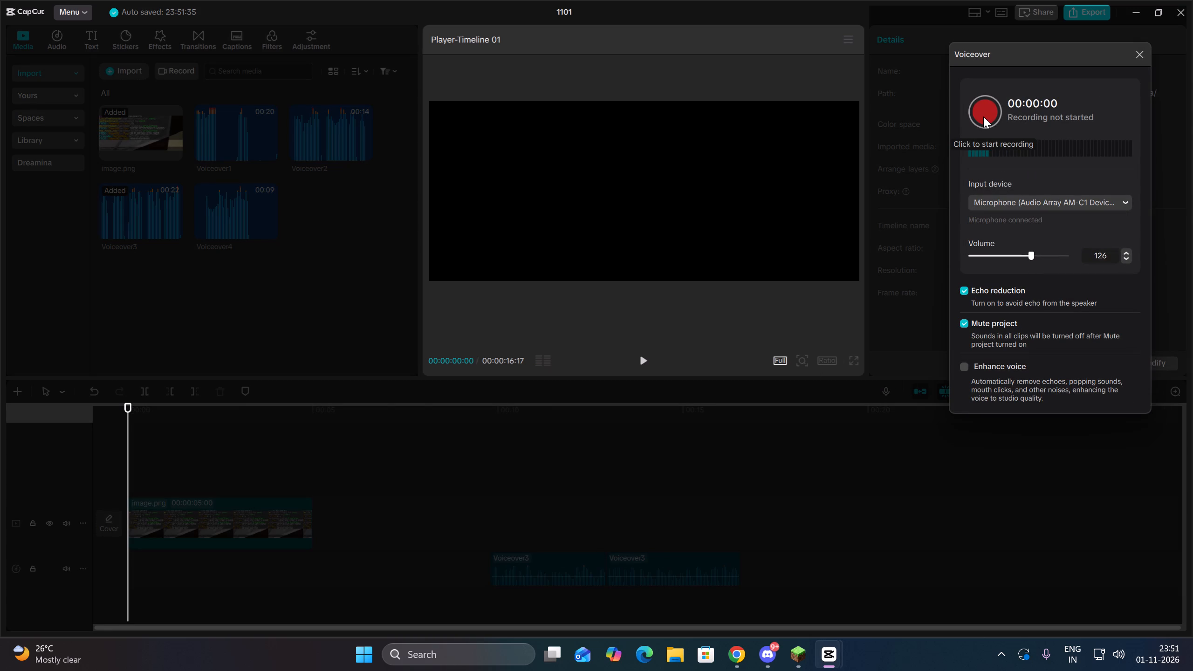
pyautogui.click(983, 116)
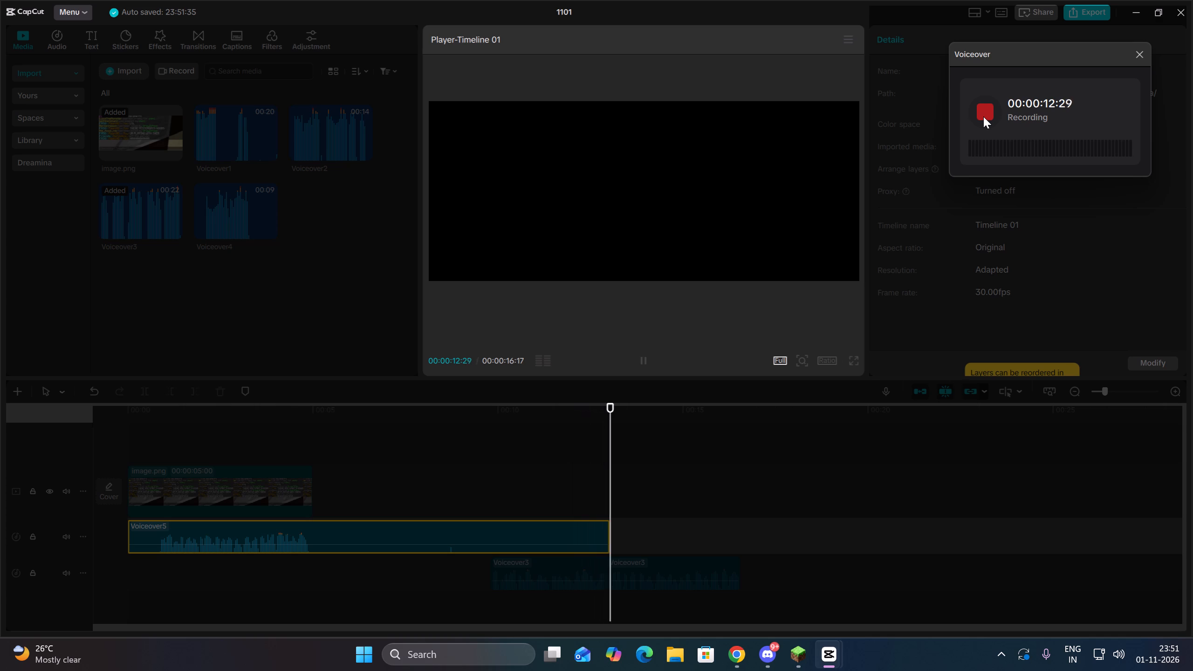
pyautogui.click(983, 116)
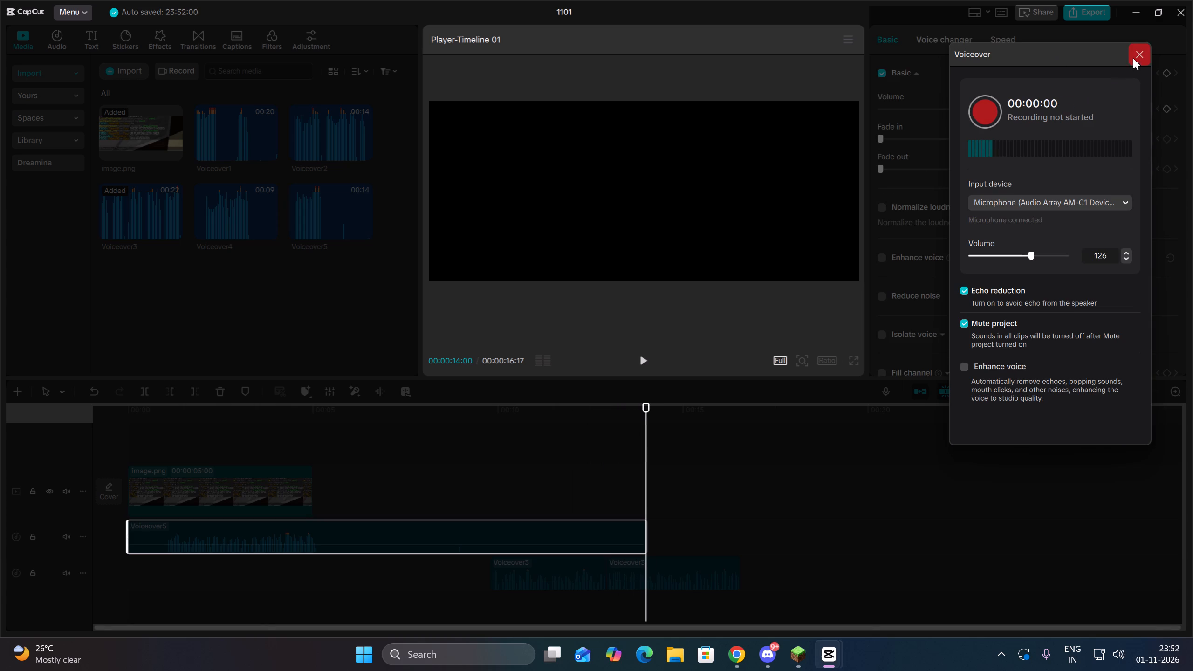
pyautogui.click(1133, 58)
# Trim the end of the new voiceover clip at 00:00:05:00, removing the silence after the speech.
pyautogui.click(319, 558)
pyautogui.moveTo(319, 558); pyautogui.dragTo(317, 558)
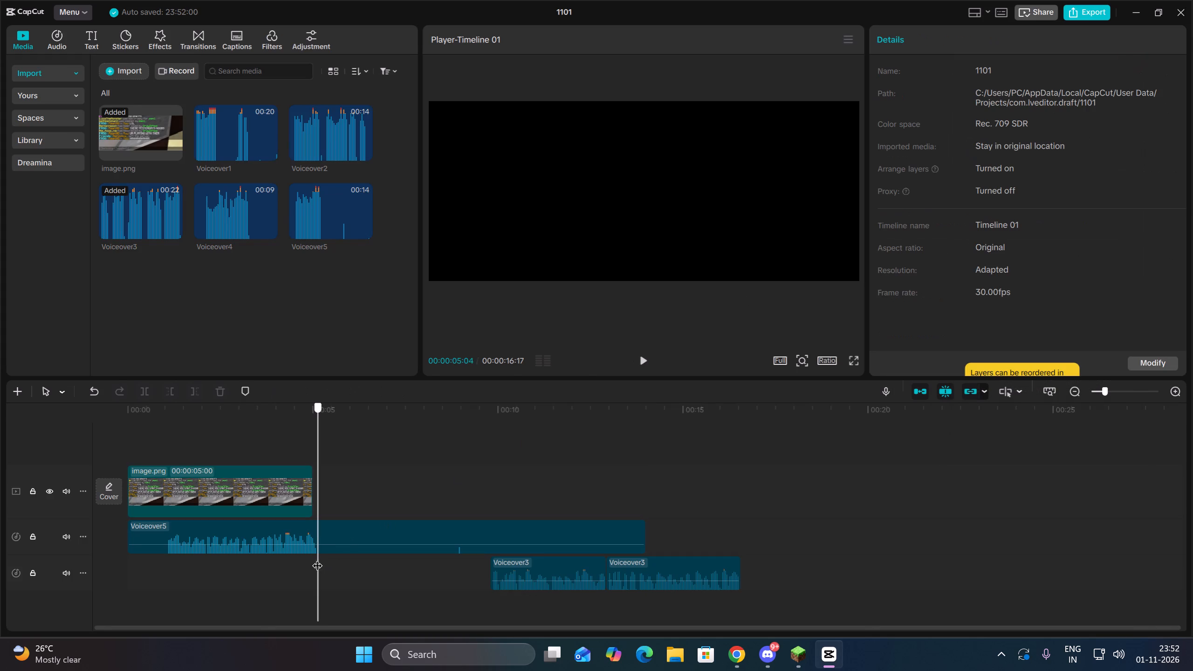
pyautogui.moveTo(317, 558); pyautogui.dragTo(314, 558)
pyautogui.click(308, 529)
pyautogui.click(202, 385)
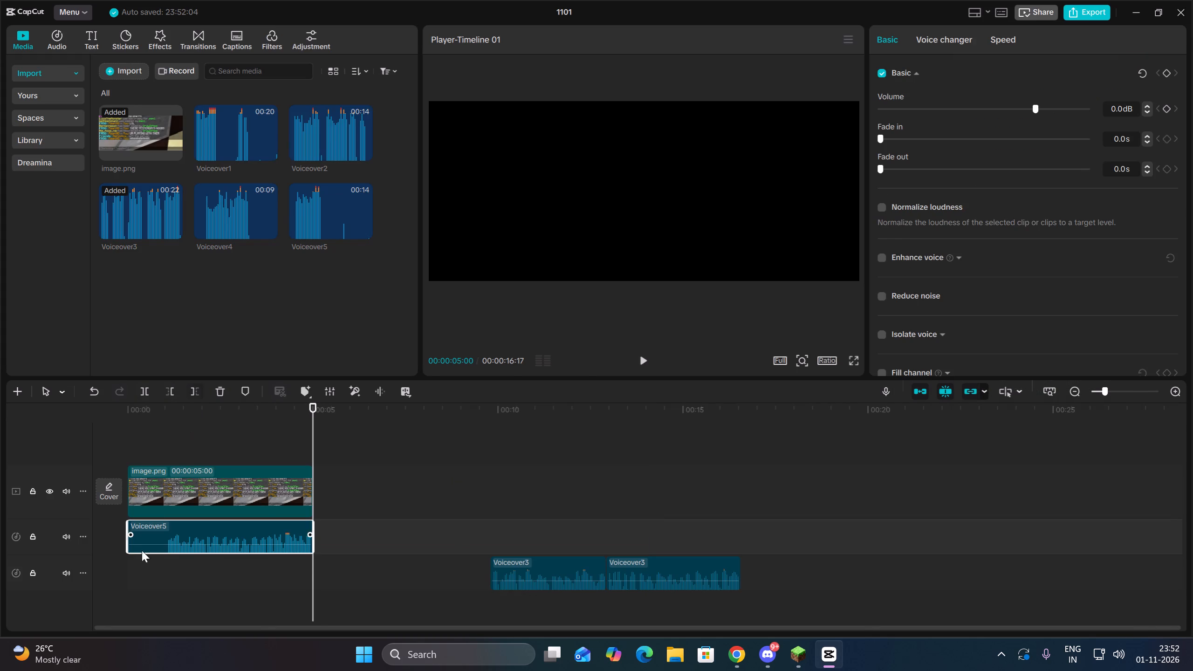
# Trim the start of the Voiceover5 clip at 00:00:01:03, move it to the timeline start and play it.
pyautogui.click(169, 563)
pyautogui.click(169, 563)
pyautogui.click(186, 531)
pyautogui.click(172, 389)
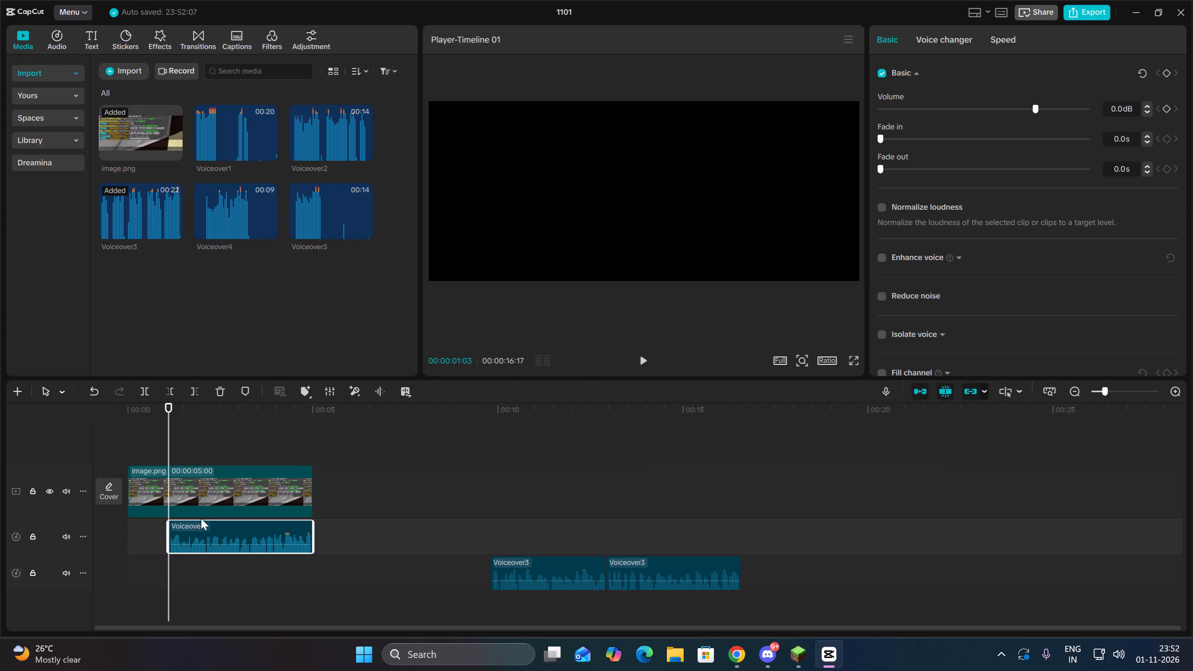
pyautogui.moveTo(202, 532); pyautogui.dragTo(149, 532)
pyautogui.press('Up')
pyautogui.press('space')
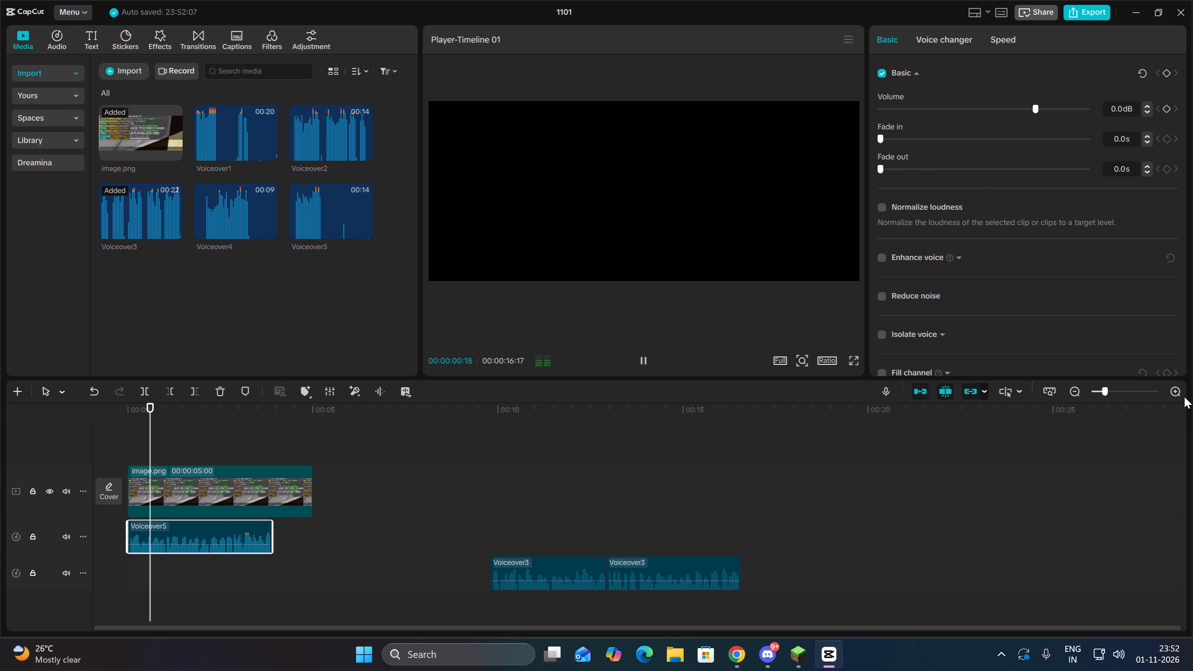
pyautogui.click(1182, 394)
pyautogui.click(1071, 385)
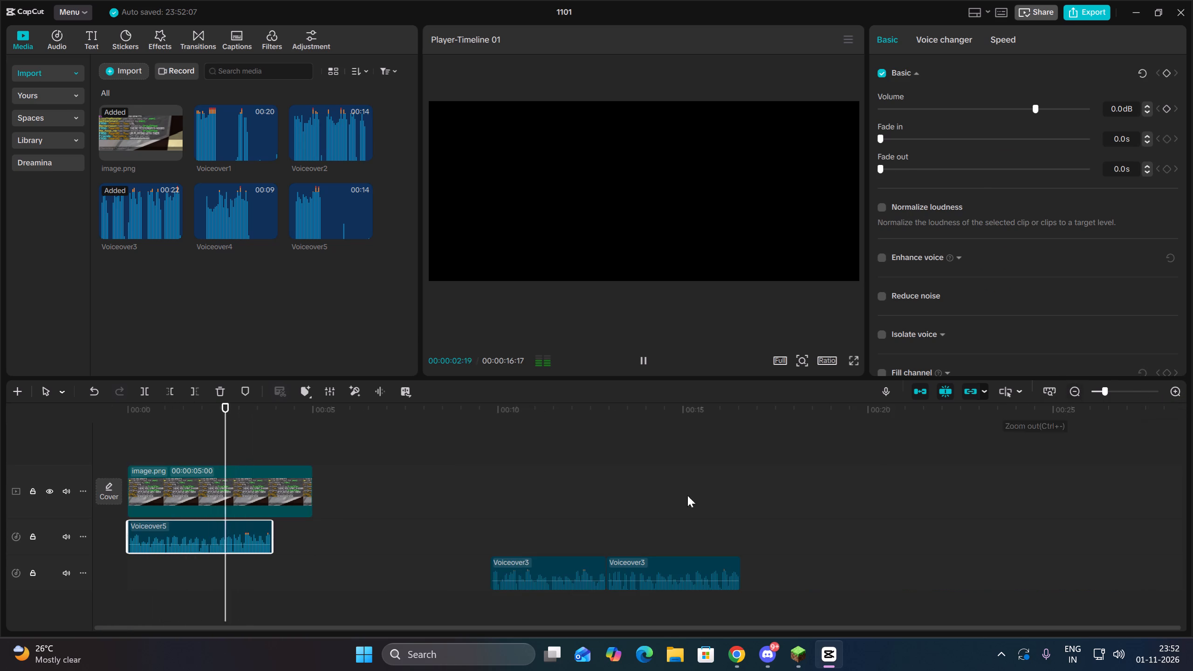
# Record another voiceover take of about 10 seconds from the end of Voiceover5 at 00:00:03:27 and close the recorder.
pyautogui.press('Up')
pyautogui.click(289, 542)
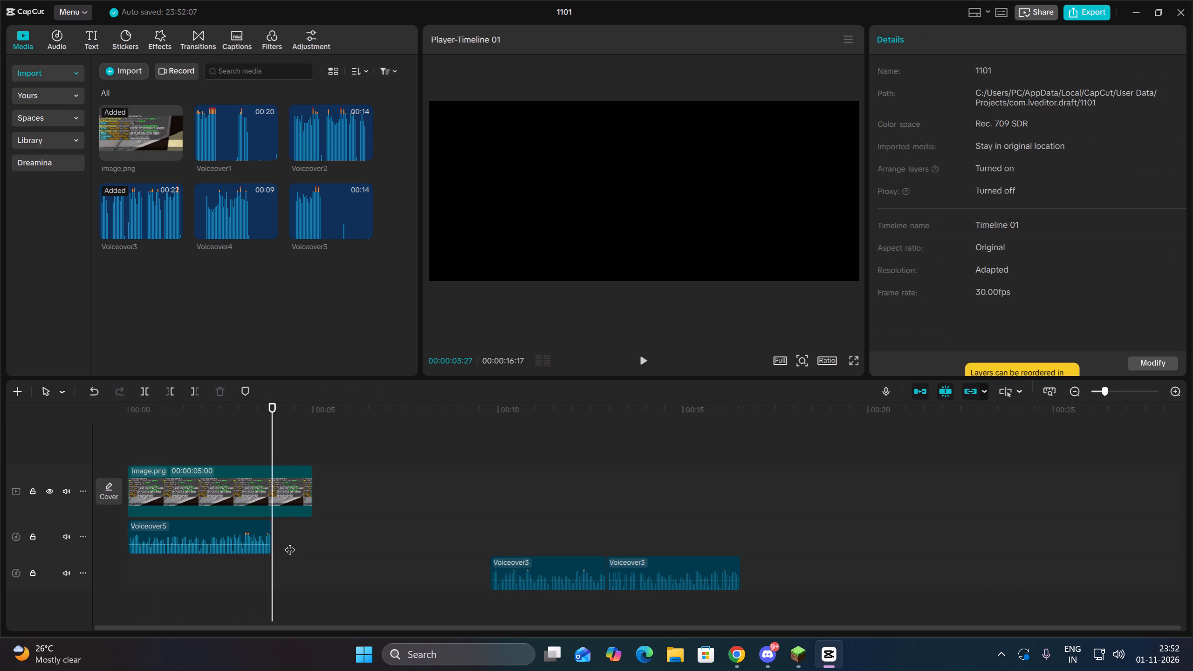
pyautogui.press('Up')
pyautogui.click(886, 392)
pyautogui.click(996, 110)
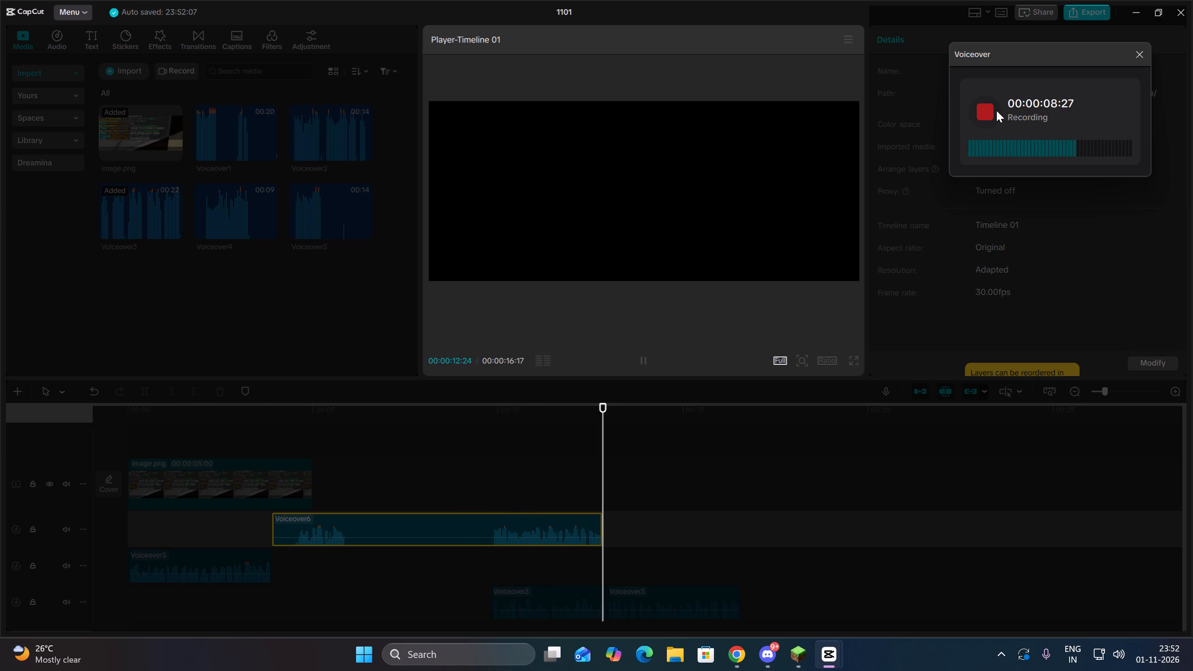
pyautogui.click(996, 110)
pyautogui.click(1143, 60)
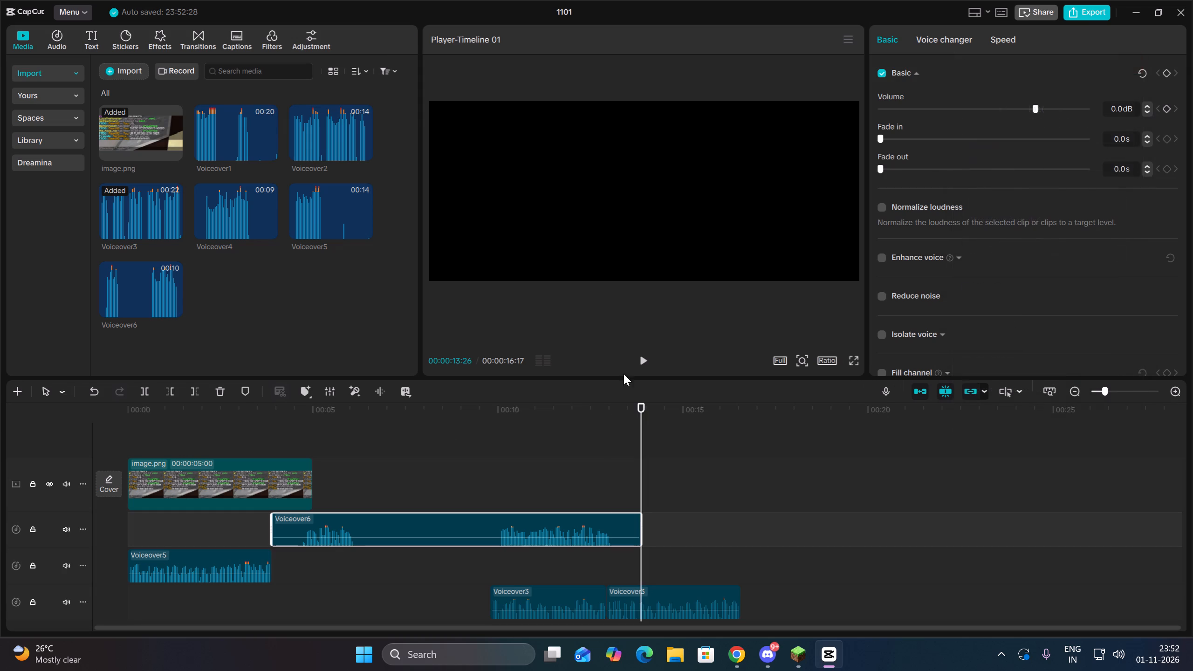
# Cut the silence before Voiceover6's first phrase, place the clip directly after Voiceover5, and trim its end at 00:00:05:03.
pyautogui.press('Up')
pyautogui.doubleClick(305, 556)
pyautogui.click(317, 527)
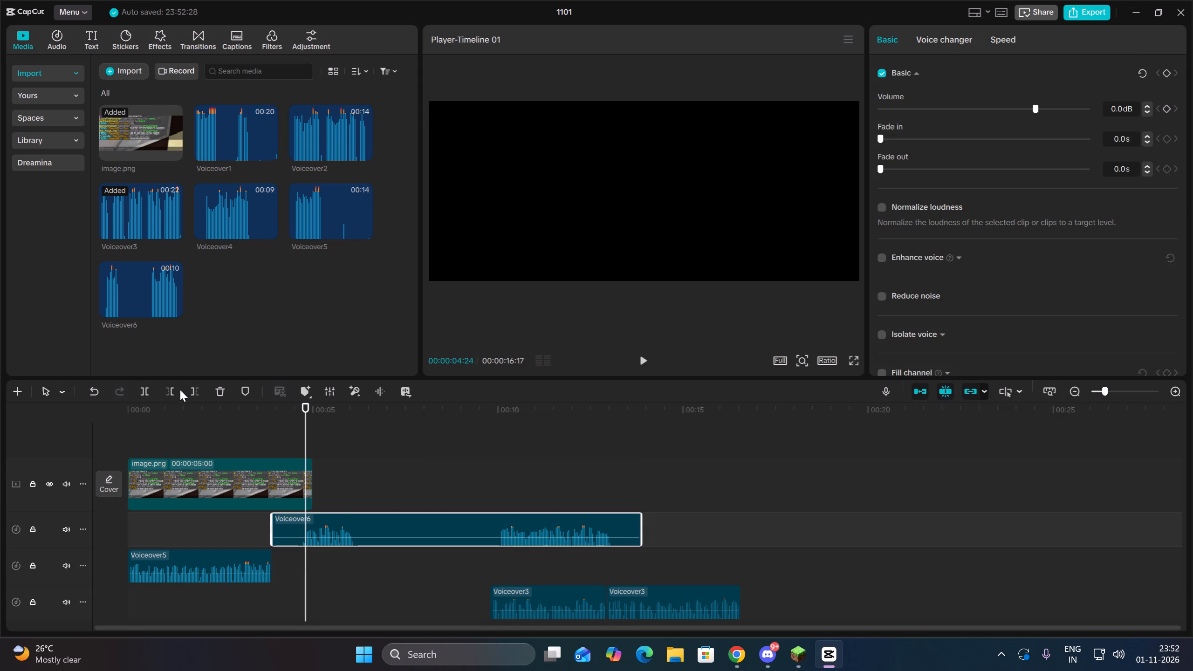
pyautogui.click(175, 390)
pyautogui.moveTo(326, 514); pyautogui.dragTo(293, 554)
pyautogui.press('Up')
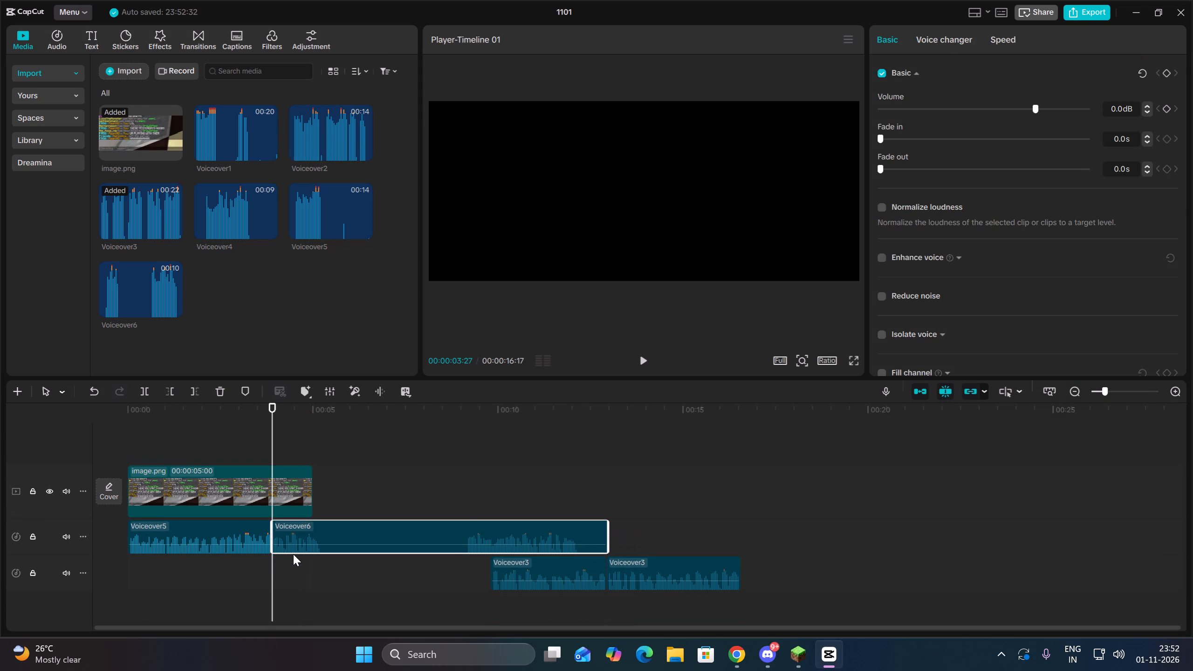
pyautogui.press('space')
pyautogui.press('space')
pyautogui.click(194, 396)
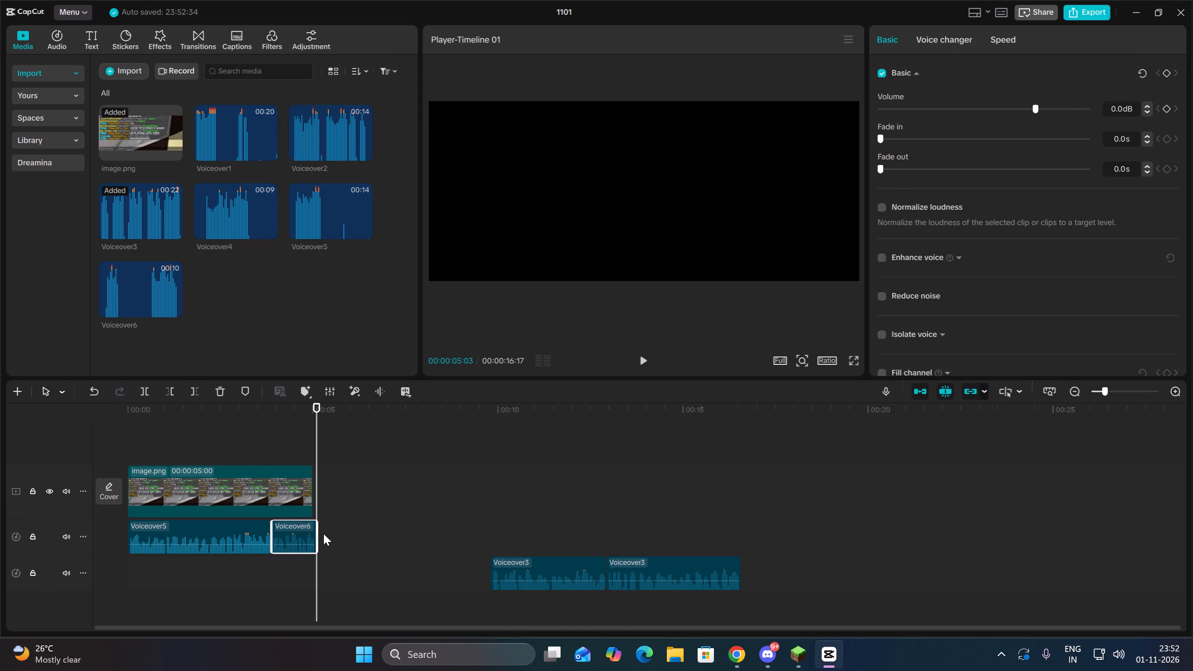
# Record another voiceover take of about 18 seconds from 00:00:05:03 and close the recorder.
pyautogui.click(323, 534)
pyautogui.press('Up')
pyautogui.click(891, 395)
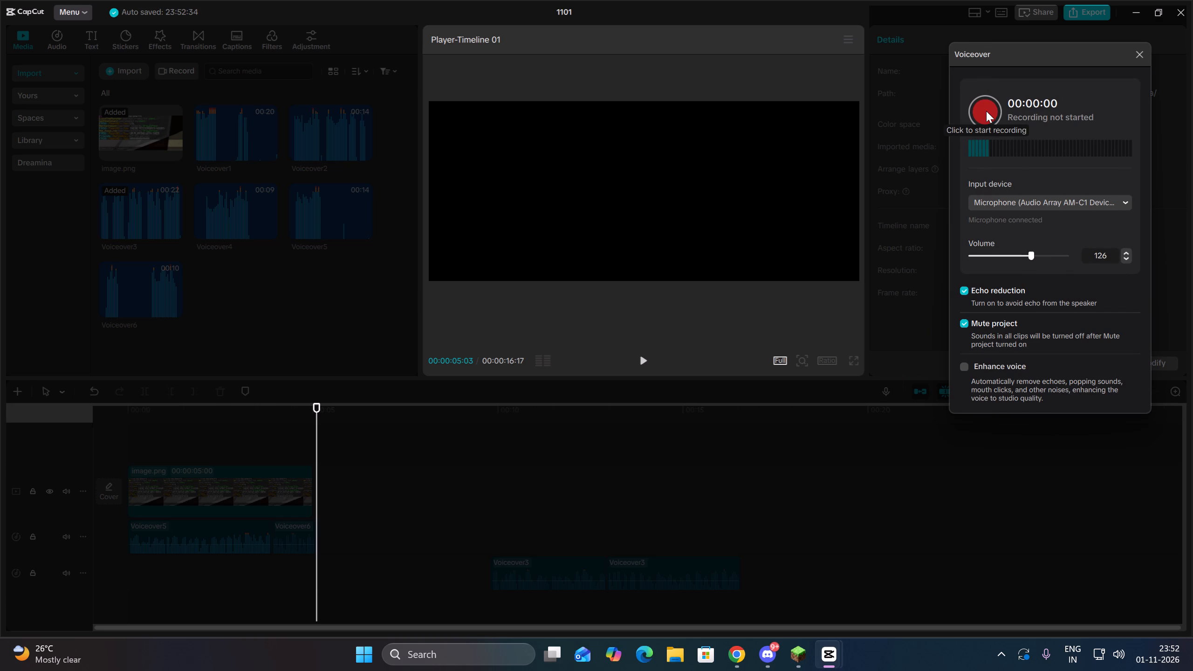
pyautogui.click(986, 111)
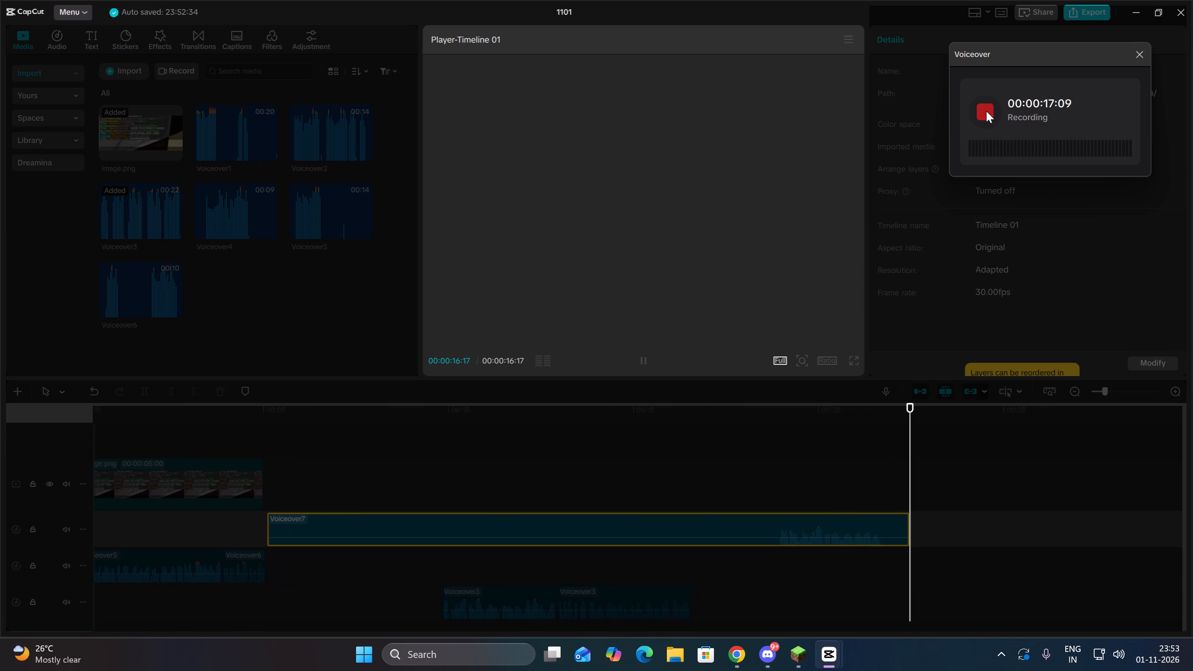
pyautogui.click(986, 111)
pyautogui.click(1135, 50)
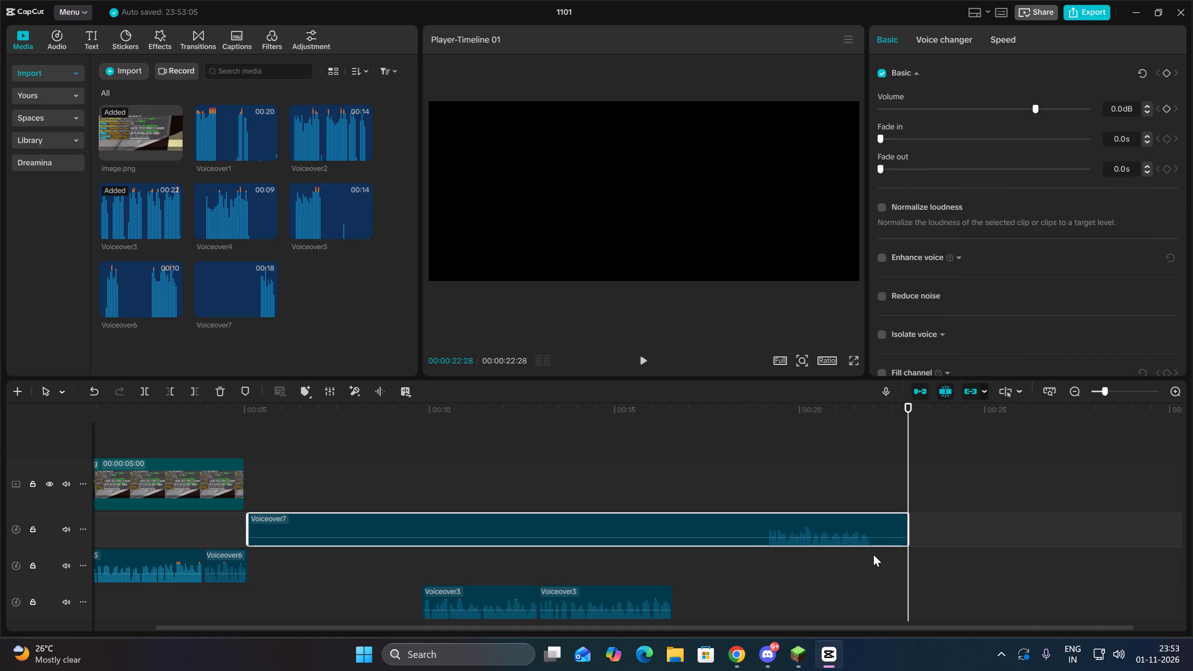
# Trim Voiceover7 to its spoken part, cutting its end at 00:00:21:27 and its start at 00:00:19:05.
pyautogui.doubleClick(873, 555)
pyautogui.moveTo(828, 562); pyautogui.dragTo(825, 535)
pyautogui.click(188, 394)
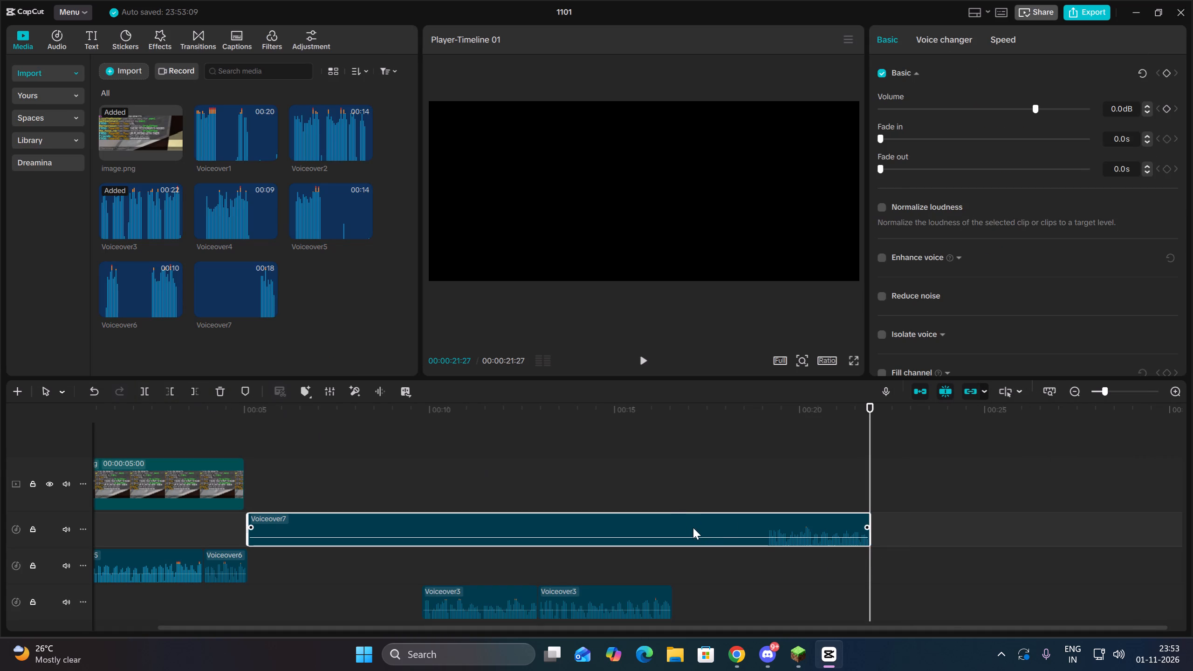
pyautogui.doubleClick(768, 552)
pyautogui.moveTo(742, 555); pyautogui.dragTo(705, 495)
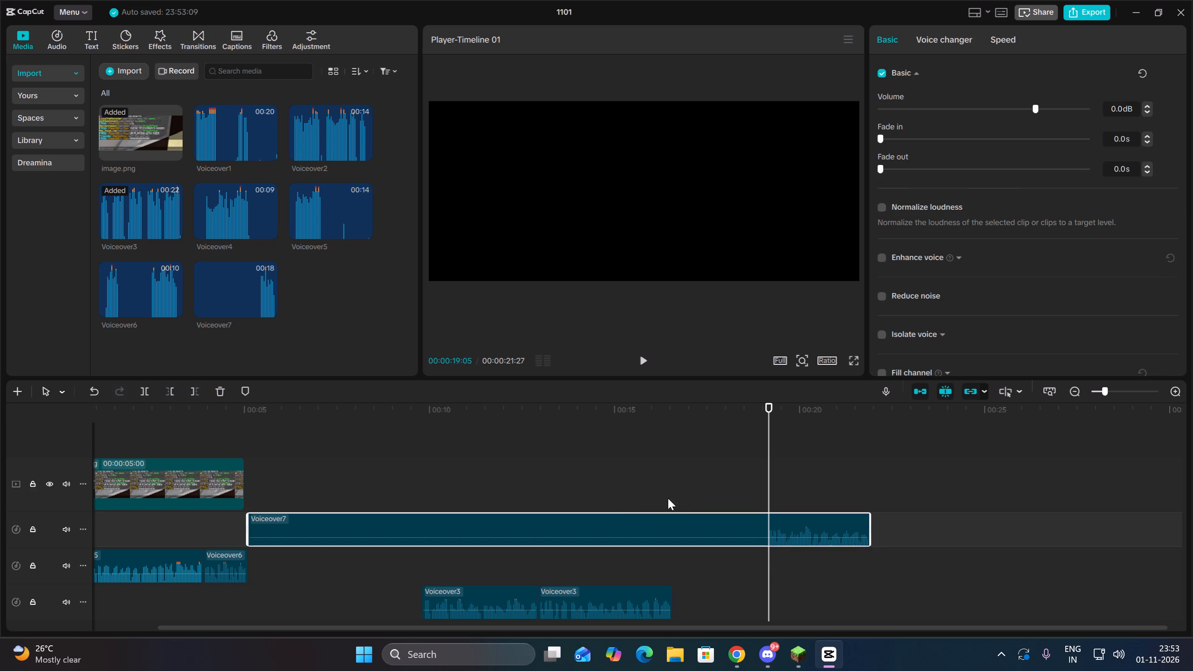
pyautogui.click(154, 392)
pyautogui.click(164, 393)
# Move Voiceover7 onto the narration track directly after Voiceover6 and play the join.
pyautogui.click(255, 550)
pyautogui.press('Up')
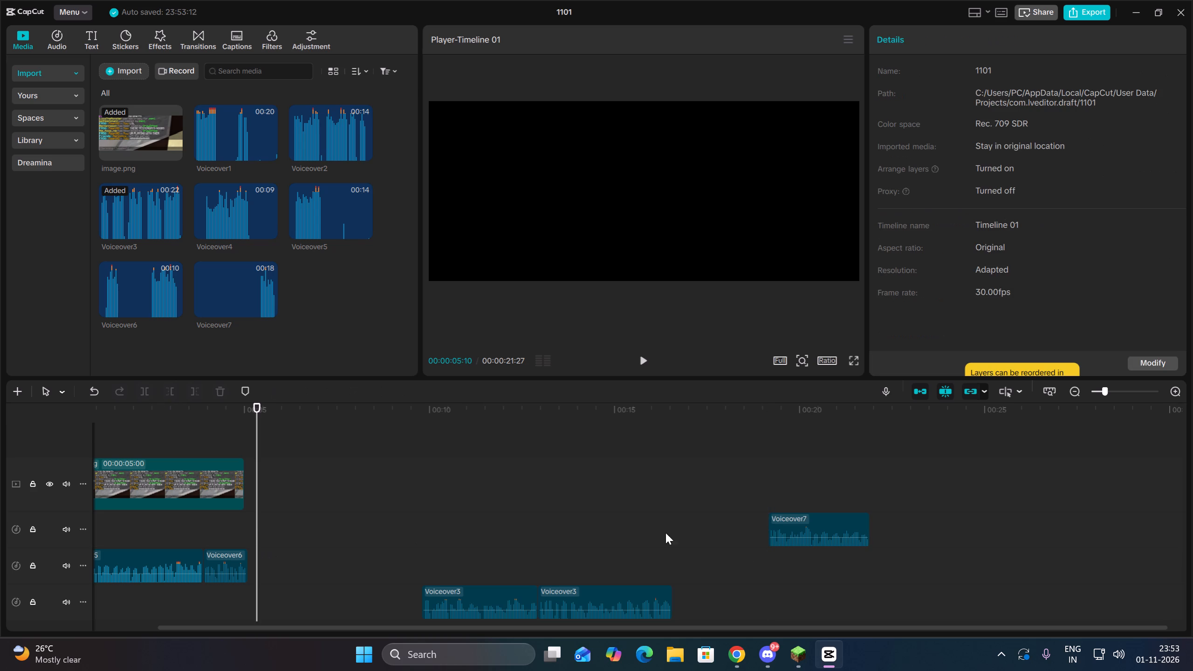
pyautogui.moveTo(800, 534); pyautogui.dragTo(280, 574)
pyautogui.press('space')
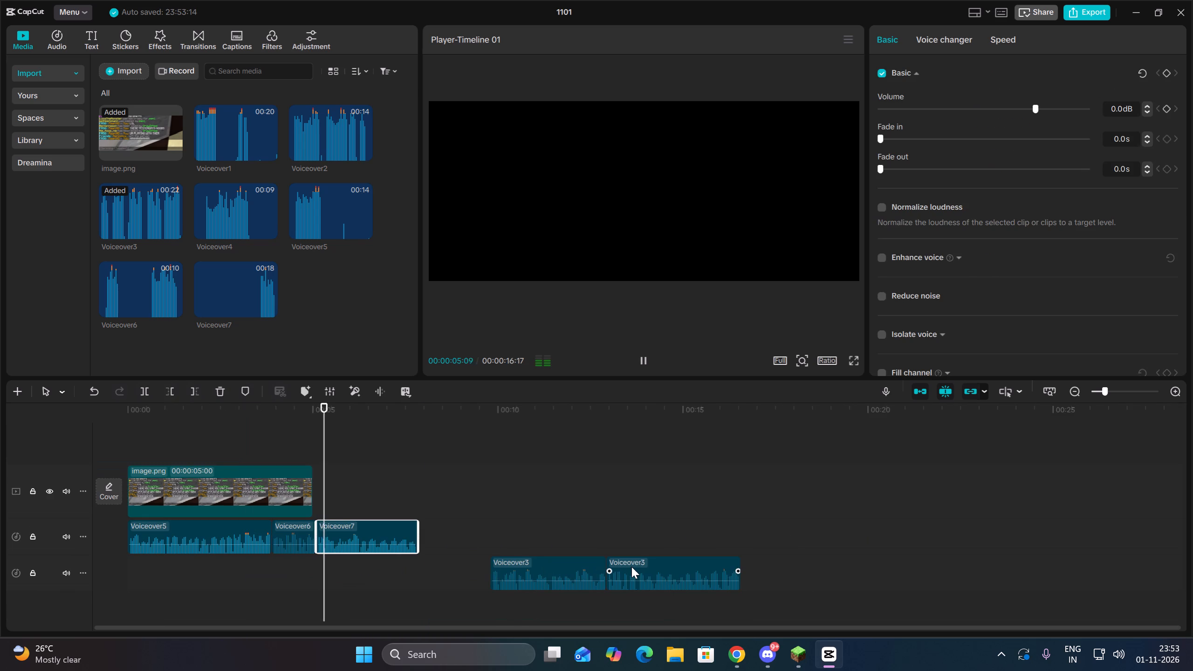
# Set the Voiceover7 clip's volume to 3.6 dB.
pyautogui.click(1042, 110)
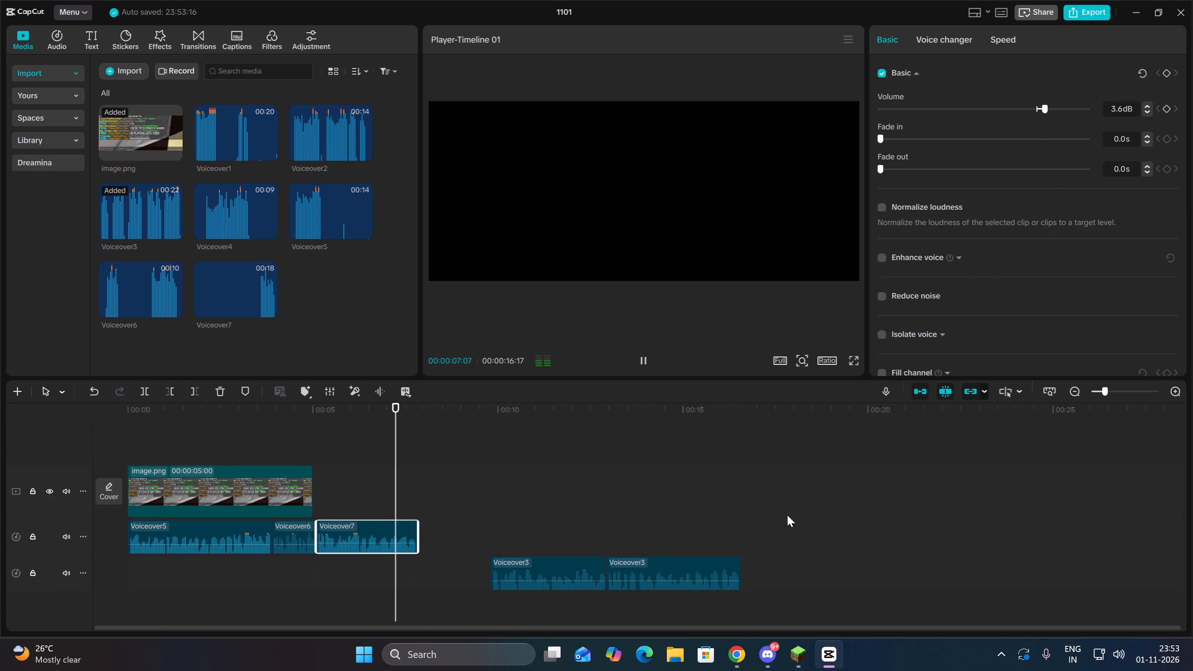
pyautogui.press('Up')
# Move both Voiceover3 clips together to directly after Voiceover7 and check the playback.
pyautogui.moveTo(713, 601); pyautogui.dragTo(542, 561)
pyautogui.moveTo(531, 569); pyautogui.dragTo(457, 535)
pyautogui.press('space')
# Place the playhead at the end of Voiceover7 and shift both Voiceover3 clips to start at about 00:00:10:00.
pyautogui.click(412, 600)
pyautogui.moveTo(412, 600); pyautogui.dragTo(418, 600)
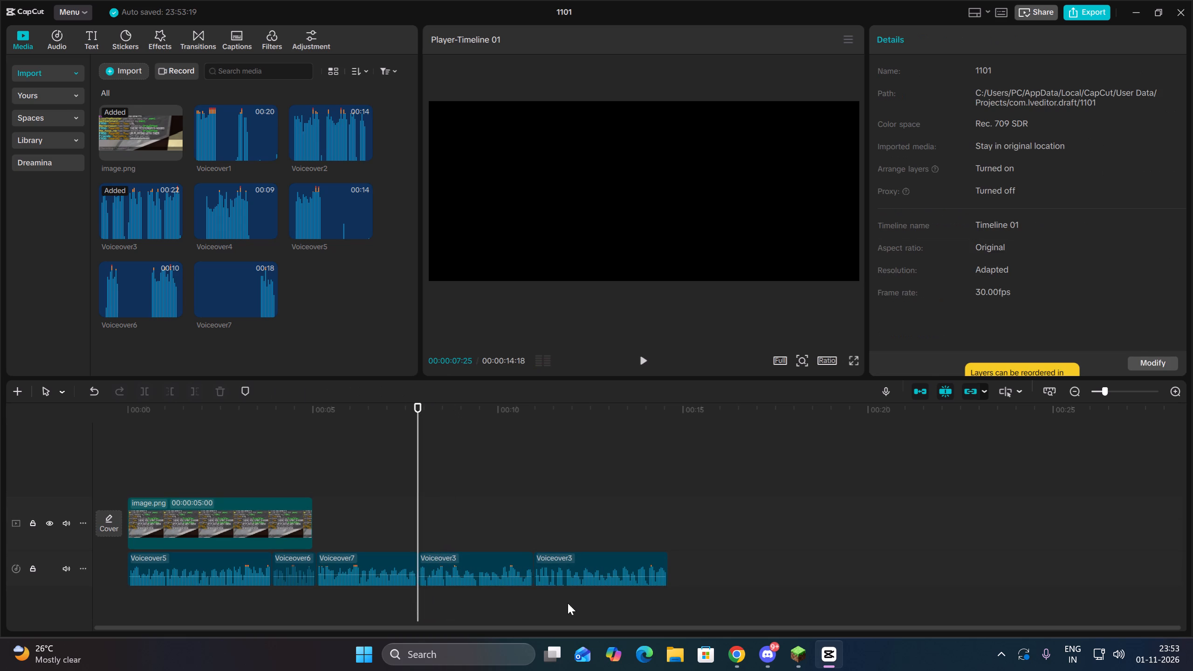
pyautogui.moveTo(565, 602); pyautogui.dragTo(465, 564)
pyautogui.moveTo(462, 563); pyautogui.dragTo(542, 564)
# Record a short voiceover take of about 2 seconds from 00:00:07:25 in the gap and close the recorder.
pyautogui.click(889, 390)
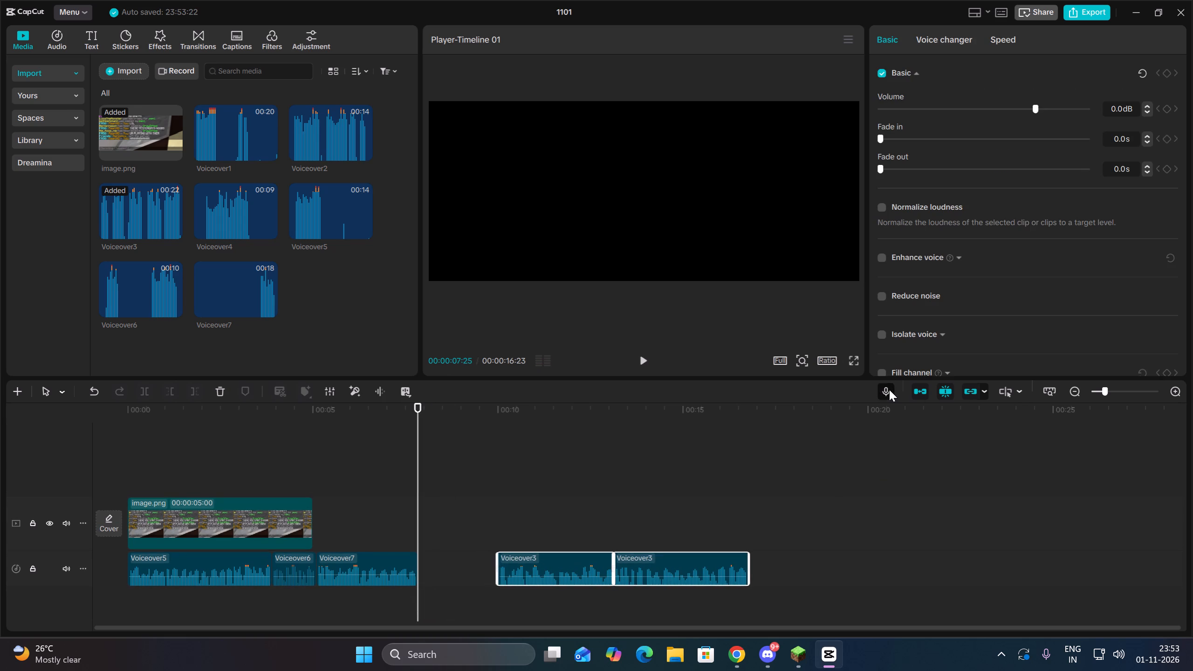
pyautogui.click(999, 109)
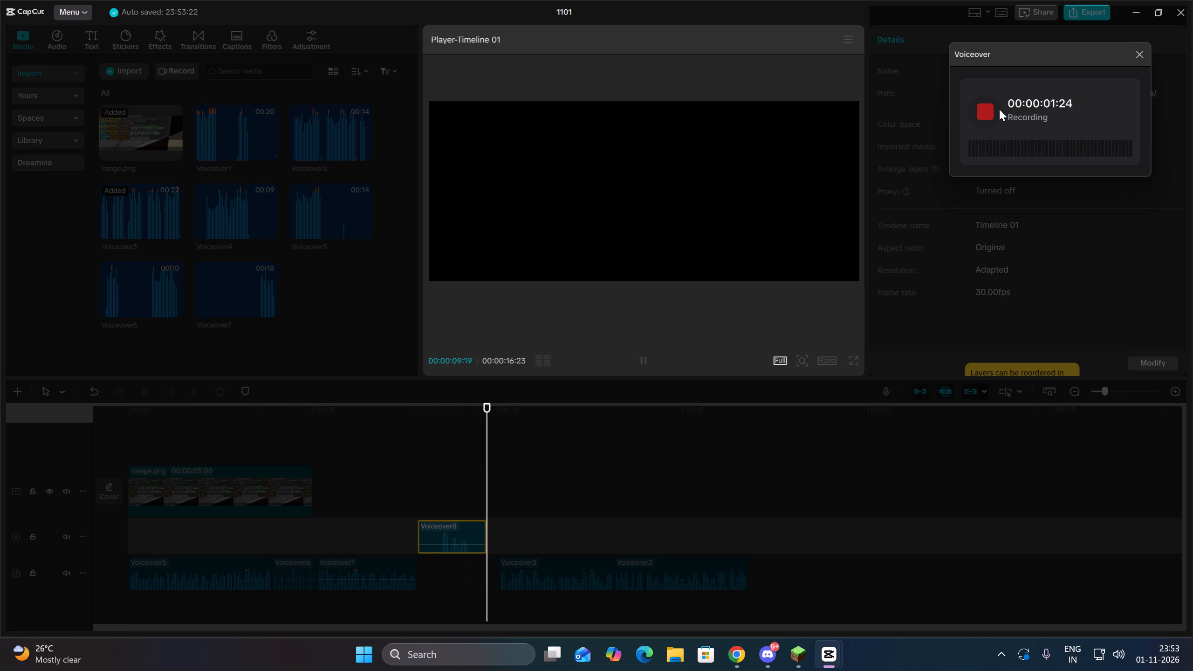
pyautogui.click(999, 109)
pyautogui.click(1134, 51)
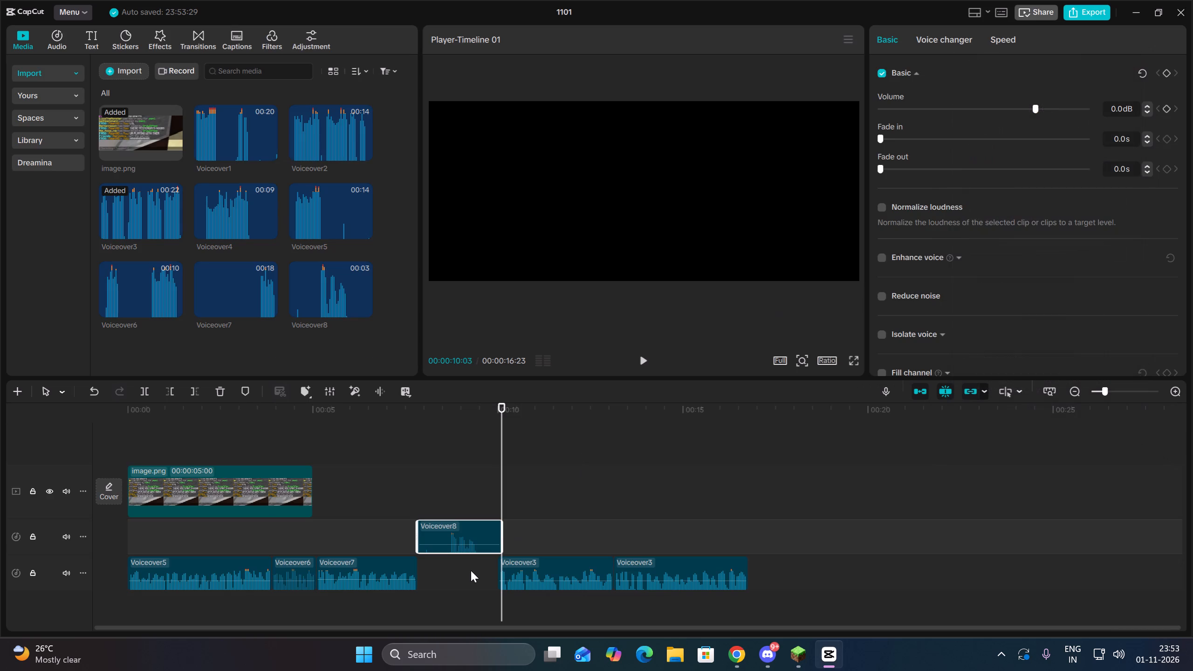
# Trim Voiceover8 to its spoken part, cutting its end at 00:00:09:14 and the silence before about 00:00:08:20.
pyautogui.click(470, 570)
pyautogui.moveTo(472, 569); pyautogui.dragTo(478, 569)
pyautogui.moveTo(460, 569); pyautogui.dragTo(438, 505)
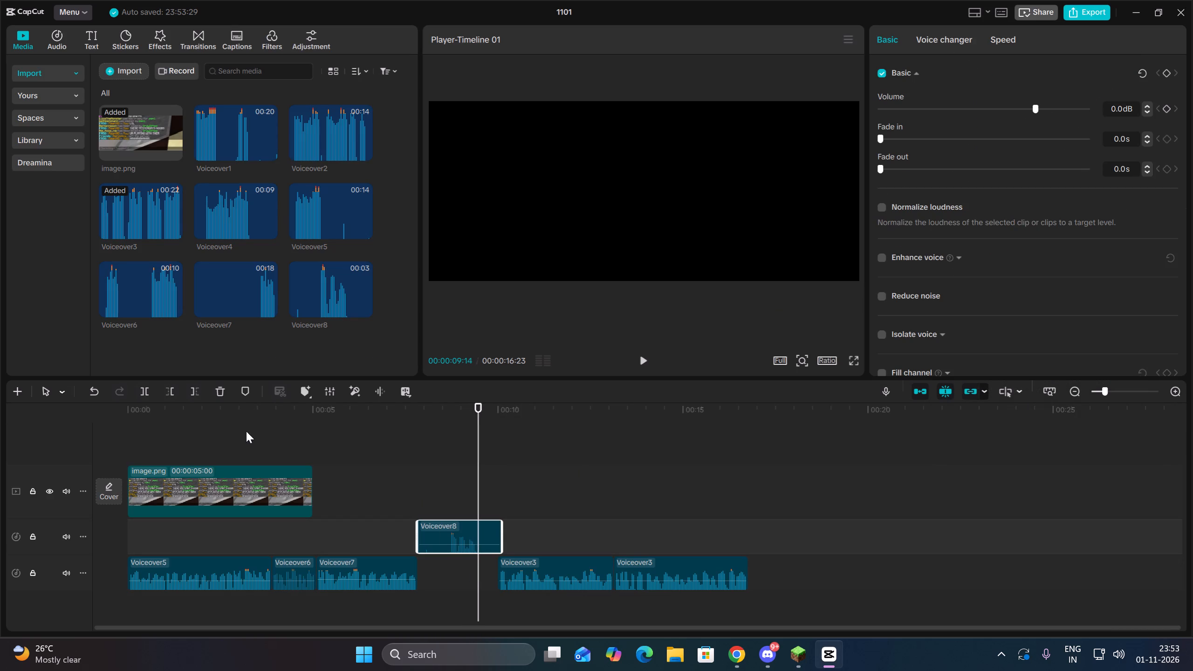
pyautogui.click(197, 391)
pyautogui.press('Up')
pyautogui.press('space')
pyautogui.press('space')
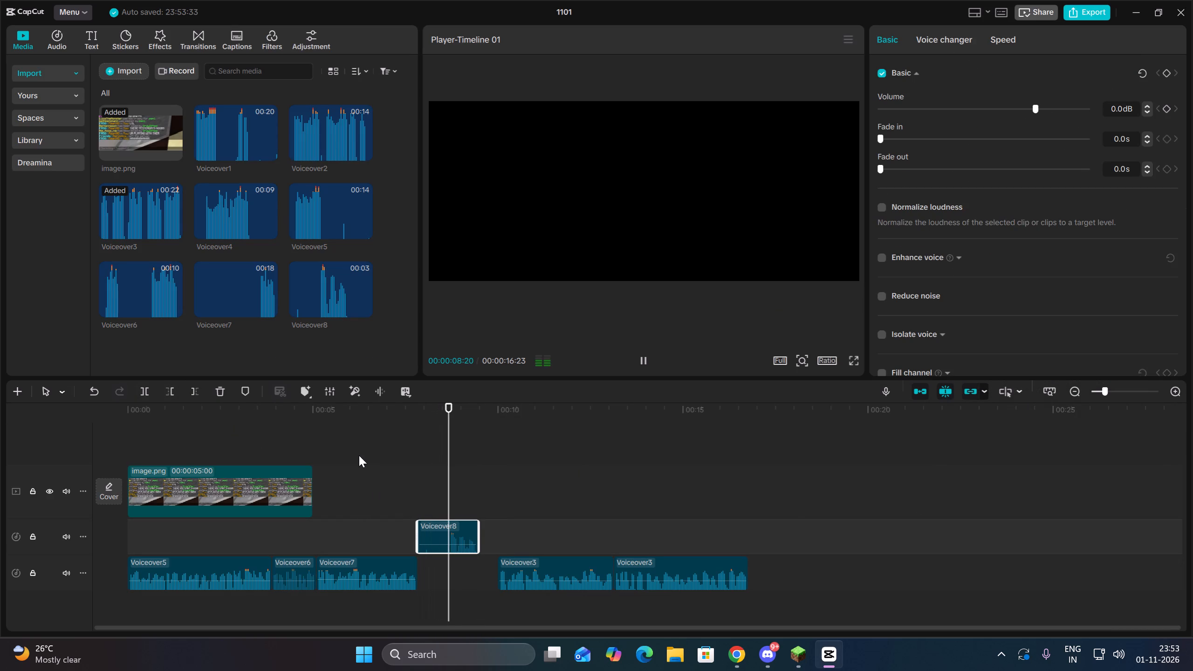
pyautogui.click(172, 395)
pyautogui.press('Up')
# Move Voiceover8 directly after Voiceover7 and close the gap by moving both Voiceover3 clips directly behind it.
pyautogui.moveTo(464, 530); pyautogui.dragTo(434, 575)
pyautogui.moveTo(797, 588); pyautogui.dragTo(517, 564)
pyautogui.moveTo(521, 563); pyautogui.dragTo(470, 572)
# Play the assembled narration from the start of the timeline to the end.
pyautogui.click(420, 507)
pyautogui.moveTo(420, 507); pyautogui.dragTo(153, 508)
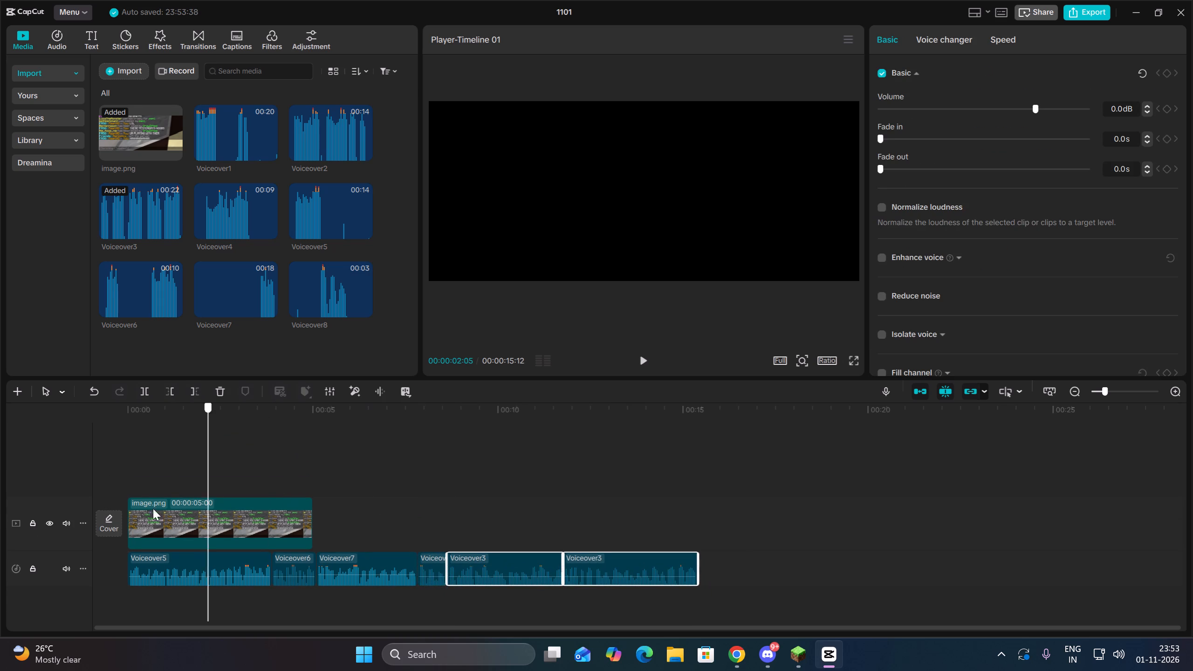
pyautogui.moveTo(153, 508); pyautogui.dragTo(0, 507)
pyautogui.press('space')
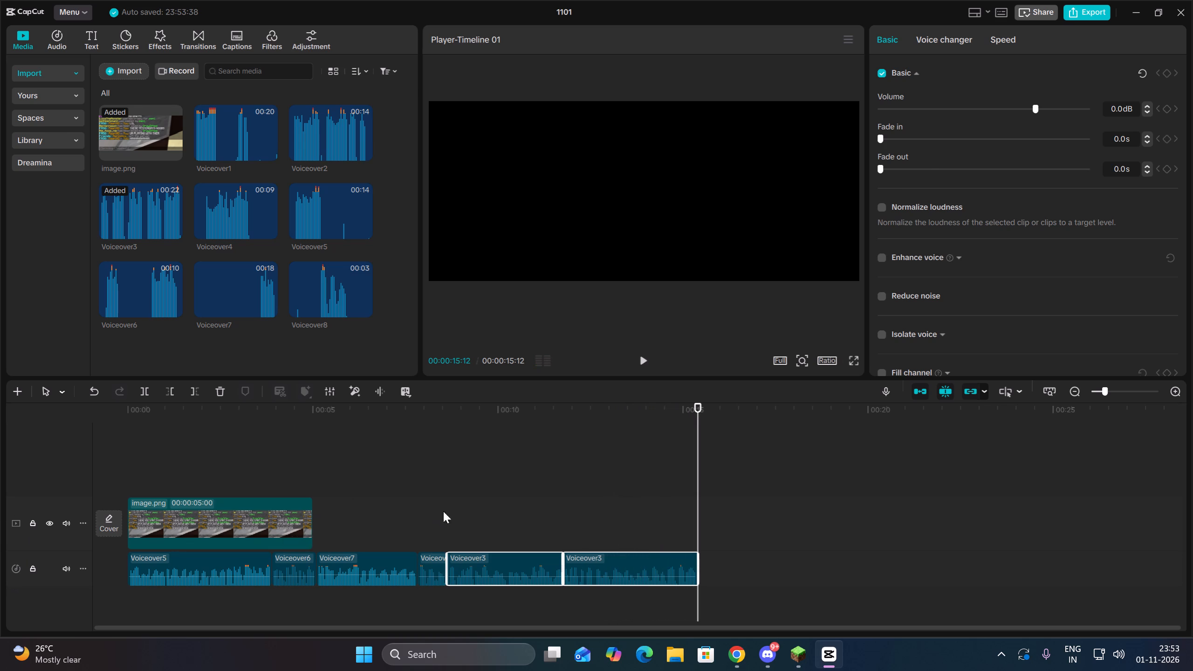
# Replay the two Voiceover3 clips at the end of the narration to check how they follow the new takes.
pyautogui.click(511, 493)
pyautogui.press('Up')
pyautogui.press('space')
pyautogui.click(480, 571)
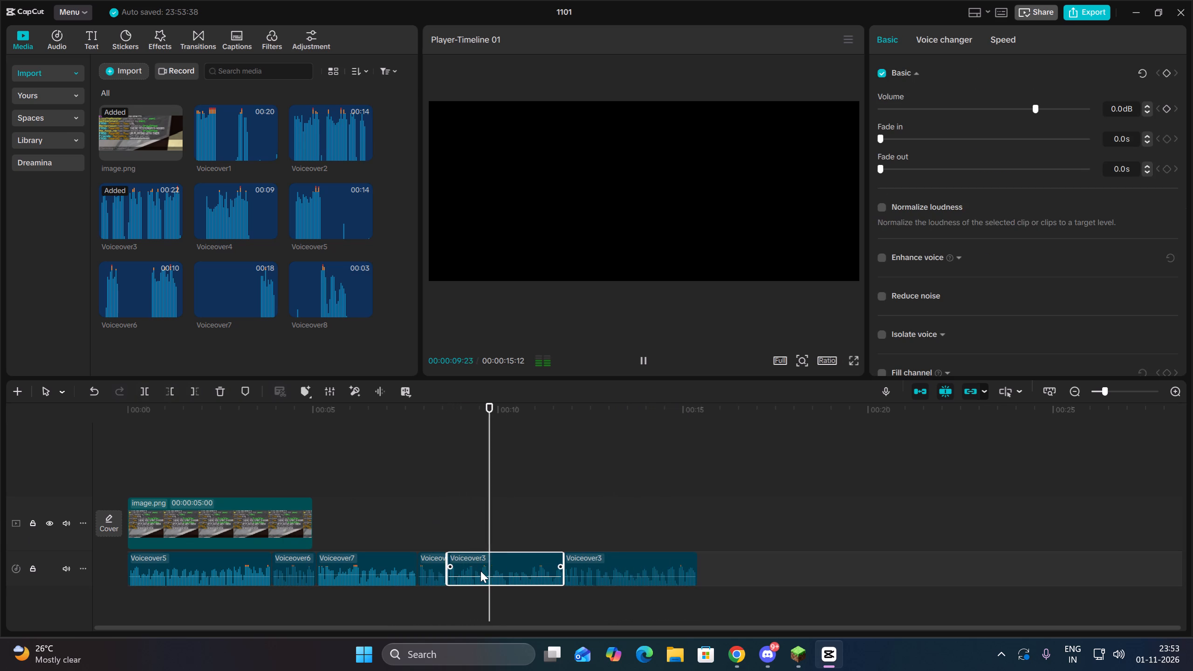
pyautogui.press('Up')
pyautogui.press('Up')
pyautogui.press('space')
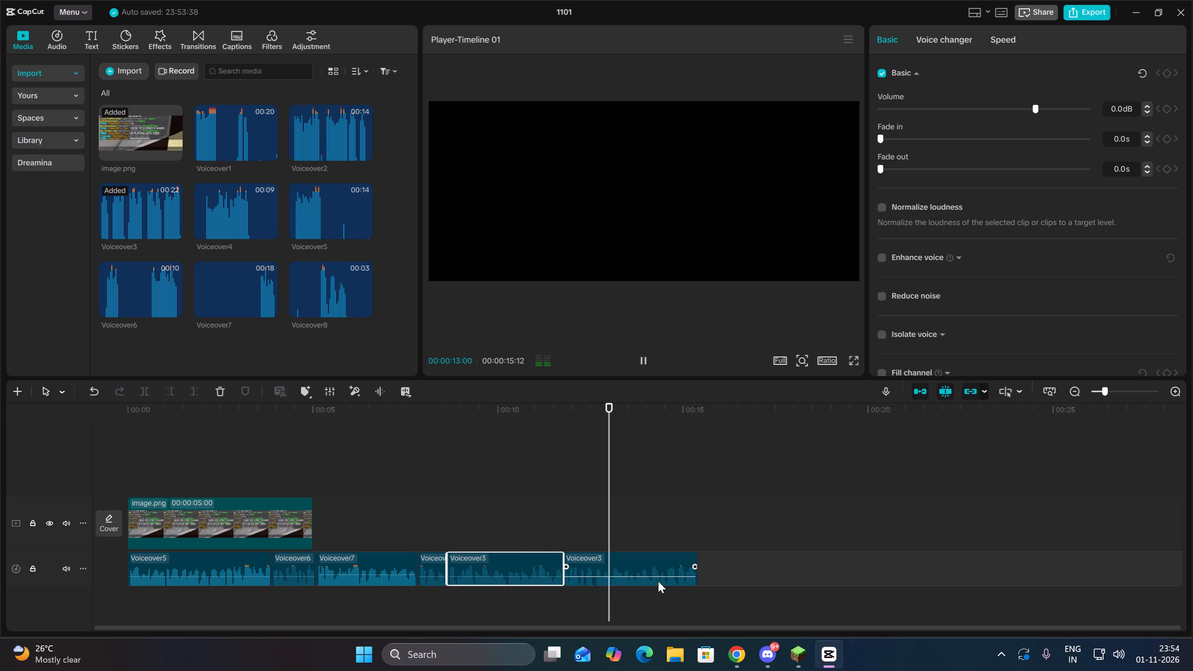
pyautogui.click(642, 599)
pyautogui.moveTo(642, 599); pyautogui.dragTo(565, 610)
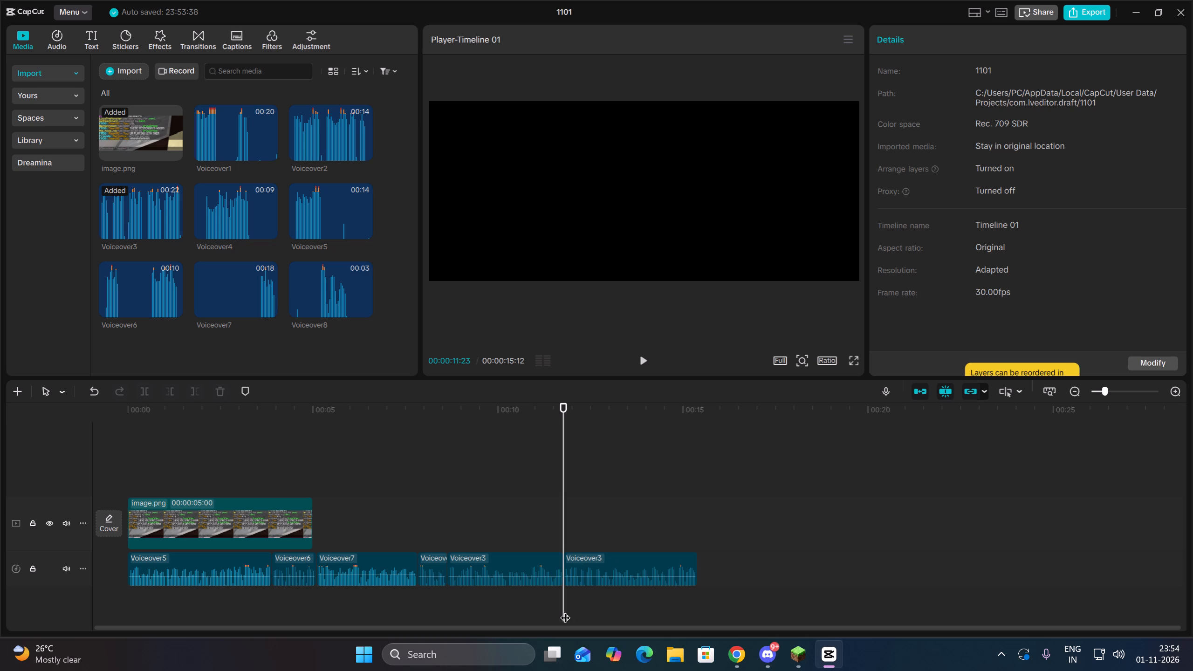
pyautogui.click(534, 521)
pyautogui.moveTo(534, 521); pyautogui.dragTo(448, 515)
pyautogui.moveTo(528, 514); pyautogui.dragTo(524, 563)
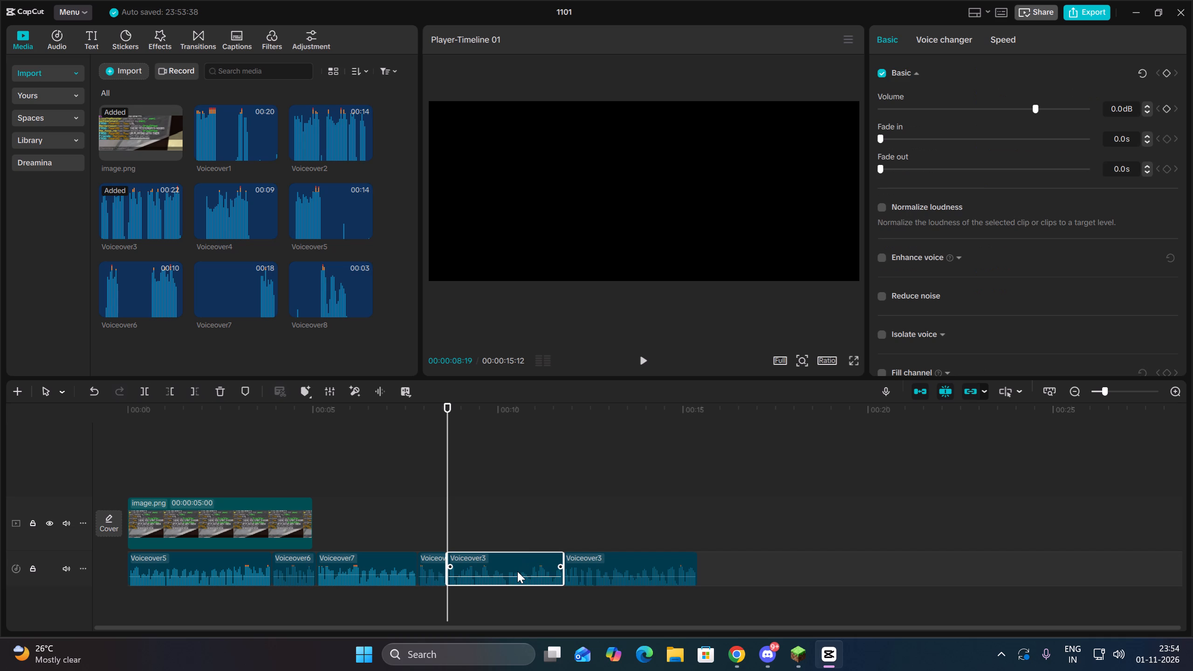
pyautogui.press('space')
pyautogui.scroll(1, 517, 571)
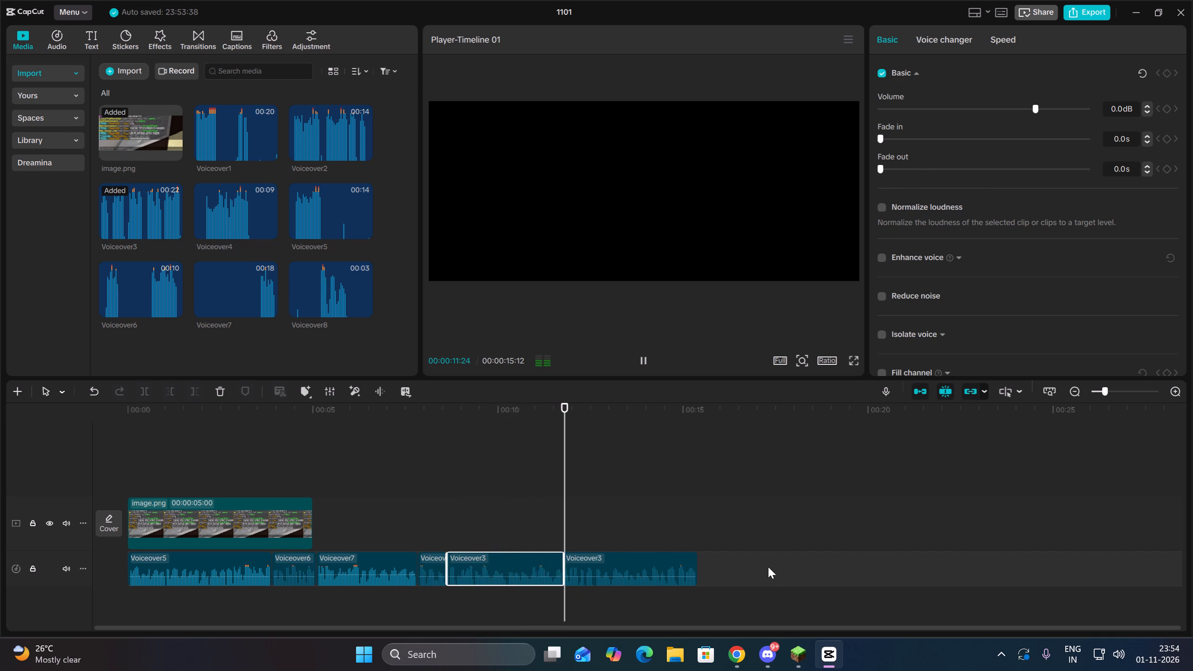
# Set the volume of all the voiceover clips on the timeline to 2 dB and apply Reduce noise to them.
pyautogui.moveTo(774, 576); pyautogui.dragTo(96, 567)
pyautogui.click(1112, 106)
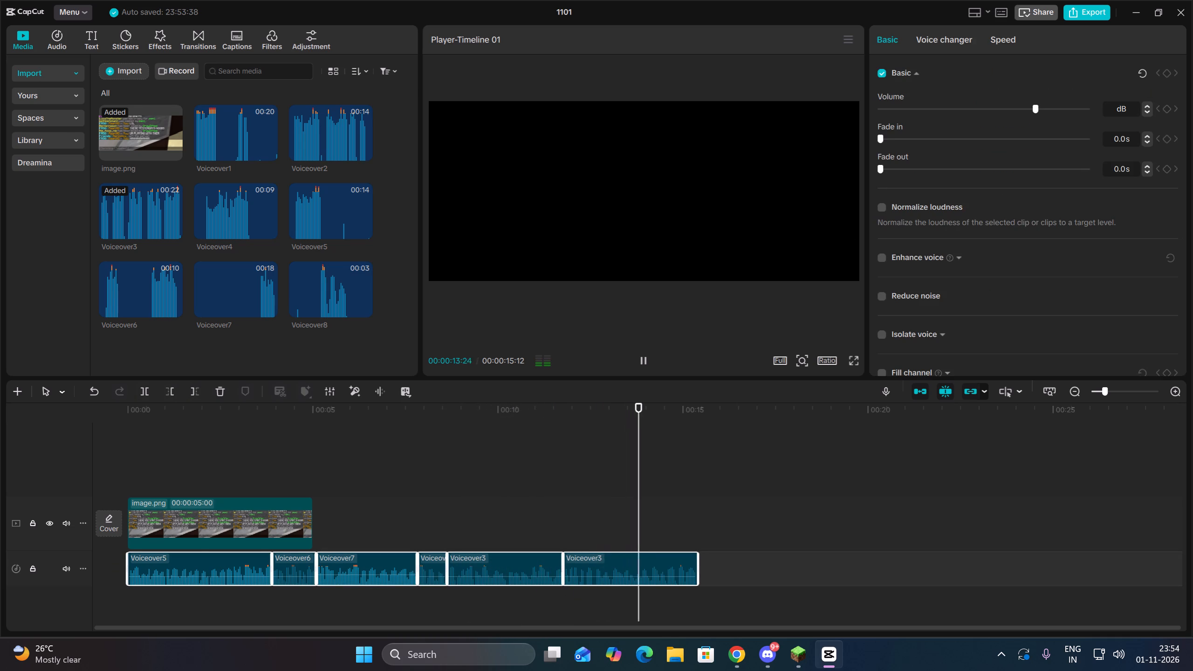
pyautogui.press('2')
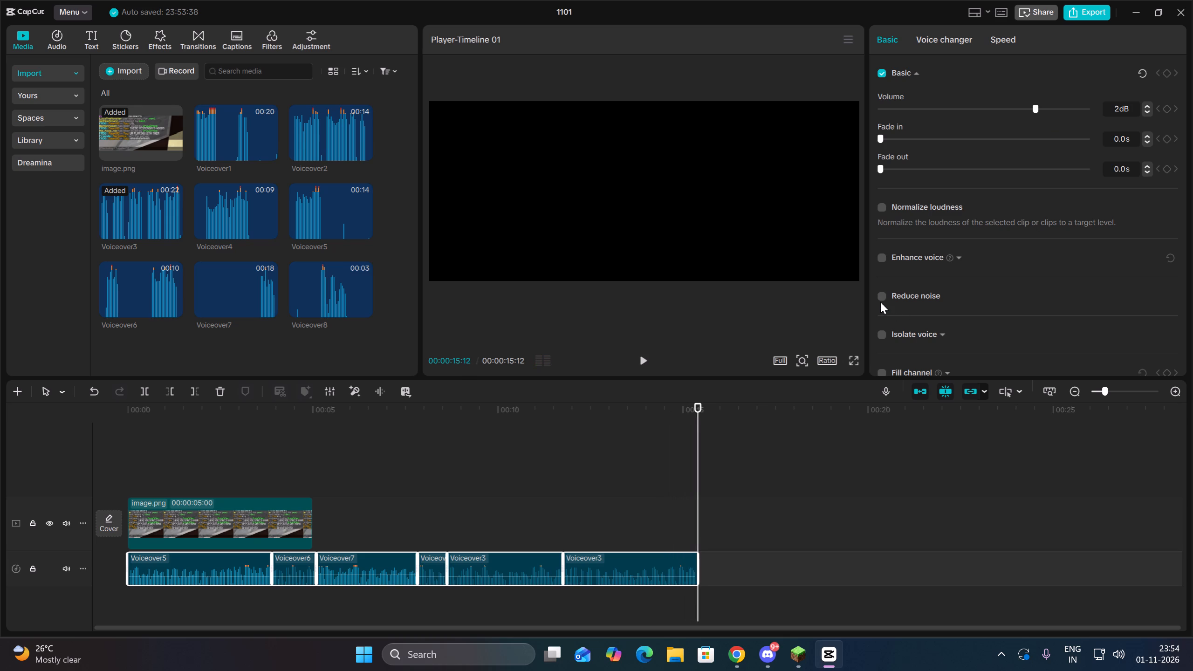
pyautogui.click(882, 298)
# Play the processed narration from the start, check the clips' audio settings, and return the playhead to the start.
pyautogui.click(564, 494)
pyautogui.moveTo(564, 494); pyautogui.dragTo(0, 512)
pyautogui.press('space')
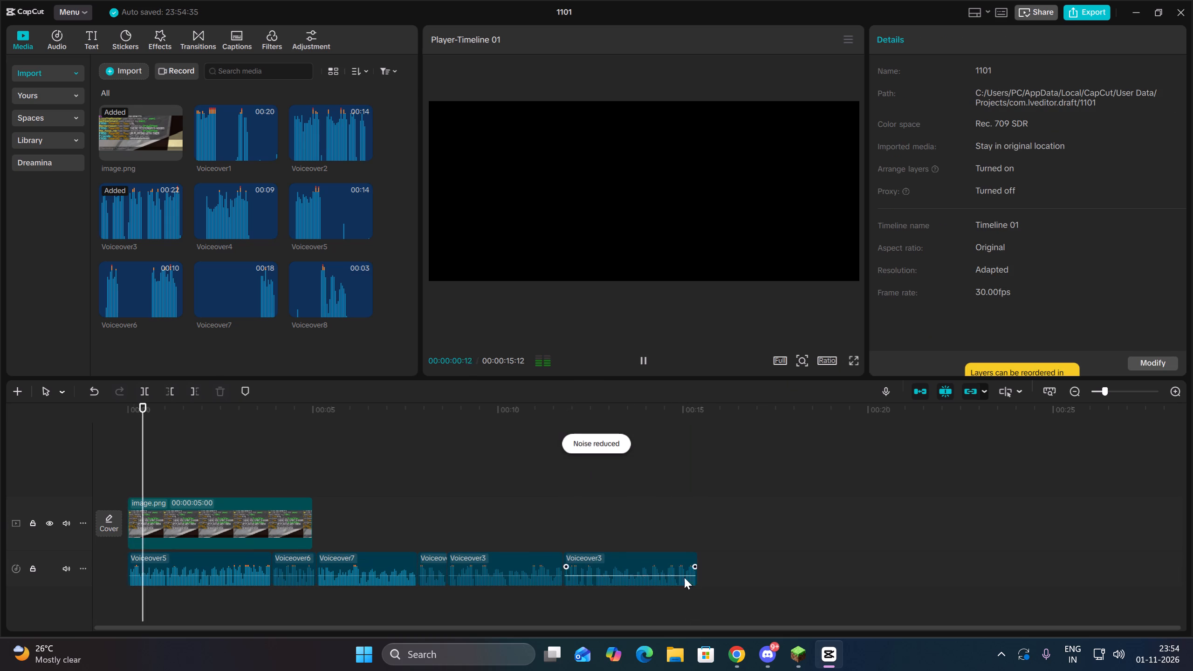
pyautogui.moveTo(720, 574); pyautogui.dragTo(127, 561)
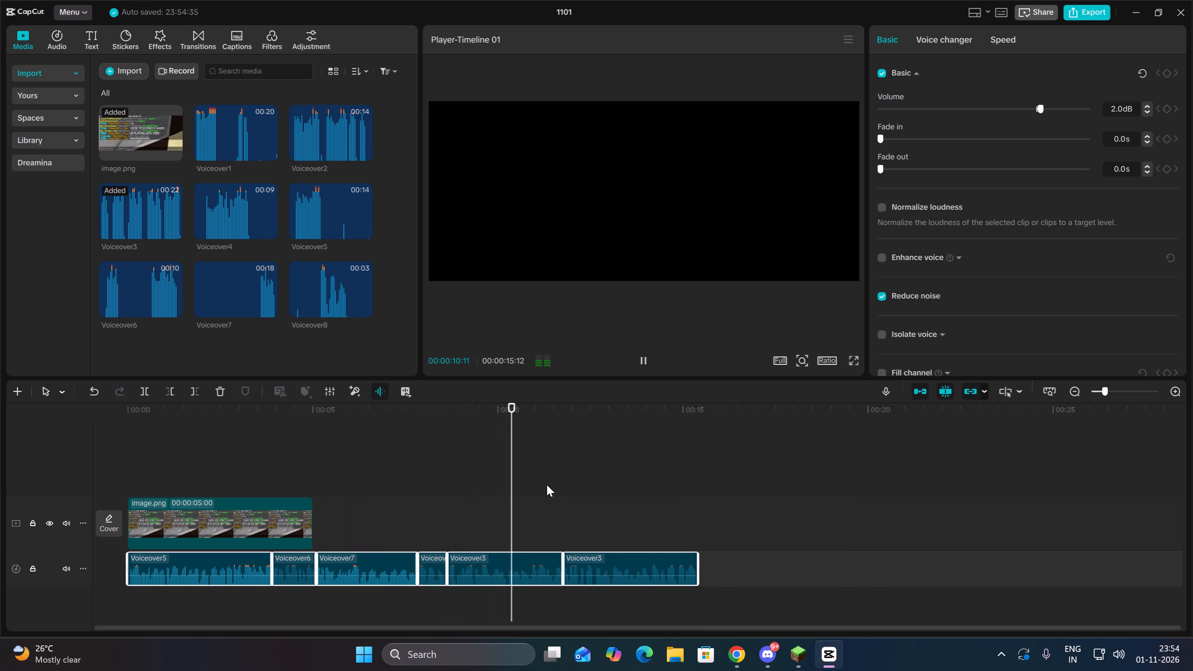
pyautogui.click(551, 507)
pyautogui.moveTo(551, 507); pyautogui.dragTo(0, 504)
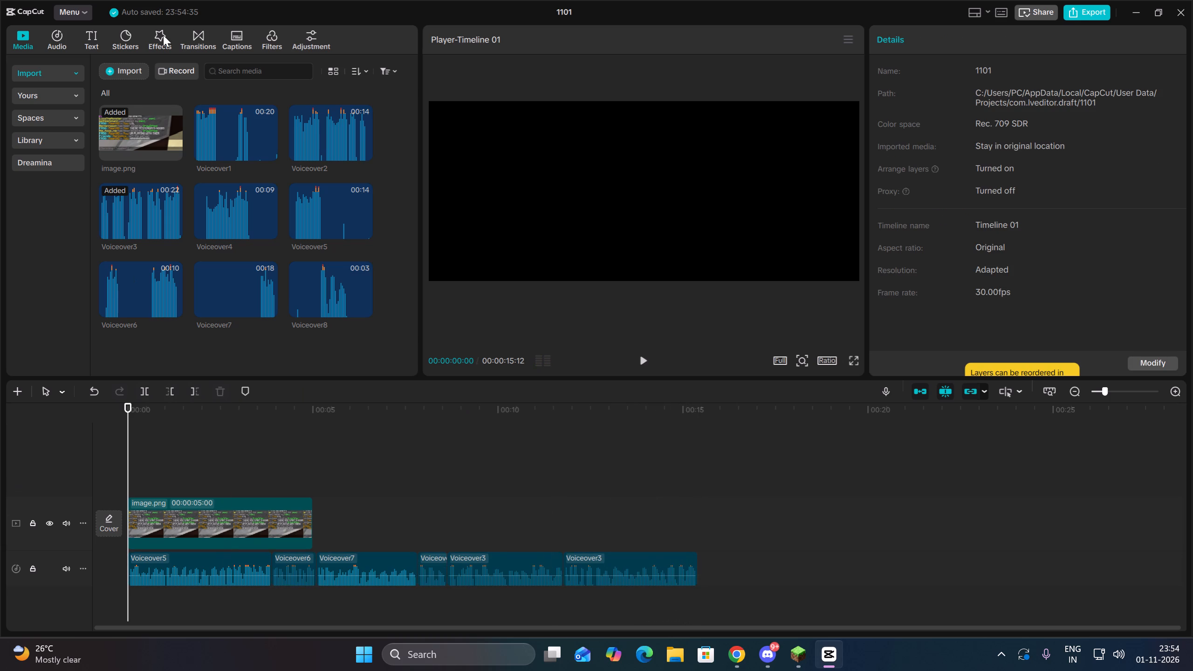
# Import the audio file Undertale OST_004 - Fallen Down(MP3_160K) from the Downloads folder into the project's media.
pyautogui.click(124, 68)
pyautogui.click(132, 94)
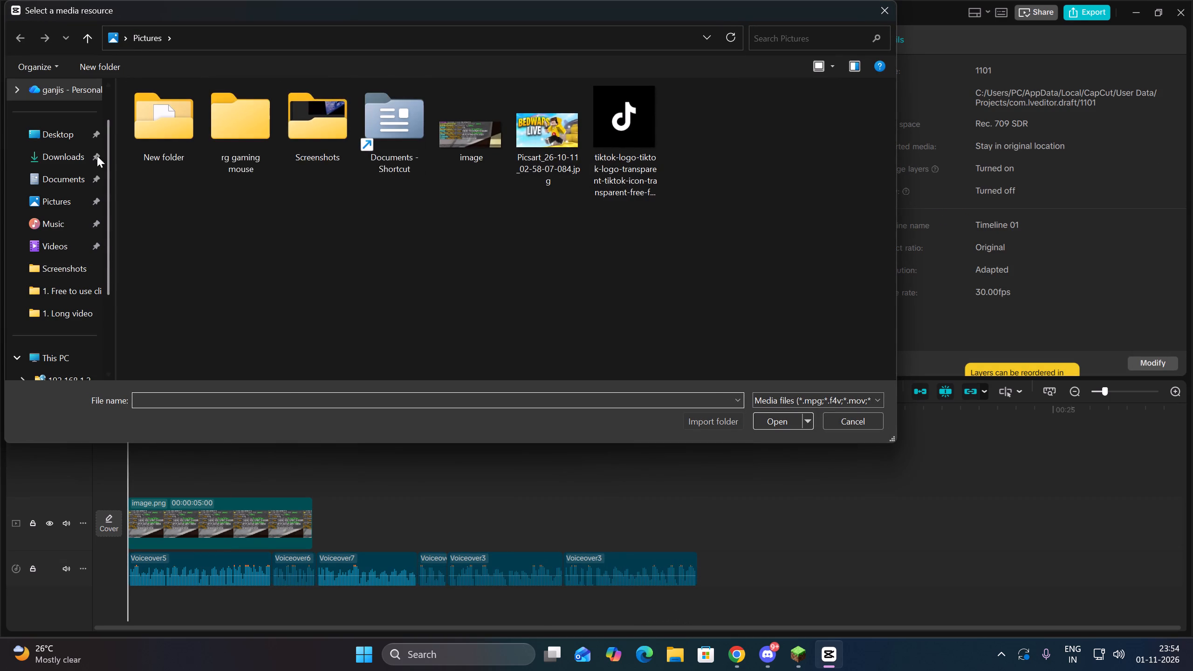
pyautogui.click(90, 156)
pyautogui.click(774, 33)
pyautogui.write('under')
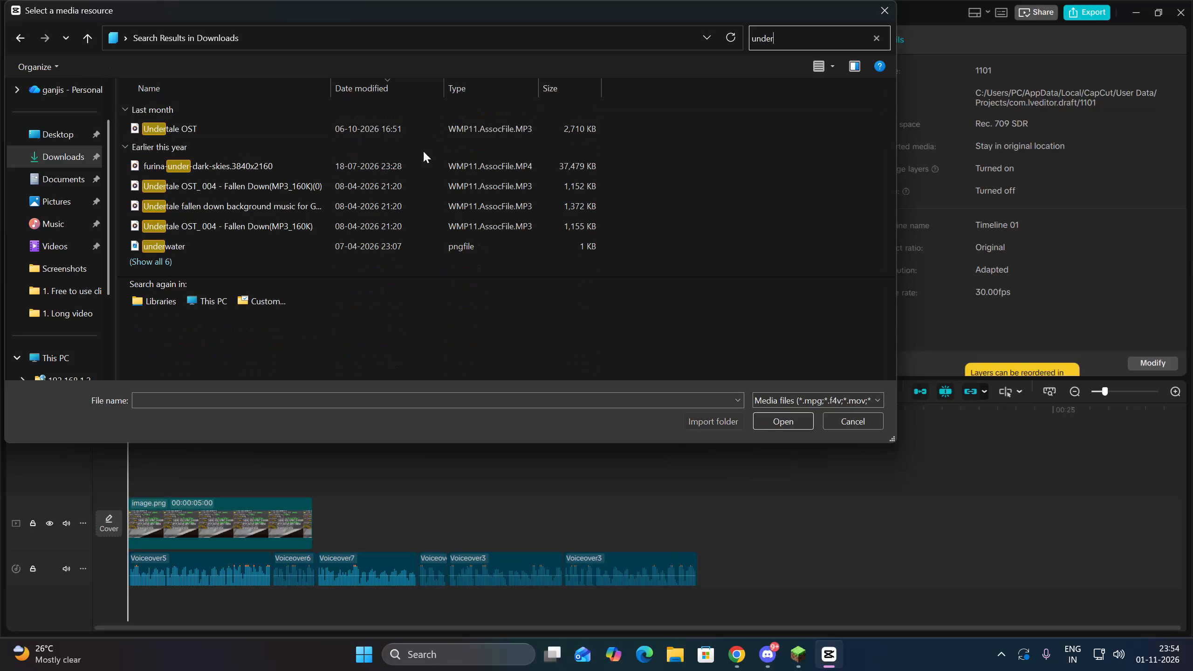
pyautogui.click(435, 186)
pyautogui.click(448, 209)
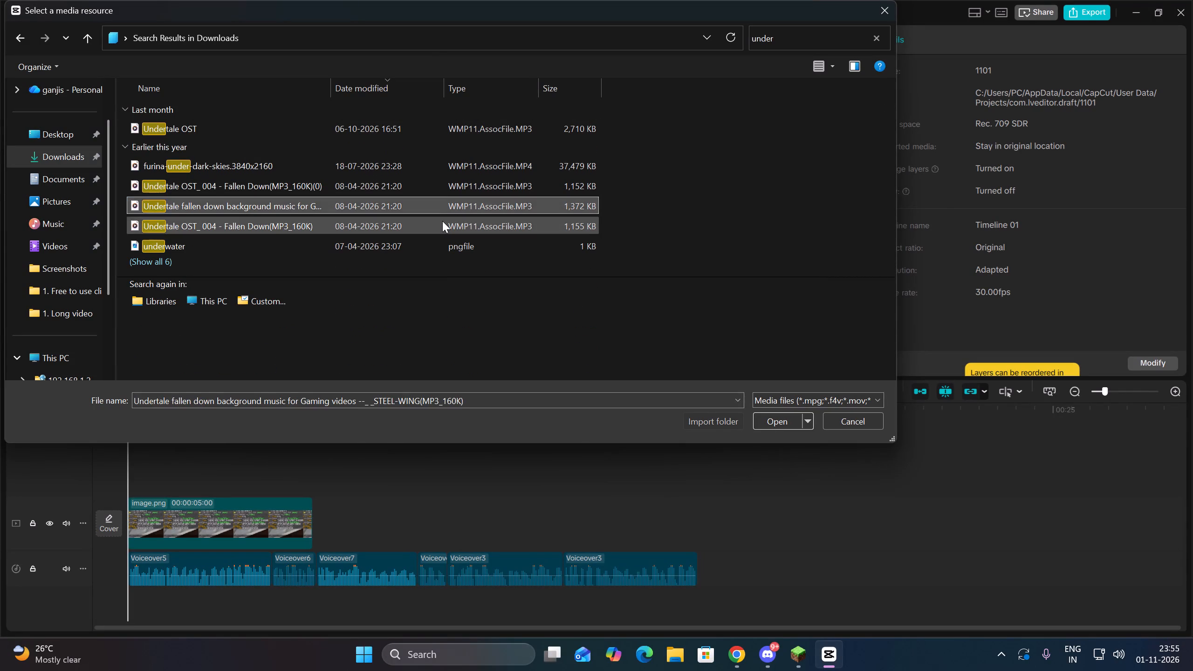
pyautogui.click(442, 221)
pyautogui.moveTo(617, 225); pyautogui.dragTo(564, 233)
pyautogui.click(769, 415)
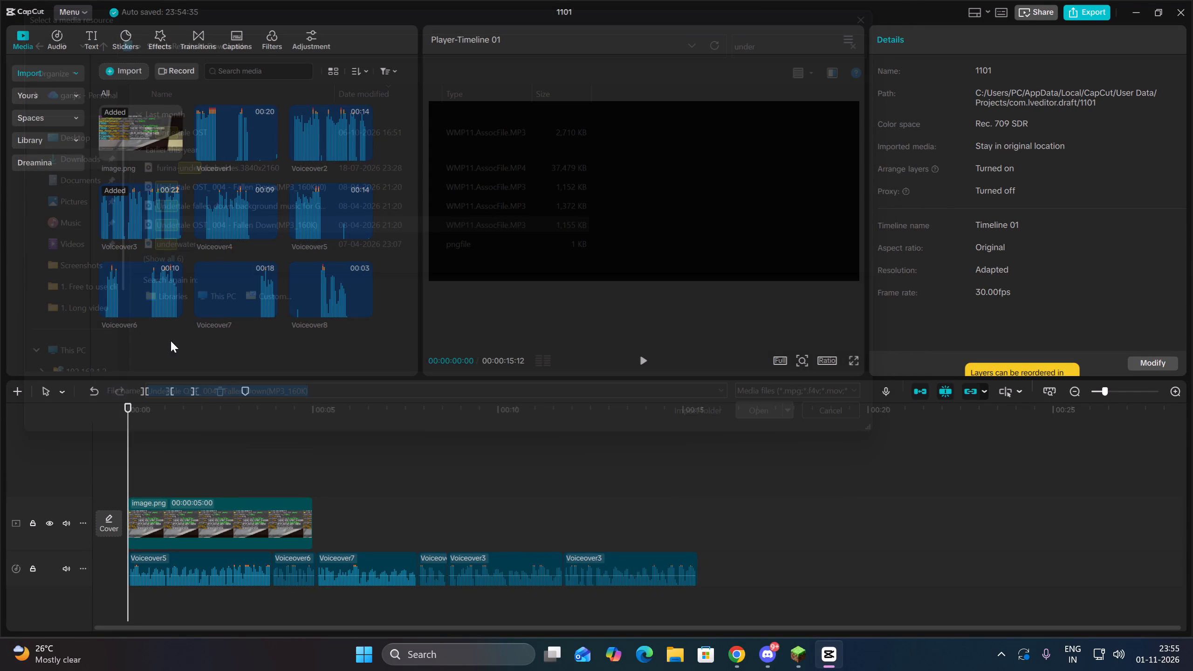
pyautogui.scroll(-7, 171, 341)
pyautogui.scroll(-6, 228, 262)
pyautogui.click(130, 73)
# Switch to Chrome and look through the videos on DylanDC14's YouTube channel.
pyautogui.click(793, 657)
pyautogui.click(793, 657)
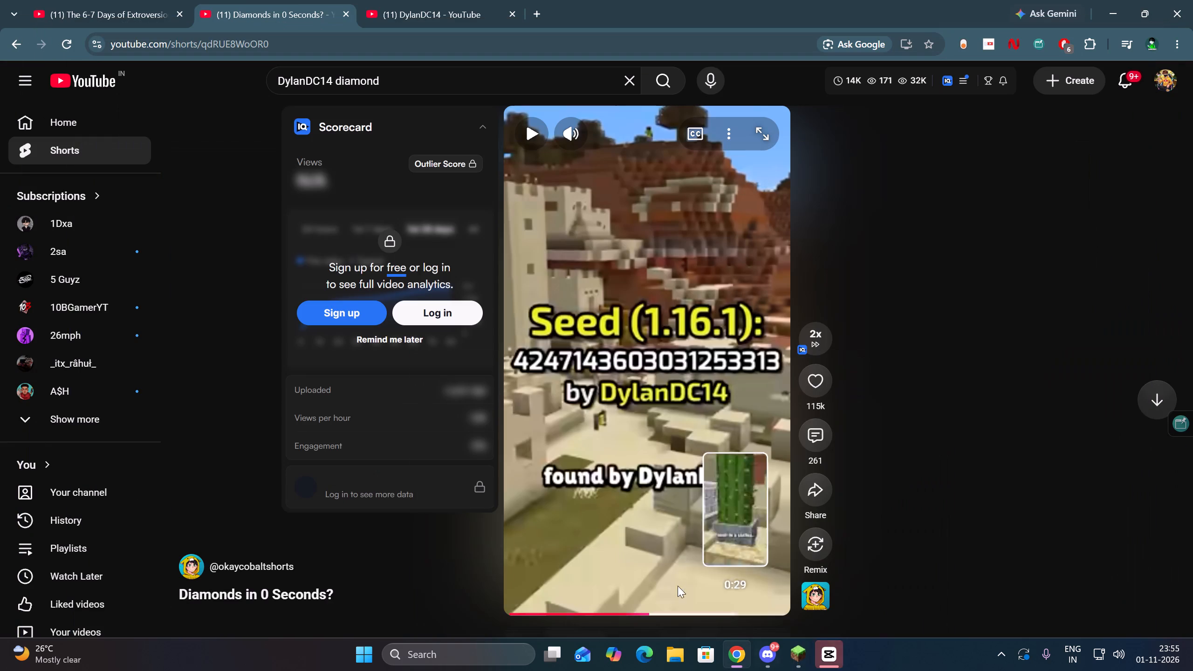
pyautogui.click(455, 0)
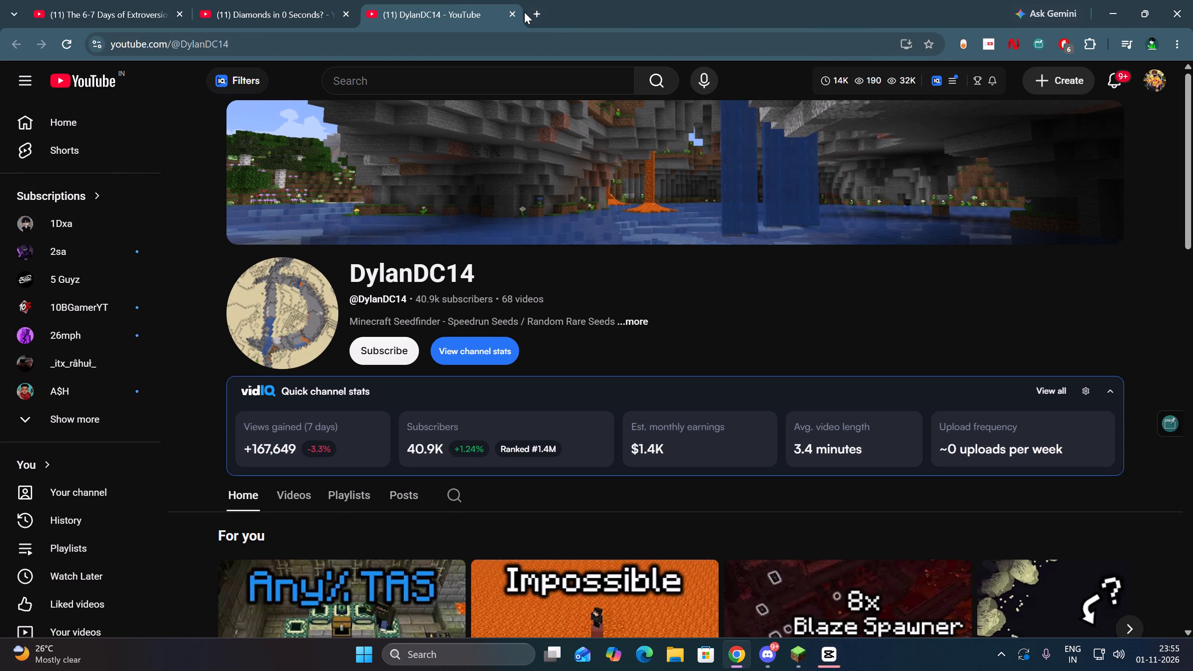
pyautogui.scroll(-5, 587, 218)
pyautogui.scroll(3, 596, 290)
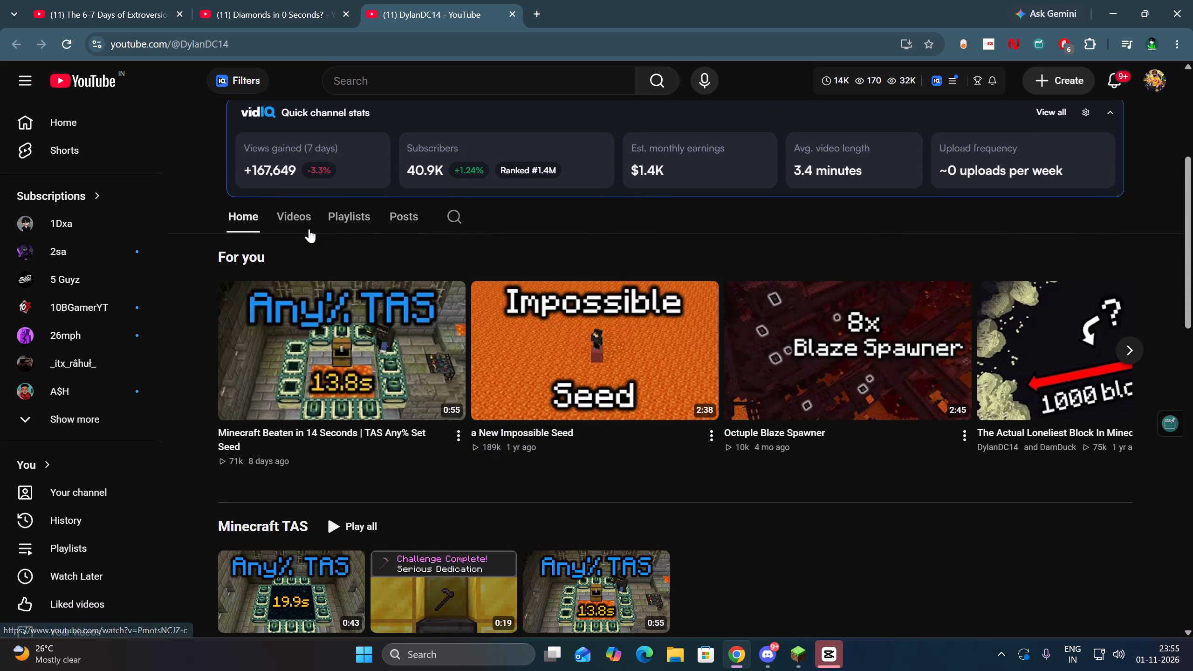
pyautogui.click(295, 226)
pyautogui.scroll(-5, 426, 307)
pyautogui.scroll(3, 426, 307)
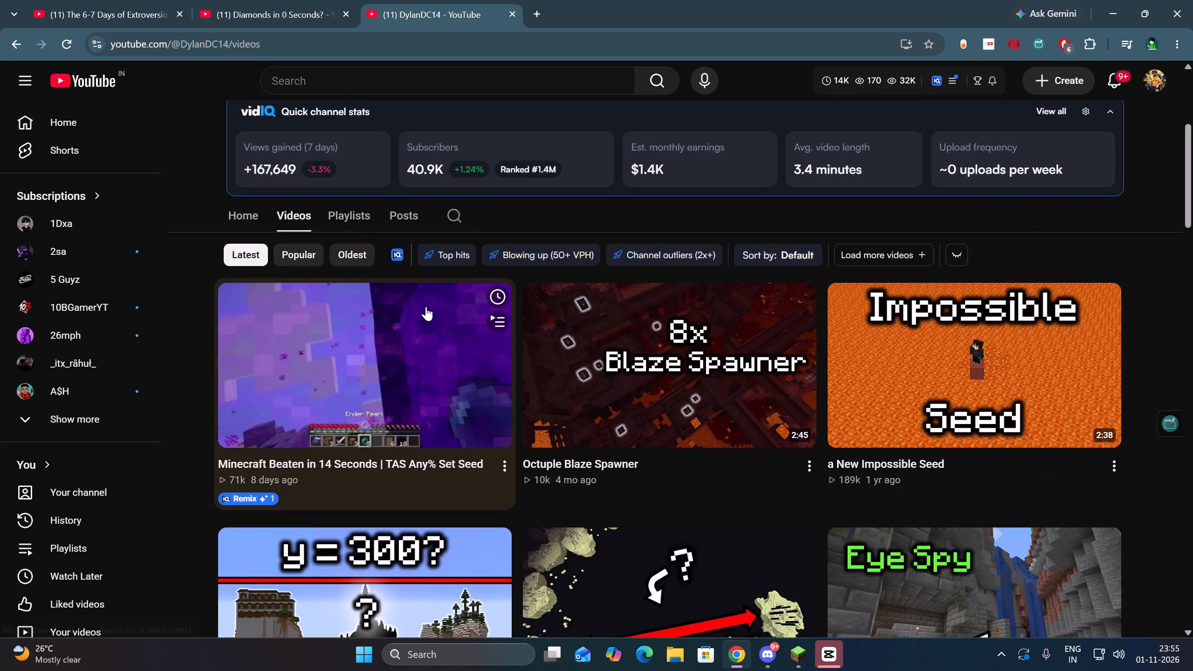
# Back in CapCut, place the Undertale music beneath the voiceover clips, trim off its first 12 frames and align it to the timeline start.
pyautogui.click(826, 657)
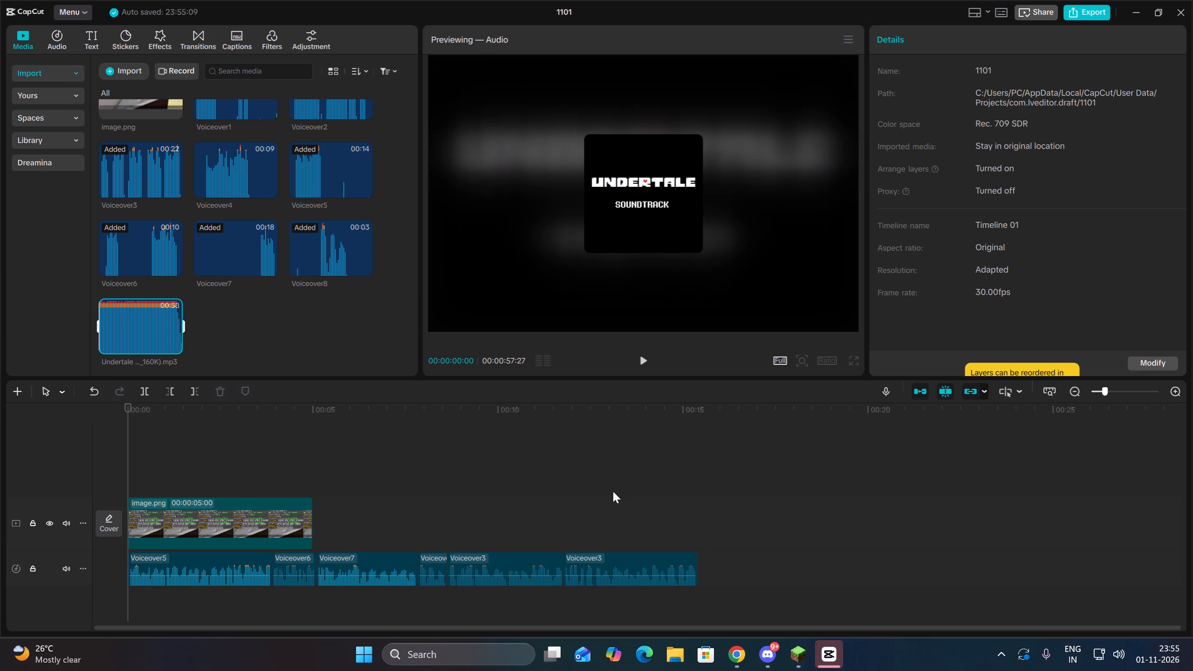
pyautogui.moveTo(163, 327); pyautogui.dragTo(95, 613)
pyautogui.press('space')
pyautogui.press('space')
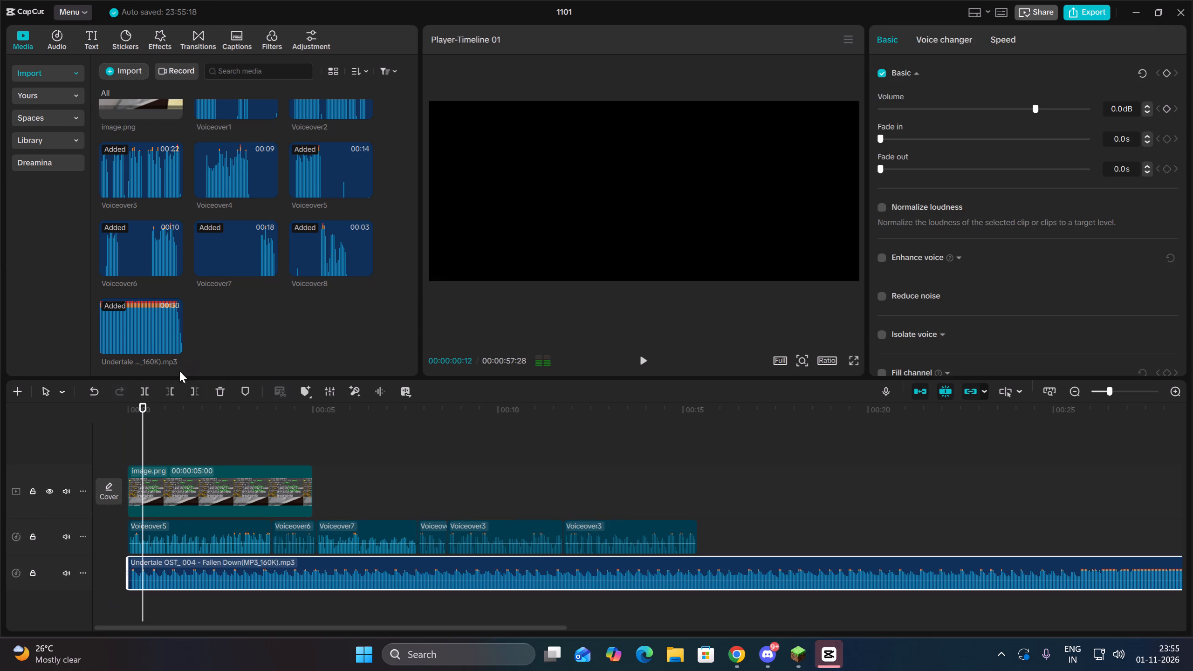
pyautogui.click(167, 391)
pyautogui.moveTo(224, 577); pyautogui.dragTo(125, 582)
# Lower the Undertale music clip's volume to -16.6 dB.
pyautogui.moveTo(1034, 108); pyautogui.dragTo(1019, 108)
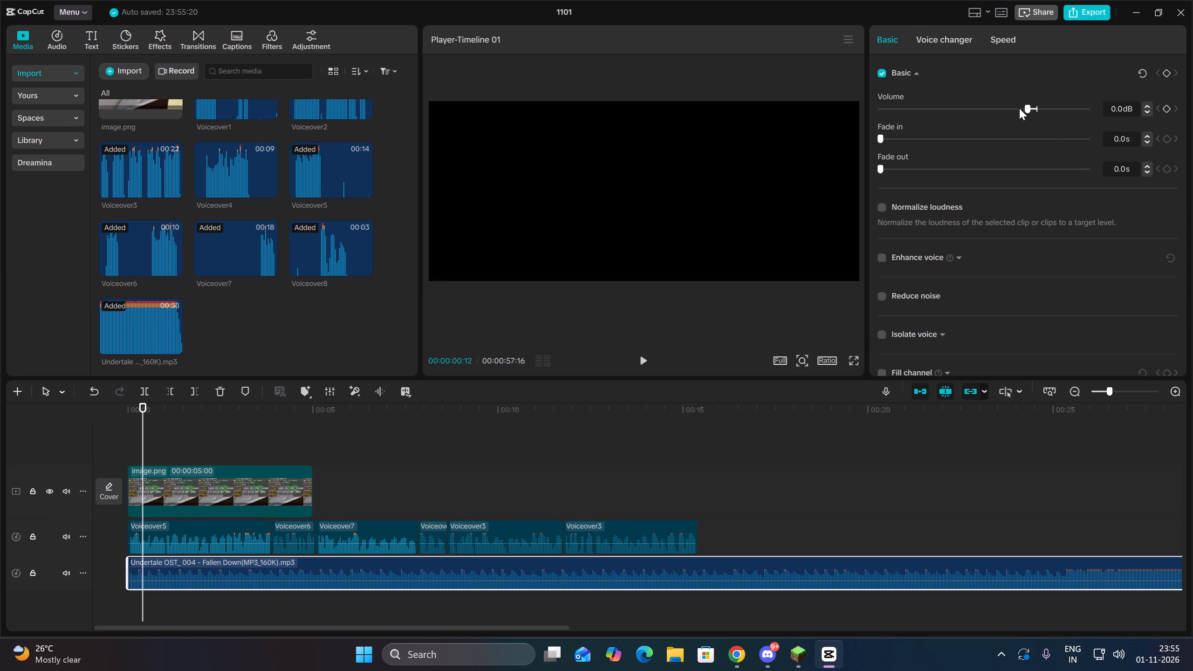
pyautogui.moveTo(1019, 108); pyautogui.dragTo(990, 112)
# Trim the Undertale music clip so it ends with the last voiceover clip at 00:00:15:12.
pyautogui.click(733, 503)
pyautogui.press('Up')
pyautogui.moveTo(768, 478); pyautogui.dragTo(797, 622)
pyautogui.click(198, 383)
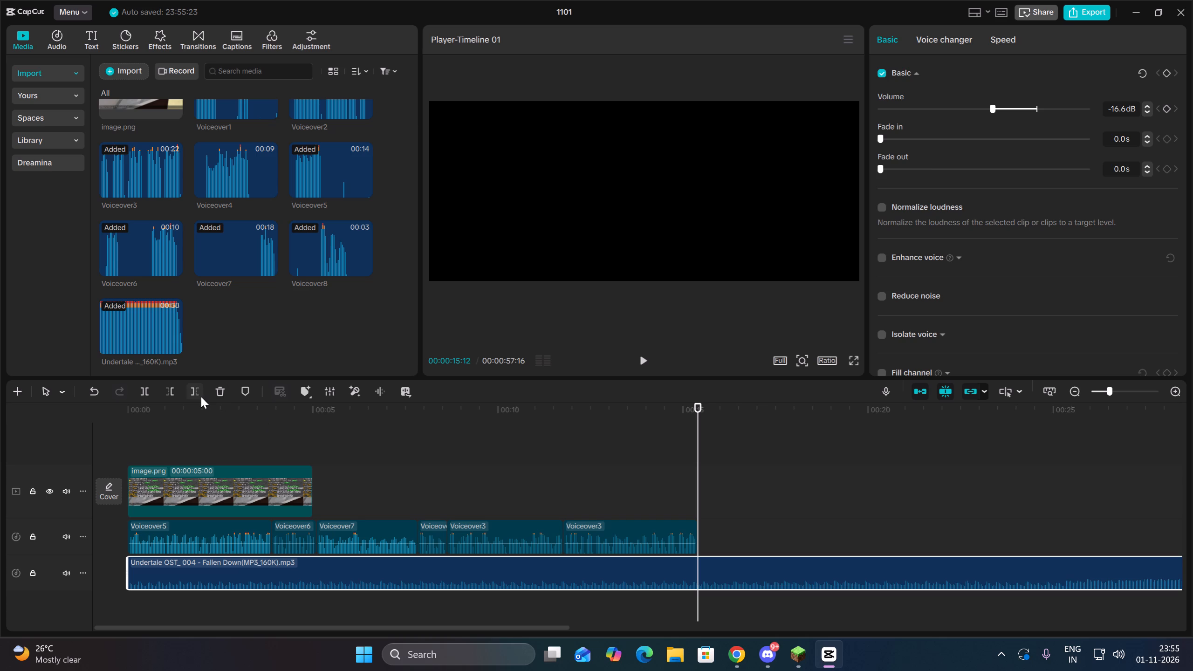
pyautogui.click(200, 392)
# Play the mix from the start and lower the Undertale music clip's volume to -21.8 dB during playback.
pyautogui.click(316, 444)
pyautogui.moveTo(316, 444); pyautogui.dragTo(50, 462)
pyautogui.press('space')
pyautogui.click(251, 585)
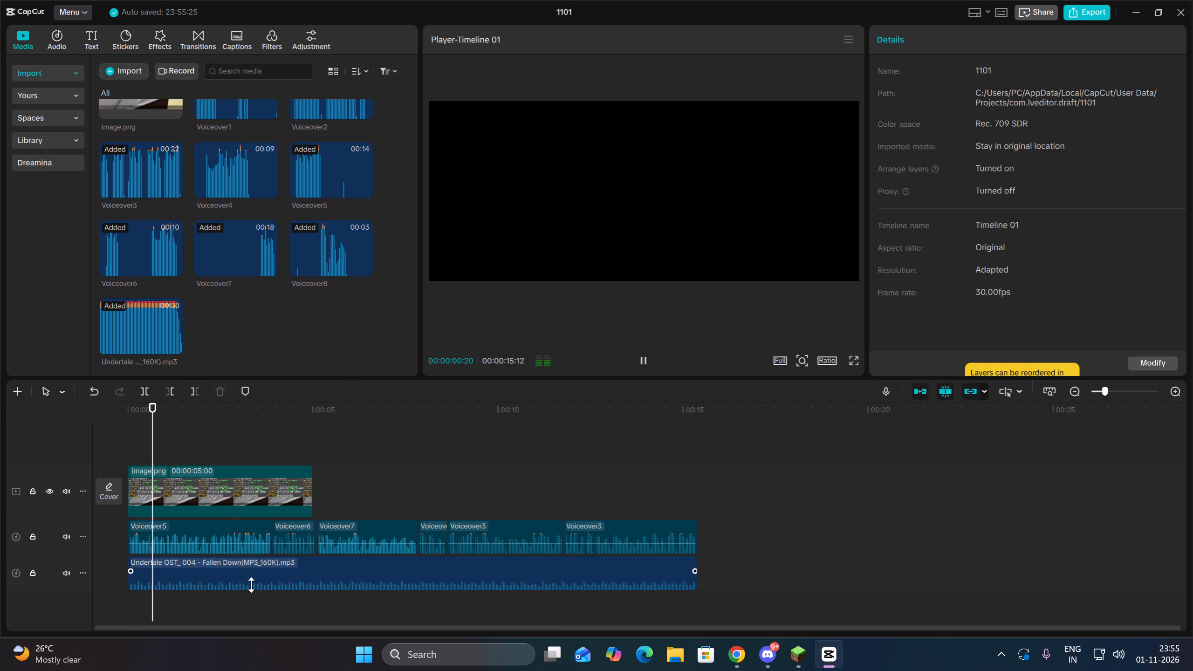
pyautogui.moveTo(991, 105); pyautogui.dragTo(985, 107)
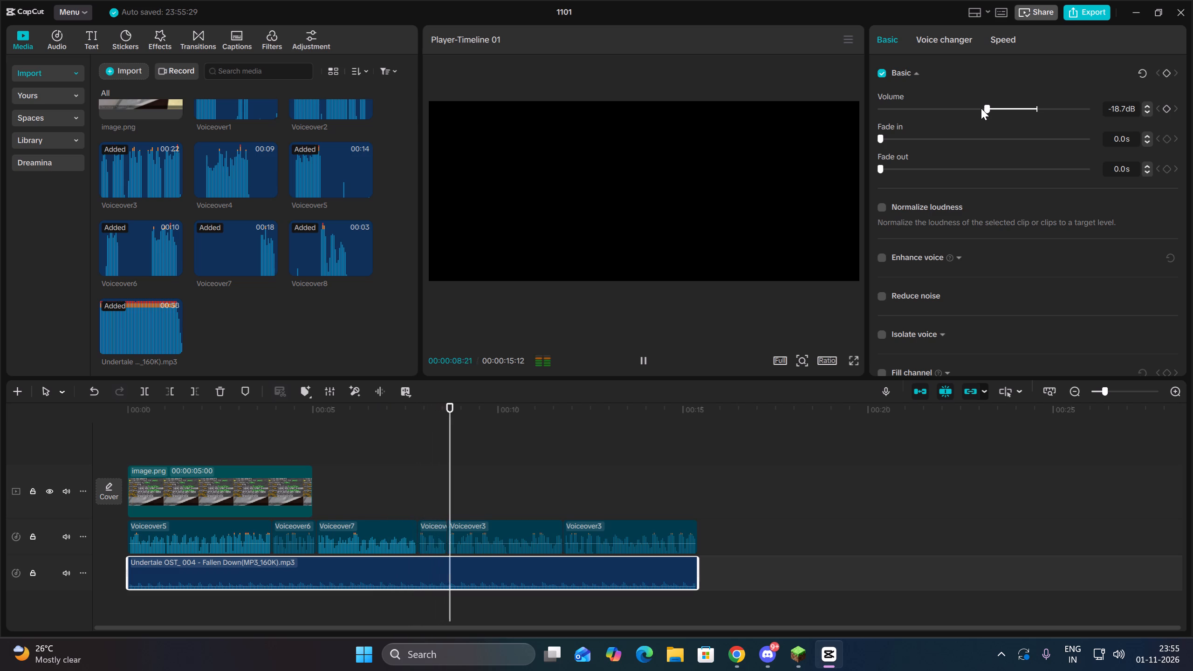
pyautogui.moveTo(981, 108); pyautogui.dragTo(977, 109)
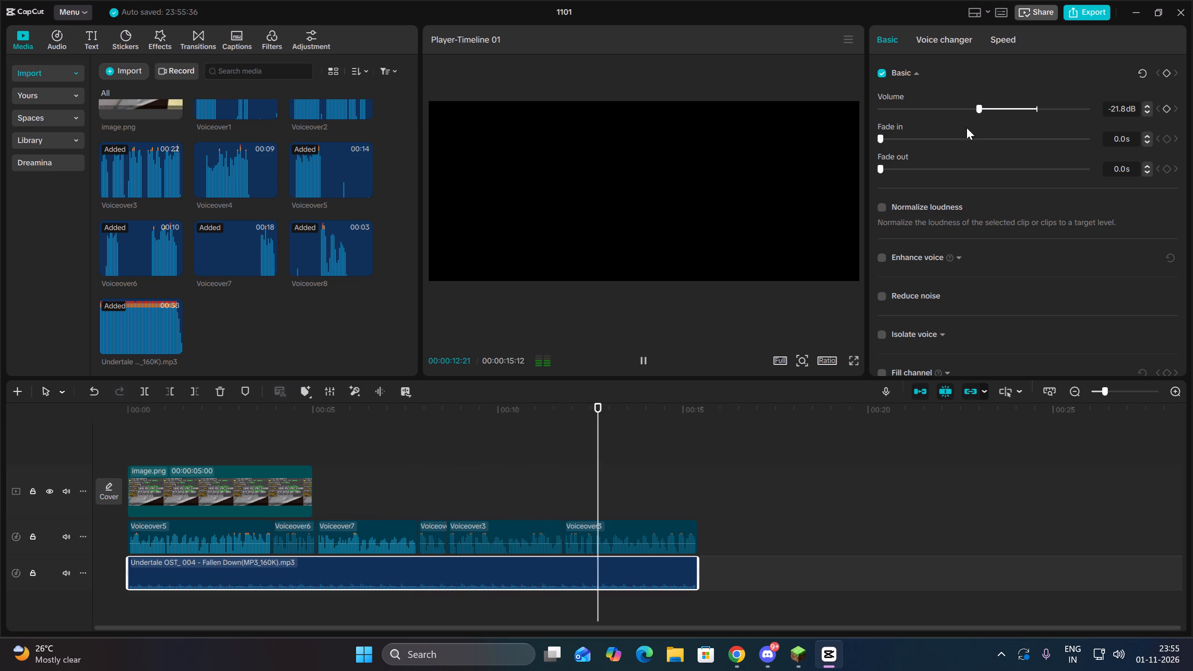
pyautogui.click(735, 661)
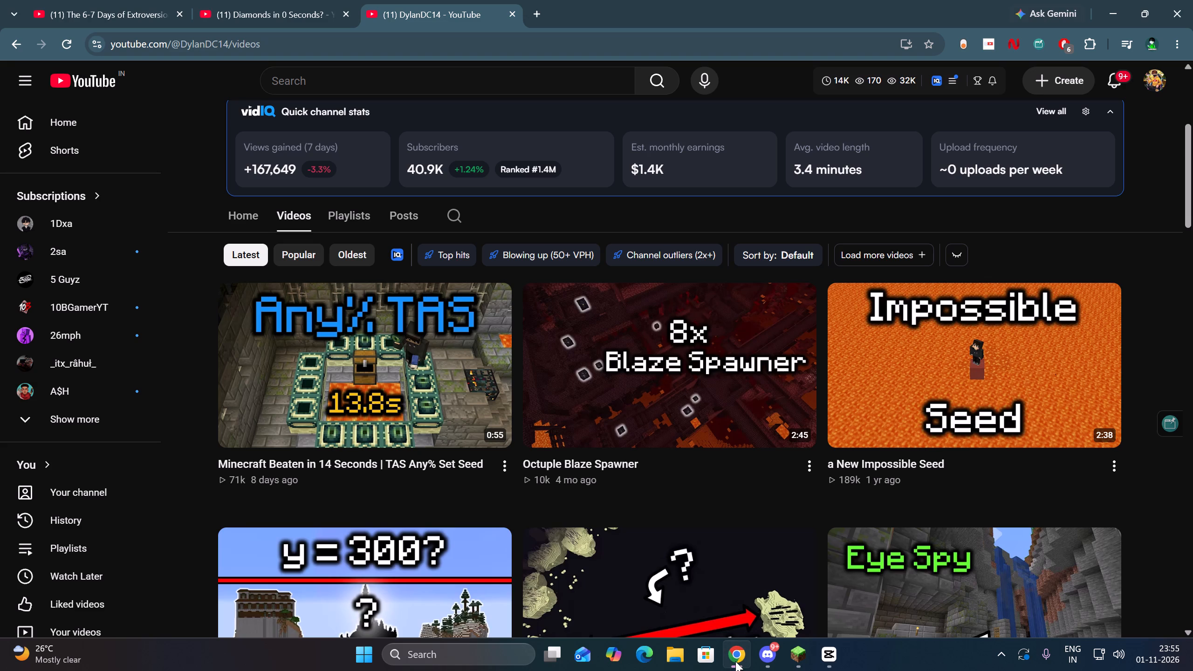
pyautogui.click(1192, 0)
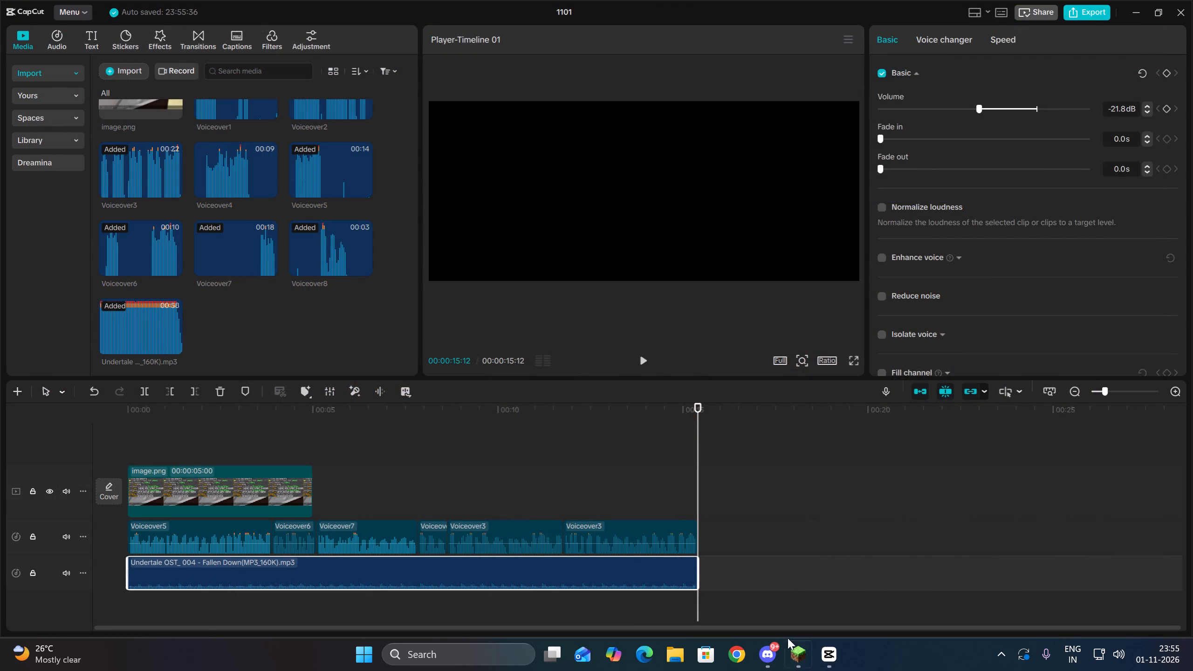
# Play the opening of the timeline from the start to check the balance of narration and music.
pyautogui.click(554, 483)
pyautogui.moveTo(554, 483); pyautogui.dragTo(0, 506)
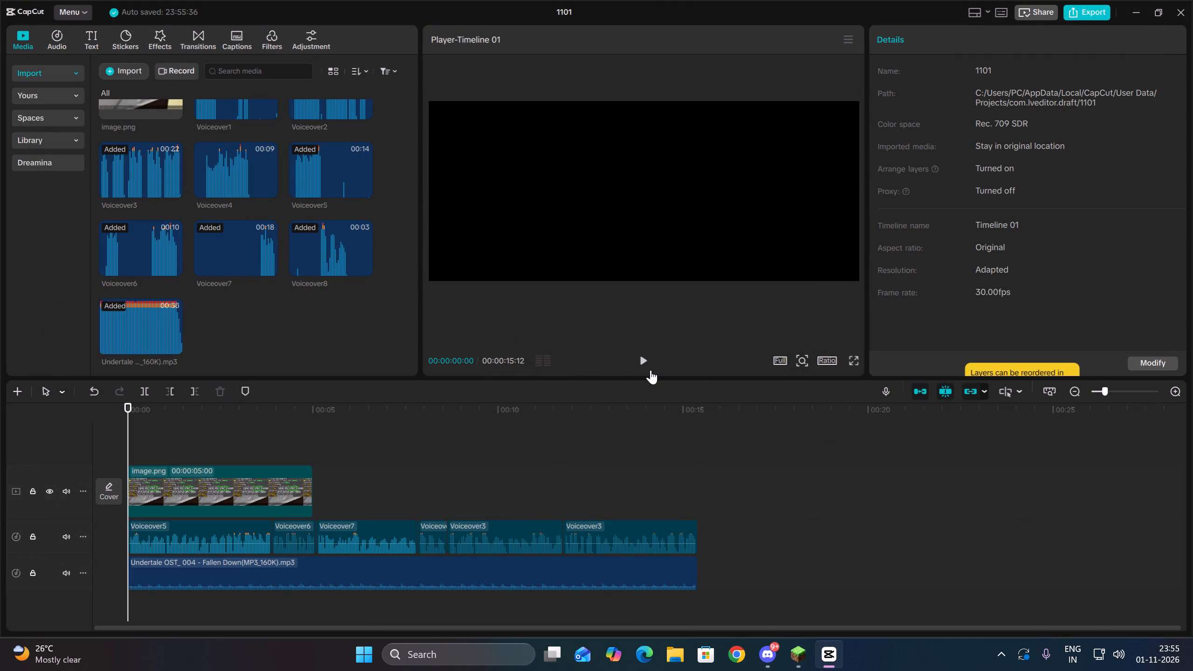
pyautogui.click(644, 357)
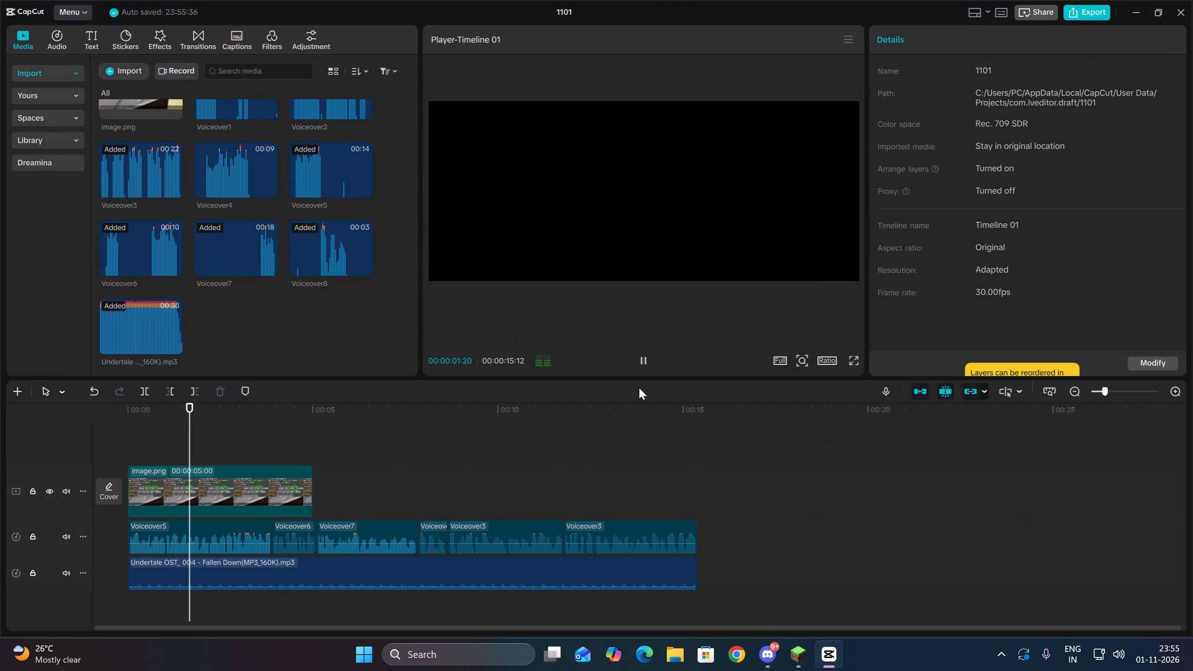
pyautogui.press('space')
pyautogui.press('Up')
# Switch to Minecraft (Dawn Client) and open the singleplayer world New World (11).
pyautogui.click(797, 659)
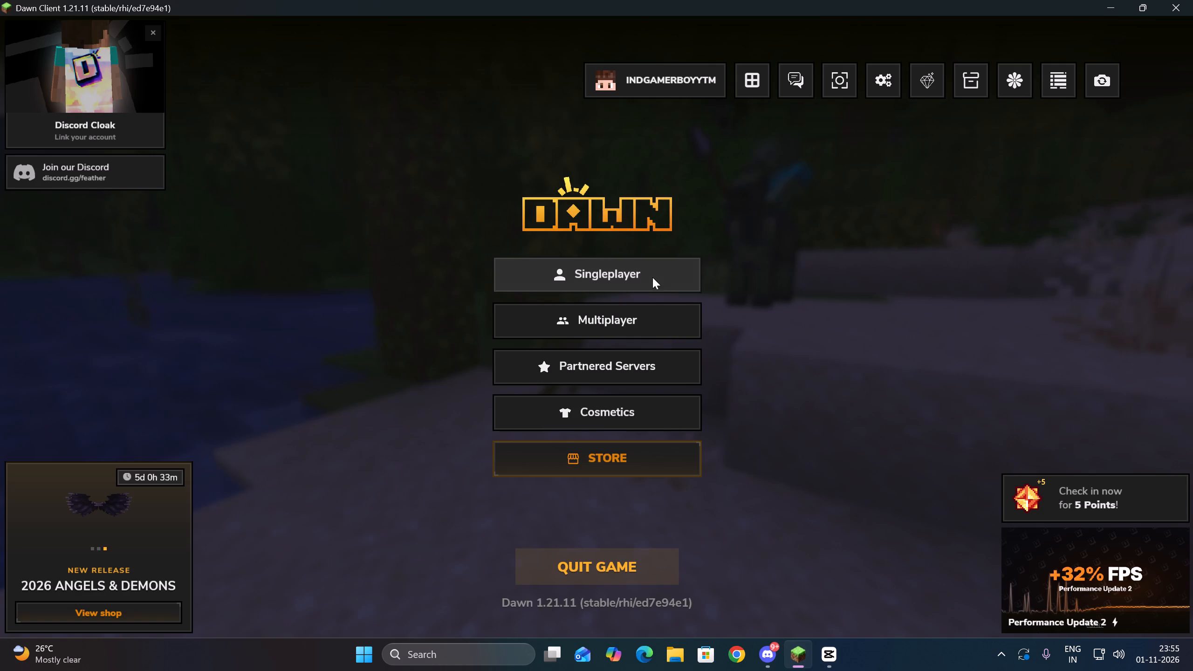
pyautogui.click(652, 277)
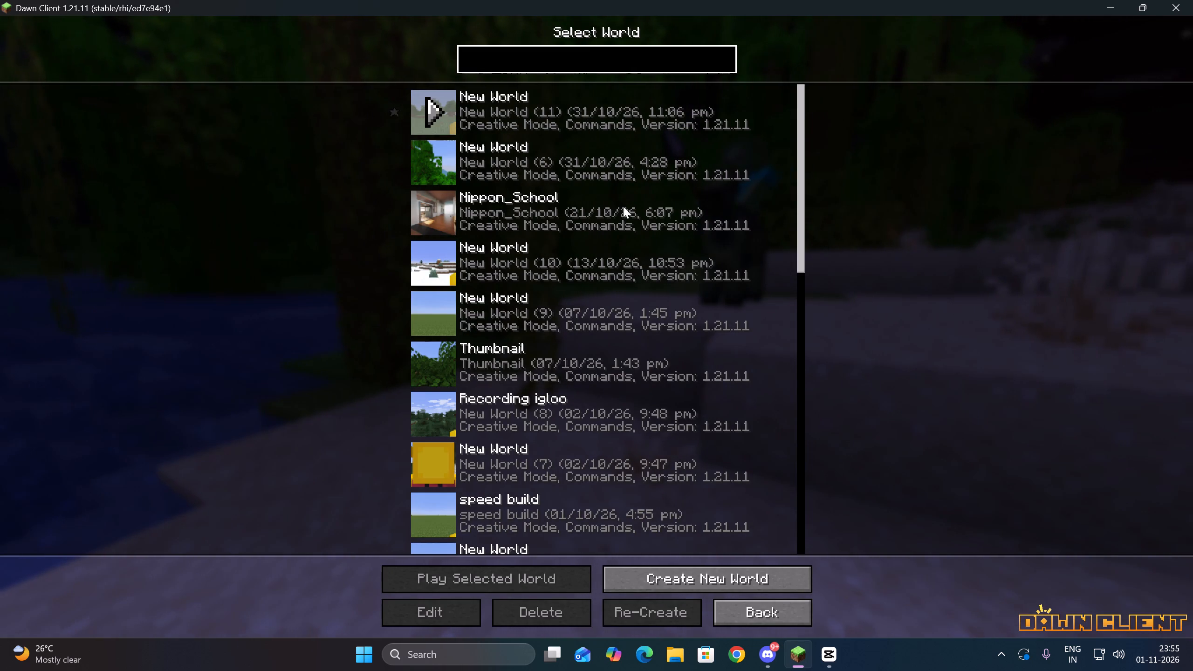
pyautogui.doubleClick(627, 110)
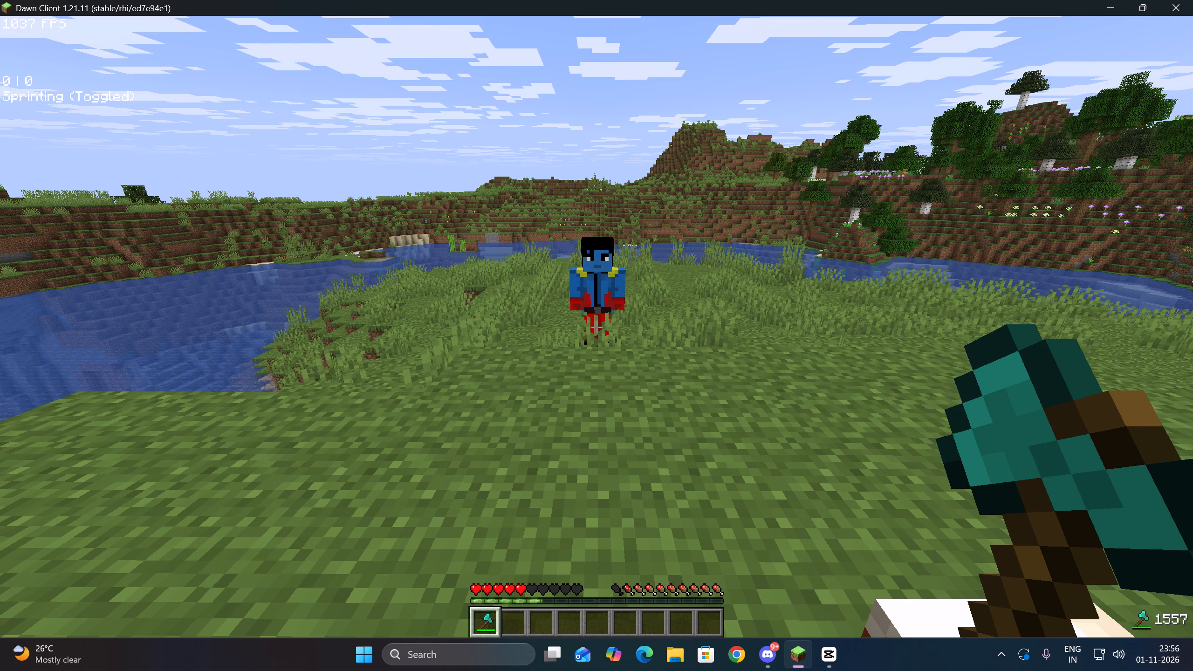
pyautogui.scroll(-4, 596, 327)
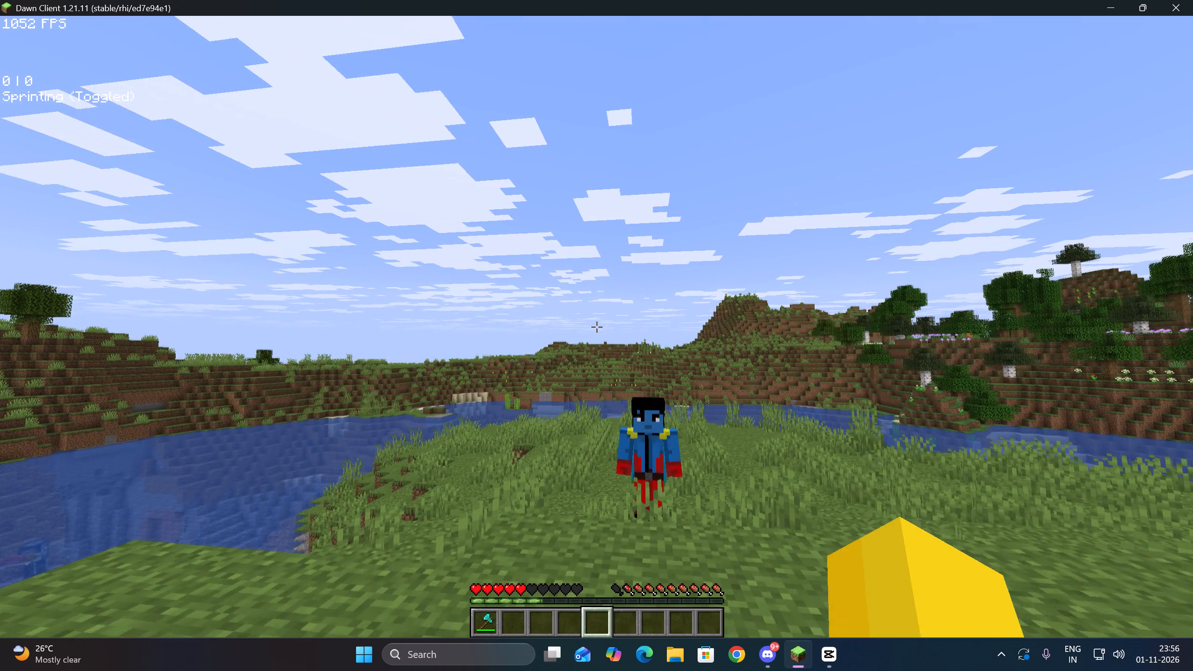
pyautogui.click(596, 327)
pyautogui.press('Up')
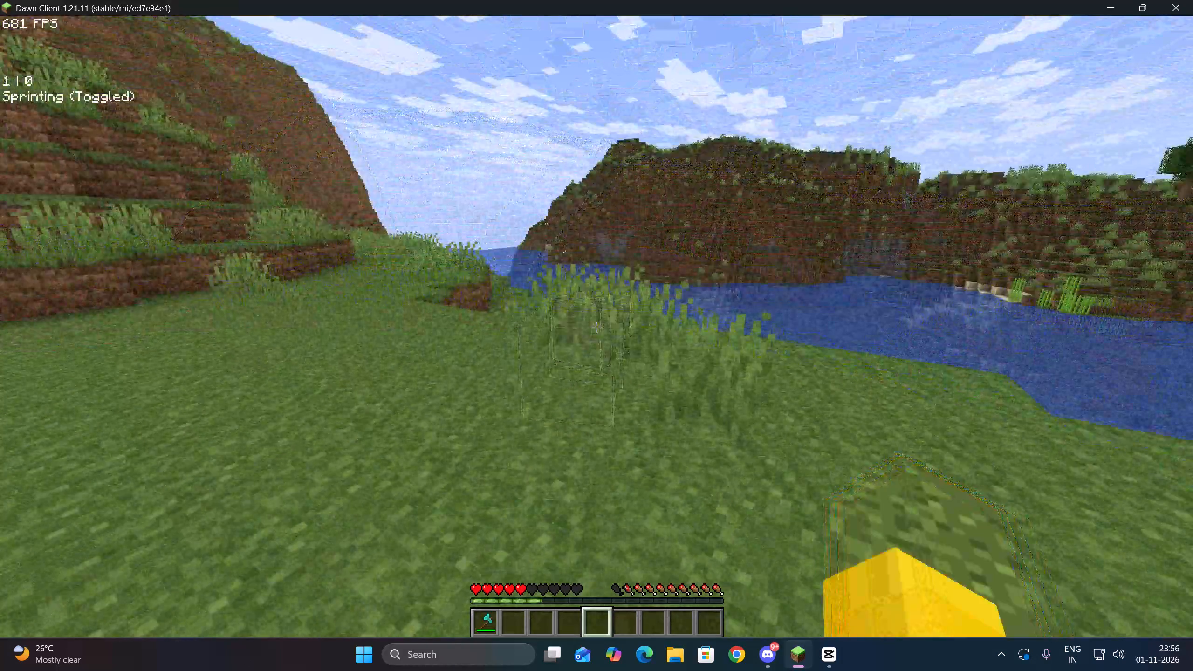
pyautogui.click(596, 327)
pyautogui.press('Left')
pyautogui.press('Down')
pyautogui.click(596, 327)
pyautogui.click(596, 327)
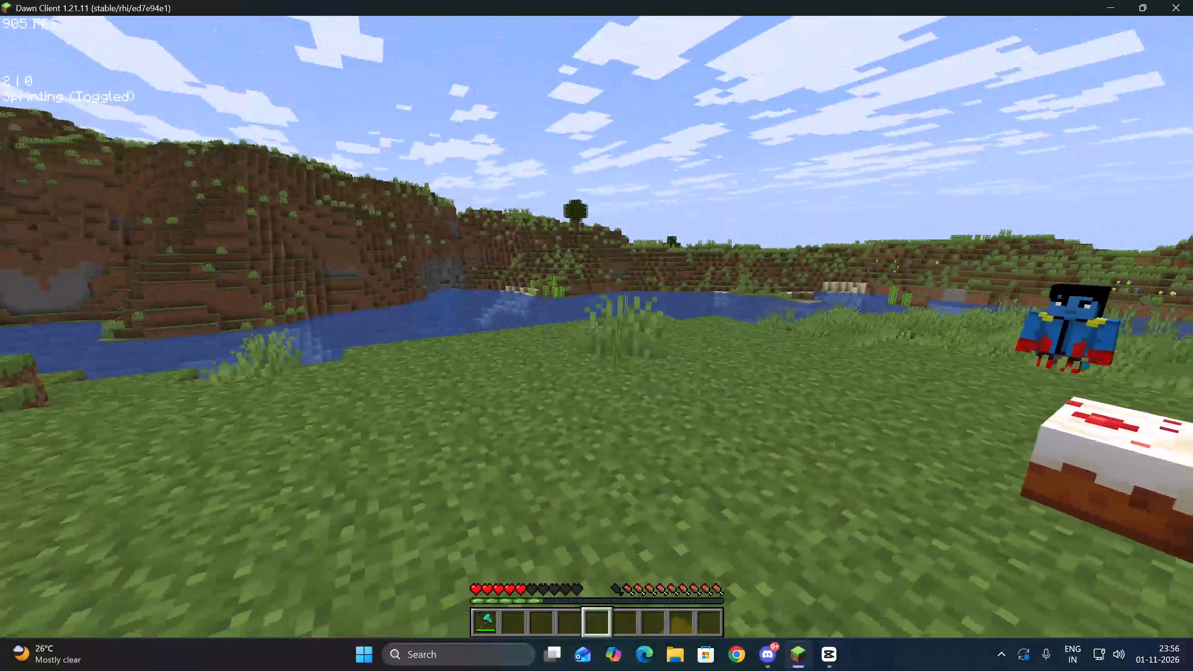
# Walk up to the cake on the grass and eat from it.
pyautogui.press('Right')
pyautogui.click(596, 327)
pyautogui.tripleClick(596, 327)
pyautogui.rightClick(596, 327)
pyautogui.rightClick(596, 327)
pyautogui.rightClick(596, 327)
pyautogui.rightClick(596, 327)
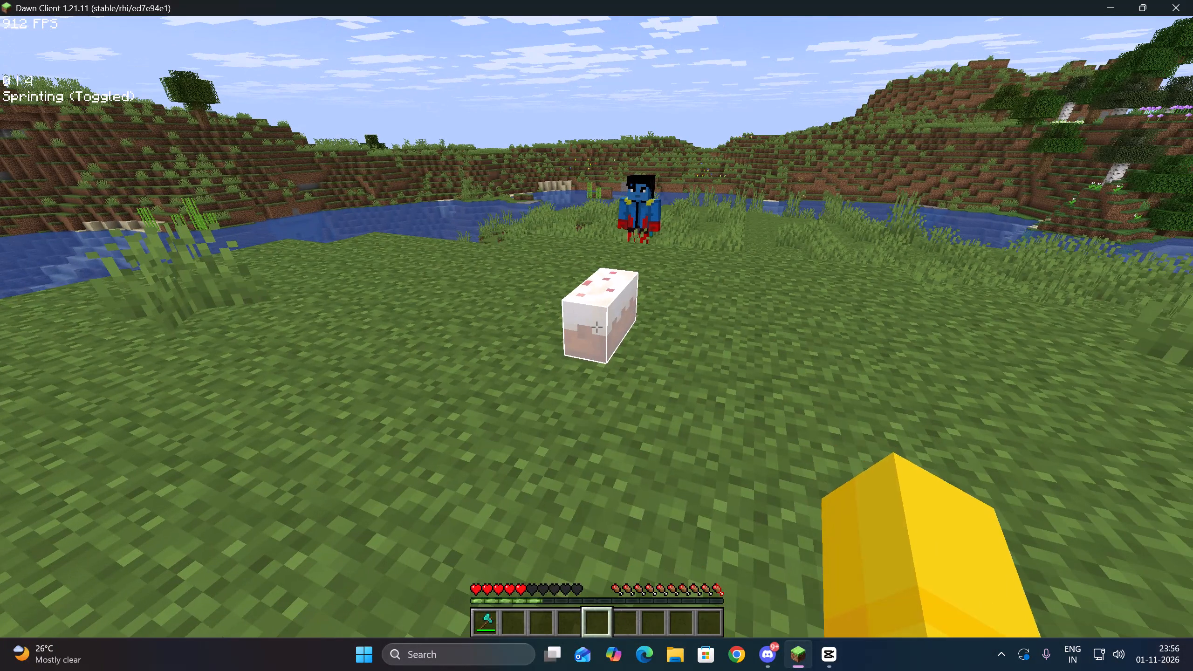
# Equip the diamond axe and strike the figure in the blue jacket standing on the grass.
pyautogui.click(596, 327)
pyautogui.press('Up')
pyautogui.press('0')
pyautogui.press('1')
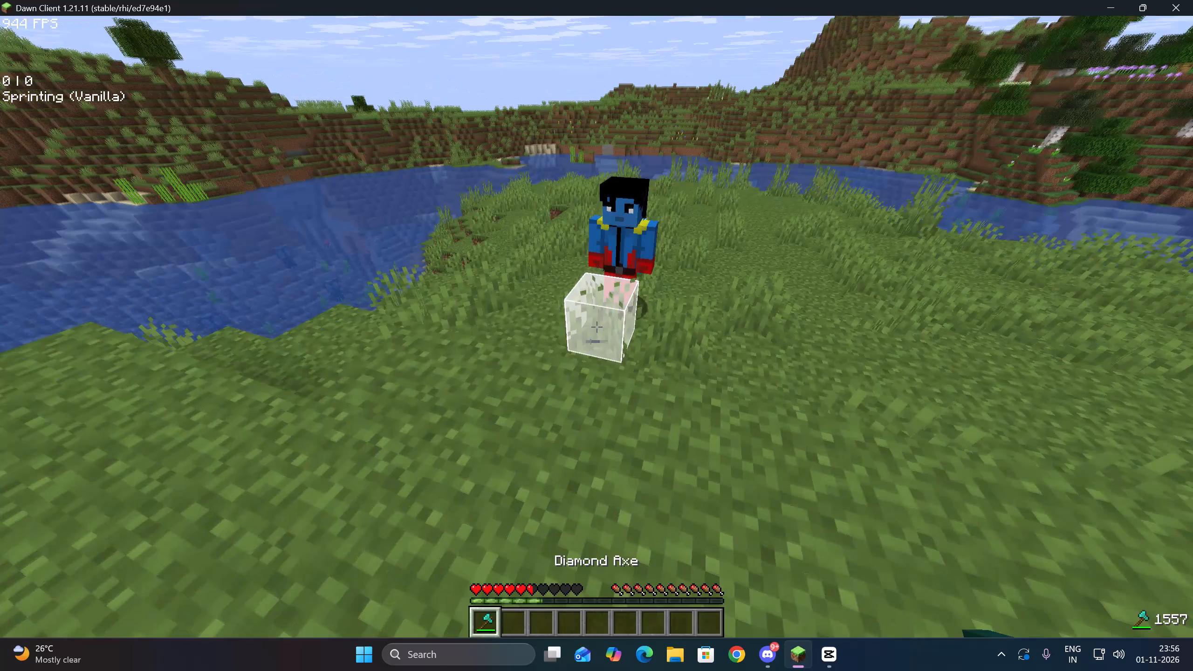
pyautogui.keyDown('shift'); pyautogui.click(596, 327); pyautogui.keyUp('shift')
pyautogui.hotkey('shift', 'Down')
pyautogui.hotkey('shift', 'Down')
pyautogui.hotkey('shift', 'Down')
pyautogui.hotkey('shift', 'Down')
pyautogui.hotkey('shift', 'Down')
pyautogui.hotkey('shift', 'Down')
pyautogui.hotkey('shift', 'Down')
pyautogui.hotkey('shift', 'Down')
pyautogui.hotkey('shift', 'Down')
pyautogui.hotkey('shift', 'Down')
pyautogui.hotkey('shift', 'Down')
pyautogui.hotkey('shift', 'Down')
pyautogui.hotkey('shift', 'Down')
pyautogui.hotkey('shift', 'Down')
pyautogui.hotkey('shift', 'Down')
pyautogui.hotkey('shift', 'Down')
pyautogui.hotkey('shift', 'Down')
pyautogui.hotkey('shift', 'Down')
pyautogui.hotkey('shift', 'Down')
pyautogui.hotkey('shift', 'Down')
pyautogui.hotkey('shift', 'Up')
pyautogui.hotkey('shift', 'Up')
pyautogui.hotkey('shift', 'Up')
pyautogui.keyDown('shift'); pyautogui.click(596, 327); pyautogui.keyUp('shift')
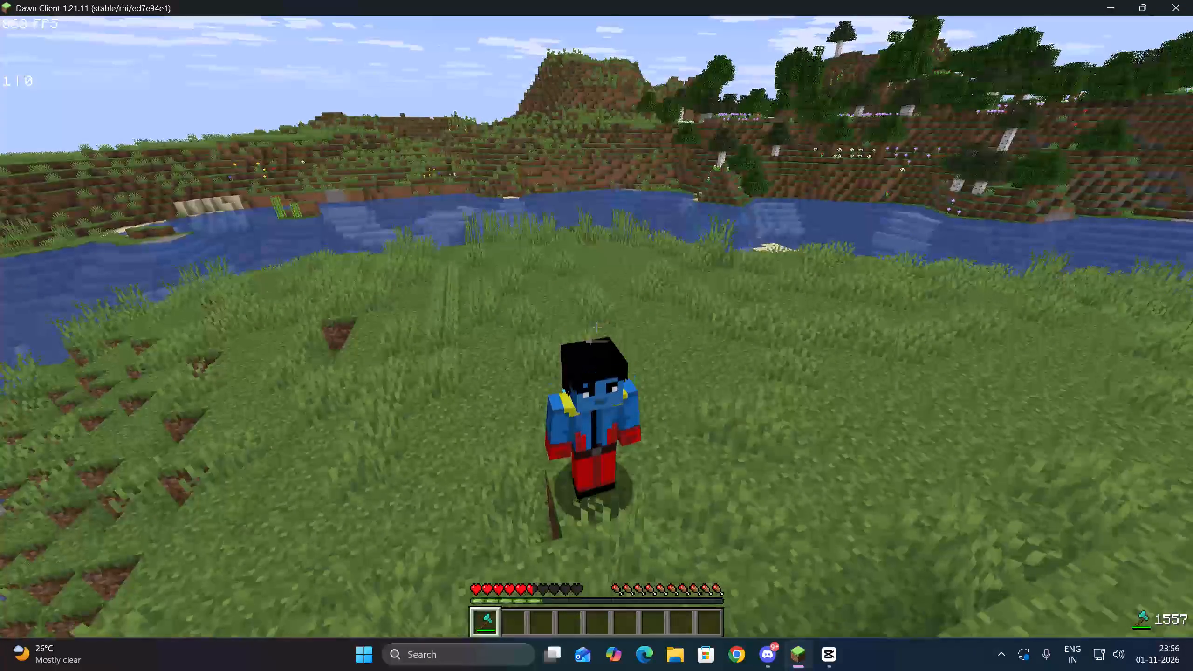
pyautogui.hotkey('shift', 'Down')
pyautogui.keyDown('shift'); pyautogui.click(596, 327); pyautogui.keyUp('shift')
pyautogui.hotkey('shift', 'Up')
pyautogui.hotkey('shift', 'Up')
pyautogui.hotkey('shift', 'Up')
pyautogui.hotkey('shift', 'Up')
pyautogui.hotkey('shift', 'Up')
pyautogui.hotkey('shift', 'Up')
pyautogui.hotkey('shift', 'Up')
pyautogui.hotkey('shift', 'Up')
pyautogui.hotkey('shift', 'Up')
pyautogui.hotkey('shift', 'Up')
pyautogui.hotkey('shift', 'Up')
pyautogui.hotkey('shift', 'Up')
pyautogui.hotkey('shift', 'Up')
pyautogui.hotkey('shift', 'Up')
pyautogui.hotkey('shift', 'Up')
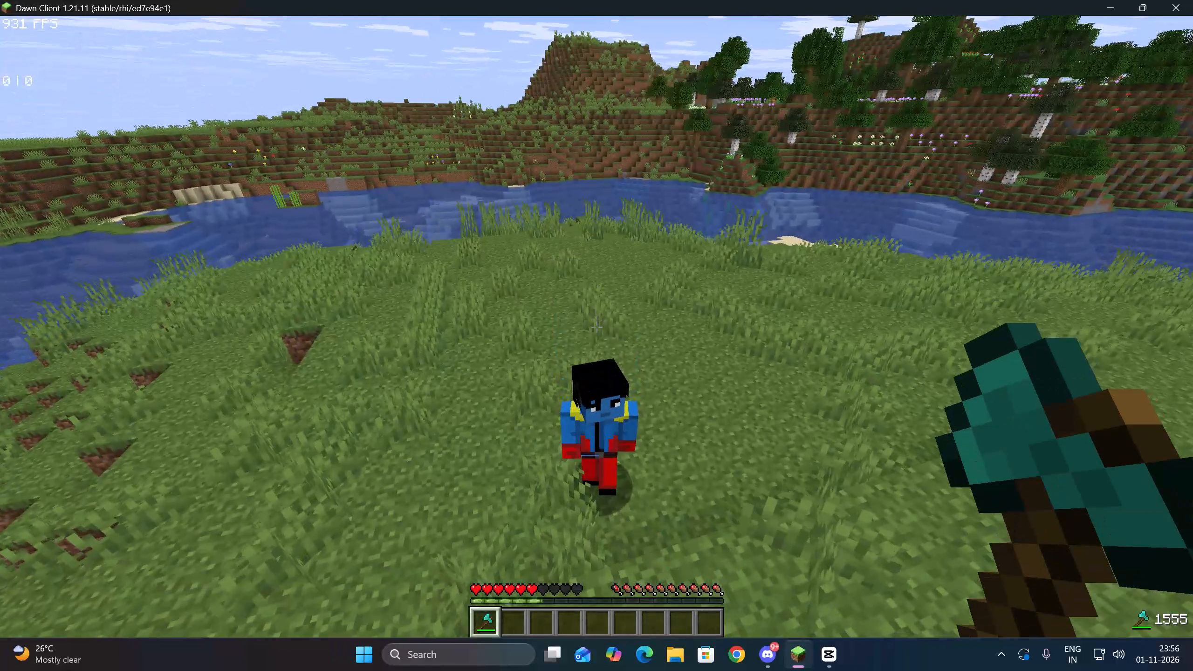
pyautogui.click(596, 327)
pyautogui.press('Down')
pyautogui.press('Down')
pyautogui.press('Down')
pyautogui.press('Down')
pyautogui.press('Down')
pyautogui.click(596, 327)
pyautogui.press('Up')
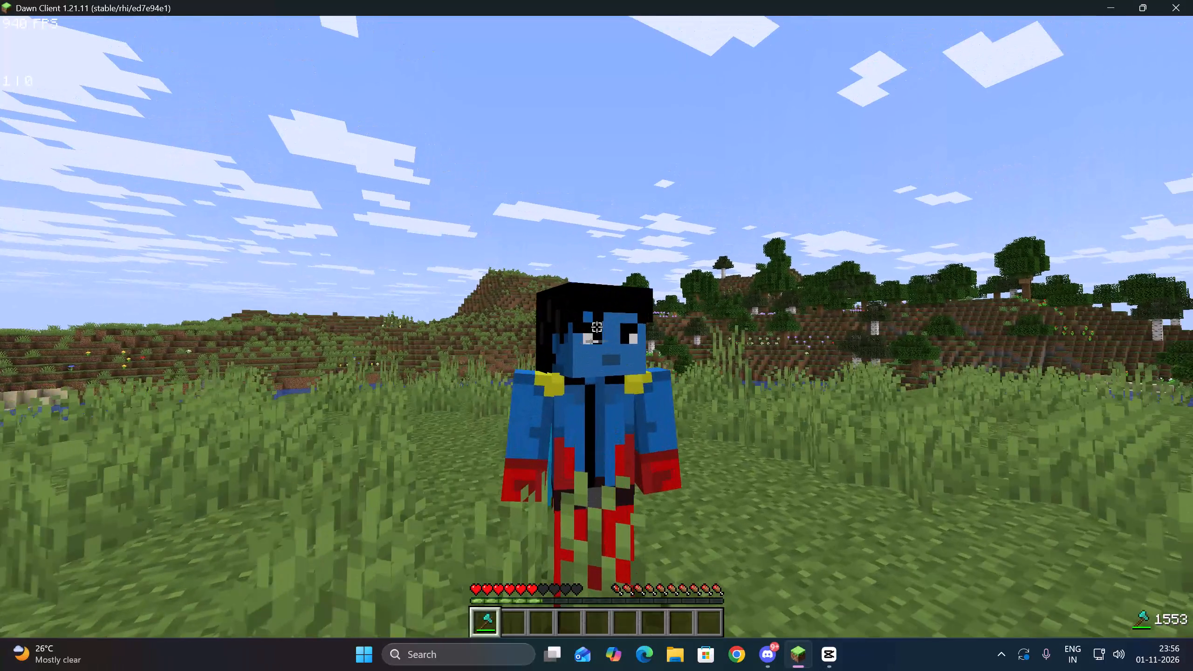
pyautogui.keyDown('shift'); pyautogui.click(596, 327); pyautogui.keyUp('shift')
pyautogui.press('Up')
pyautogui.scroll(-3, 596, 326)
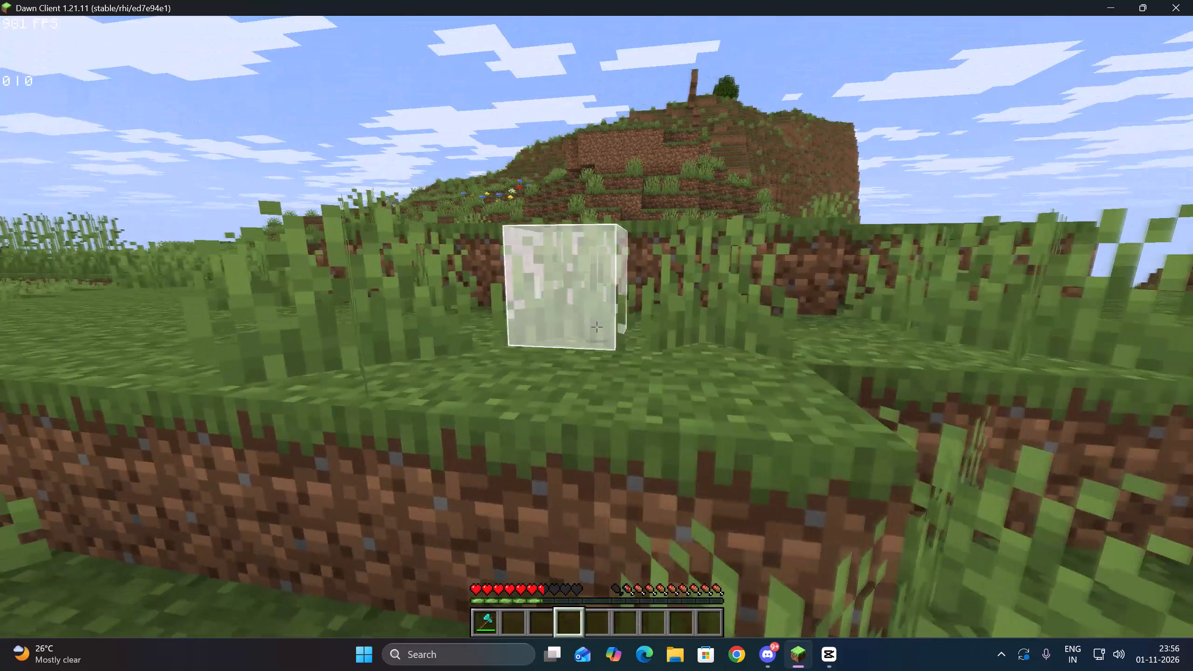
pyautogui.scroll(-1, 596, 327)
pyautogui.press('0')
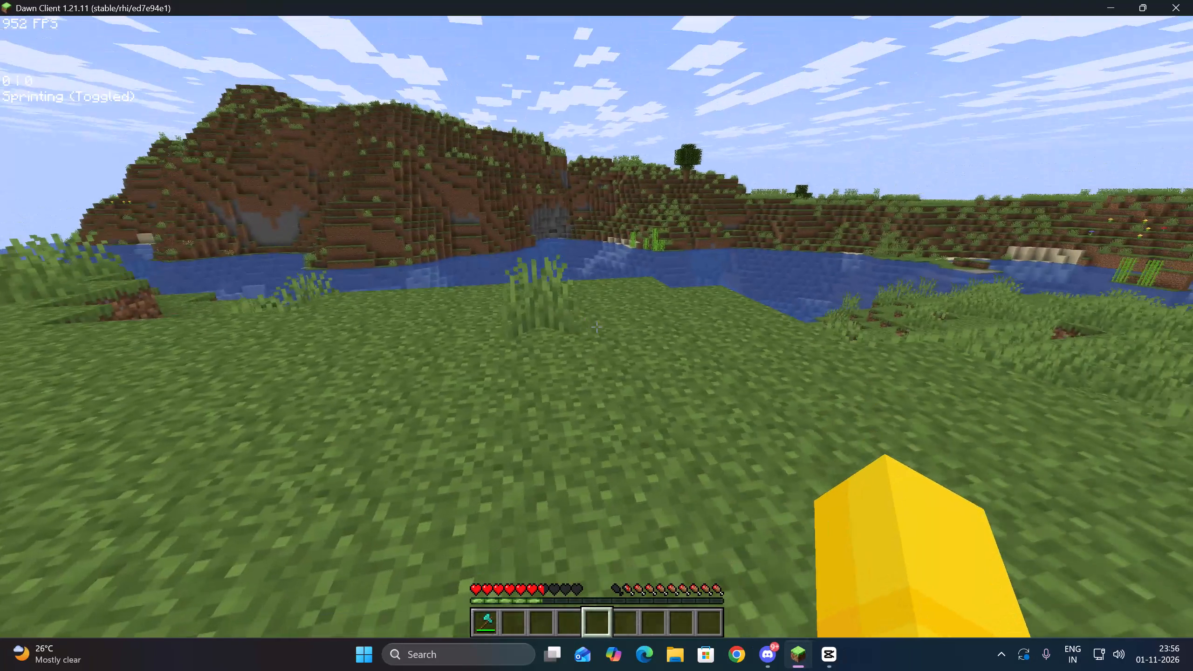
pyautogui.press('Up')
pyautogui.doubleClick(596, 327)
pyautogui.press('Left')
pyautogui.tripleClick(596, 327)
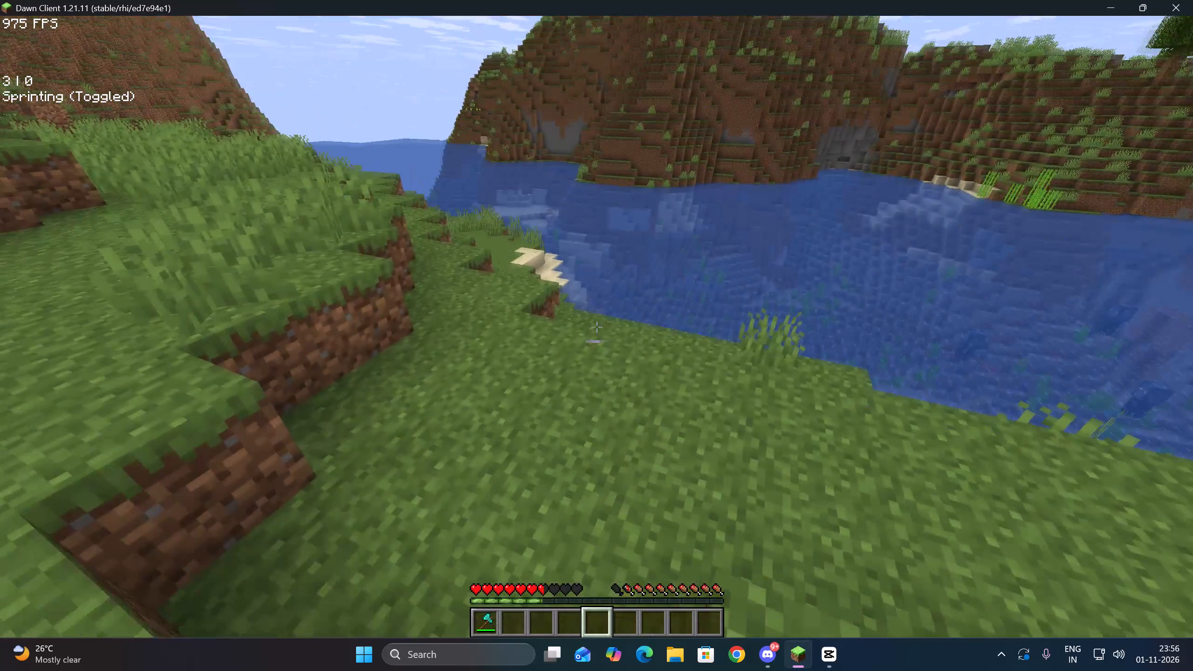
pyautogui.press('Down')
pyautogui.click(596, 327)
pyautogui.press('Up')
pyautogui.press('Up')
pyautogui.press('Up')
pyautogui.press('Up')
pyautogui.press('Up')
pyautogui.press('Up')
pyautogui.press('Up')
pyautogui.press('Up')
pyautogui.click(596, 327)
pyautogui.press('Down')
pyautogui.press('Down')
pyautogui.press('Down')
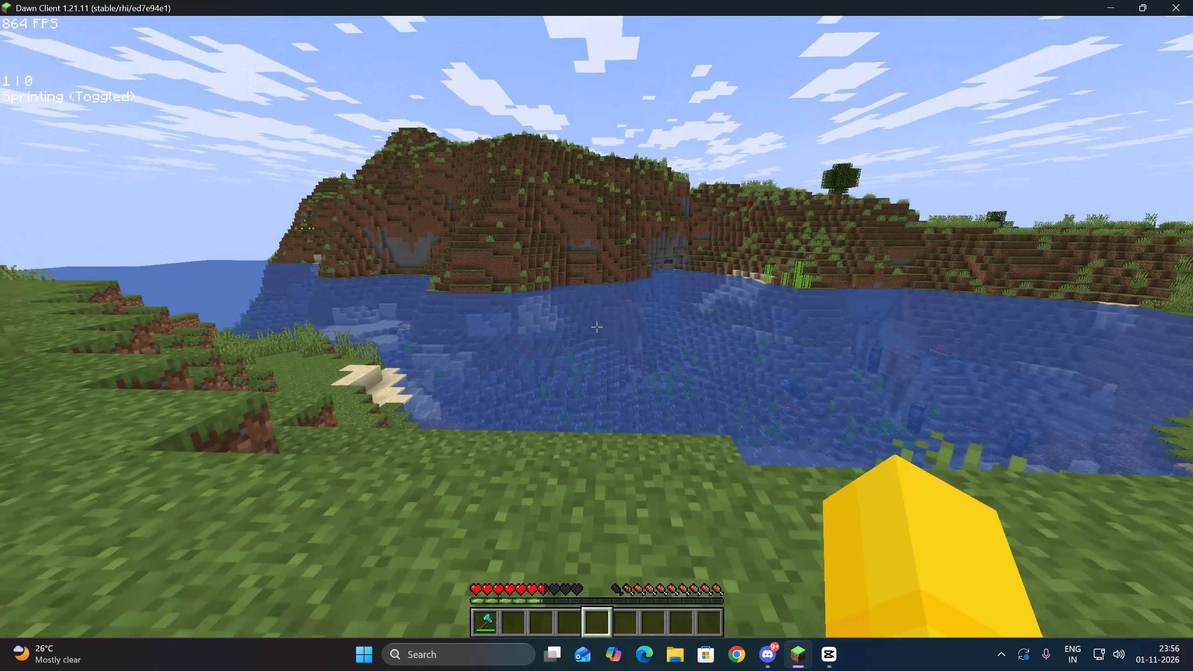
# Rehearse the walk across the grass to the water's edge, facing the hill on the far shore.
pyautogui.press("'")
pyautogui.write("''")
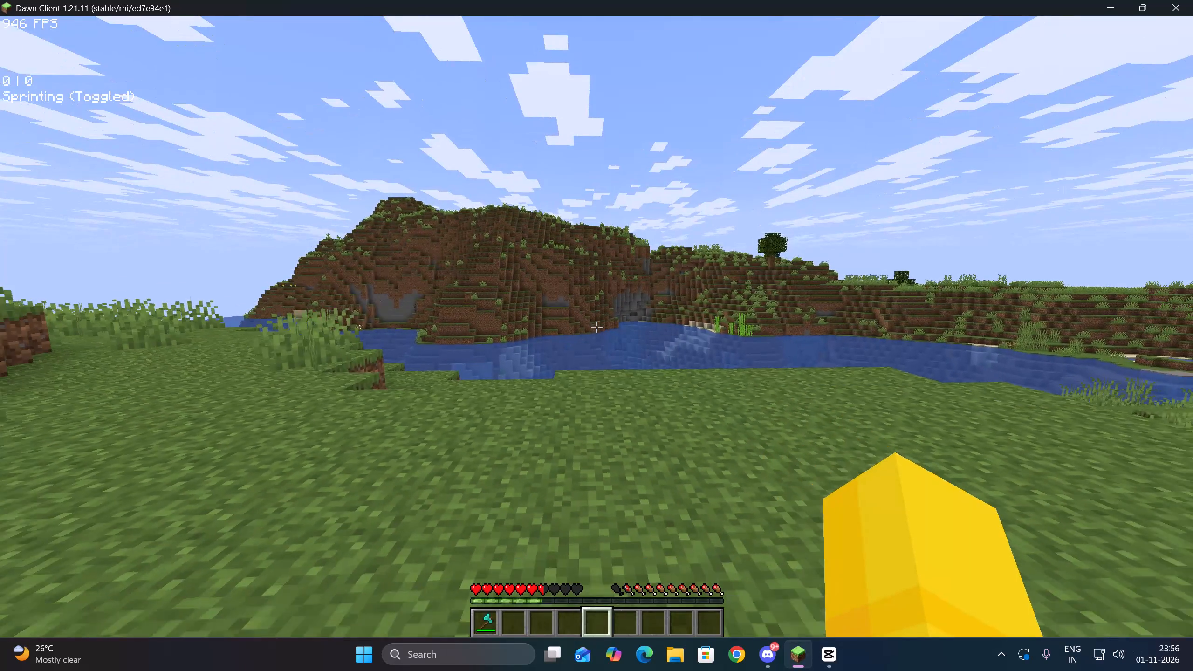
pyautogui.write("''")
pyautogui.press("'")
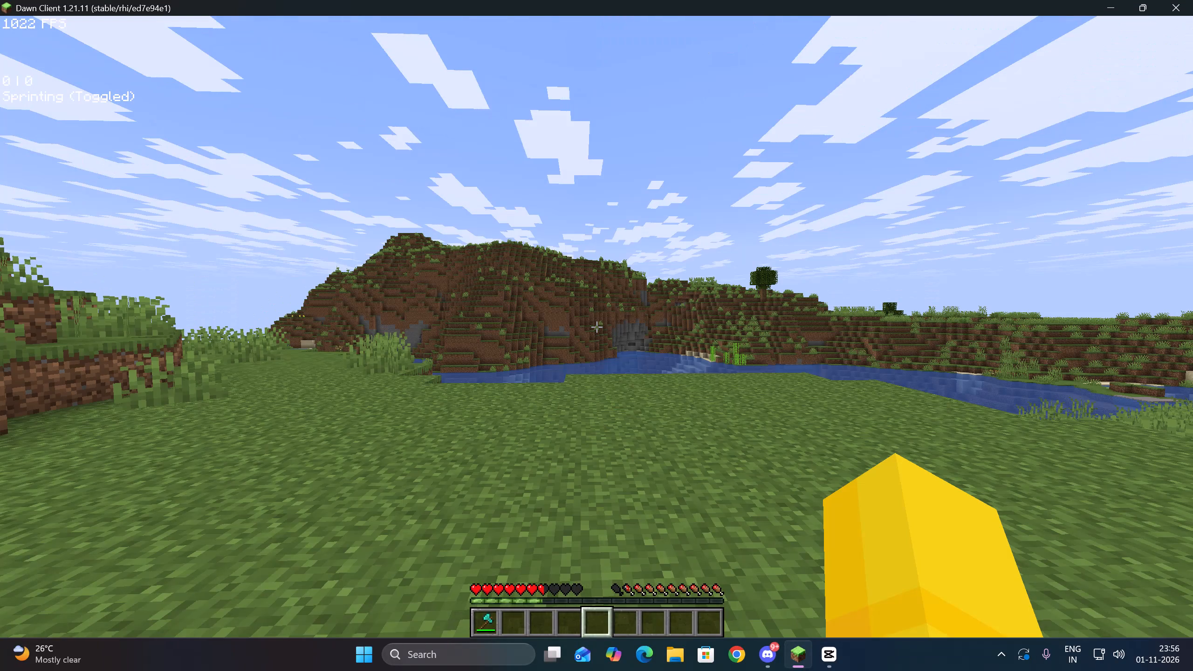
pyautogui.press('Up')
pyautogui.press('Up')
pyautogui.press('Up')
pyautogui.press('Up')
pyautogui.press('Up')
pyautogui.press('Up')
pyautogui.press('Up')
pyautogui.press('Up')
pyautogui.press('Up')
pyautogui.press('Up')
pyautogui.press('Up')
pyautogui.press('Up')
pyautogui.press('Up')
pyautogui.press('Up')
pyautogui.press('Up')
pyautogui.press('Up')
pyautogui.press('Up')
pyautogui.press('Up')
pyautogui.press('Up')
pyautogui.press('Up')
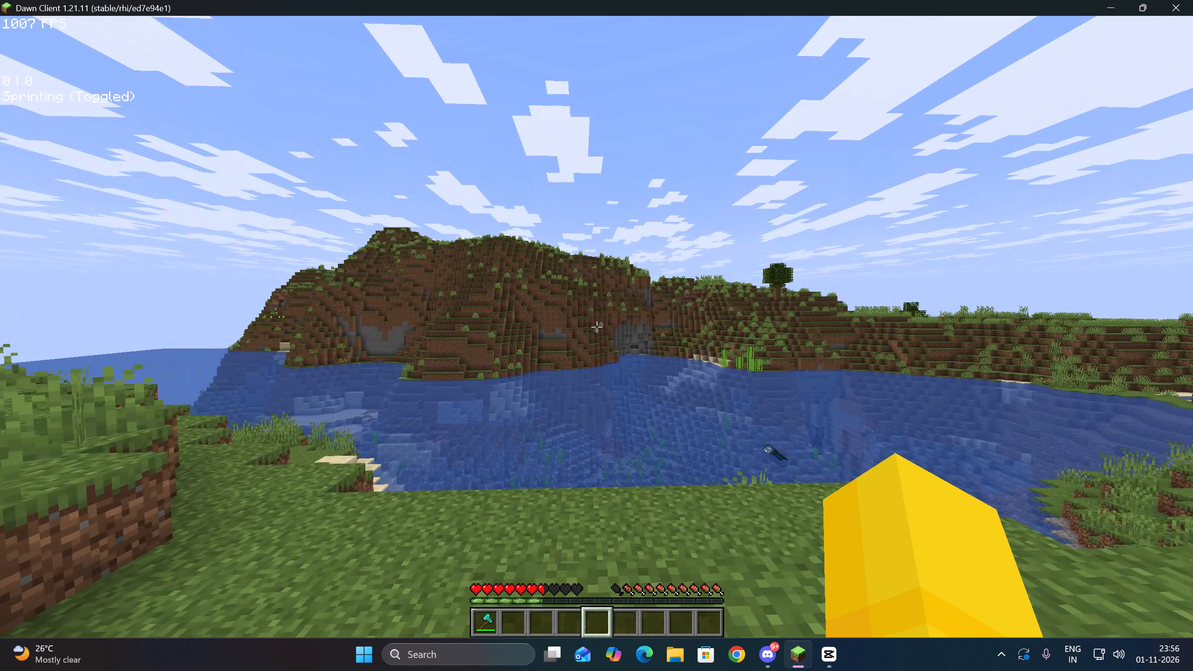
pyautogui.press('Down')
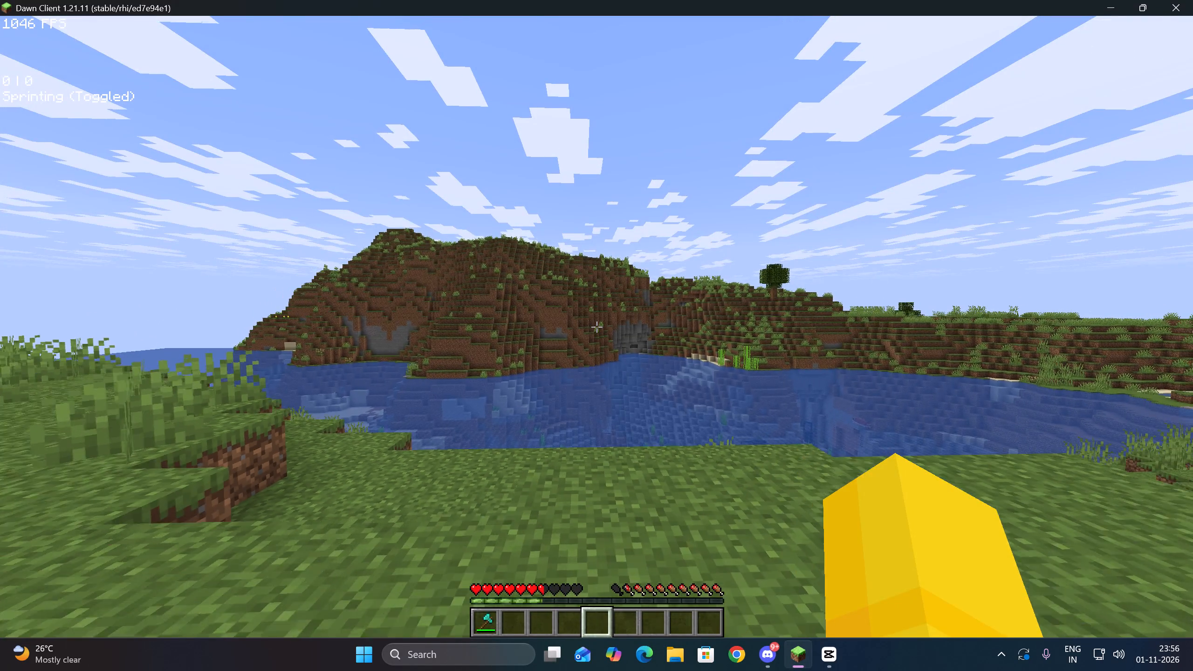
# Give the player a spyglass with the give command and equip it from the second hotbar slot.
pyautogui.press('Return')
pyautogui.press('Escape')
pyautogui.write('//give')
pyautogui.press('space')
pyautogui.press('Tab')
pyautogui.press('space')
pyautogui.write('spy')
pyautogui.press('Tab')
pyautogui.press('Return')
pyautogui.press('2')
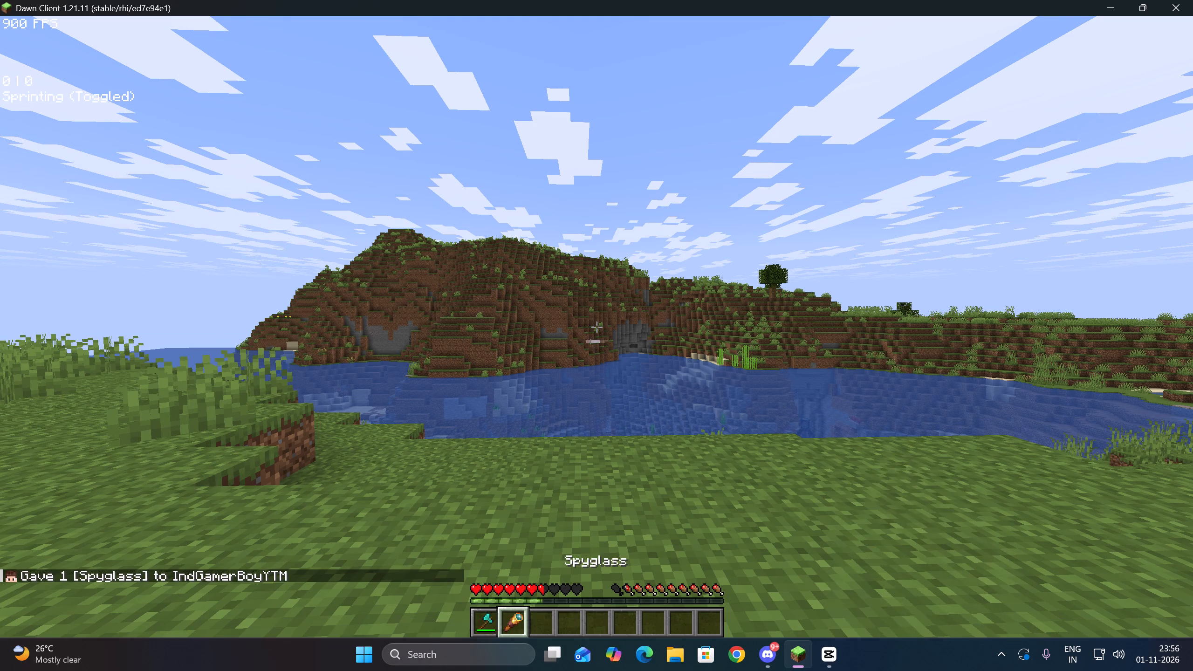
# Practise moving back and forth on the grass, ending back from the water with an empty hotbar slot selected.
pyautogui.press('Down')
pyautogui.press('Down')
pyautogui.press('Down')
pyautogui.press('Down')
pyautogui.press('Down')
pyautogui.press('Down')
pyautogui.press('Down')
pyautogui.press('Down')
pyautogui.press('Down')
pyautogui.press('Down')
pyautogui.press('Down')
pyautogui.press('Down')
pyautogui.press('Down')
pyautogui.press('Down')
pyautogui.press('Down')
pyautogui.press('Down')
pyautogui.press('Down')
pyautogui.press('Down')
pyautogui.press('Down')
pyautogui.press('Down')
pyautogui.press('Up')
pyautogui.press('Up')
pyautogui.press('Up')
pyautogui.press('Up')
pyautogui.press('Up')
pyautogui.press('Up')
pyautogui.press('Up')
pyautogui.press('Up')
pyautogui.press('Up')
pyautogui.press('Up')
pyautogui.press('Up')
pyautogui.press('Up')
pyautogui.press('Up')
pyautogui.press('Up')
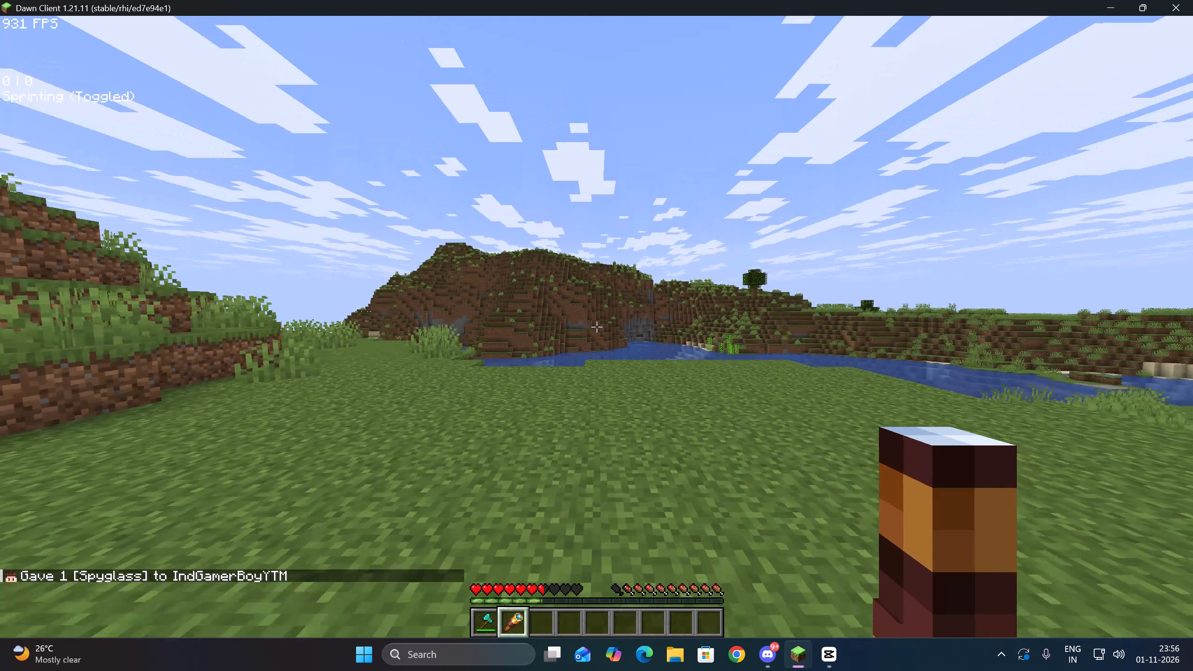
pyautogui.write("'''")
pyautogui.scroll(-2, 596, 327)
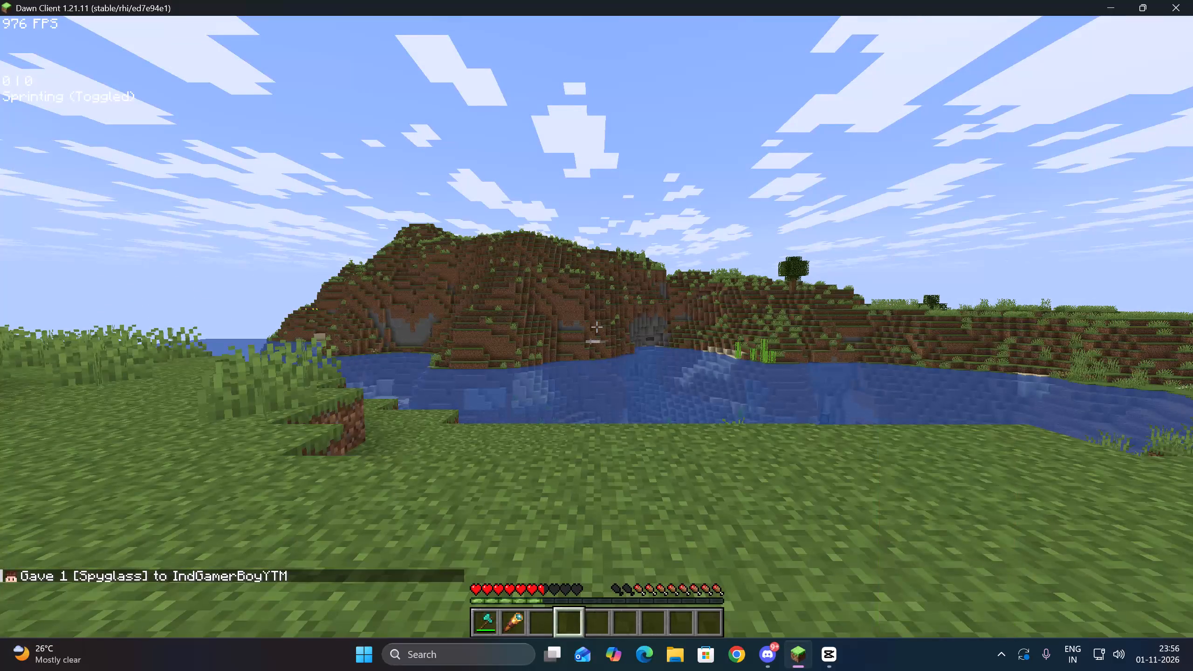
pyautogui.press('Down')
pyautogui.press('Down')
pyautogui.press('Down')
pyautogui.press('Down')
pyautogui.press('Down')
pyautogui.press('Down')
pyautogui.press('Down')
pyautogui.press('Down')
pyautogui.scroll(2, 596, 327)
pyautogui.press('Down')
pyautogui.scroll(-3, 596, 327)
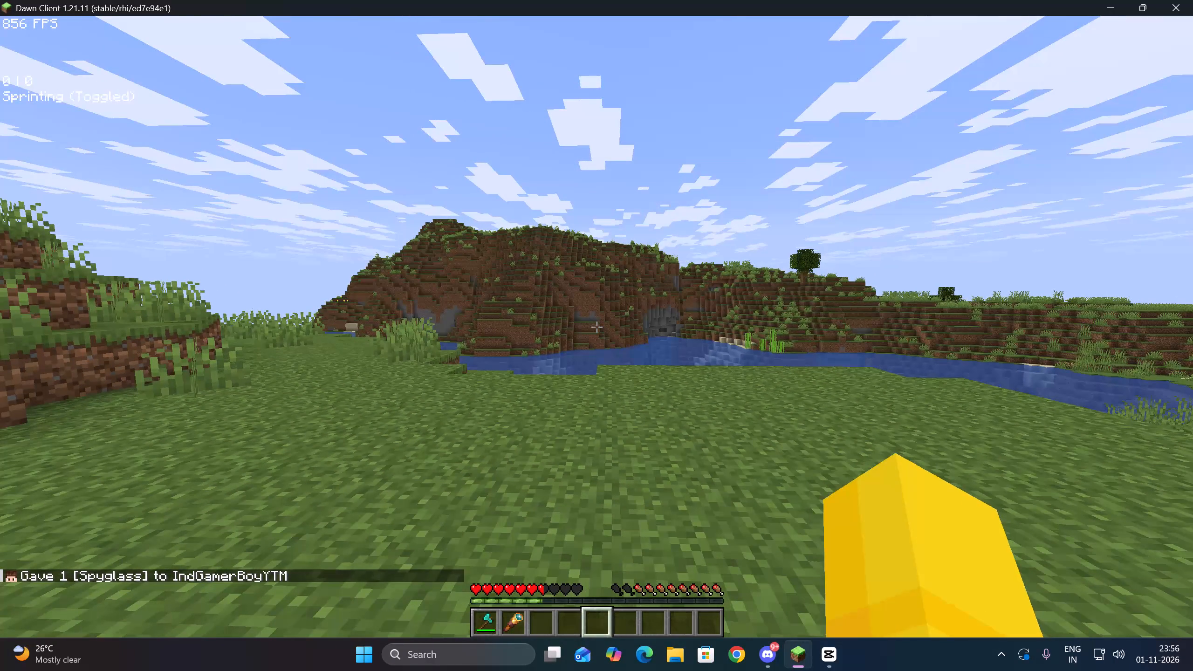
# Hide the HUD and adjust the FOV in the game options.
pyautogui.press('F1')
pyautogui.press('Escape')
pyautogui.click(589, 305)
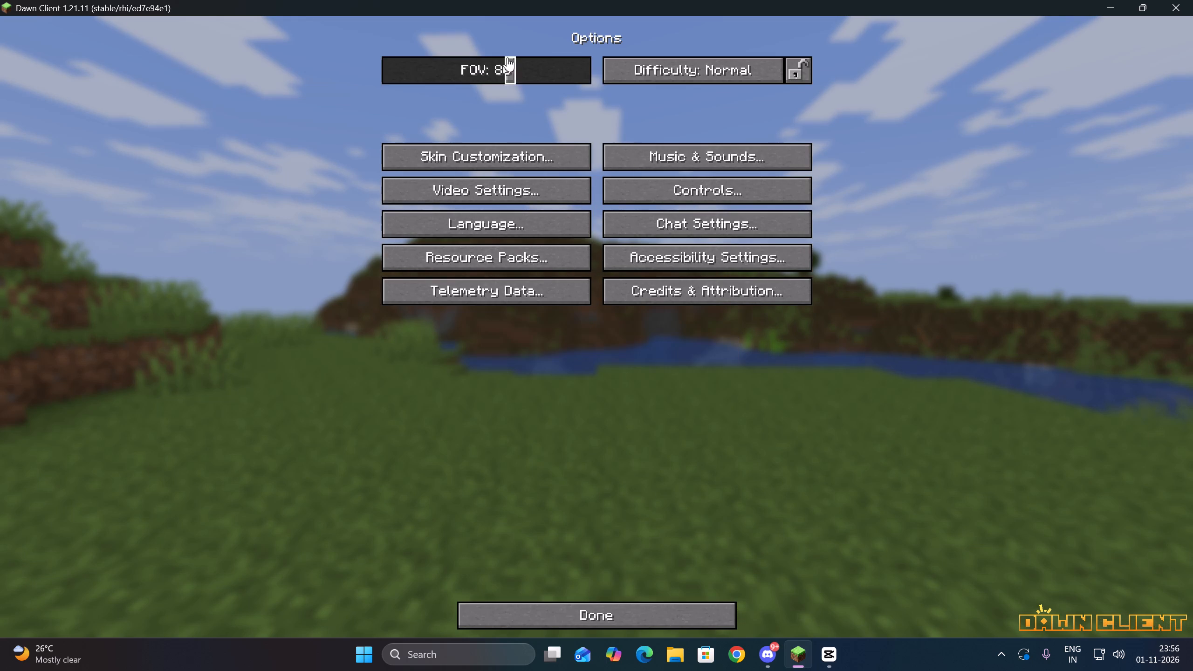
pyautogui.click(520, 62)
pyautogui.moveTo(520, 69); pyautogui.dragTo(507, 69)
pyautogui.press('Escape')
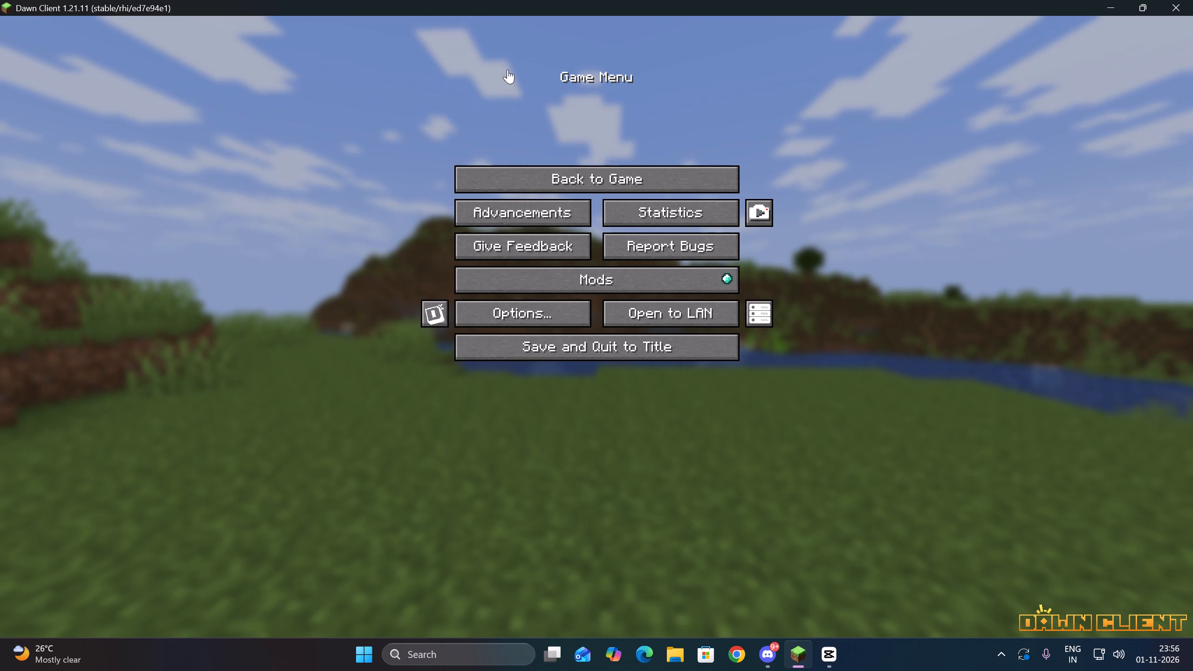
# Open OBS Studio, select the Game Capture source and start recording.
pyautogui.write('obs')
pyautogui.press('Return')
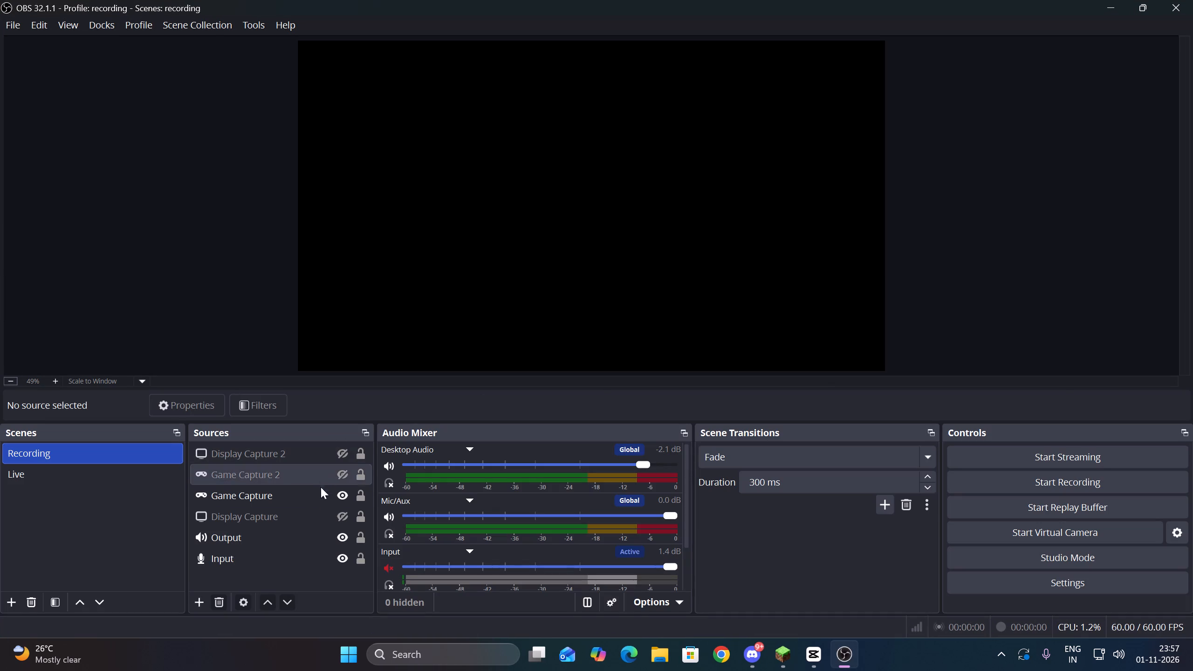
pyautogui.click(311, 499)
pyautogui.click(1047, 481)
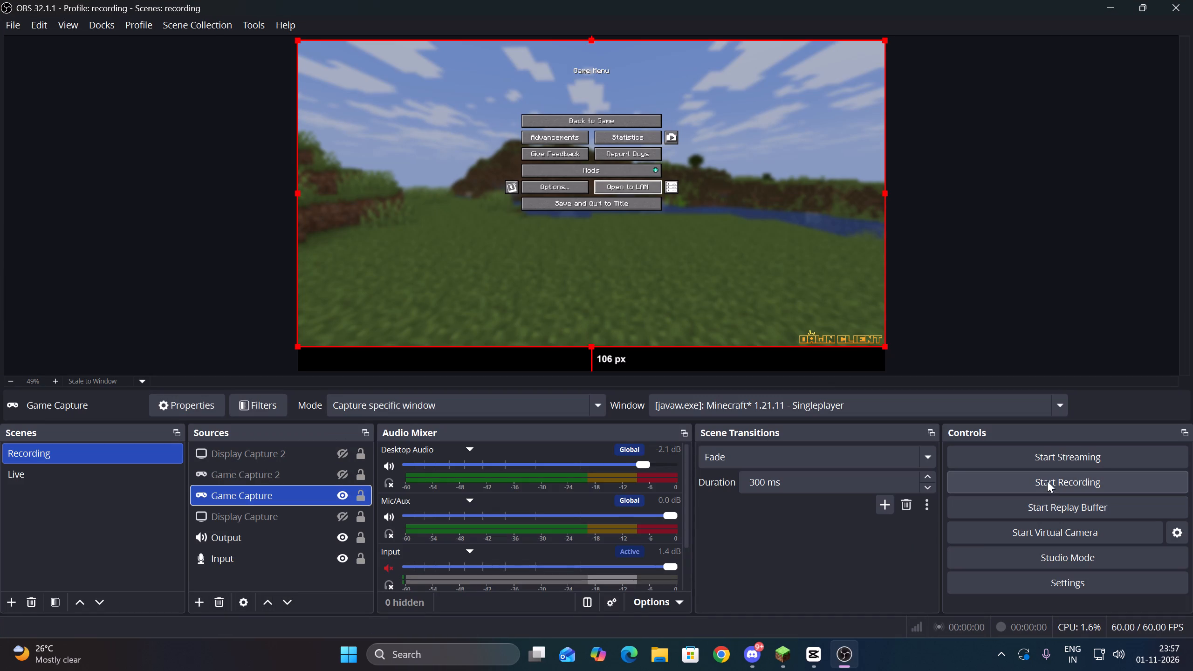
# Return to Minecraft in fullscreen and film a walk over the grass to the water's edge, facing the hill.
pyautogui.click(781, 653)
pyautogui.click(872, 212)
pyautogui.press('F11')
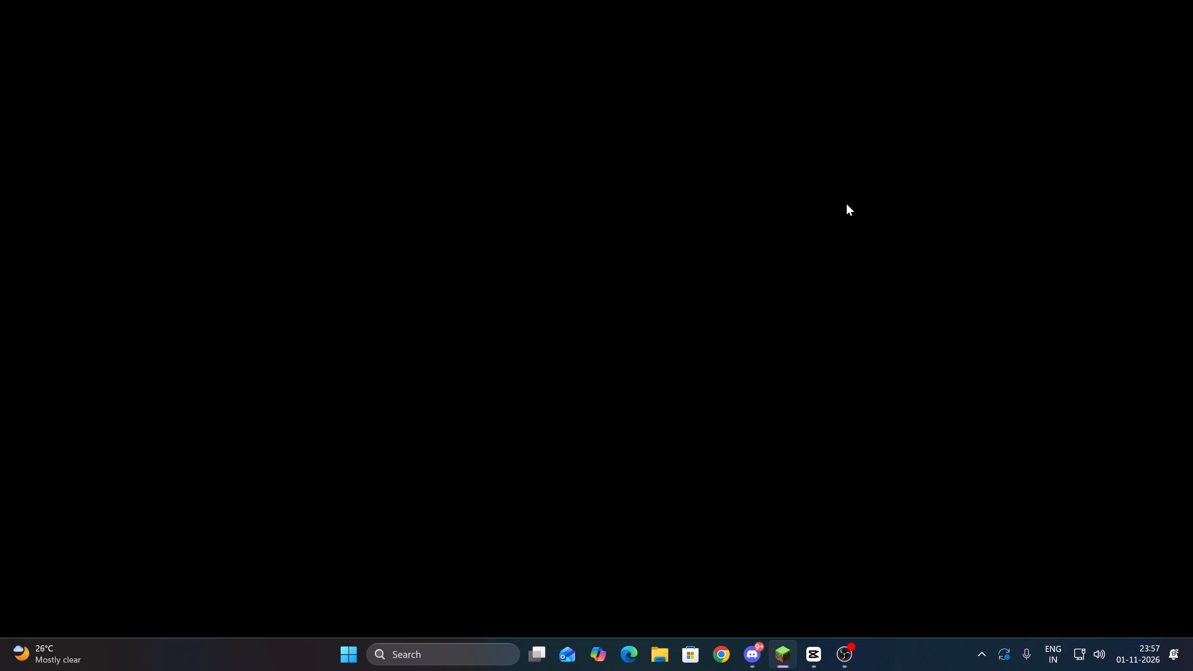
pyautogui.moveTo(711, 163); pyautogui.dragTo(596, 335)
pyautogui.press('Down')
pyautogui.press('Down')
pyautogui.press('Down')
pyautogui.press('Down')
pyautogui.press('Down')
pyautogui.press('Down')
pyautogui.press('Down')
pyautogui.press('Down')
pyautogui.press('Down')
pyautogui.press('Down')
pyautogui.press('Down')
pyautogui.press('Down')
pyautogui.press('Down')
pyautogui.press('Down')
pyautogui.press('Down')
pyautogui.press('Down')
pyautogui.press('Down')
pyautogui.press('Down')
pyautogui.press('Down')
pyautogui.press('Down')
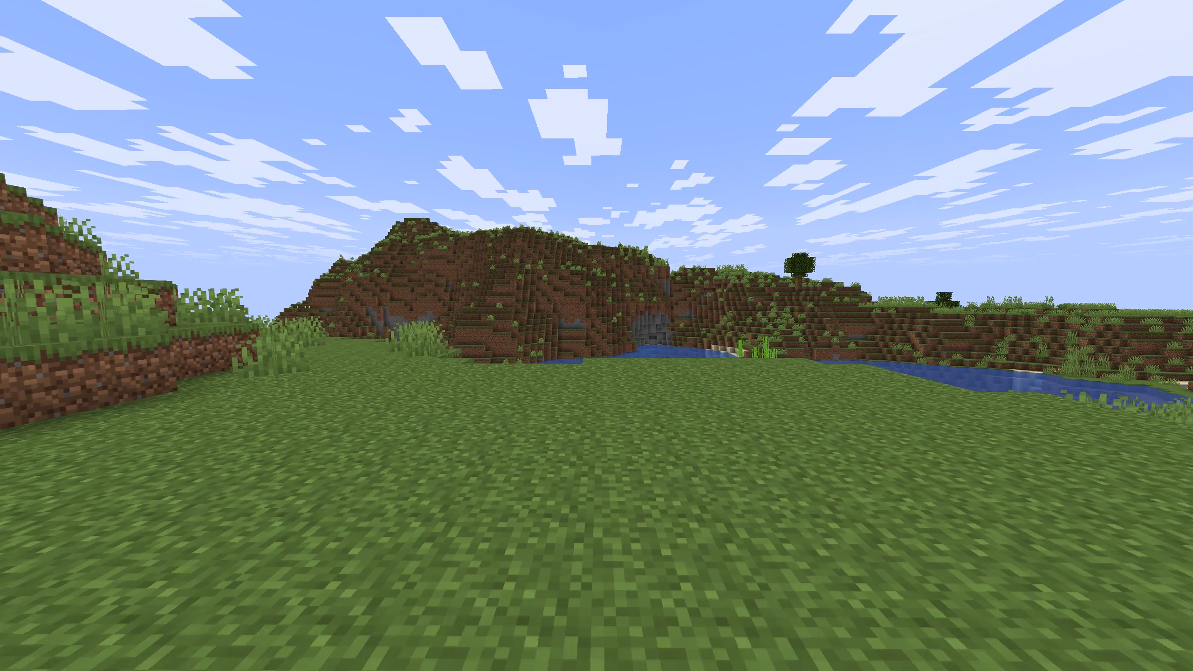
pyautogui.press('Up')
pyautogui.press('Up')
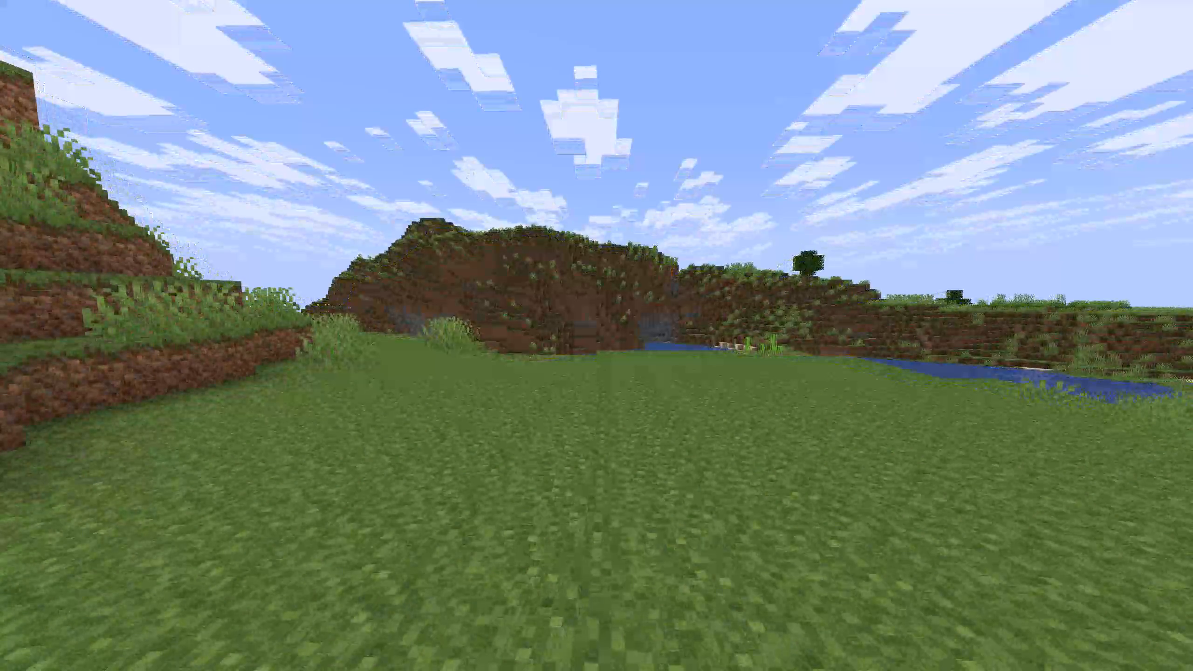
pyautogui.press('Up')
pyautogui.press('Up')
pyautogui.press('Up')
pyautogui.press('Up')
pyautogui.press('Up')
pyautogui.press('Up')
pyautogui.press('Up')
pyautogui.press('Up')
pyautogui.press('Up')
pyautogui.press('Up')
pyautogui.press('Up')
pyautogui.press('Up')
pyautogui.press('Up')
pyautogui.press('Up')
pyautogui.press('Up')
pyautogui.press('Up')
pyautogui.press('Up')
pyautogui.press('Up')
pyautogui.press('Up')
pyautogui.press('Up')
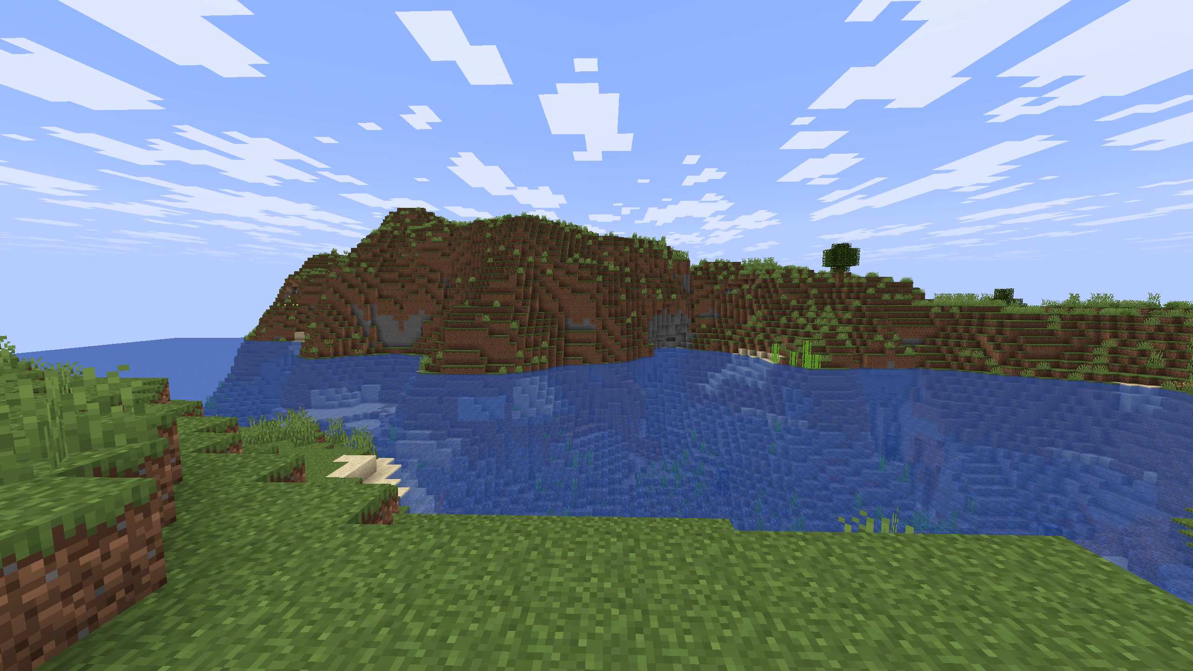
# Switch to OBS Studio and stop the recording.
pyautogui.hotkey('alt', 'Tab')
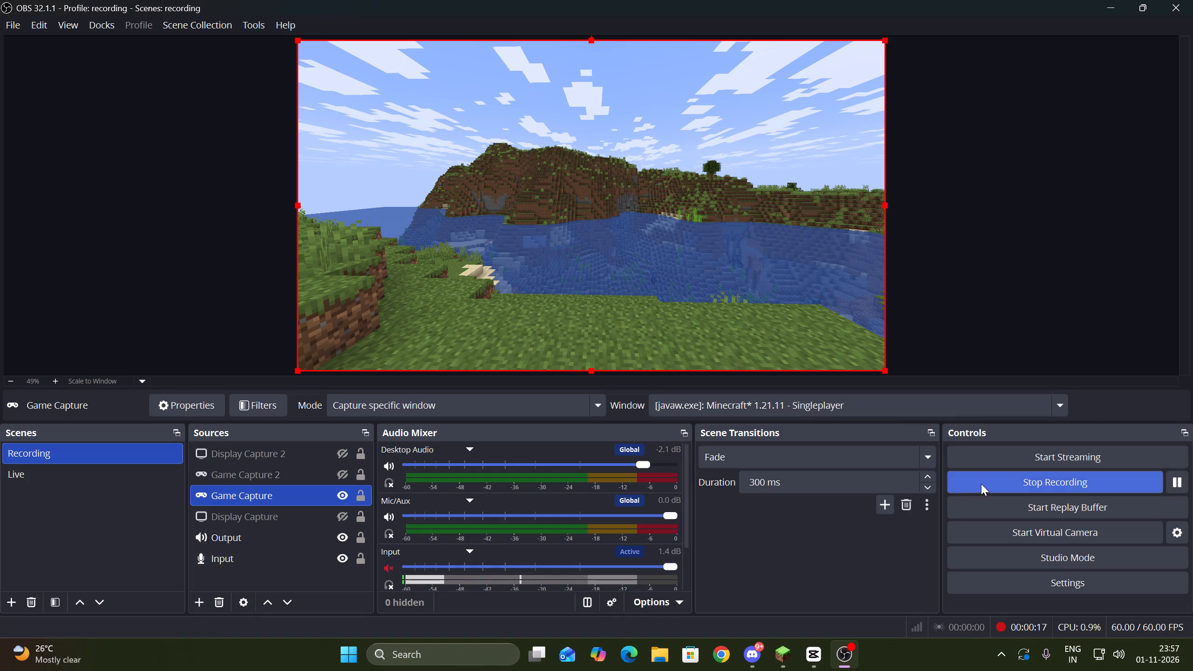
pyautogui.click(980, 484)
# Return to Minecraft, start an in-game recording of the view over the water and finish it.
pyautogui.hotkey('alt', 'Tab')
pyautogui.moveTo(756, 203); pyautogui.dragTo(596, 335)
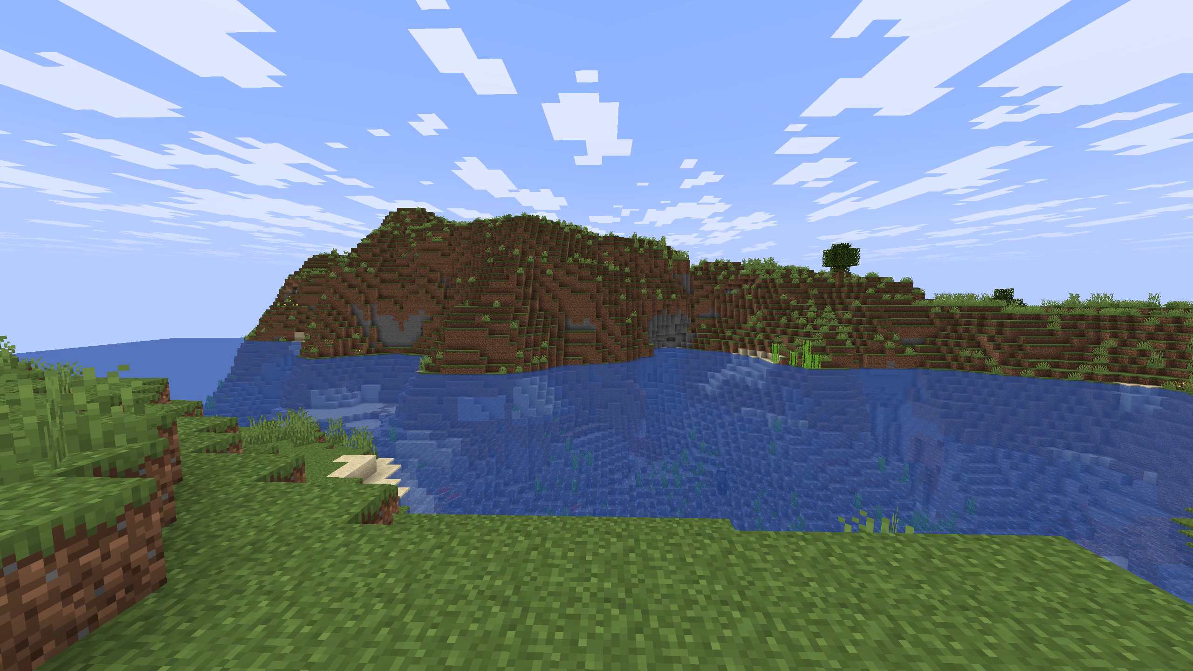
pyautogui.press('Escape')
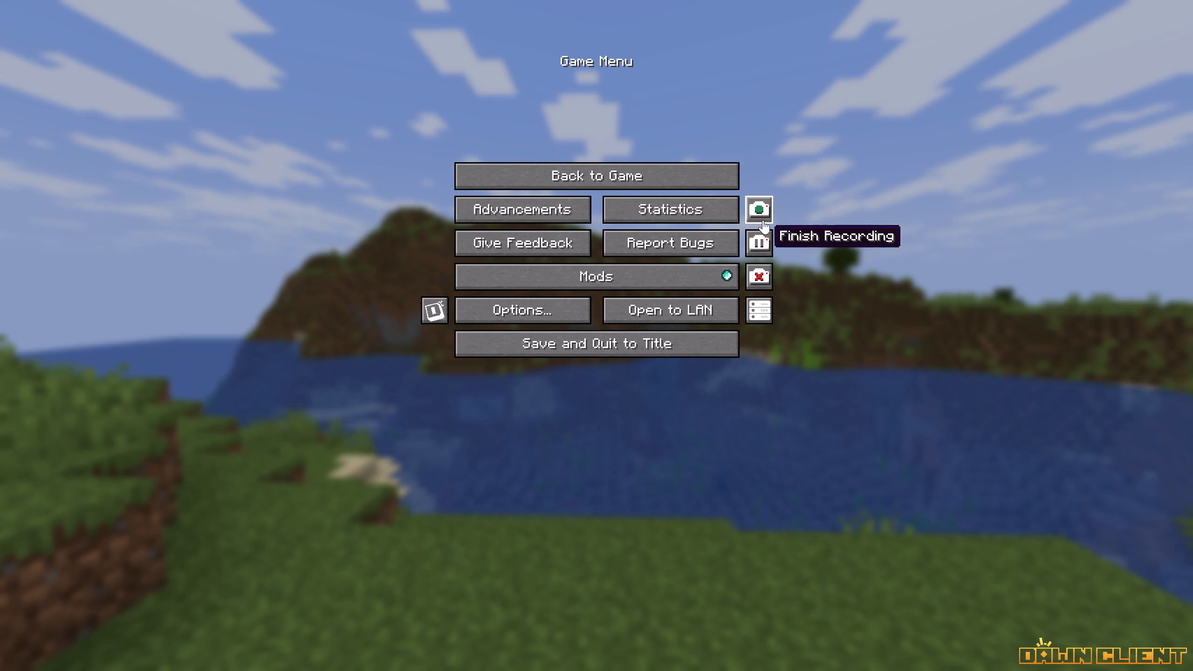
pyautogui.moveTo(763, 220); pyautogui.dragTo(596, 335)
pyautogui.click(520, 414)
# Switch to CapCut and play a short part of the timeline's opening to check the narration.
pyautogui.hotkey('alt', 'Tab')
pyautogui.hotkey('alt', 'Tab')
pyautogui.press('space')
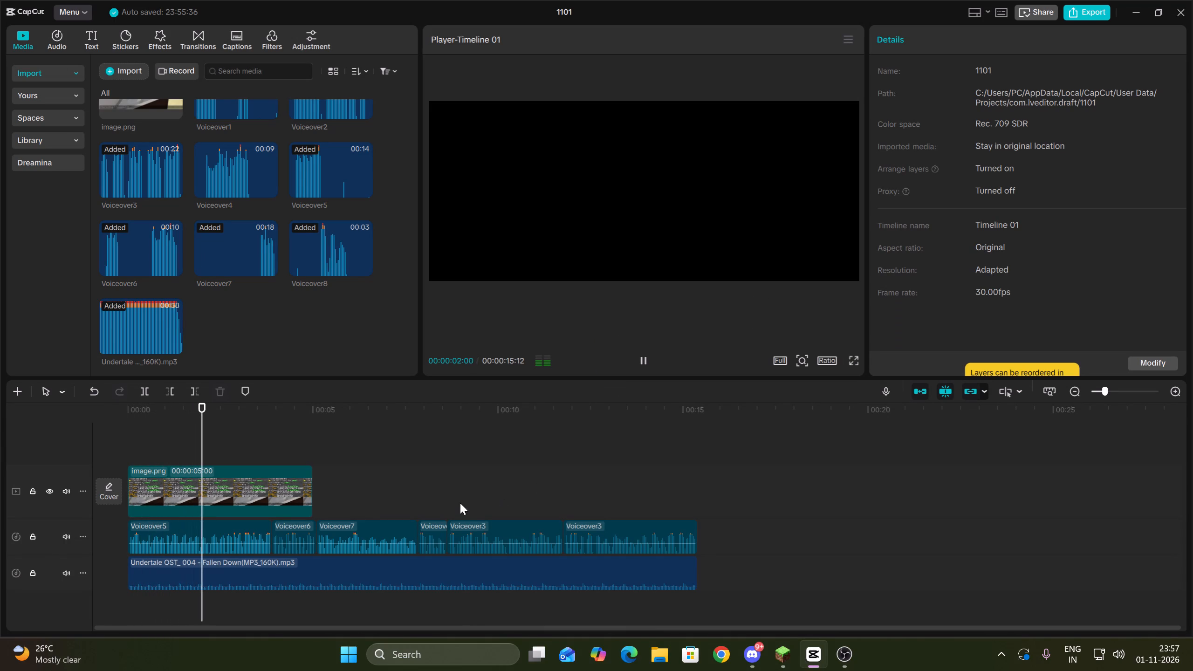
pyautogui.press('space')
# Return to Minecraft and move over the grass until the view faces the water with the hill behind it.
pyautogui.hotkey('alt', 'Tab')
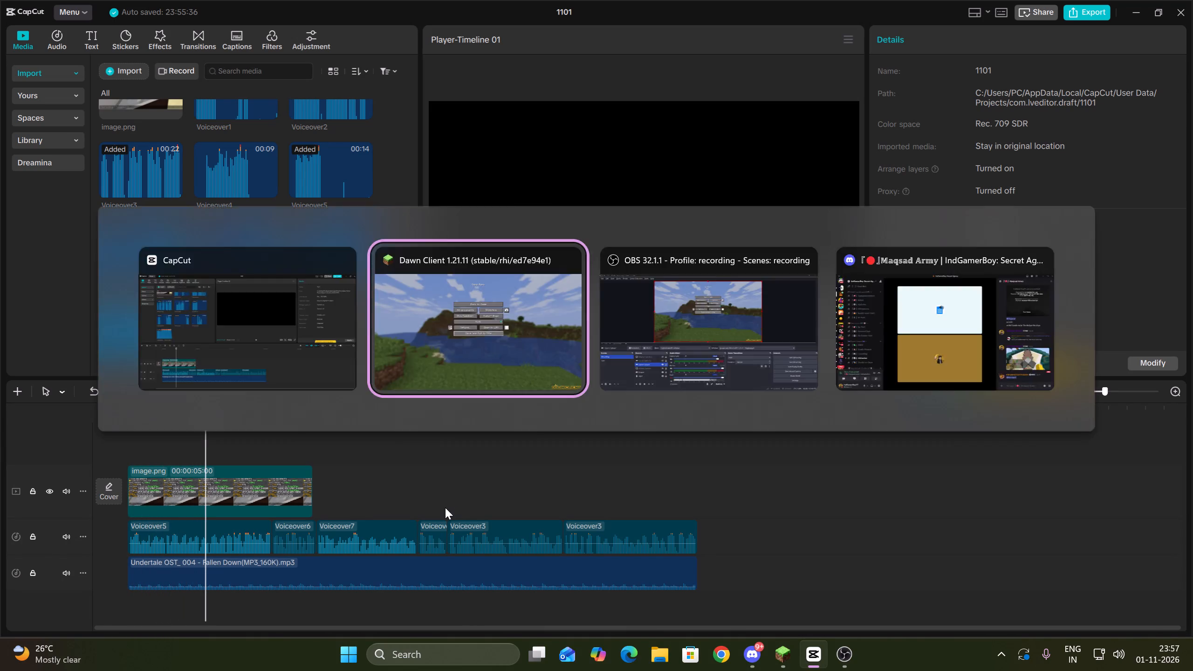
pyautogui.moveTo(568, 177); pyautogui.dragTo(596, 335)
pyautogui.press('Up')
pyautogui.press('0')
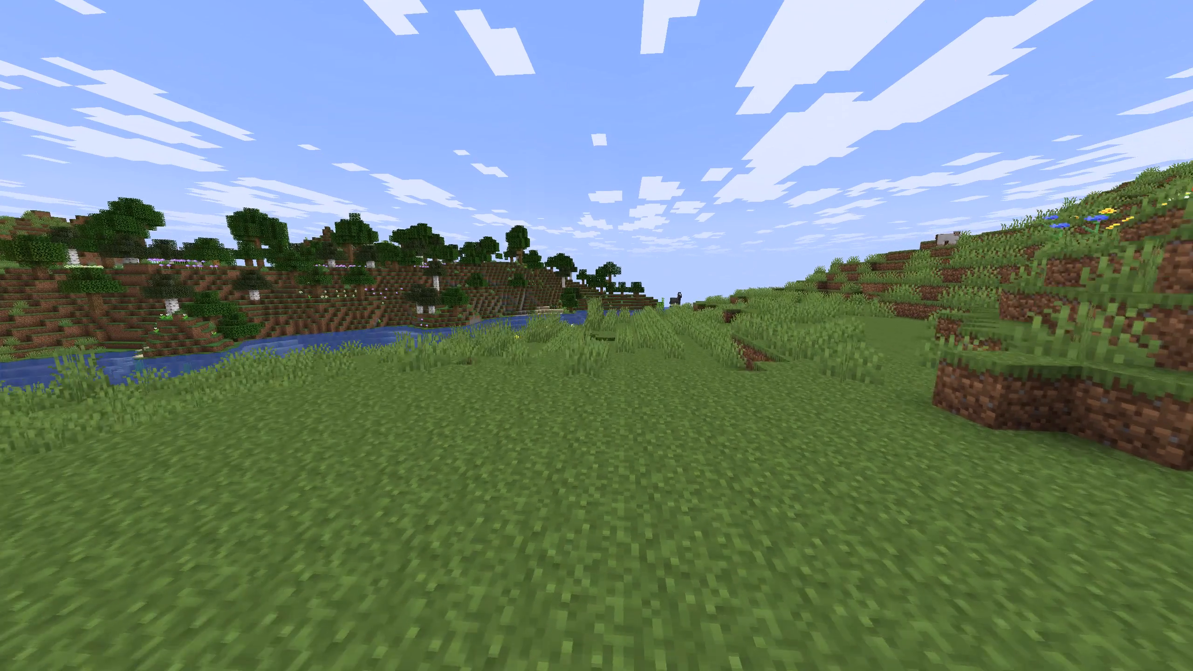
pyautogui.click(596, 335)
pyautogui.press('Up')
pyautogui.doubleClick(596, 335)
pyautogui.press('Left')
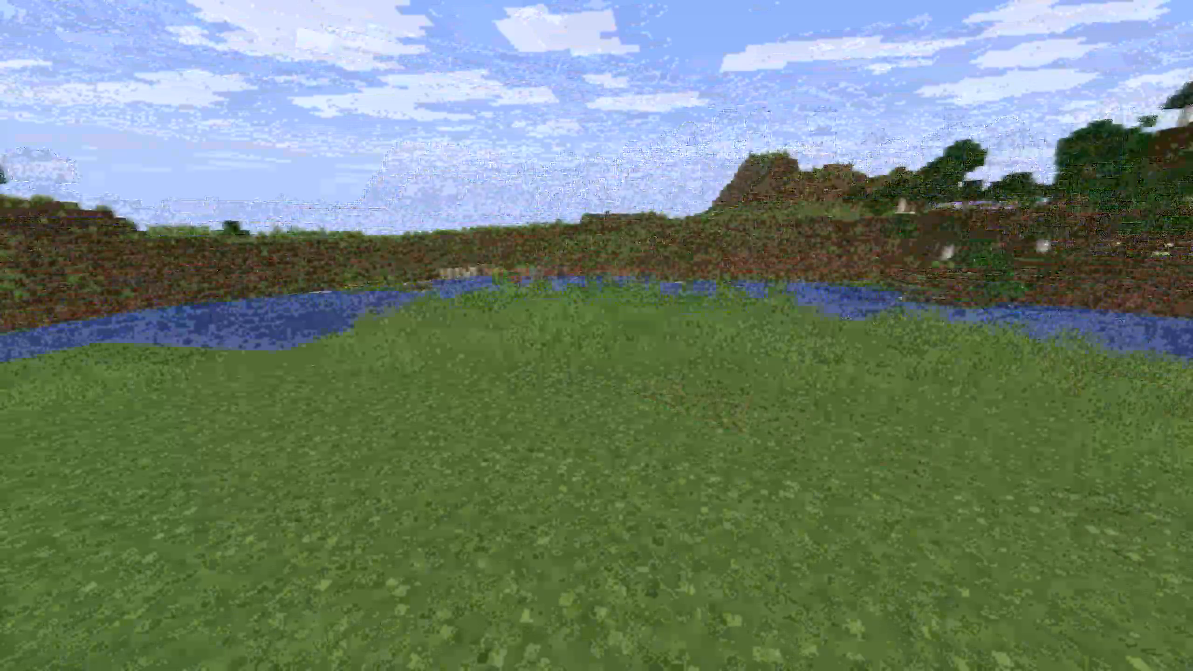
pyautogui.press('Up')
pyautogui.keyDown('ctrl'); pyautogui.click(596, 335); pyautogui.keyUp('ctrl')
pyautogui.hotkey('ctrl', 'Right')
pyautogui.press('Up')
pyautogui.click(596, 335)
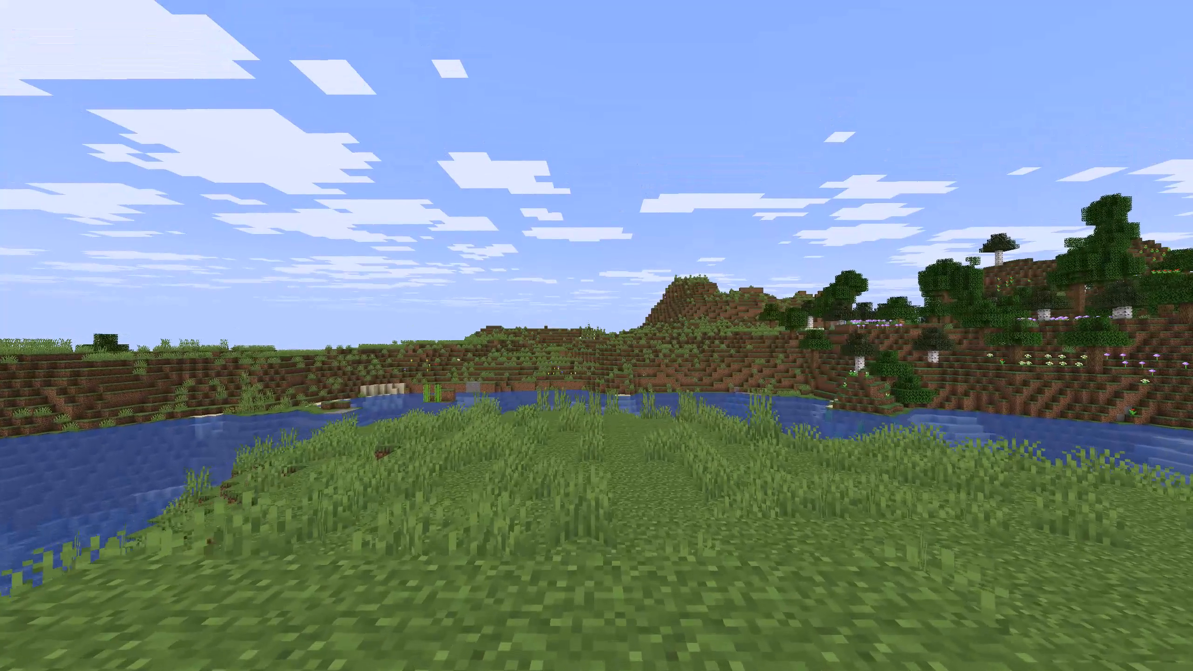
# Make an in-game replay recording of the still view over the water, finish it and save the replay.
pyautogui.press('Escape')
pyautogui.moveTo(756, 213); pyautogui.dragTo(596, 335)
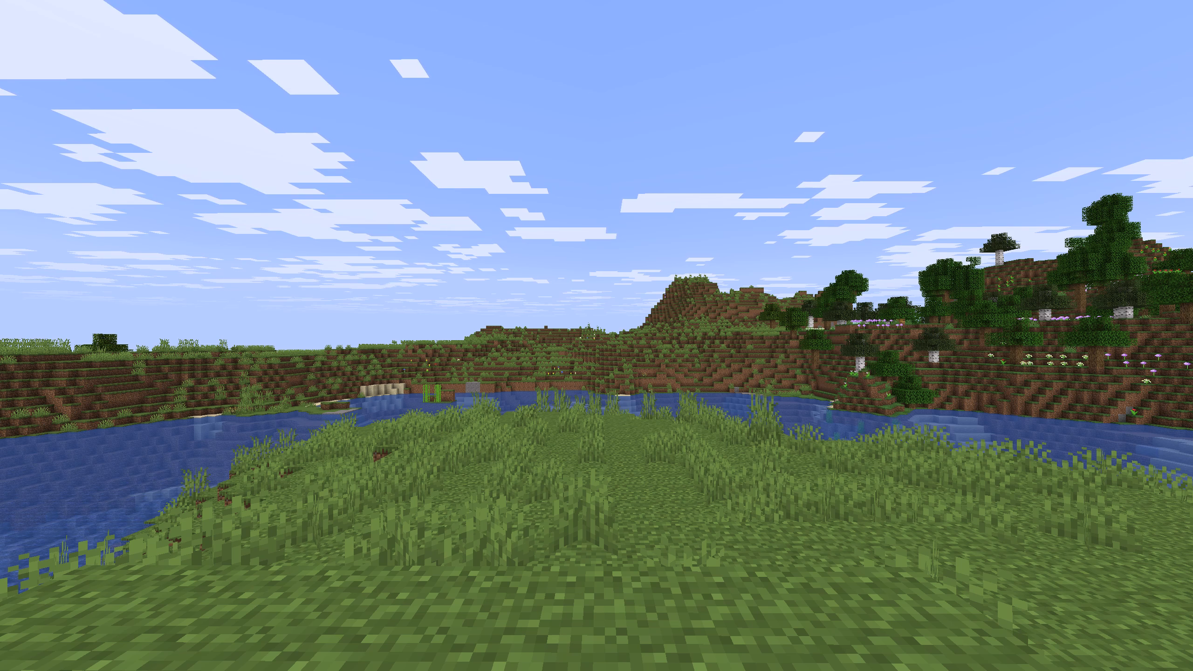
pyautogui.press('Escape')
pyautogui.moveTo(754, 212); pyautogui.dragTo(596, 335)
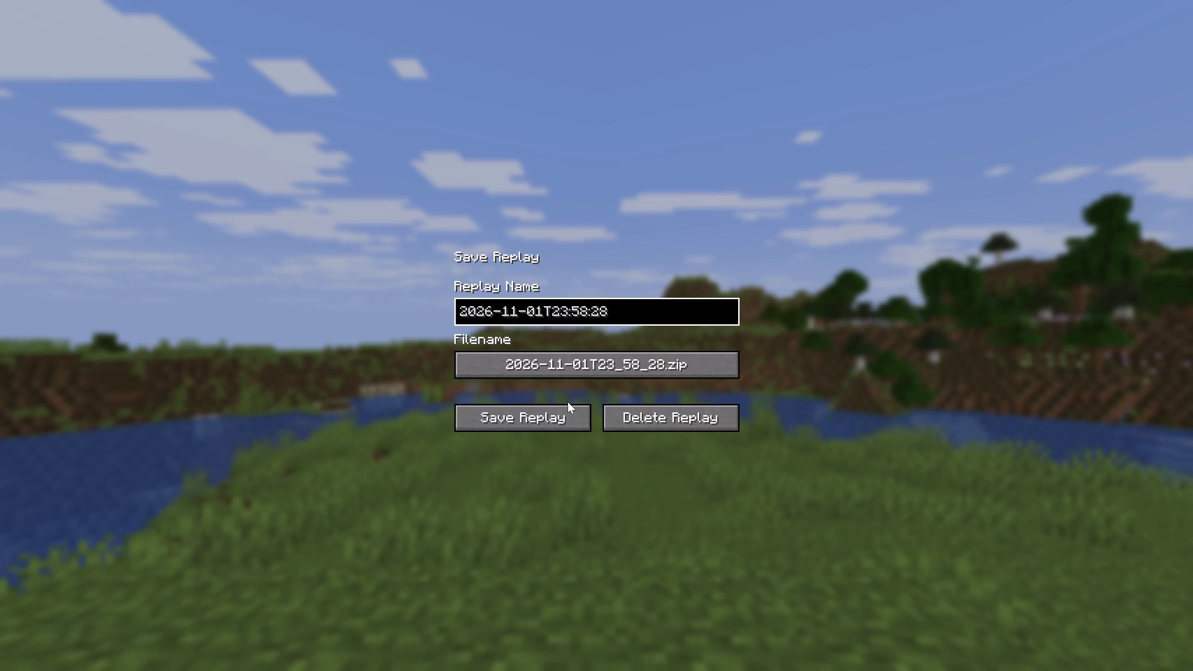
pyautogui.click(567, 403)
pyautogui.click(562, 412)
# Switch to CapCut and replay the timeline's opening narration in short parts through the Voiceover5 and Voiceover6 clips.
pyautogui.hotkey('alt', 'Tab')
pyautogui.press('space')
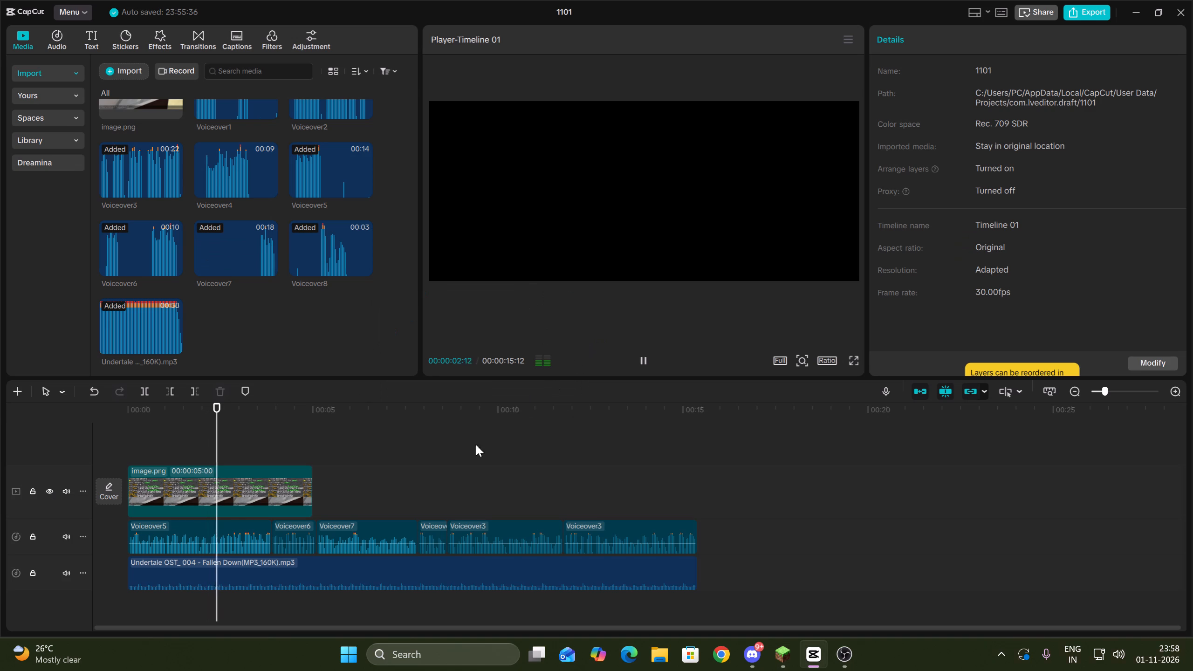
pyautogui.click(207, 445)
pyautogui.moveTo(207, 445); pyautogui.dragTo(78, 448)
pyautogui.press('space')
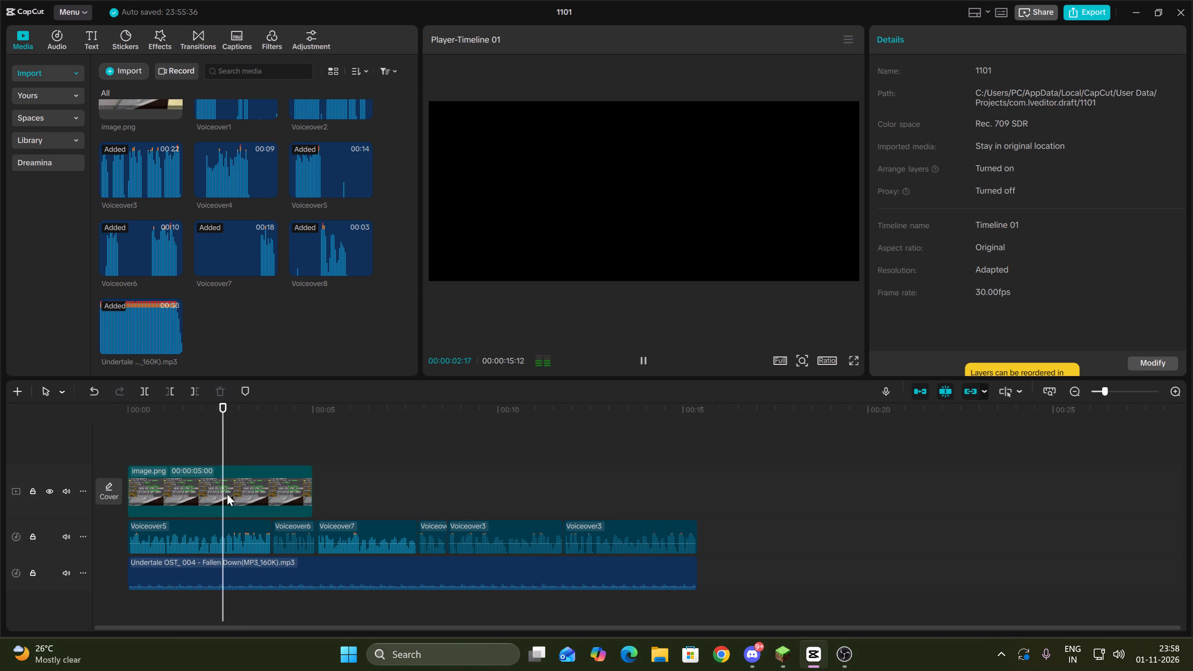
pyautogui.press('space')
pyautogui.press('Up')
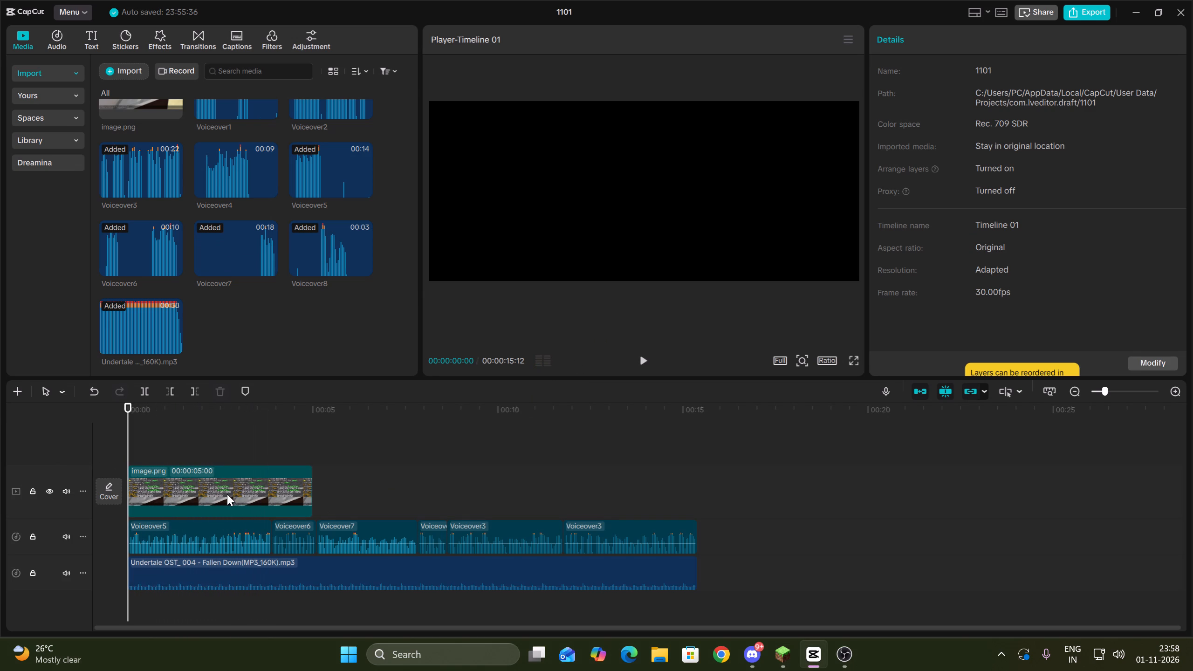
pyautogui.press('space')
pyautogui.press('space')
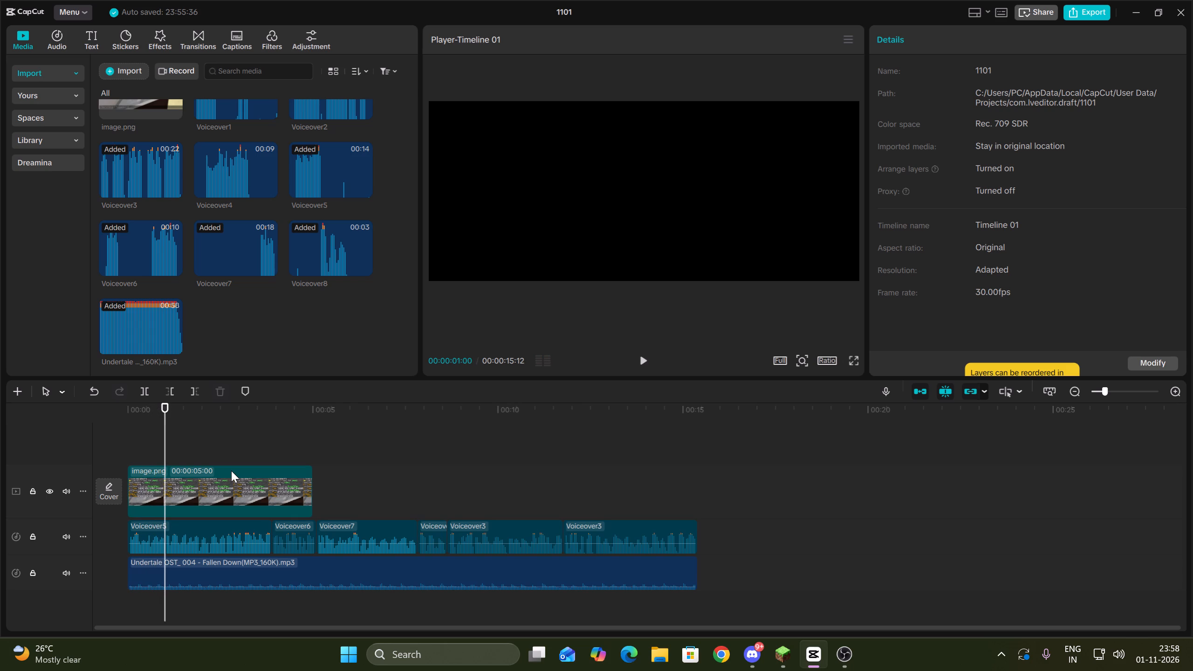
pyautogui.press('space')
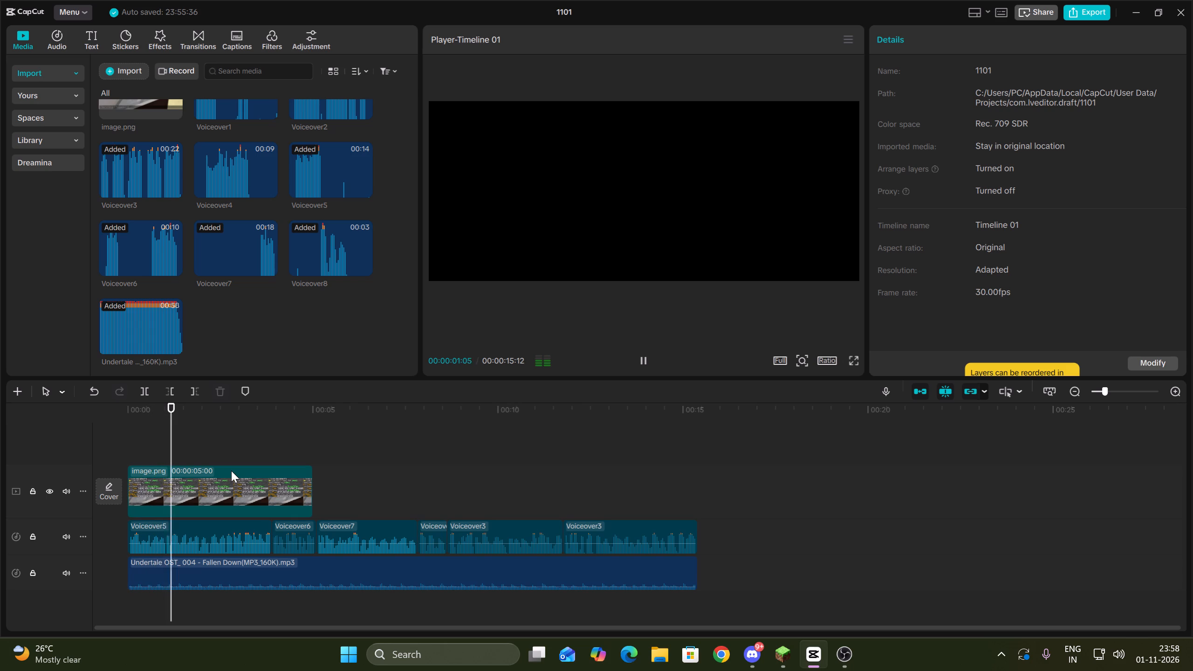
pyautogui.press('space')
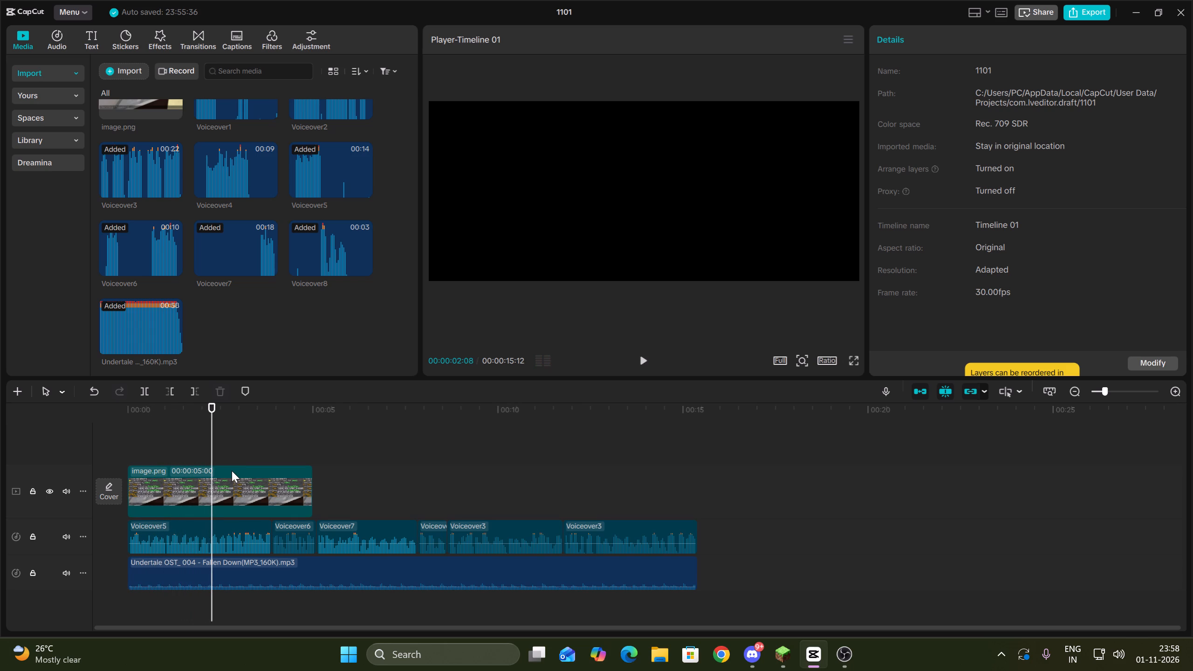
pyautogui.press('space')
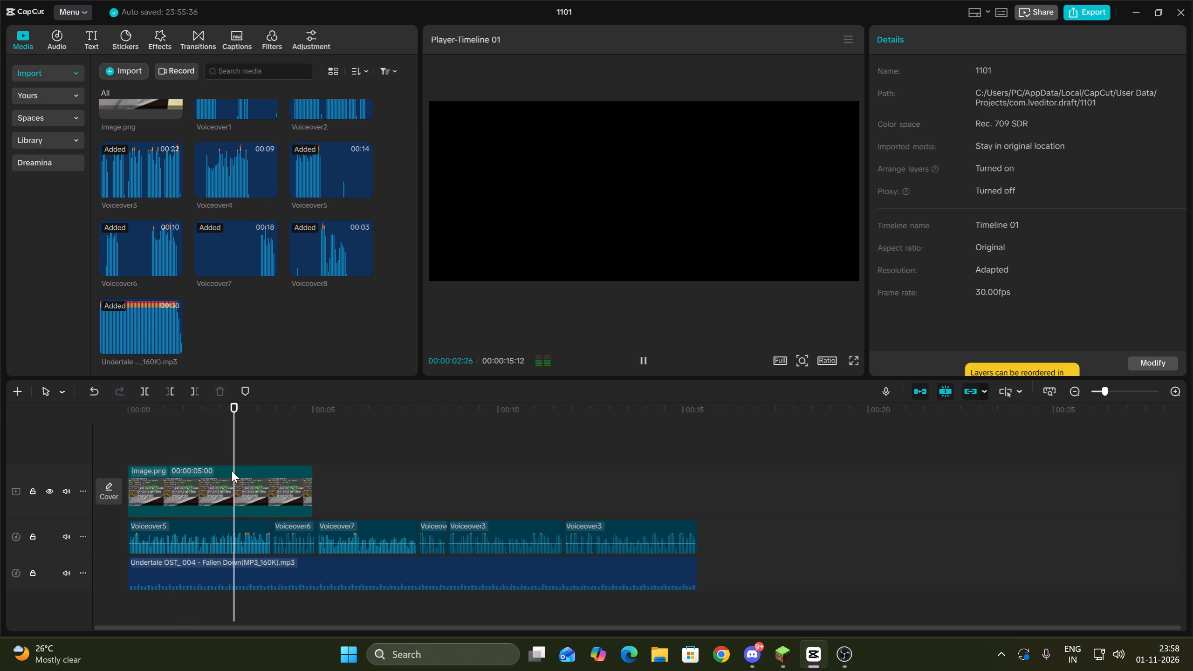
pyautogui.press('space')
pyautogui.press('Up')
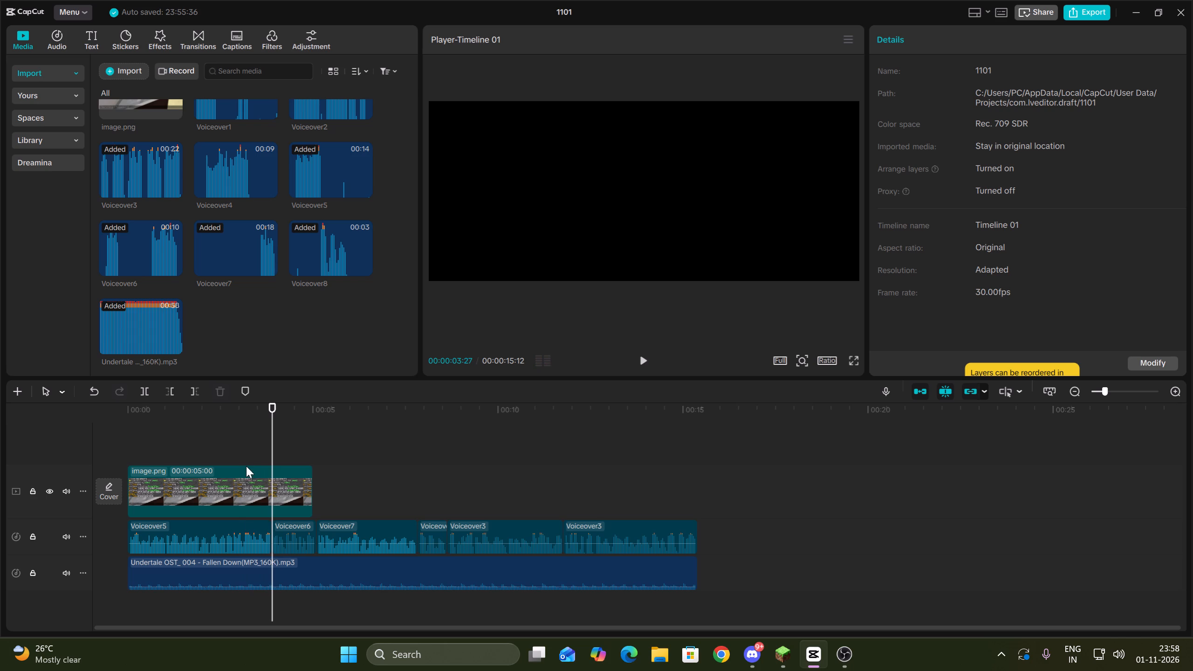
pyautogui.click(226, 450)
pyautogui.press('space')
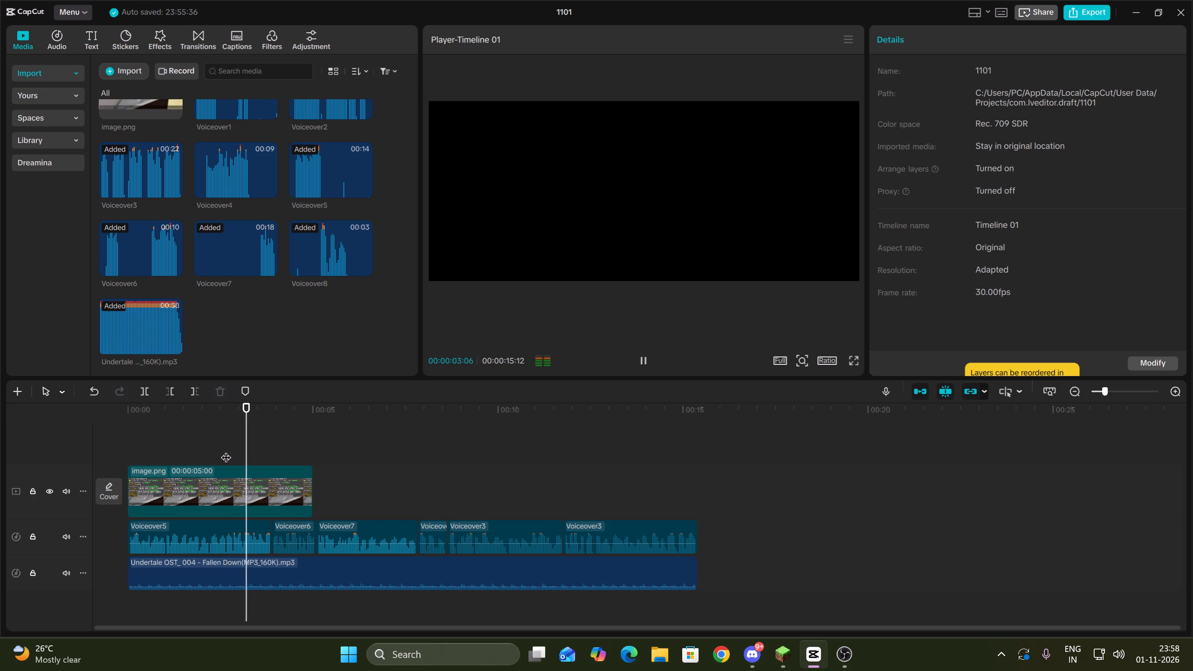
pyautogui.press('space')
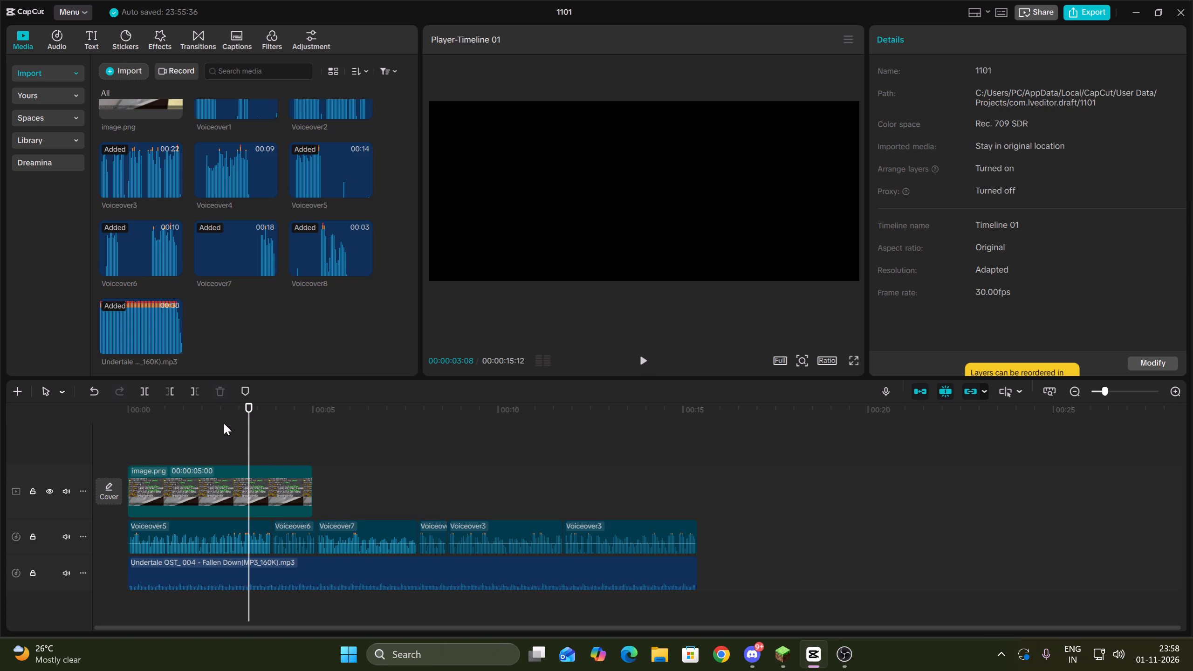
pyautogui.click(645, 362)
pyautogui.click(645, 362)
pyautogui.click(645, 362)
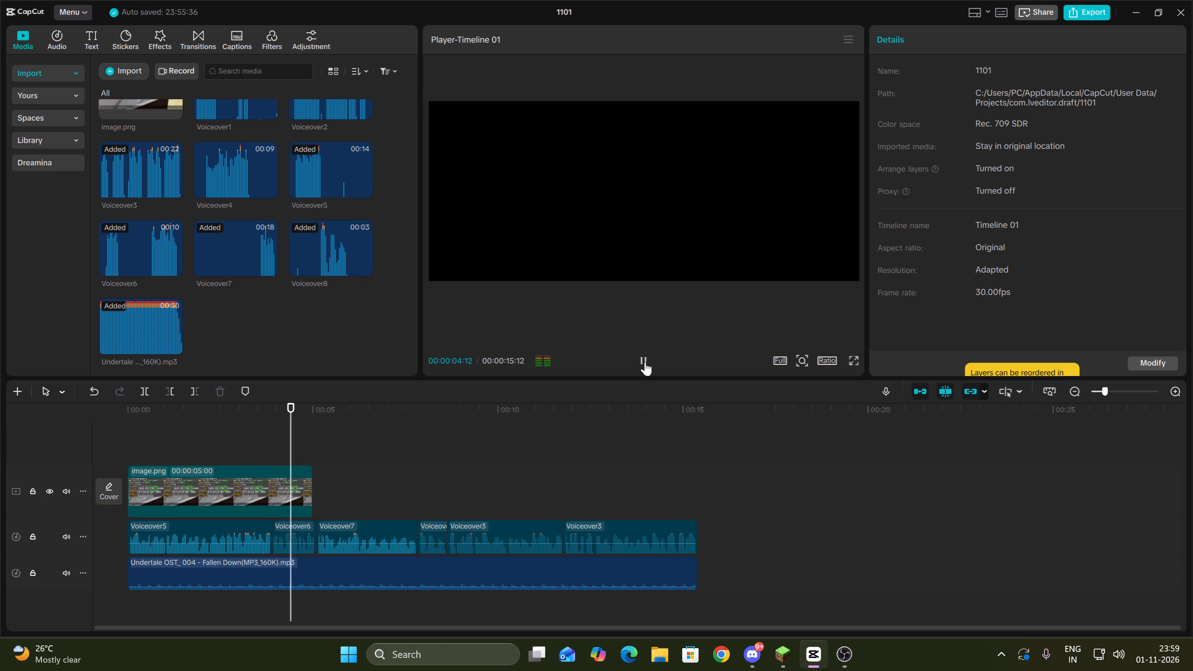
pyautogui.click(645, 362)
pyautogui.press('Up')
# Return to Minecraft, move the diamond axe out of the hotbar into the inventory, and show the game's HUD.
pyautogui.click(780, 657)
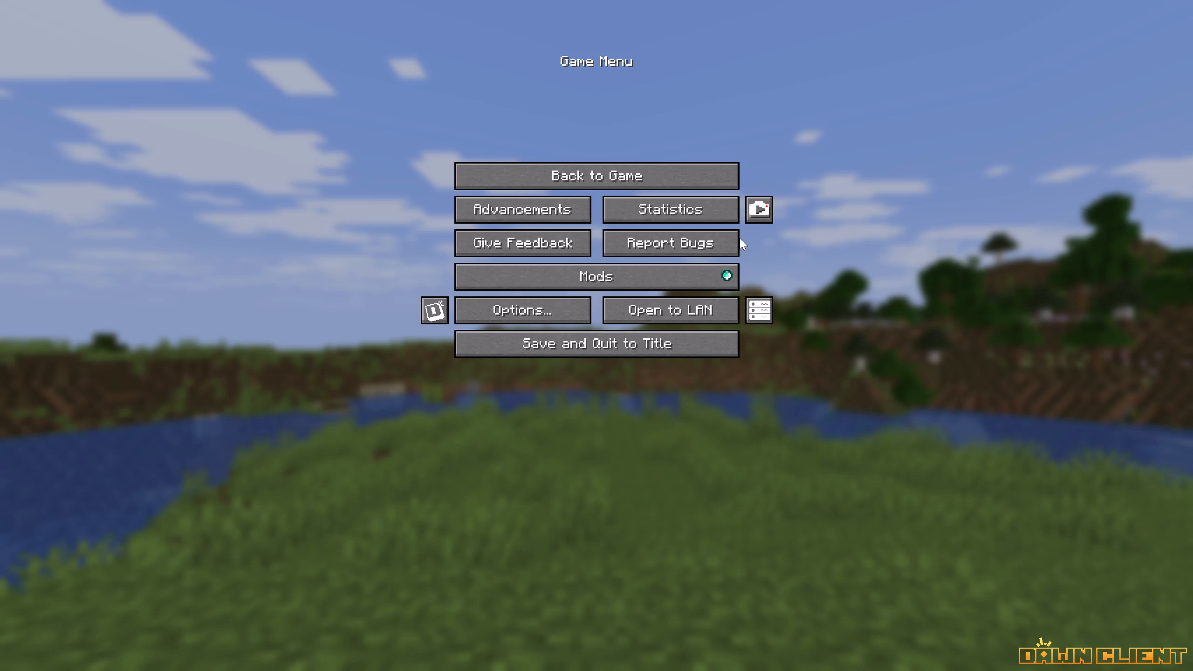
pyautogui.moveTo(714, 173); pyautogui.dragTo(596, 335)
pyautogui.press('Return')
pyautogui.keyDown('shift'); pyautogui.moveTo(518, 435); pyautogui.dragTo(514, 436); pyautogui.keyUp('shift')
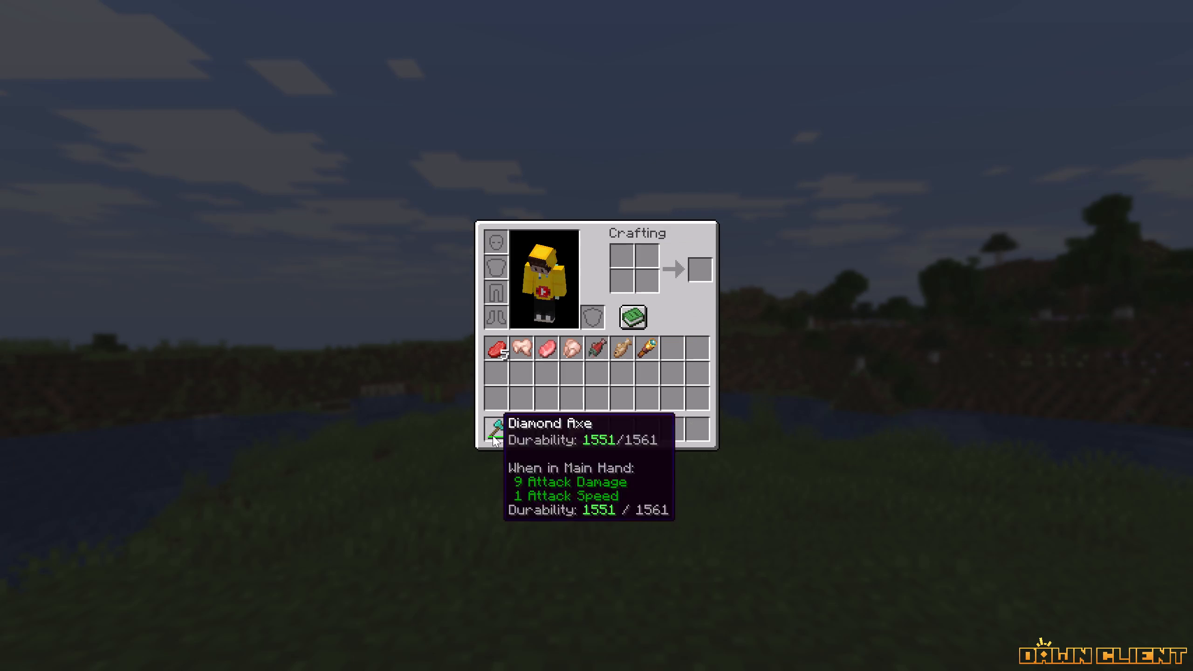
pyautogui.keyDown('shift'); pyautogui.click(493, 435); pyautogui.keyUp('shift')
pyautogui.press('Return')
pyautogui.press('F1')
pyautogui.press('Return')
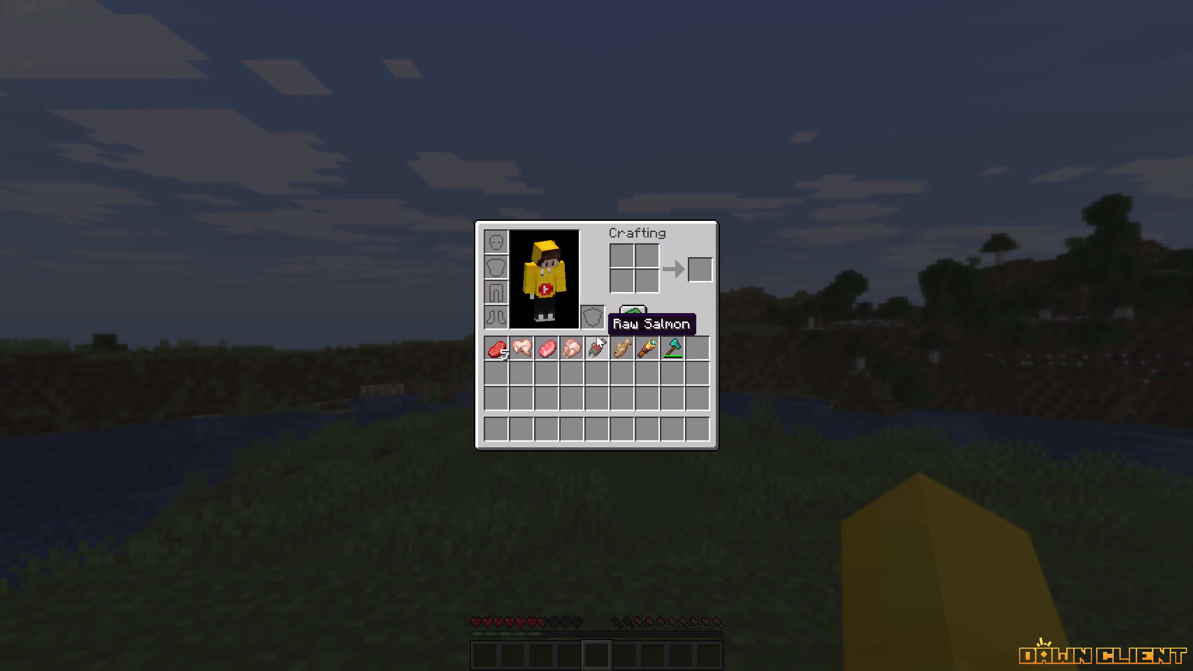
pyautogui.press('Return')
# Set the world's difficulty to peaceful with a chat command.
pyautogui.write('//dif')
pyautogui.press('space')
pyautogui.press('Tab')
pyautogui.press('p')
pyautogui.press('BackSpace')
pyautogui.press('BackSpace')
pyautogui.press('f')
pyautogui.press('Tab')
pyautogui.press('space')
pyautogui.write('p')
pyautogui.press('Tab')
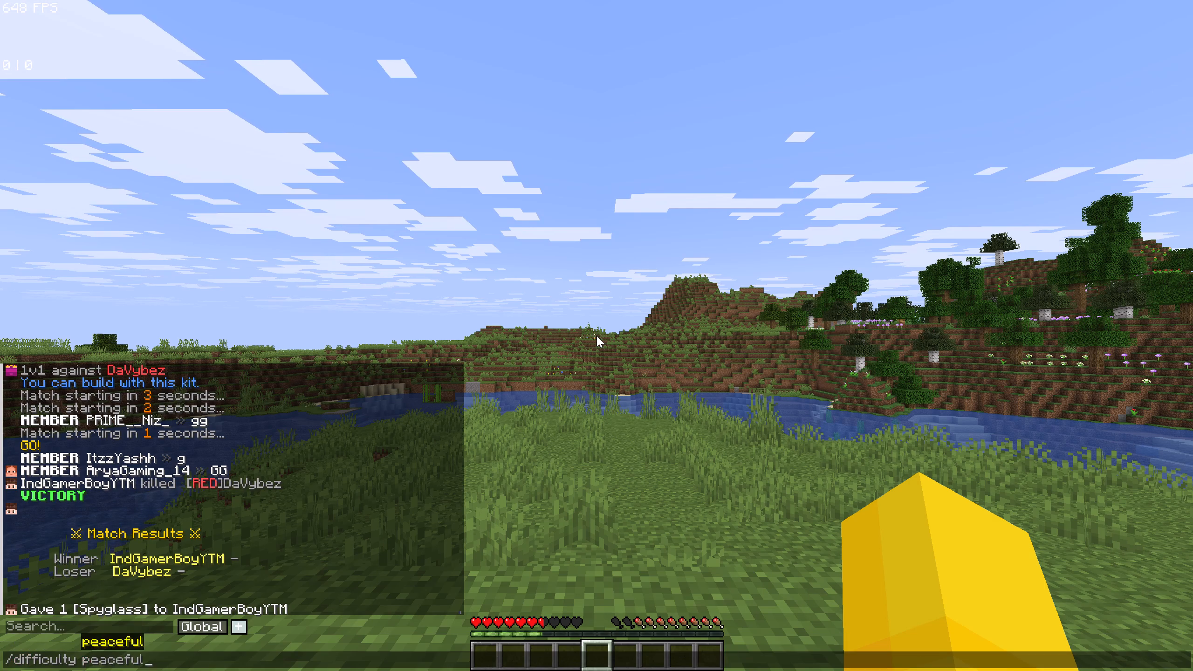
pyautogui.press('Return')
# Give all players (@a) a minecraft:diamond with a chat command.
pyautogui.write('//give')
pyautogui.press('space')
pyautogui.press('Tab')
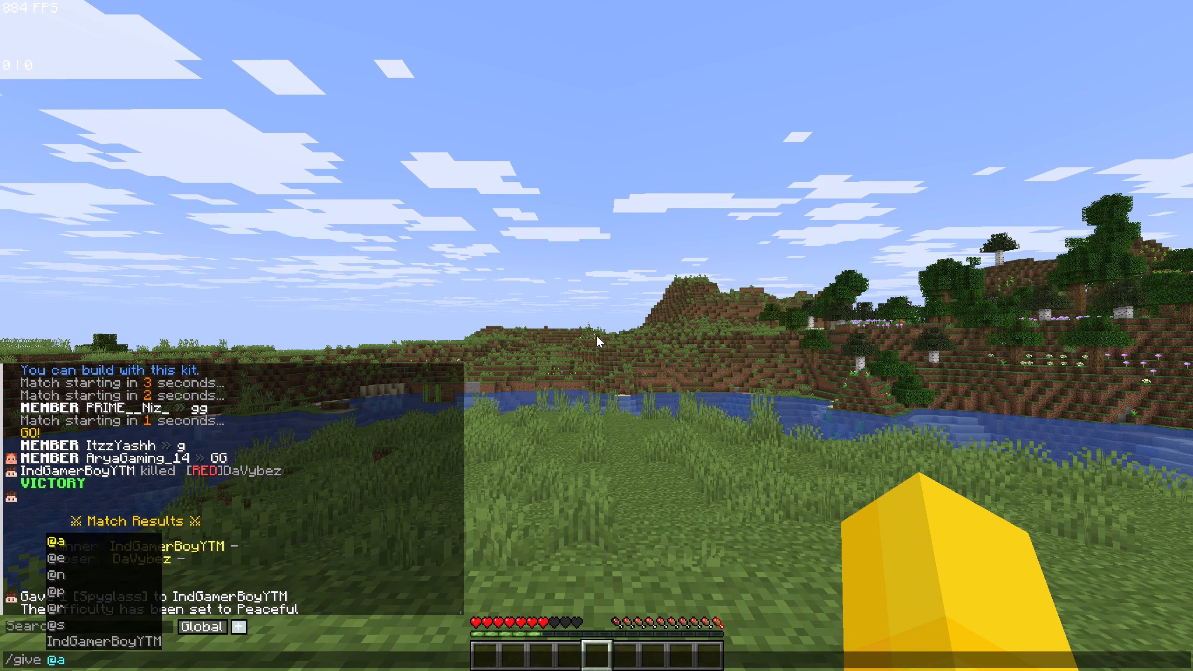
pyautogui.press('space')
pyautogui.write('diamon')
pyautogui.press('Tab')
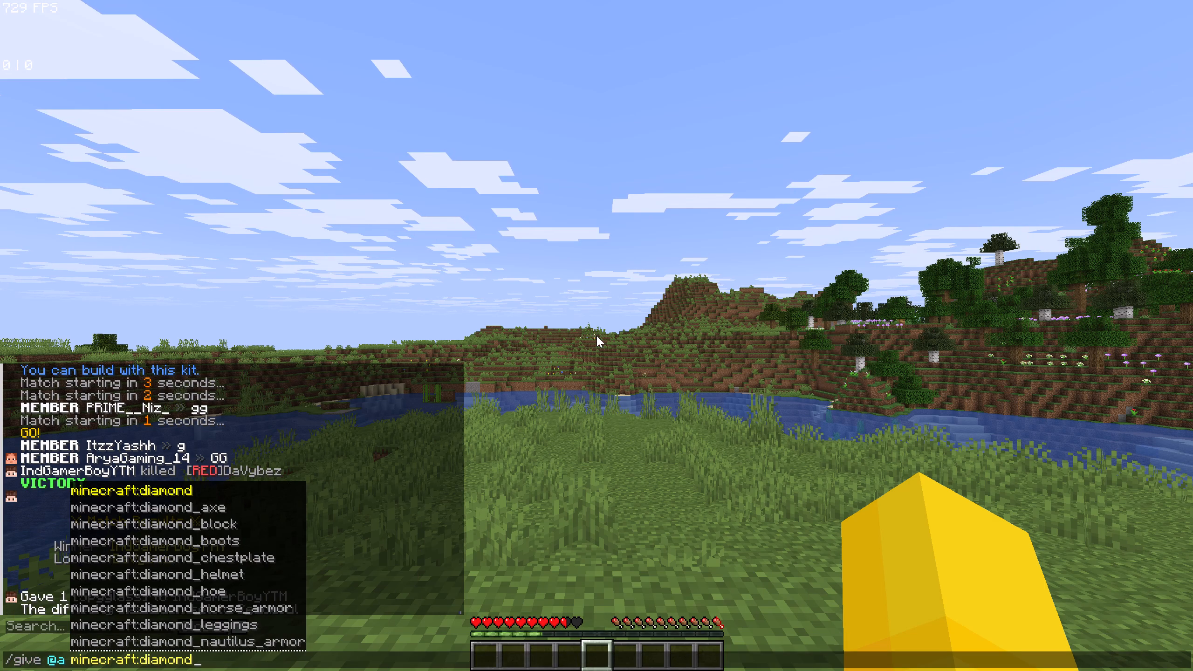
pyautogui.press('space')
pyautogui.press('Return')
# Clear the chat messages and hold the diamond from the first hotbar slot.
pyautogui.scroll(2, 596, 335)
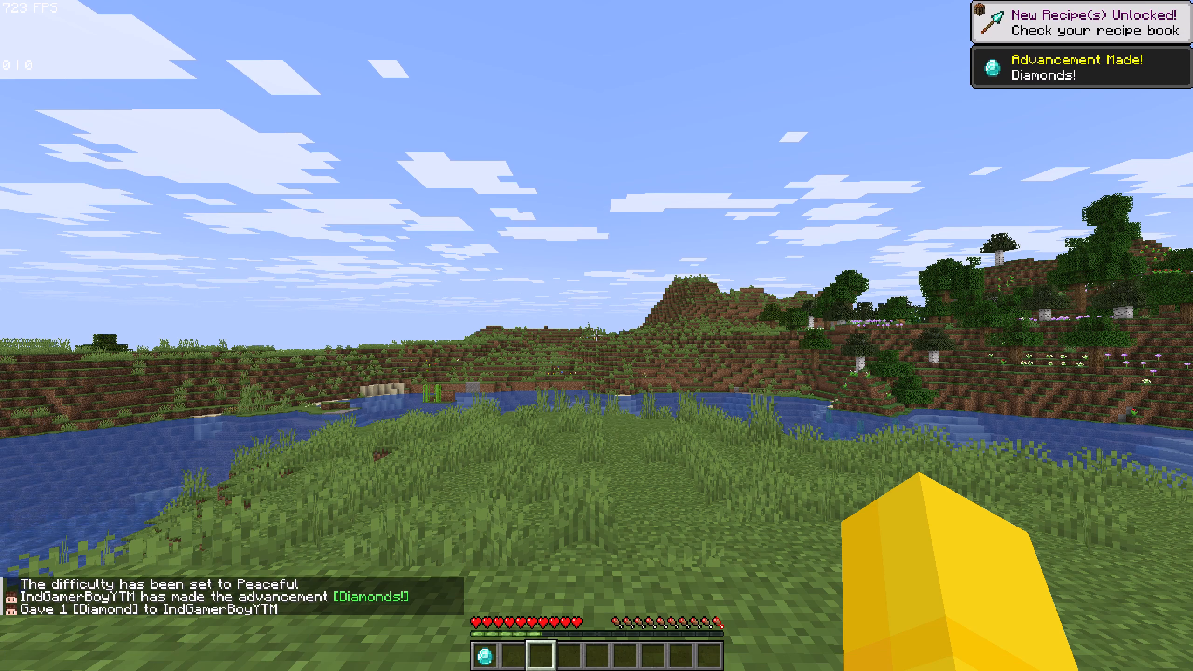
pyautogui.press('F3')
pyautogui.press('d')
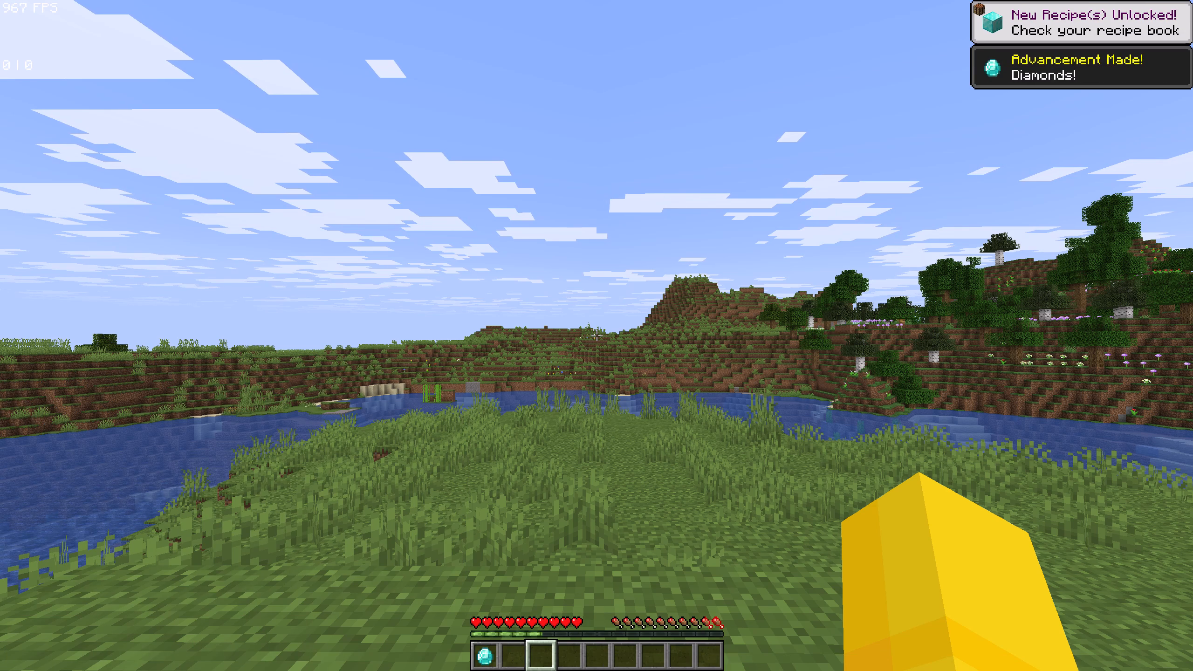
pyautogui.scroll(2, 596, 335)
pyautogui.scroll(-3, 596, 335)
pyautogui.scroll(3, 596, 335)
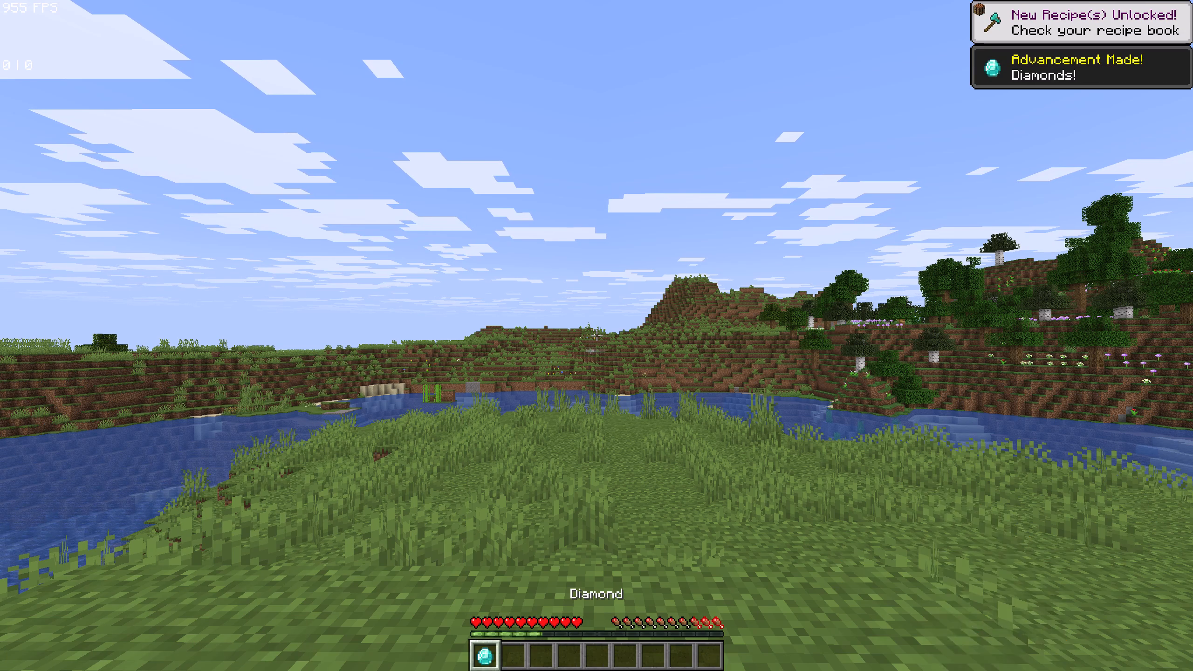
# Record a clip in OBS Studio of the Minecraft view, looking around the grass and water with the diamond in hand.
pyautogui.hotkey('alt', 'Tab')
pyautogui.hotkey('alt', 'Tab')
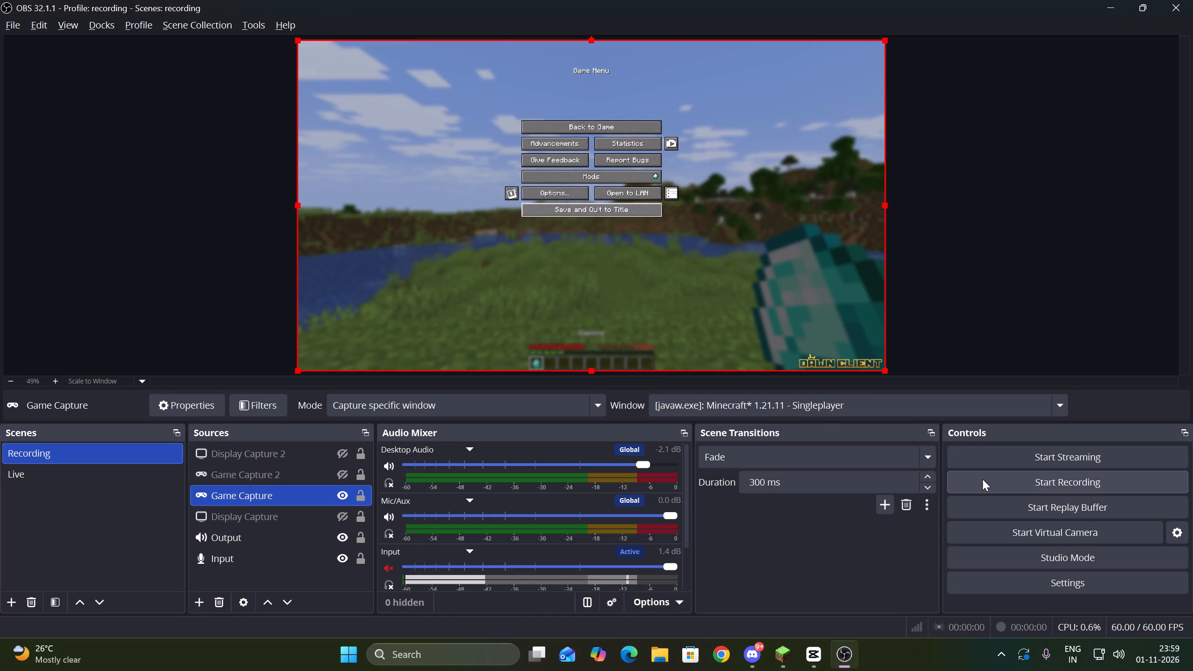
pyautogui.click(982, 479)
pyautogui.hotkey('alt', 'Tab')
pyautogui.moveTo(732, 171); pyautogui.dragTo(596, 335)
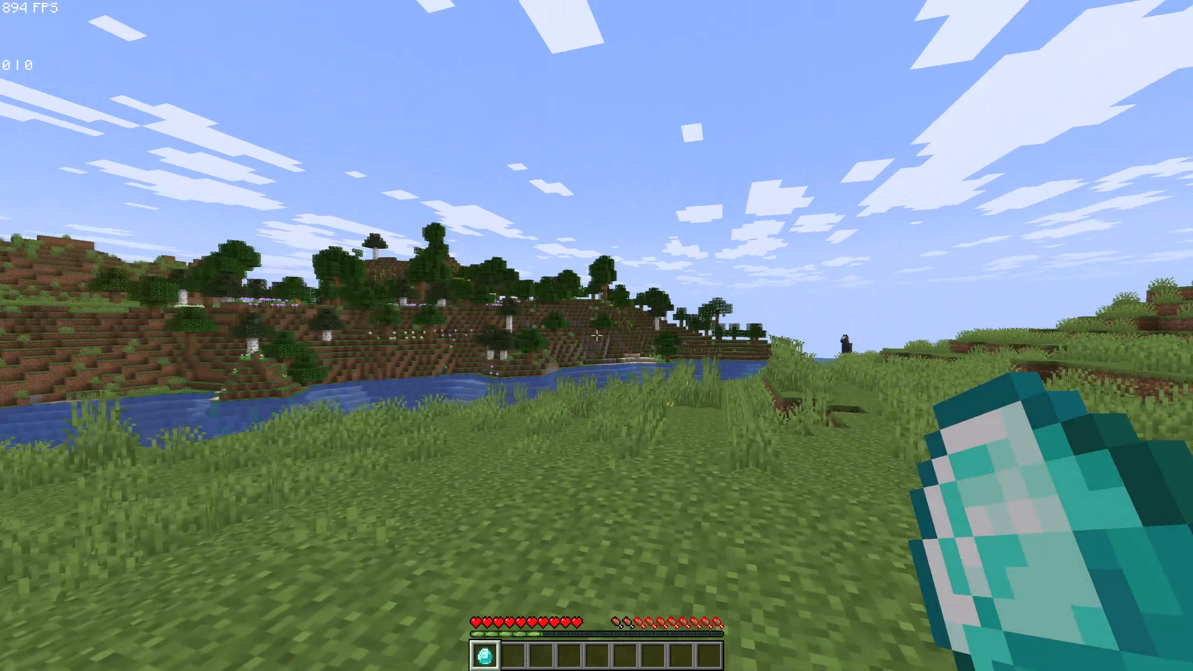
pyautogui.hotkey('alt', 'Tab')
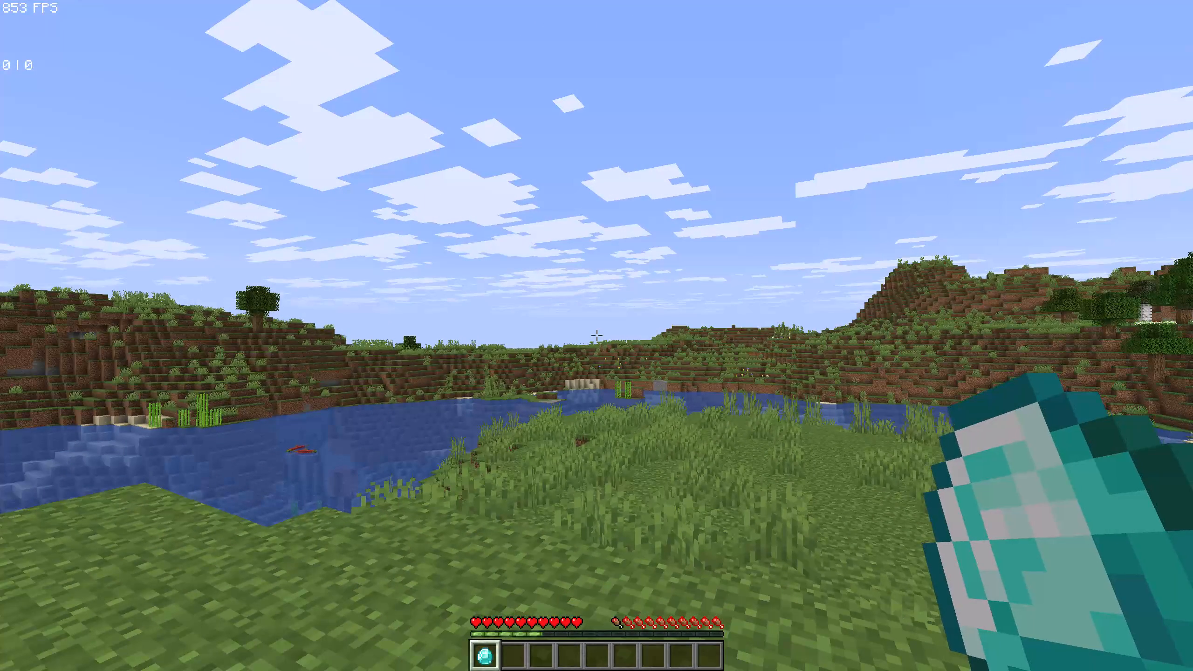
pyautogui.click(1004, 476)
# Switch to CapCut and play the middle of the narration, from the Voiceover6 clip into the first Voiceover3 clip.
pyautogui.hotkey('alt', 'Tab')
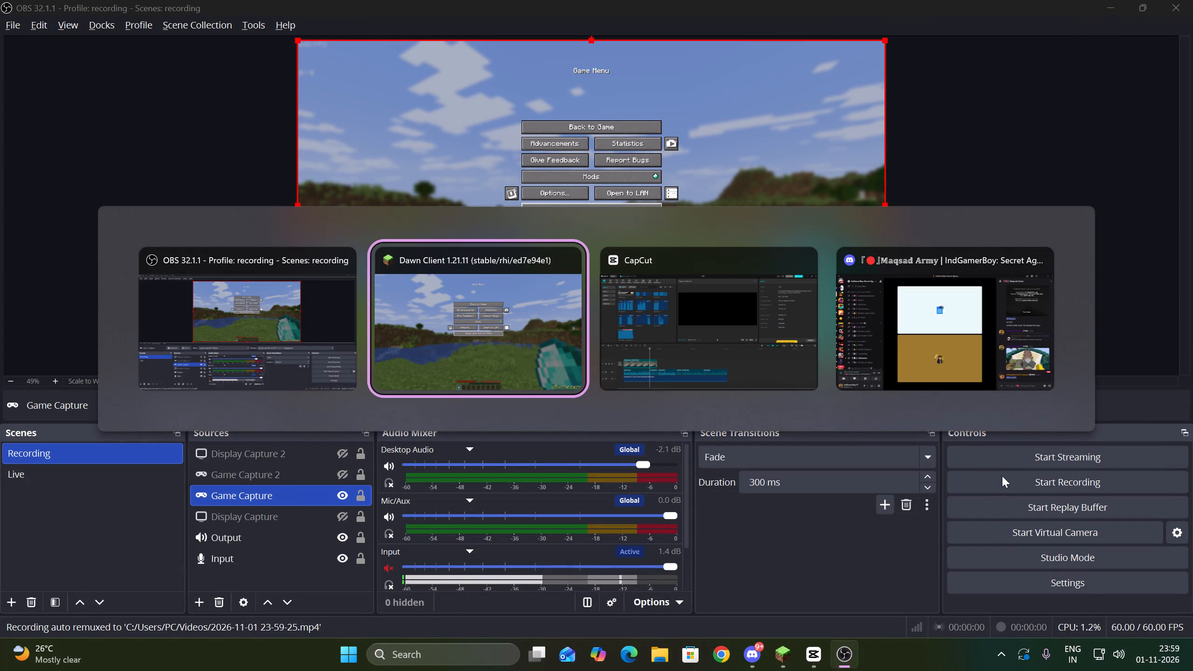
pyautogui.hotkey('alt', 'Tab')
pyautogui.press('space')
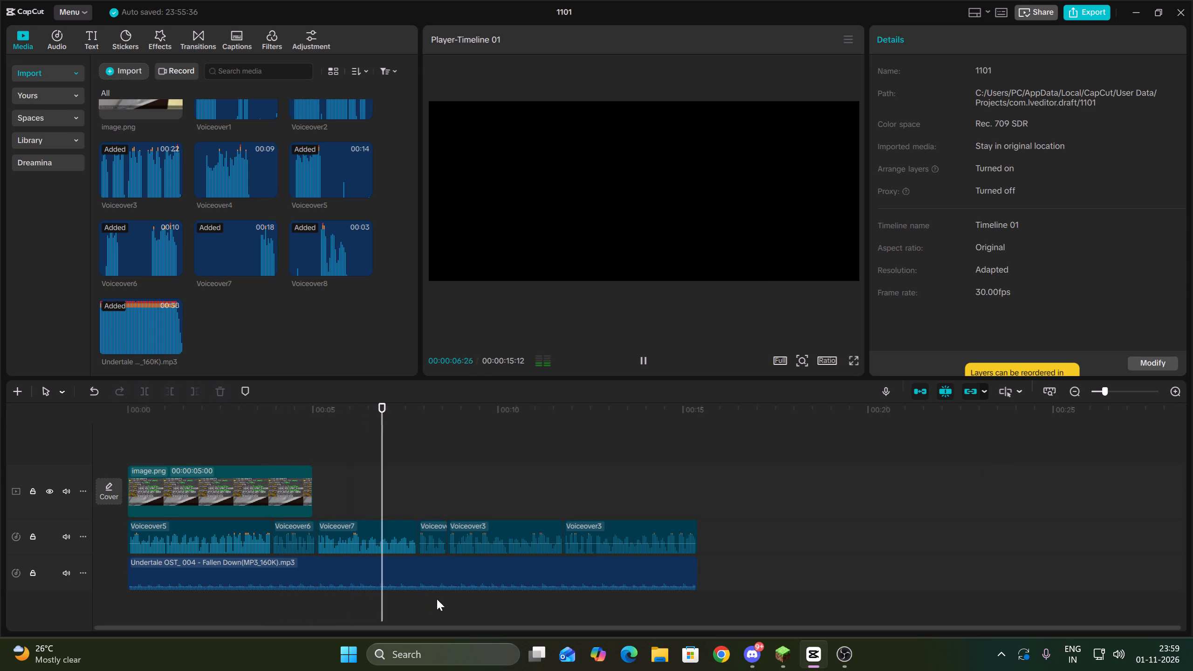
pyautogui.moveTo(425, 596); pyautogui.dragTo(419, 596)
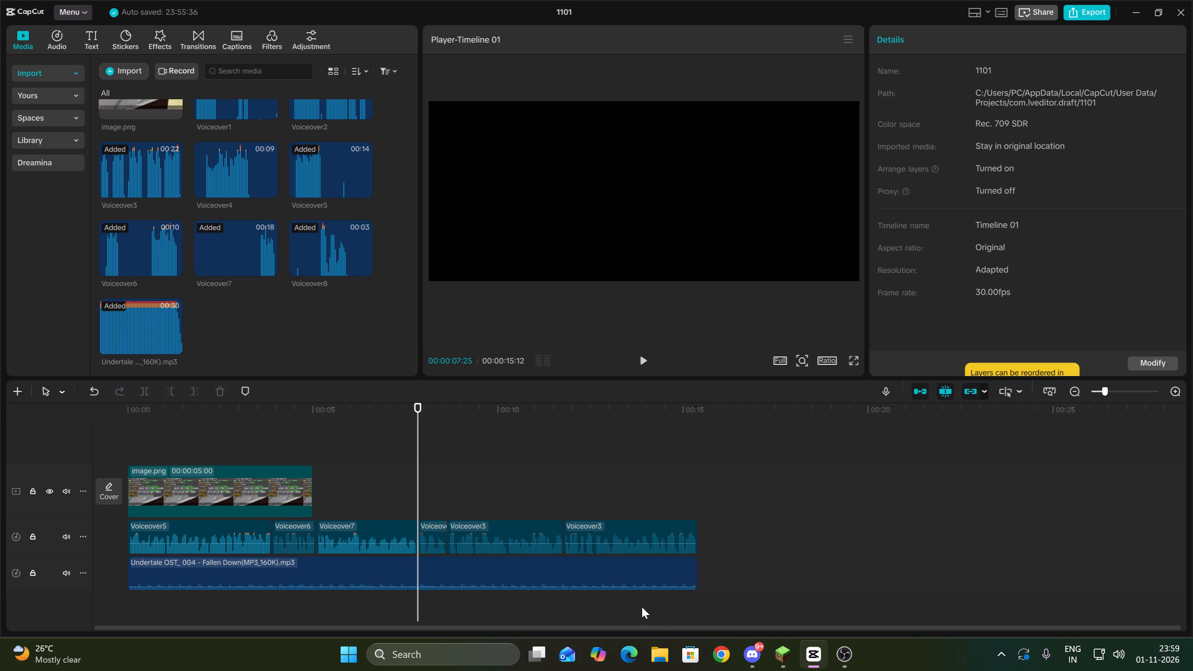
pyautogui.click(647, 357)
pyautogui.click(647, 356)
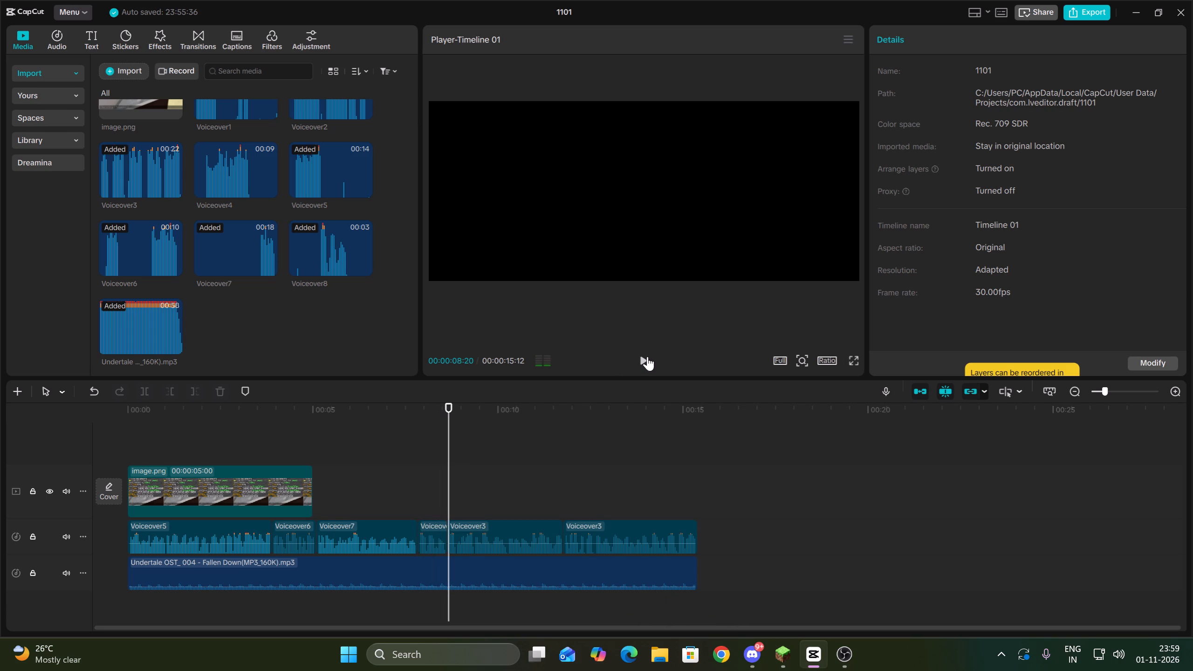
pyautogui.click(647, 356)
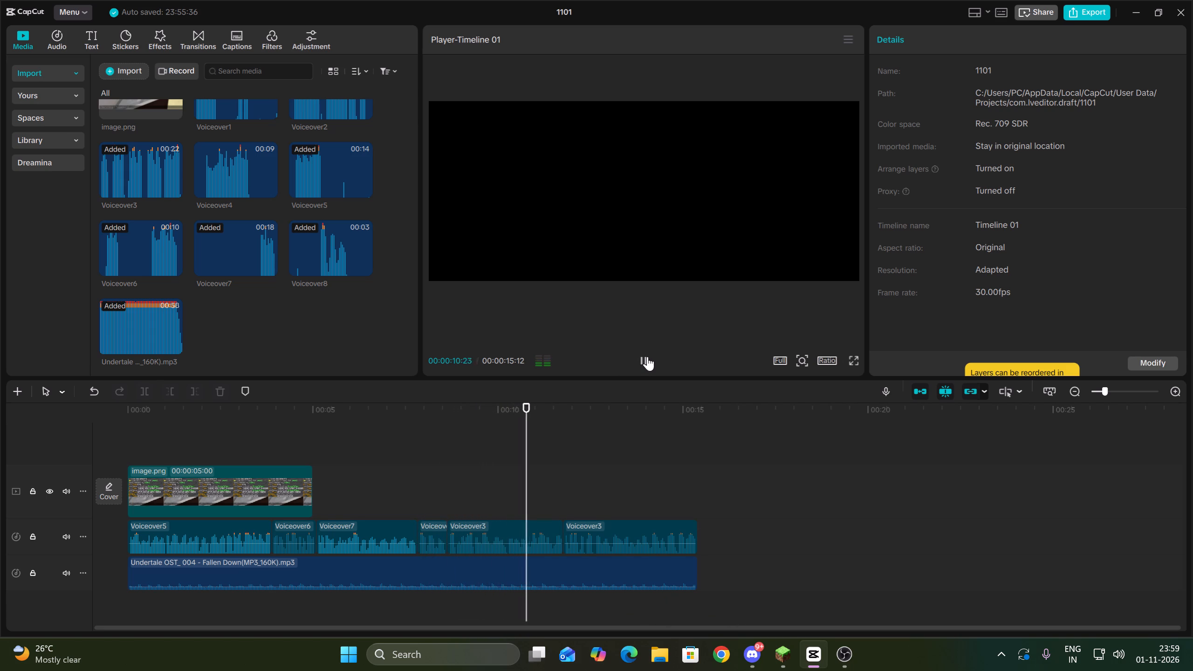
pyautogui.click(647, 356)
pyautogui.click(493, 465)
pyautogui.moveTo(485, 465); pyautogui.dragTo(439, 474)
pyautogui.click(453, 475)
pyautogui.press('Up')
# Switch to Minecraft, return to the game and set the game mode to Creative.
pyautogui.click(773, 644)
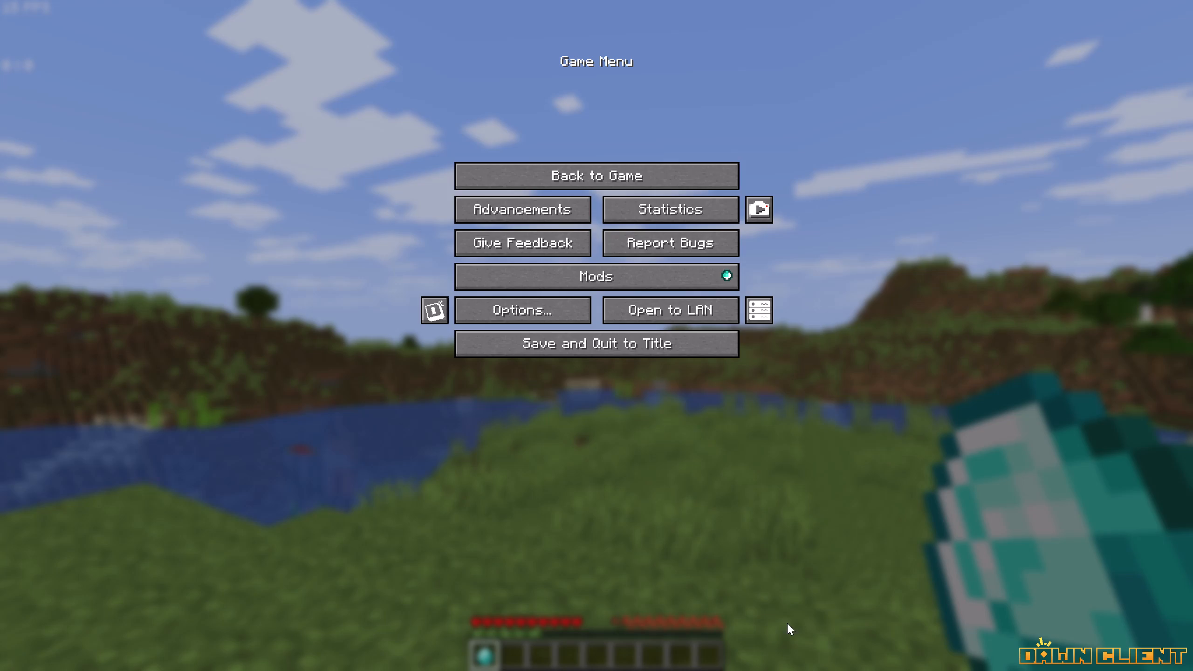
pyautogui.moveTo(708, 170); pyautogui.dragTo(596, 335)
pyautogui.press('Up')
pyautogui.write('//')
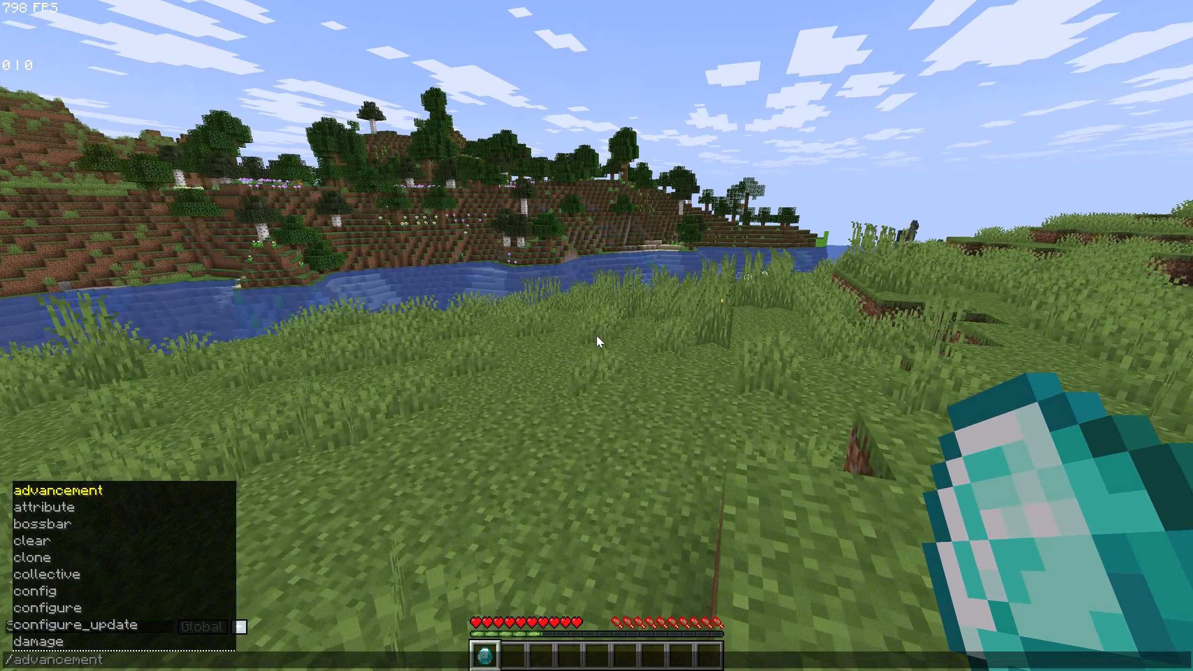
pyautogui.press('Escape')
pyautogui.press('Escape')
pyautogui.press('F3')
pyautogui.press('F4')
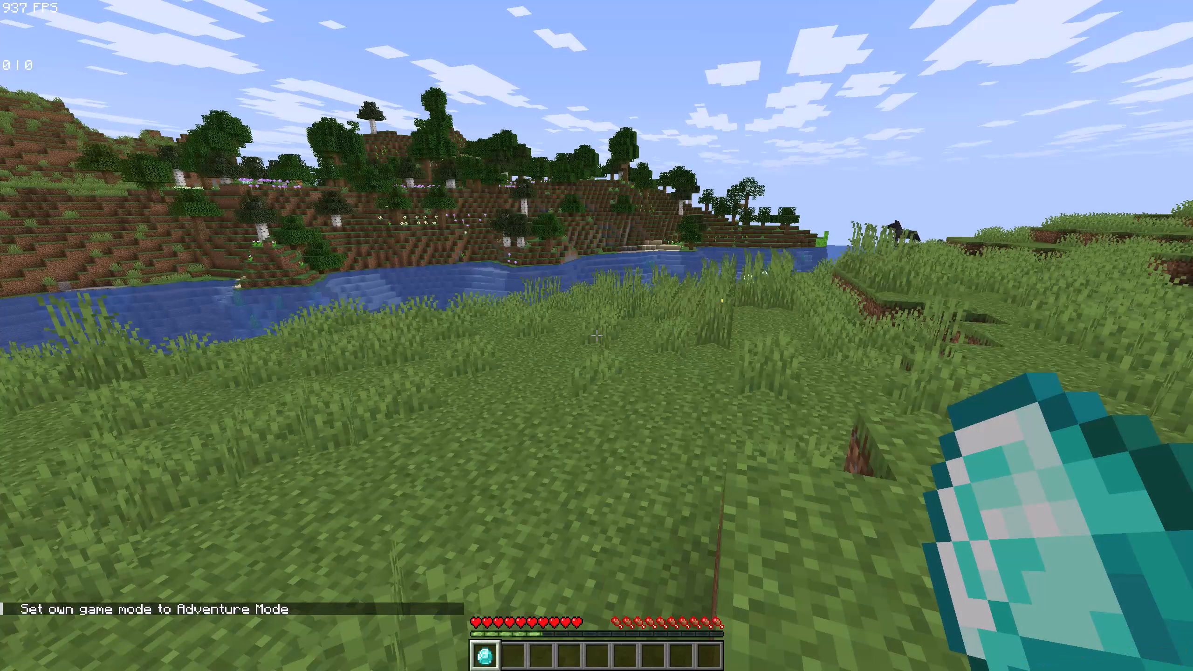
pyautogui.press('F3')
pyautogui.press('F4')
pyautogui.press('F4')
pyautogui.press('F4')
pyautogui.press('F4')
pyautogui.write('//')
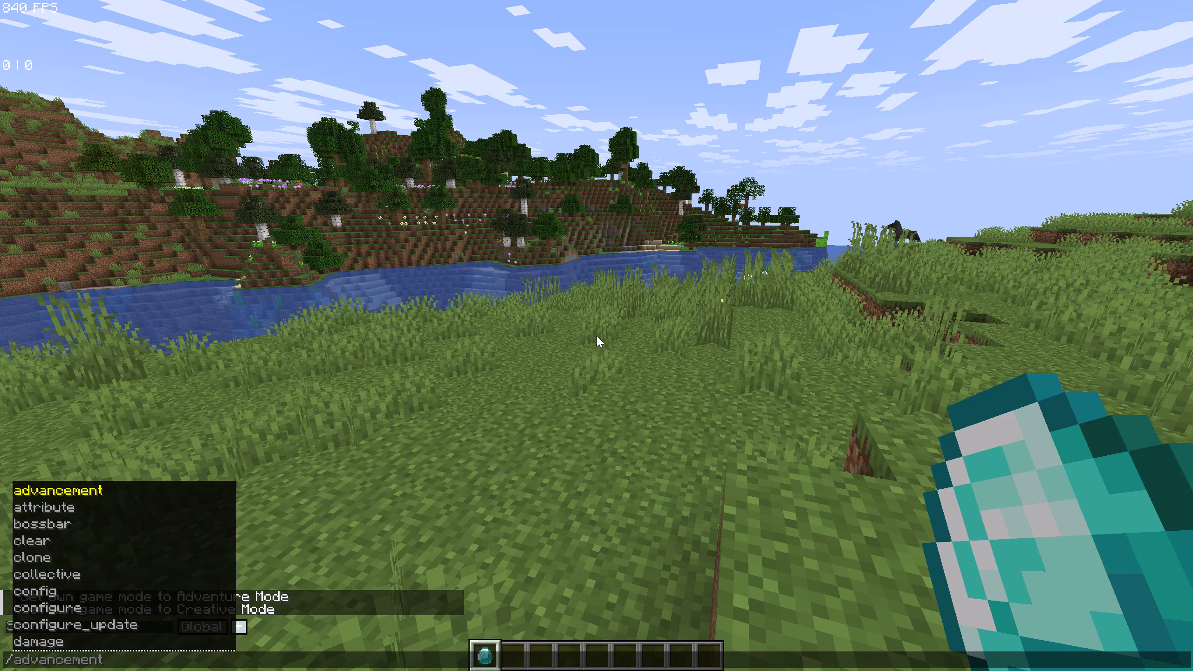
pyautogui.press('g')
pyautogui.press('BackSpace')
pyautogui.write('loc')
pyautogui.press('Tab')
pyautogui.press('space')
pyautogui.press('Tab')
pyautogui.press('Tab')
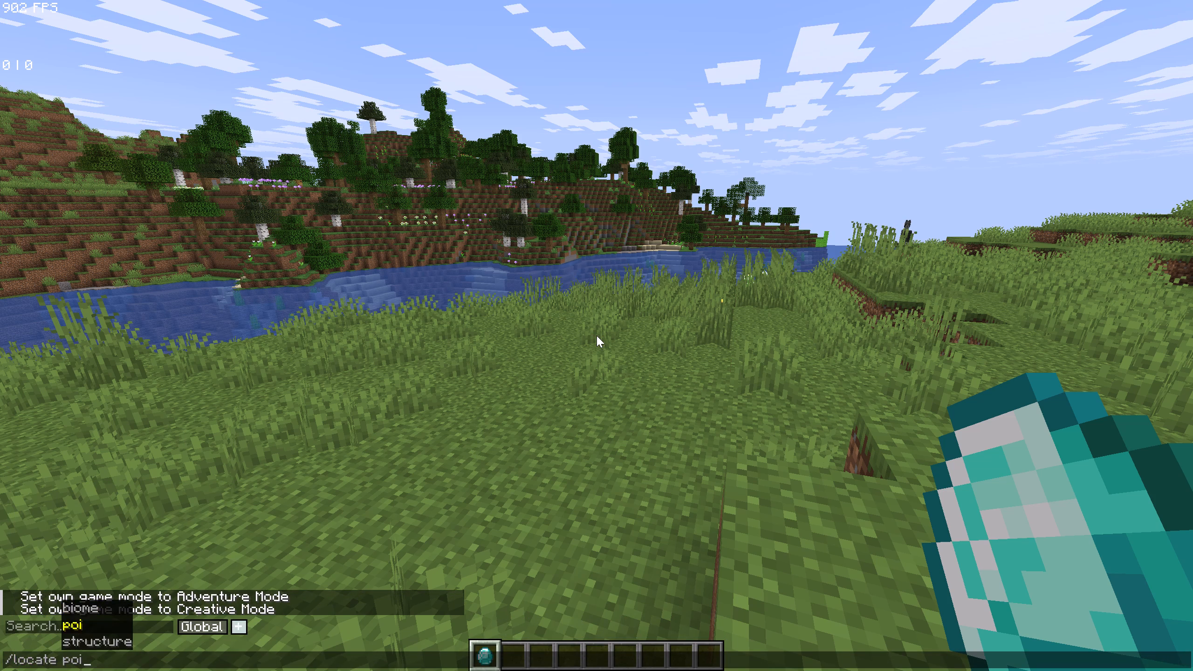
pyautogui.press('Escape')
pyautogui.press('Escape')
# Set the world spawn point to the current position with the /setworldspawn command.
pyautogui.write('//set')
pyautogui.press('Tab')
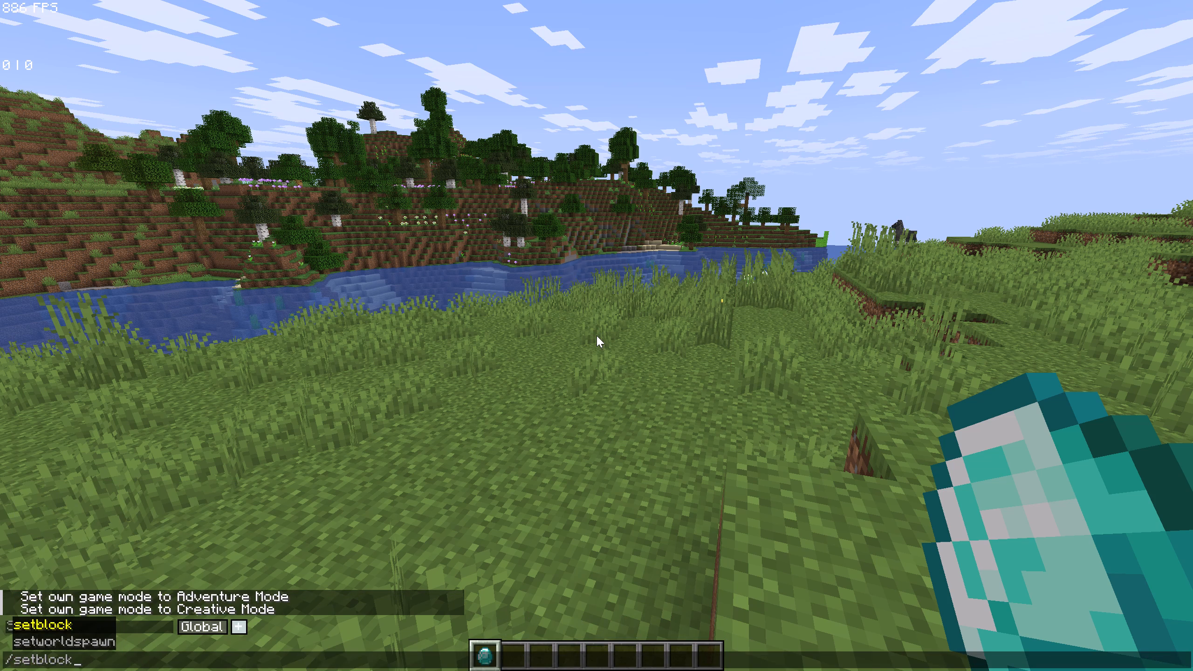
pyautogui.press('Tab')
pyautogui.press('space')
pyautogui.press('Tab')
pyautogui.press('Tab')
pyautogui.press('Tab')
pyautogui.press('space')
pyautogui.press('Return')
# Locate the nearest minecraft:village_desert structure with the /locate structure command.
pyautogui.write('//loc')
pyautogui.press('Tab')
pyautogui.press('space')
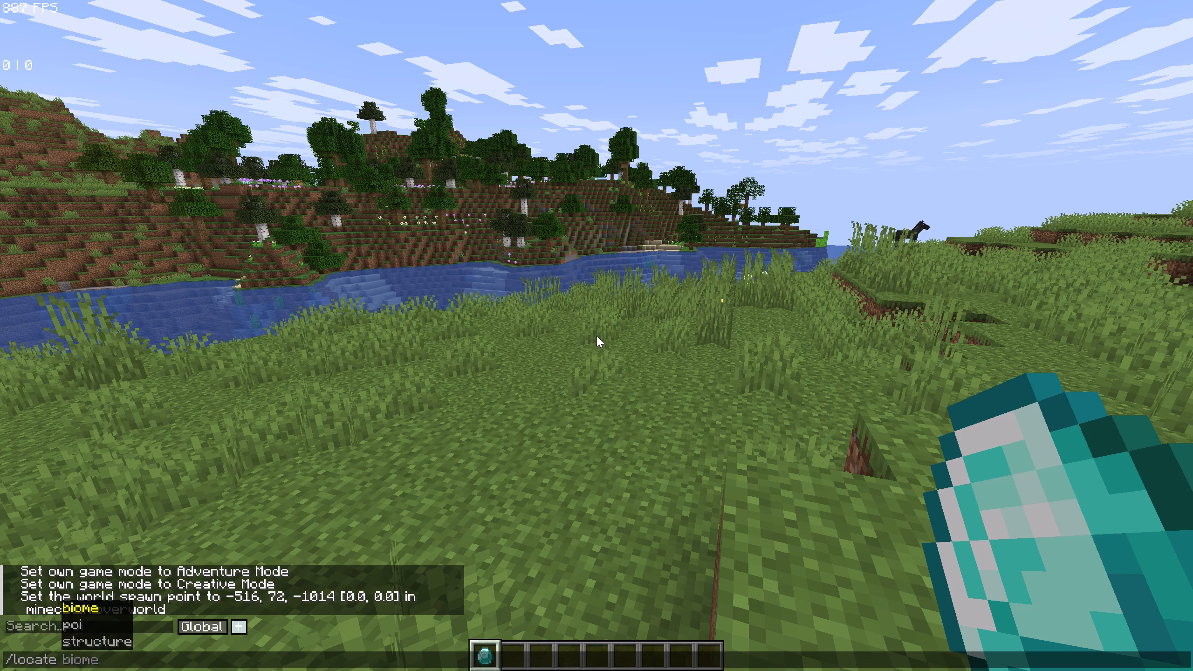
pyautogui.press('Tab')
pyautogui.press('Tab')
pyautogui.press('Tab')
pyautogui.press('space')
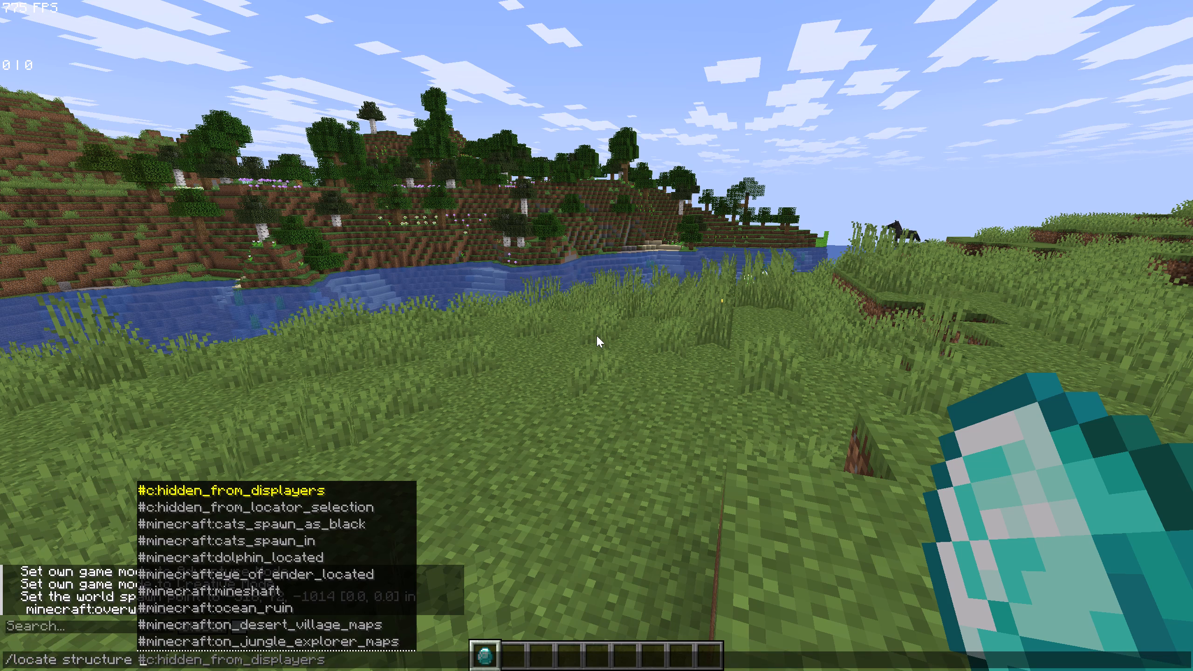
pyautogui.write('vi')
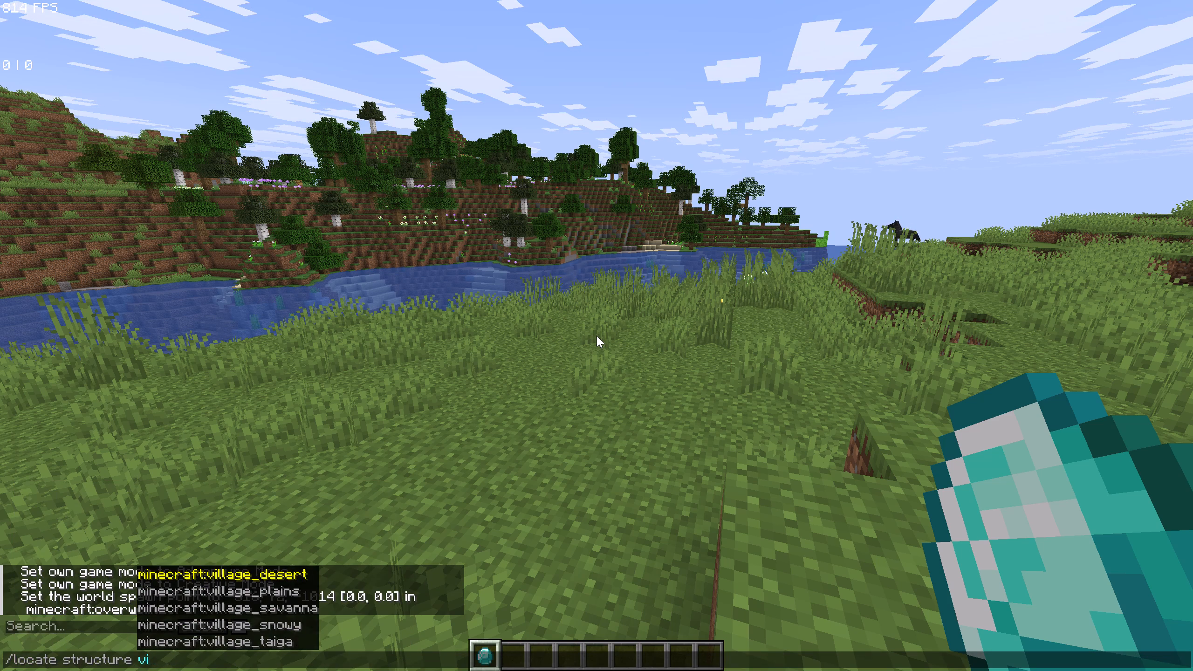
pyautogui.press('Tab')
pyautogui.press('Return')
# Teleport to the located desert village at 112, ~, 672 using its coordinates in the chat.
pyautogui.press('Up')
pyautogui.press('/')
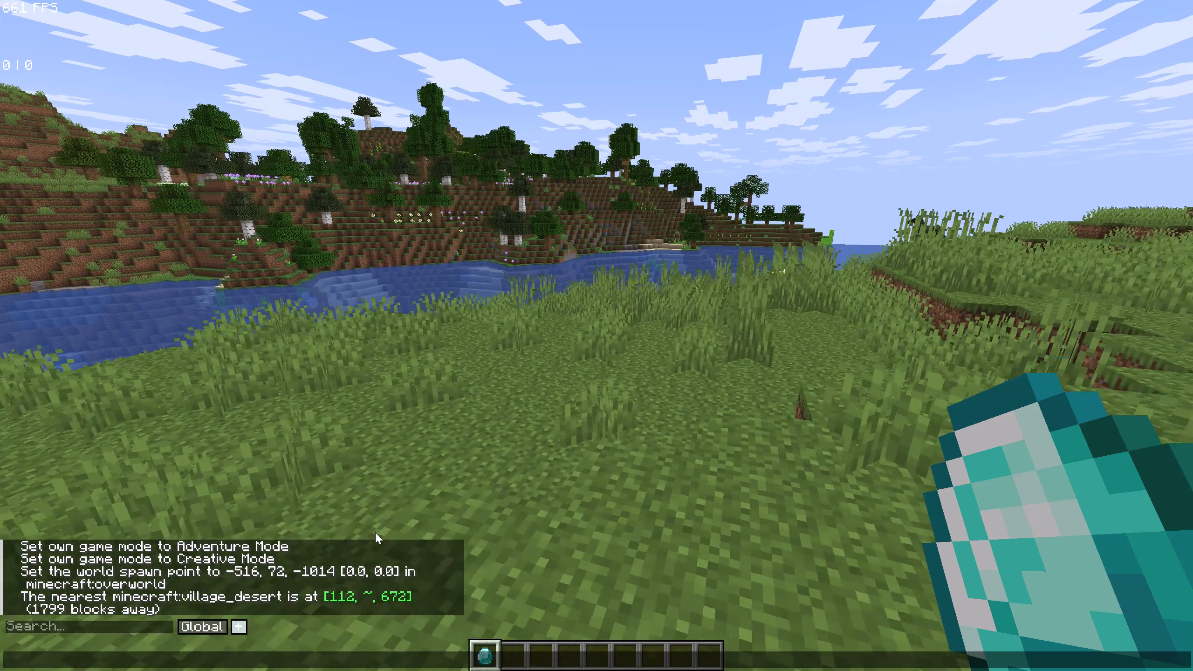
pyautogui.click(368, 610)
pyautogui.click(367, 595)
pyautogui.press('Return')
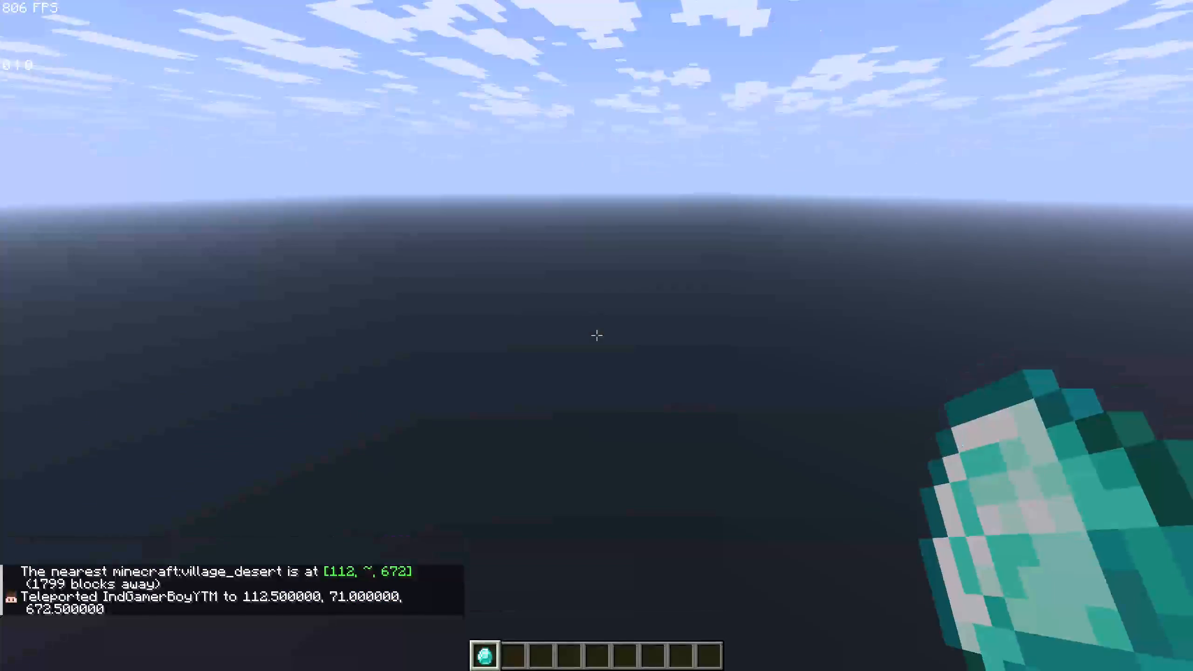
# Drop the held diamond, get out onto the village surface and place a smooth sandstone block there.
pyautogui.press(']')
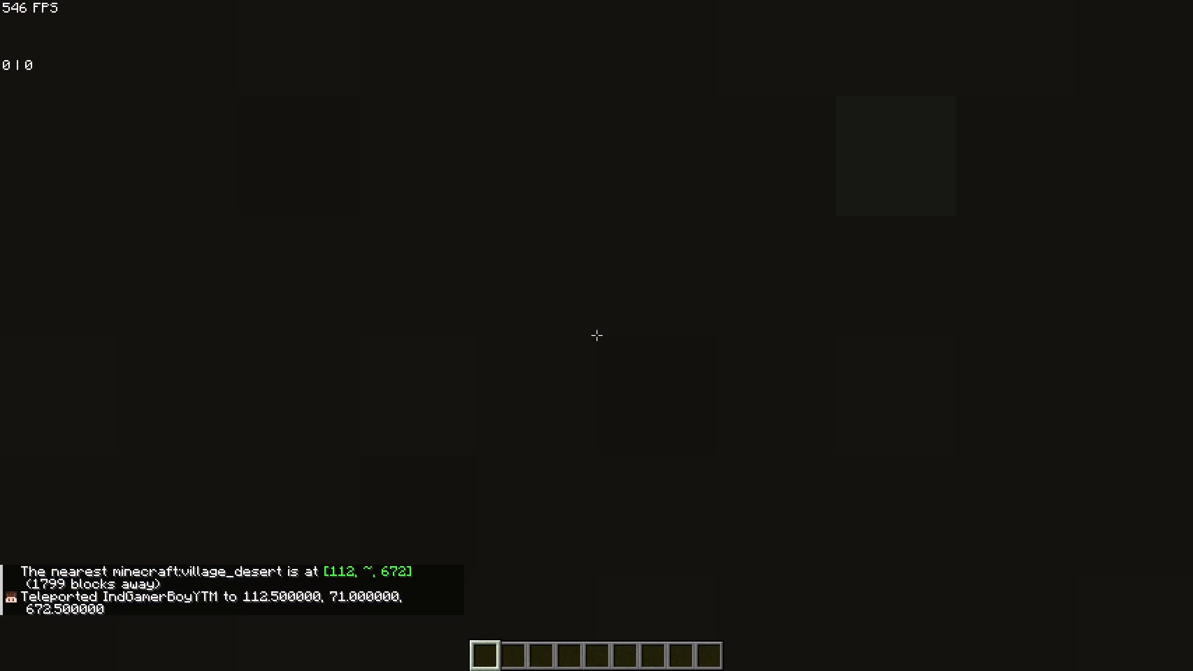
pyautogui.click(596, 335)
pyautogui.keyDown('shift'); pyautogui.click(596, 335); pyautogui.keyUp('shift')
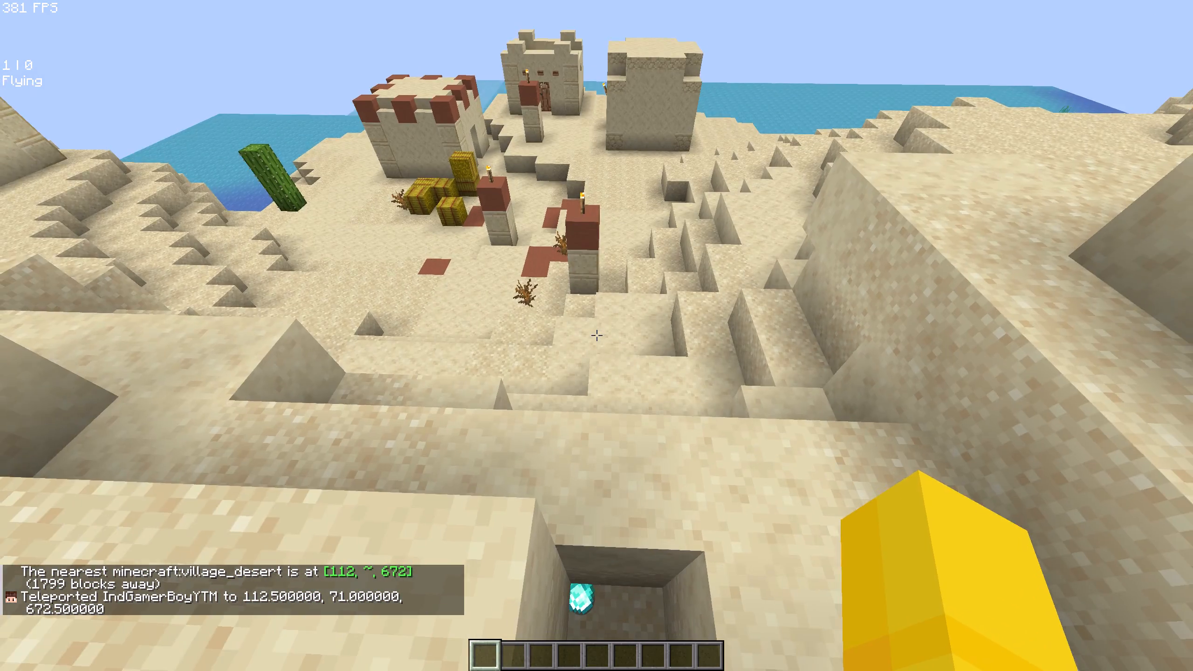
pyautogui.press('Down')
pyautogui.press('Down')
pyautogui.press('q')
pyautogui.rightClick(596, 335)
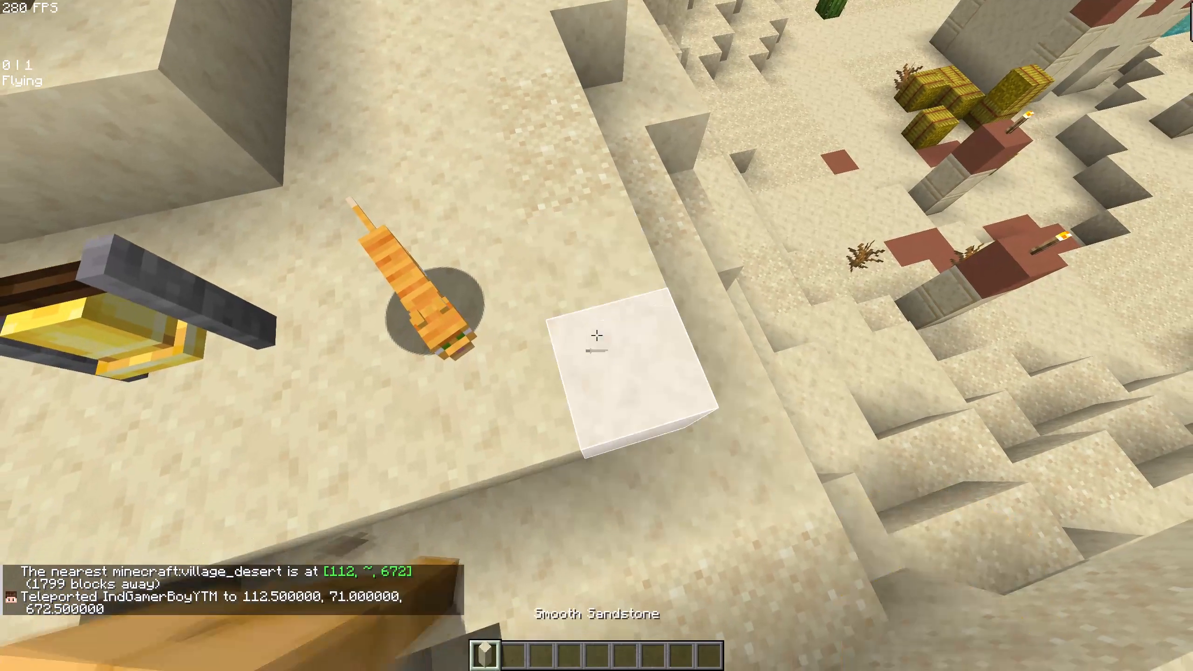
# Fly over the desert village and look for open sand beside a sandstone house.
pyautogui.press('Up')
pyautogui.scroll(-2, 596, 335)
pyautogui.press('Up')
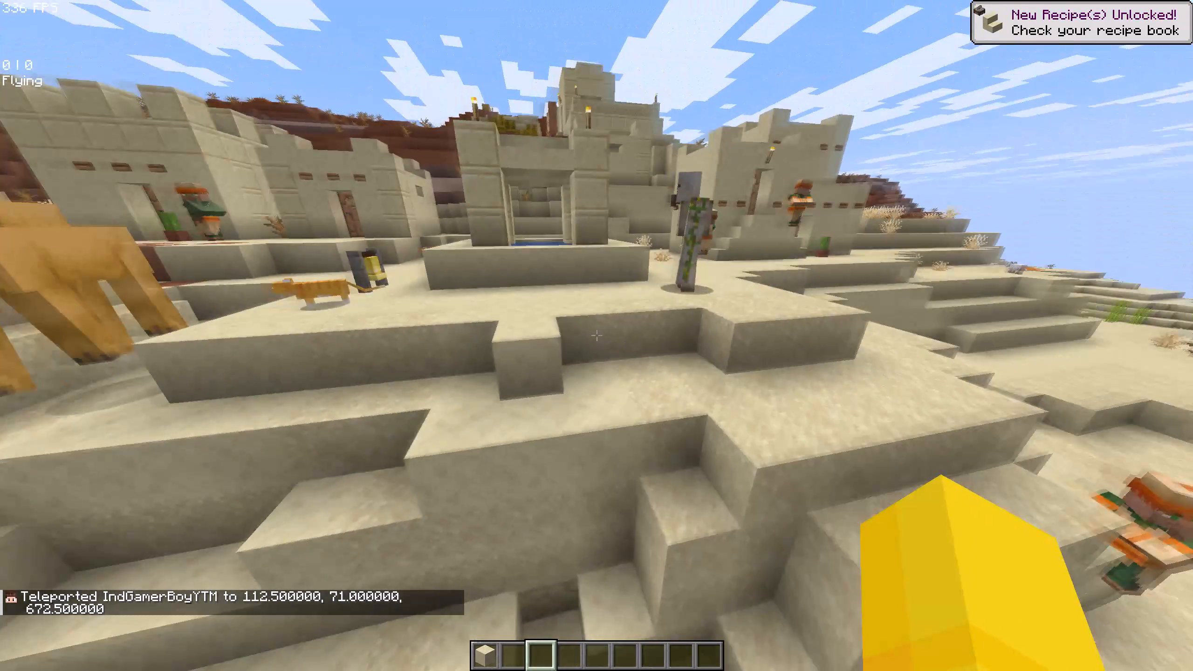
pyautogui.press('Up')
pyautogui.press('Up')
pyautogui.press('Up')
pyautogui.press('Up')
pyautogui.press('Up')
pyautogui.press('Up')
pyautogui.press('Up')
pyautogui.press('Up')
pyautogui.press('Up')
pyautogui.press('Up')
pyautogui.press('Up')
pyautogui.press('Up')
pyautogui.press('Up')
pyautogui.press('Up')
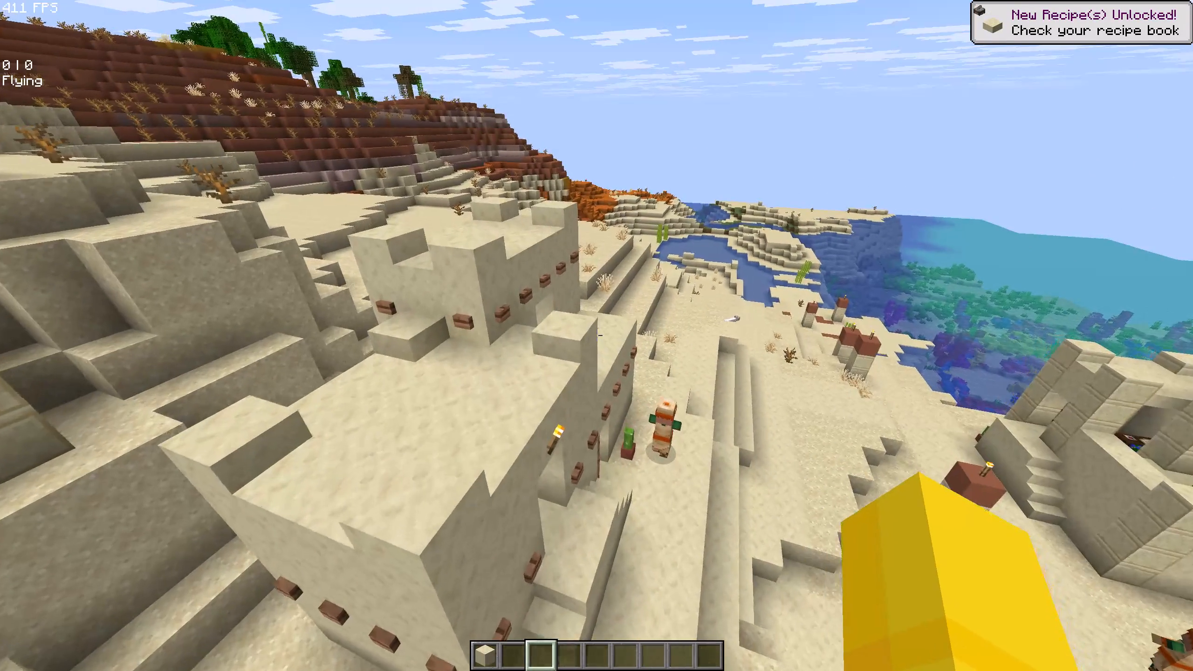
pyautogui.press('0')
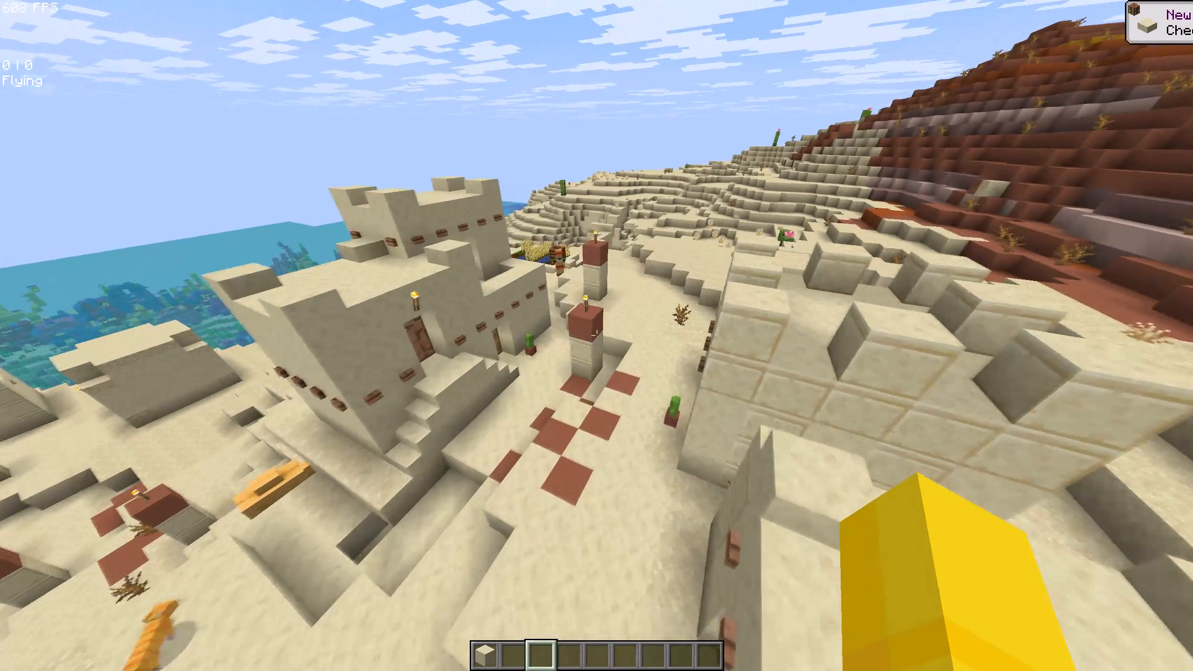
pyautogui.press('Right')
pyautogui.click(596, 335)
pyautogui.press('Up')
pyautogui.click(596, 335)
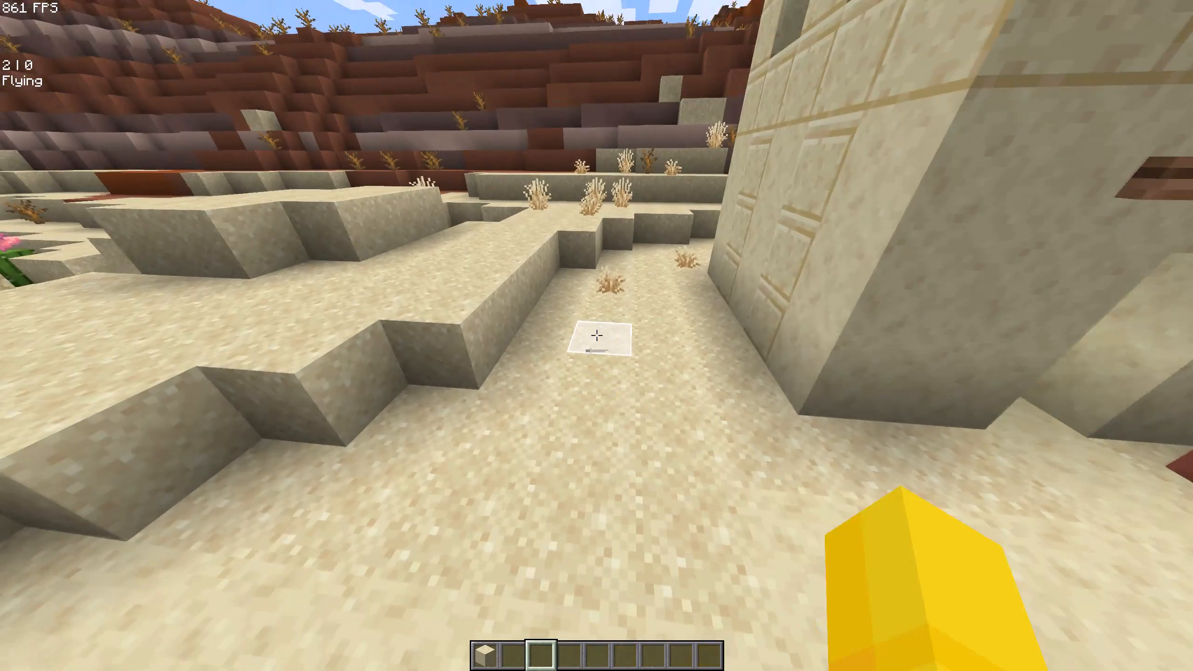
pyautogui.press('Right')
pyautogui.press('Down')
# Search the creative inventory for "wall" and take a stack of Sandstone Wall in hand.
pyautogui.press('Return')
pyautogui.click(696, 225)
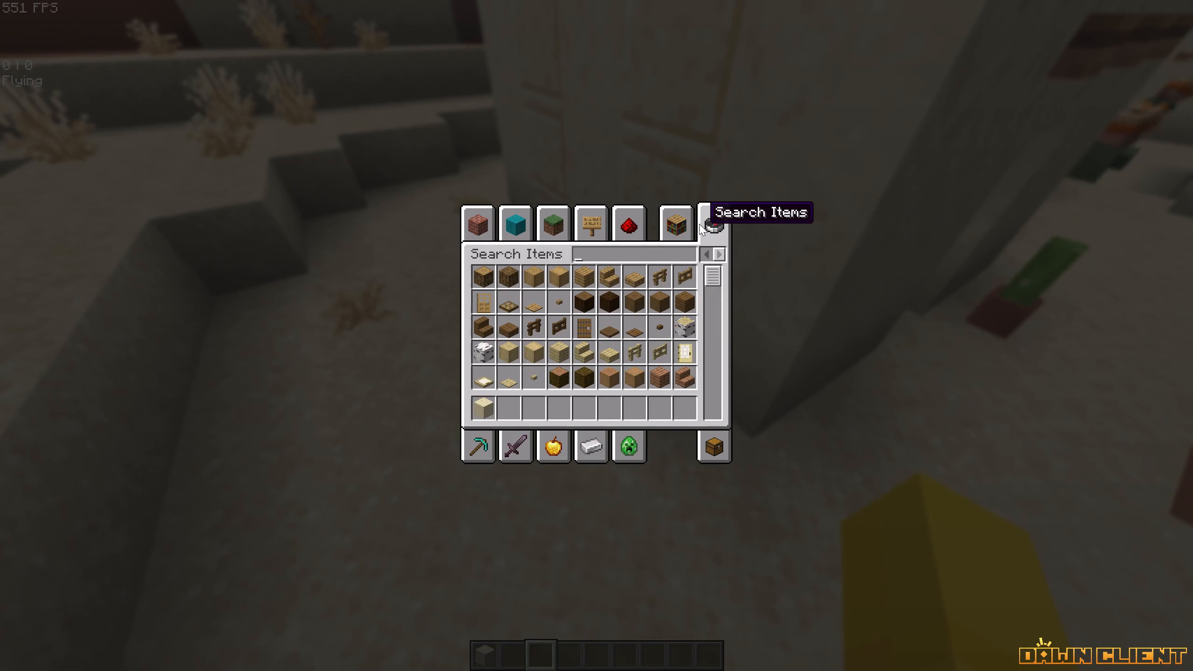
pyautogui.write('walla')
pyautogui.press('BackSpace')
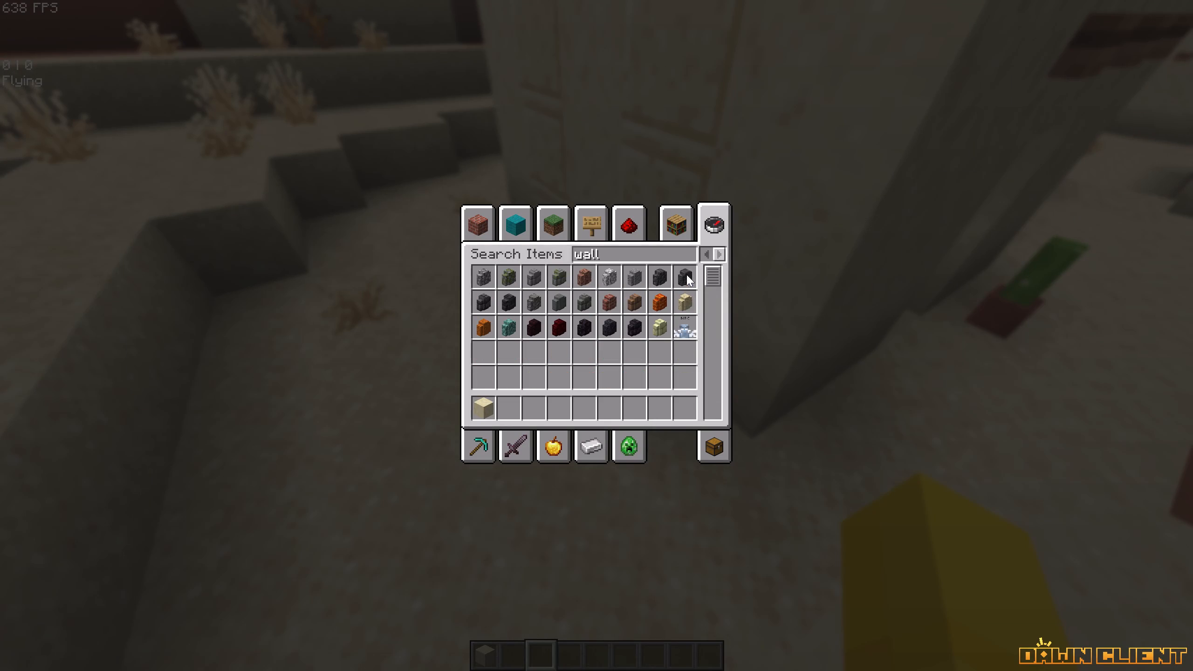
pyautogui.click(691, 298)
pyautogui.press('Escape')
pyautogui.click(596, 335)
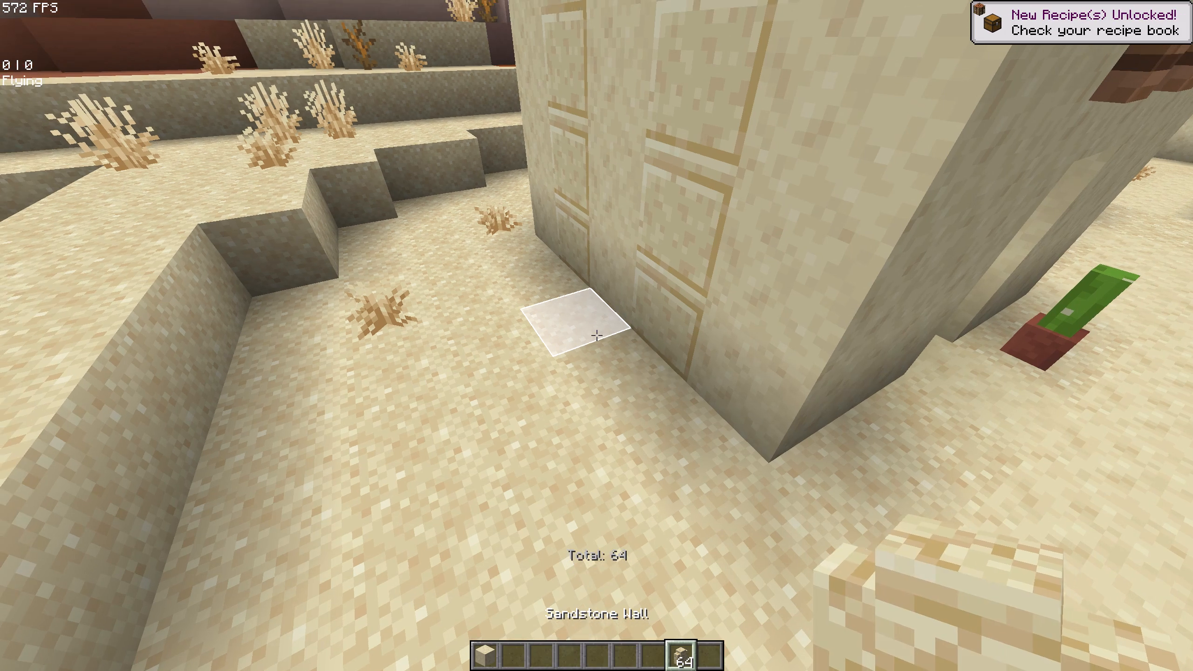
# Place sandstone walls beside the house to form the pen's back row, long outer side and part of its front.
pyautogui.rightClick(596, 335)
pyautogui.rightClick(596, 335)
pyautogui.rightClick(596, 335)
pyautogui.rightClick(596, 335)
pyautogui.press('Down')
pyautogui.rightClick(596, 335)
pyautogui.rightClick(596, 335)
pyautogui.press('Up')
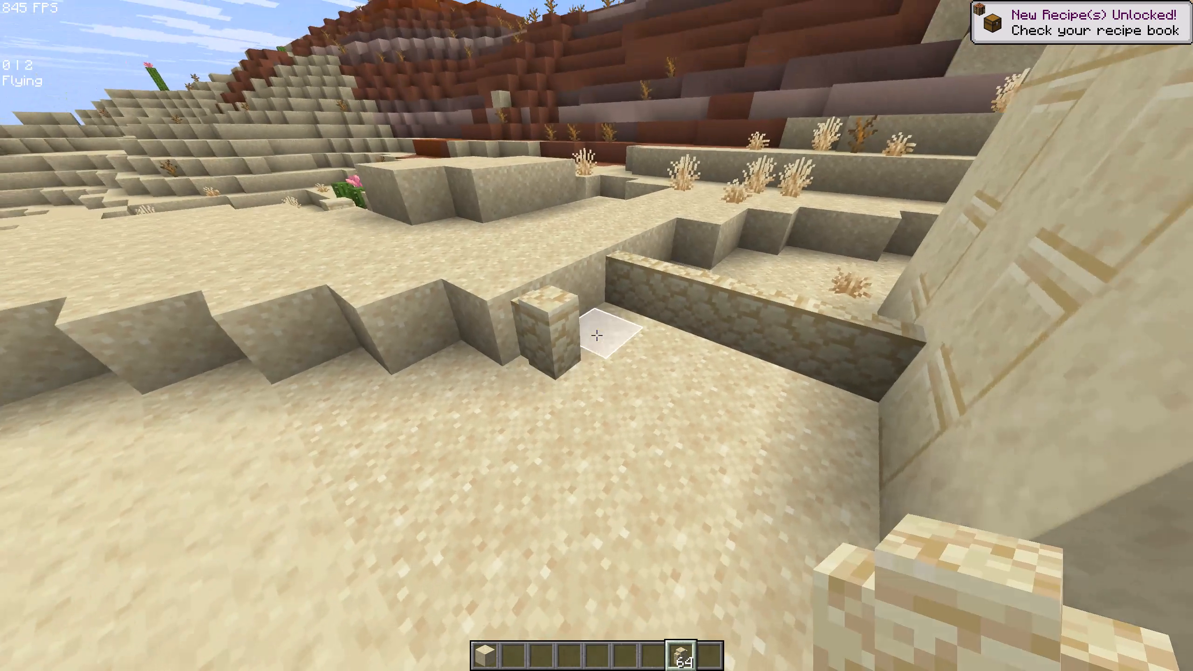
pyautogui.rightClick(596, 335)
pyautogui.press('Down')
pyautogui.press('Left')
pyautogui.rightClick(596, 335)
pyautogui.rightClick(596, 335)
pyautogui.rightClick(596, 335)
pyautogui.rightClick(596, 335)
pyautogui.rightClick(596, 335)
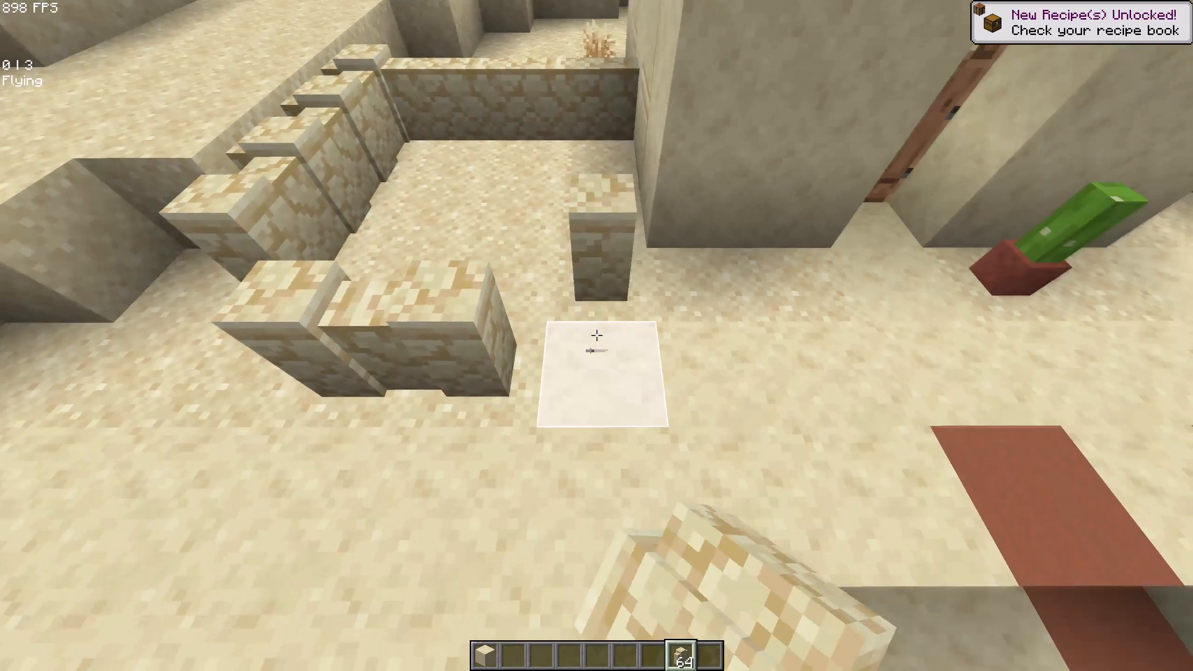
# Close the remaining front and house corner of the pen with sandstone walls, removing the misplaced pieces against the house.
pyautogui.press('Left')
pyautogui.rightClick(596, 336)
pyautogui.rightClick(596, 335)
pyautogui.press('Up')
pyautogui.rightClick(596, 335)
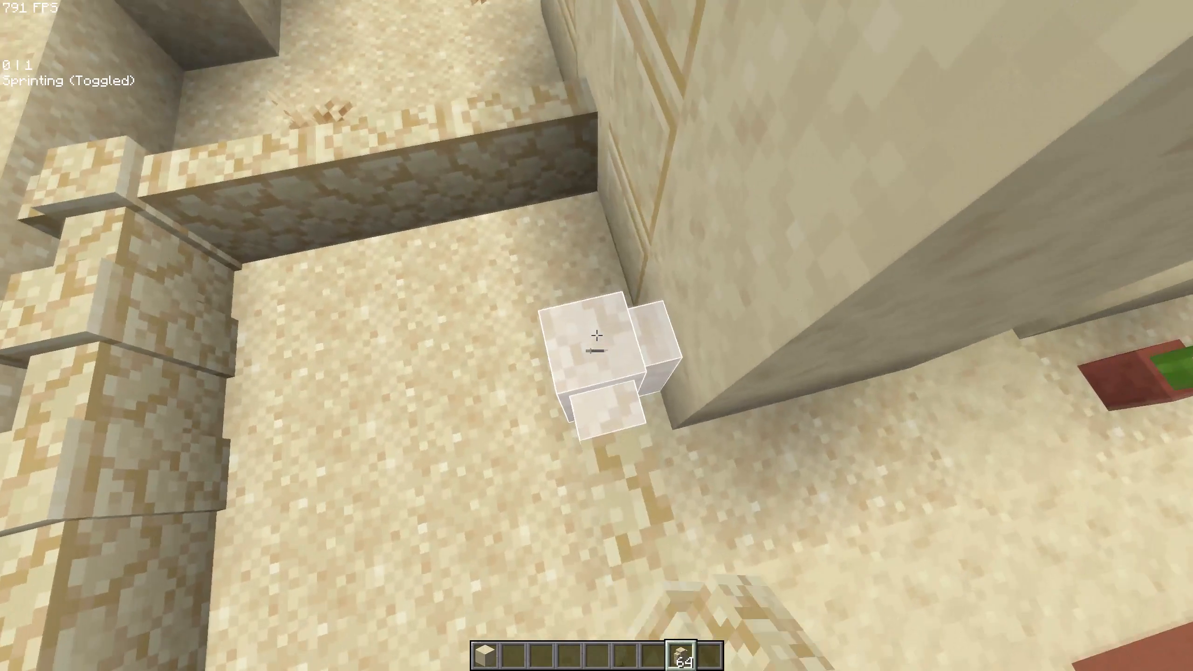
pyautogui.rightClick(596, 335)
pyautogui.press('Down')
pyautogui.scroll(-3, 596, 335)
pyautogui.press('Left')
pyautogui.tripleClick(596, 335)
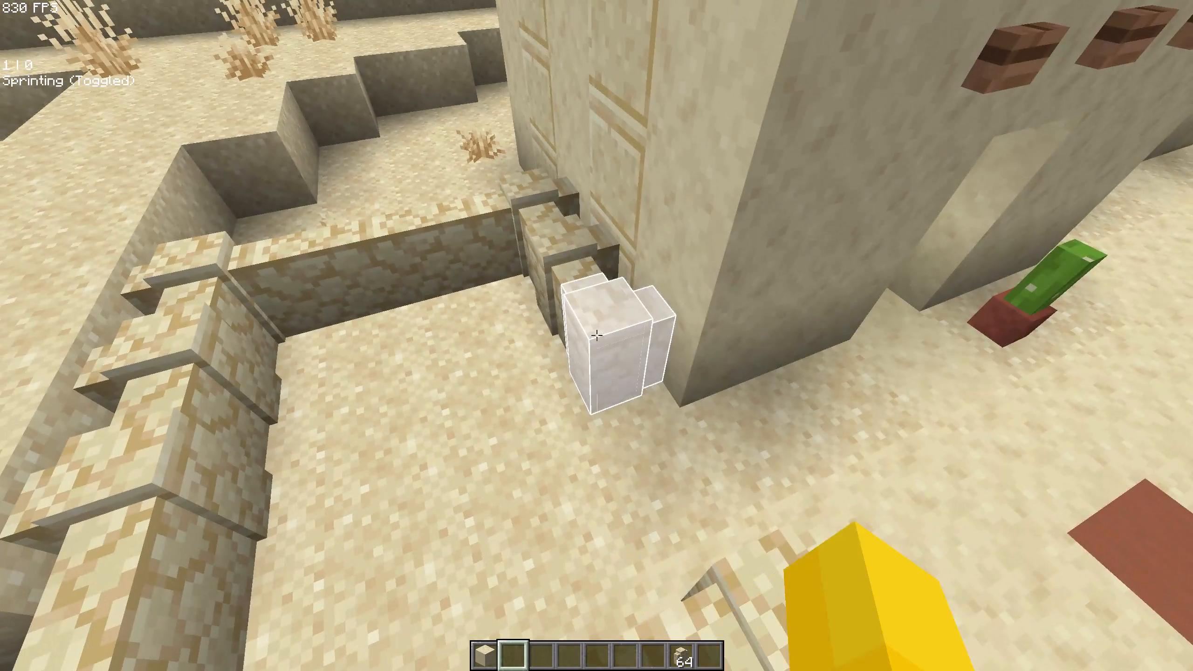
pyautogui.press('Right')
pyautogui.click(597, 336)
pyautogui.rightClick(596, 335)
pyautogui.rightClick(596, 335)
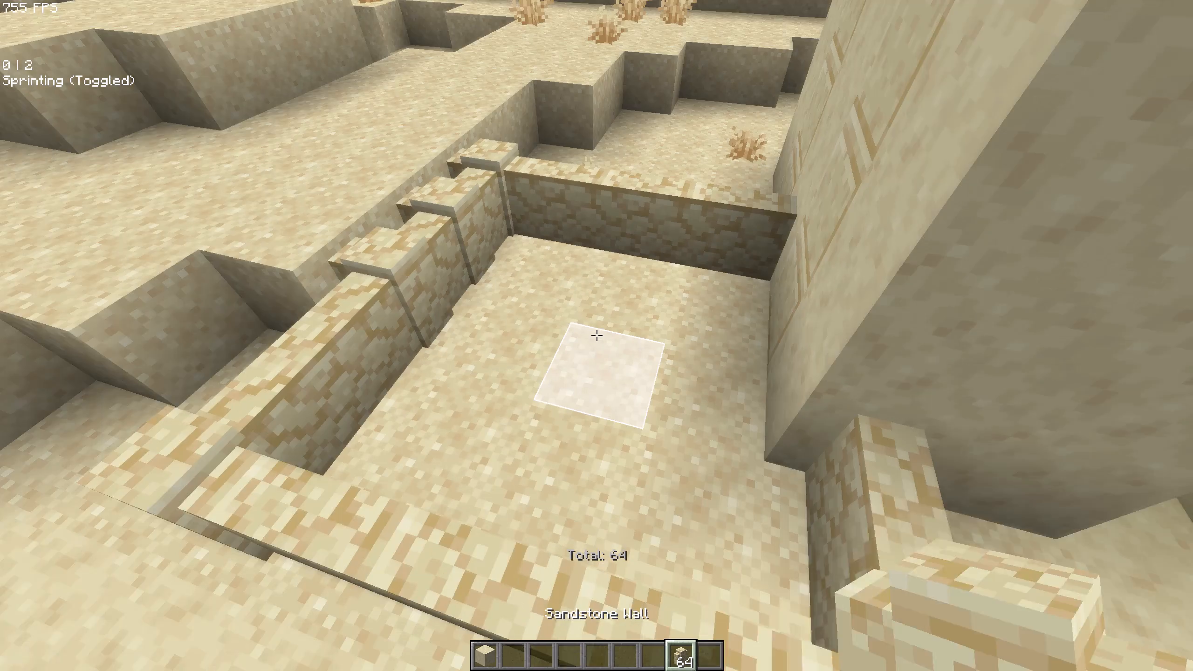
# Search the creative inventory for "rail", take the Rail and place one inside the sandstone pen.
pyautogui.scroll(-3, 596, 335)
pyautogui.press('Left')
pyautogui.press('Left')
pyautogui.press('Up')
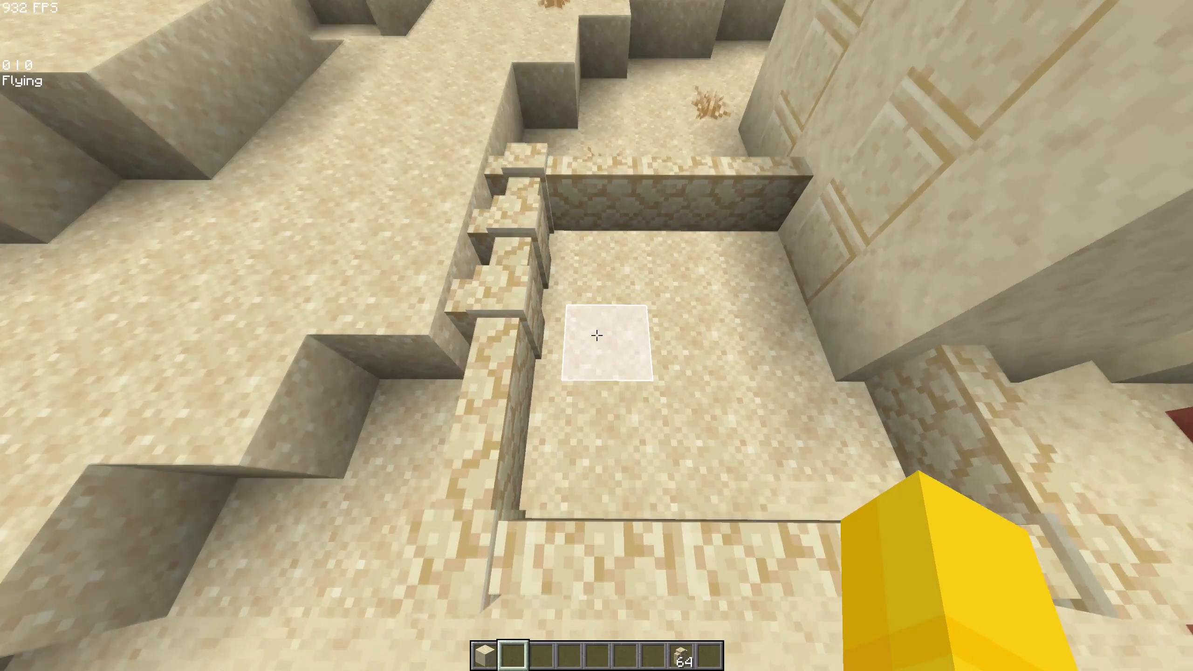
pyautogui.press('Down')
pyautogui.press('Return')
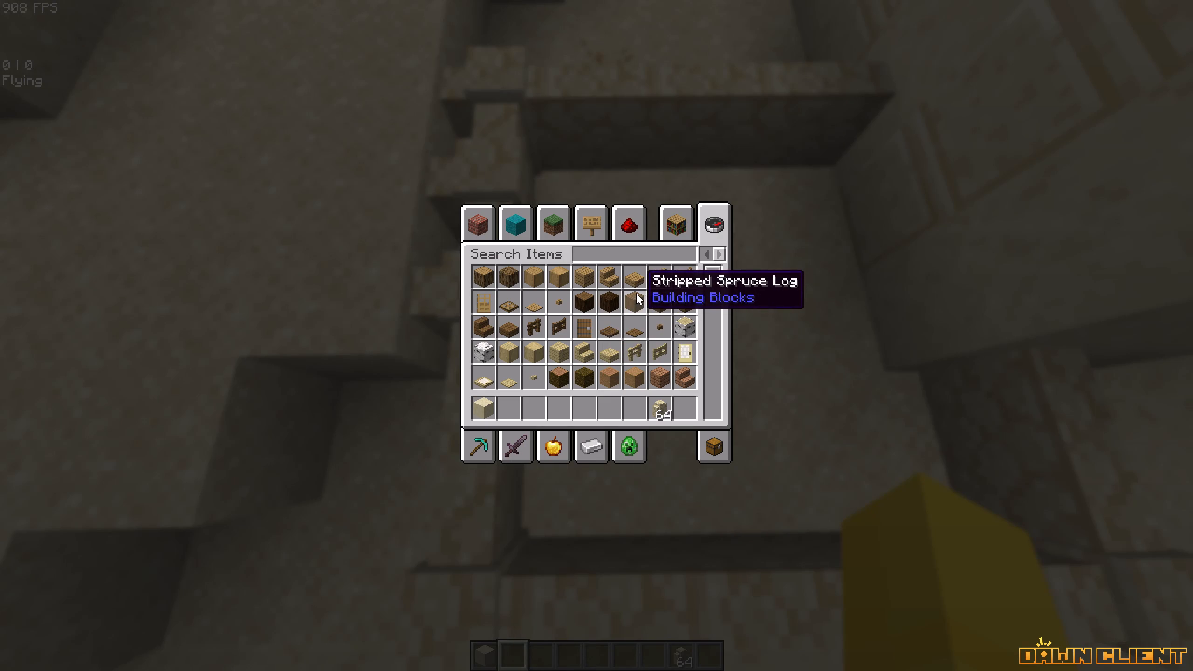
pyautogui.write('rail')
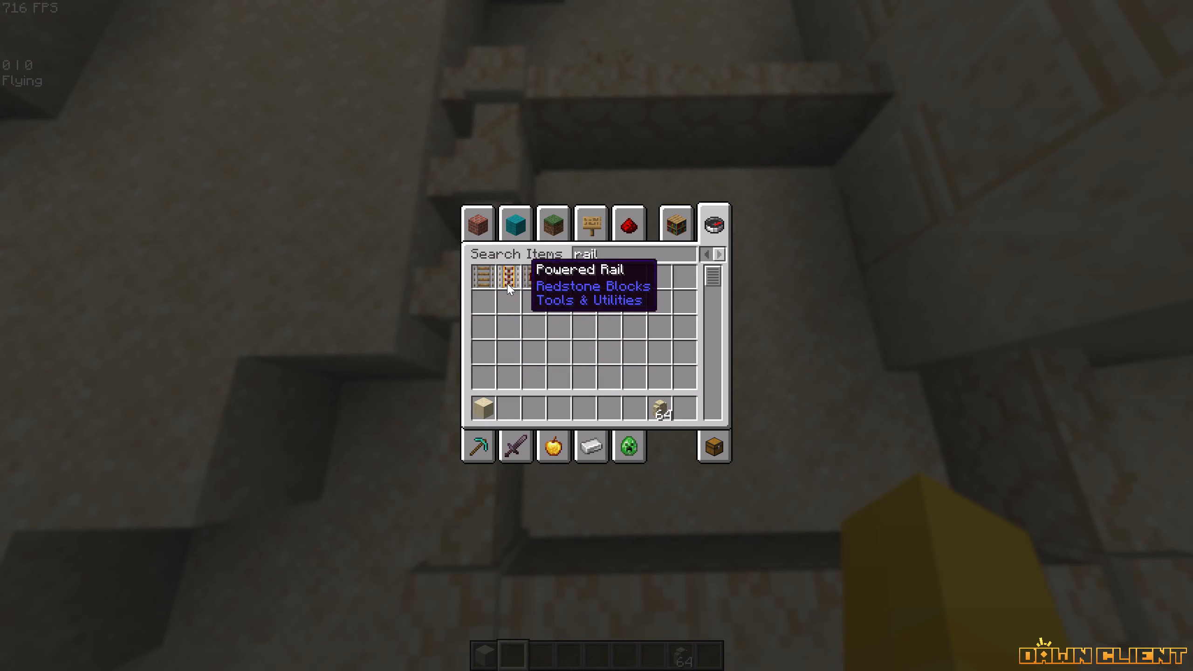
pyautogui.click(474, 283)
pyautogui.press('Escape')
pyautogui.click(596, 335)
pyautogui.rightClick(596, 335)
# Search the creative inventory for "mine", take the Minecart with Chest and place it on the rail in the pen.
pyautogui.press('Return')
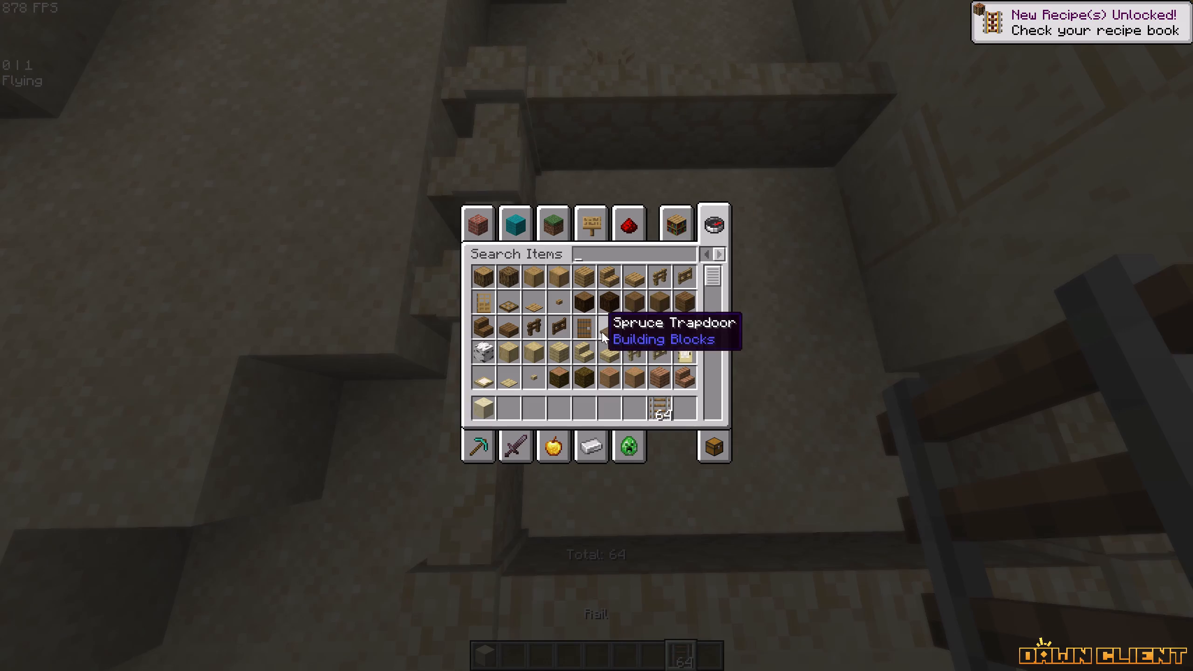
pyautogui.write('mine')
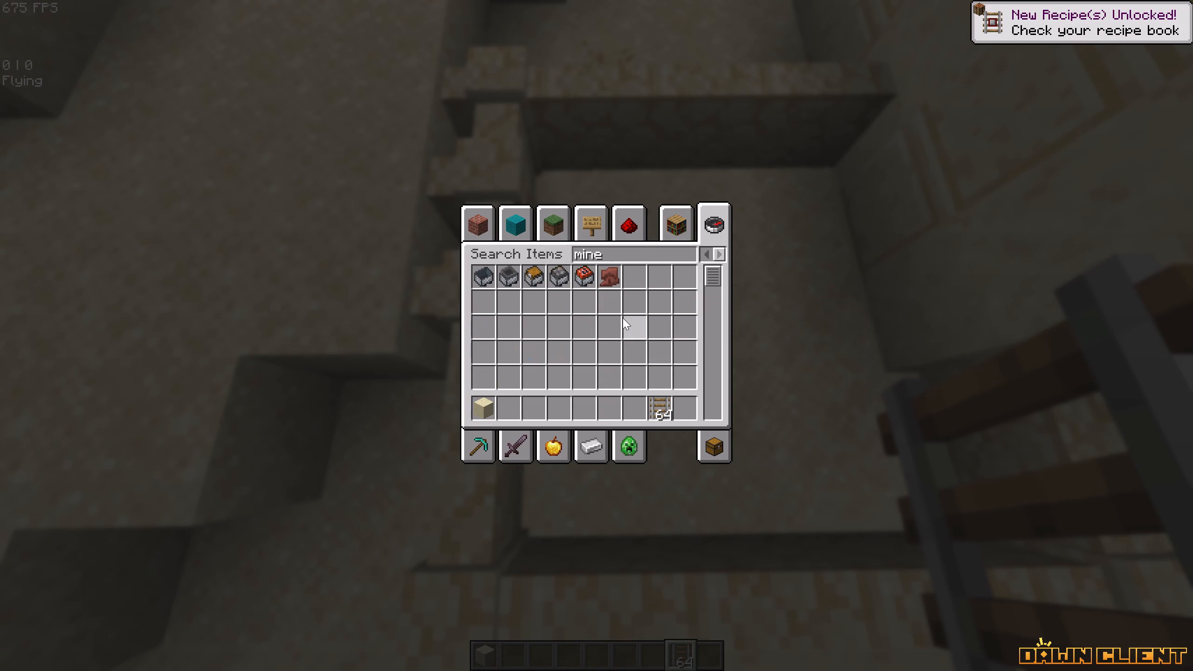
pyautogui.click(535, 281)
pyautogui.press('Escape')
pyautogui.rightClick(596, 335)
pyautogui.press('Right')
pyautogui.scroll(-4, 596, 335)
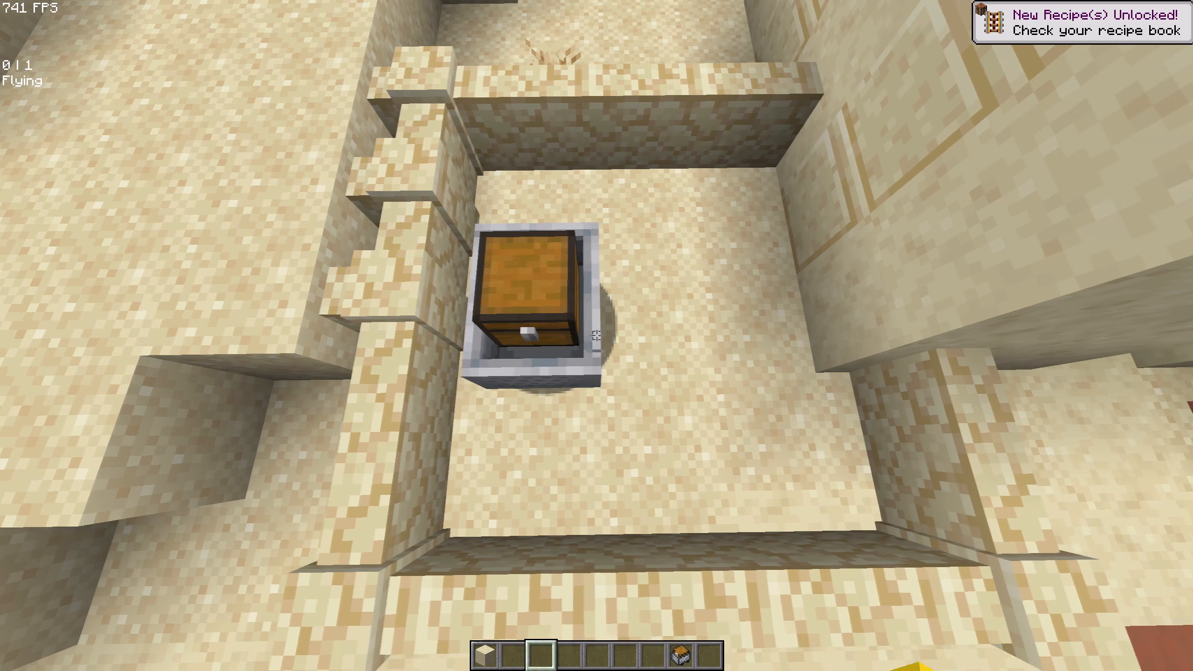
# Search the creative inventory for "diamond" and take a stack of Diamonds into the hotbar.
pyautogui.press('Down')
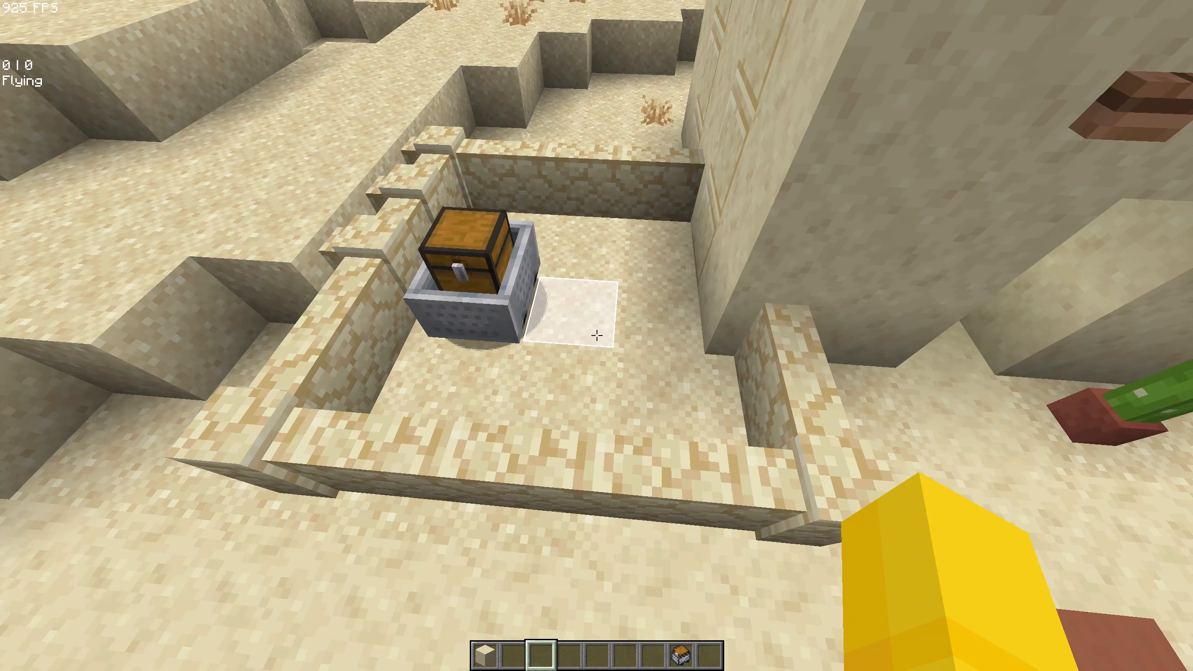
pyautogui.press('Left')
pyautogui.press('Right')
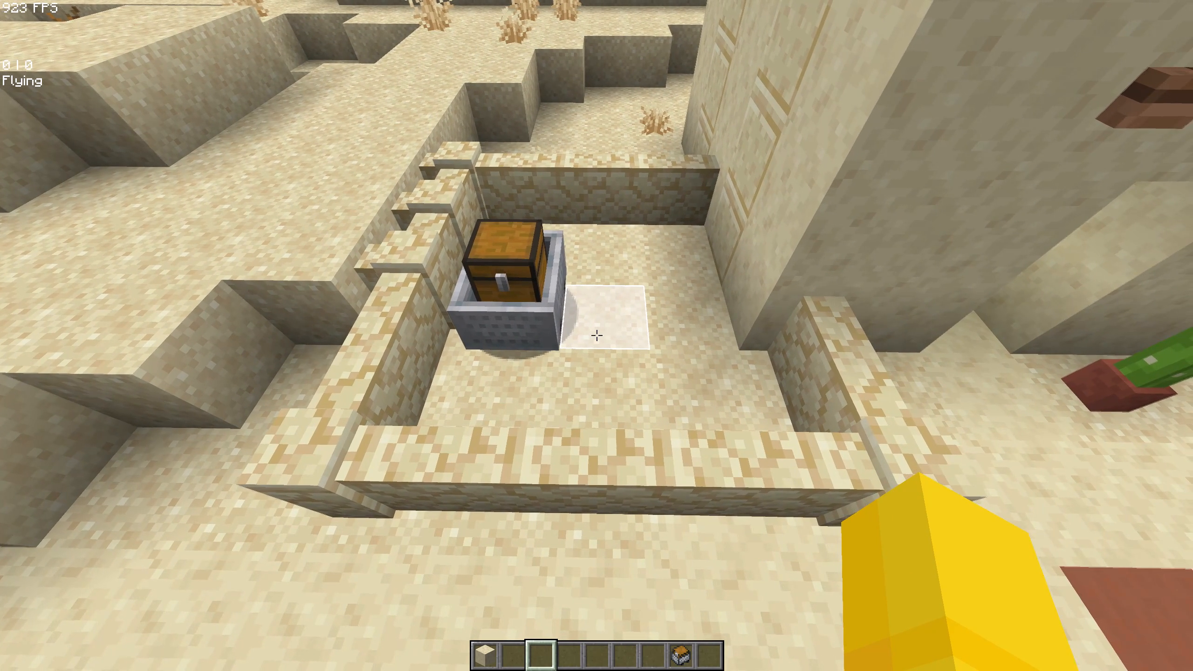
pyautogui.rightClick(596, 335)
pyautogui.press('Return')
pyautogui.press('Return')
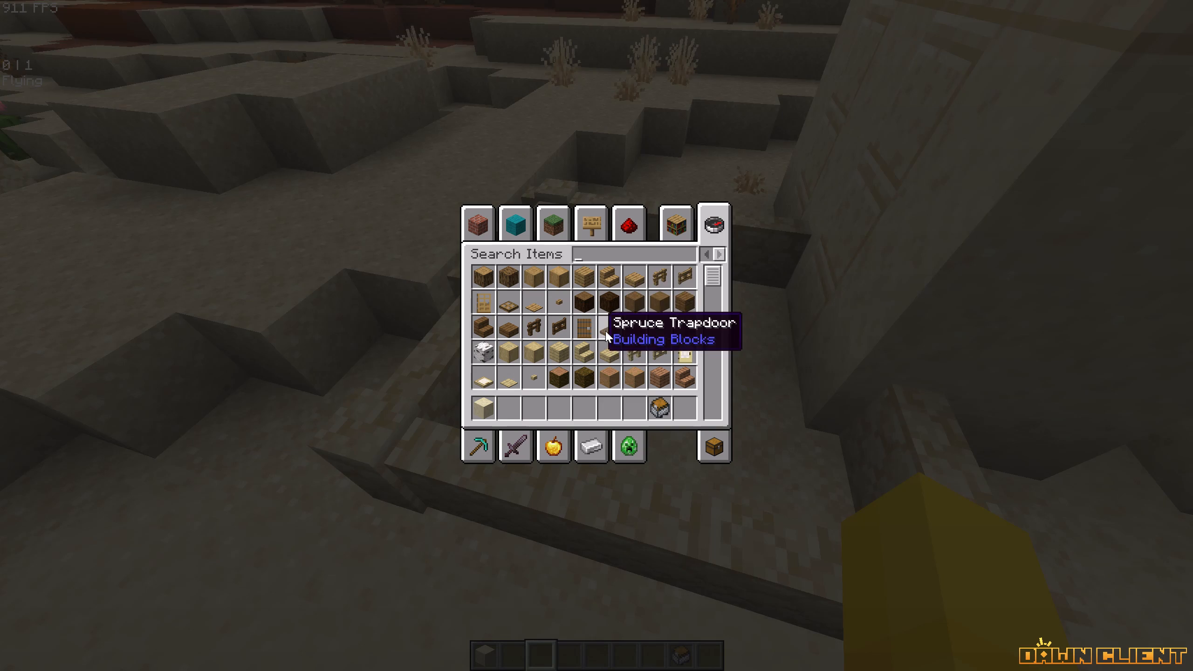
pyautogui.write('diamond')
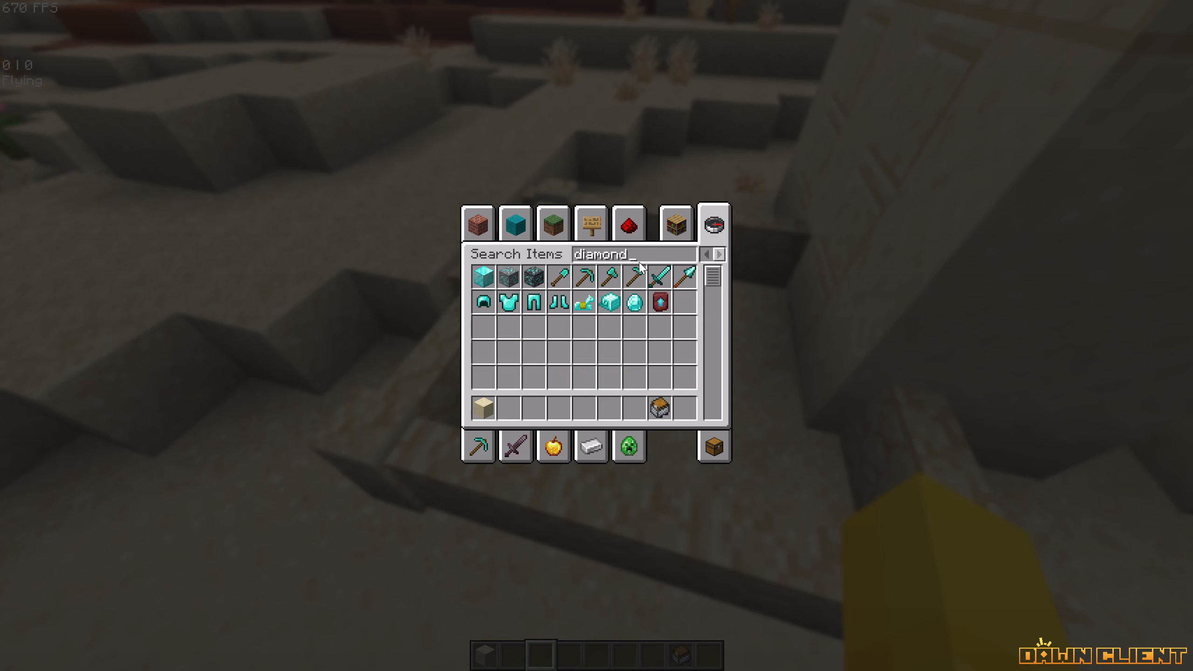
pyautogui.click(630, 309)
# Search the creative inventory for "rail" and "torch", taking a stack of Rails and a stack of Torches into the hotbar.
pyautogui.press('BackSpace')
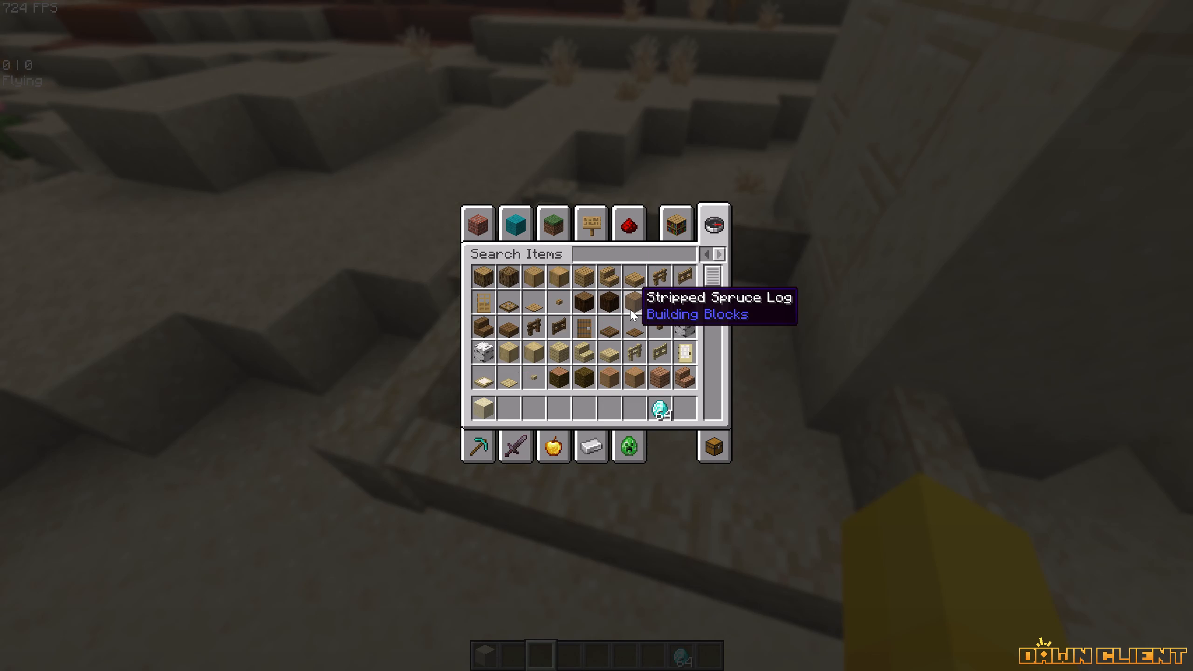
pyautogui.write('rails')
pyautogui.press('BackSpace')
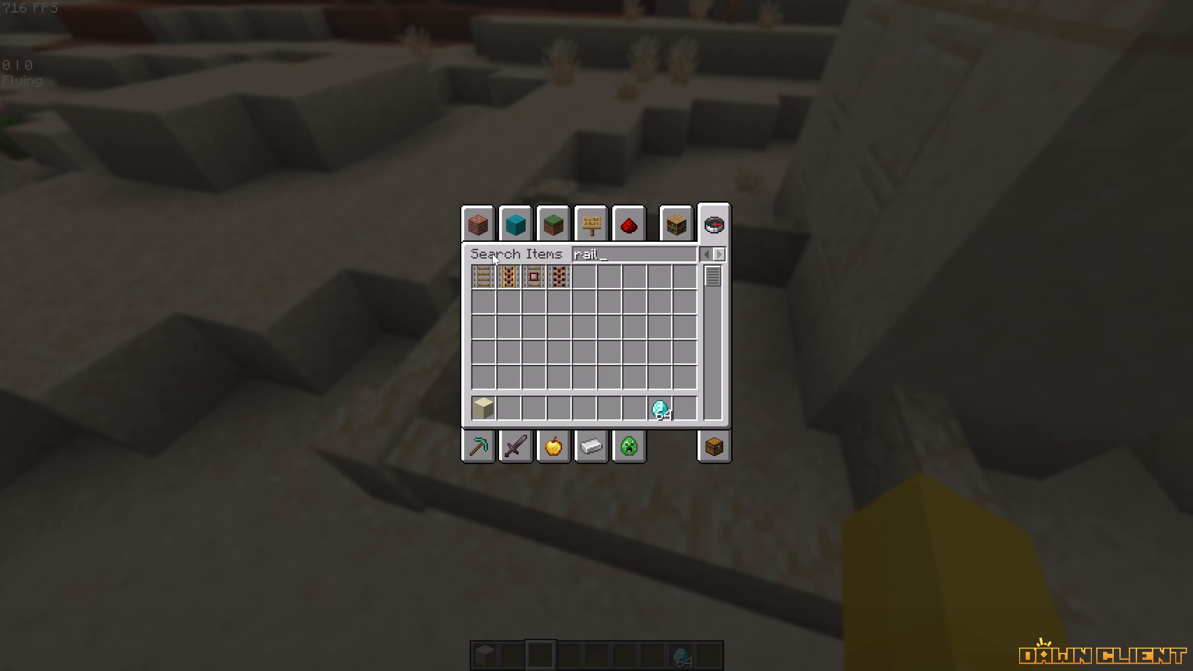
pyautogui.click(490, 268)
pyautogui.press('BackSpace')
pyautogui.write('torch')
pyautogui.press('1')
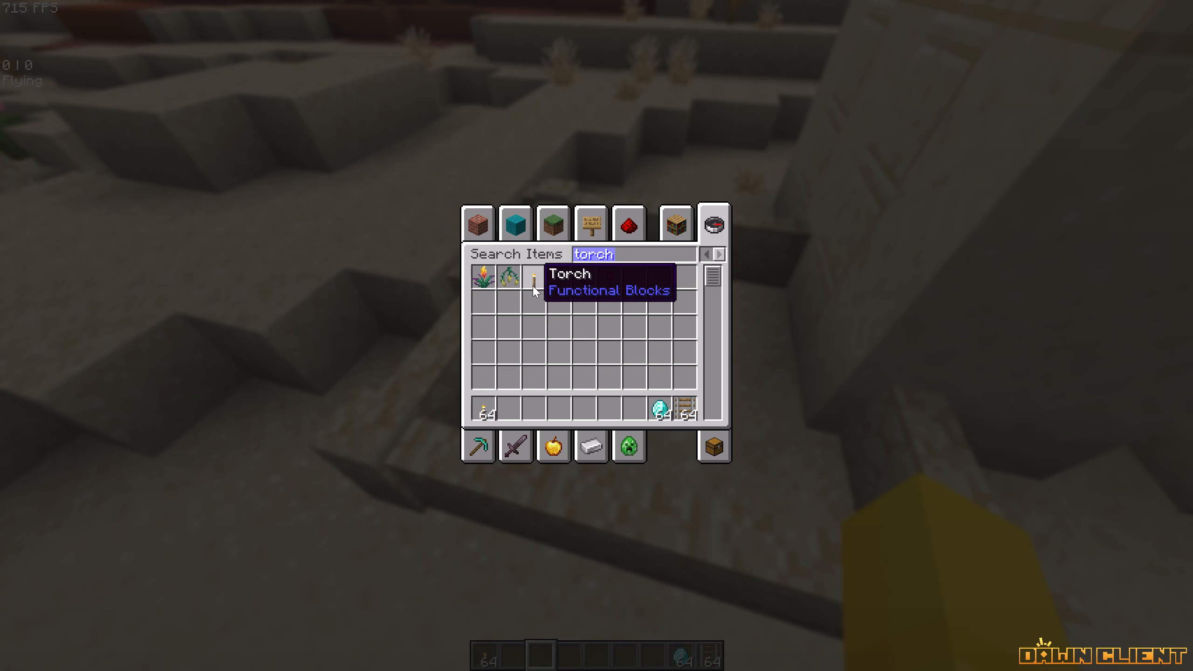
pyautogui.press('Escape')
# Scatter six single rails through the chest minecart's slots, taking back the extra pieces and keeping the leftover stack in the inventory.
pyautogui.rightClick(596, 335)
pyautogui.click(697, 423)
pyautogui.moveTo(625, 273); pyautogui.dragTo(629, 271, button='right')
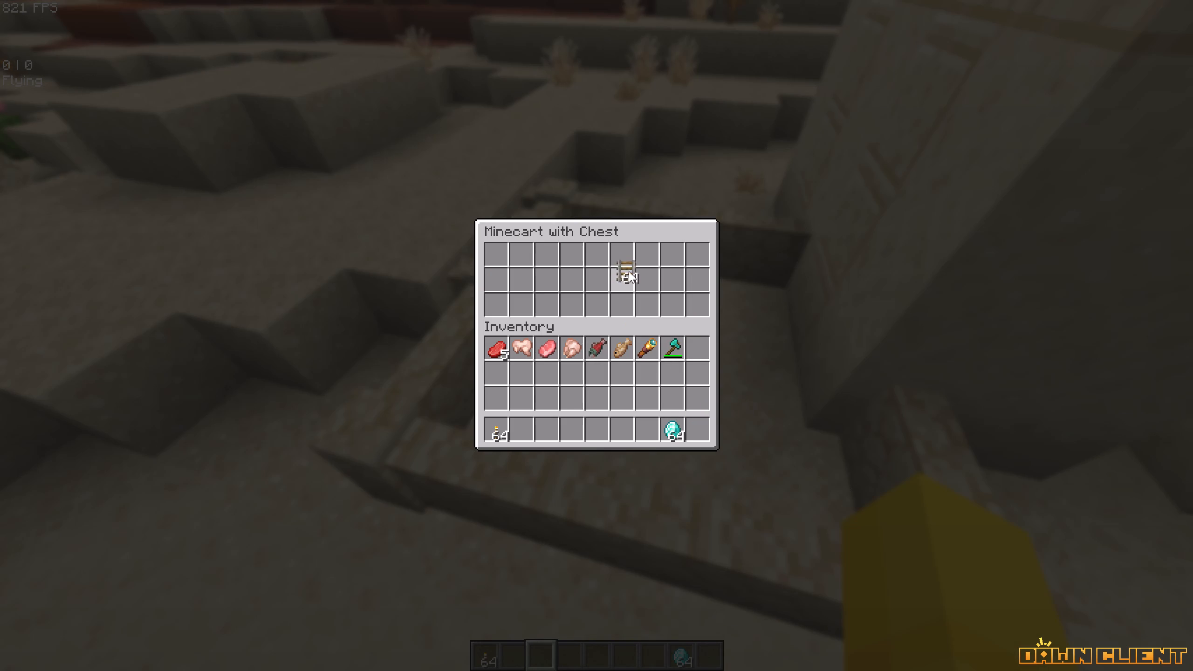
pyautogui.moveTo(629, 271); pyautogui.dragTo(530, 354, button='right')
pyautogui.click(562, 399)
pyautogui.keyDown('shift'); pyautogui.moveTo(533, 282); pyautogui.dragTo(533, 273); pyautogui.keyUp('shift')
pyautogui.keyDown('shift'); pyautogui.click(534, 259); pyautogui.keyUp('shift')
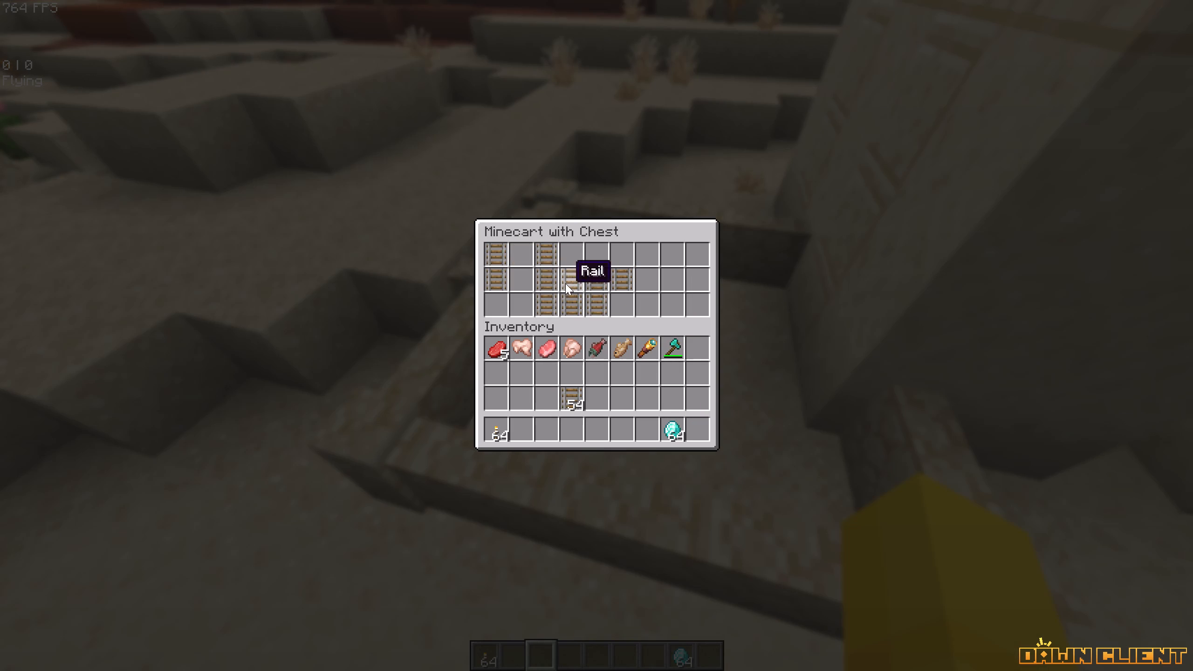
pyautogui.keyDown('shift'); pyautogui.click(568, 280); pyautogui.keyUp('shift')
pyautogui.keyDown('shift'); pyautogui.moveTo(580, 302); pyautogui.dragTo(576, 302); pyautogui.keyUp('shift')
pyautogui.keyDown('shift'); pyautogui.click(555, 304); pyautogui.keyUp('shift')
pyautogui.keyDown('shift'); pyautogui.click(548, 283); pyautogui.keyUp('shift')
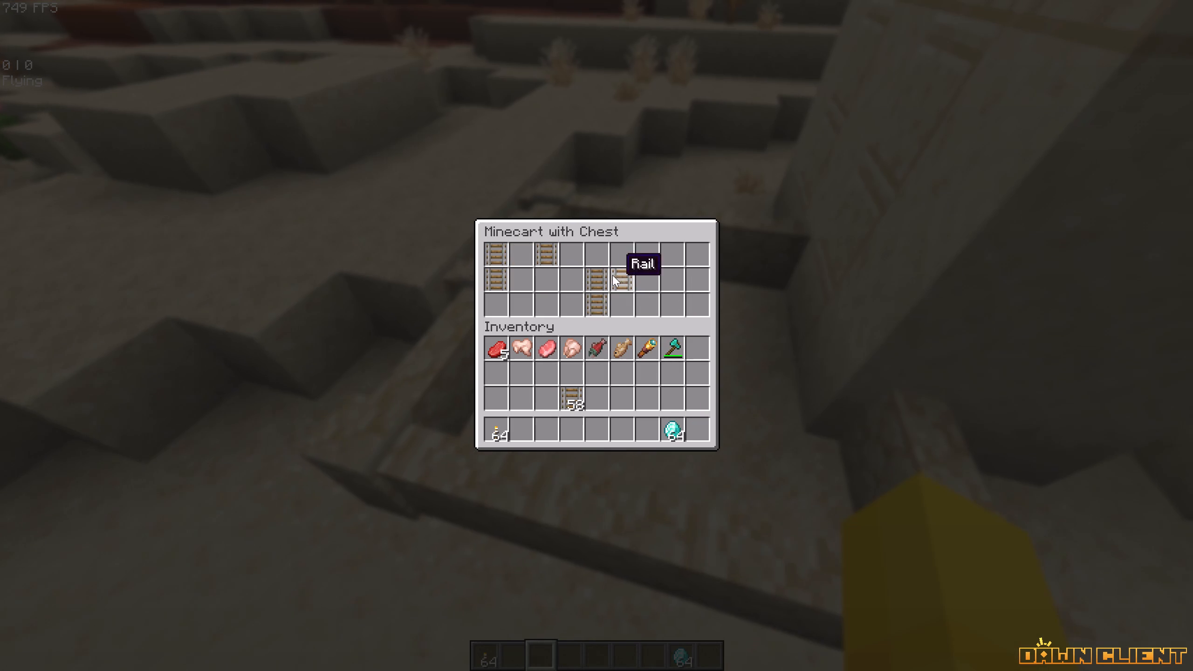
pyautogui.click(627, 277)
pyautogui.moveTo(659, 274); pyautogui.dragTo(666, 275)
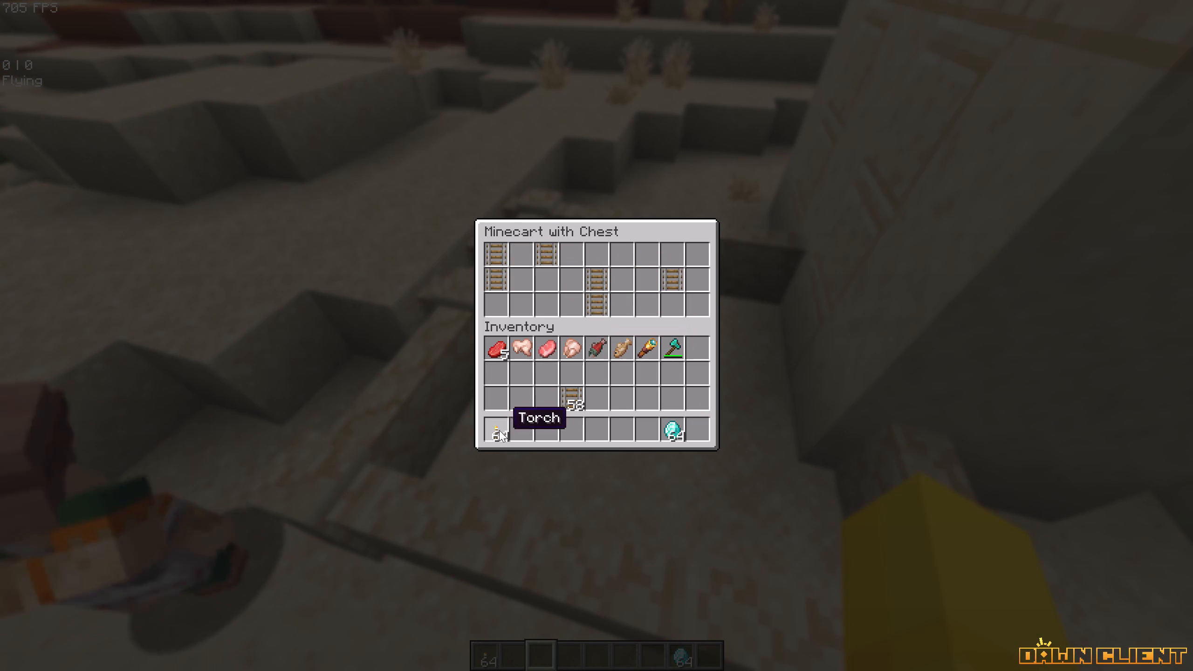
# Add torches to four of the chest minecart's slots in amounts of 3, 1, 4 and 1, keeping the rest in the inventory.
pyautogui.click(496, 430)
pyautogui.moveTo(530, 273); pyautogui.dragTo(532, 283, button='right')
pyautogui.rightClick(518, 273)
pyautogui.rightClick(516, 273)
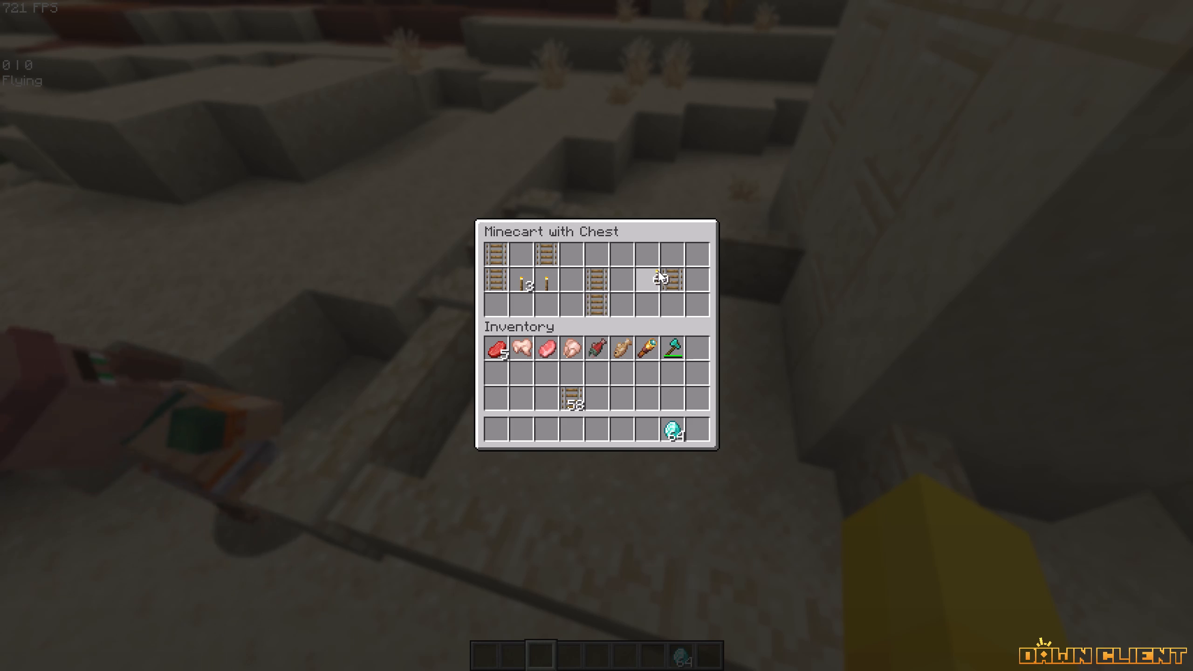
pyautogui.rightClick(666, 252)
pyautogui.rightClick(666, 252)
pyautogui.rightClick(666, 252)
pyautogui.rightClick(666, 252)
pyautogui.rightClick(692, 297)
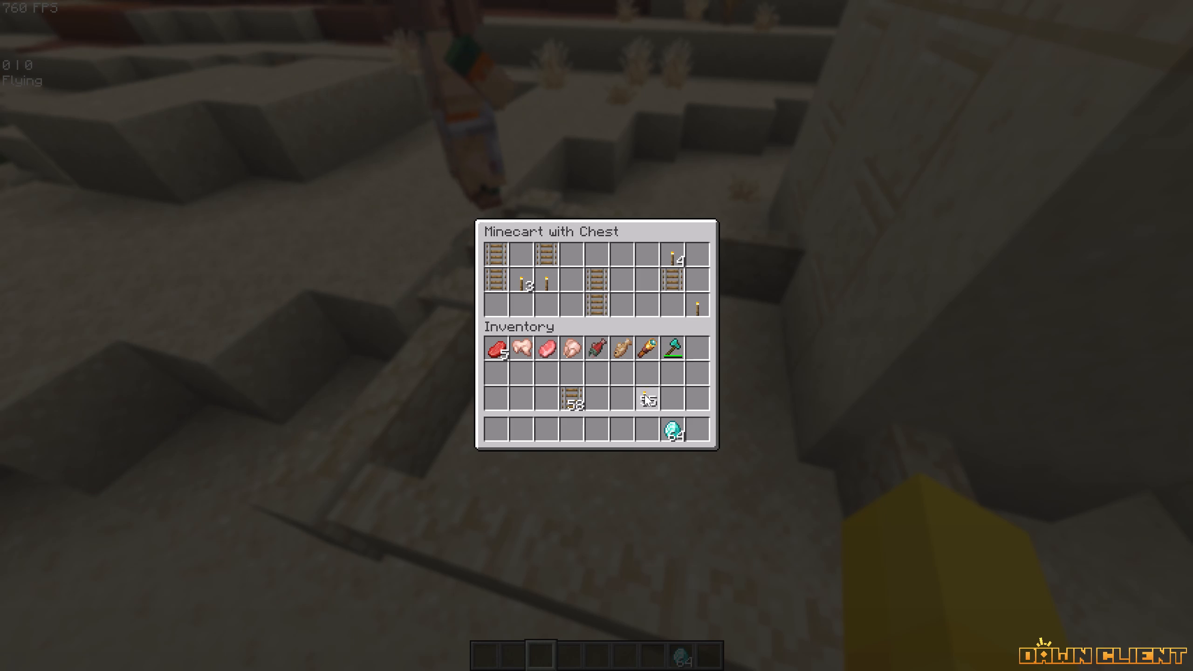
pyautogui.click(644, 396)
# Place one diamond in the middle slot of the chest minecart's top row and put the remaining diamonds back.
pyautogui.click(672, 425)
pyautogui.rightClick(598, 258)
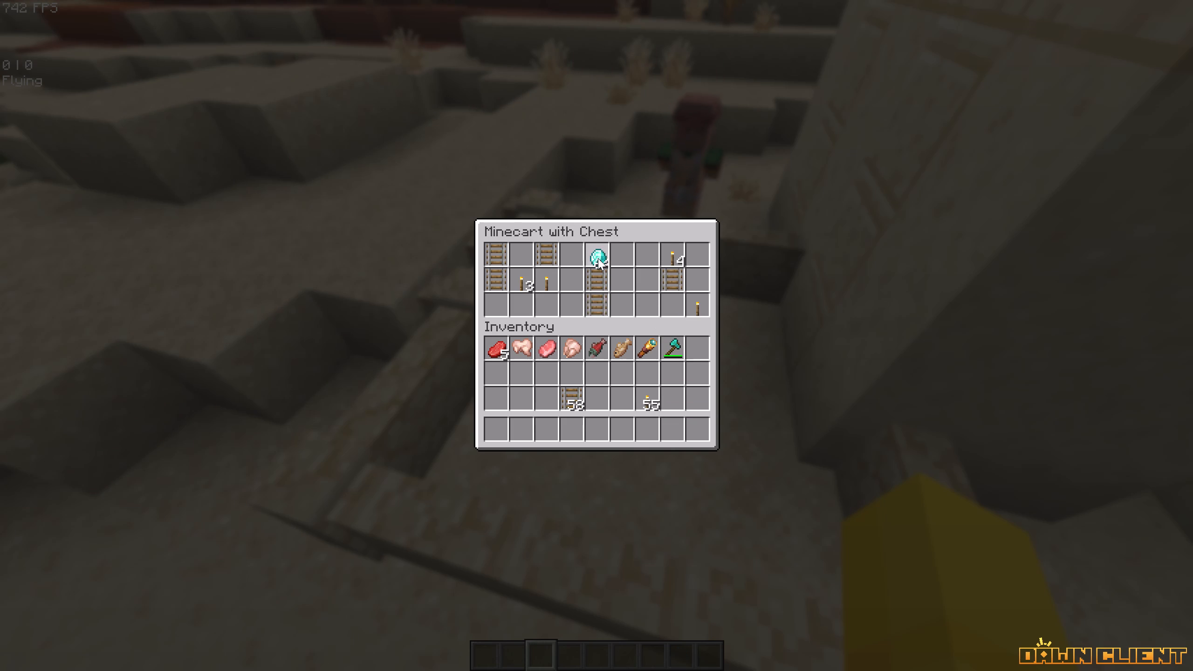
pyautogui.click(624, 423)
# Clear all leftover items from the player's inventory using Destroy Item.
pyautogui.press('Return')
pyautogui.press('Return')
pyautogui.click(725, 444)
pyautogui.keyDown('shift'); pyautogui.click(717, 401); pyautogui.keyUp('shift')
pyautogui.press('Return')
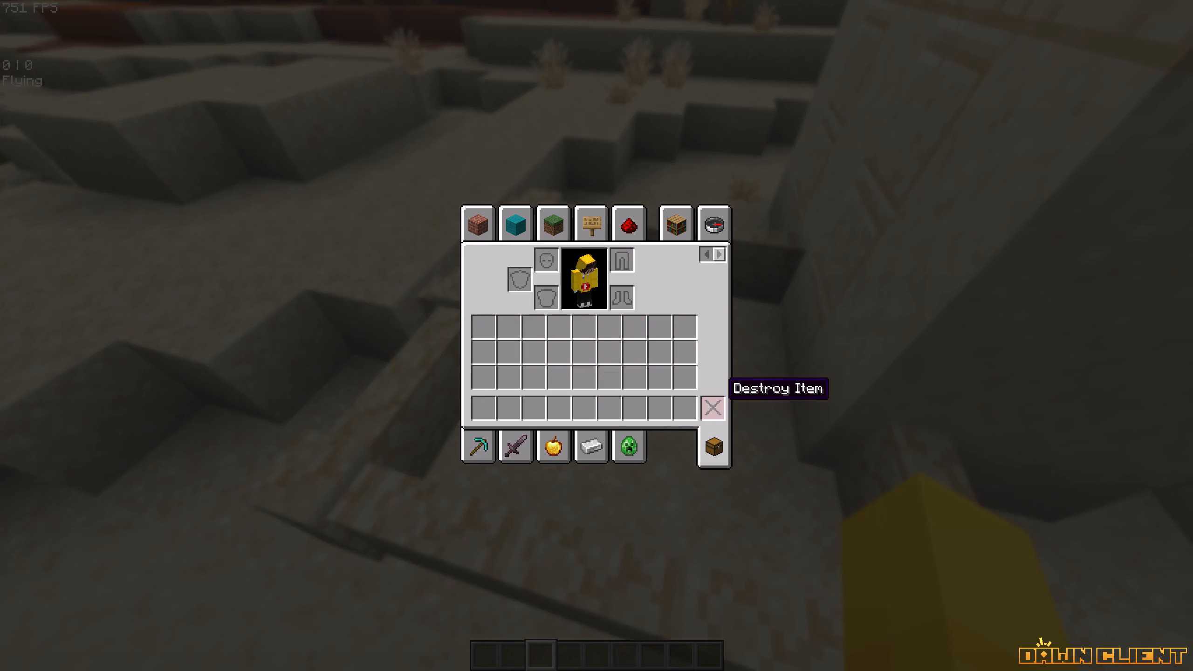
pyautogui.rightClick(596, 335)
pyautogui.press('Return')
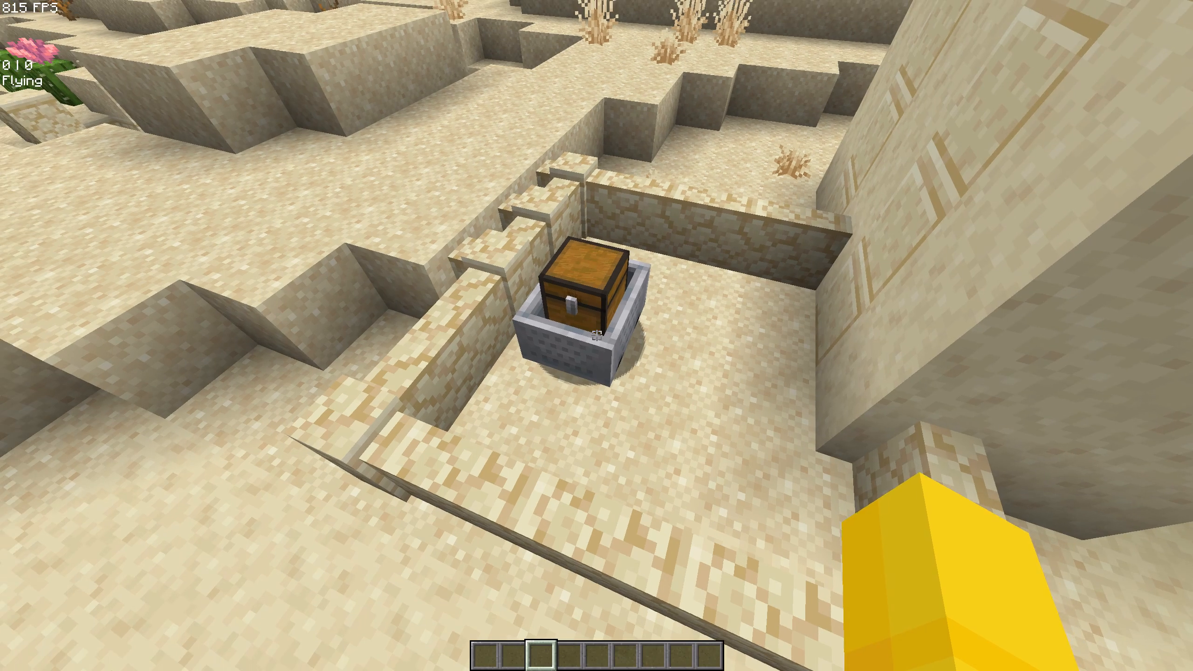
# Move in close to the chest minecart and hide the game interface for a clean shot.
pyautogui.hotkey('ctrl', 'Up')
pyautogui.press('F1')
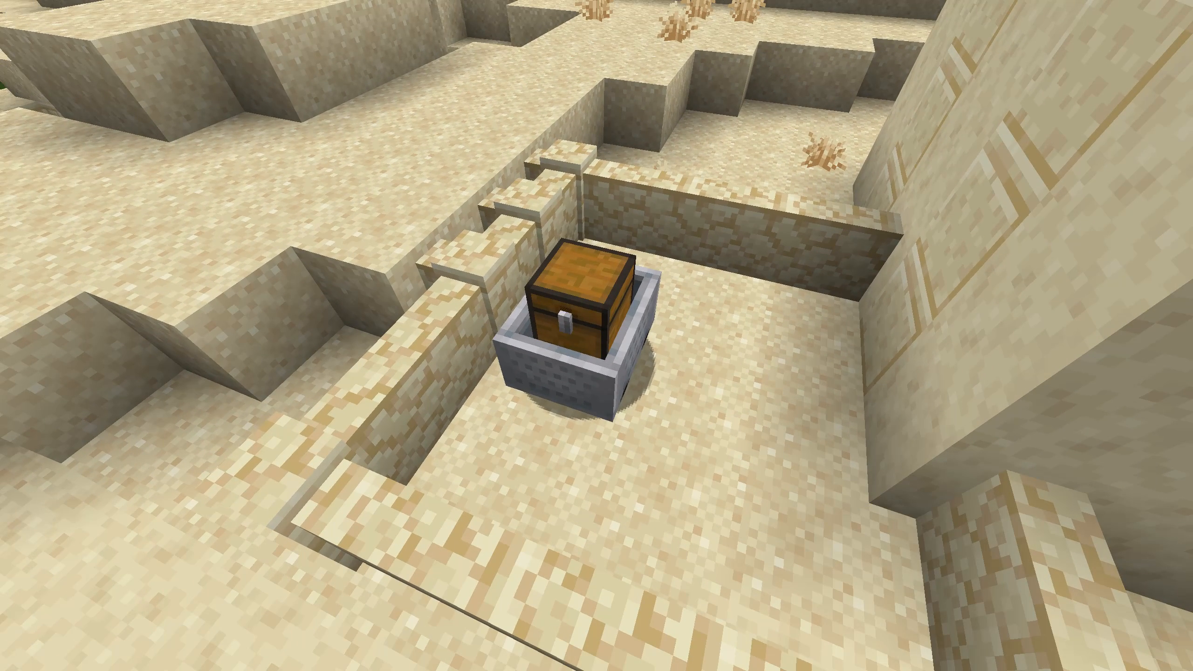
pyautogui.press('Escape')
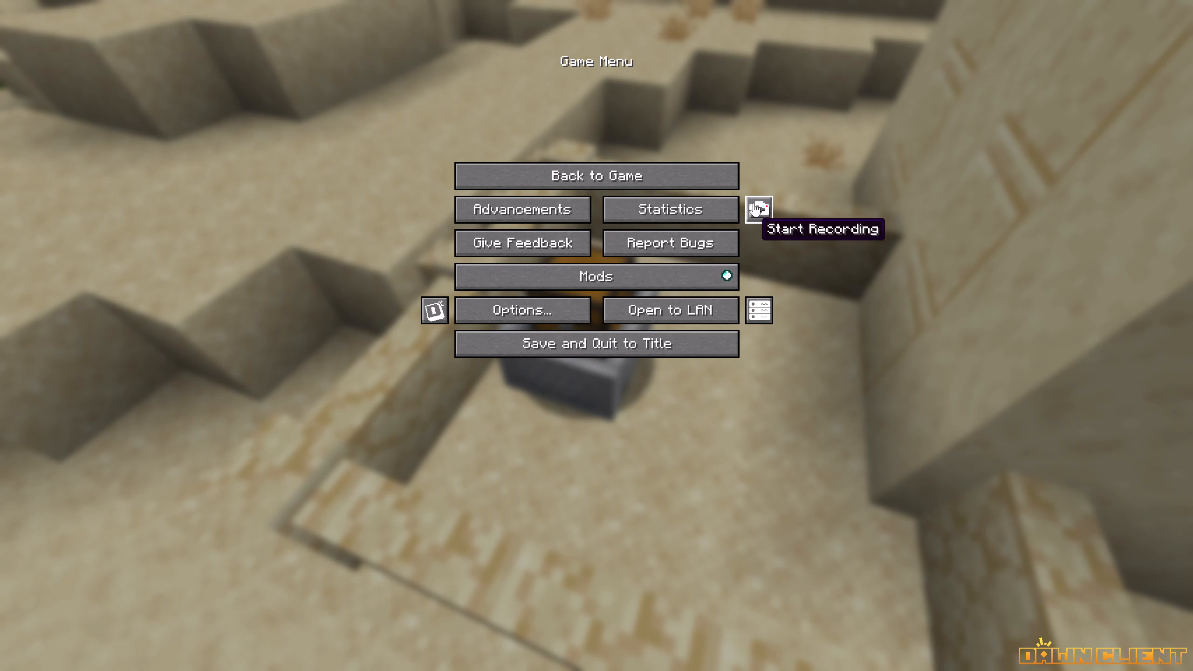
pyautogui.click(666, 156)
pyautogui.moveTo(667, 164); pyautogui.dragTo(597, 335)
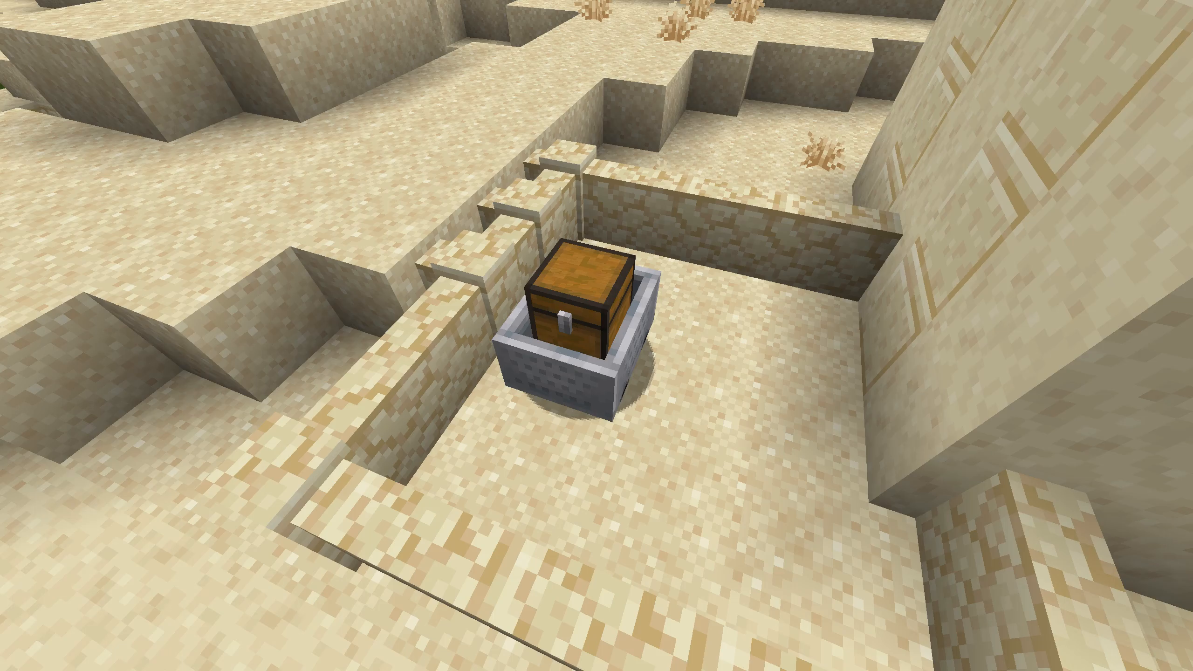
# Fly back over the village and return to the chest minecart to rehearse the camera approach.
pyautogui.moveTo(597, 335); pyautogui.dragTo(596, 335)
pyautogui.hotkey('shift', 'Down')
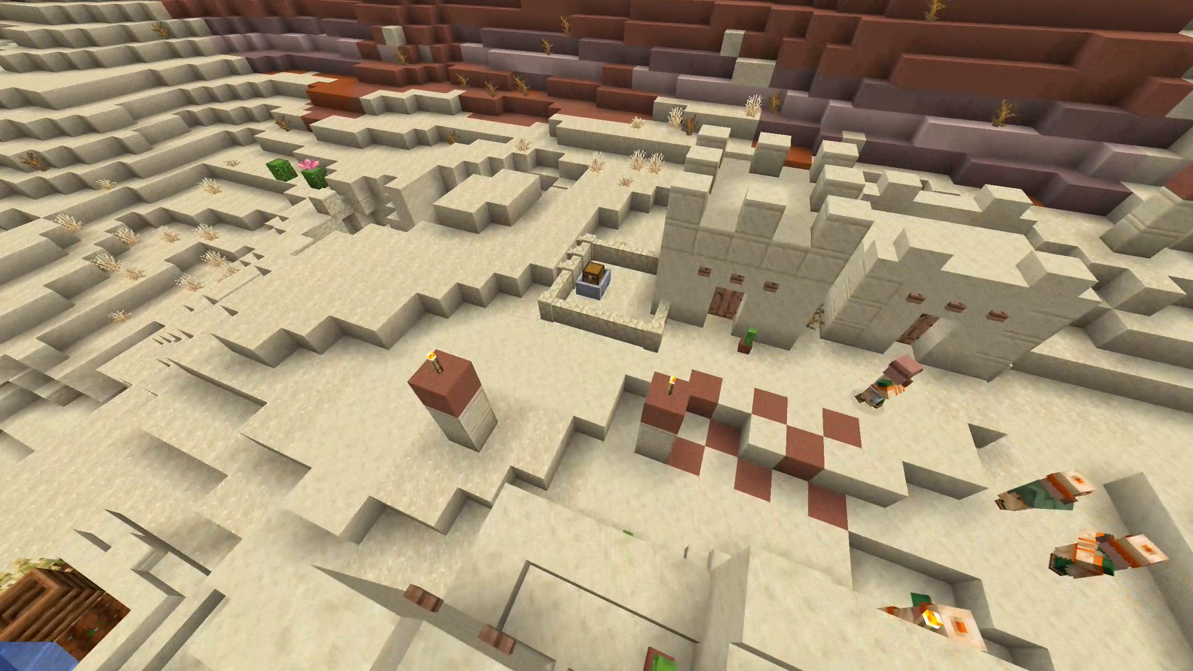
pyautogui.press('Up')
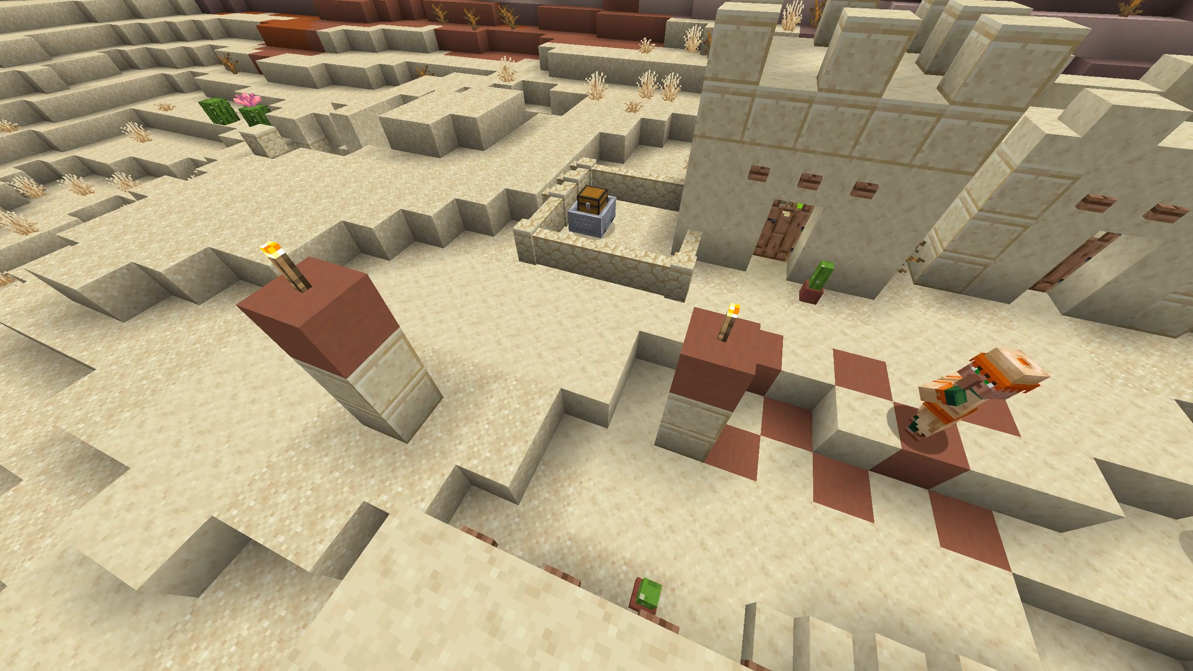
pyautogui.press('Up')
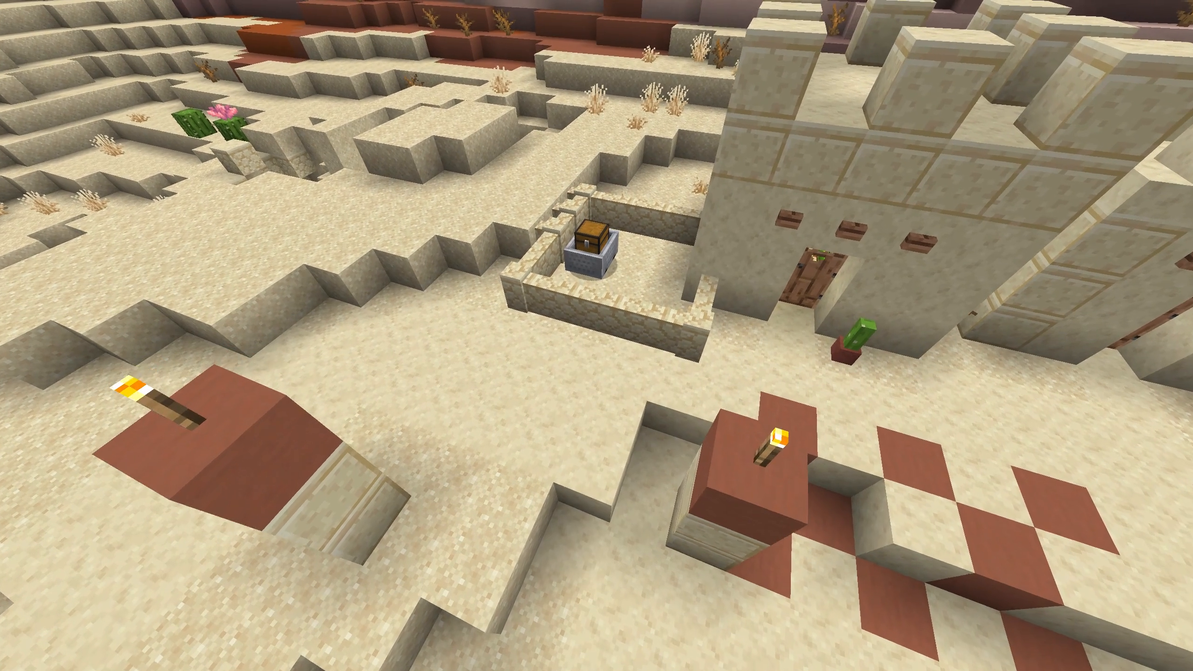
pyautogui.press('Up')
pyautogui.press('Down')
pyautogui.hotkey('ctrl', 'Up')
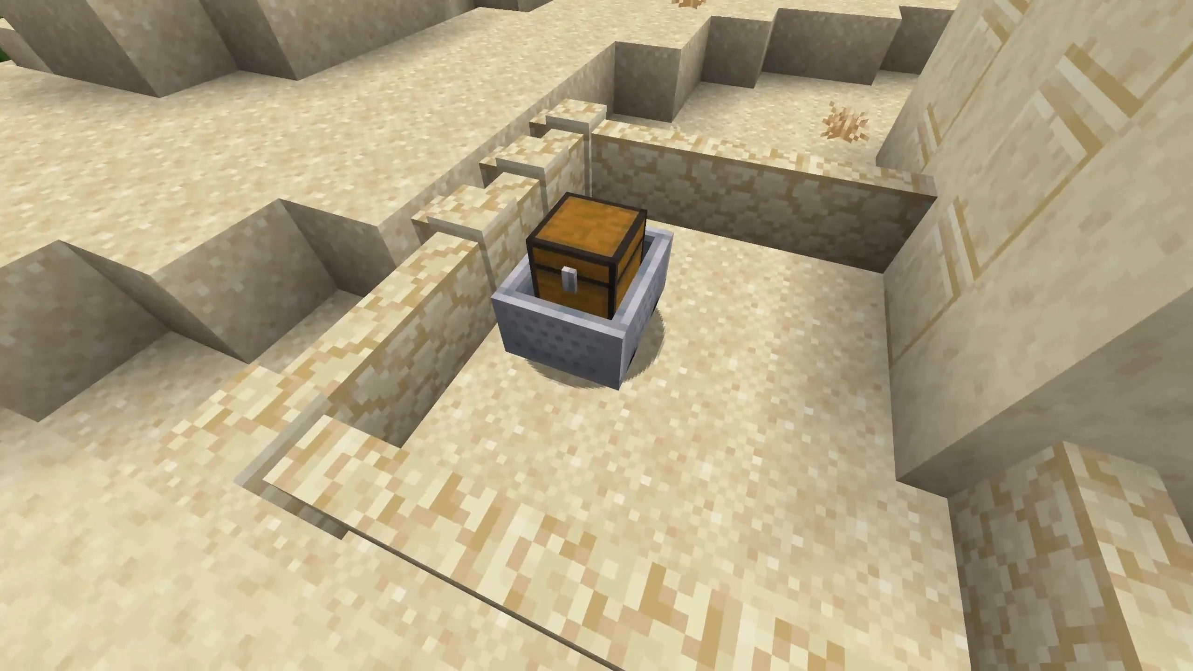
# Start a recording in OBS and return to Minecraft.
pyautogui.hotkey('alt', 'Tab')
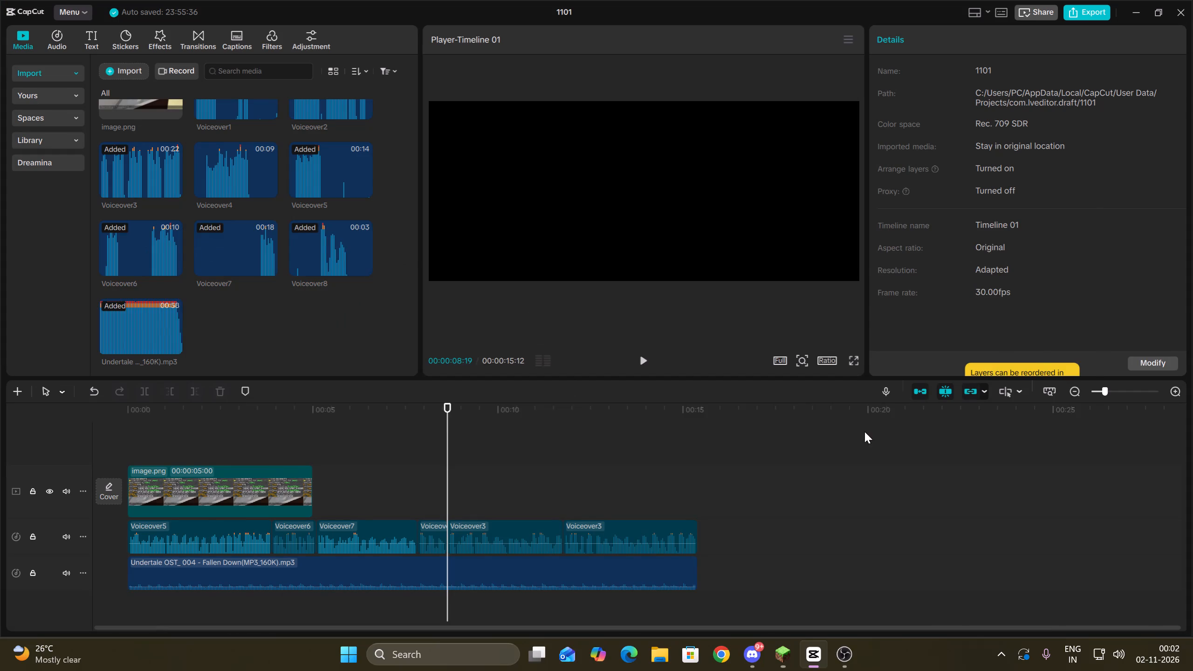
pyautogui.hotkey('alt', 'Tab')
pyautogui.hotkey('alt', 'Tab')
pyautogui.click(1063, 486)
pyautogui.hotkey('alt', 'Tab')
pyautogui.hotkey('alt', 'Tab')
pyautogui.hotkey('alt', 'Tab')
# Open the chest minecart on camera, close it and reopen it to show its contents.
pyautogui.moveTo(677, 183); pyautogui.dragTo(596, 335)
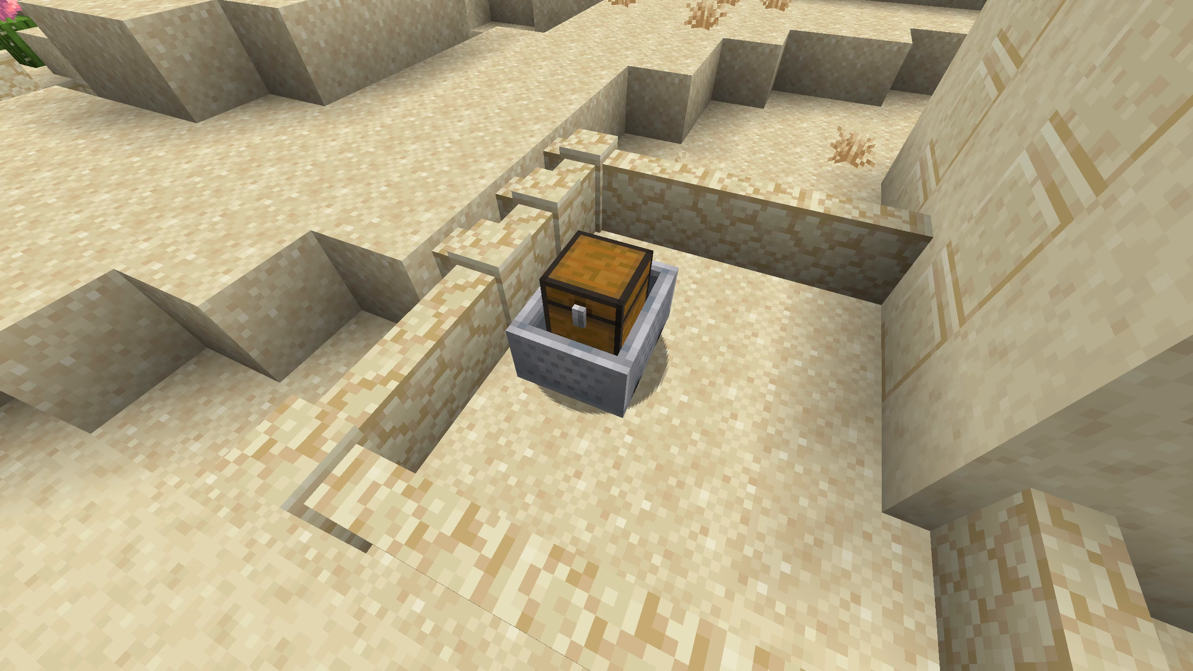
pyautogui.rightClick(596, 335)
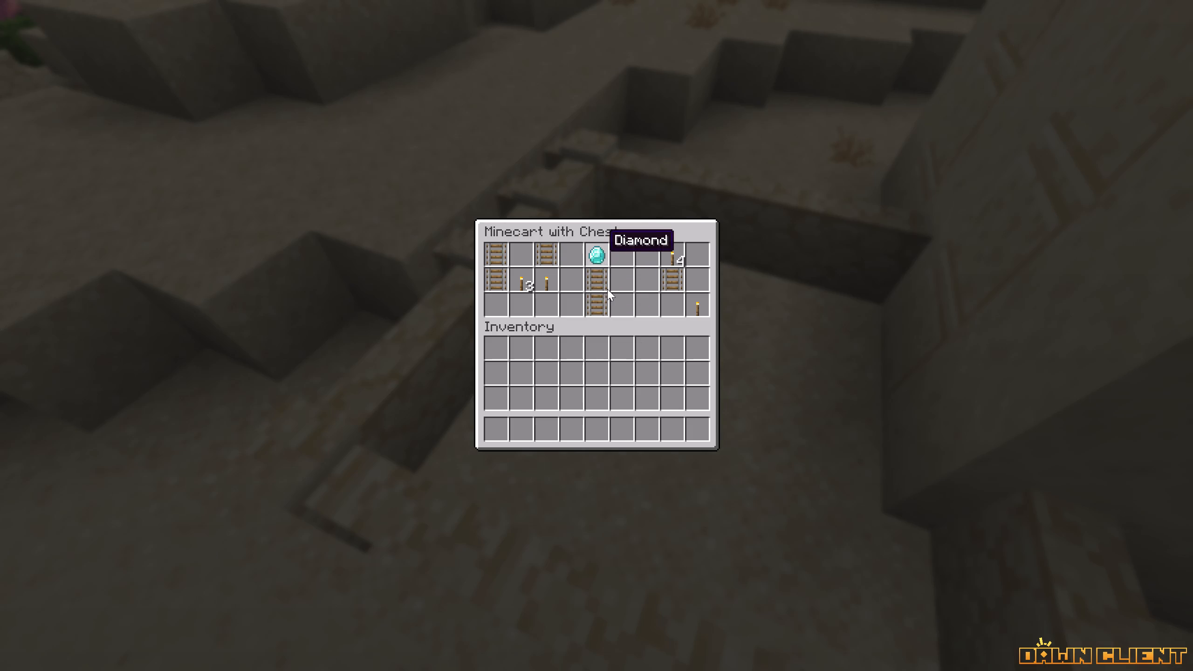
pyautogui.press('Escape')
pyautogui.rightClick(596, 335)
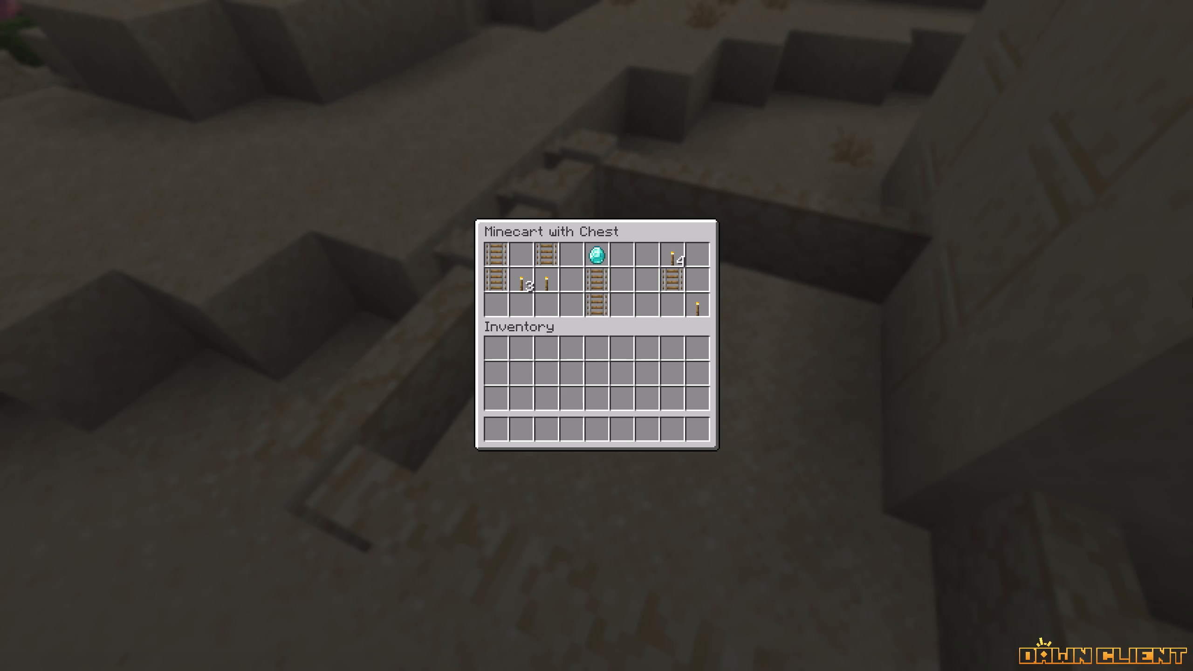
# Stop the OBS recording and return to Minecraft.
pyautogui.hotkey('alt', 'Tab')
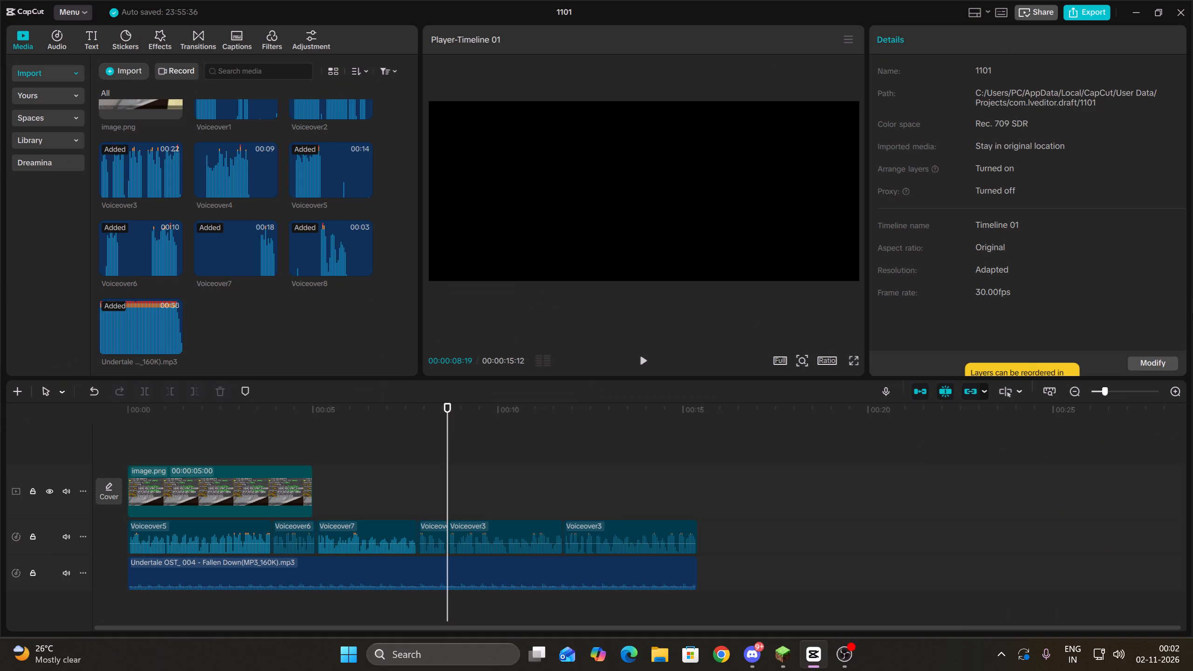
pyautogui.hotkey('alt', 'Tab')
pyautogui.hotkey('alt', 'Tab')
pyautogui.click(1132, 482)
pyautogui.hotkey('alt', 'Tab')
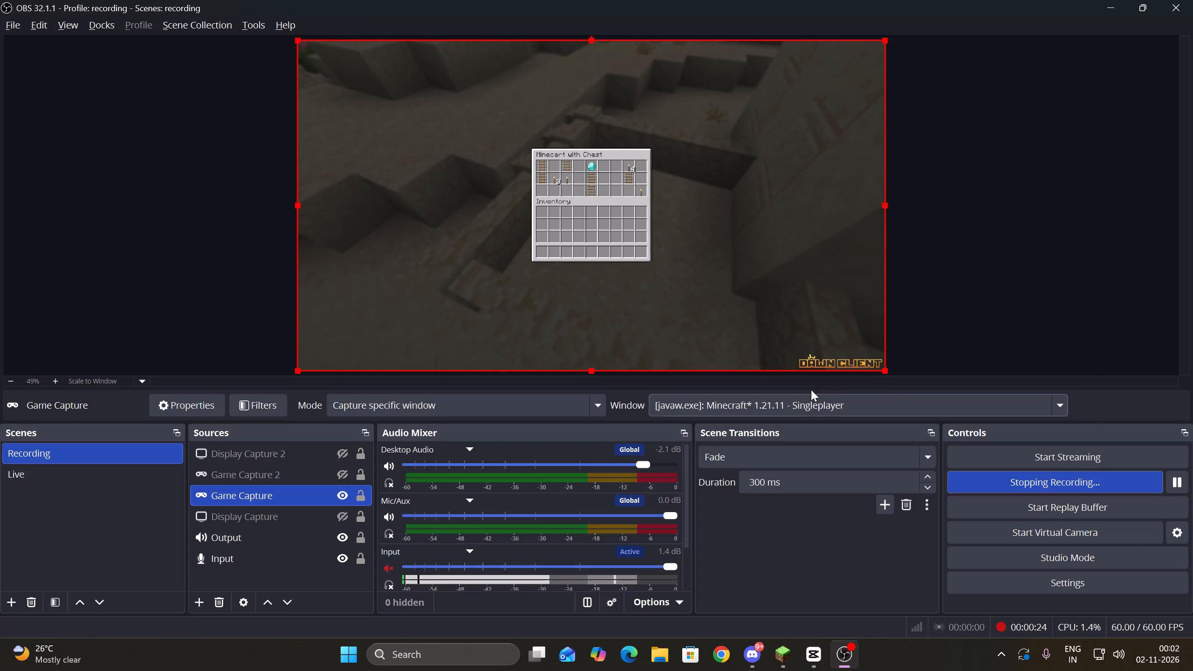
pyautogui.hotkey('alt', 'Tab')
# Close the chest minecart, restore the game interface and start a Flashback recording.
pyautogui.press('Escape')
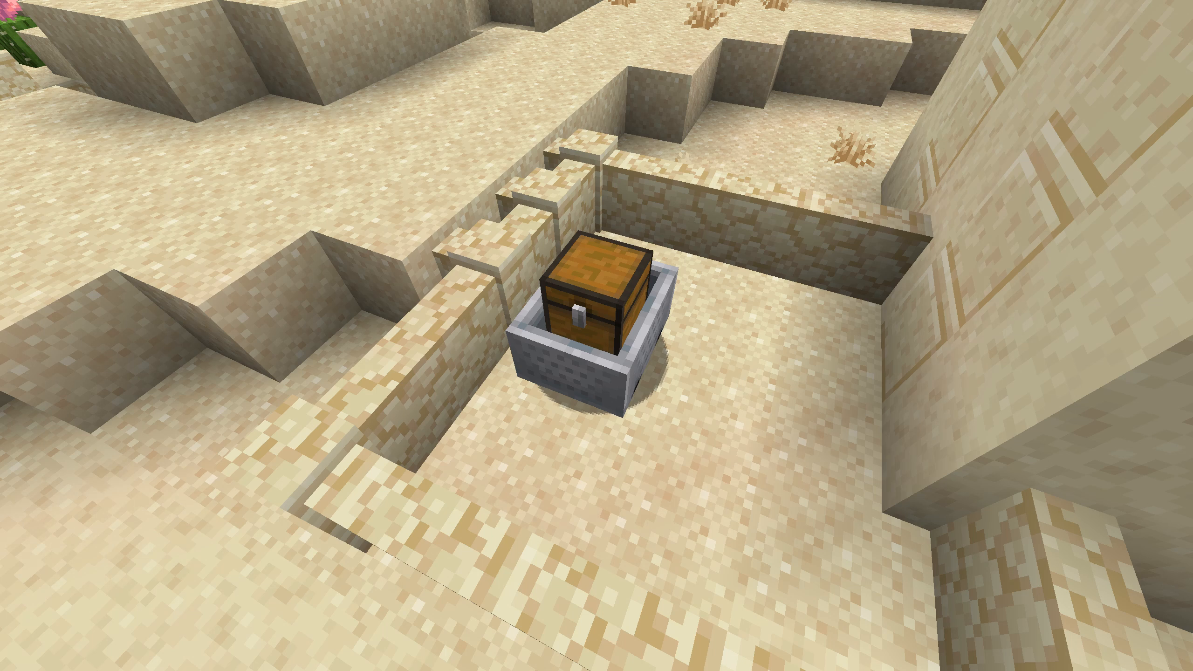
pyautogui.press('F1')
pyautogui.press('Escape')
pyautogui.moveTo(768, 212); pyautogui.dragTo(596, 335)
# Fly back from the pen to view the village, and approach the chest minecart again for the Flashback recording.
pyautogui.press('Down')
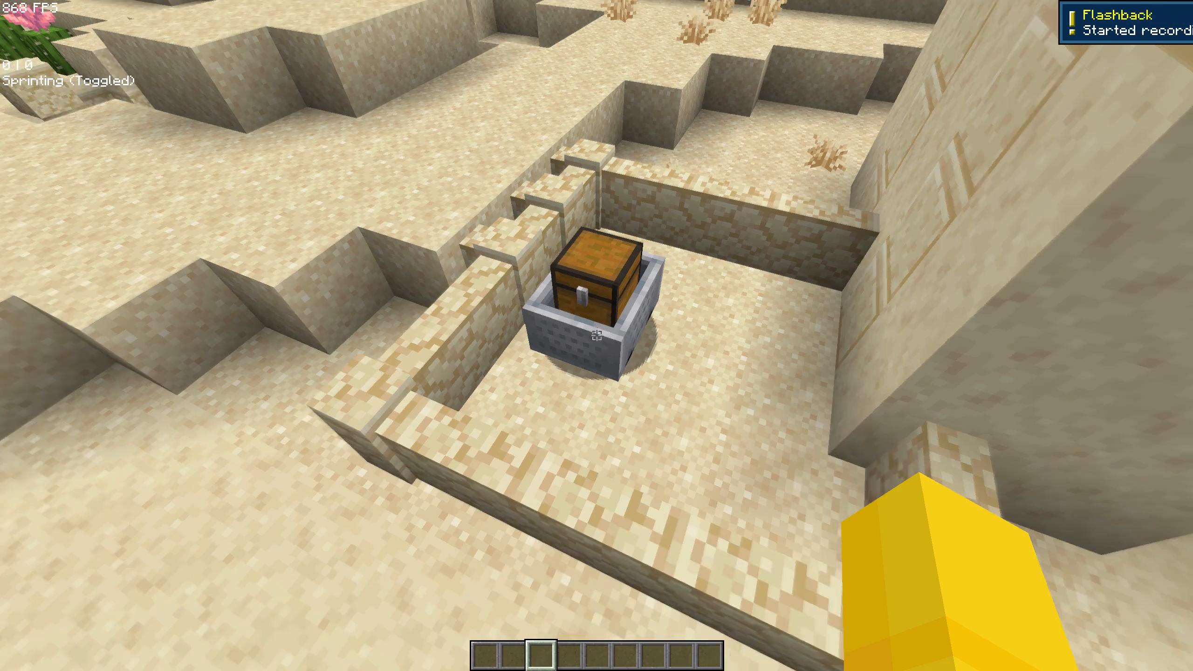
pyautogui.press('Up')
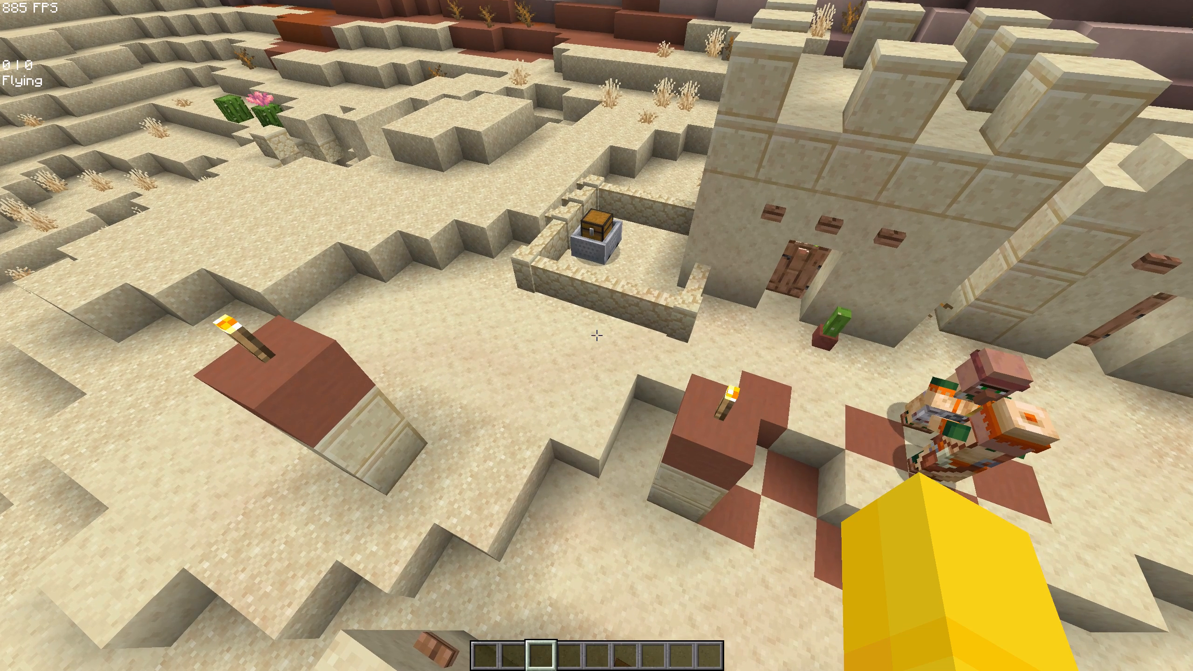
pyautogui.press('Up')
pyautogui.press('Down')
# Search the creative inventory for "cac" and add a stack of cactus to the hotbar.
pyautogui.press('Return')
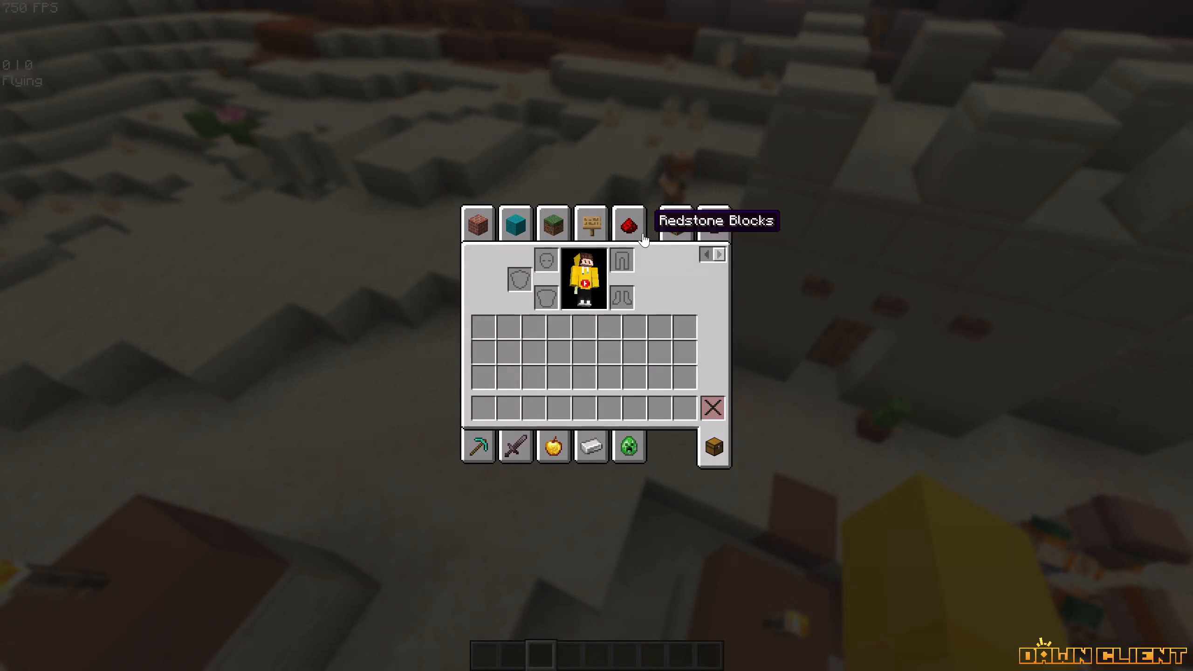
pyautogui.moveTo(738, 231); pyautogui.dragTo(728, 234)
pyautogui.click(719, 232)
pyautogui.write('ca')
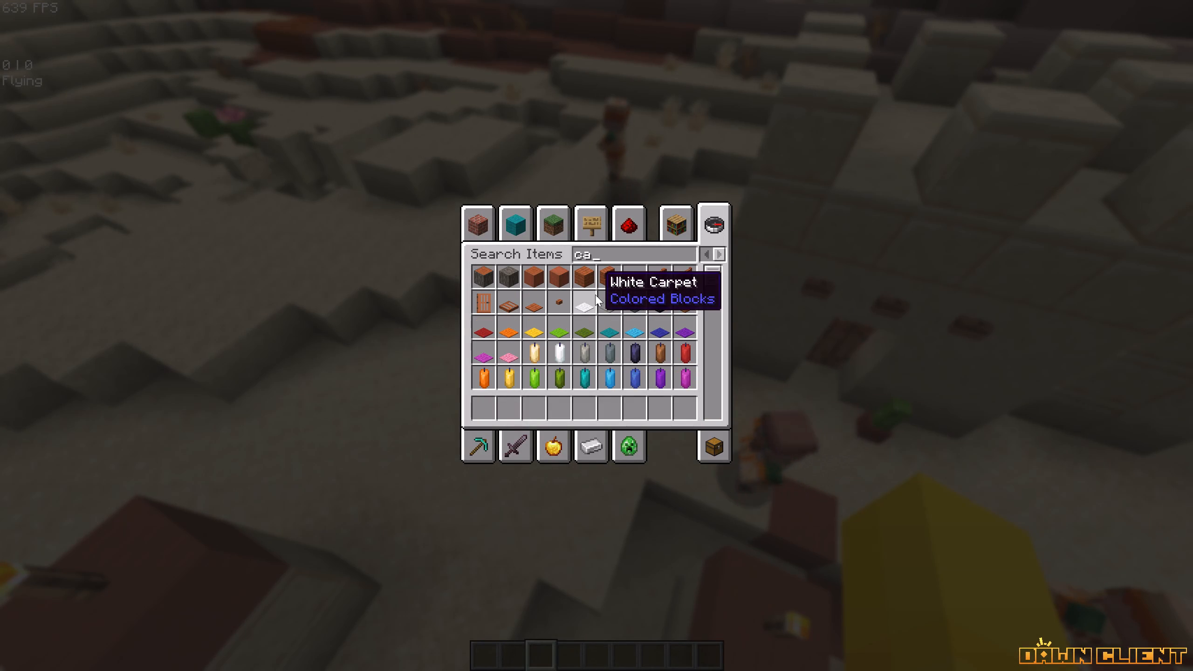
pyautogui.press('c')
pyautogui.moveTo(610, 315); pyautogui.dragTo(660, 291)
pyautogui.click(660, 291)
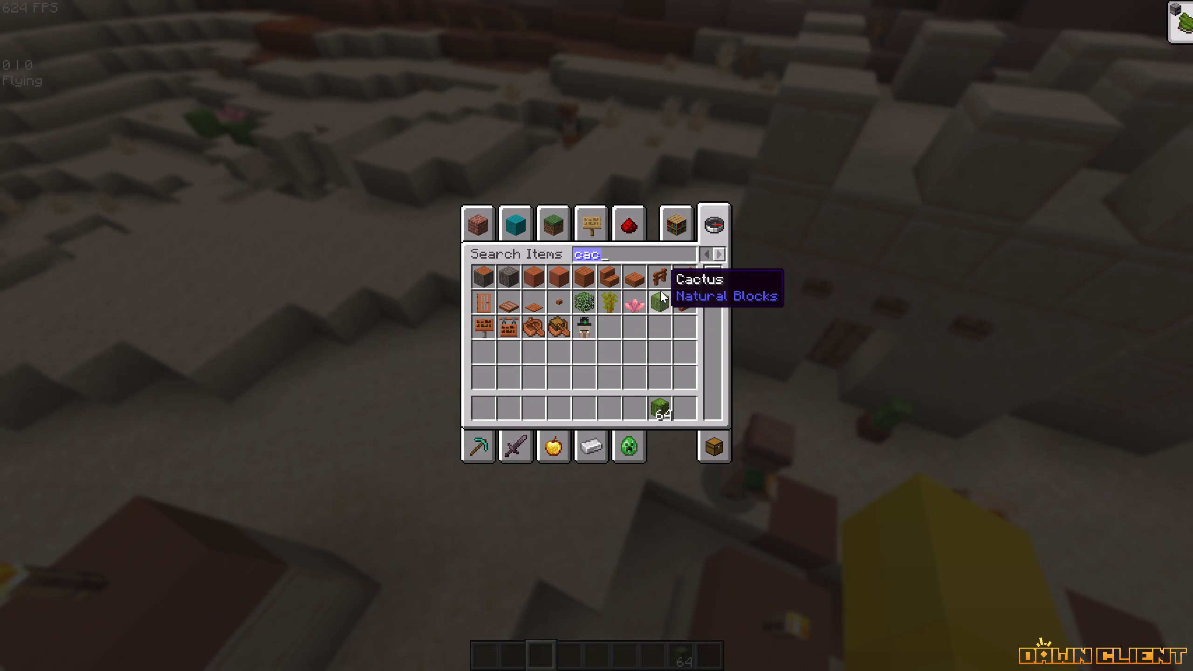
pyautogui.press('Escape')
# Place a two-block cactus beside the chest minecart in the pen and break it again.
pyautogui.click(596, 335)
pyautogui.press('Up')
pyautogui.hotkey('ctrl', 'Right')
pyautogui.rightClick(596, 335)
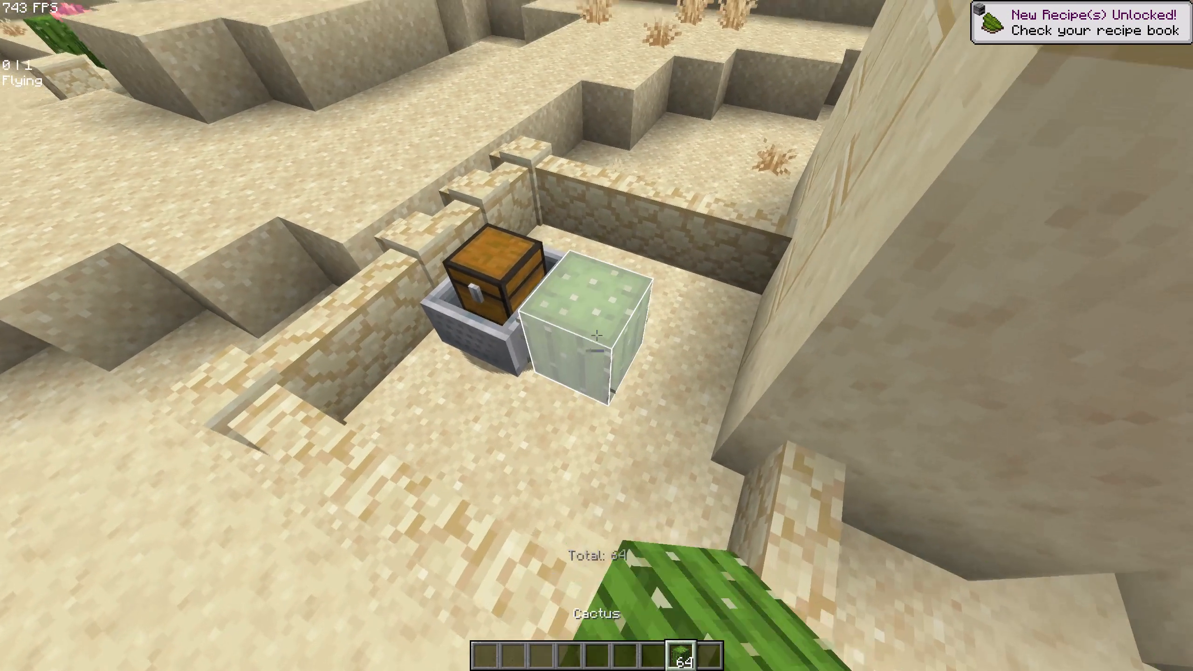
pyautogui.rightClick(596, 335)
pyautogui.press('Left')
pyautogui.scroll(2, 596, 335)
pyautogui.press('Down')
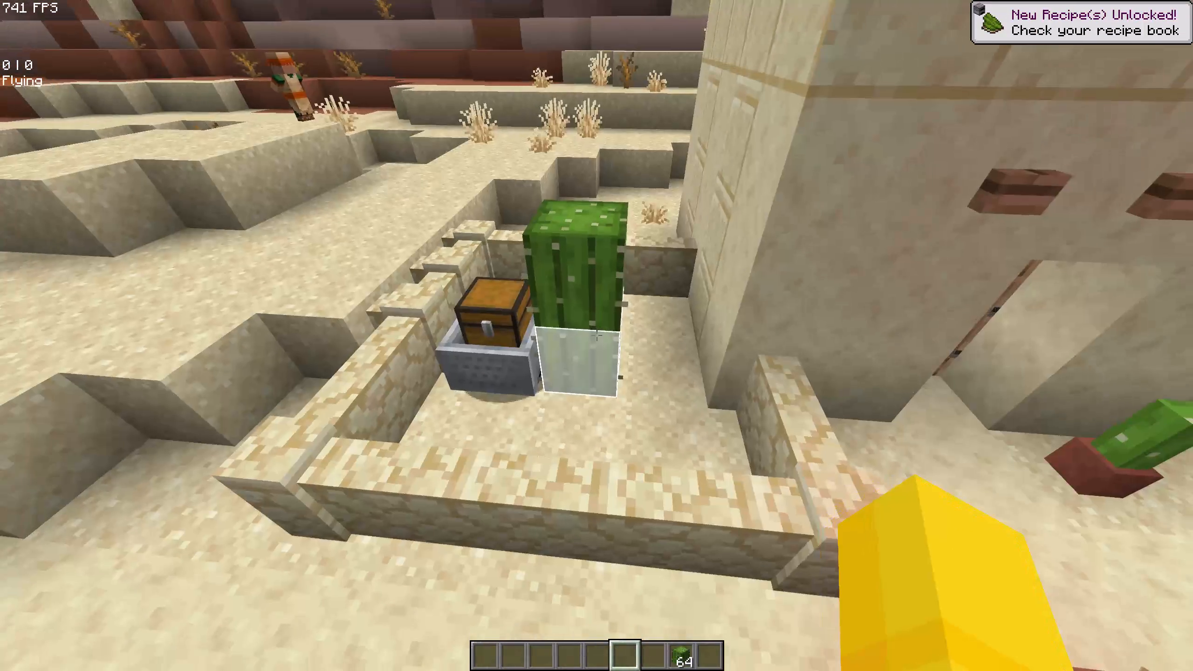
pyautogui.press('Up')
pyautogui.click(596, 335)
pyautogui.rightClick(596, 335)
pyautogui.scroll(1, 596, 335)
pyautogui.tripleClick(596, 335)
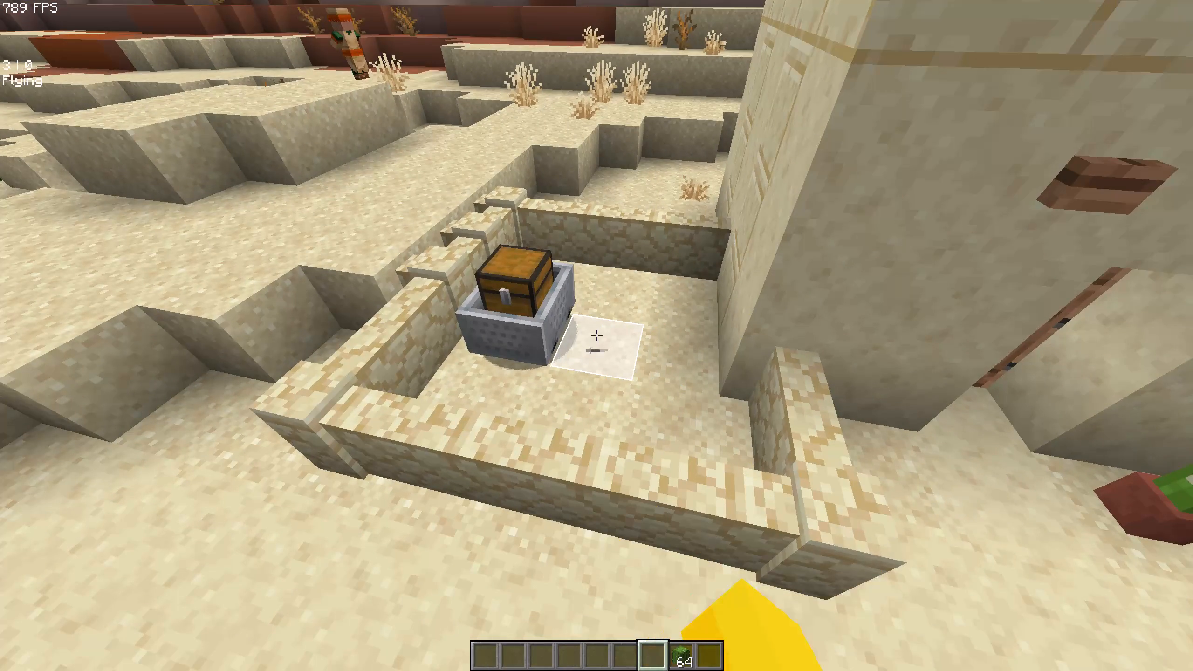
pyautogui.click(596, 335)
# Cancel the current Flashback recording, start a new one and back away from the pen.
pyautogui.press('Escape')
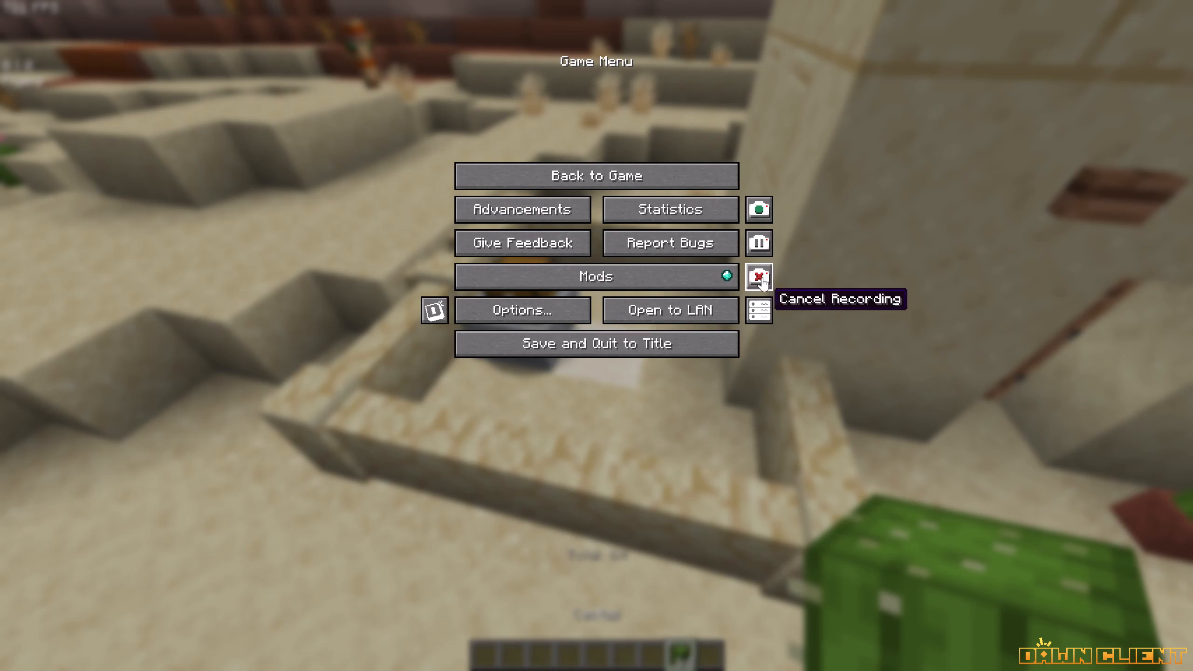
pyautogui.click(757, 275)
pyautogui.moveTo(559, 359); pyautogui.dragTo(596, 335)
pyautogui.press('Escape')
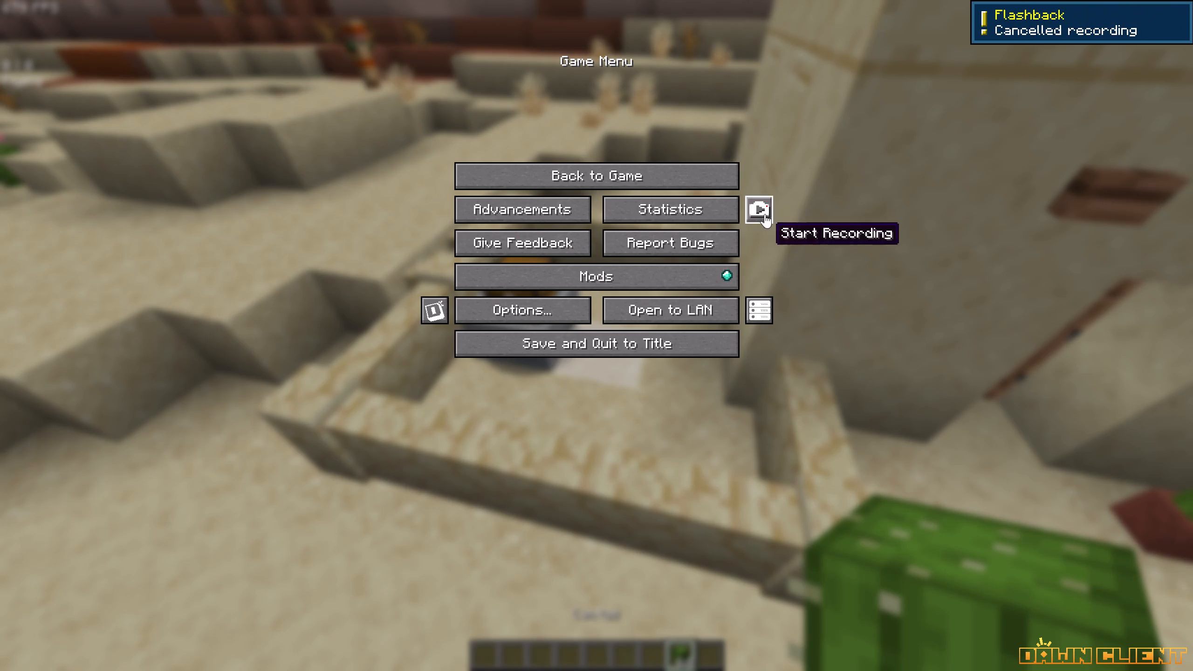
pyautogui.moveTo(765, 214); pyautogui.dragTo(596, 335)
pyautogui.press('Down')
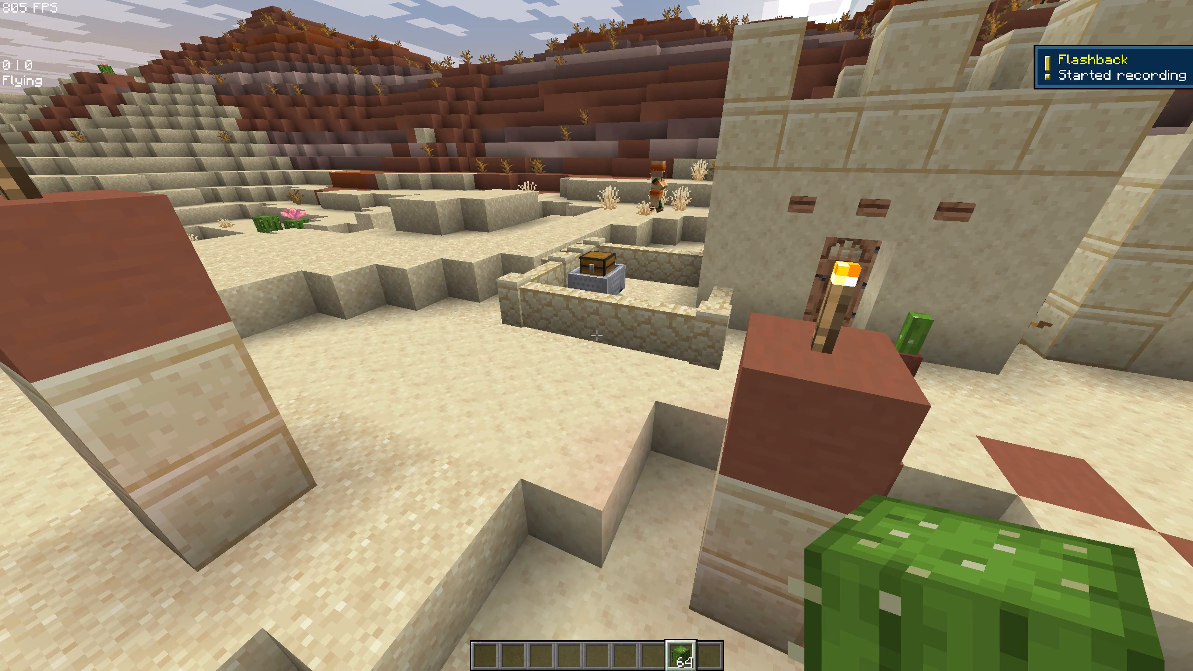
# Set the world time to day with a time command.
pyautogui.write('//time s')
pyautogui.press('Tab')
pyautogui.press('space')
pyautogui.write('d')
pyautogui.press('Tab')
pyautogui.press('Return')
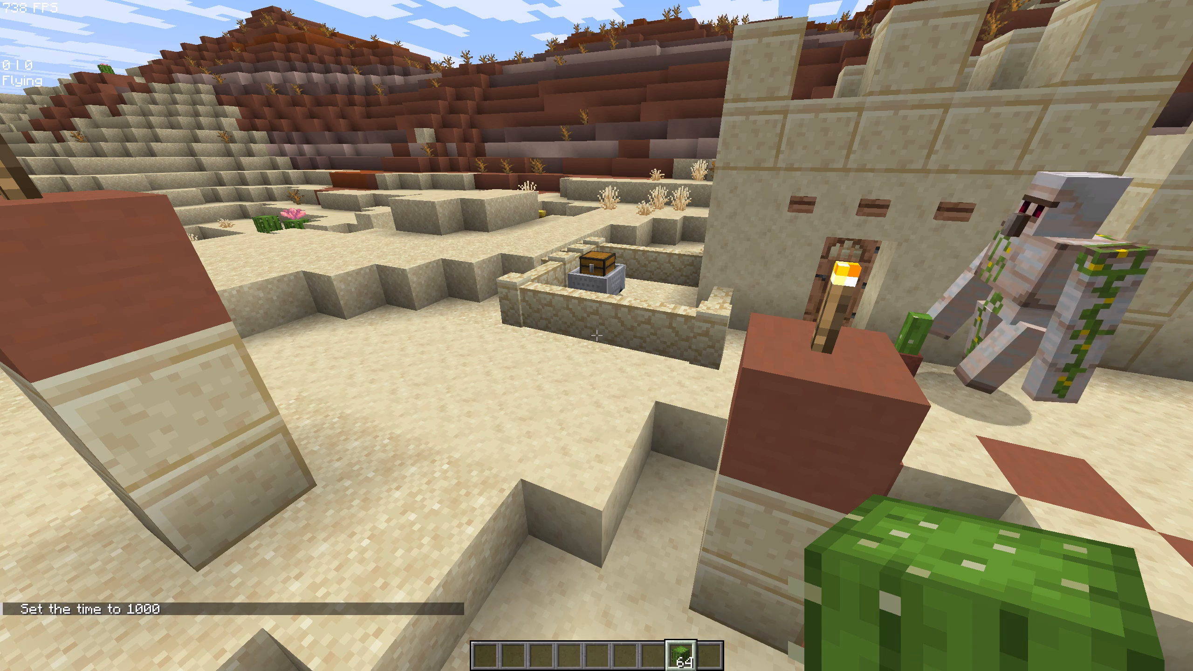
# Cancel the Flashback recording, start a fresh one and clear the chat messages.
pyautogui.press('Escape')
pyautogui.click(760, 261)
pyautogui.click(757, 286)
pyautogui.moveTo(529, 378); pyautogui.dragTo(596, 335)
pyautogui.press('Escape')
pyautogui.moveTo(765, 206); pyautogui.dragTo(596, 335)
pyautogui.press('F3')
pyautogui.press('d')
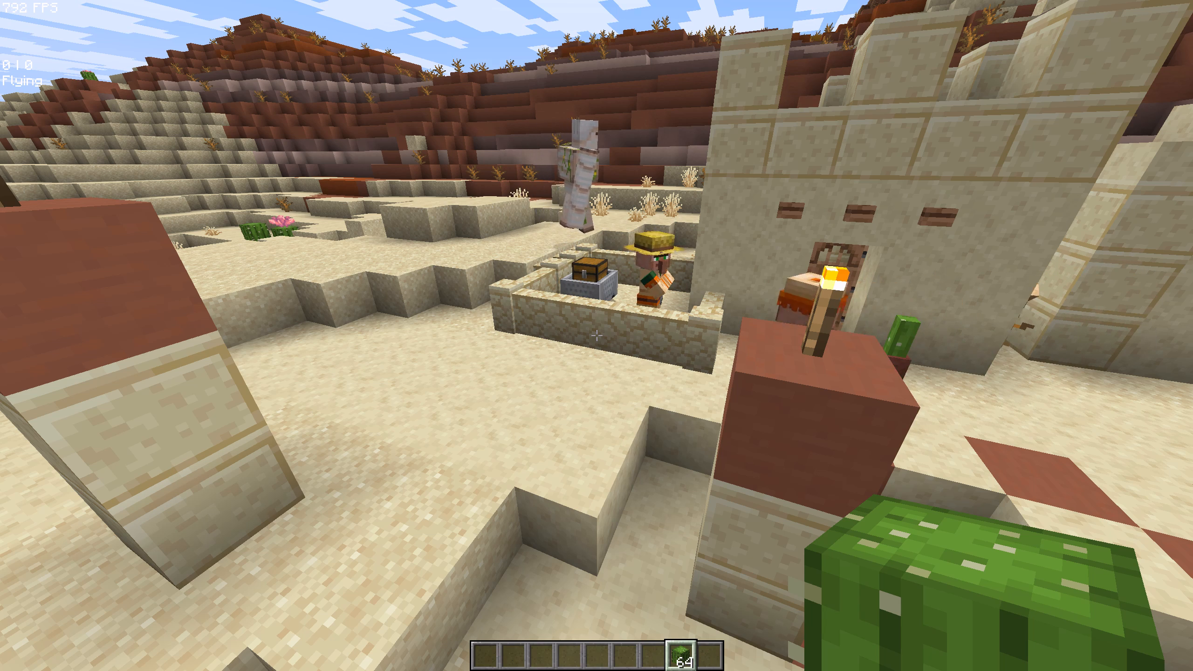
# Fly to the pen and stack a cactus column right beside the chest minecart.
pyautogui.press('Up')
pyautogui.rightClick(596, 335)
pyautogui.press('Right')
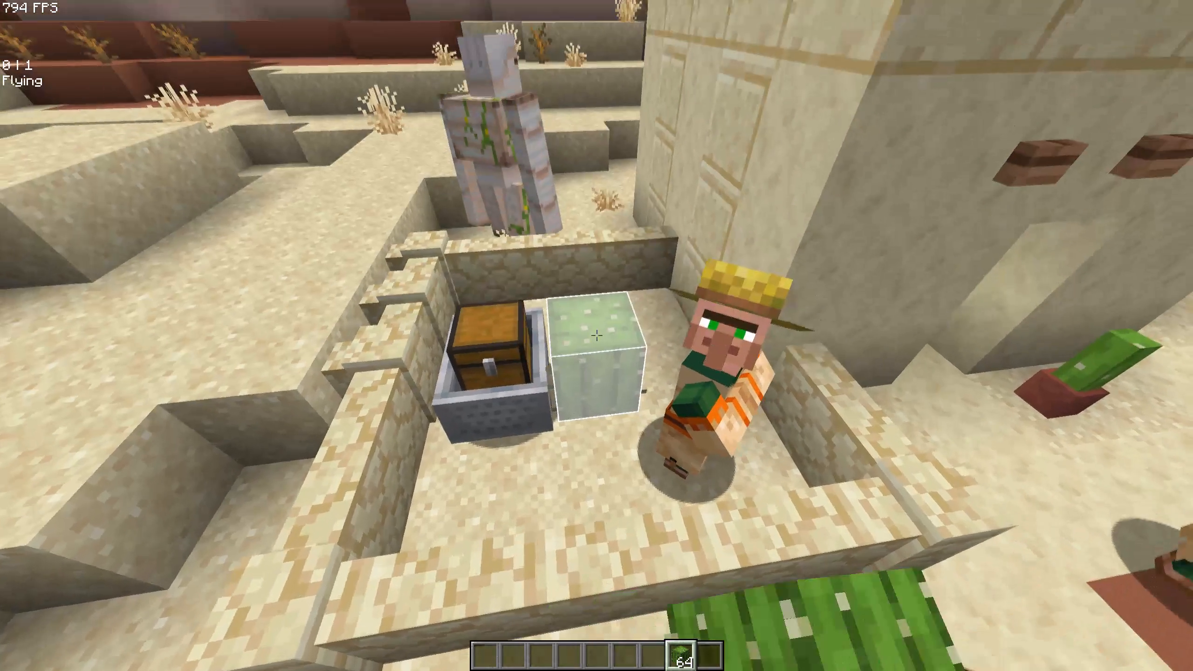
pyautogui.rightClick(596, 335)
pyautogui.rightClick(596, 335)
pyautogui.press('Down')
pyautogui.scroll(2, 597, 335)
# Fly around to the far side of the pen and break the chest minecart next to the cactus.
pyautogui.press('Up')
pyautogui.press('Right')
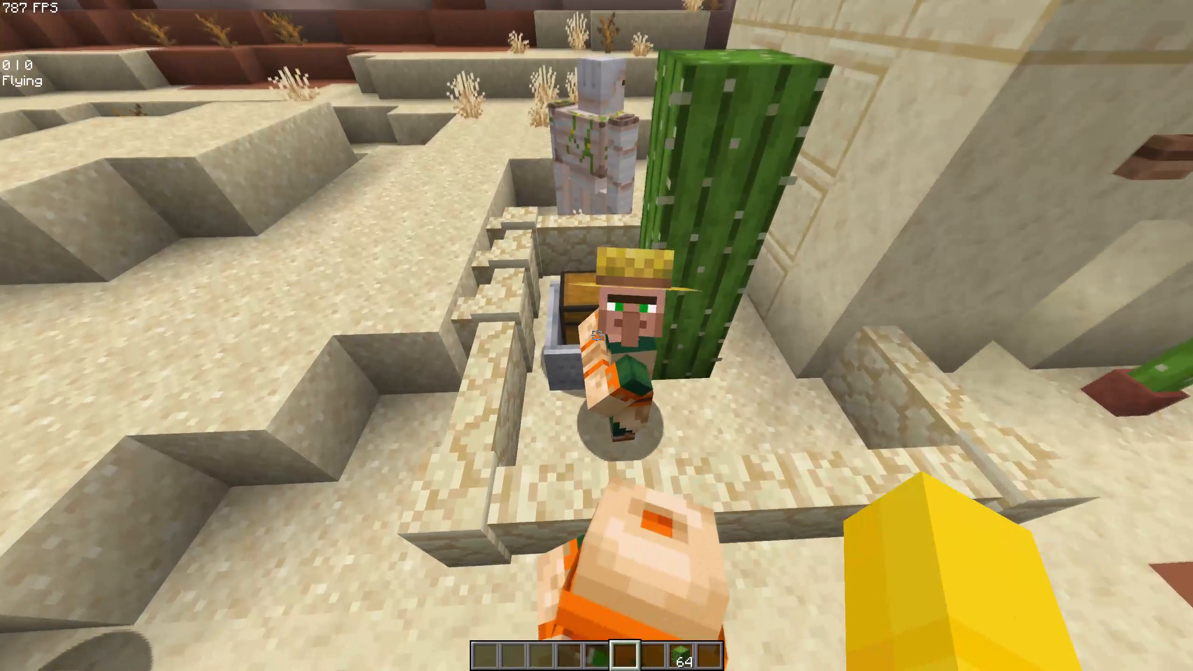
pyautogui.press('Right')
pyautogui.press('Left')
pyautogui.press('Up')
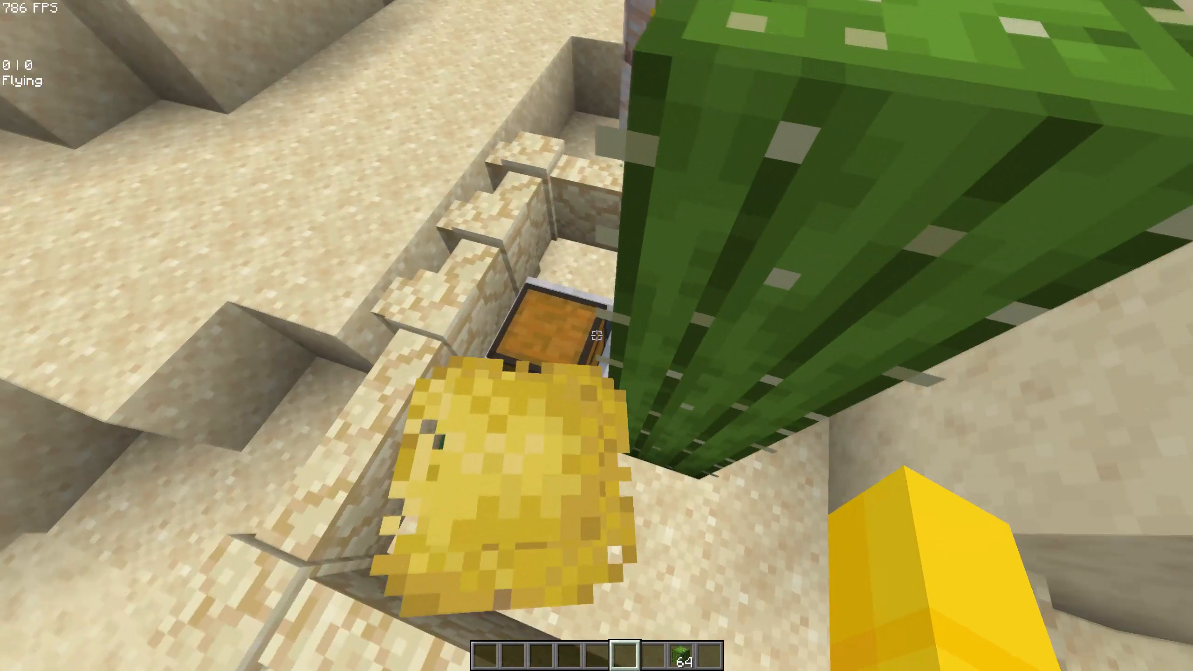
pyautogui.press('Left')
pyautogui.press('Up')
pyautogui.press('Right')
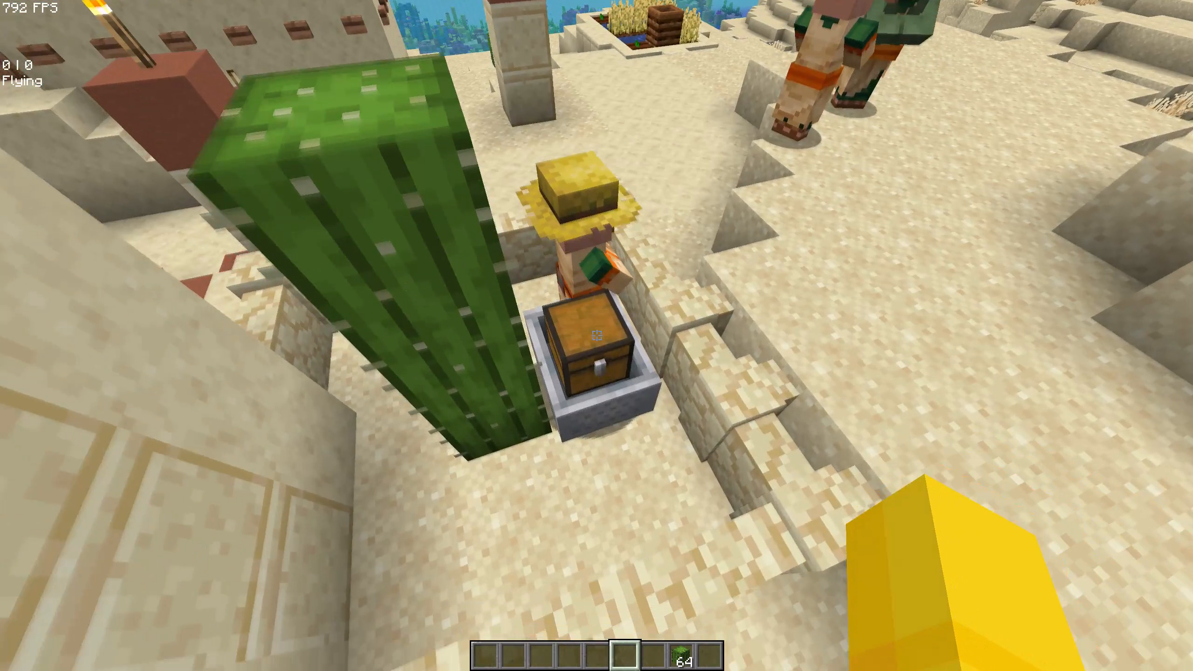
pyautogui.click(596, 335)
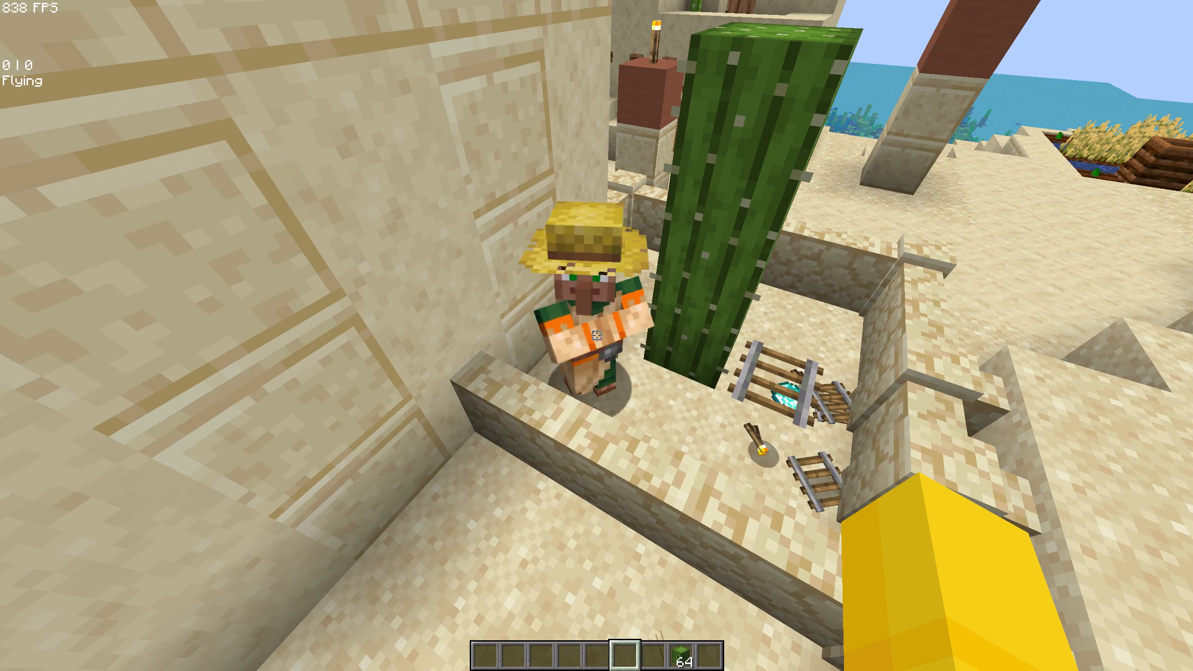
# Finish the Flashback recording and save the replay under its default name.
pyautogui.press('Escape')
pyautogui.moveTo(747, 205); pyautogui.dragTo(597, 335)
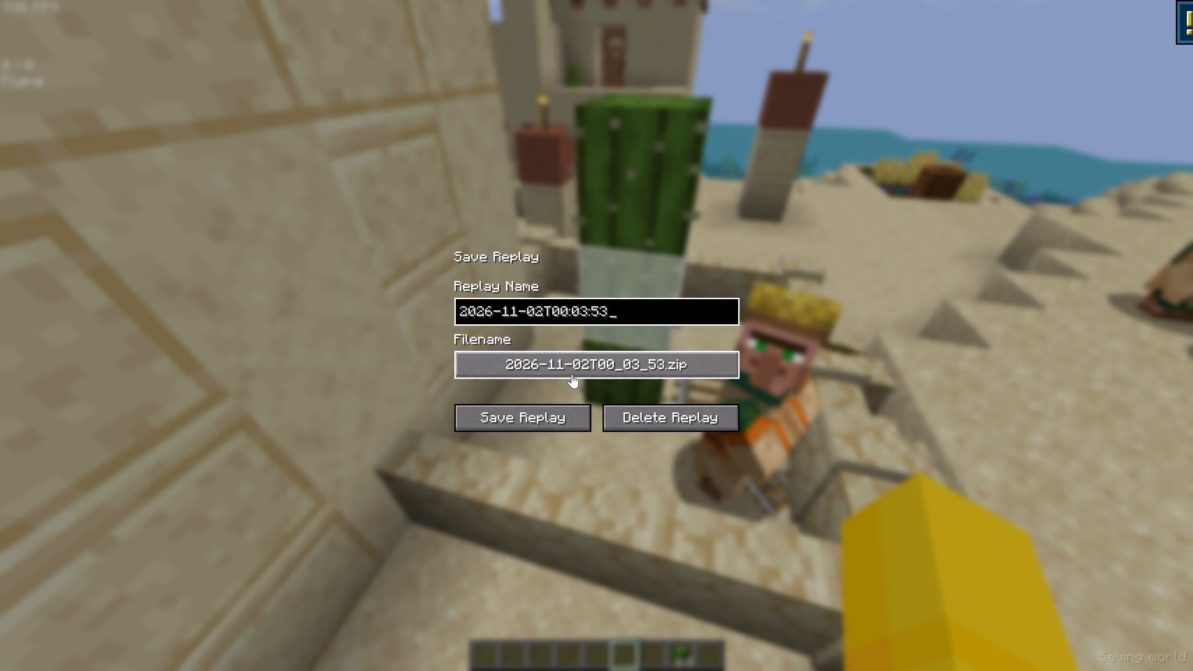
pyautogui.click(528, 409)
# Save and quit the world to the title screen and open the Flashback replay list.
pyautogui.press('Escape')
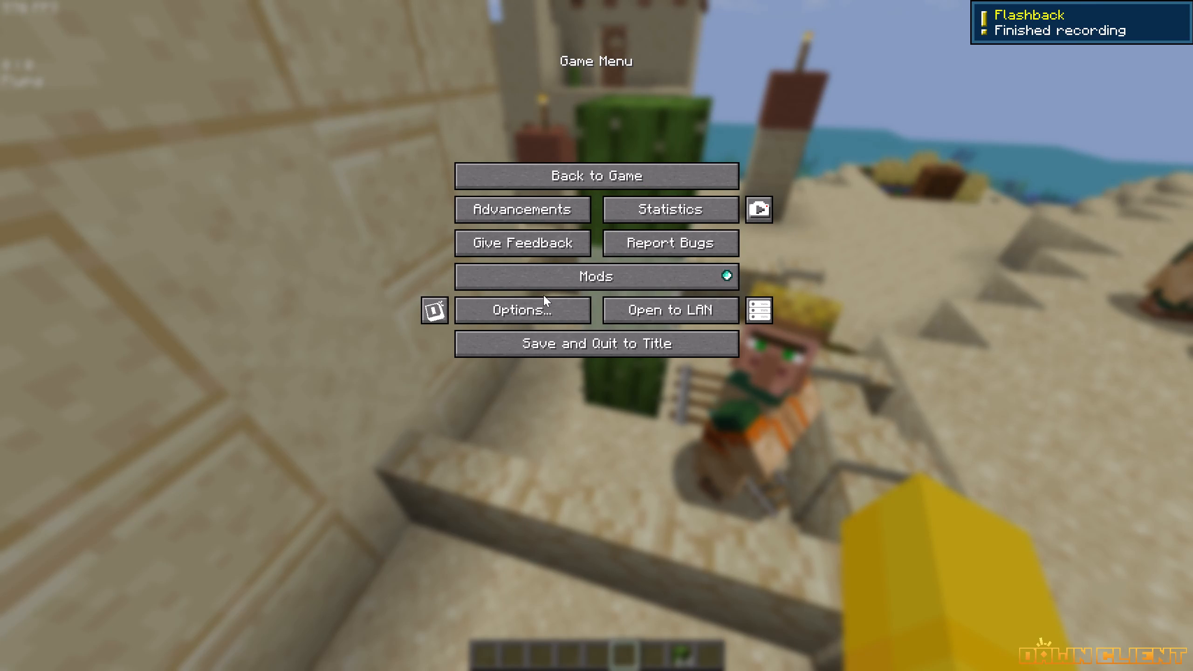
pyautogui.click(561, 335)
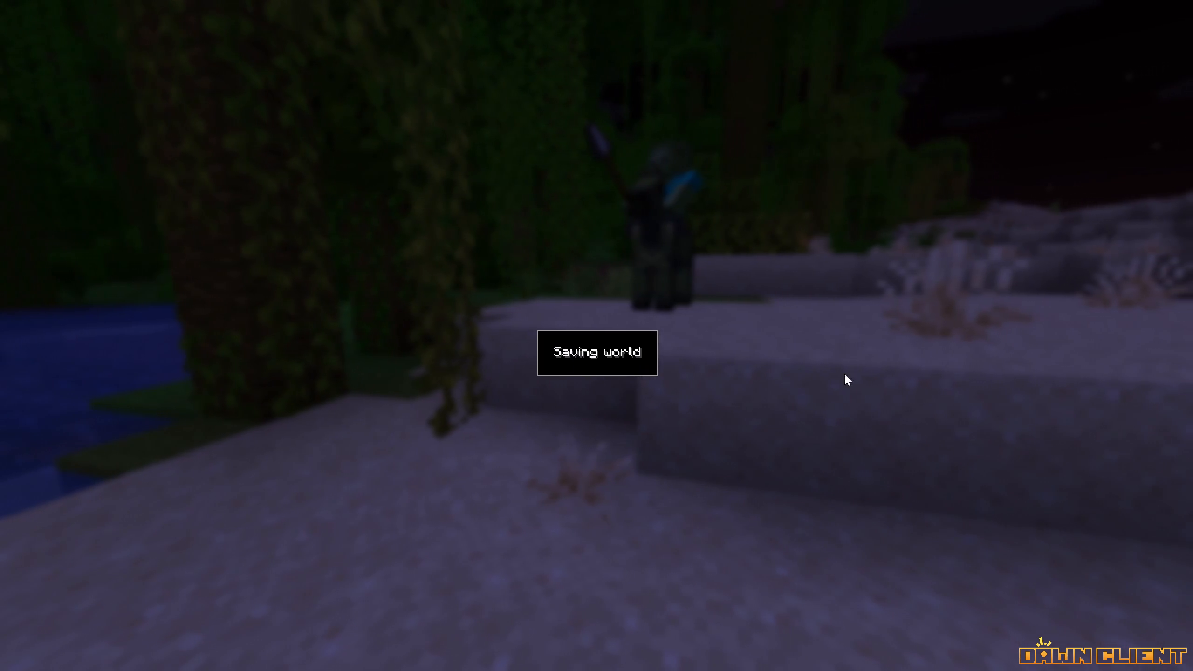
pyautogui.click(1103, 72)
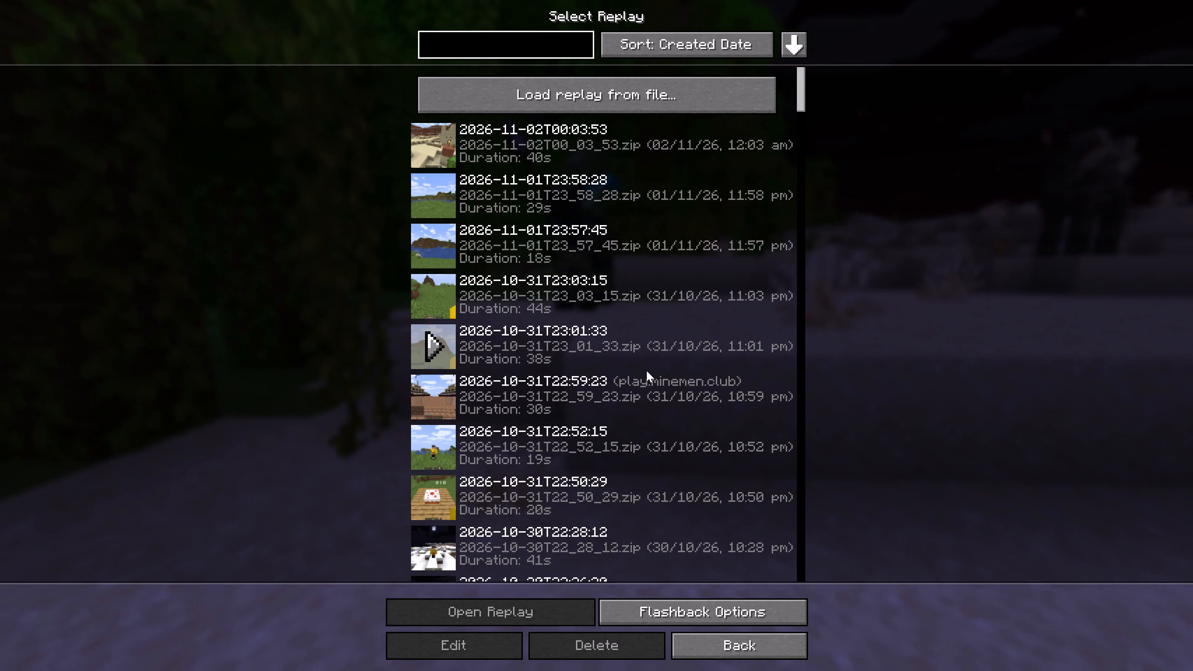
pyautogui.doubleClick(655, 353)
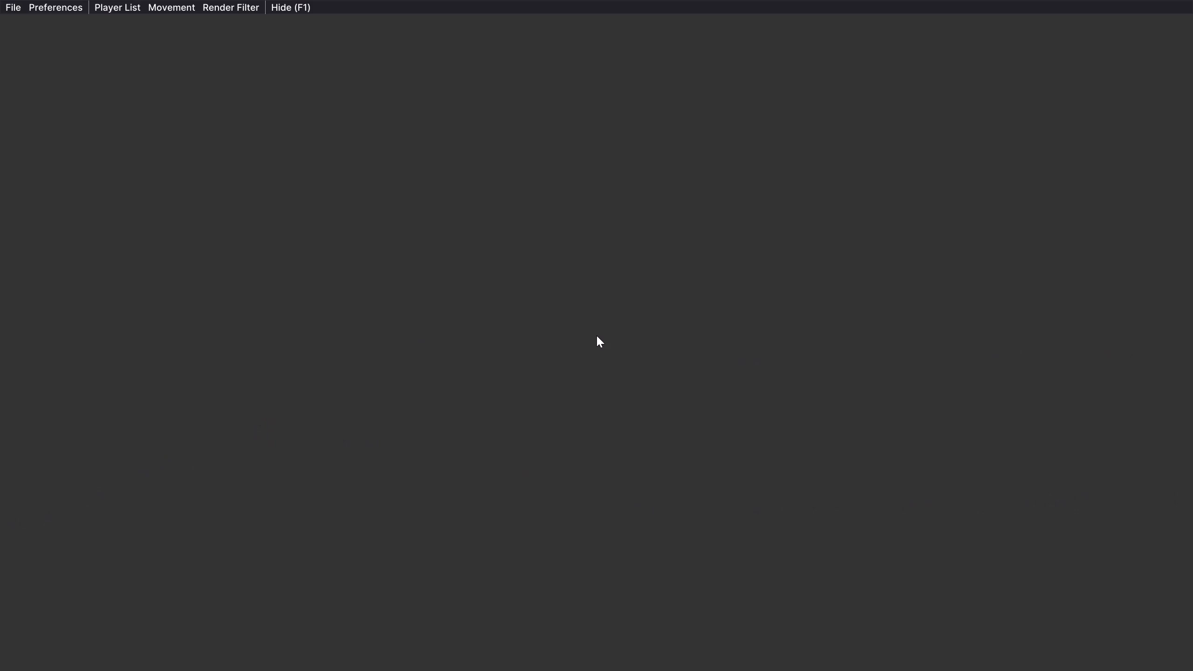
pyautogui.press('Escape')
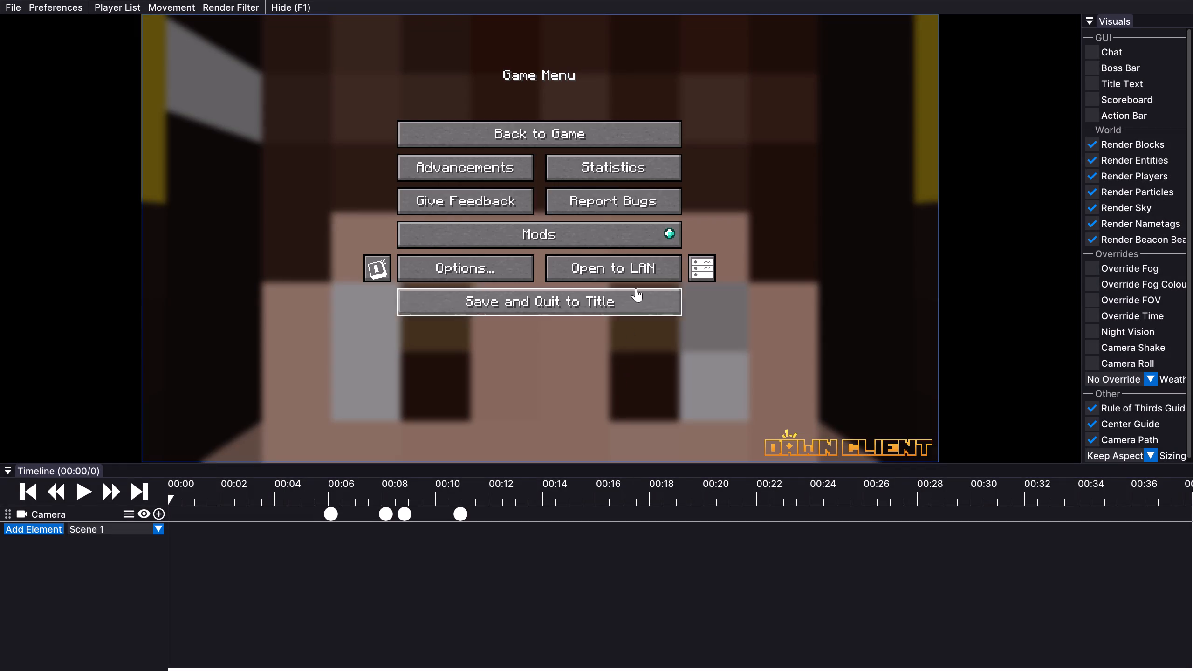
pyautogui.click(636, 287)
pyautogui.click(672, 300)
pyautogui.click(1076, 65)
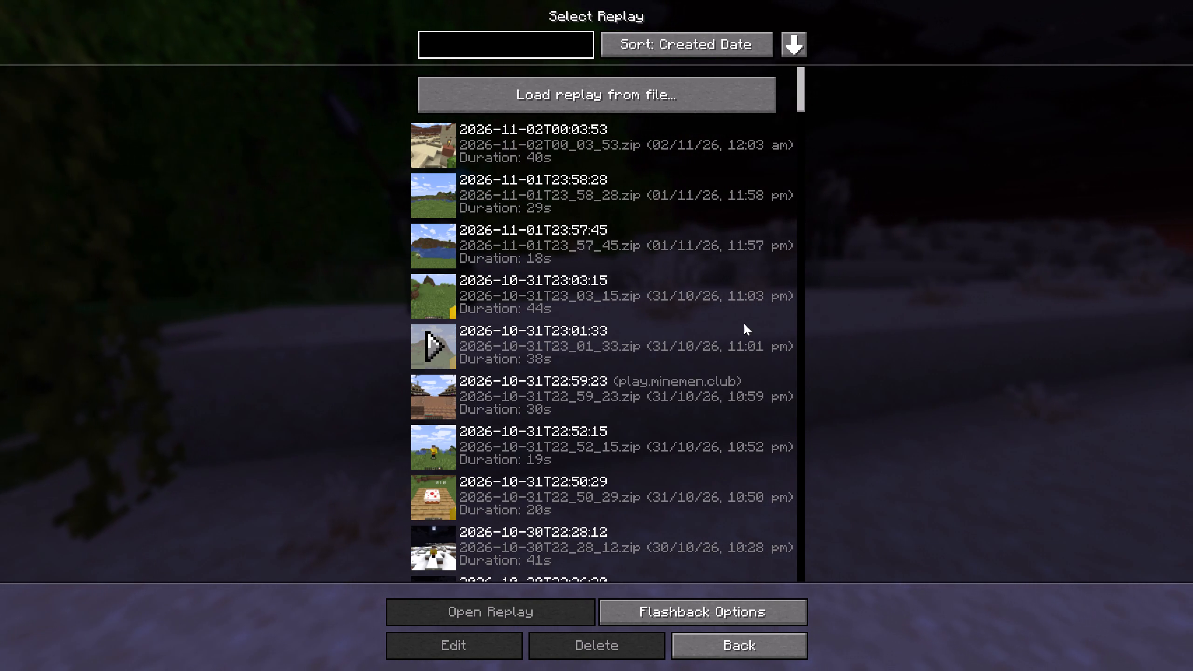
# Open the 2026-11-01T23:57:45 replay and position the camera facing the player in the yellow hoodie.
pyautogui.doubleClick(752, 244)
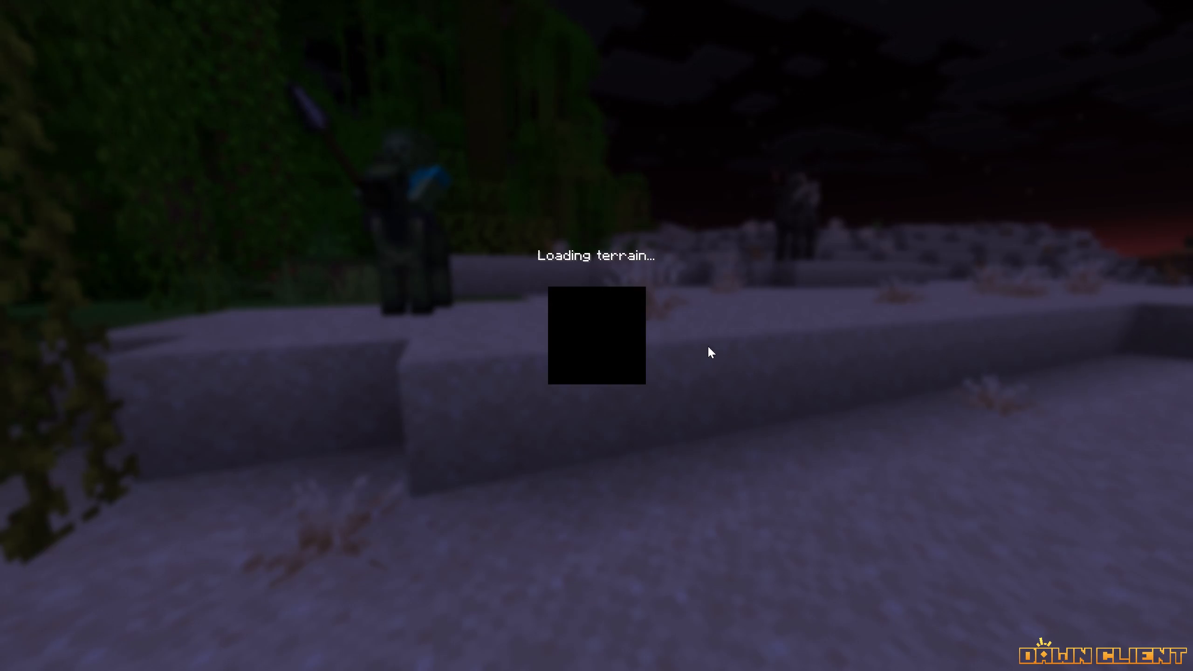
pyautogui.click(596, 335)
pyautogui.press('Up')
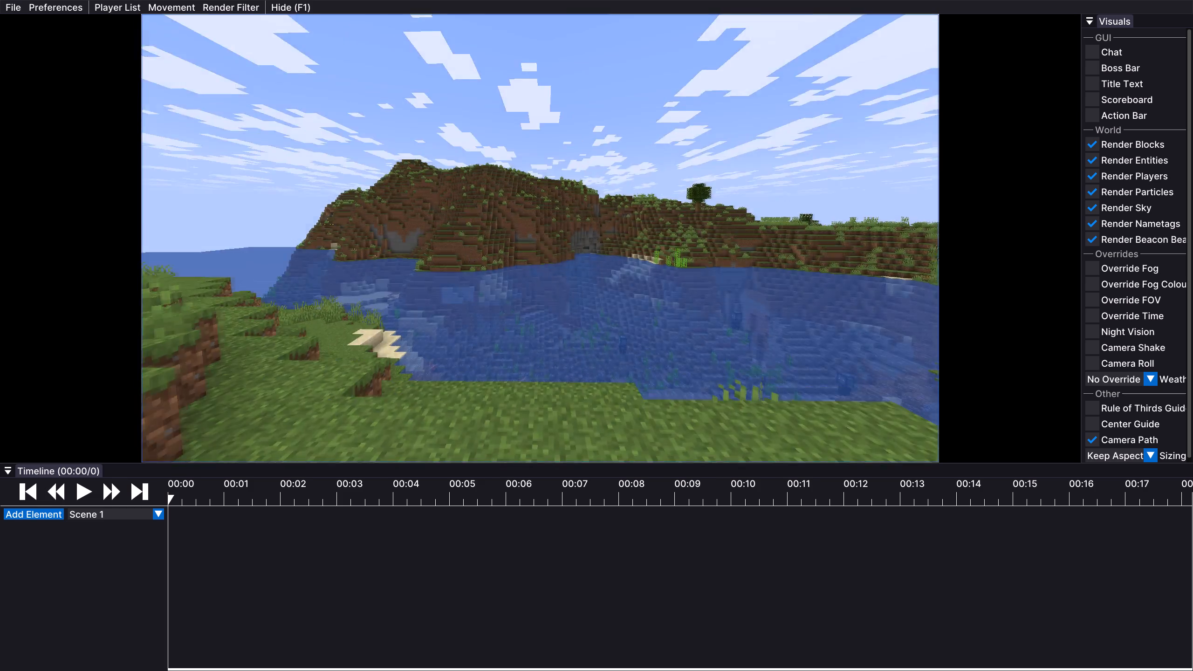
pyautogui.press('Right')
pyautogui.press('Left')
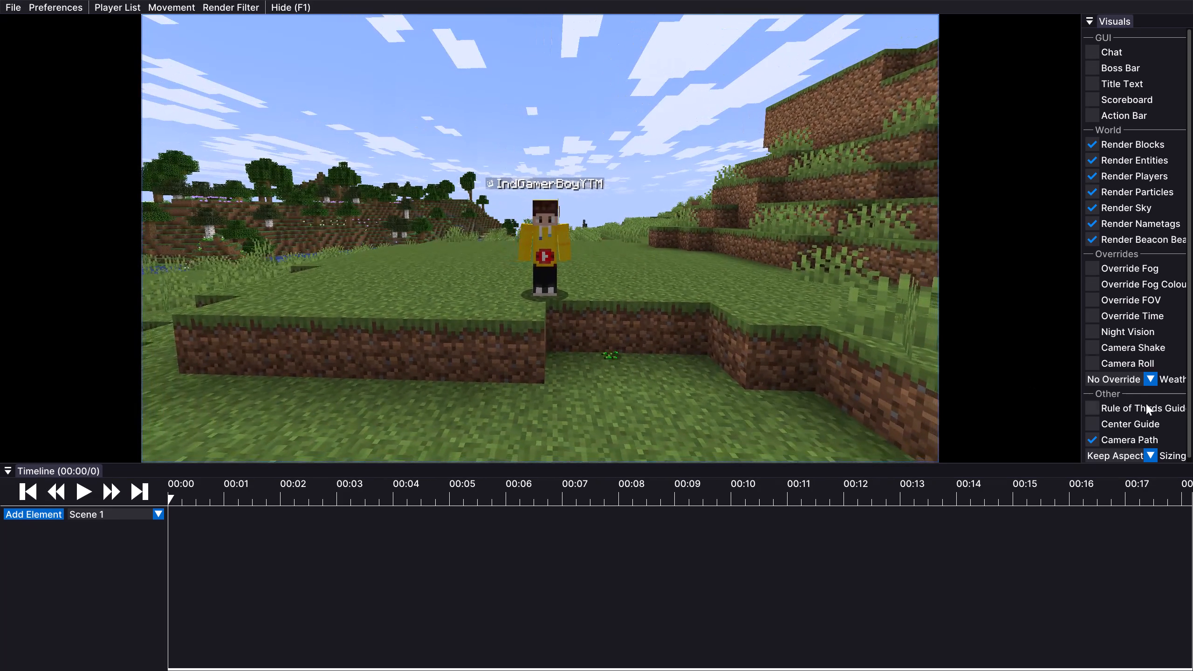
# Enable the Rule of Thirds Guide and Center Guide overlays.
pyautogui.click(1146, 404)
pyautogui.click(1133, 423)
# Turn off Render Nametag for the player in the yellow hoodie.
pyautogui.moveTo(766, 323); pyautogui.dragTo(596, 335)
pyautogui.press('Up')
pyautogui.rightClick(540, 238)
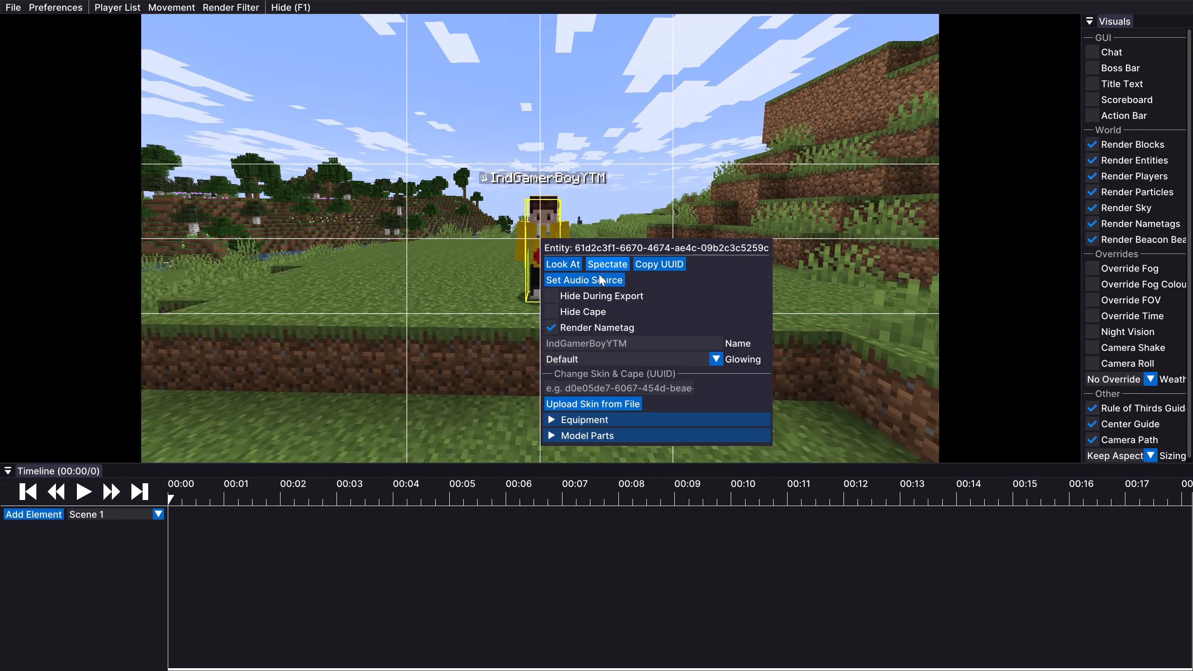
pyautogui.click(582, 328)
pyautogui.click(654, 185)
# Move the camera closer so the player stands centred on the guide lines.
pyautogui.moveTo(667, 238); pyautogui.dragTo(596, 336)
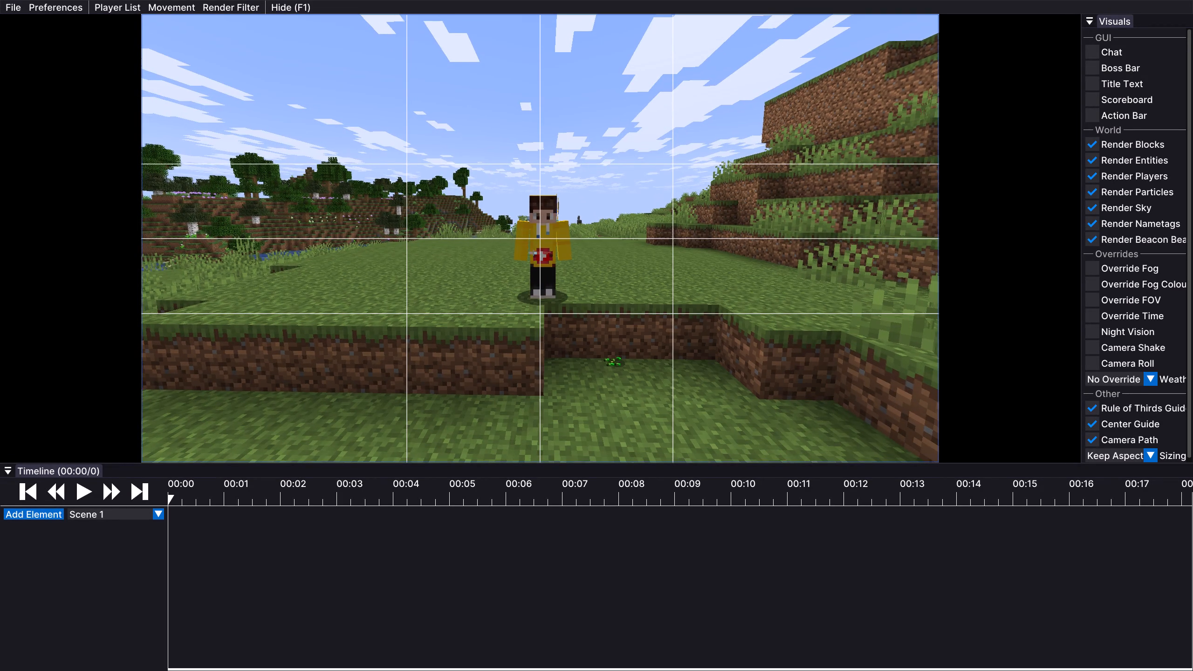
pyautogui.moveTo(596, 336); pyautogui.dragTo(596, 335)
pyautogui.press('Up')
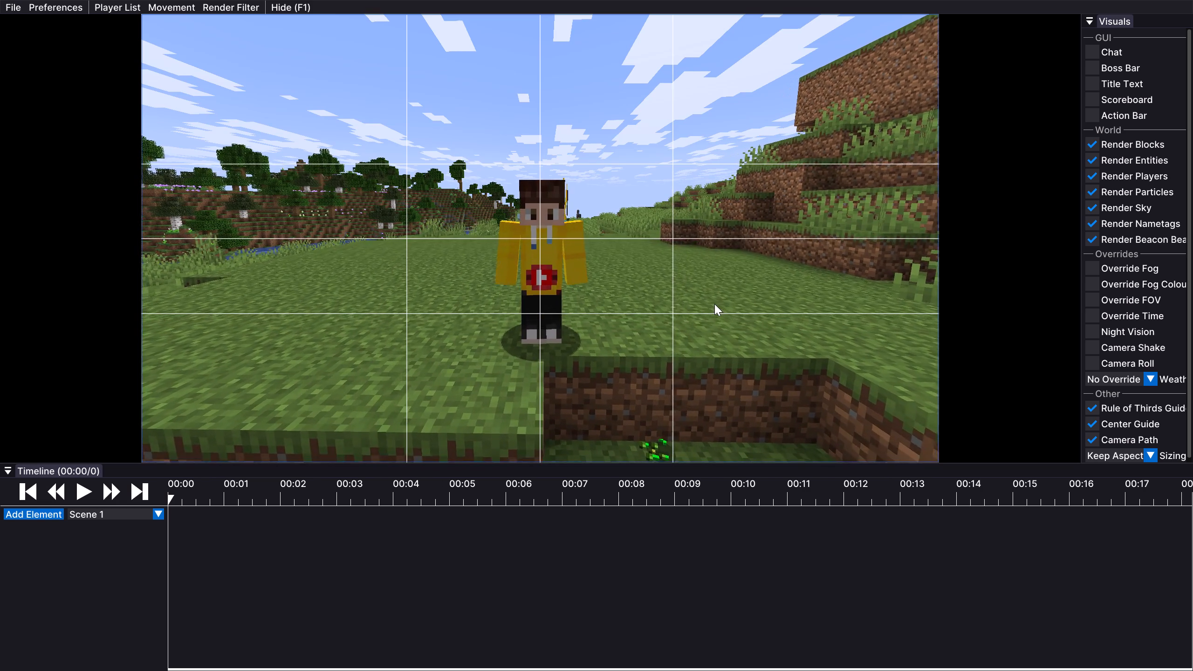
pyautogui.press('Down')
pyautogui.press('Up')
pyautogui.press('Down')
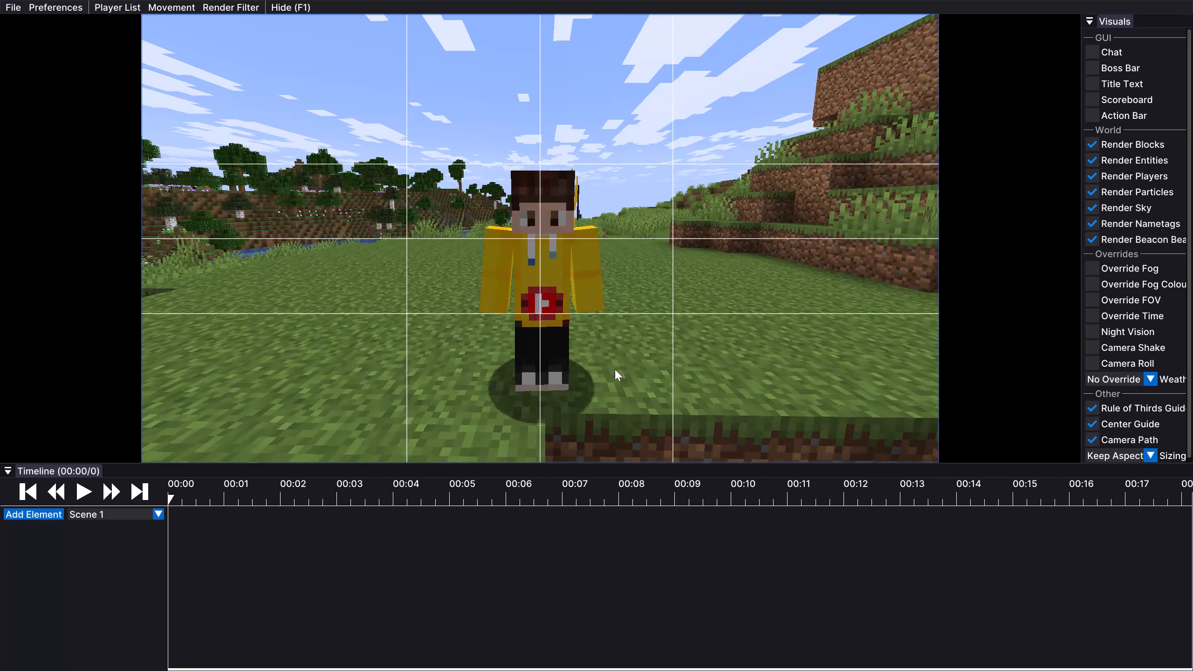
# Add Camera and FOV elements to the timeline and create a keyframe on each at 00:00.
pyautogui.click(41, 507)
pyautogui.click(55, 514)
pyautogui.click(75, 524)
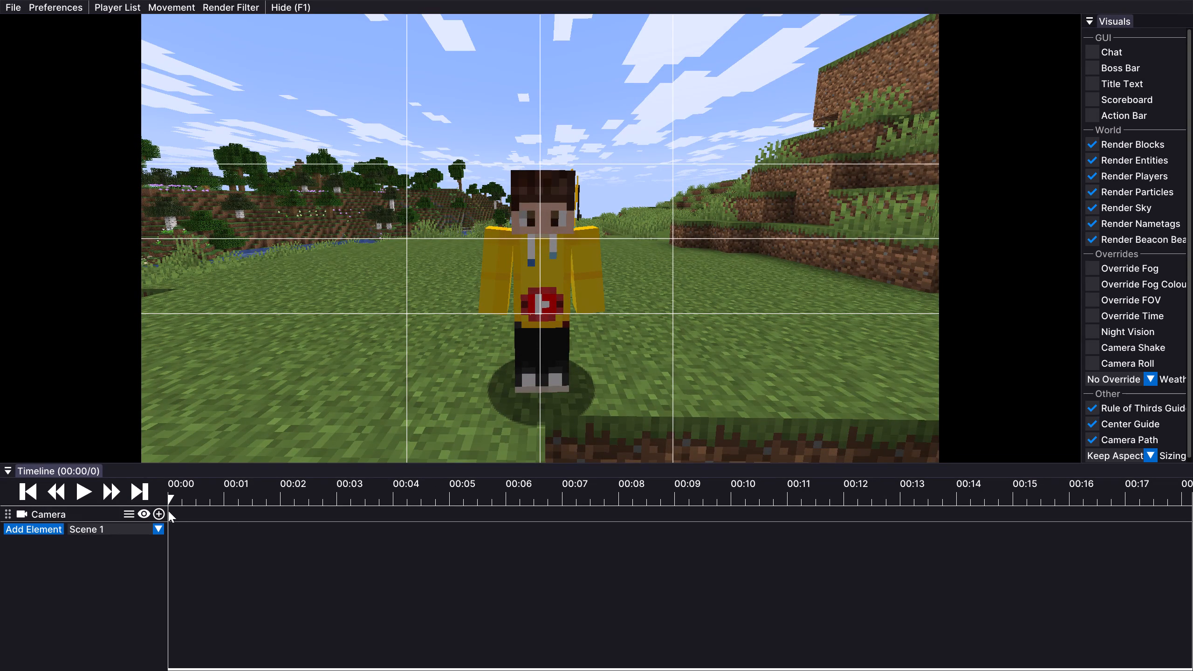
pyautogui.doubleClick(84, 493)
pyautogui.moveTo(182, 503); pyautogui.dragTo(118, 512)
pyautogui.click(55, 530)
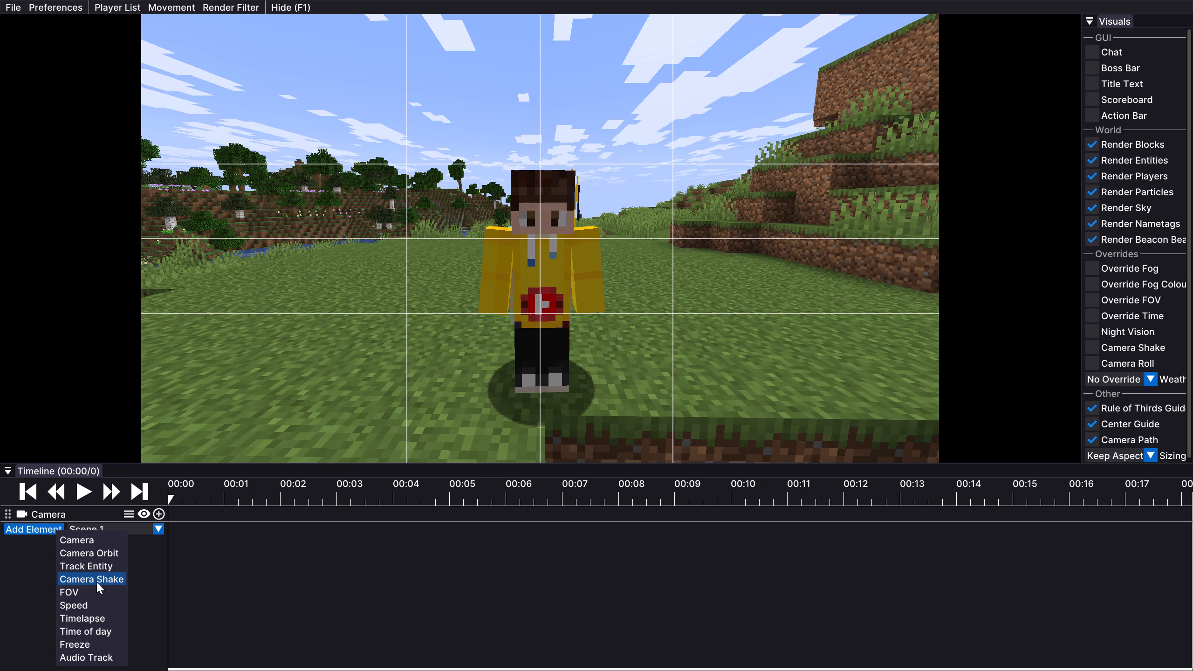
pyautogui.click(93, 587)
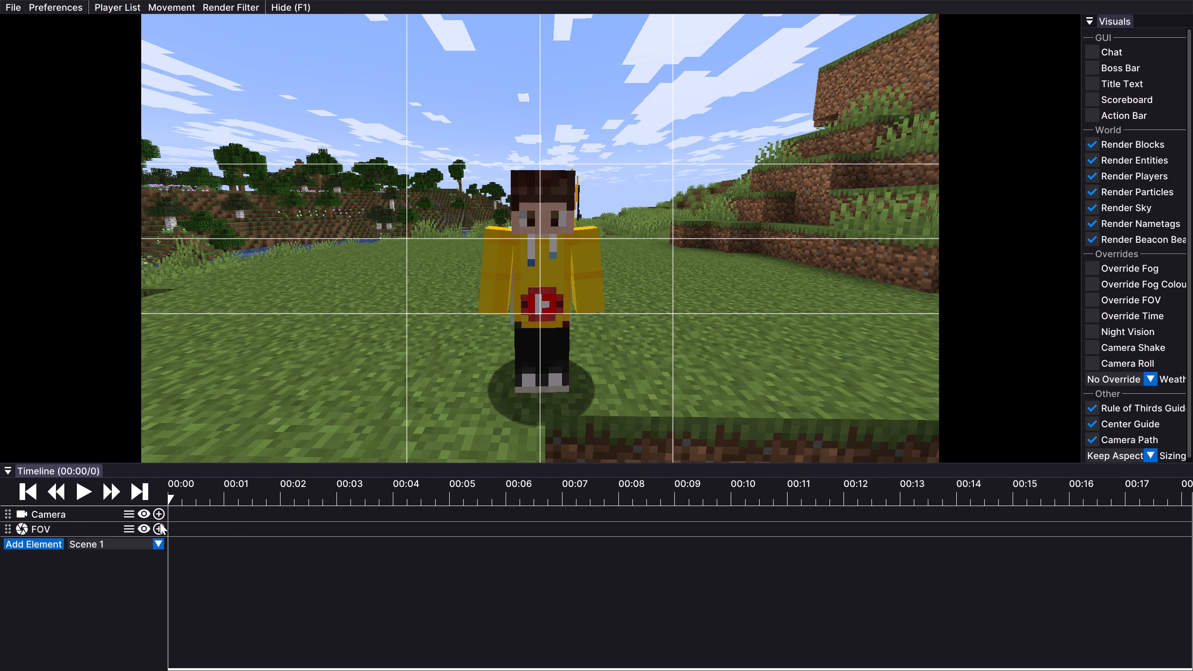
pyautogui.click(156, 514)
pyautogui.click(157, 527)
pyautogui.click(178, 554)
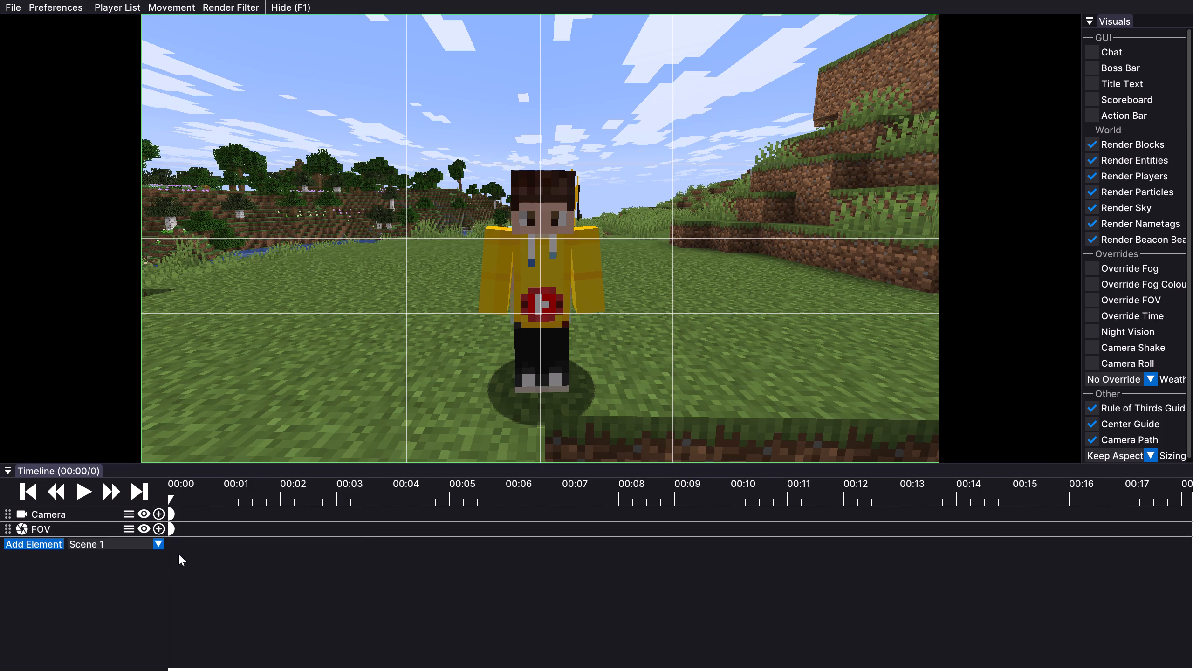
# Play the replay forward to 00:02/50 and add a keyframe there on both the Camera and FOV tracks.
pyautogui.click(86, 491)
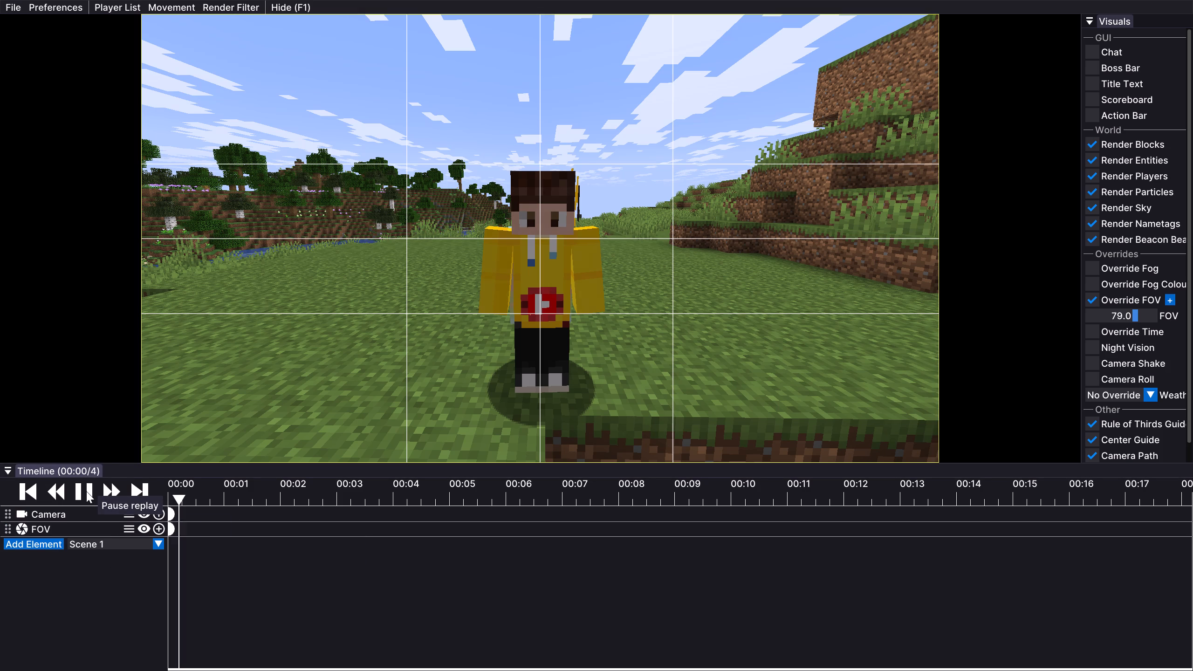
pyautogui.click(86, 491)
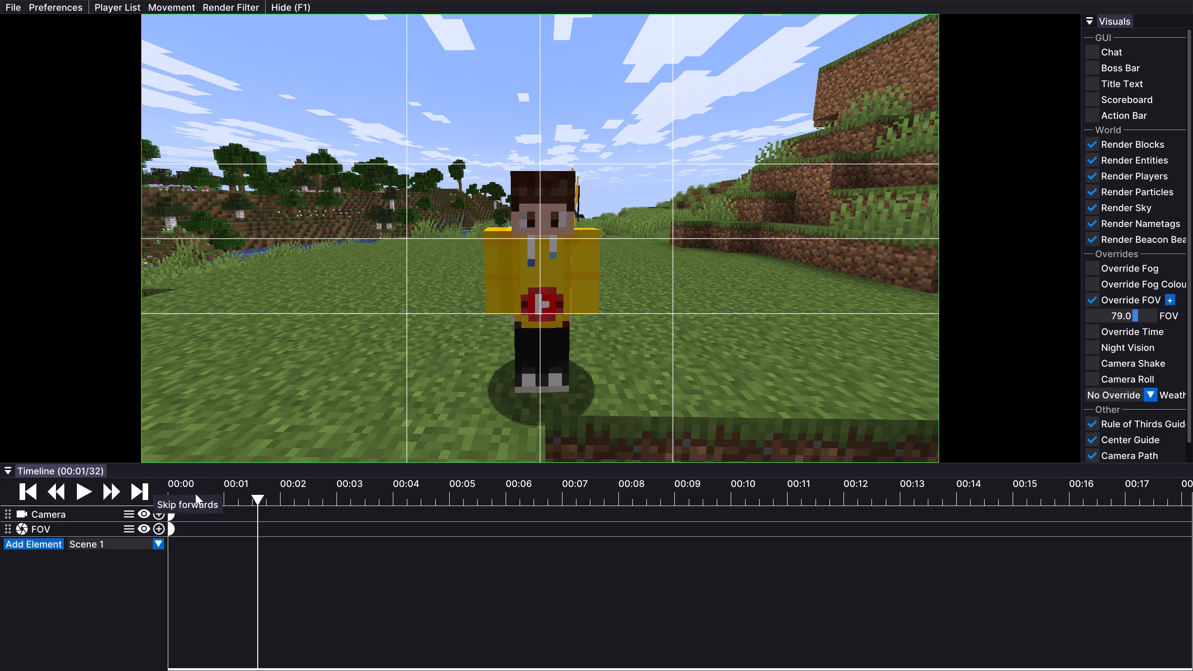
pyautogui.click(83, 489)
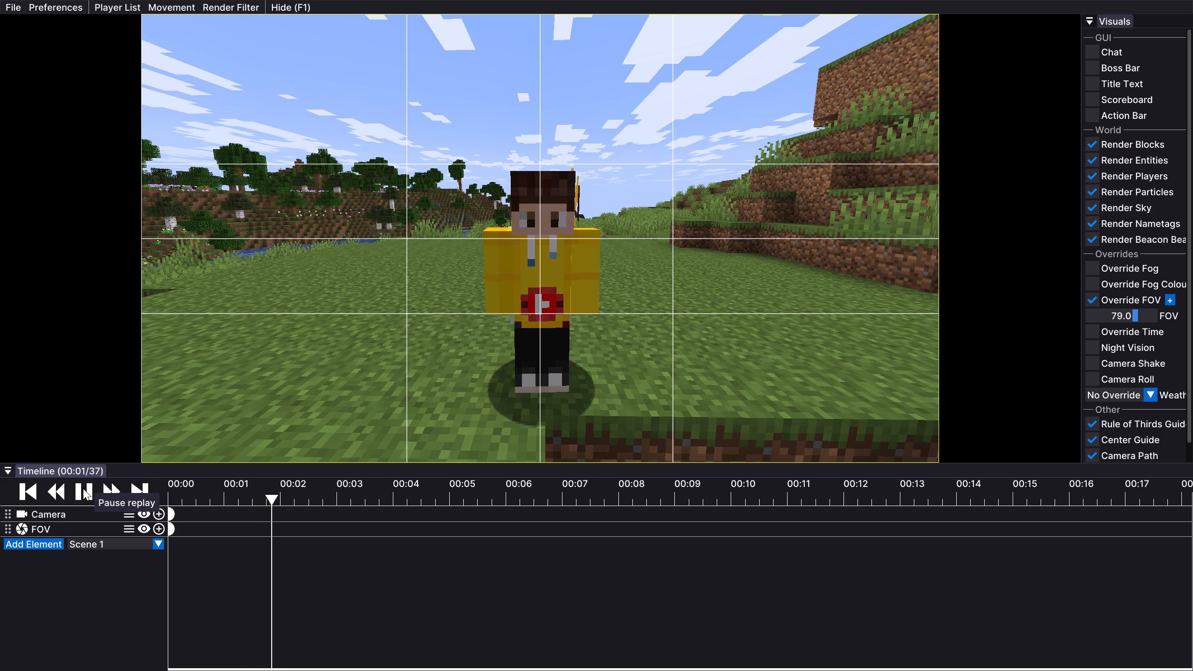
pyautogui.click(83, 488)
pyautogui.click(165, 508)
pyautogui.click(159, 511)
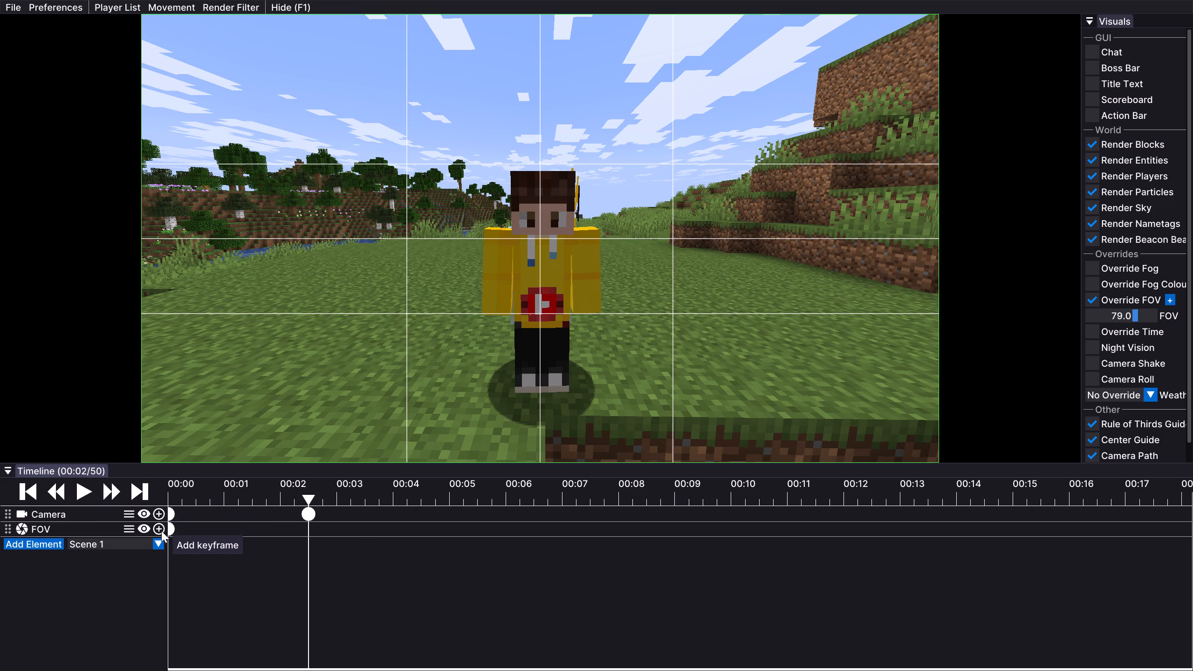
pyautogui.click(161, 531)
pyautogui.click(172, 558)
# Advance the replay to 00:03/79, pull the camera back with the player centred, and add a Camera keyframe.
pyautogui.click(86, 492)
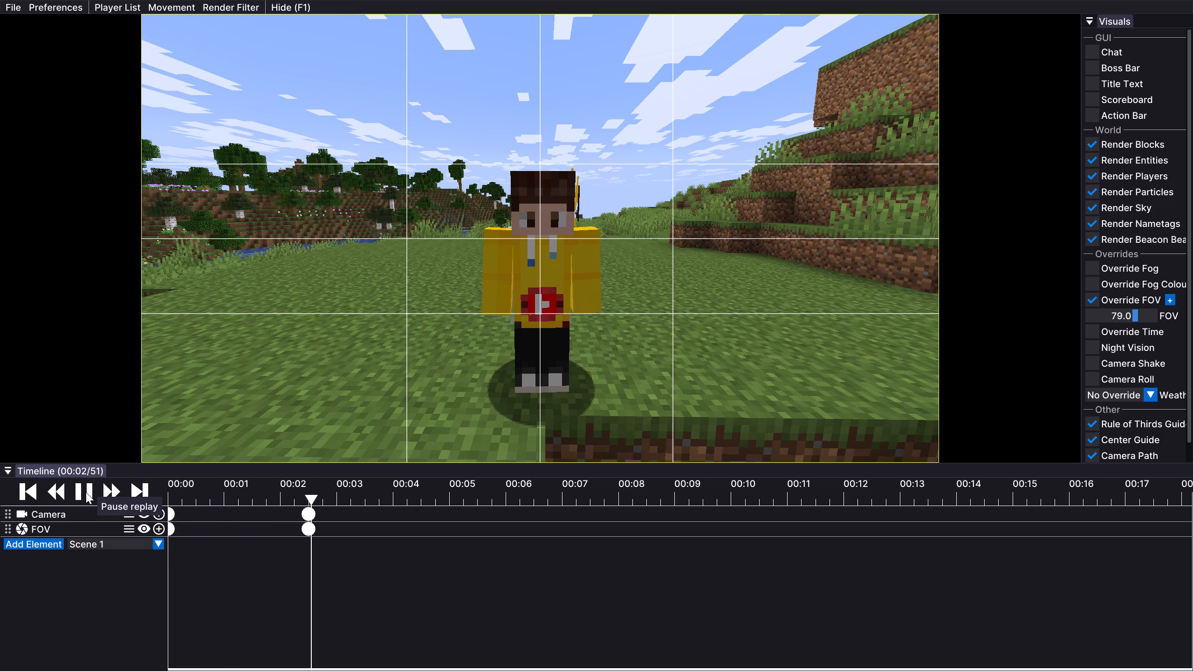
pyautogui.doubleClick(86, 492)
pyautogui.click(86, 492)
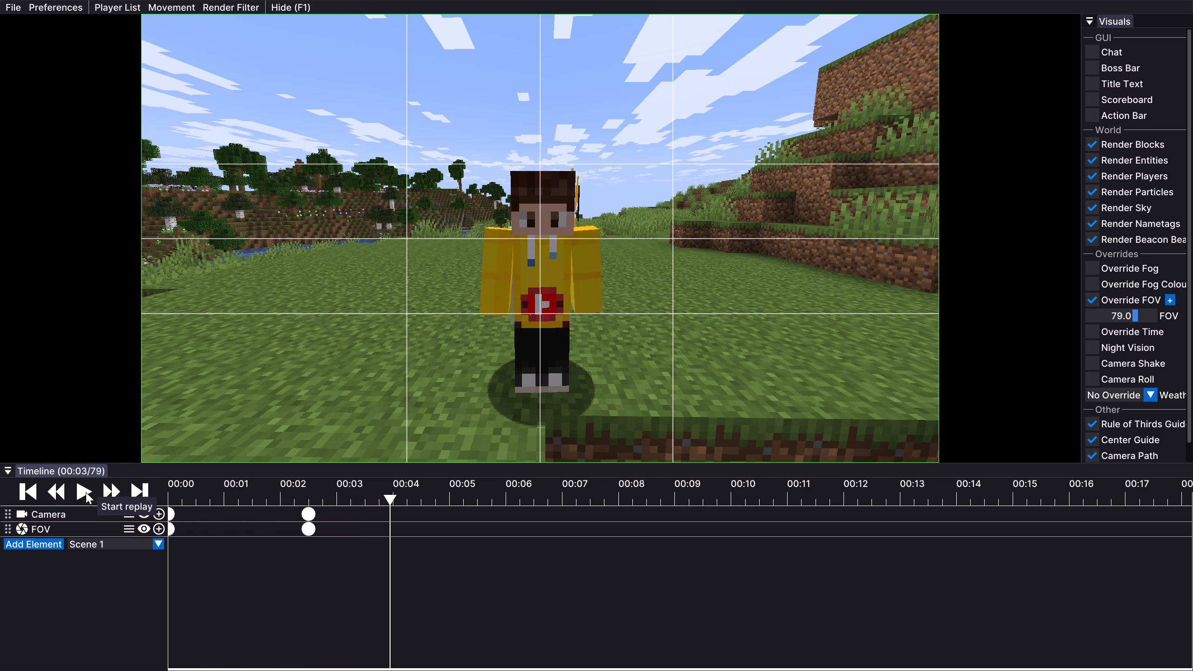
pyautogui.press('Down')
pyautogui.press('Down')
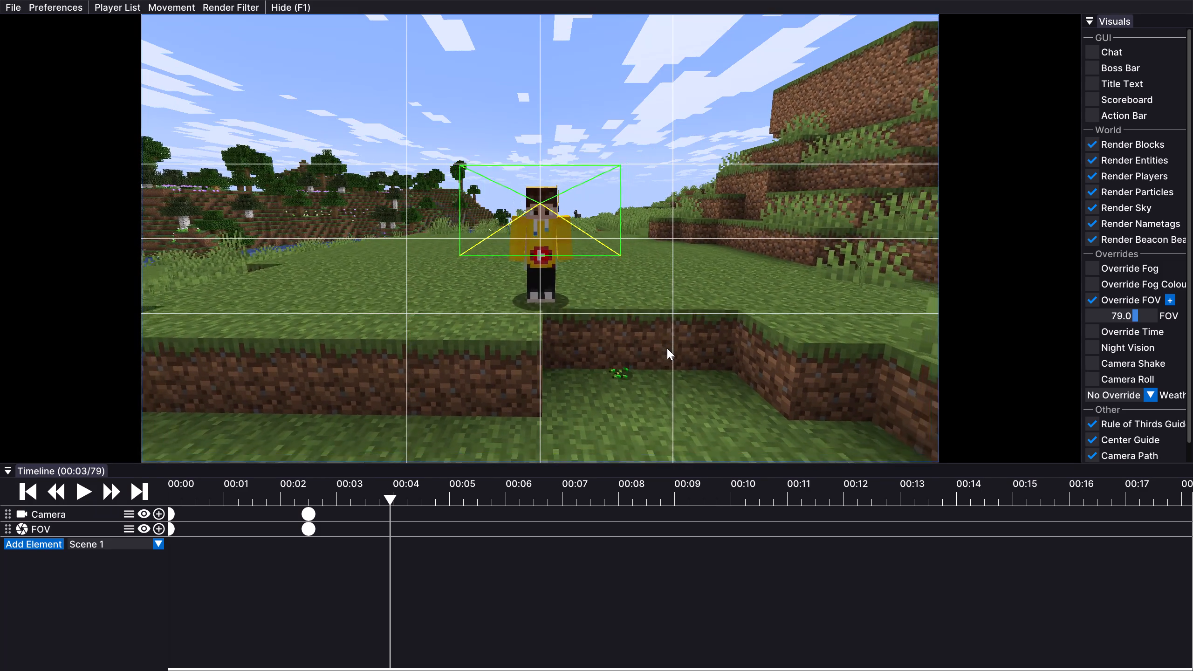
pyautogui.moveTo(667, 348); pyautogui.dragTo(596, 335)
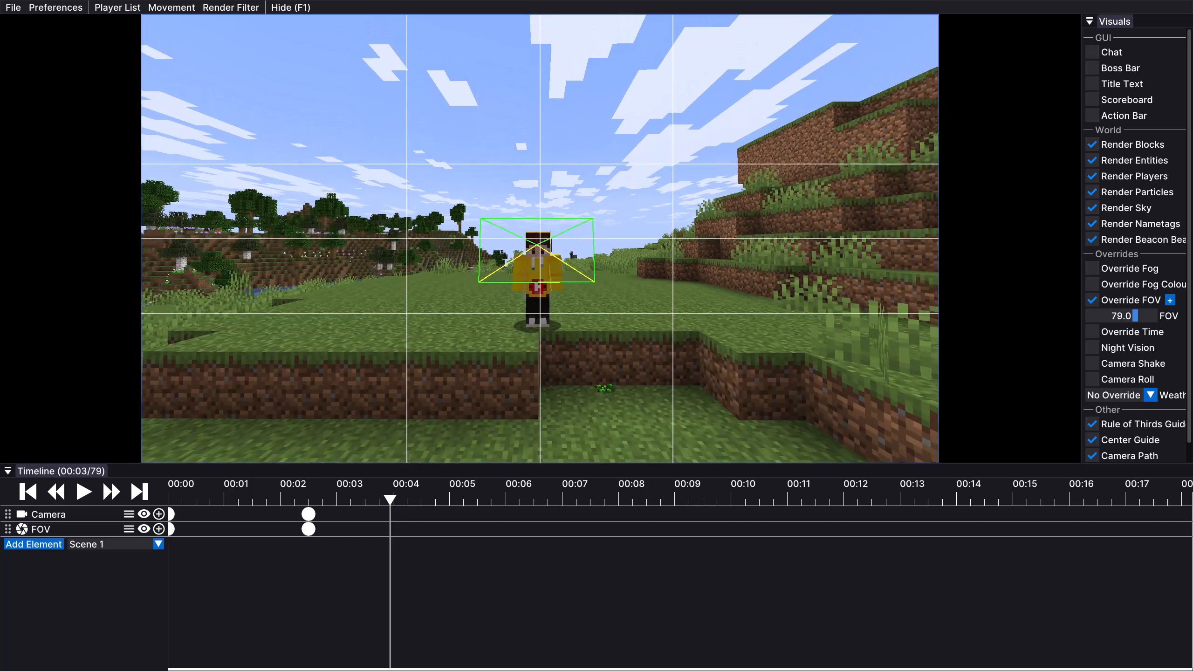
pyautogui.moveTo(596, 335); pyautogui.dragTo(596, 335)
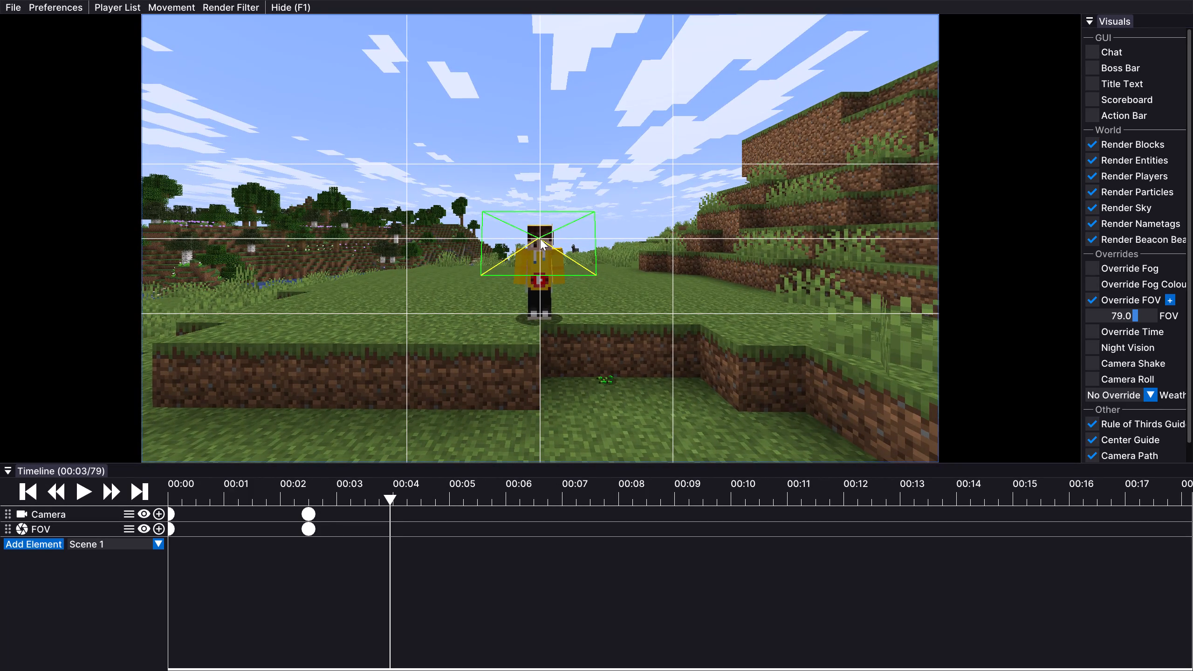
pyautogui.click(155, 514)
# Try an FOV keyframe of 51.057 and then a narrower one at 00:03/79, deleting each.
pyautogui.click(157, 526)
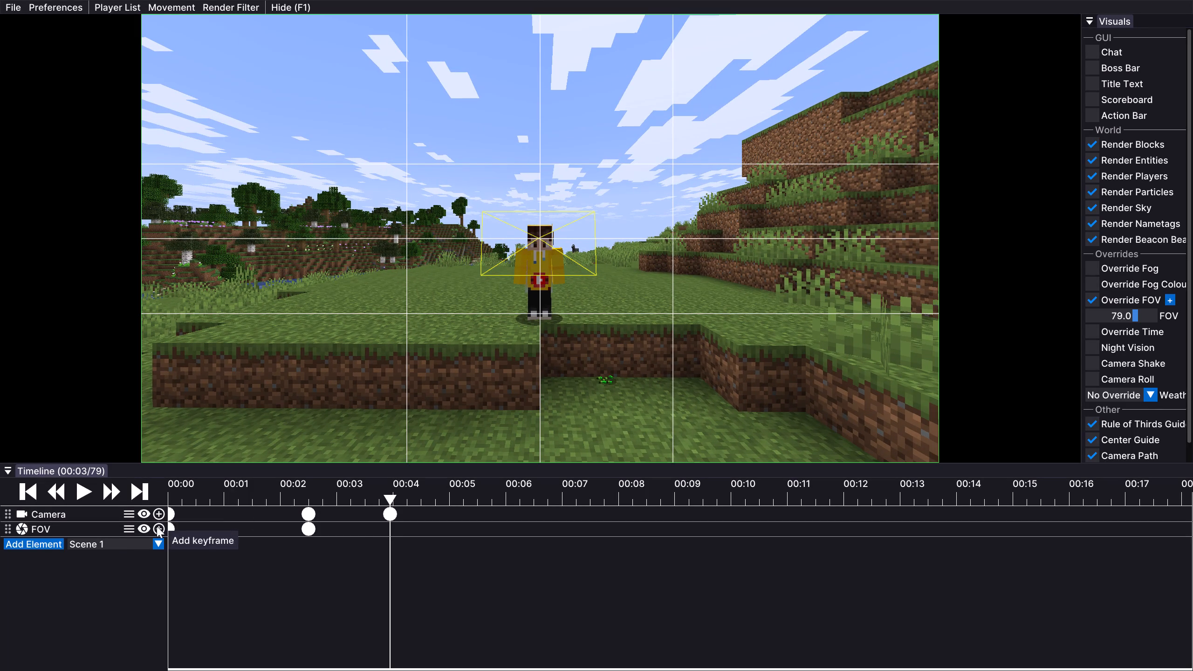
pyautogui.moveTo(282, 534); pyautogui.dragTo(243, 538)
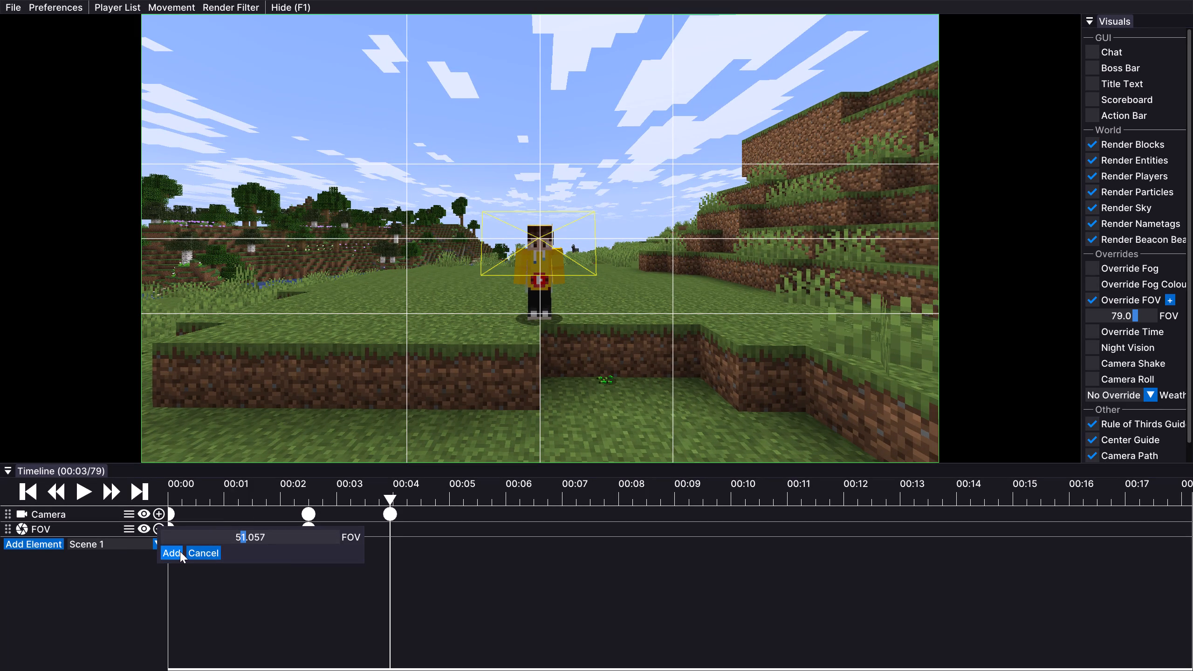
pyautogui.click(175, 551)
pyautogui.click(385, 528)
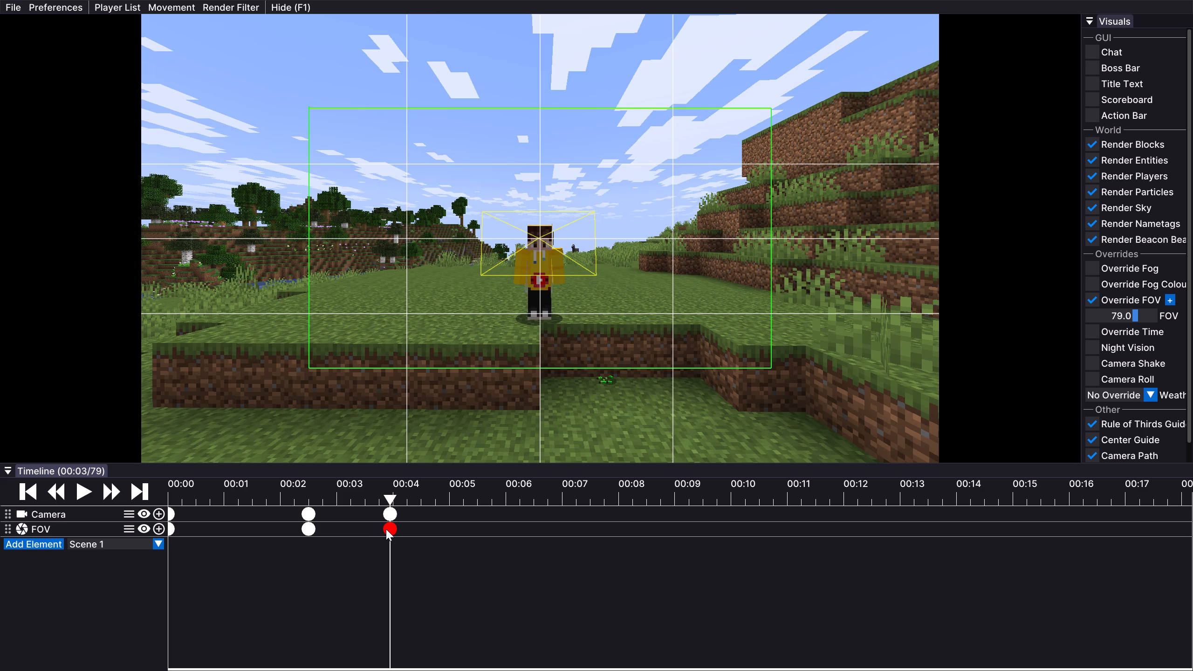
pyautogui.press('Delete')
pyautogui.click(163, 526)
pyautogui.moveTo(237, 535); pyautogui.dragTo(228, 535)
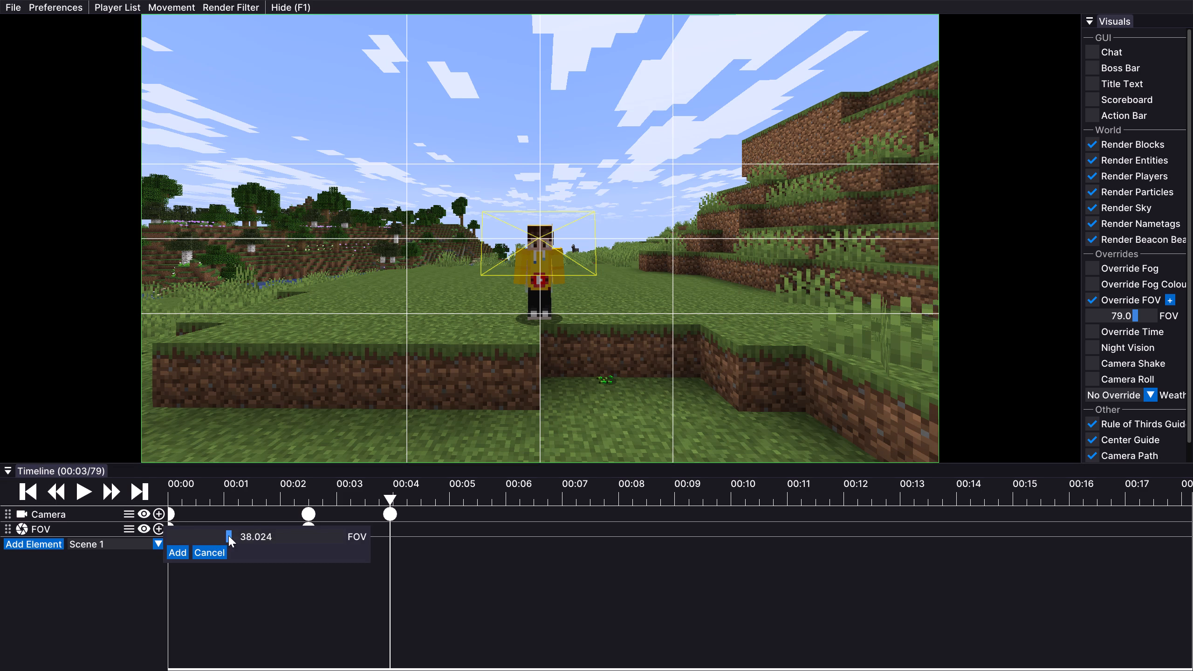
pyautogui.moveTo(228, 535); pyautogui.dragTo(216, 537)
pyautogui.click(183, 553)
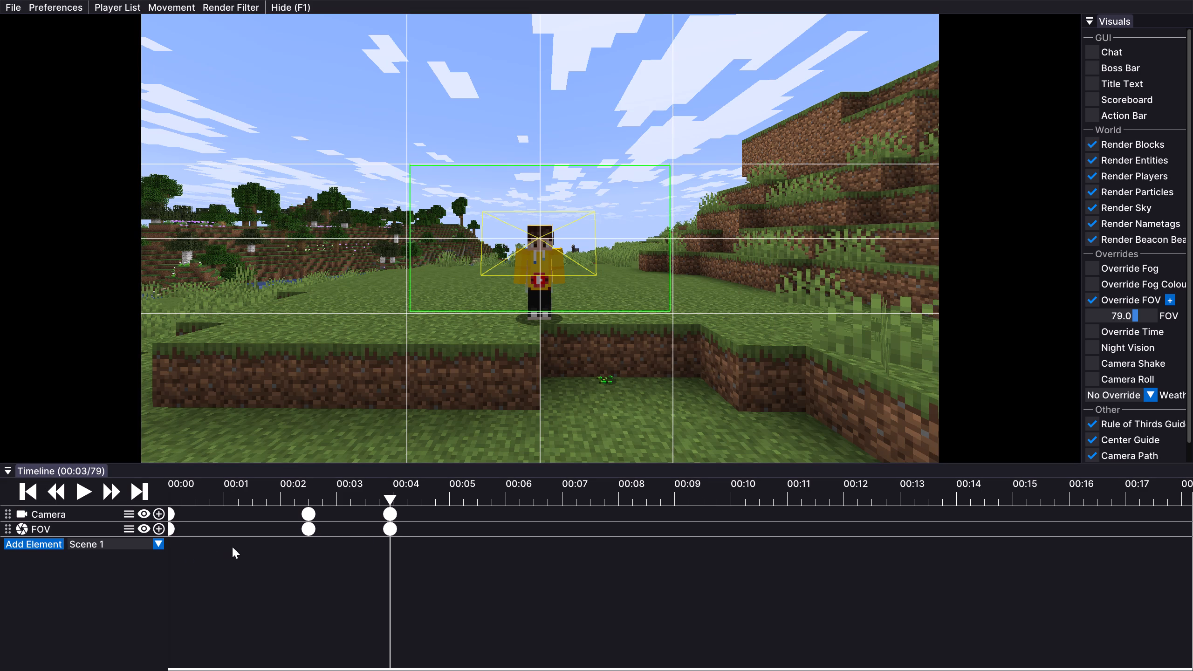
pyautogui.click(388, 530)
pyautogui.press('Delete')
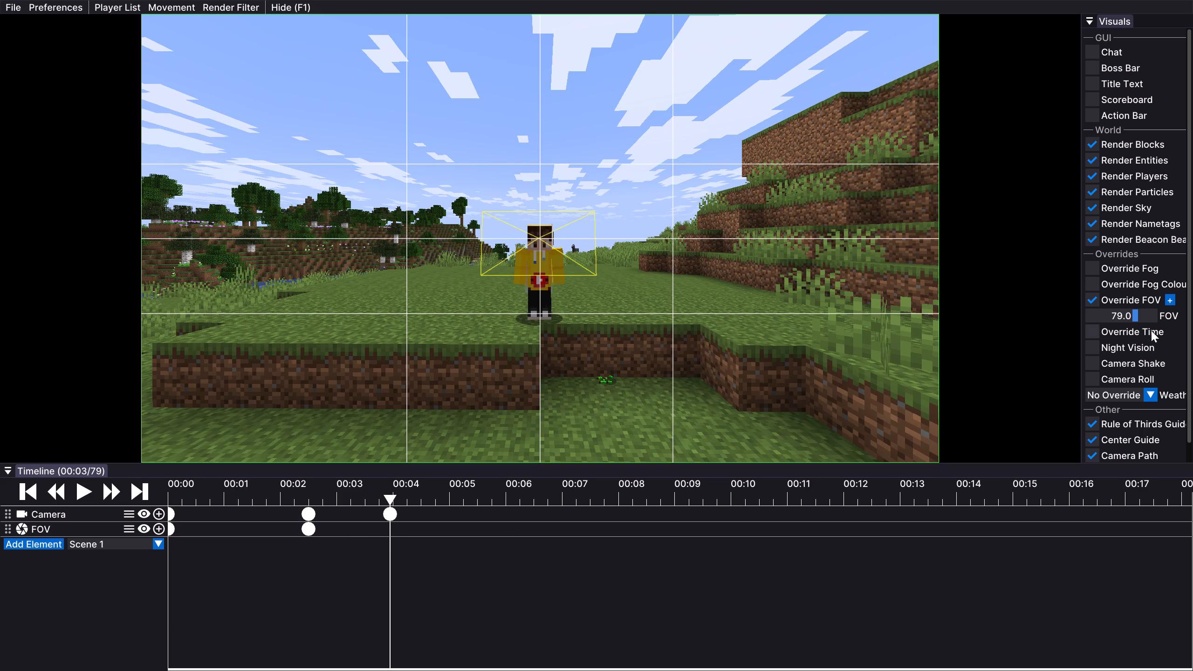
# Set the FOV override to 26.1, re-aim the camera at the player, and add an FOV keyframe at 00:03/79.
pyautogui.moveTo(1130, 312); pyautogui.dragTo(1092, 319)
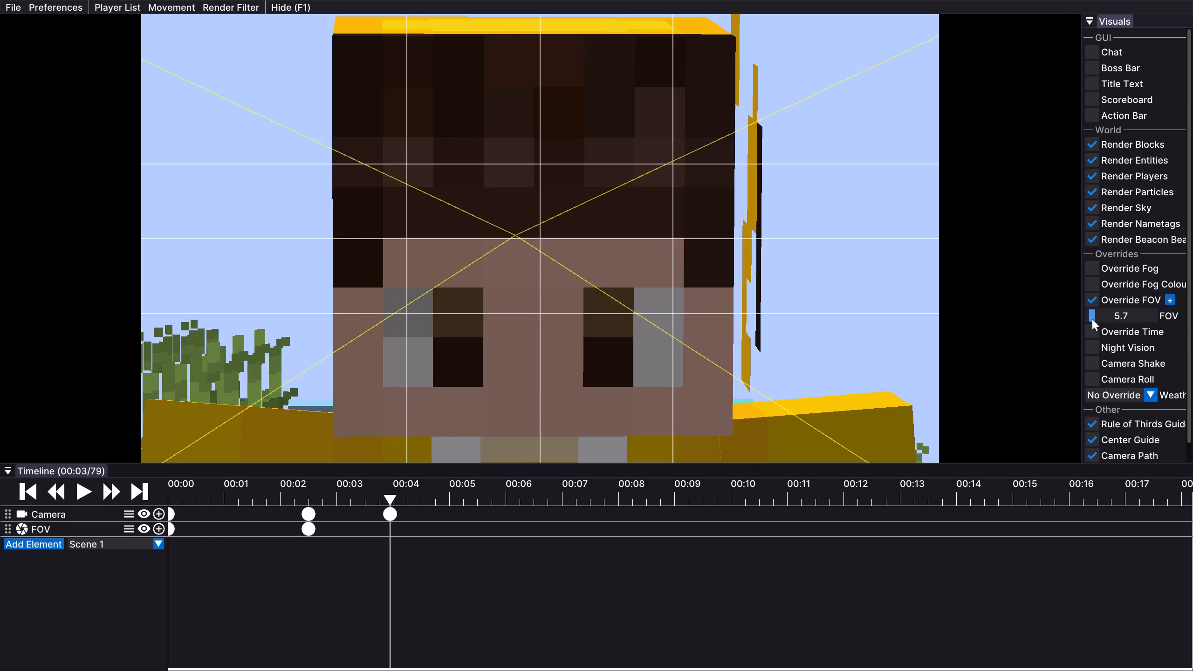
pyautogui.moveTo(1092, 319); pyautogui.dragTo(1099, 323)
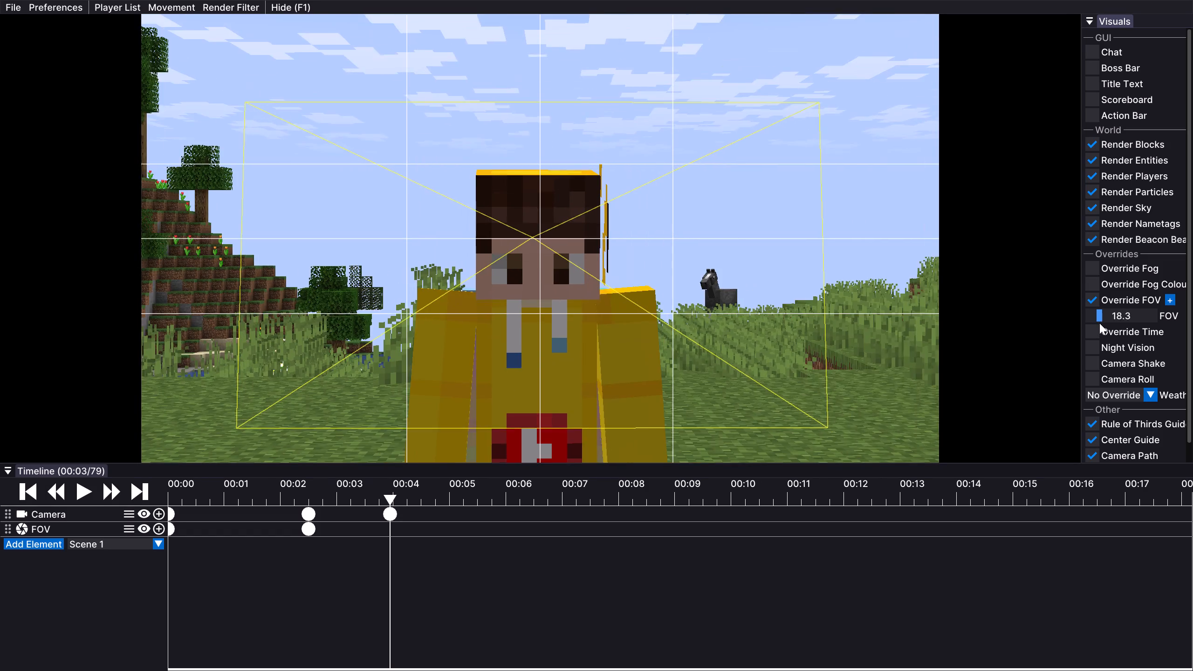
pyautogui.moveTo(1099, 323); pyautogui.dragTo(1095, 328)
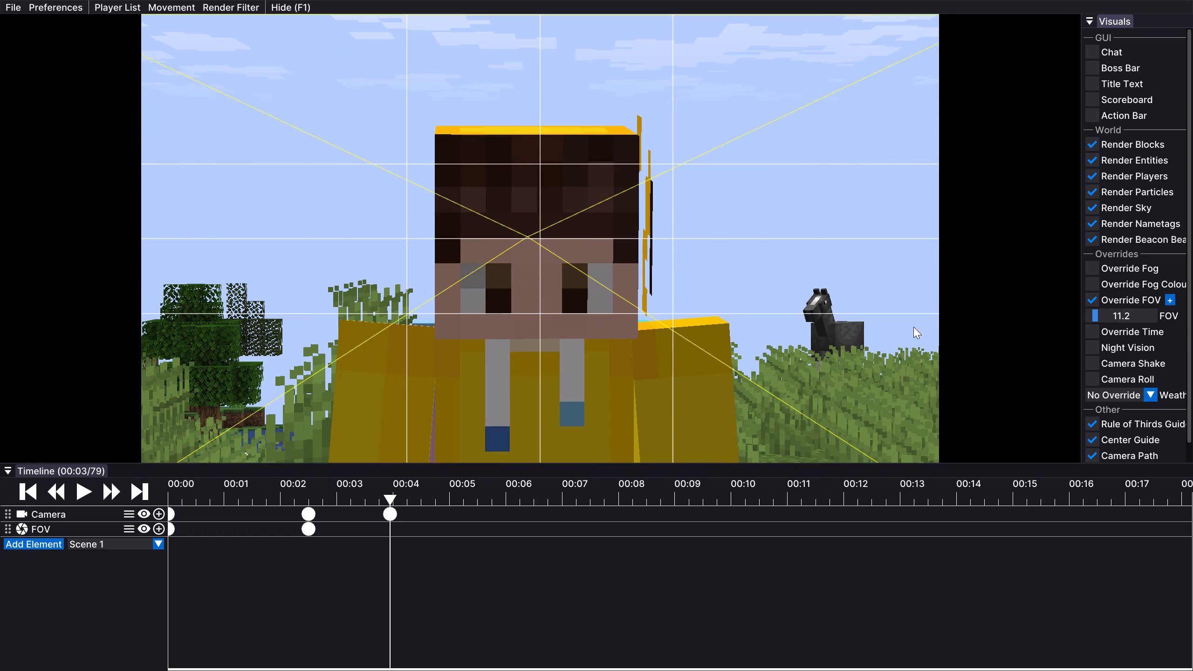
pyautogui.moveTo(882, 331); pyautogui.dragTo(596, 335)
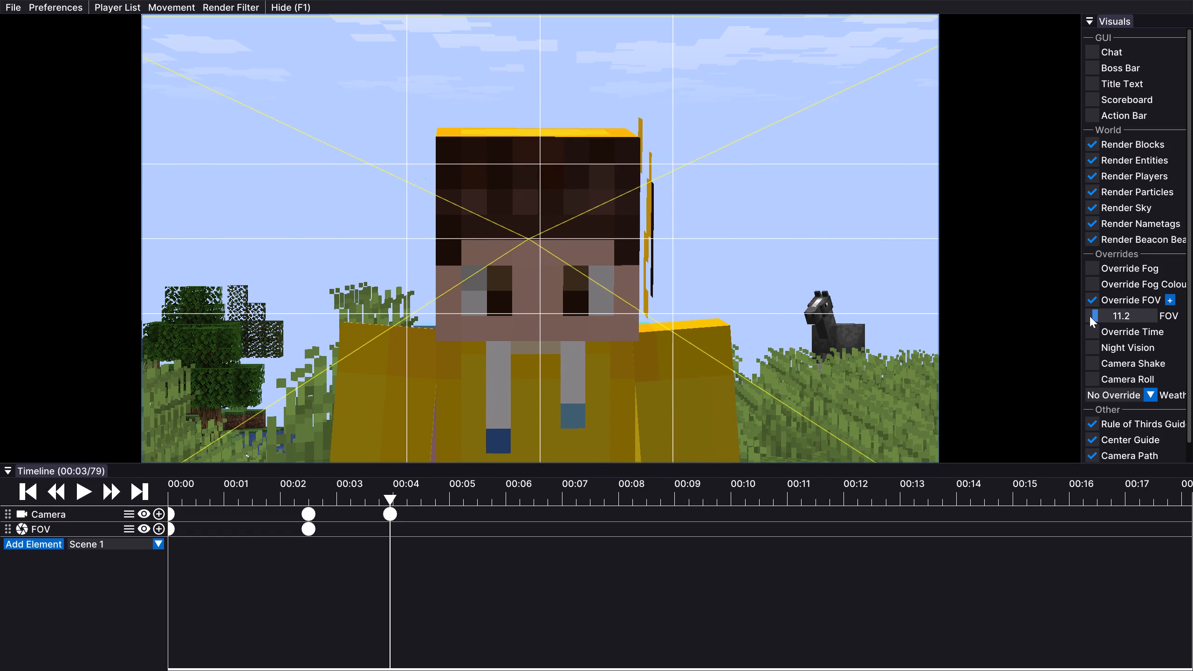
pyautogui.moveTo(1090, 316); pyautogui.dragTo(1104, 315)
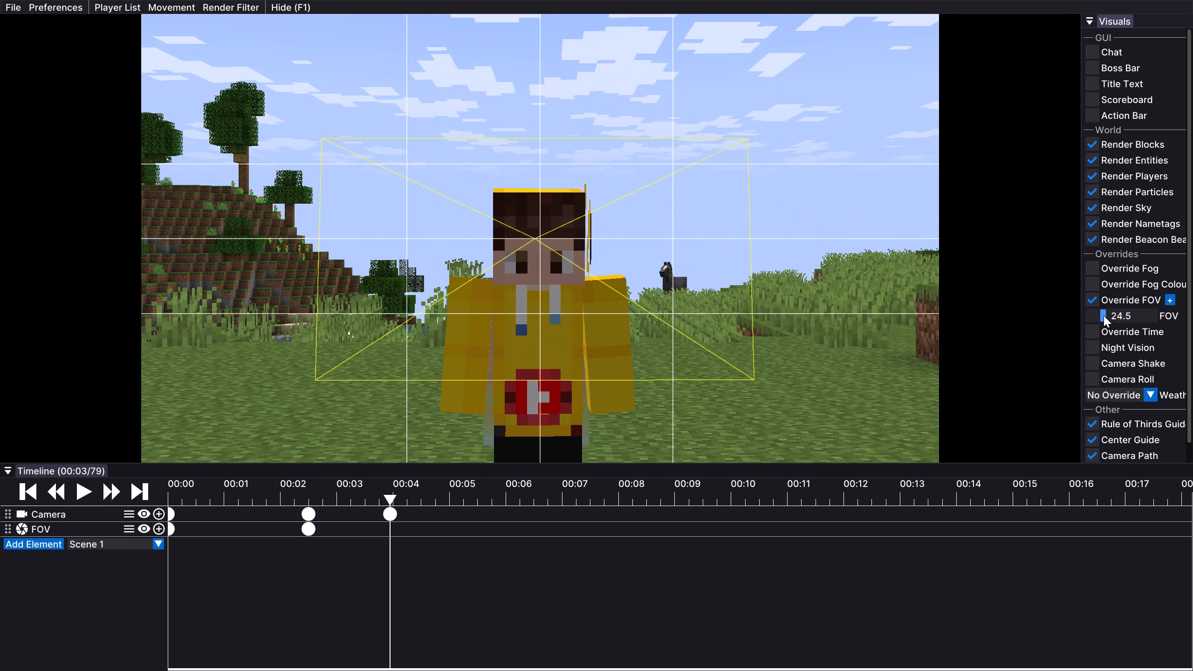
pyautogui.moveTo(1104, 315); pyautogui.dragTo(1104, 315)
pyautogui.moveTo(881, 280); pyautogui.dragTo(596, 335)
pyautogui.click(157, 527)
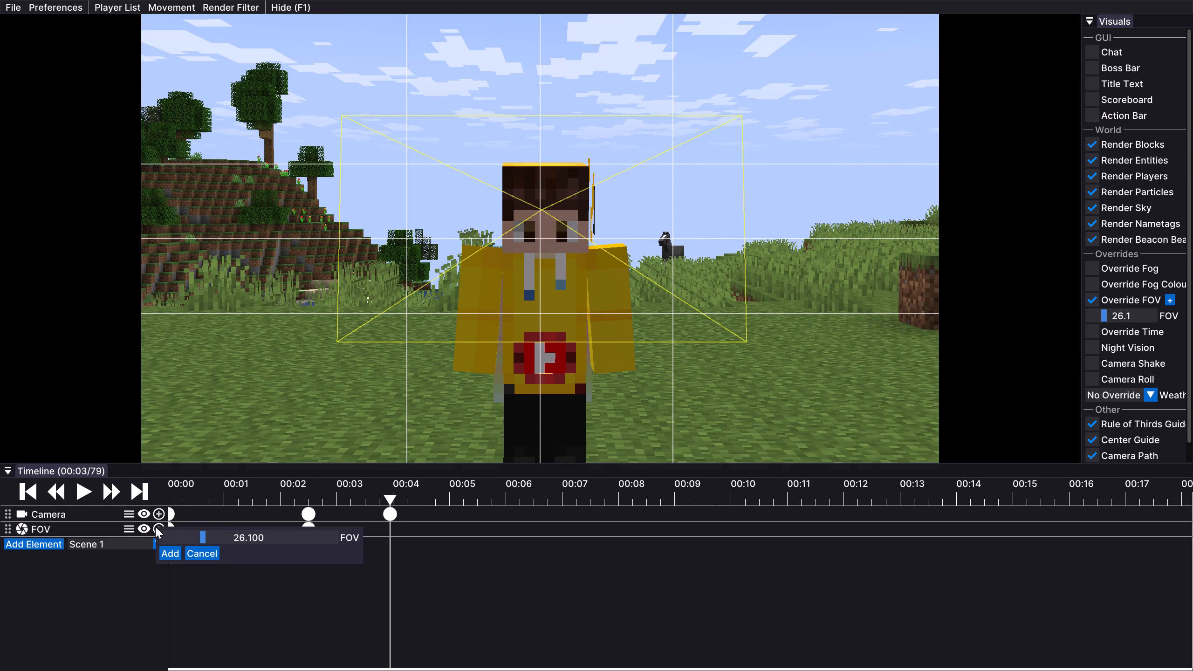
pyautogui.click(169, 552)
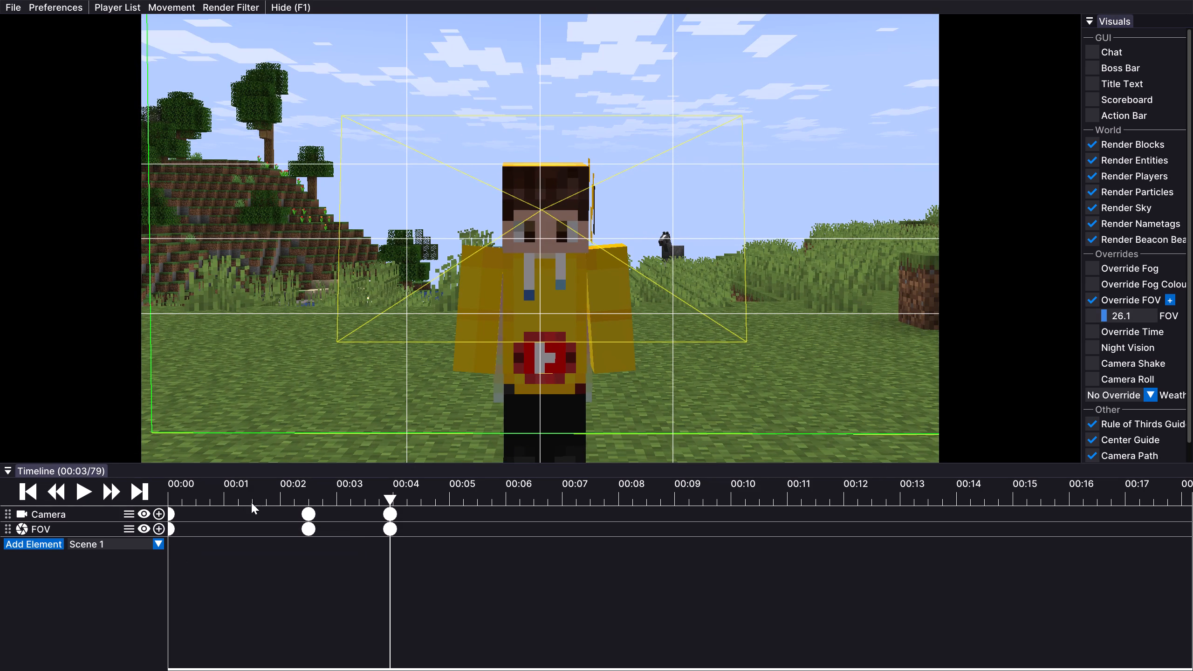
# Play back the zoom transition from before the 00:02 keyframes to just past the last ones.
pyautogui.click(249, 490)
pyautogui.moveTo(249, 490); pyautogui.dragTo(269, 489)
pyautogui.click(87, 494)
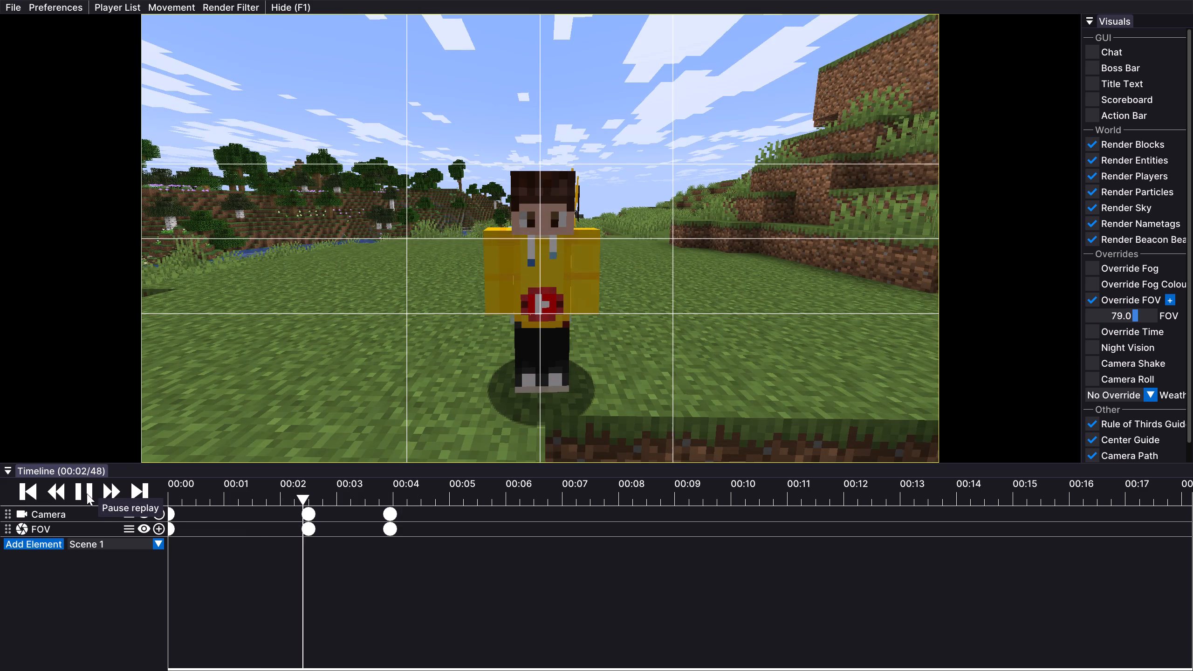
pyautogui.click(87, 493)
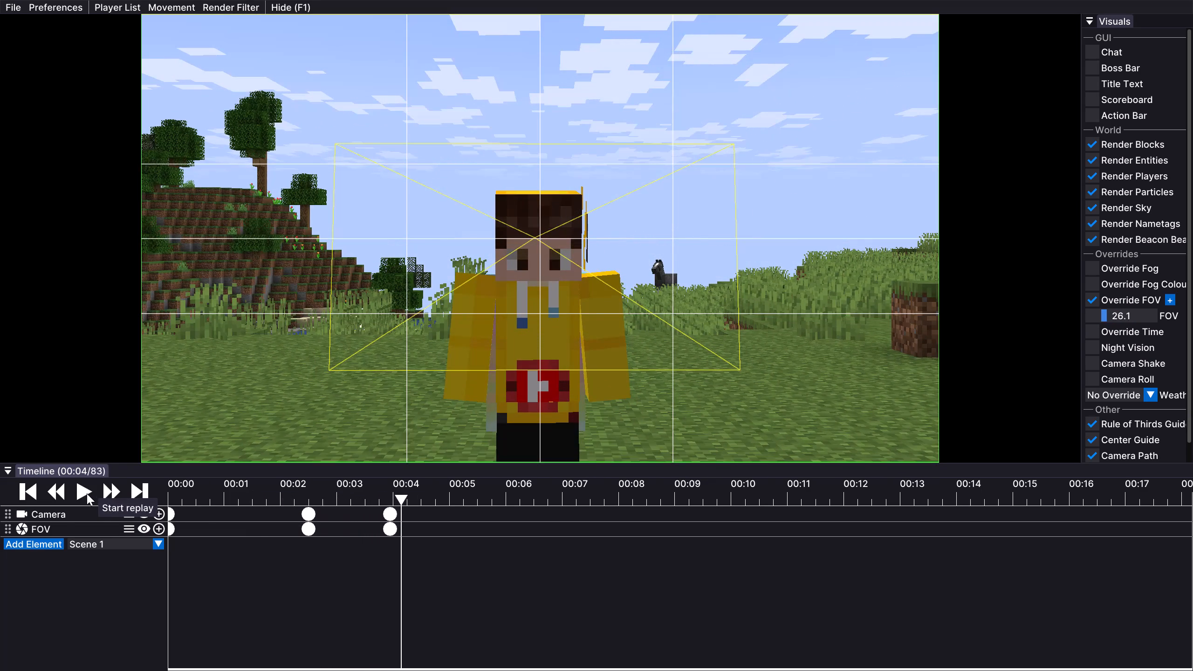
# Replace the Camera keyframe at 00:03/79 with one aimed lower, framing the player from head to feet.
pyautogui.doubleClick(391, 484)
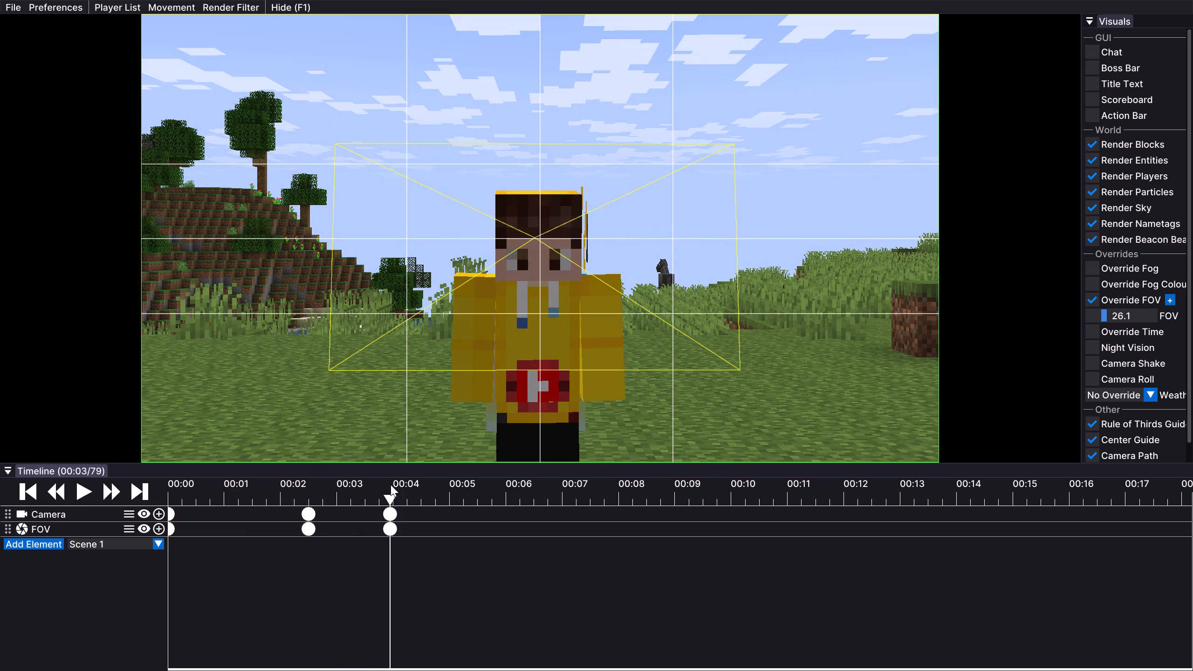
pyautogui.click(389, 515)
pyautogui.press('Delete')
pyautogui.moveTo(673, 315); pyautogui.dragTo(596, 336)
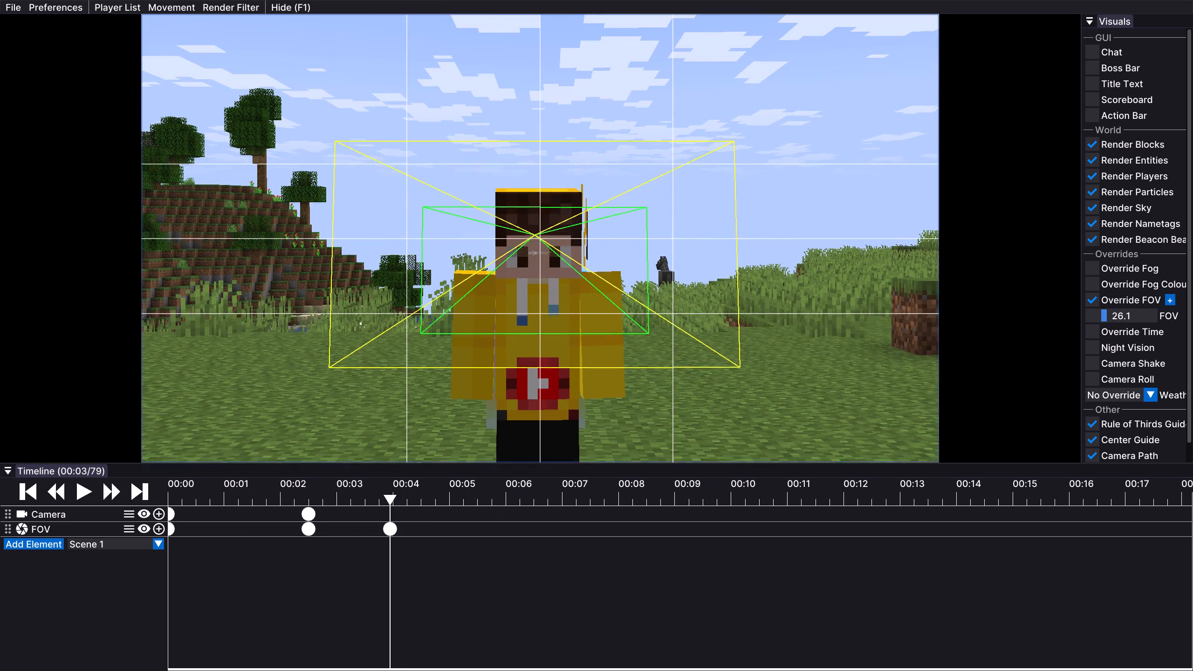
pyautogui.moveTo(596, 336); pyautogui.dragTo(596, 335)
pyautogui.moveTo(540, 238); pyautogui.dragTo(596, 335)
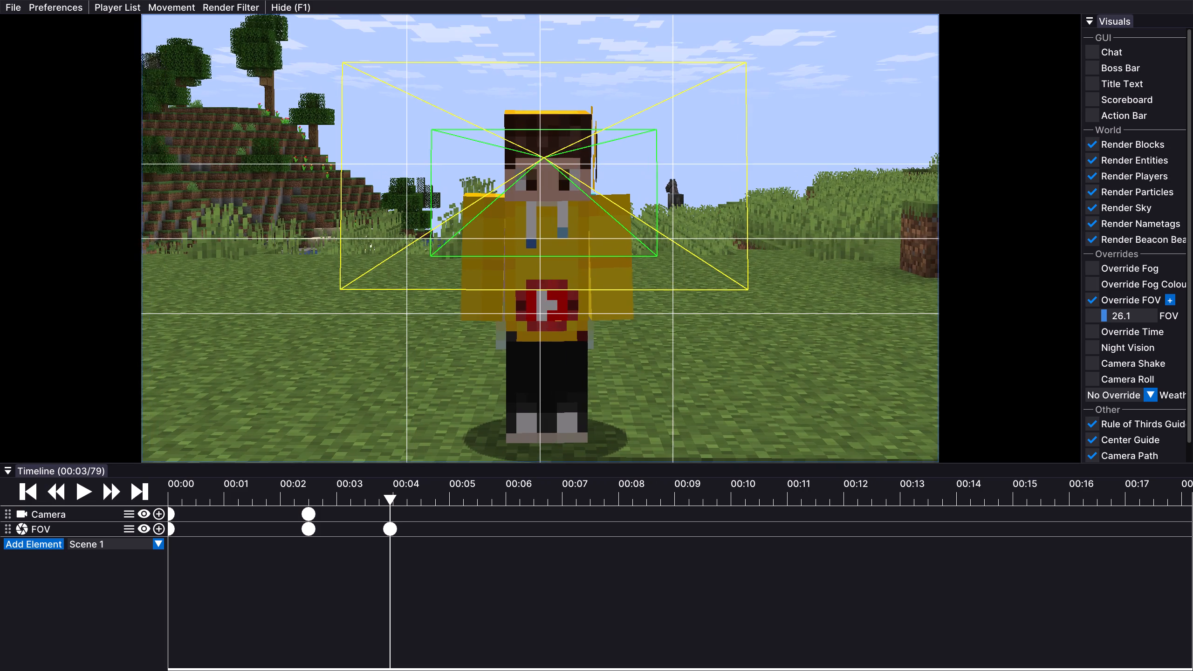
pyautogui.moveTo(596, 335); pyautogui.dragTo(596, 335)
pyautogui.click(161, 510)
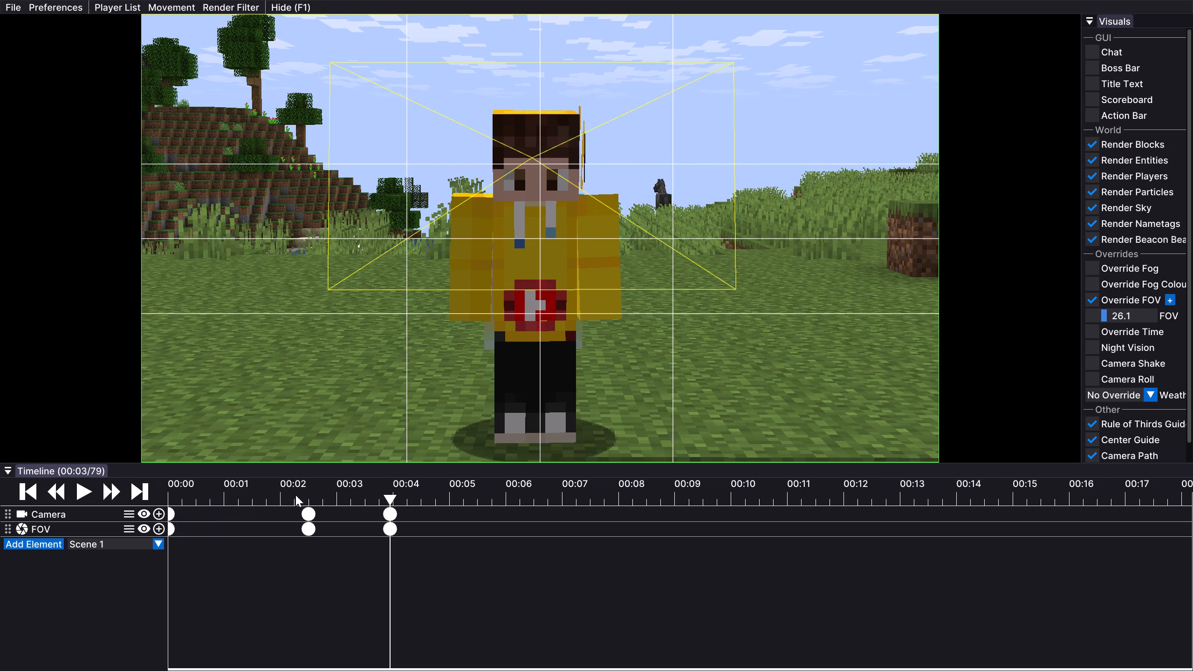
# Play back the zoom transition from just before the 00:02 keyframes.
pyautogui.click(299, 493)
pyautogui.click(79, 486)
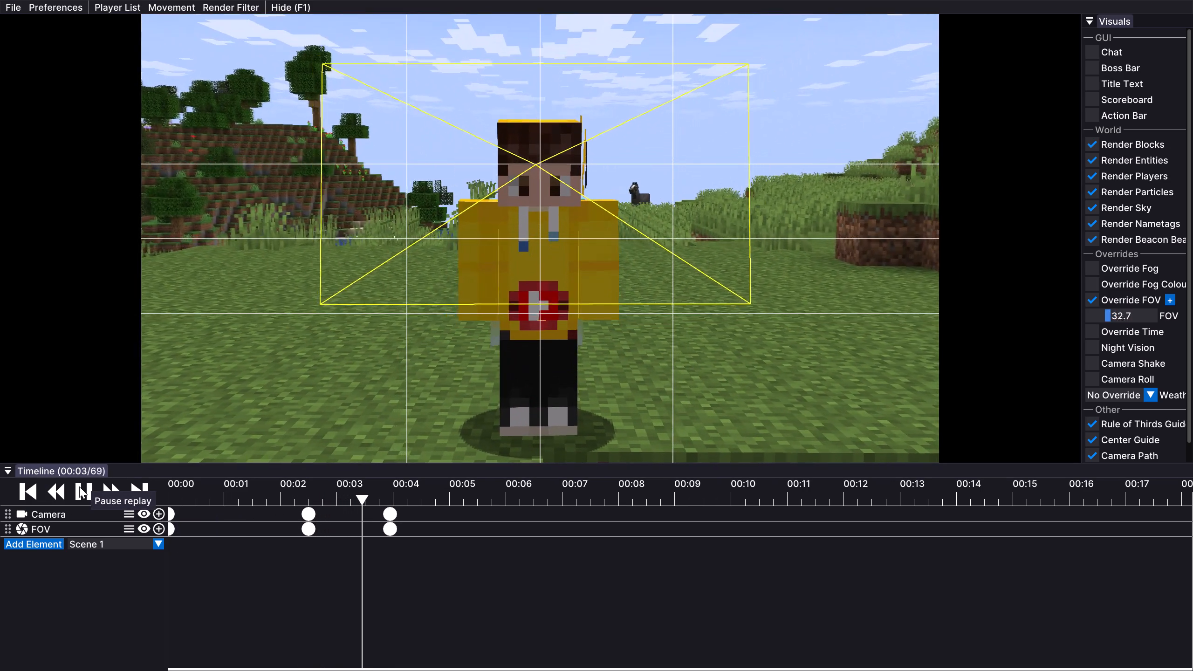
pyautogui.click(79, 486)
# Move the last Camera and FOV keyframes together from 00:03/79 to slightly past 00:04 to lengthen the transition.
pyautogui.moveTo(418, 550); pyautogui.dragTo(372, 486)
pyautogui.moveTo(386, 513); pyautogui.dragTo(398, 513)
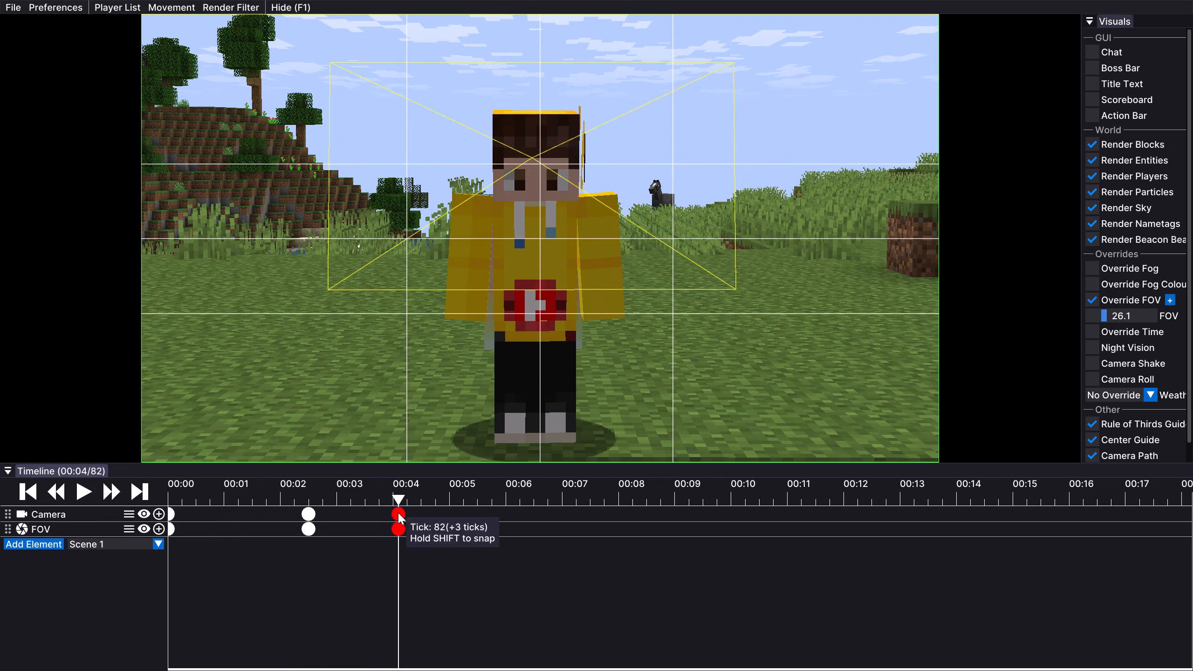
pyautogui.moveTo(398, 513); pyautogui.dragTo(483, 515)
pyautogui.moveTo(481, 515); pyautogui.dragTo(413, 513)
# Review the lengthened zoom transition by playing the replay from just before the 00:02 keyframes.
pyautogui.click(350, 490)
pyautogui.moveTo(350, 490); pyautogui.dragTo(265, 491)
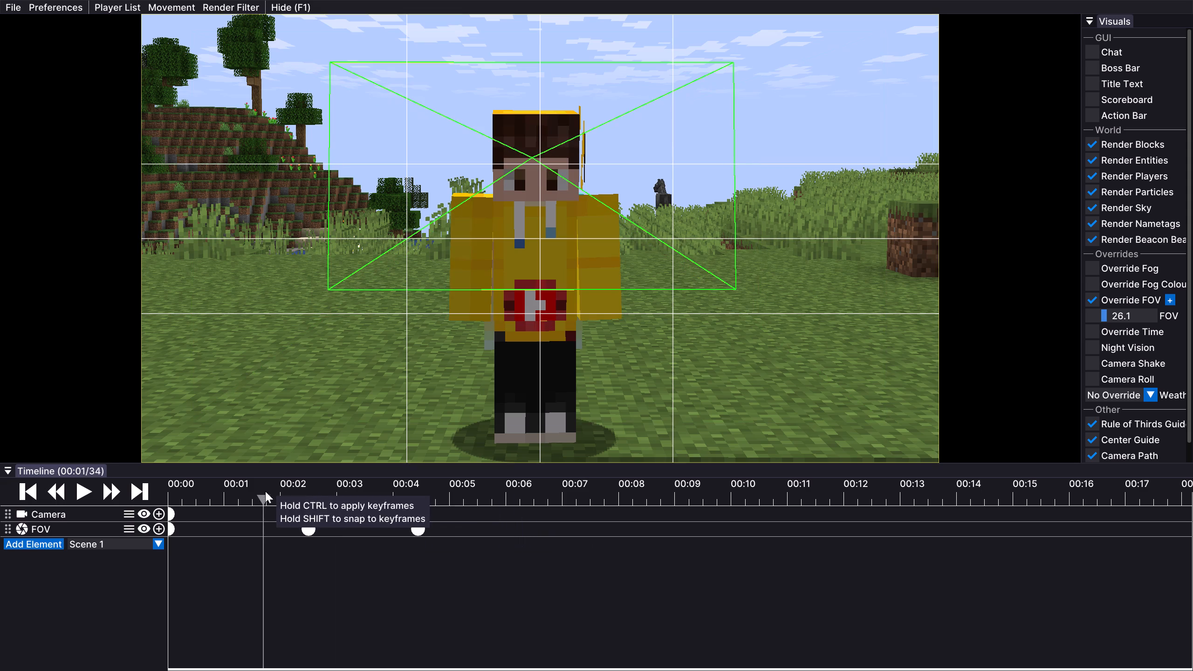
pyautogui.moveTo(265, 491); pyautogui.dragTo(294, 498)
pyautogui.click(80, 495)
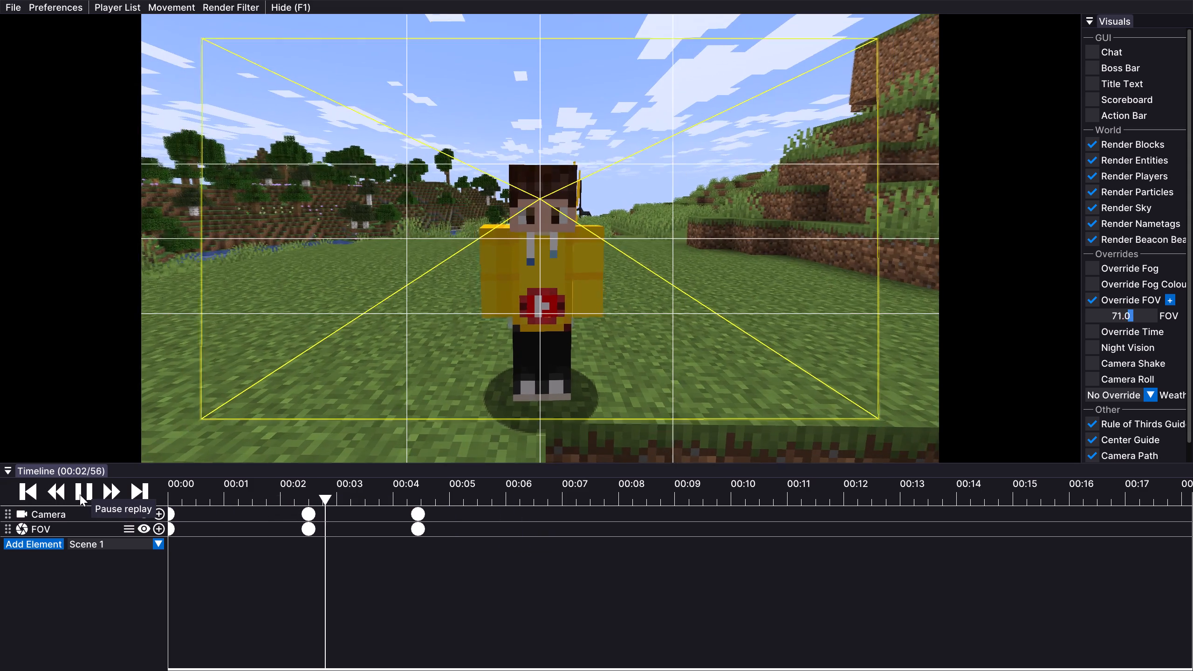
pyautogui.click(80, 494)
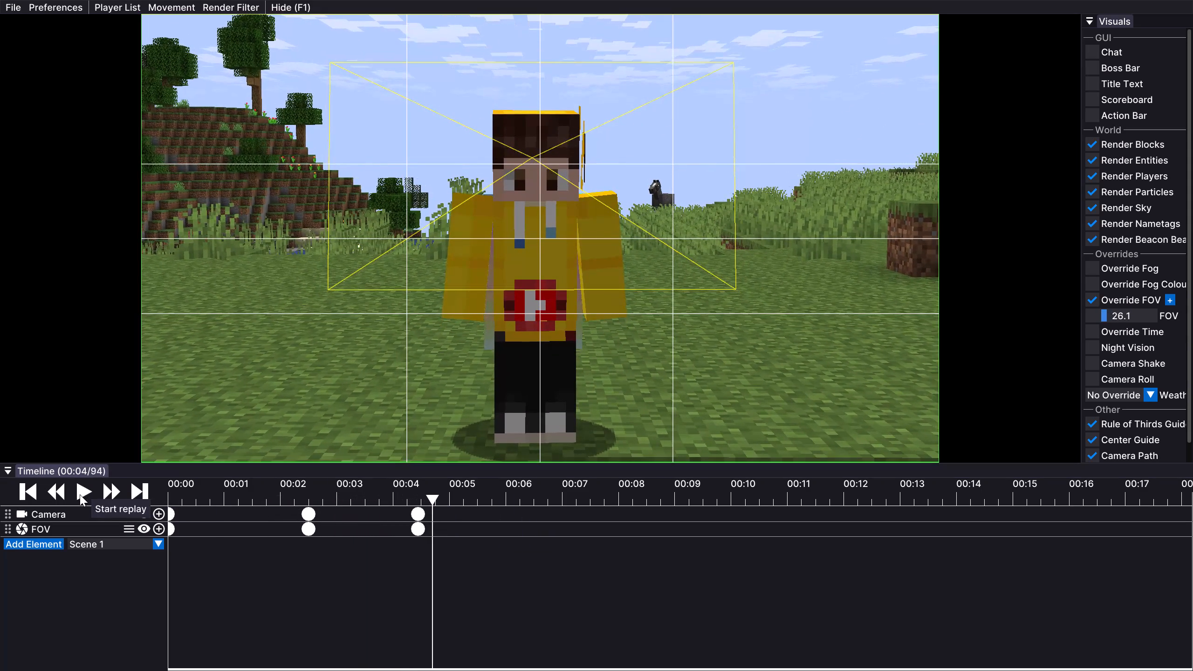
pyautogui.click(281, 498)
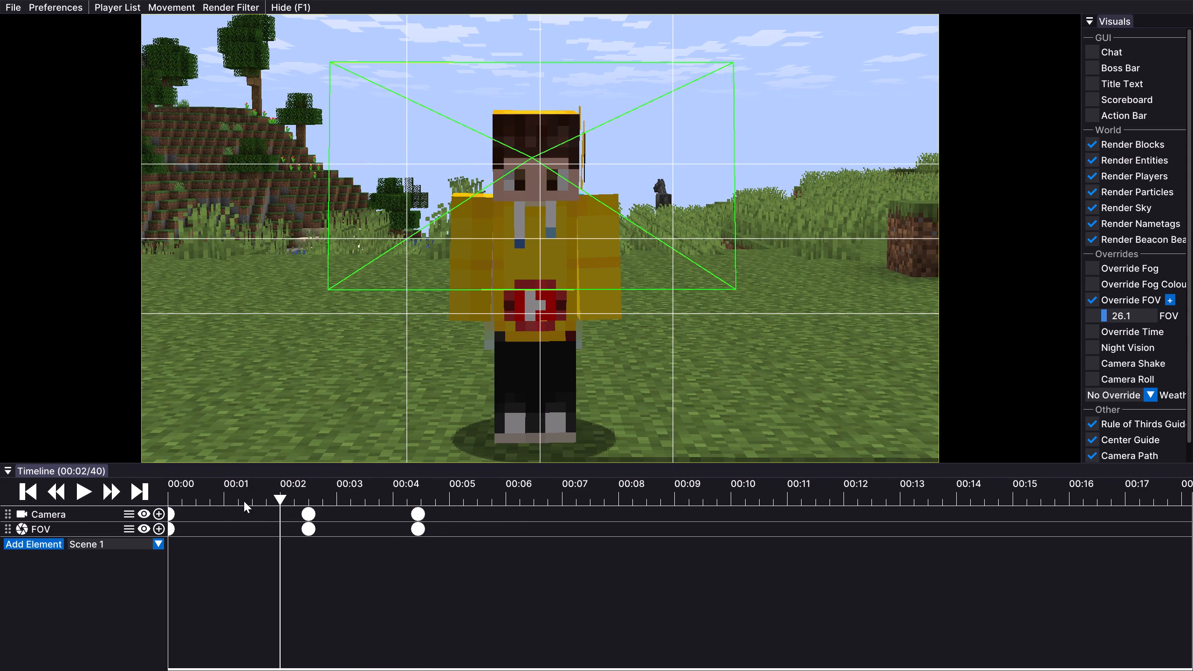
pyautogui.click(83, 486)
pyautogui.click(83, 486)
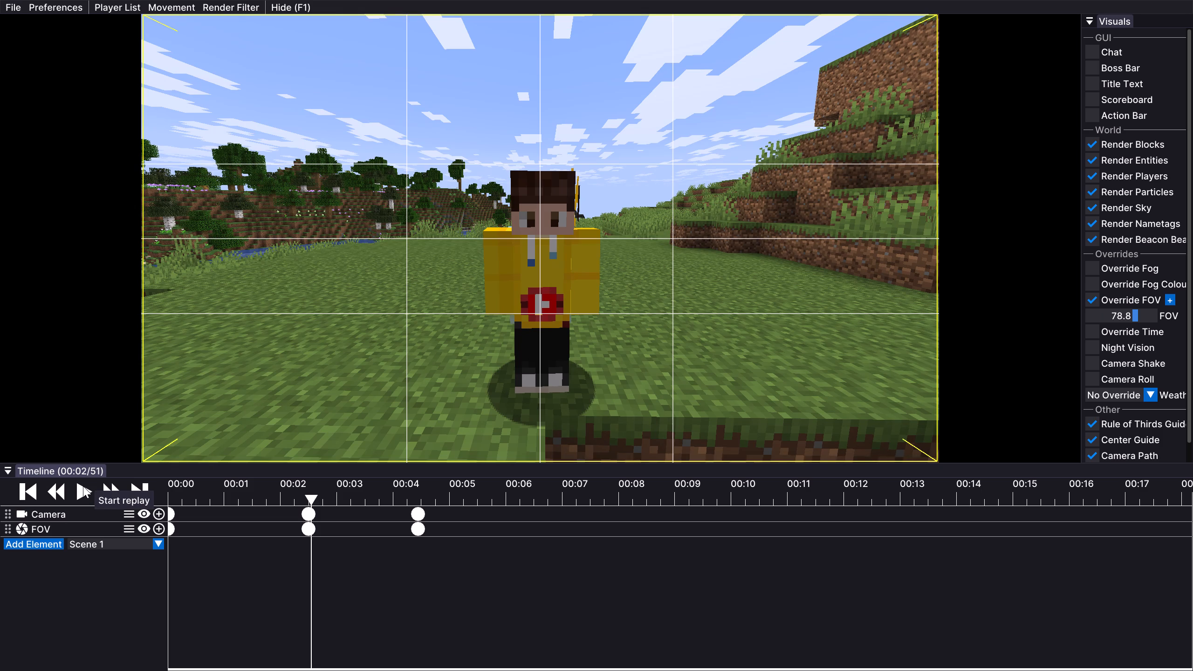
# Play the replay through the 00:04 keyframes to check the zoom transition's ending.
pyautogui.click(83, 486)
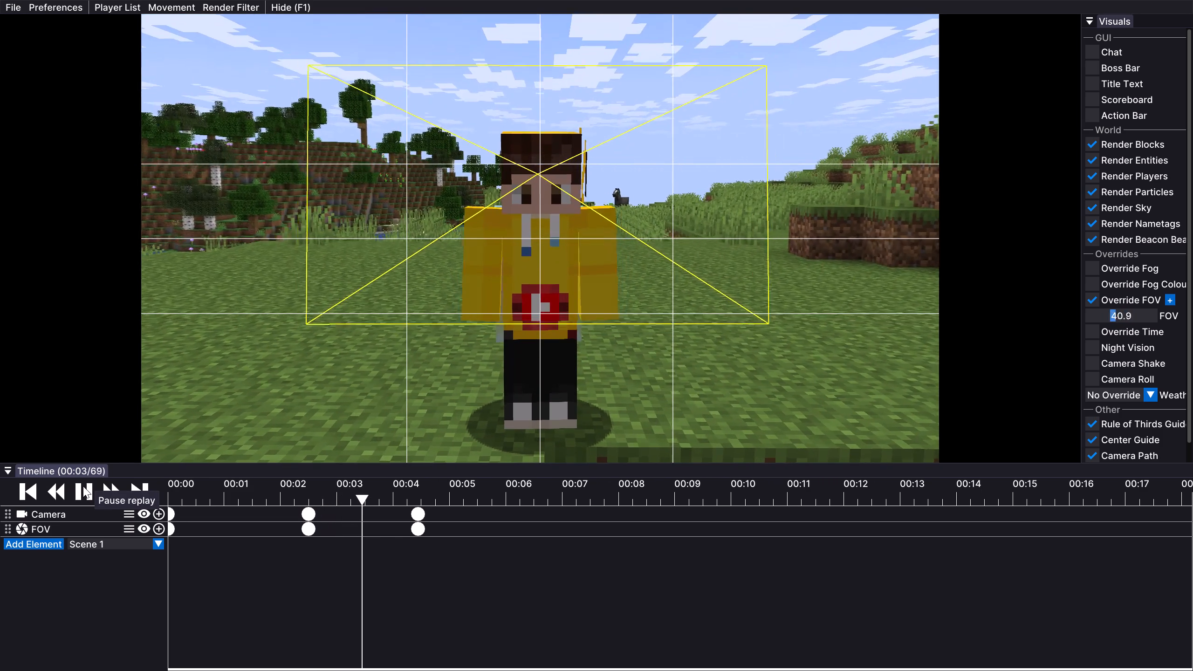
pyautogui.tripleClick(83, 486)
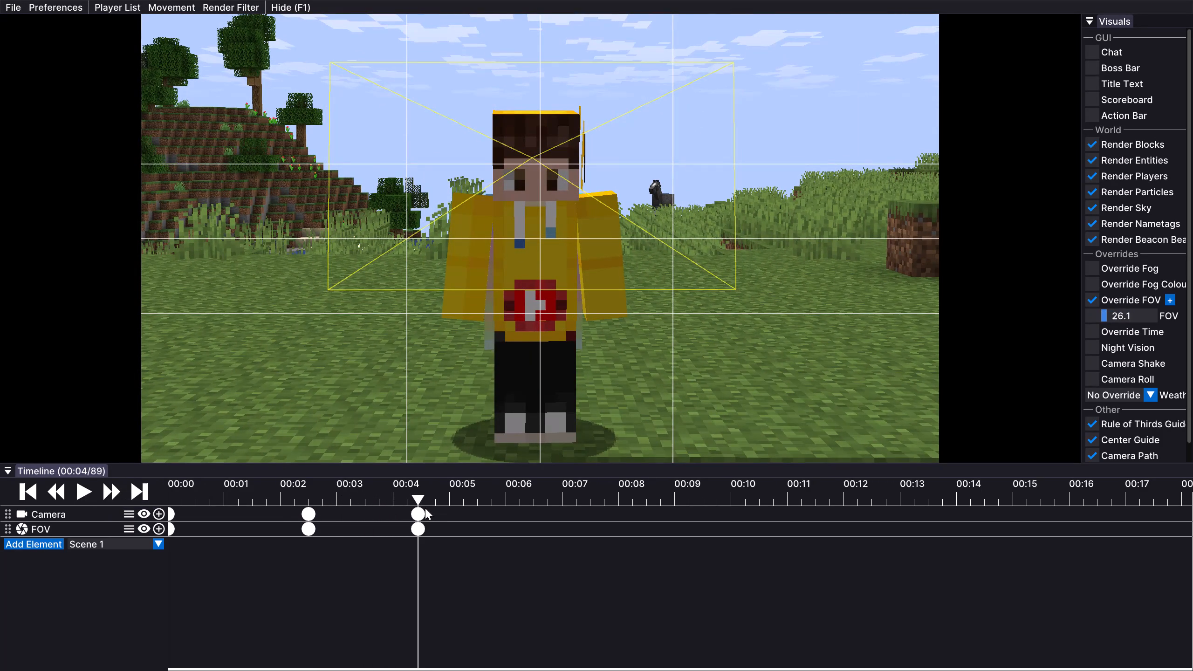
# Replace the Camera keyframe at 00:04/89 with one aimed slightly higher and centred on the player.
pyautogui.click(411, 508)
pyautogui.press('Delete')
pyautogui.moveTo(686, 357); pyautogui.dragTo(596, 335)
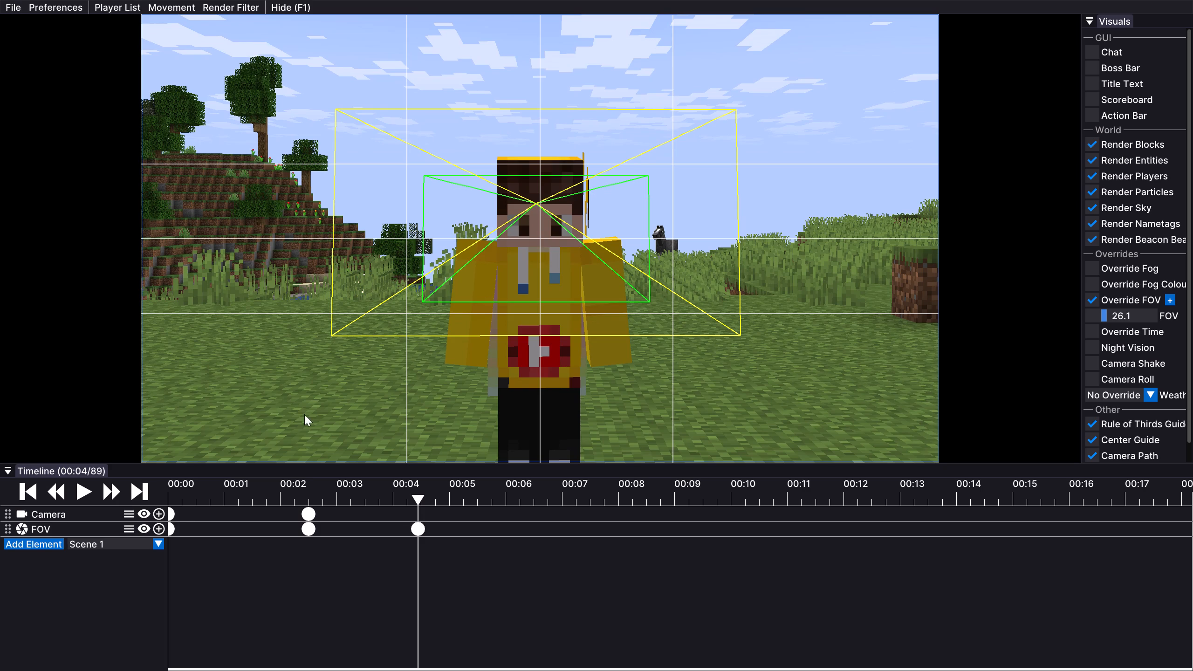
pyautogui.click(161, 515)
# Review the adjusted zoom transition by playing the replay from 00:02/45 to past the last keyframes.
pyautogui.click(295, 490)
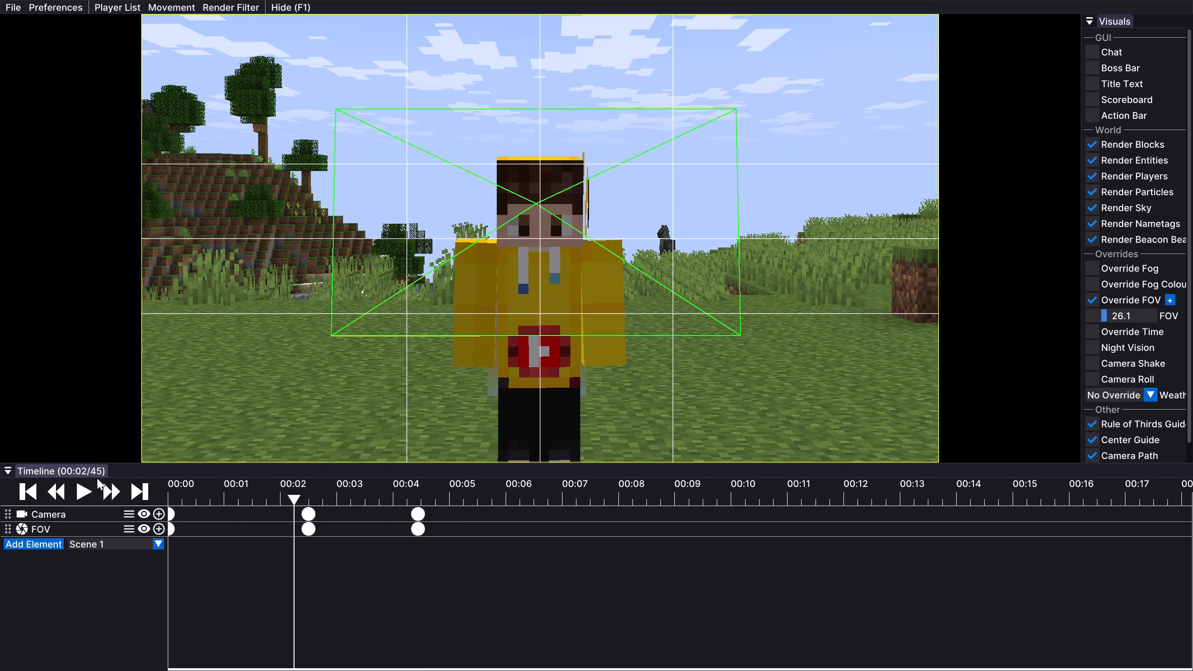
pyautogui.click(78, 487)
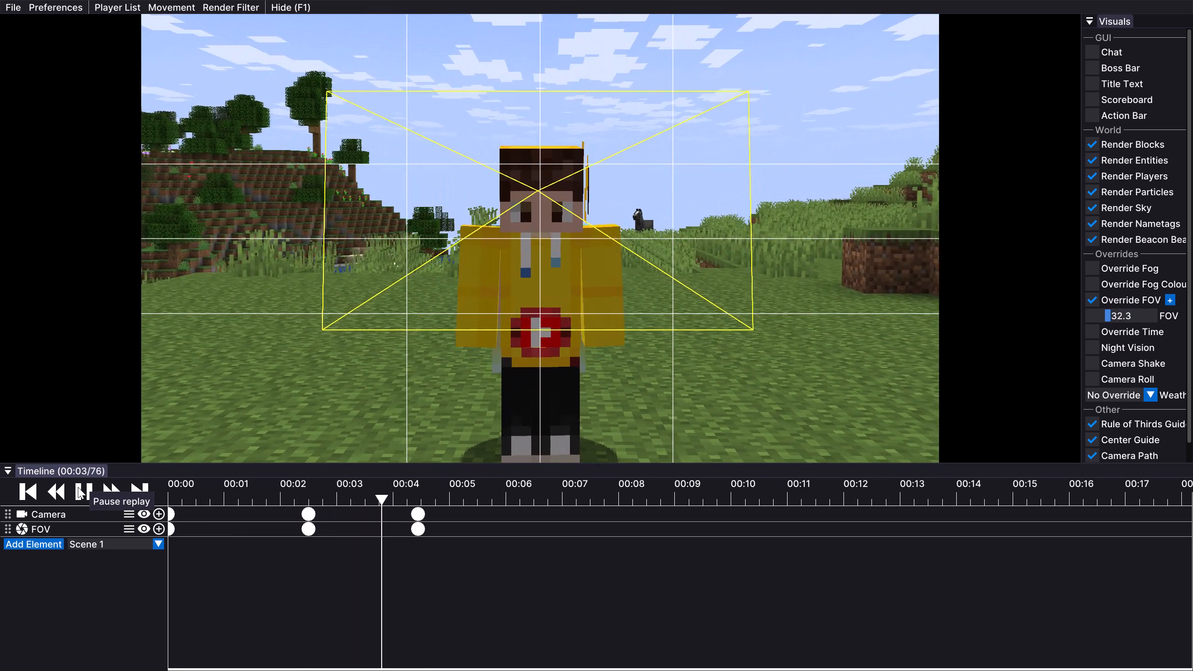
pyautogui.click(78, 487)
# Export the dolly-zoom shot as a video under the suggested file name and dismiss the export summary.
pyautogui.click(15, 10)
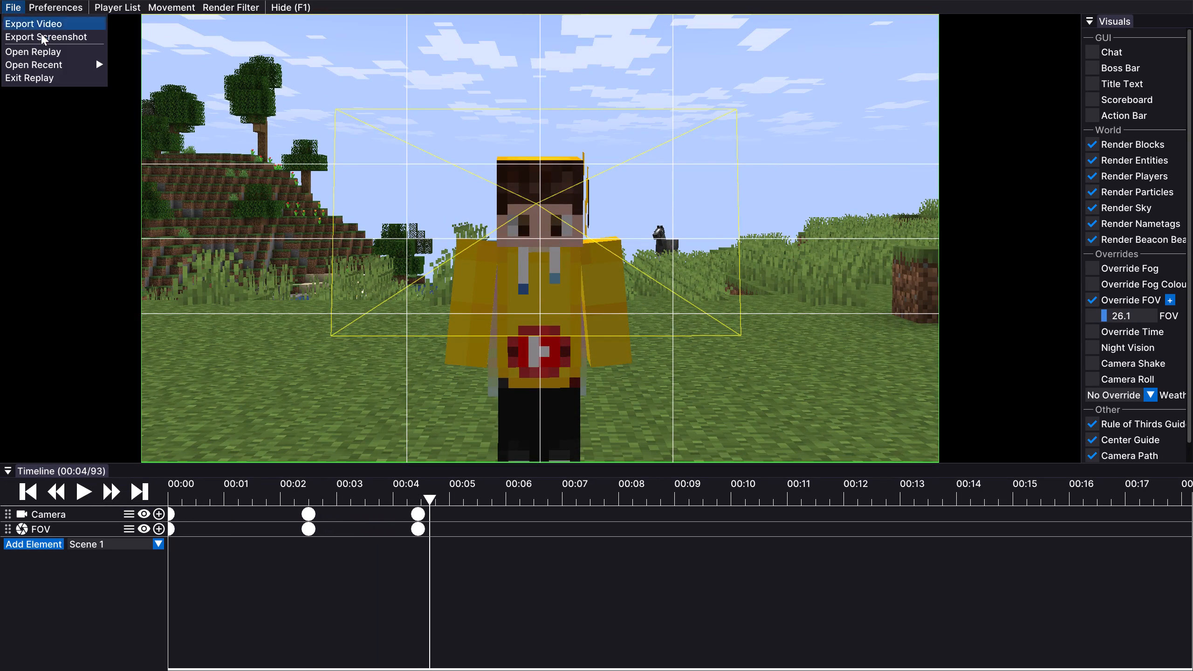
pyautogui.click(44, 25)
pyautogui.click(552, 466)
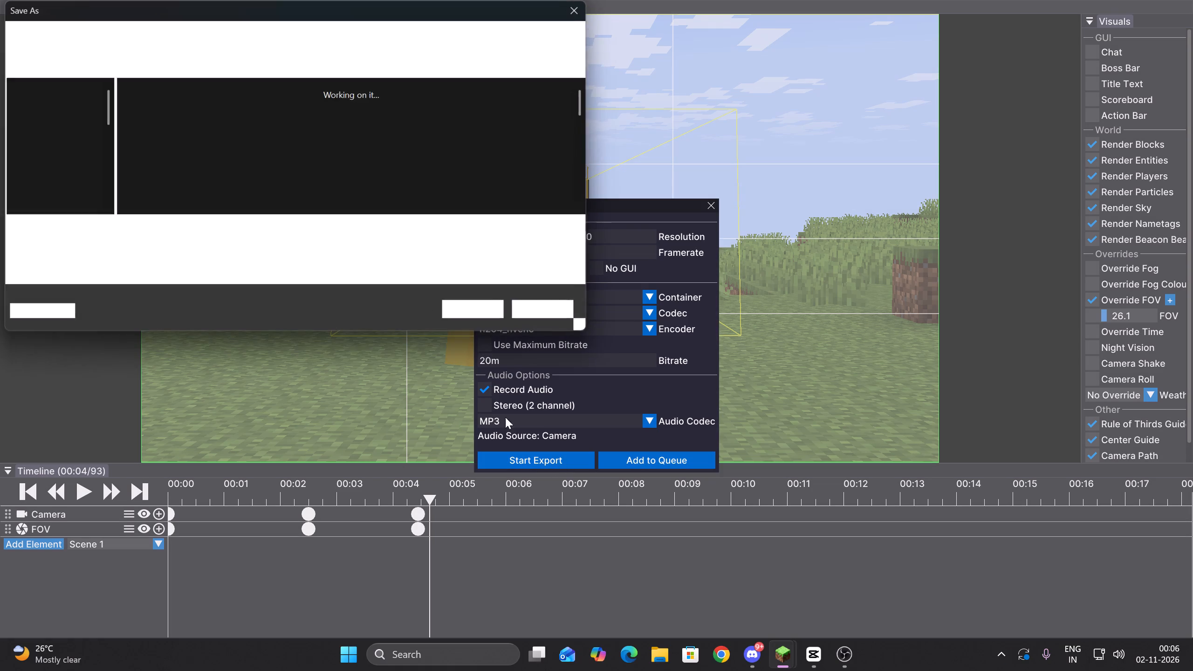
pyautogui.click(480, 316)
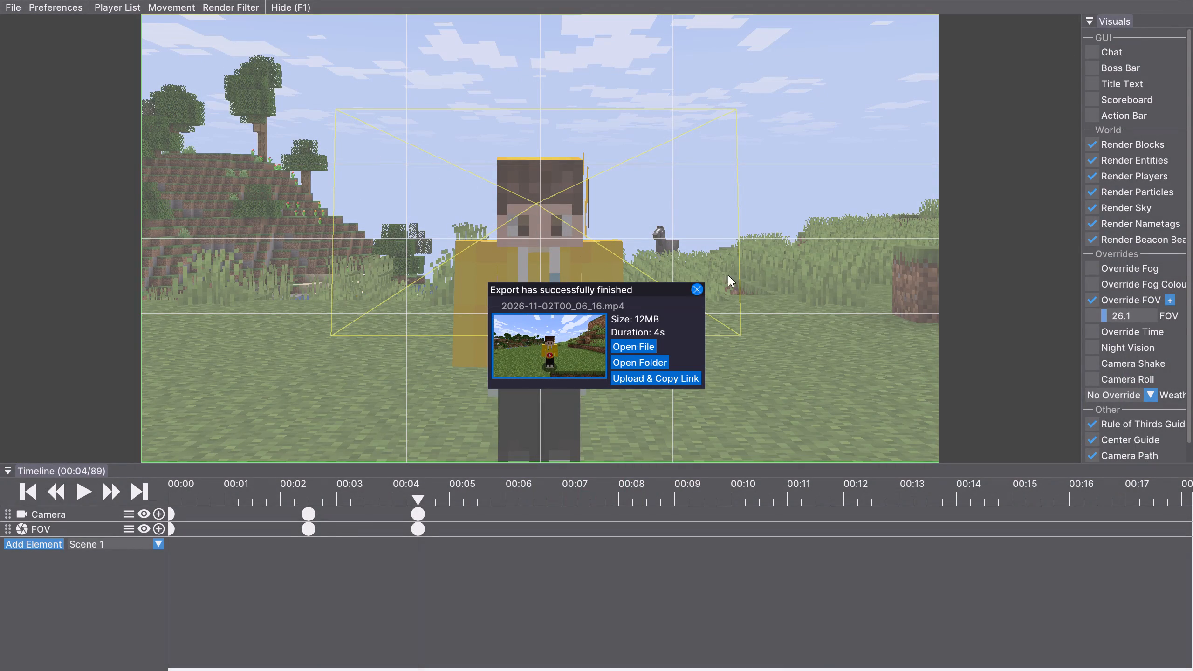
pyautogui.click(703, 291)
pyautogui.click(695, 294)
# Exit the current replay to the title screen and open another recording from the replay list.
pyautogui.press('Escape')
pyautogui.click(650, 319)
pyautogui.click(661, 303)
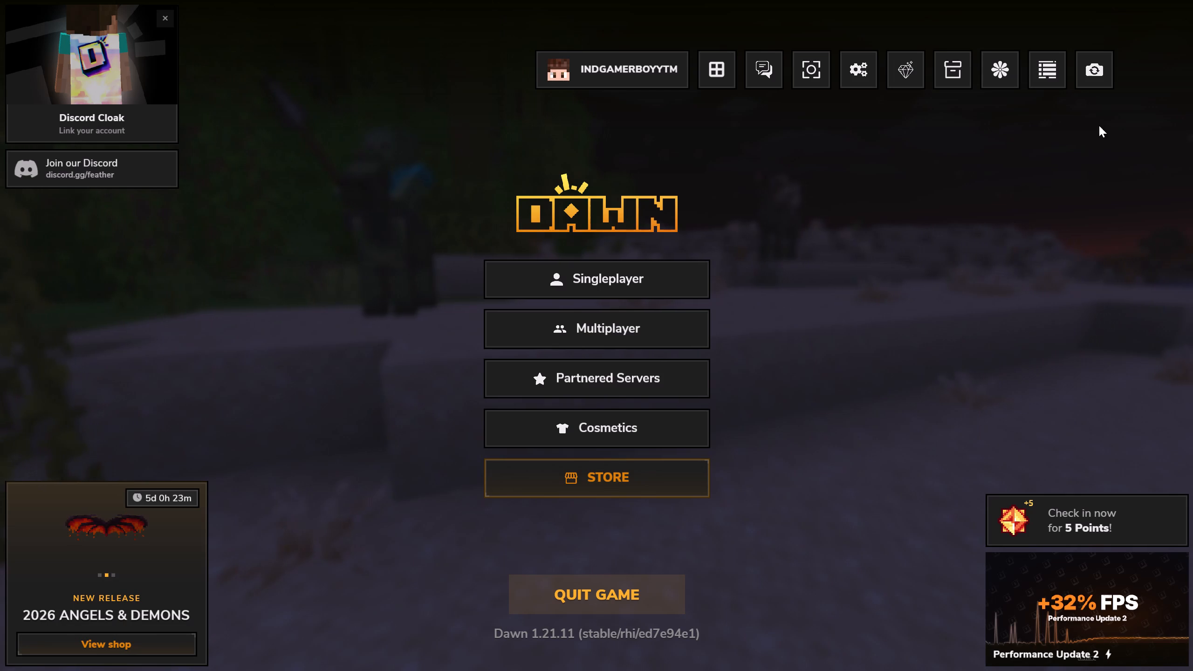
pyautogui.click(1107, 73)
pyautogui.tripleClick(595, 185)
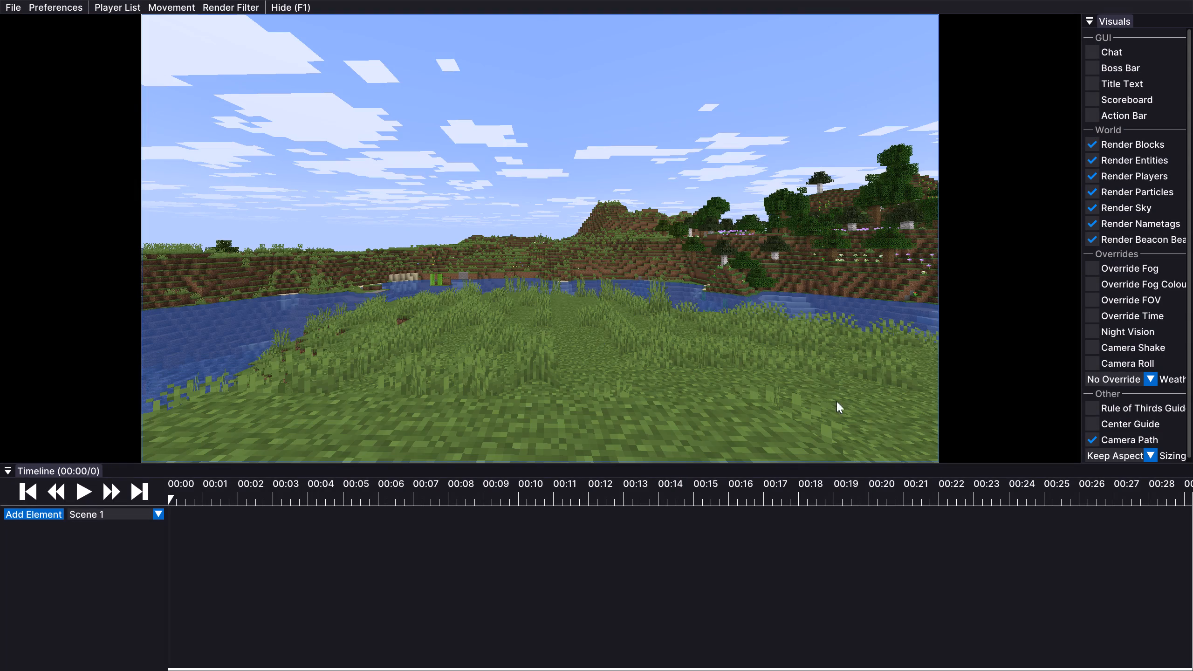
# Enable the Rule of Thirds Guide and the Center Guide for the new replay.
pyautogui.click(1162, 420)
pyautogui.click(1138, 418)
pyautogui.click(1133, 398)
pyautogui.click(1131, 406)
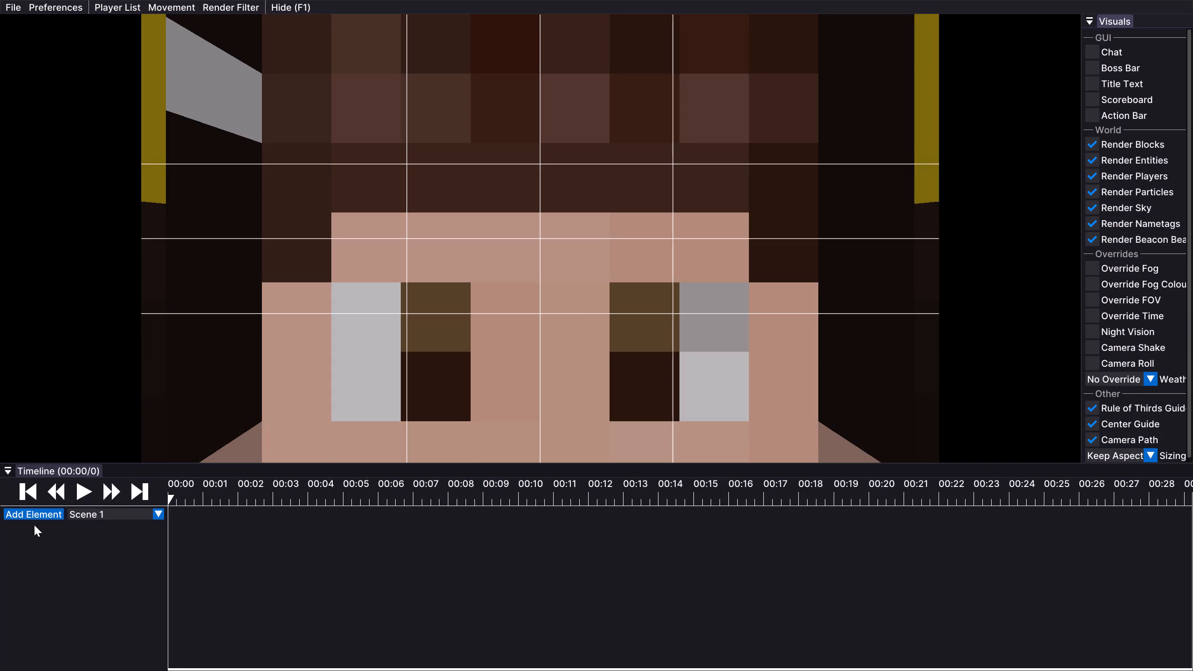
# Add a Camera track to the empty timeline.
pyautogui.click(43, 517)
pyautogui.click(57, 520)
# Frame the player centred from a distance in front and add the first Camera keyframe shortly before 00:01.
pyautogui.press('Up')
pyautogui.moveTo(527, 350); pyautogui.dragTo(596, 335)
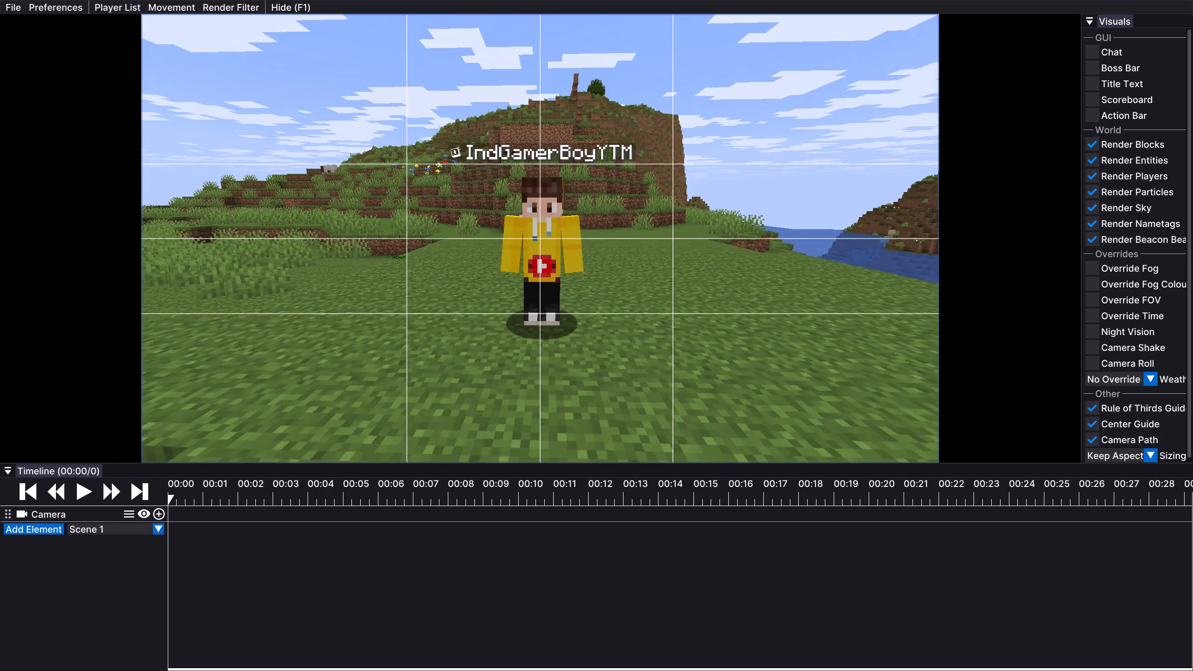
pyautogui.moveTo(596, 335); pyautogui.dragTo(597, 335)
pyautogui.press('Down')
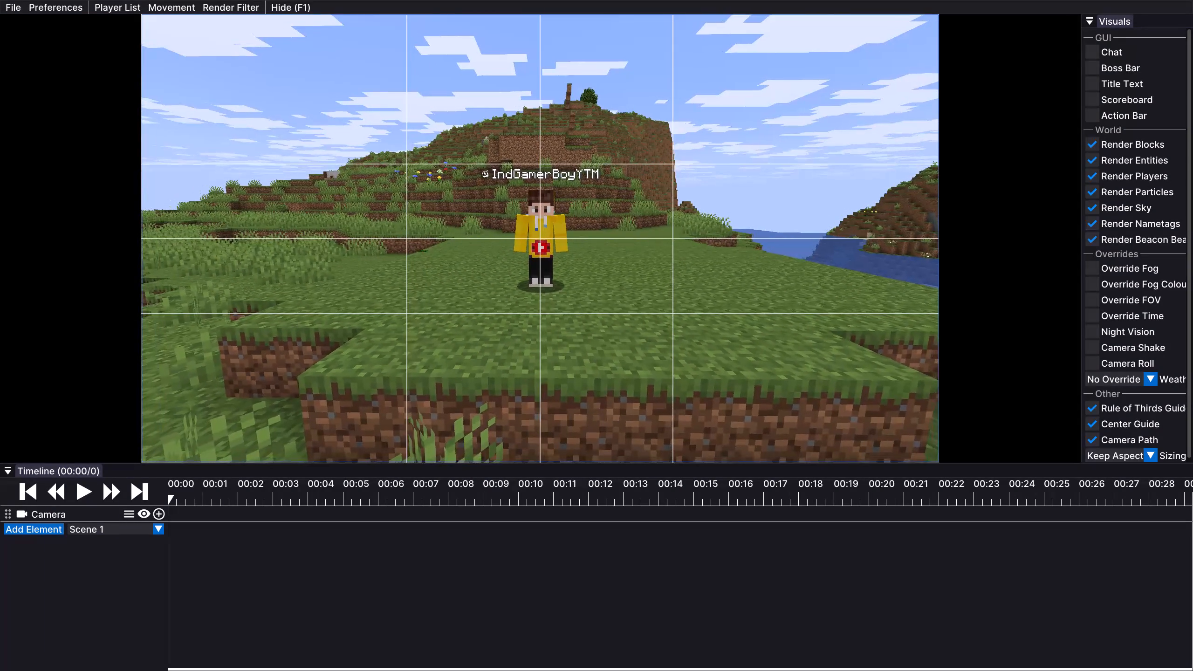
pyautogui.moveTo(597, 335); pyautogui.dragTo(596, 335)
pyautogui.rightClick(540, 238)
pyautogui.click(684, 182)
pyautogui.keyDown('ctrl'); pyautogui.moveTo(674, 255); pyautogui.dragTo(596, 335); pyautogui.keyUp('ctrl')
pyautogui.moveTo(540, 238); pyautogui.dragTo(596, 335)
pyautogui.moveTo(550, 240); pyautogui.dragTo(596, 335)
pyautogui.click(89, 500)
pyautogui.click(87, 494)
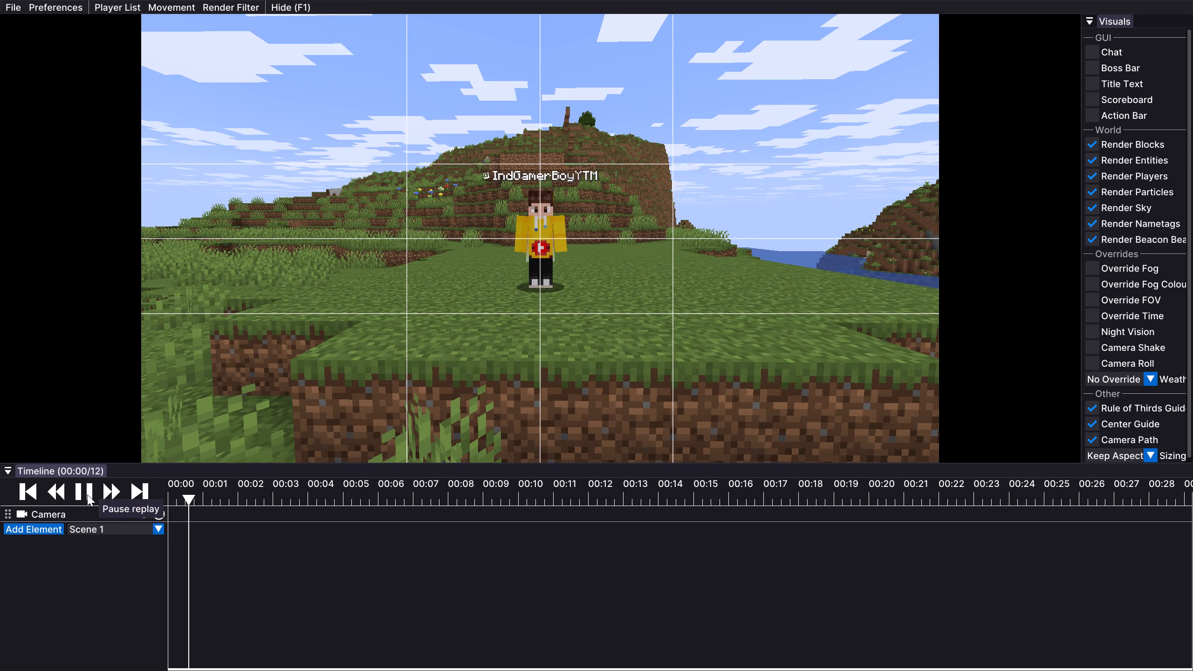
pyautogui.click(87, 494)
pyautogui.click(162, 516)
# Add a second Camera keyframe with the same wide framing and shift it slightly past 00:02/48.
pyautogui.click(93, 498)
pyautogui.click(82, 494)
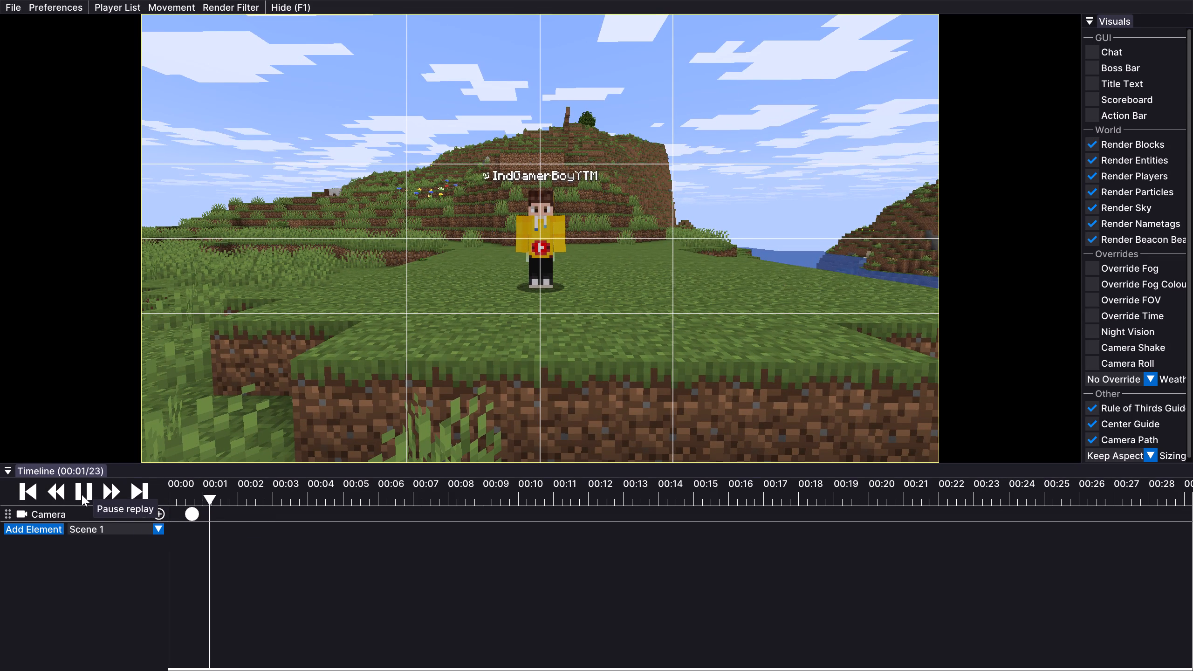
pyautogui.click(82, 494)
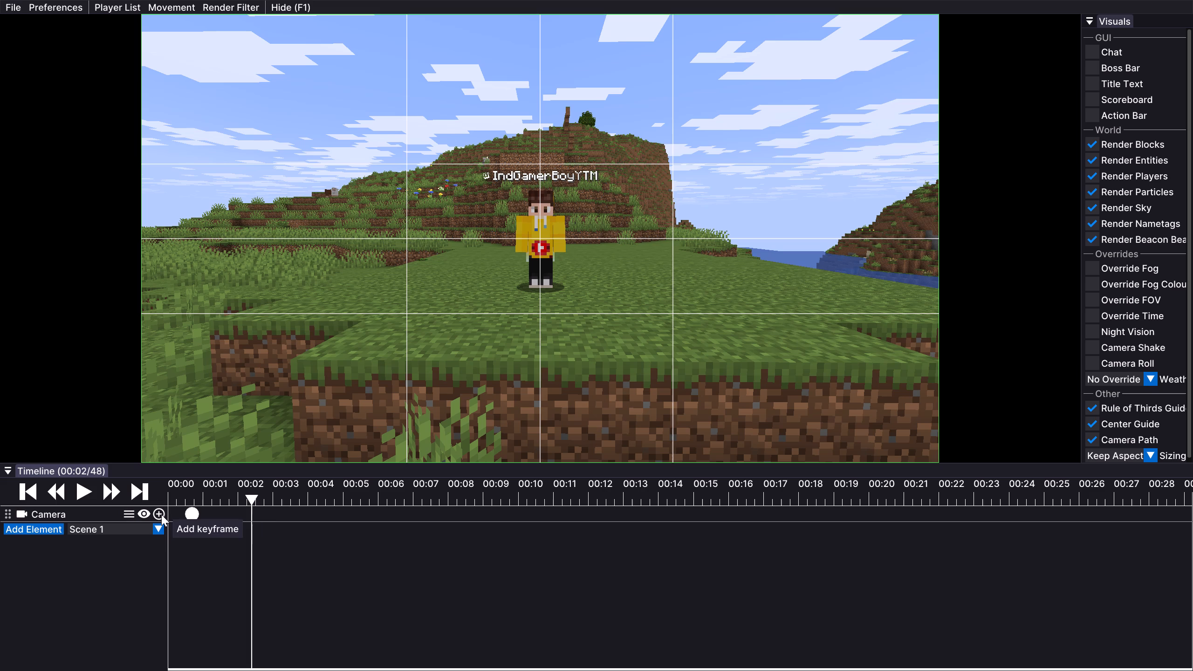
pyautogui.click(161, 514)
pyautogui.moveTo(251, 515); pyautogui.dragTo(252, 515)
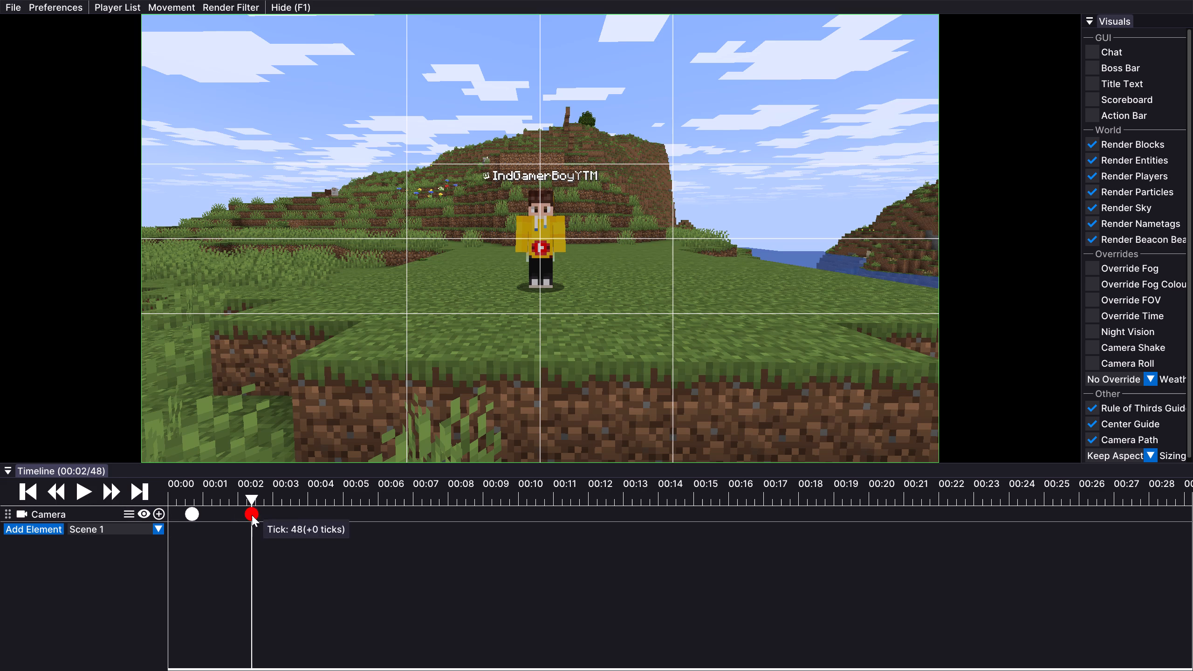
pyautogui.moveTo(252, 515); pyautogui.dragTo(258, 514)
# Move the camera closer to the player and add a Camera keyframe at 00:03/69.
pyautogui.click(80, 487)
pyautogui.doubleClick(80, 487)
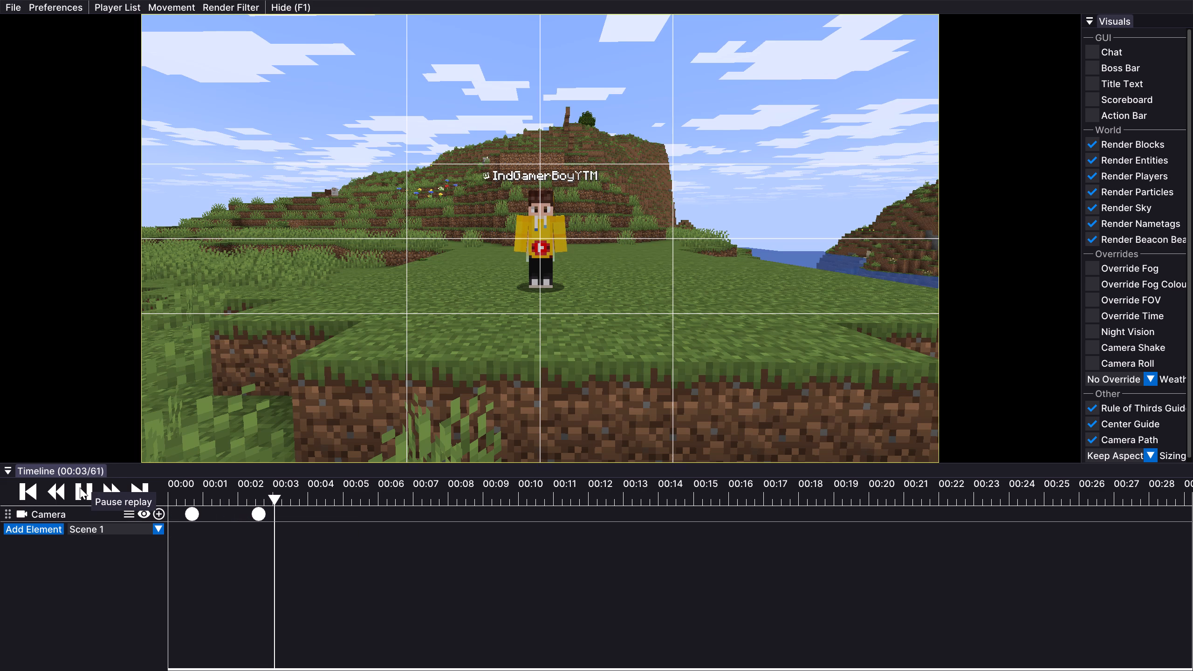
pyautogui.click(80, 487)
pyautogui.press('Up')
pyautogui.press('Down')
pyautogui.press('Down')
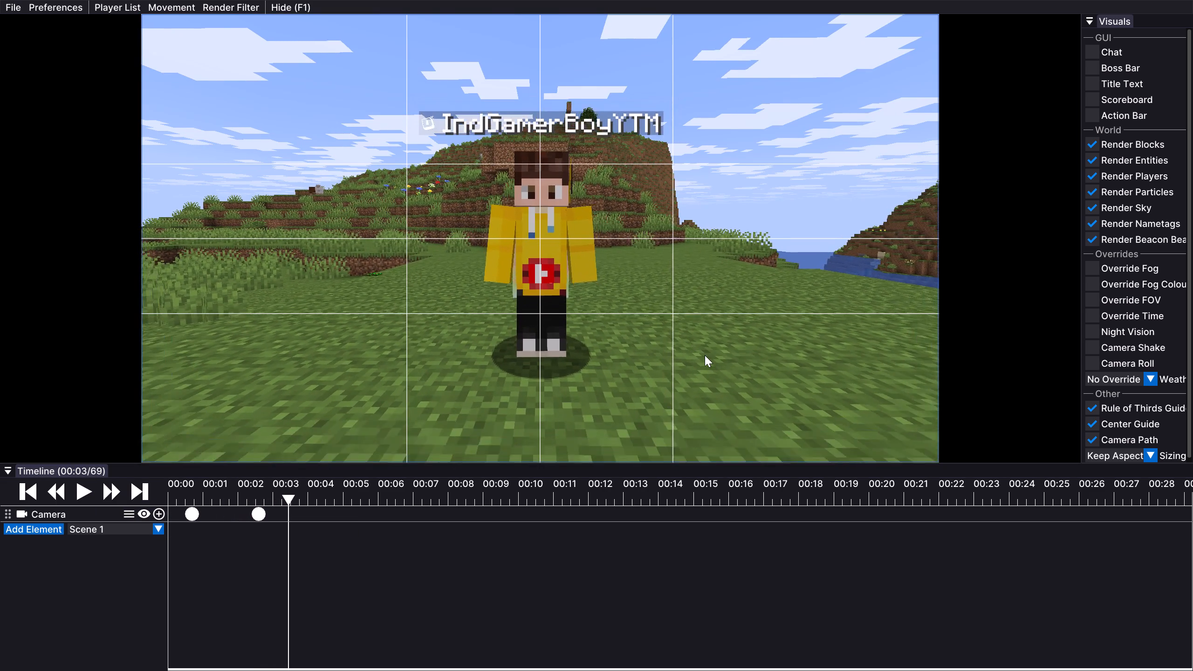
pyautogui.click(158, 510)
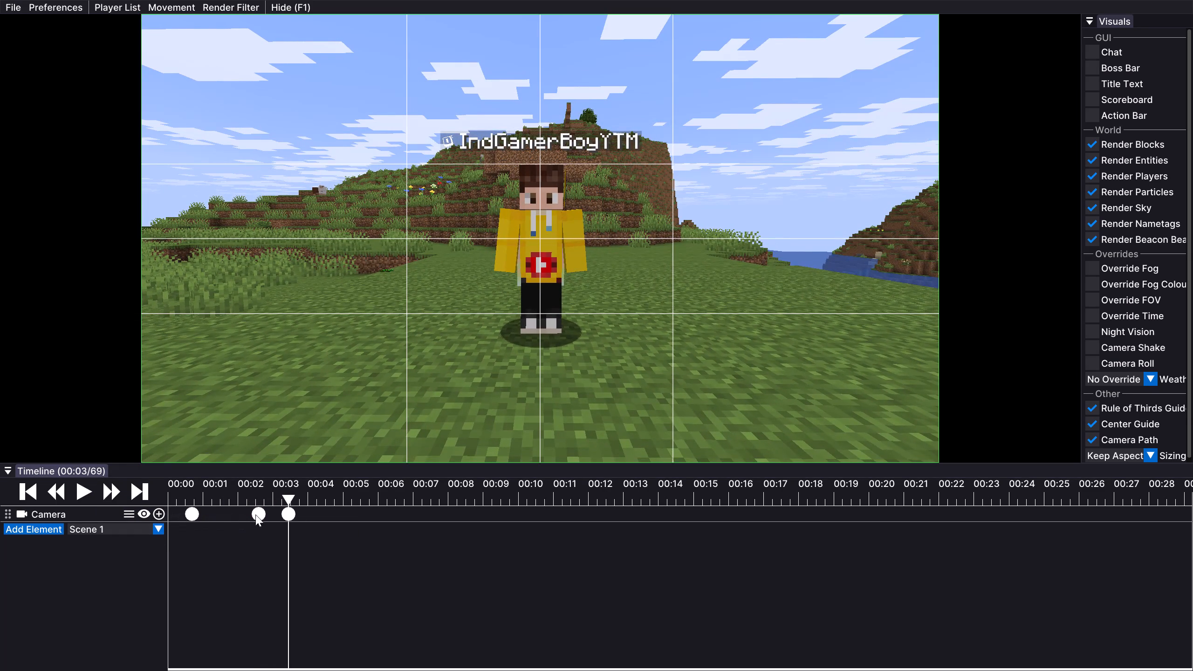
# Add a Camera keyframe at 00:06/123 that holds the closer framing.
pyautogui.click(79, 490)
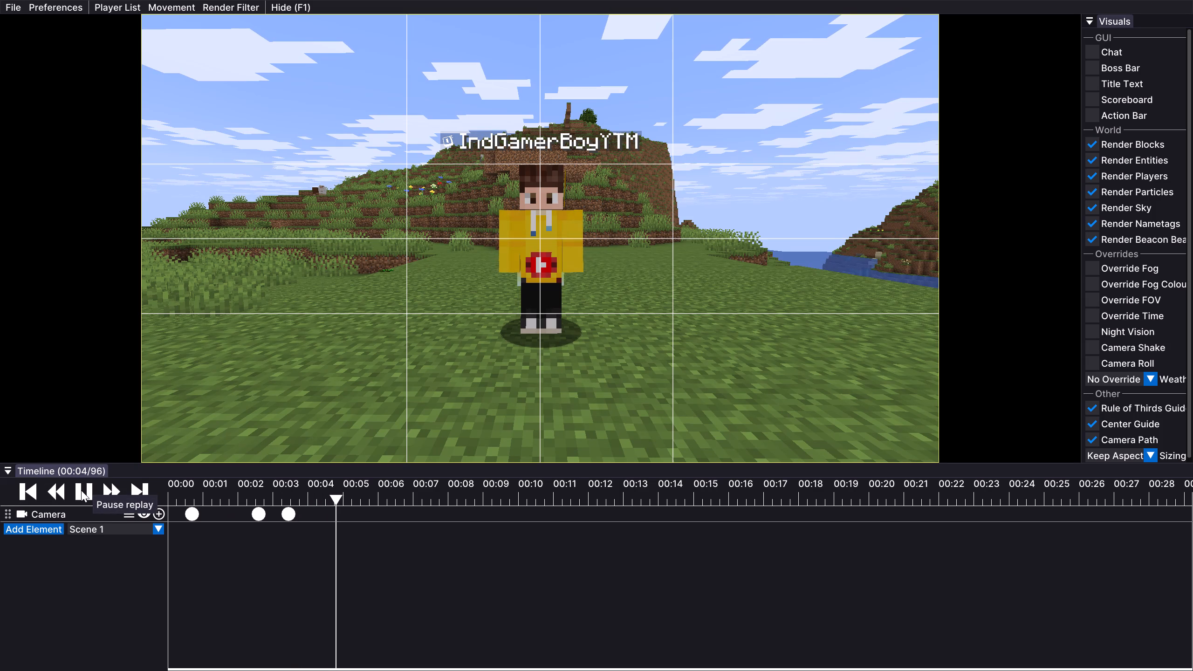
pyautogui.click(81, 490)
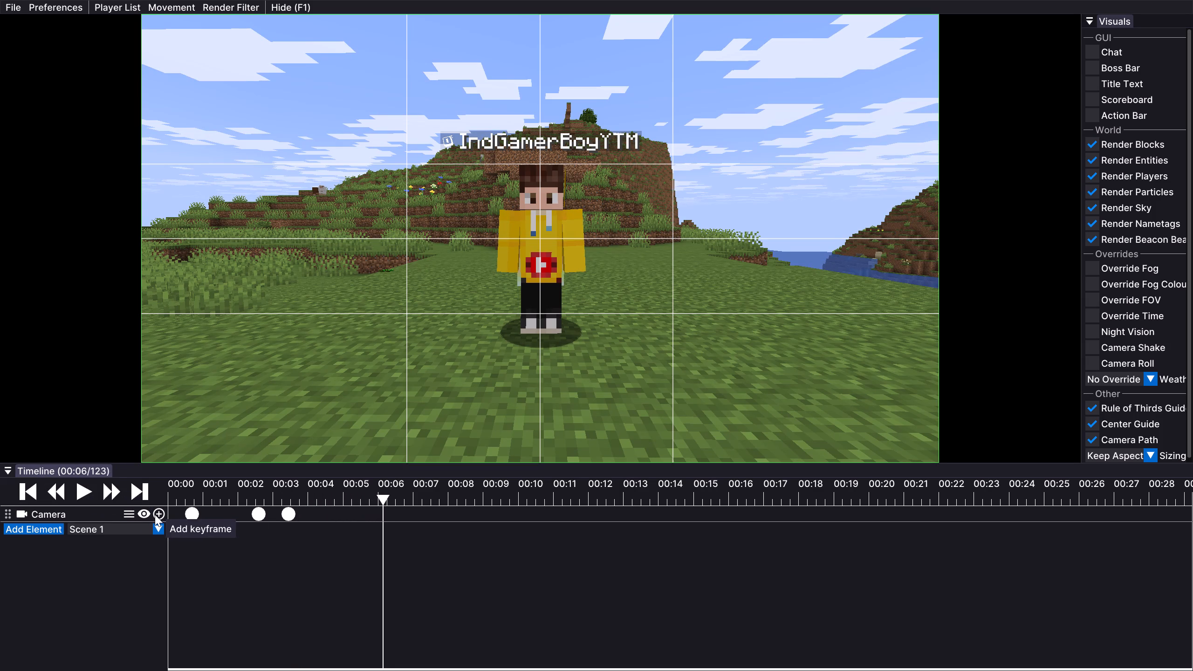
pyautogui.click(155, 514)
# Review the push-in by playing from the first keyframe and again from 00:02/50.
pyautogui.click(190, 491)
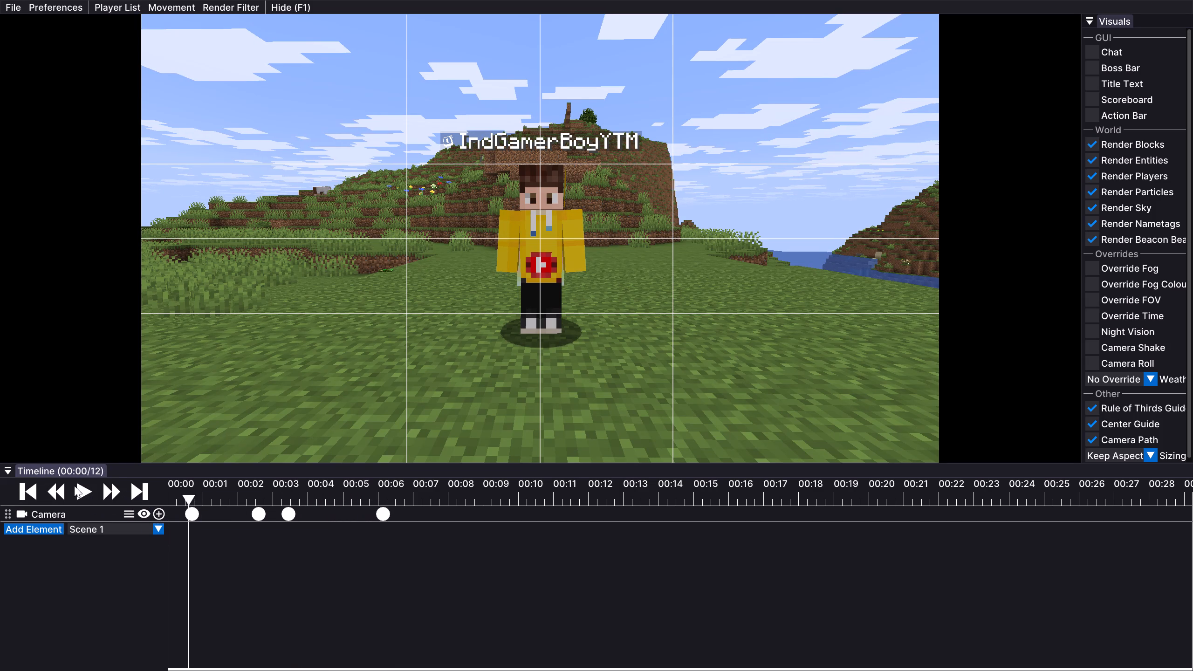
pyautogui.click(82, 489)
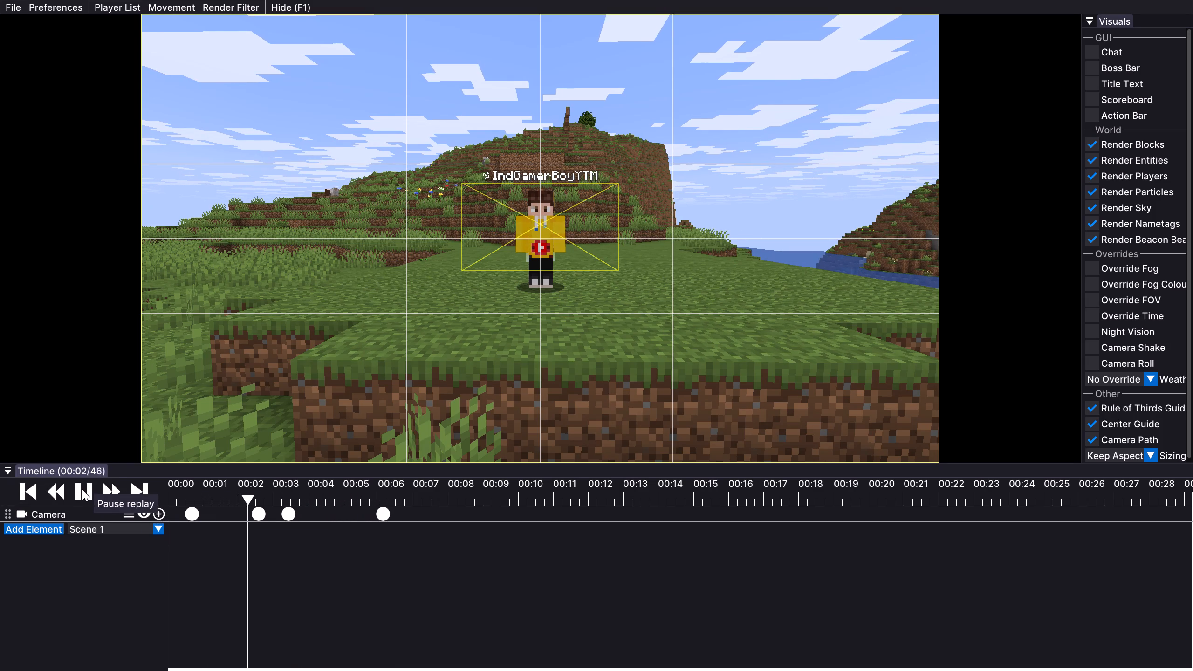
pyautogui.click(82, 489)
pyautogui.click(82, 489)
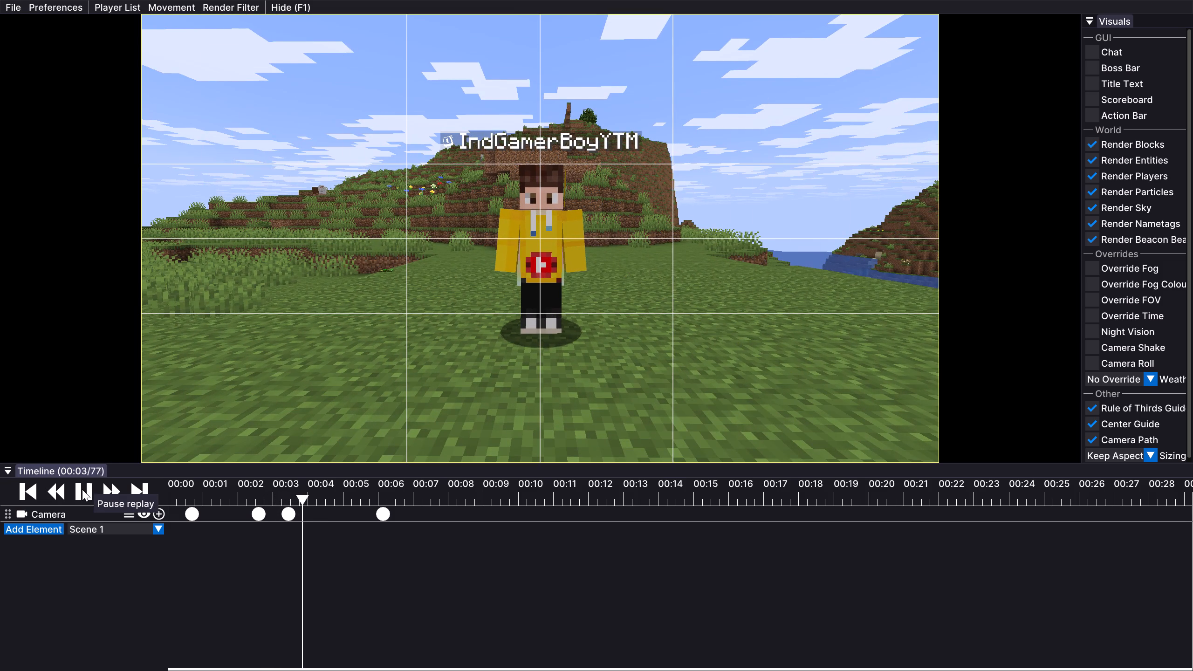
pyautogui.click(82, 489)
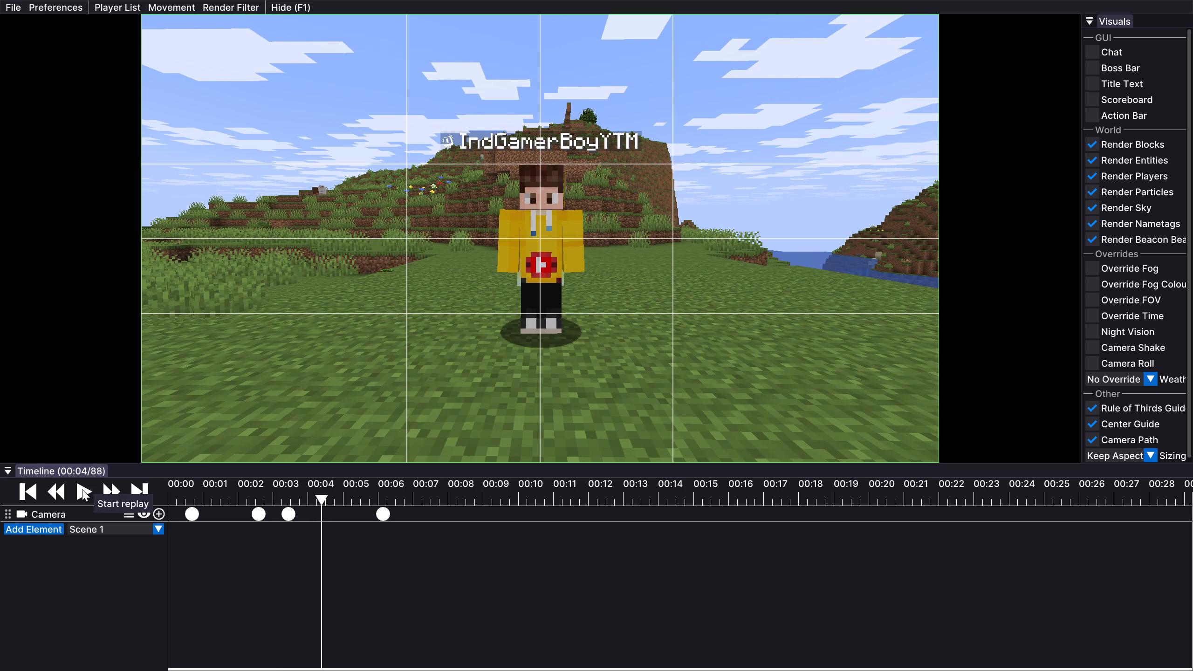
pyautogui.click(256, 489)
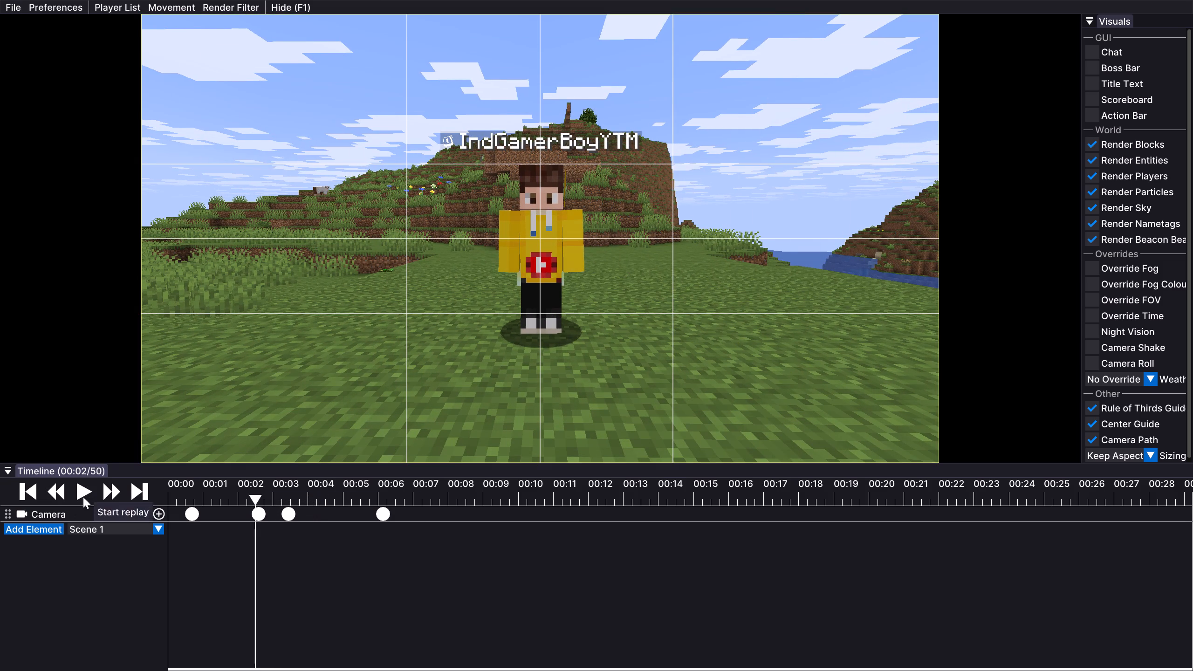
pyautogui.click(84, 495)
pyautogui.click(84, 495)
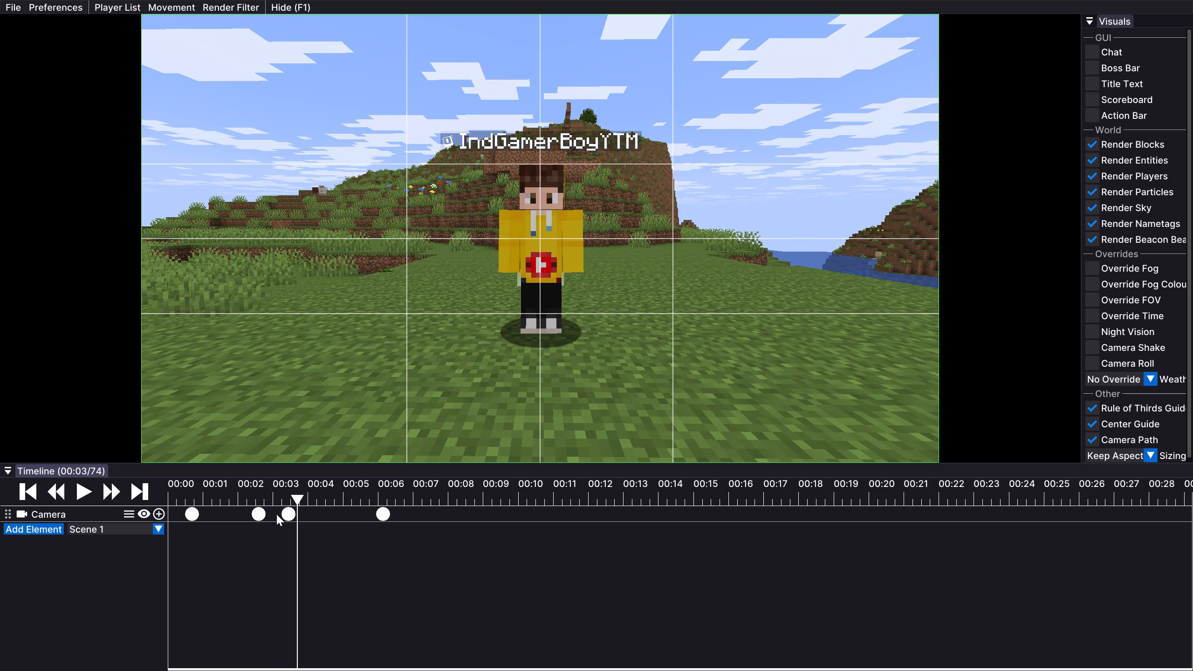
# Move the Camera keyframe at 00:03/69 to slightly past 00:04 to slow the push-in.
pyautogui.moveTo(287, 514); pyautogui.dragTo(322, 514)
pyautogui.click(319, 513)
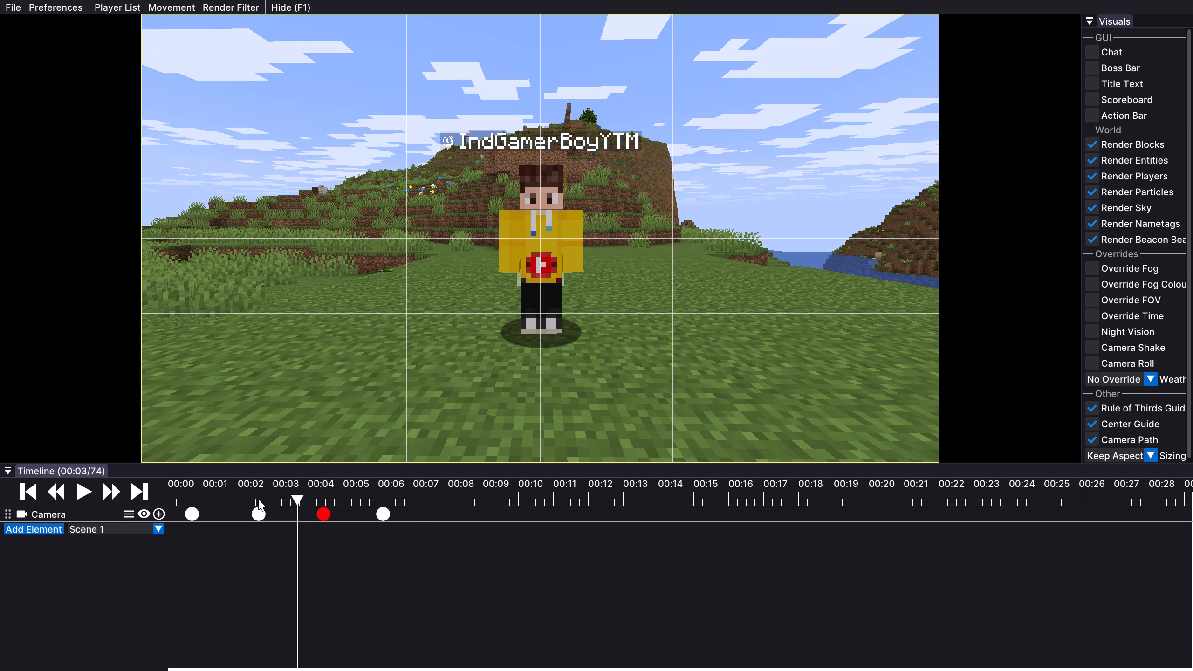
# Play back the slowed push-in from just before the second Camera keyframe.
pyautogui.click(254, 498)
pyautogui.click(80, 490)
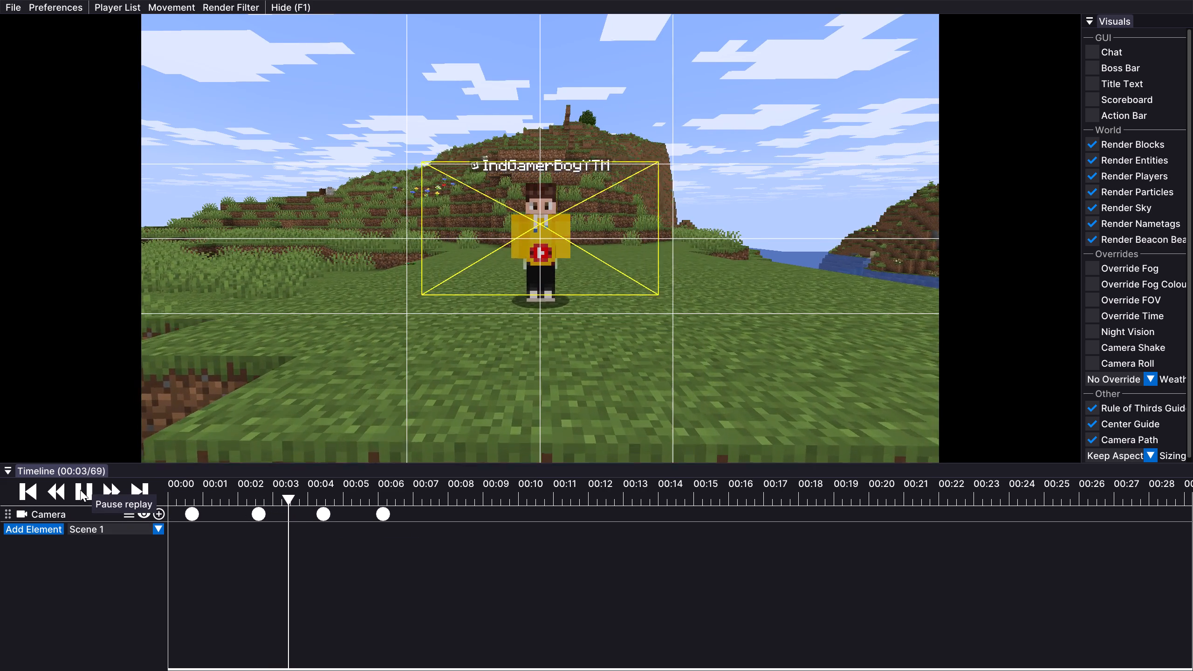
pyautogui.click(80, 490)
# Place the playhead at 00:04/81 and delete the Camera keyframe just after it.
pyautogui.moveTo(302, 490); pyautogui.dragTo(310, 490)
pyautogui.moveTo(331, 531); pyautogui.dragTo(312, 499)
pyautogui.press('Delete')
# Move the camera closer in front of the player, framing them centred from head to feet.
pyautogui.press('Up')
pyautogui.press('Down')
pyautogui.moveTo(746, 341); pyautogui.dragTo(596, 336)
pyautogui.press('Up')
pyautogui.moveTo(534, 278); pyautogui.dragTo(596, 335)
pyautogui.press('Up')
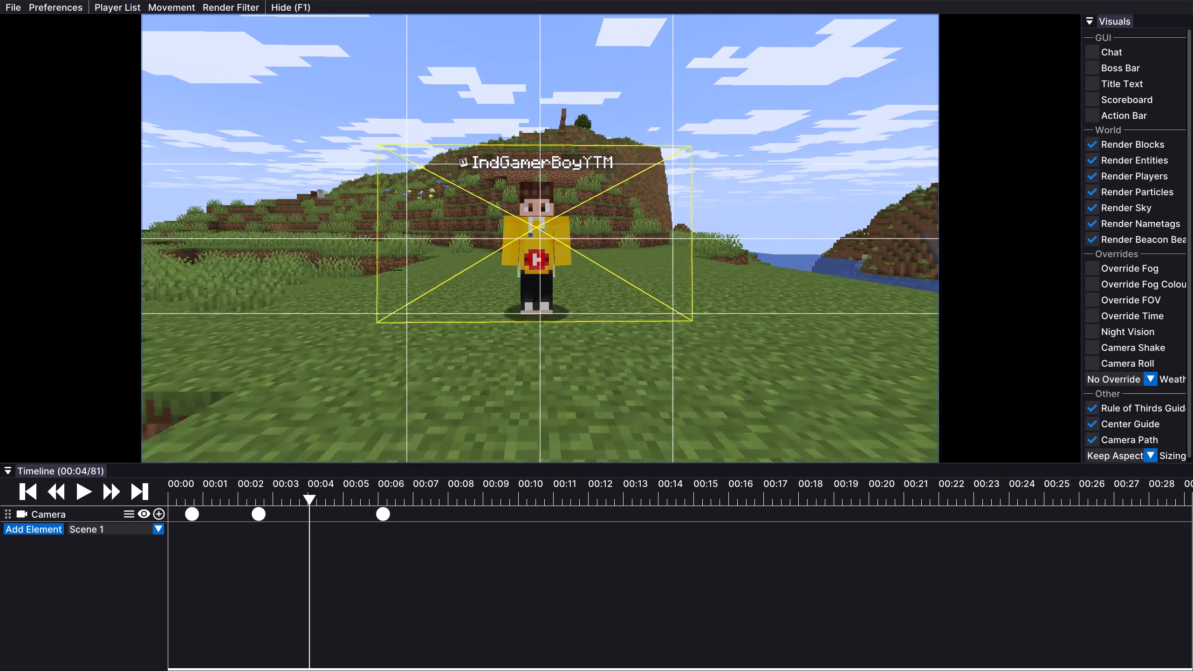
pyautogui.moveTo(596, 335); pyautogui.dragTo(596, 335)
pyautogui.press('Down')
pyautogui.press('Down')
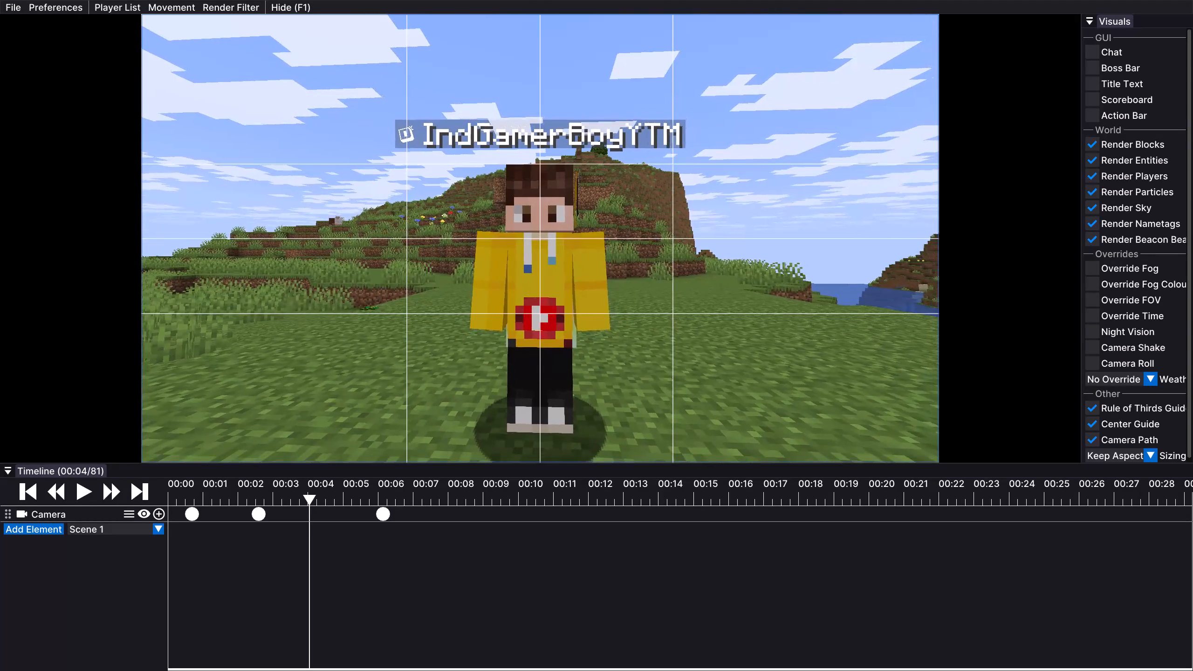
pyautogui.moveTo(596, 335); pyautogui.dragTo(596, 335)
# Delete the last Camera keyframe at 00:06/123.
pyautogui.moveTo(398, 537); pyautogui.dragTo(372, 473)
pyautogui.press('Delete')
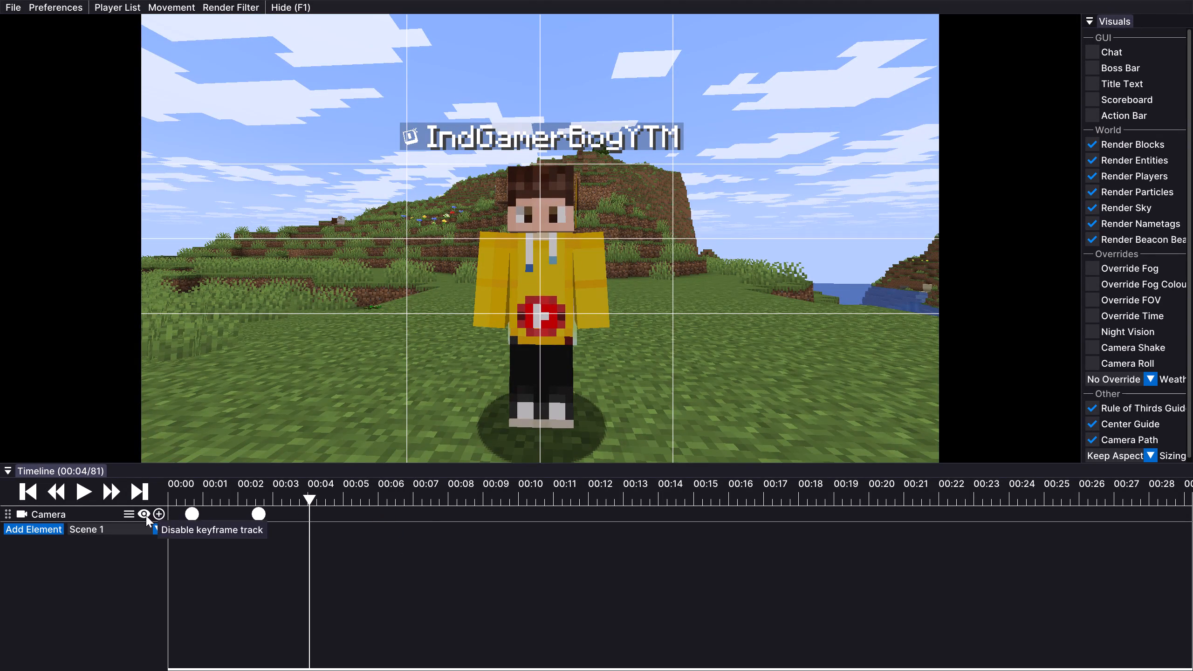
# Add Camera keyframes with the close head-to-feet framing at 00:04/81 and at about 00:07.
pyautogui.click(162, 511)
pyautogui.moveTo(311, 492); pyautogui.dragTo(414, 503)
pyautogui.click(162, 514)
# Play the replay from 00:02/48 to the last keyframe to review the camera movement.
pyautogui.click(252, 495)
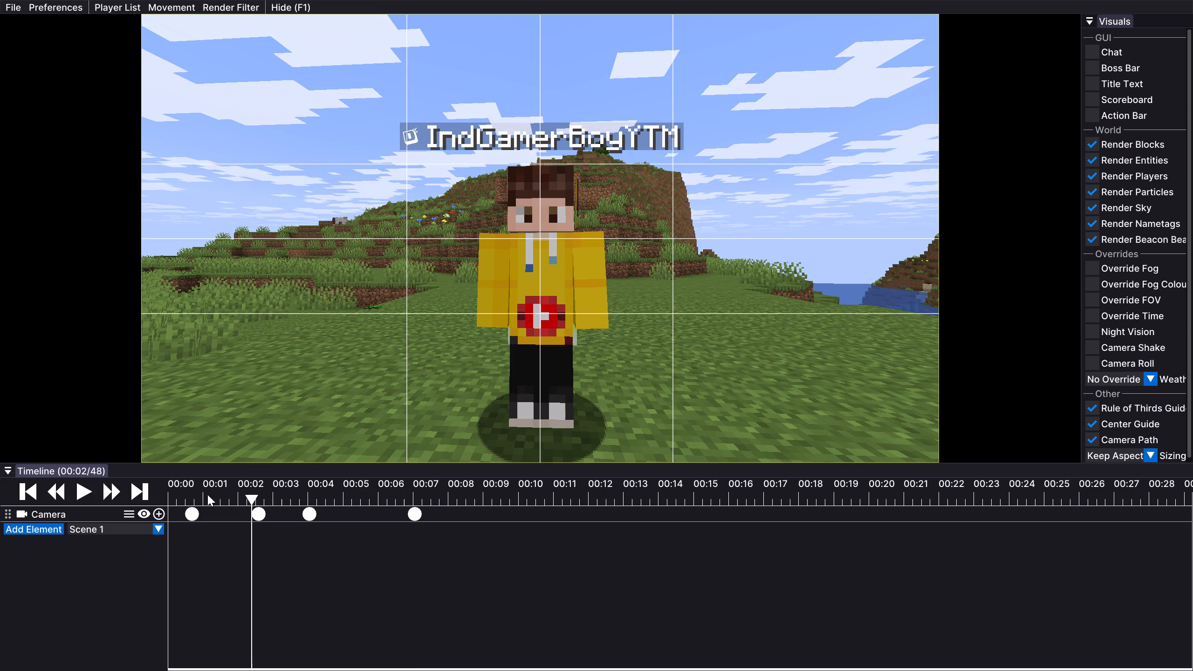
pyautogui.click(87, 489)
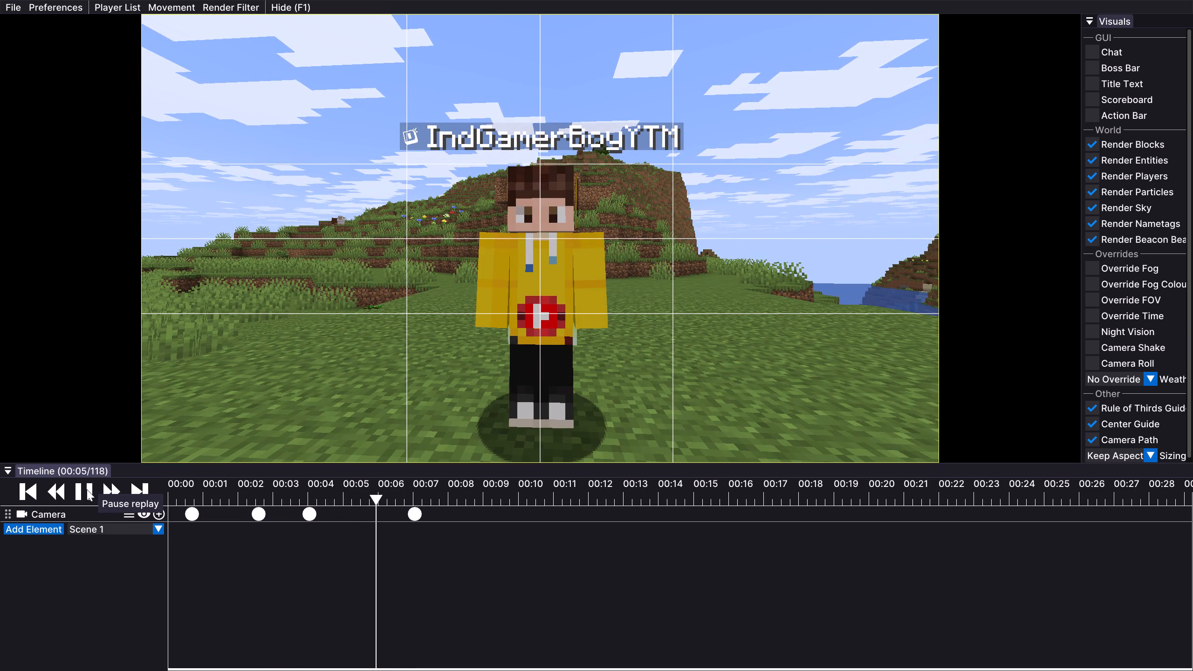
pyautogui.tripleClick(87, 489)
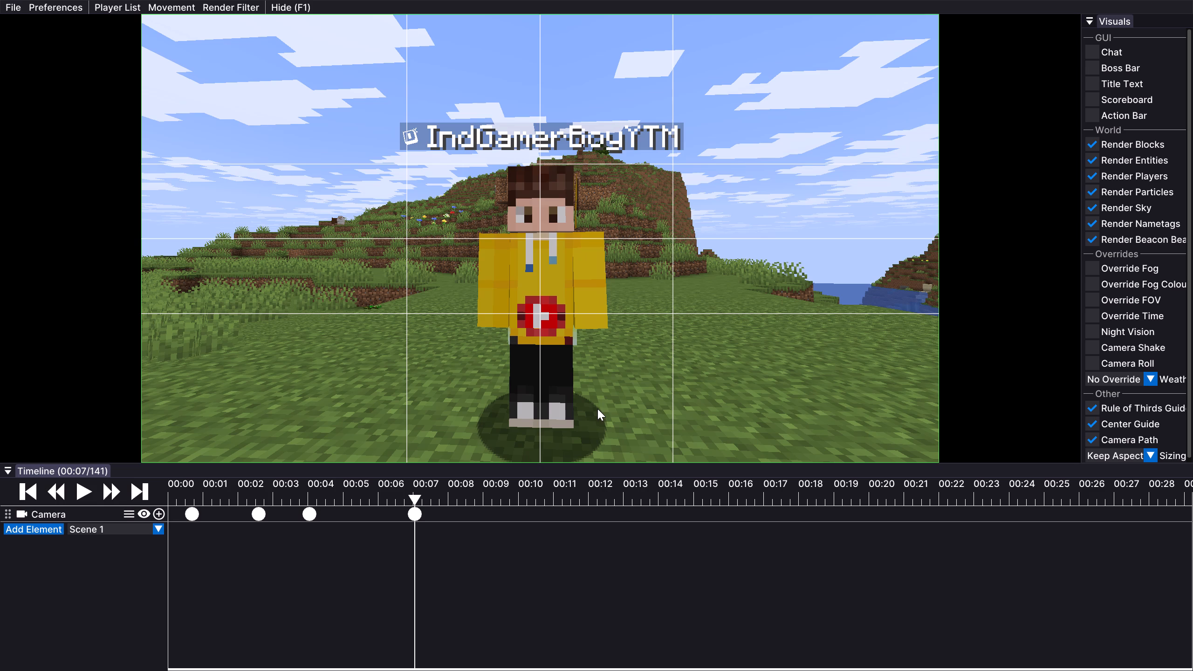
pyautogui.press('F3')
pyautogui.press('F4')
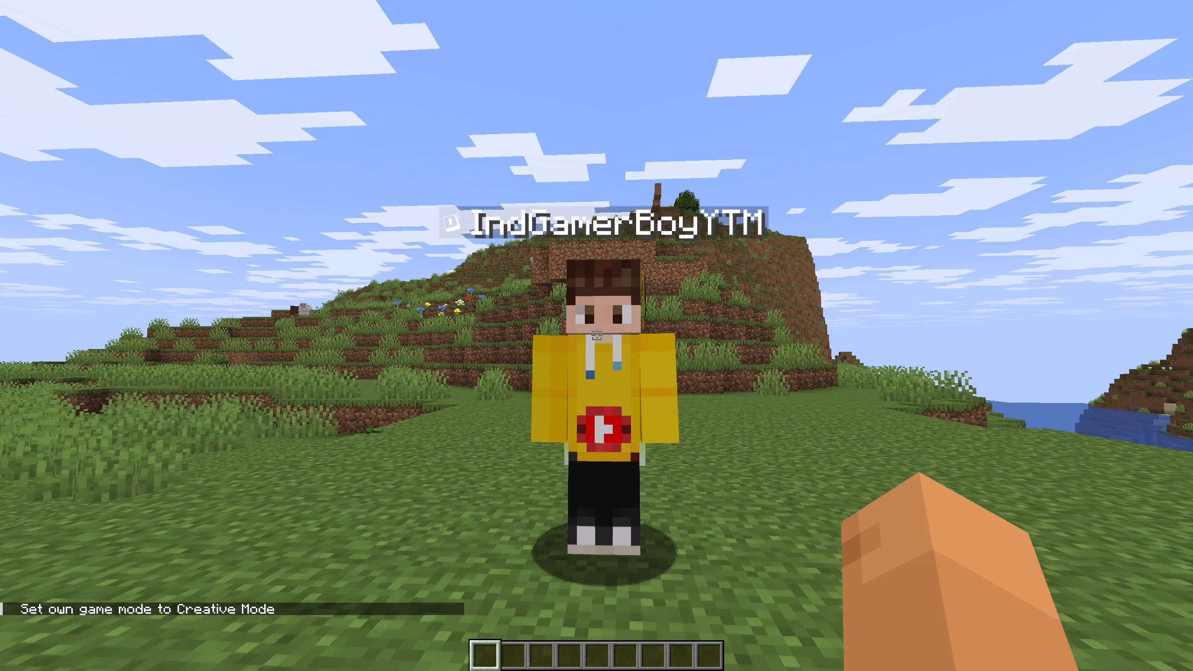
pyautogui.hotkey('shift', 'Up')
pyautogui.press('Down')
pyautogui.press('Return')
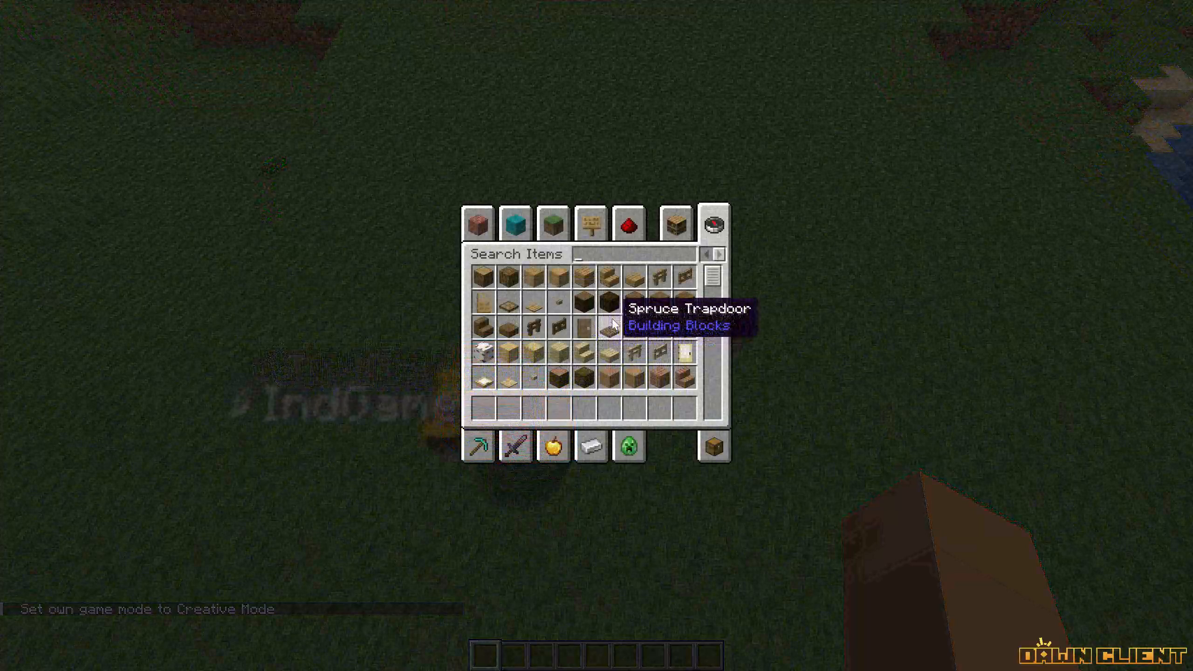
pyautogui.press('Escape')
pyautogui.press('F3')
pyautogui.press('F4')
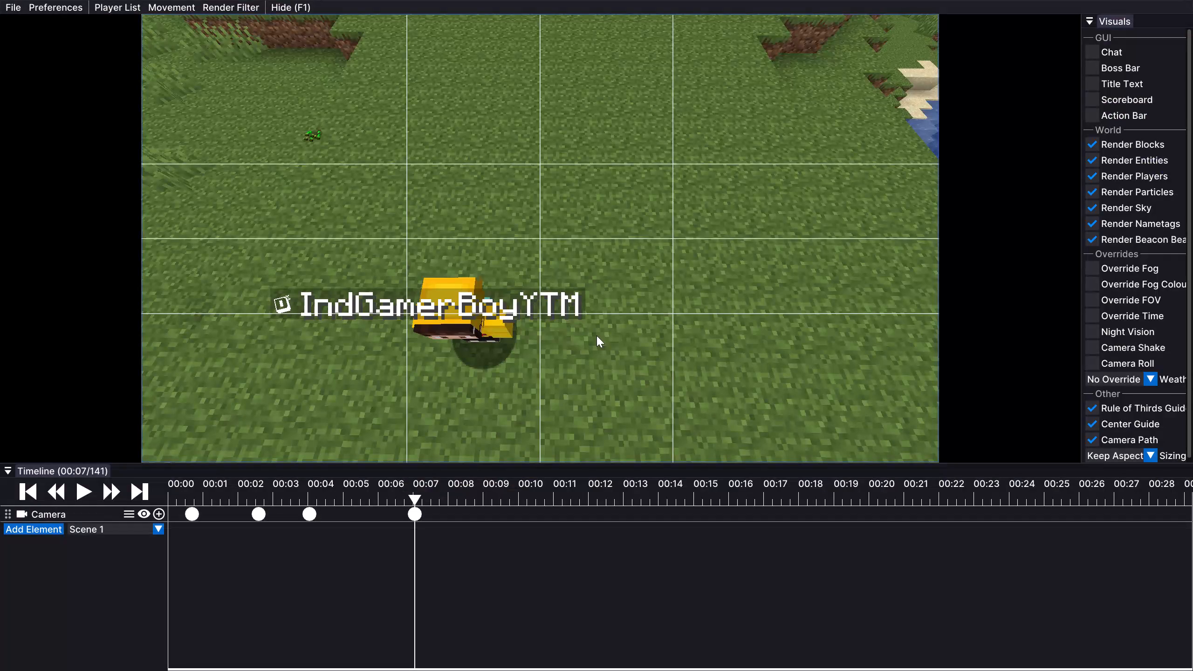
# Play the replay from 00:01/30 to 00:04/80 to check the camera push-in towards the player.
pyautogui.click(220, 492)
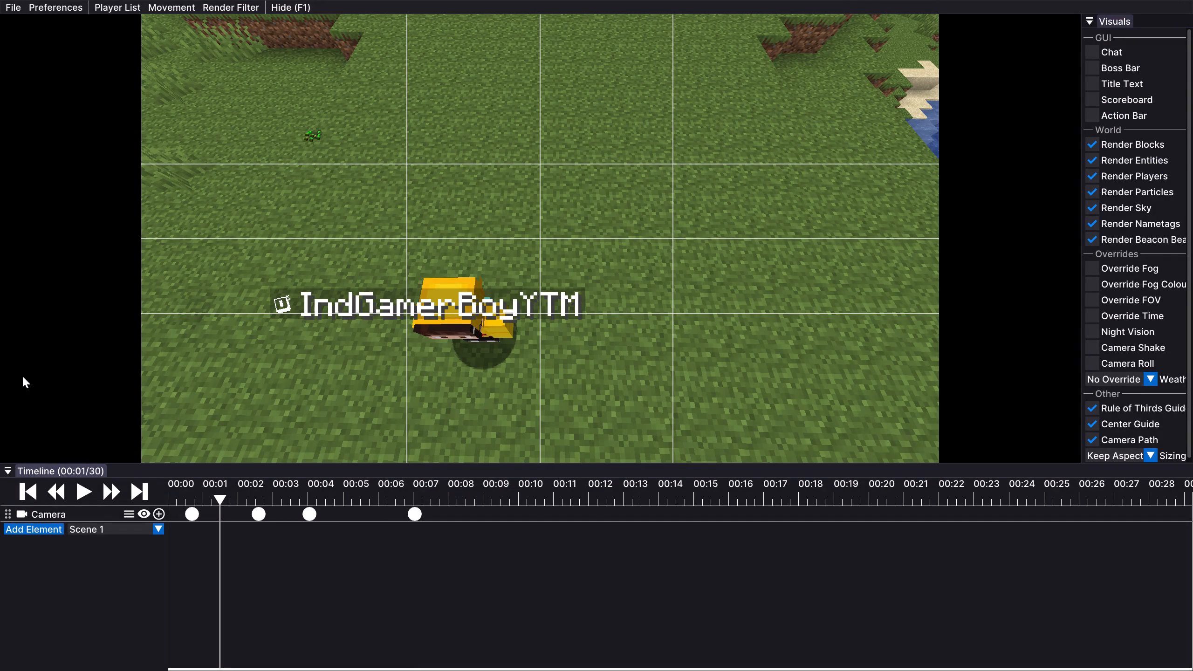
pyautogui.click(92, 492)
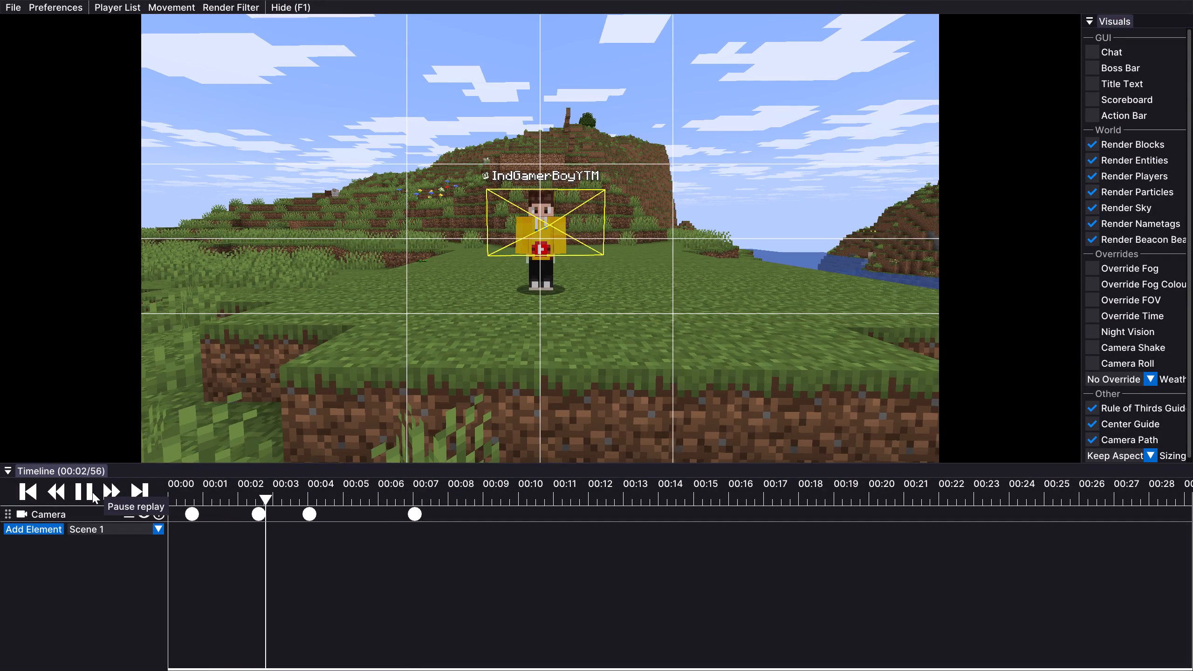
pyautogui.click(92, 492)
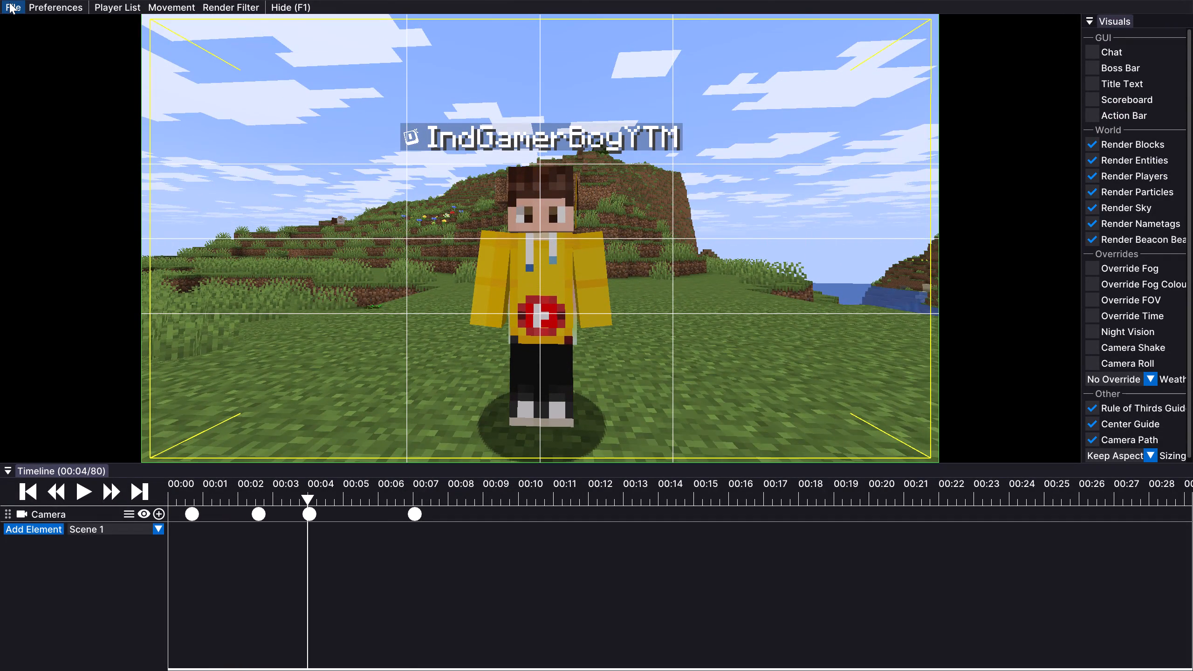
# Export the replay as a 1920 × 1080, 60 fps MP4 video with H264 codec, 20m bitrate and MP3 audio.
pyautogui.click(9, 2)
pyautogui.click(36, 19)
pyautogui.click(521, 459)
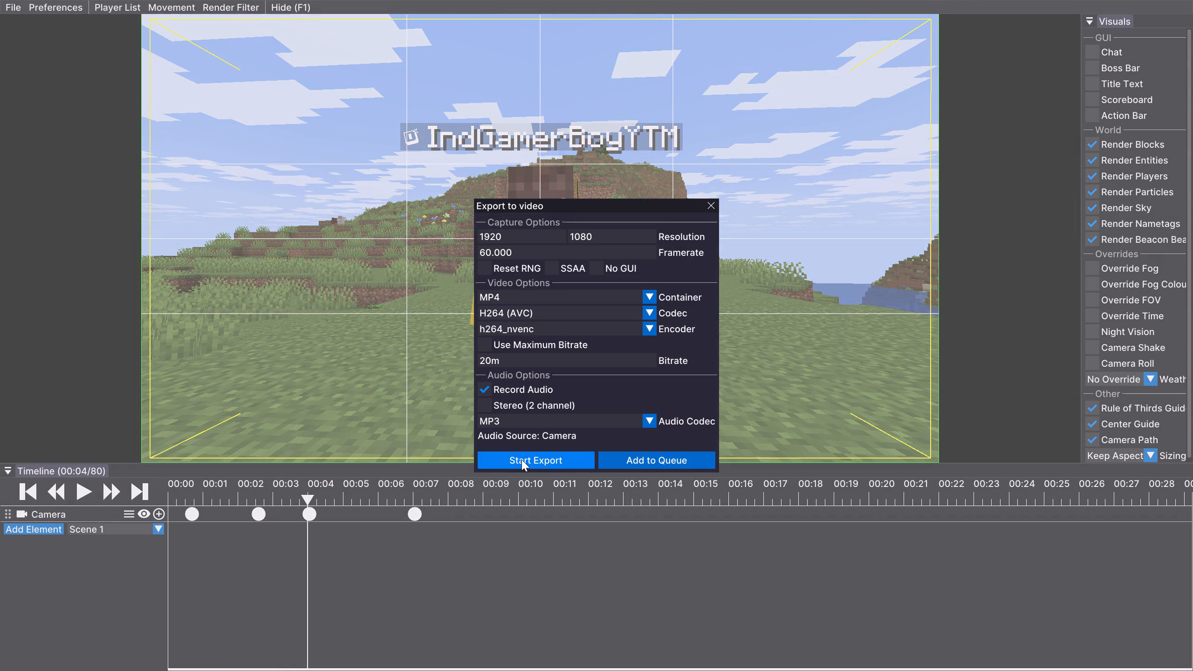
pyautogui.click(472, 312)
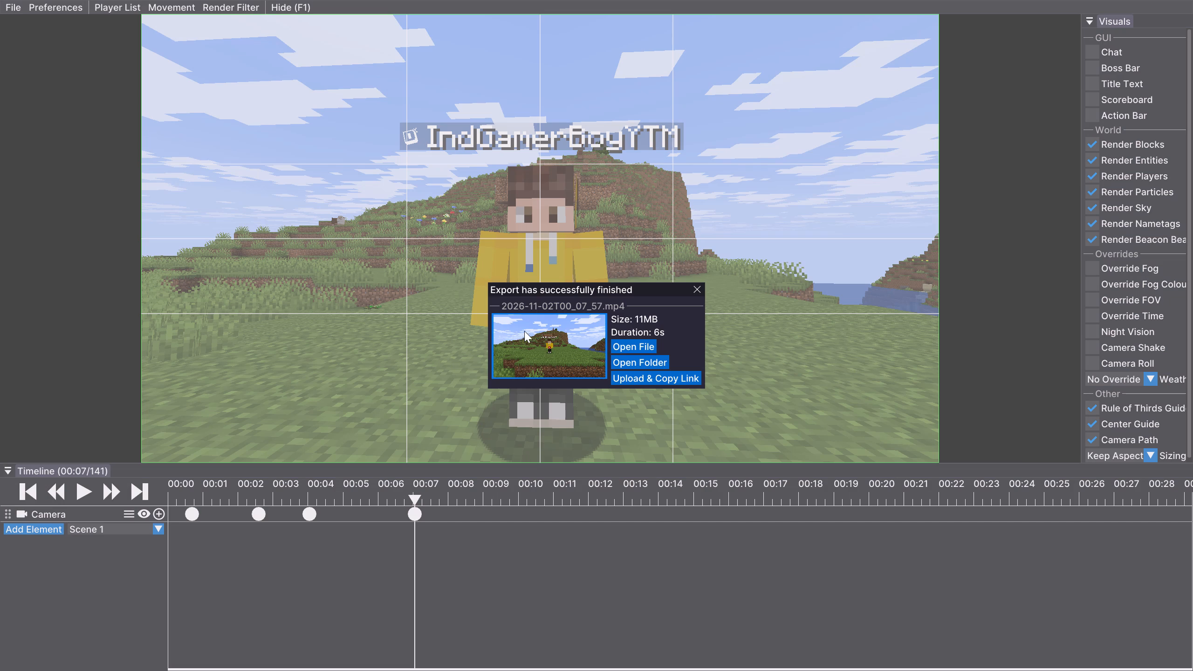
# Open the exported video, including from its containing Videos folder, and watch the camera push-in.
pyautogui.click(646, 347)
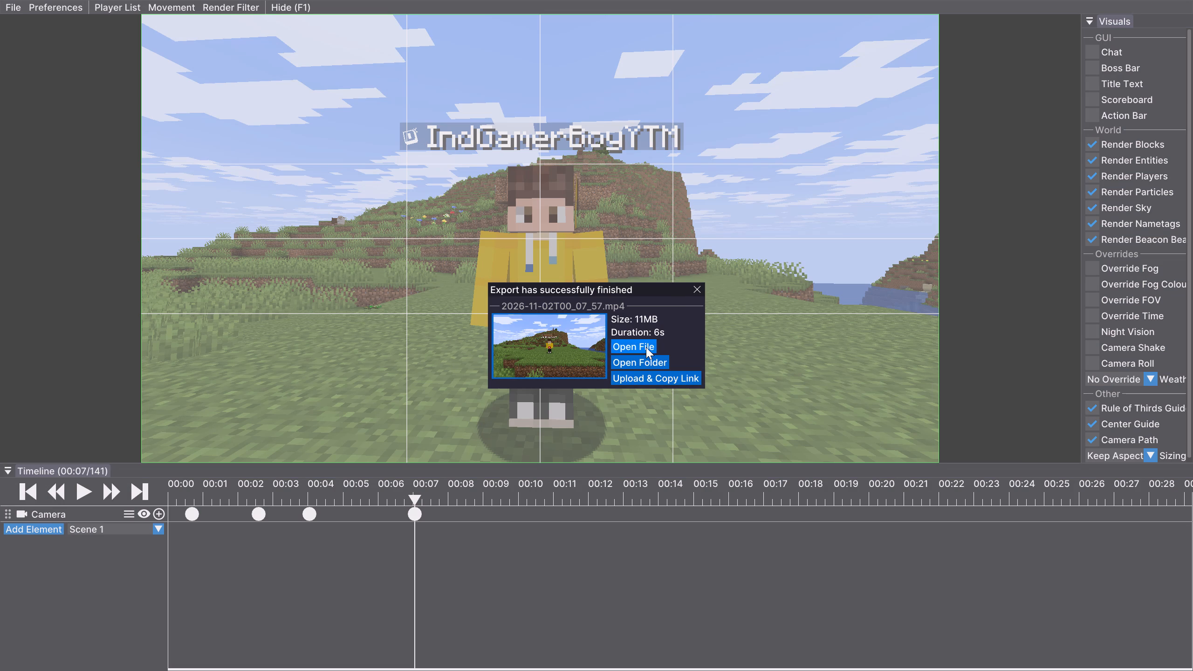
pyautogui.click(1192, 0)
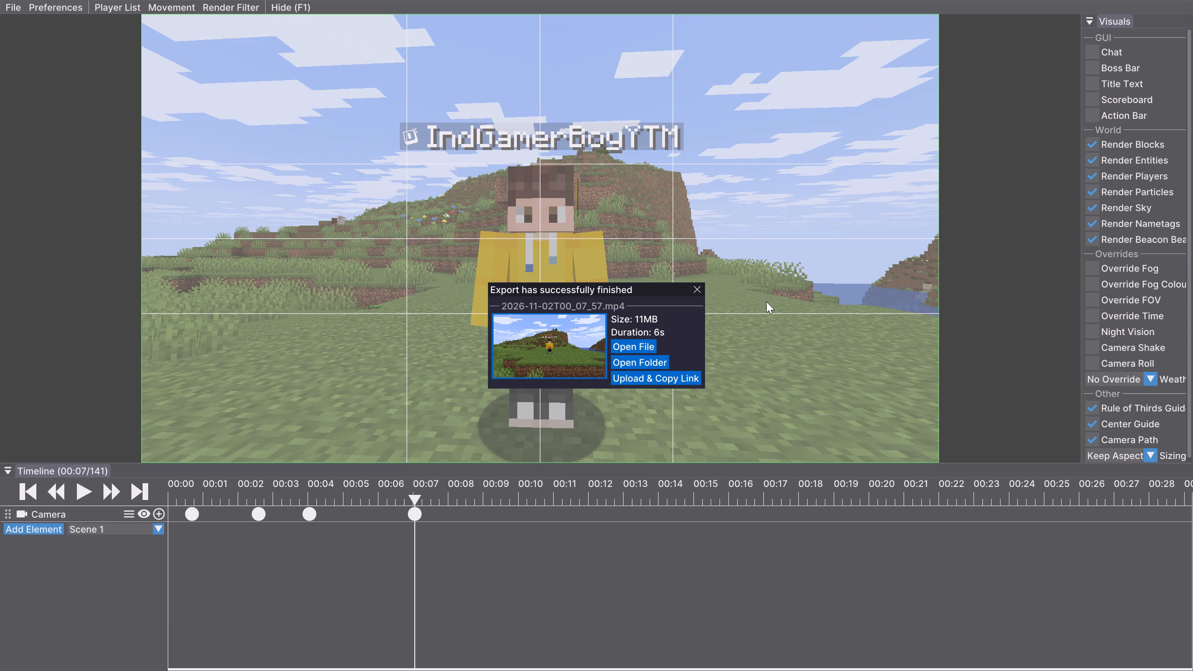
pyautogui.click(653, 366)
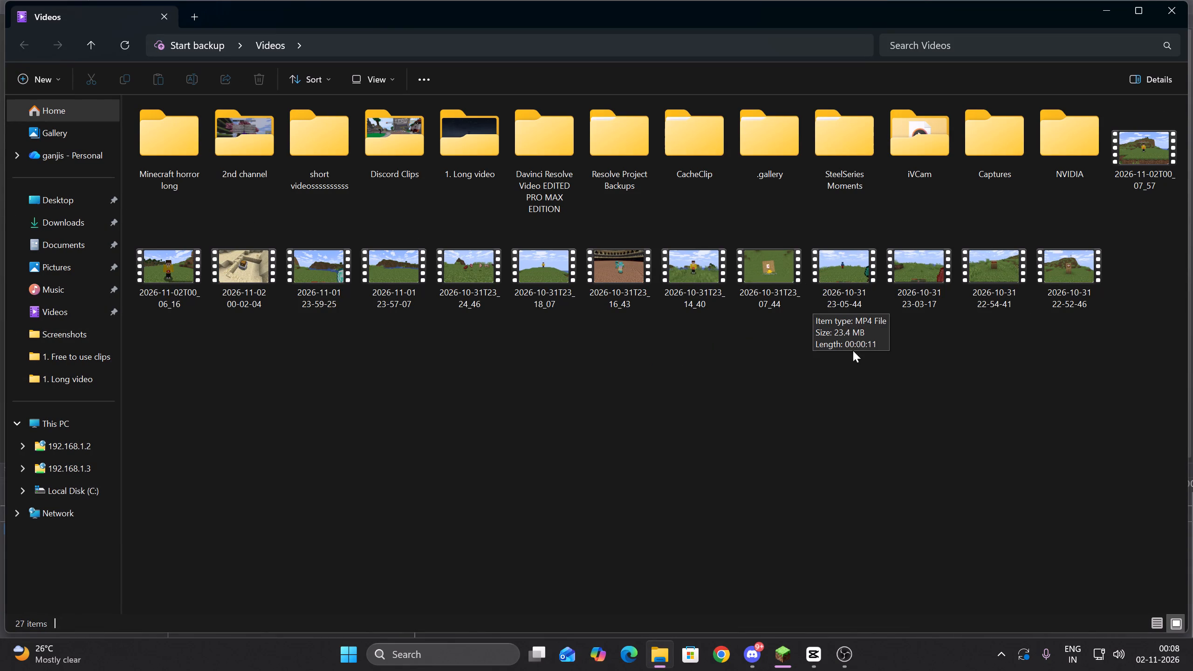
pyautogui.doubleClick(1139, 152)
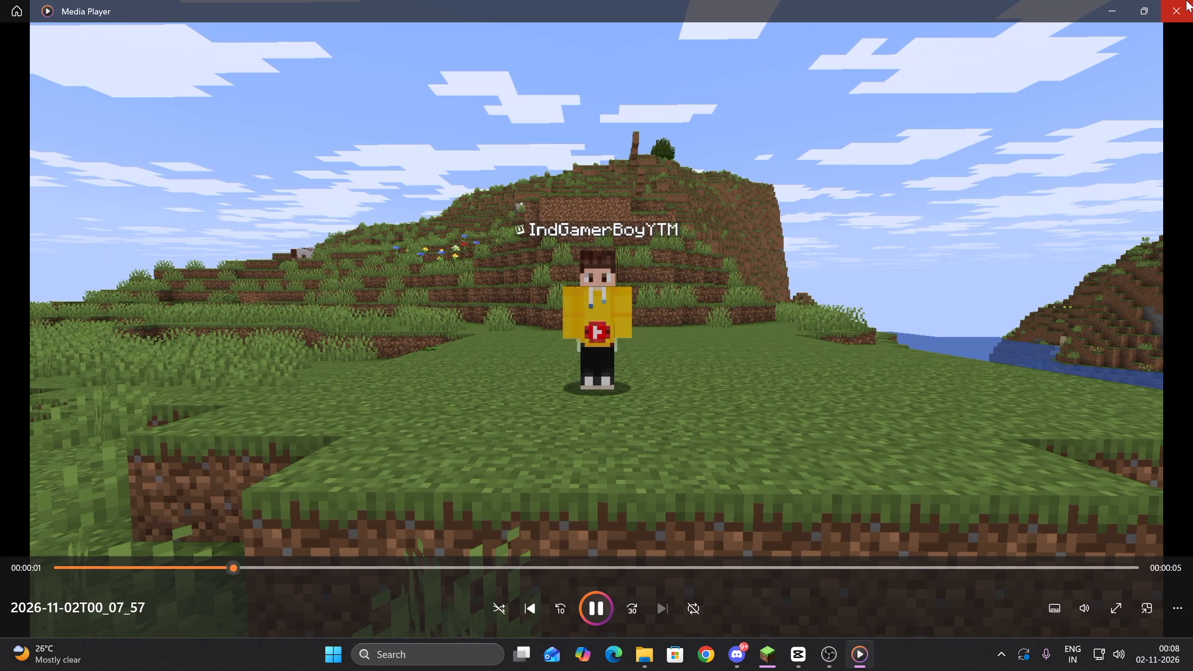
pyautogui.click(1186, 0)
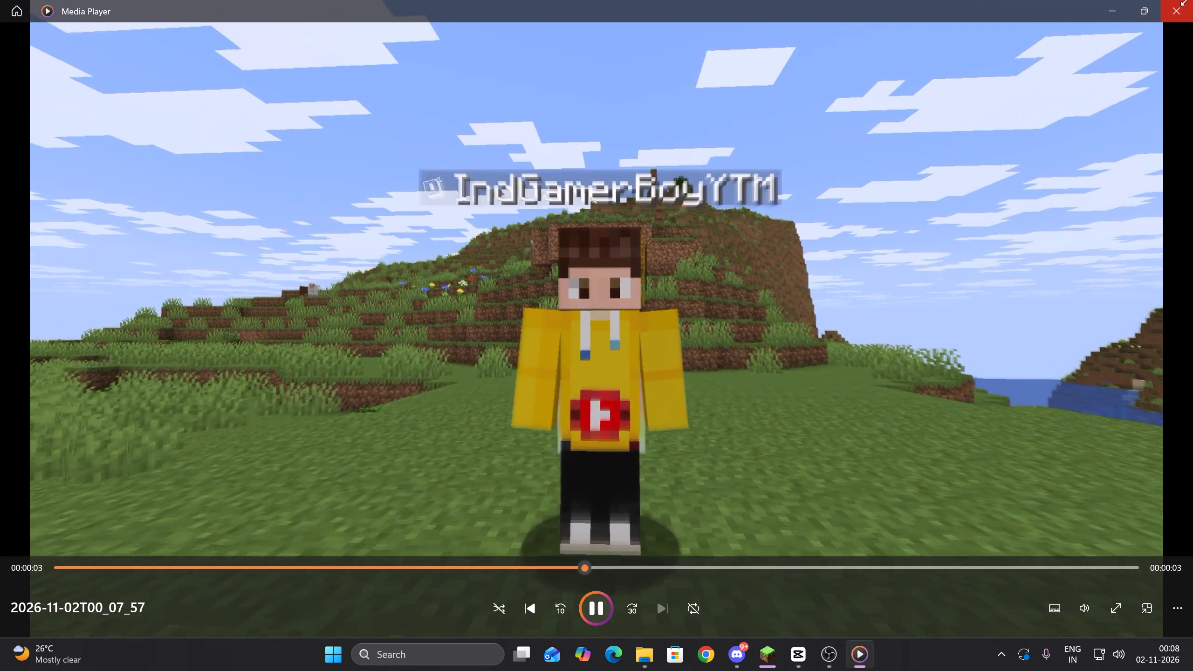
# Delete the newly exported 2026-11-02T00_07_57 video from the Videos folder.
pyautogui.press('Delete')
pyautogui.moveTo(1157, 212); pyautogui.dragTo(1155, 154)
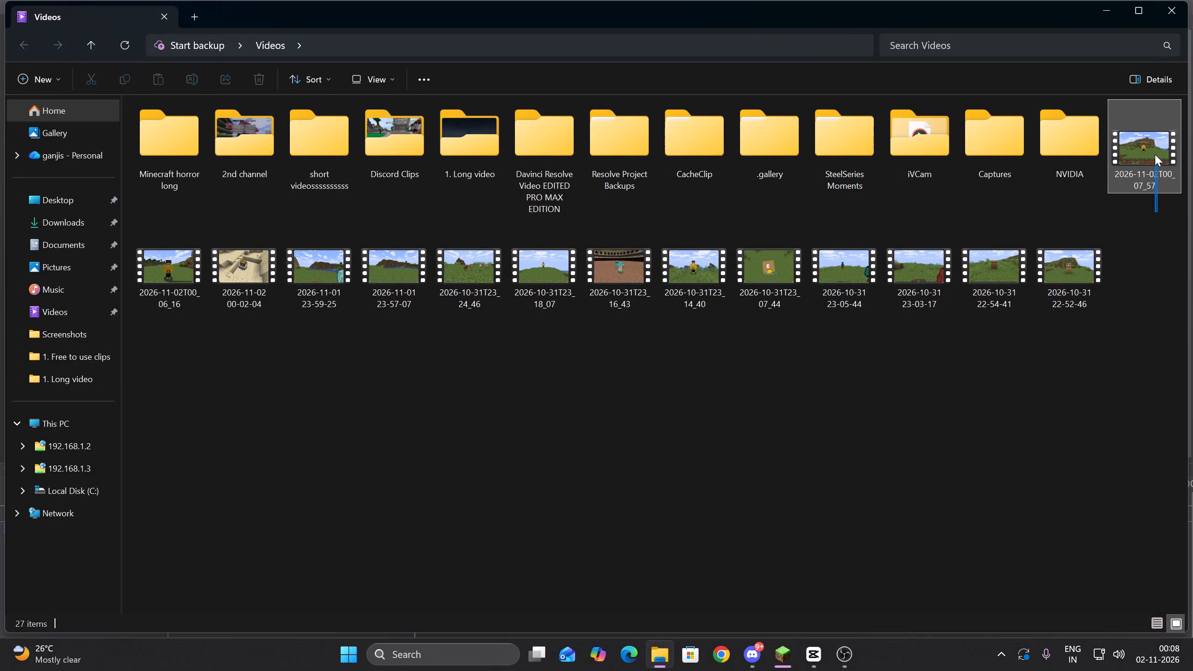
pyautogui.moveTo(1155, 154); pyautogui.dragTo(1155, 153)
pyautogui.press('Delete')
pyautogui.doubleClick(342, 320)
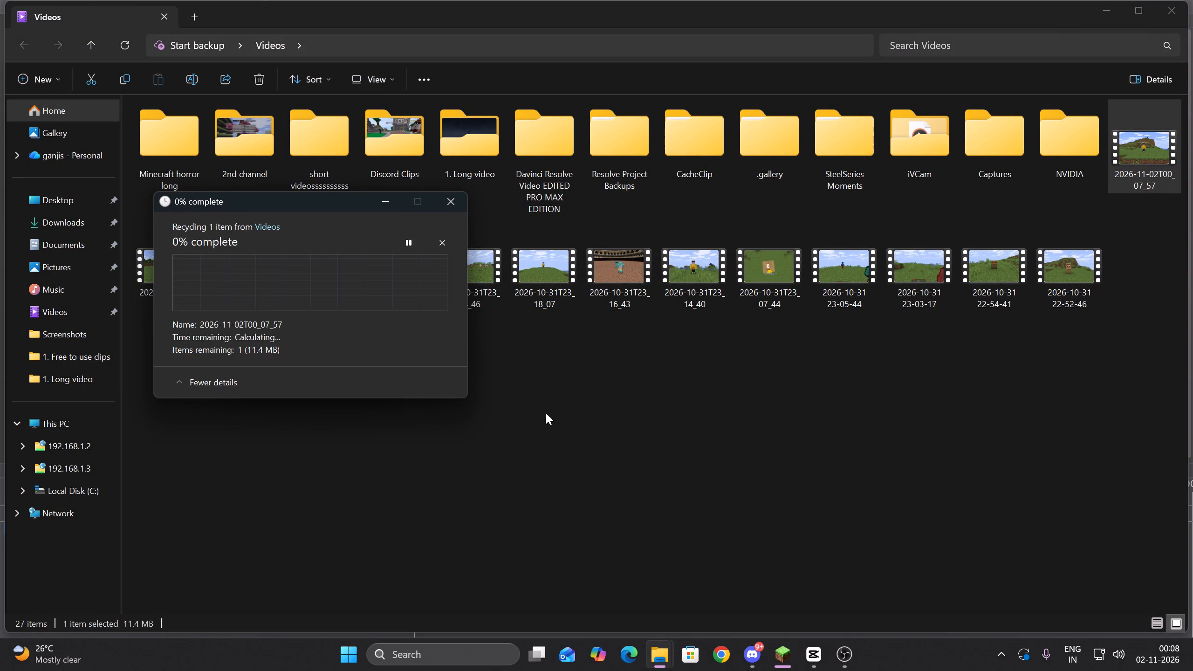
# Switch to Minecraft, dismiss the finished-export window in the replay editor, and return to OBS.
pyautogui.click(809, 652)
pyautogui.click(829, 655)
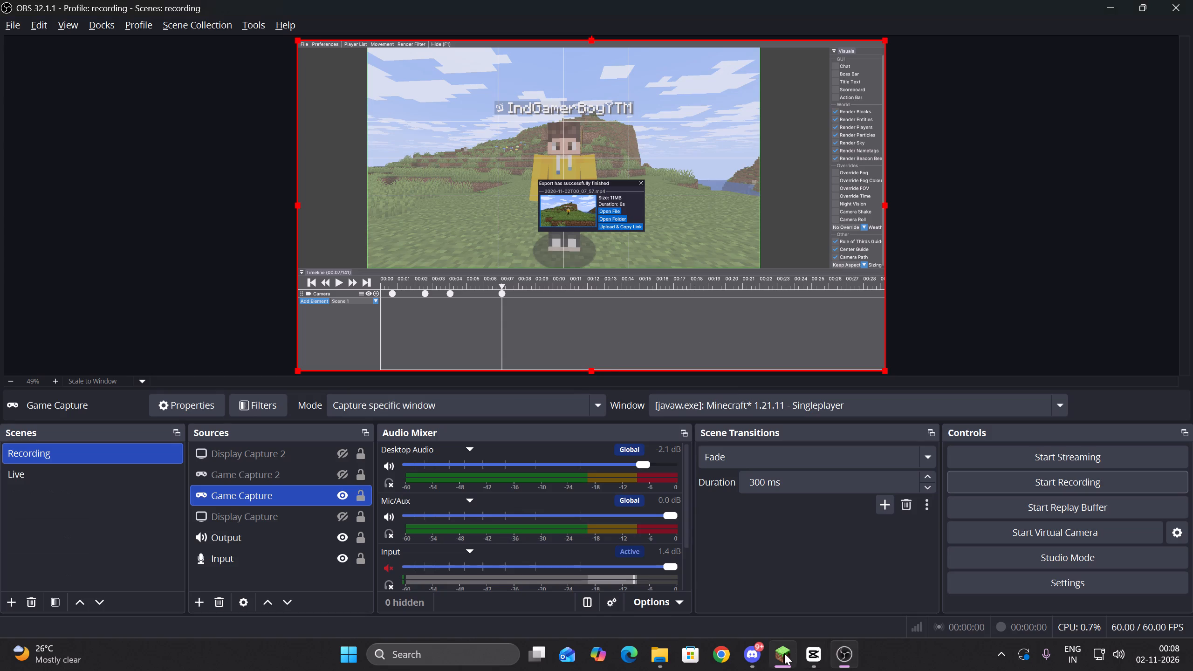
pyautogui.click(784, 654)
pyautogui.click(702, 287)
pyautogui.hotkey('alt', 'Tab')
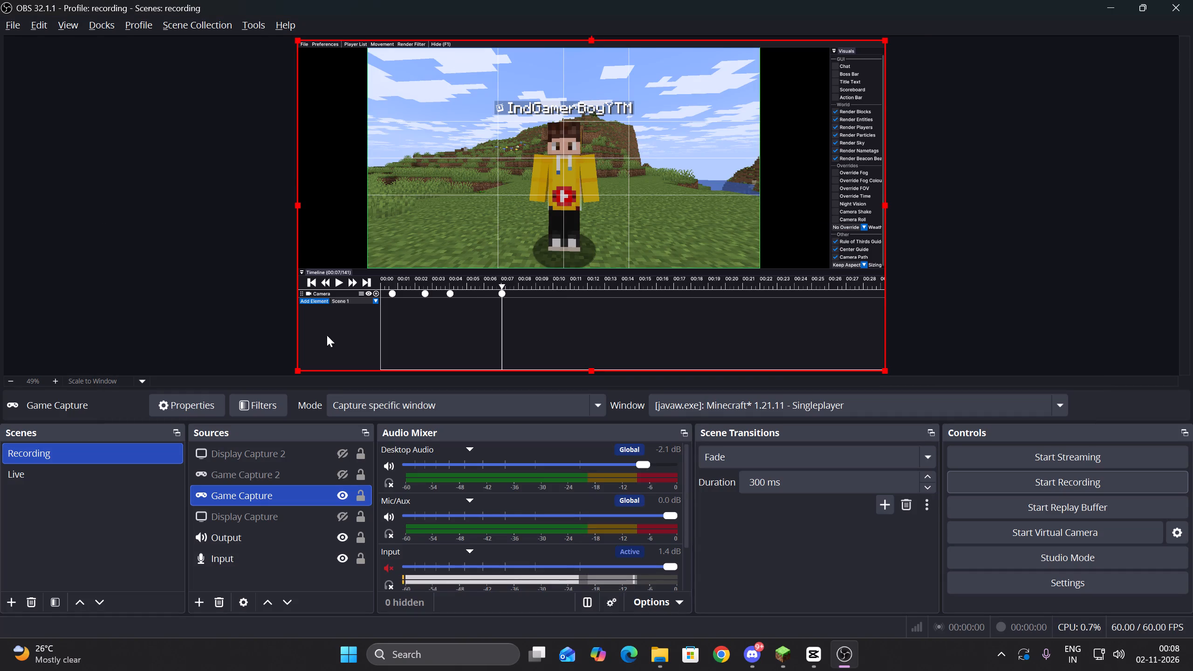
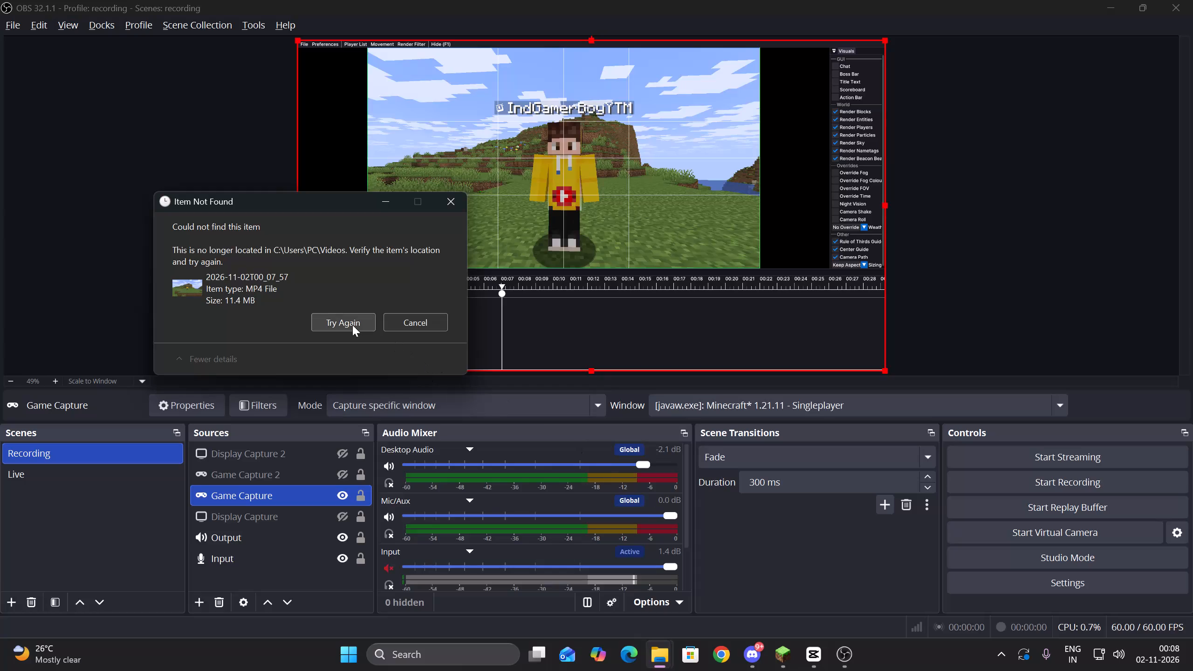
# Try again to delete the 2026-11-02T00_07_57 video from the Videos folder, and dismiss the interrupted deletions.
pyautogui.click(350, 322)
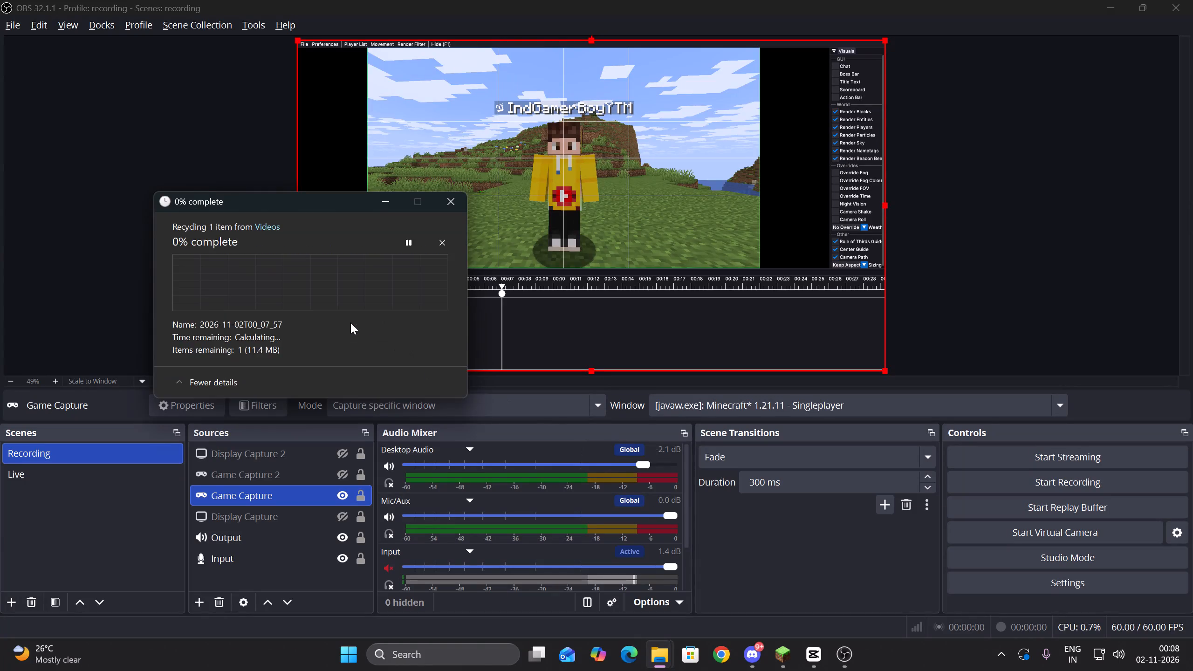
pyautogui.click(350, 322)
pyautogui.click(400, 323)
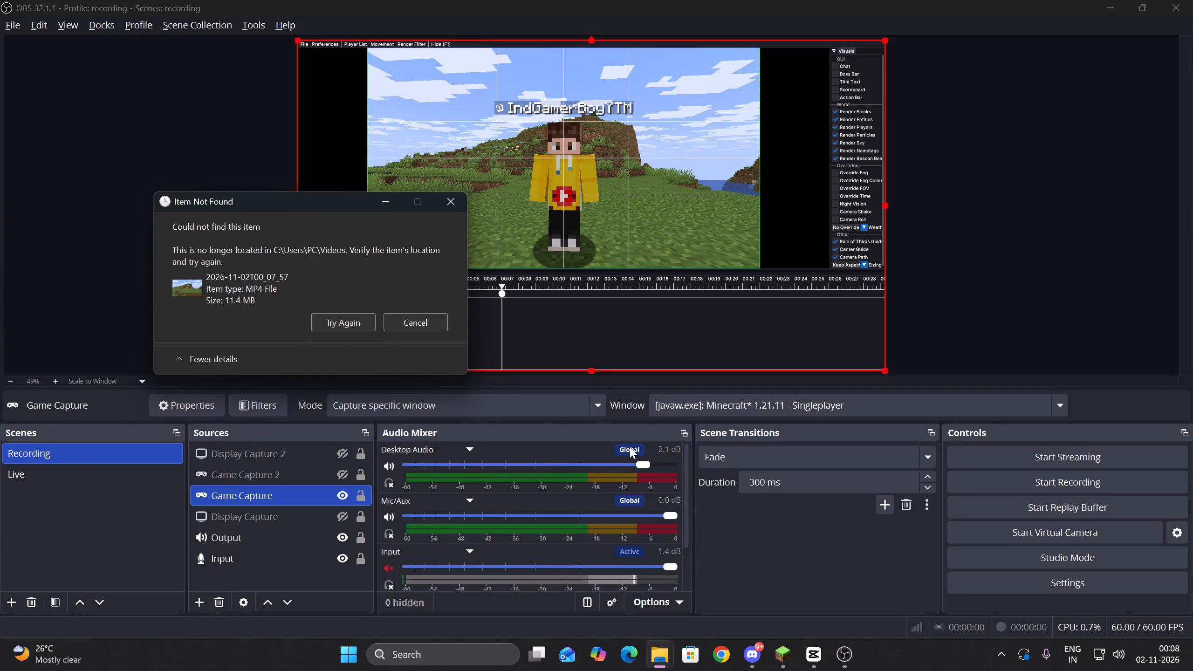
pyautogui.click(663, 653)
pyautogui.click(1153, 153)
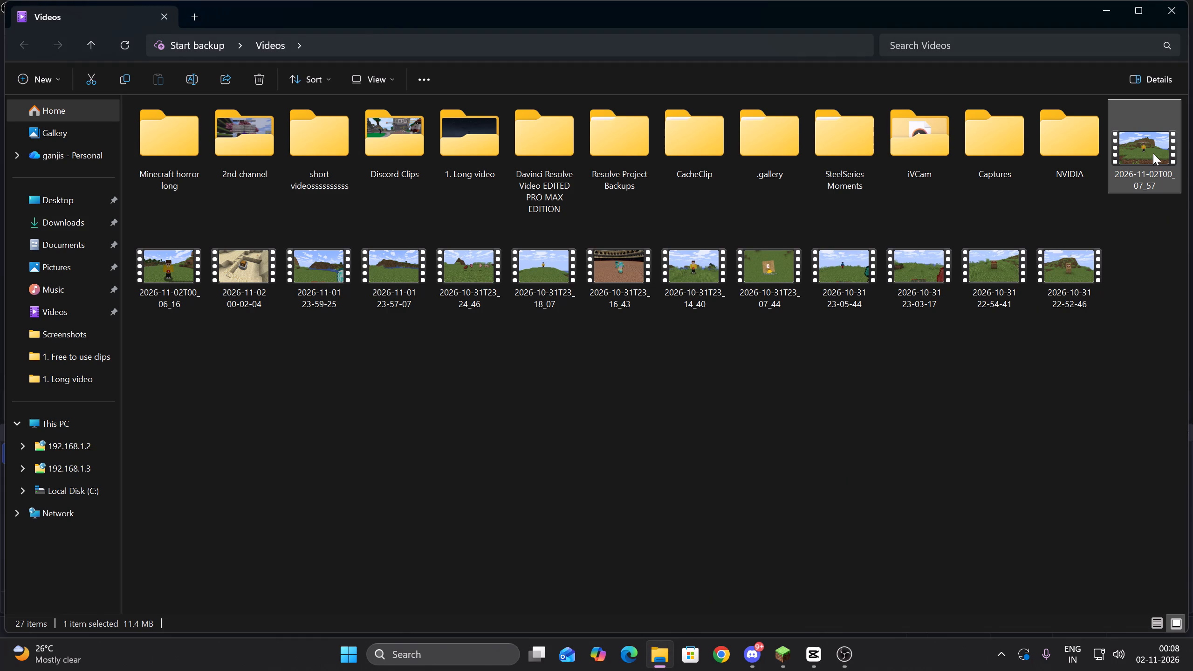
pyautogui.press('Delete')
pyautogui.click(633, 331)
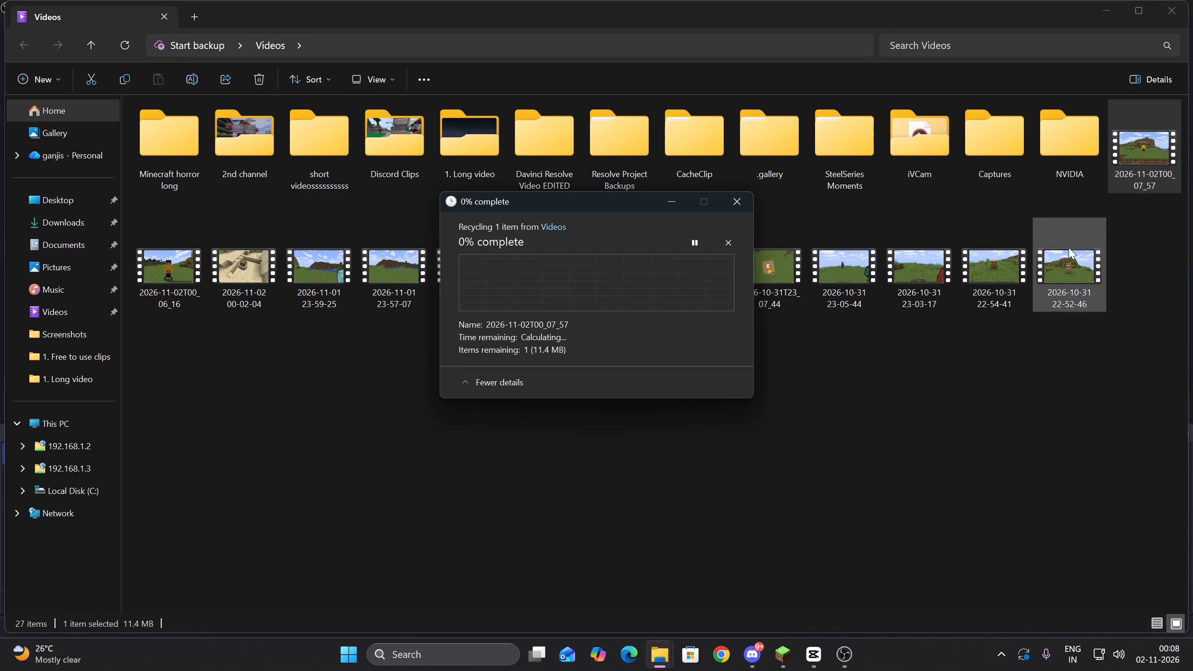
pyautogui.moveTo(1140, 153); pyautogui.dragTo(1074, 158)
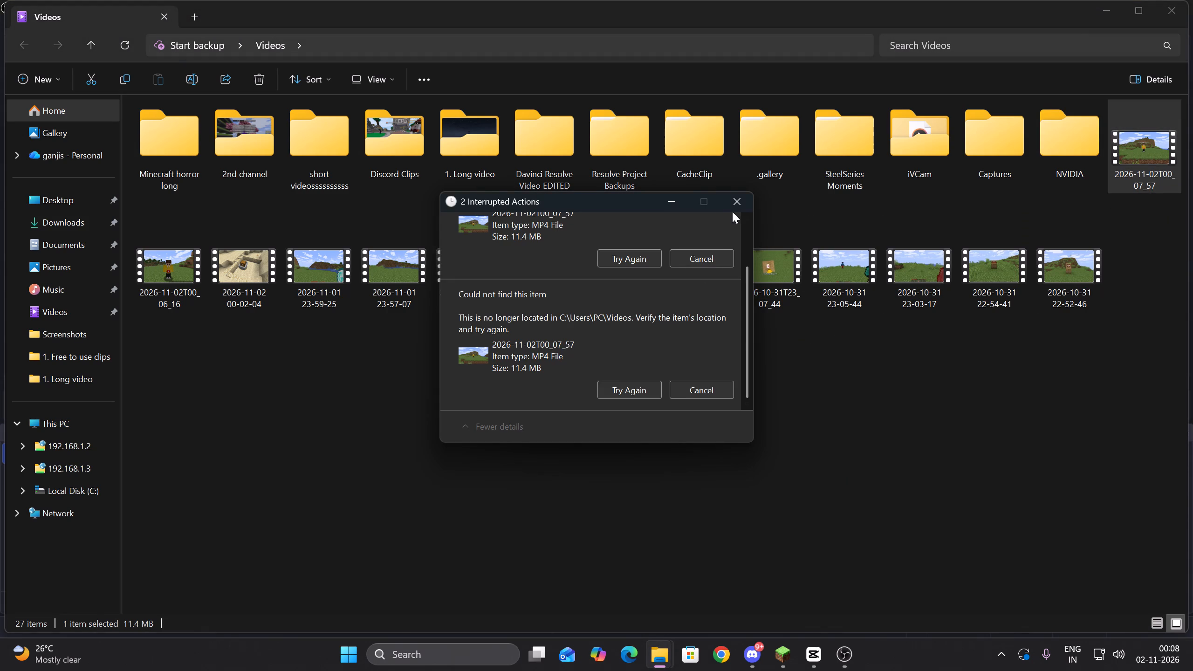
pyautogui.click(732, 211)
# Switch to Minecraft and open the game menu over the replay.
pyautogui.click(770, 664)
pyautogui.press('Escape')
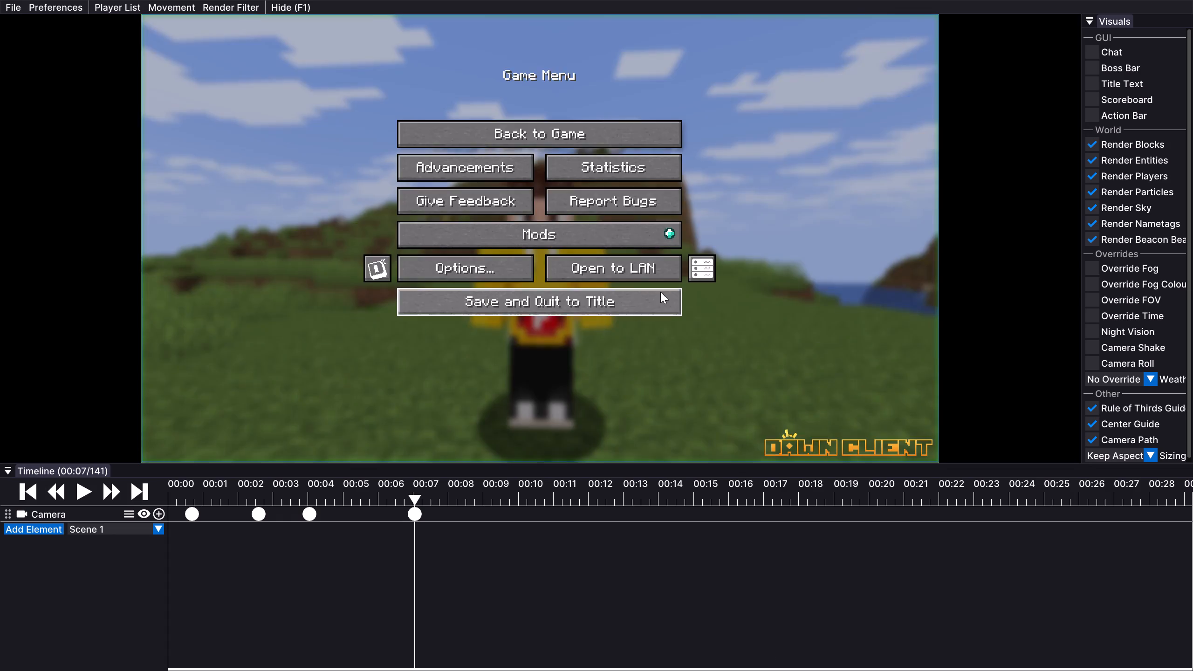
# Quit the replay to the title screen and cancel all interrupted file transfers.
pyautogui.click(637, 293)
pyautogui.hotkey('alt', 'Tab')
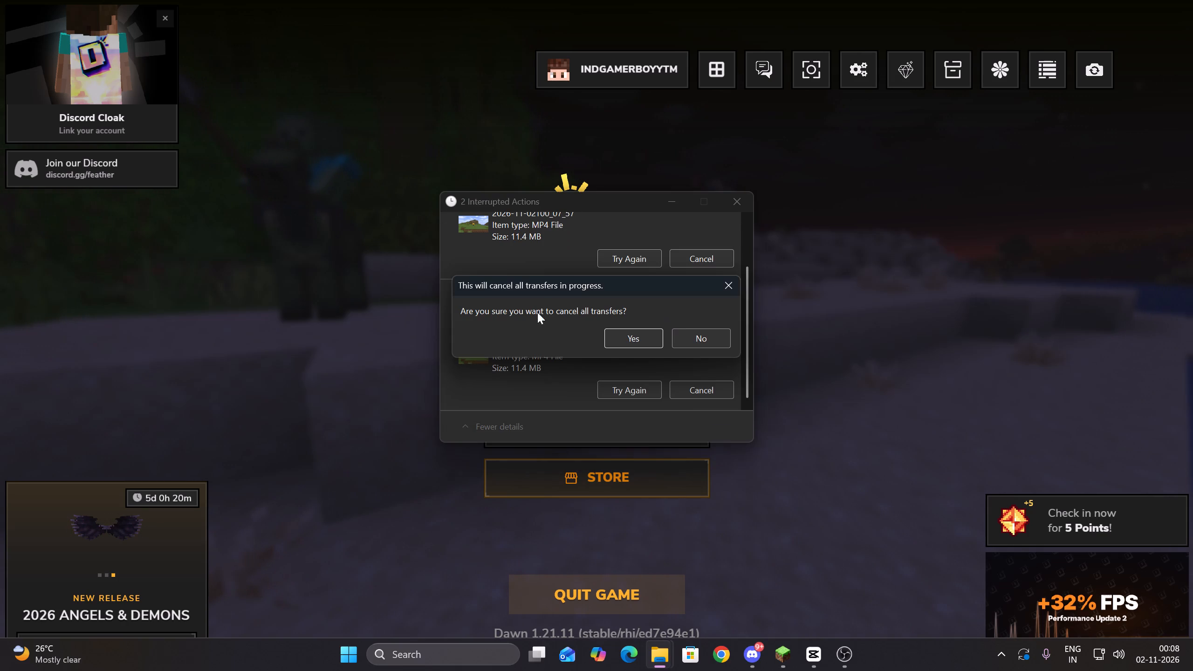
pyautogui.click(631, 332)
pyautogui.hotkey('alt', 'Tab')
pyautogui.hotkey('alt', 'Tab')
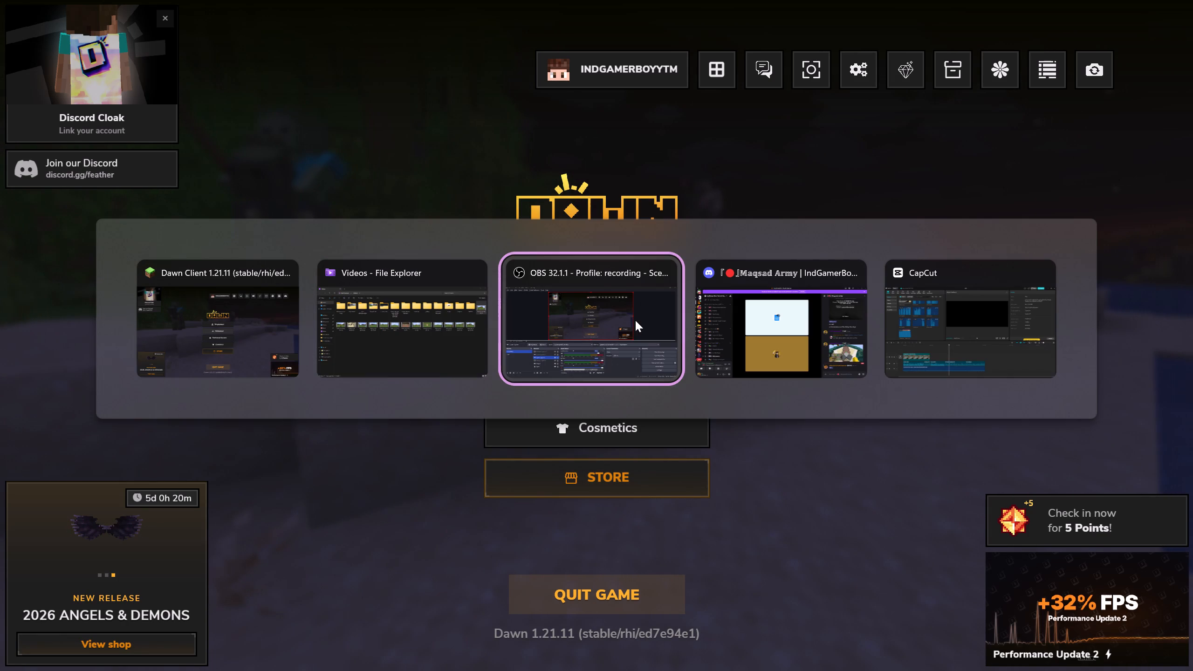
# Try to delete the leftover 2026-11-02T00_07_57 video from the Videos folder again, and refresh the folder listing.
pyautogui.keyDown('alt'); pyautogui.click(475, 320); pyautogui.keyUp('alt')
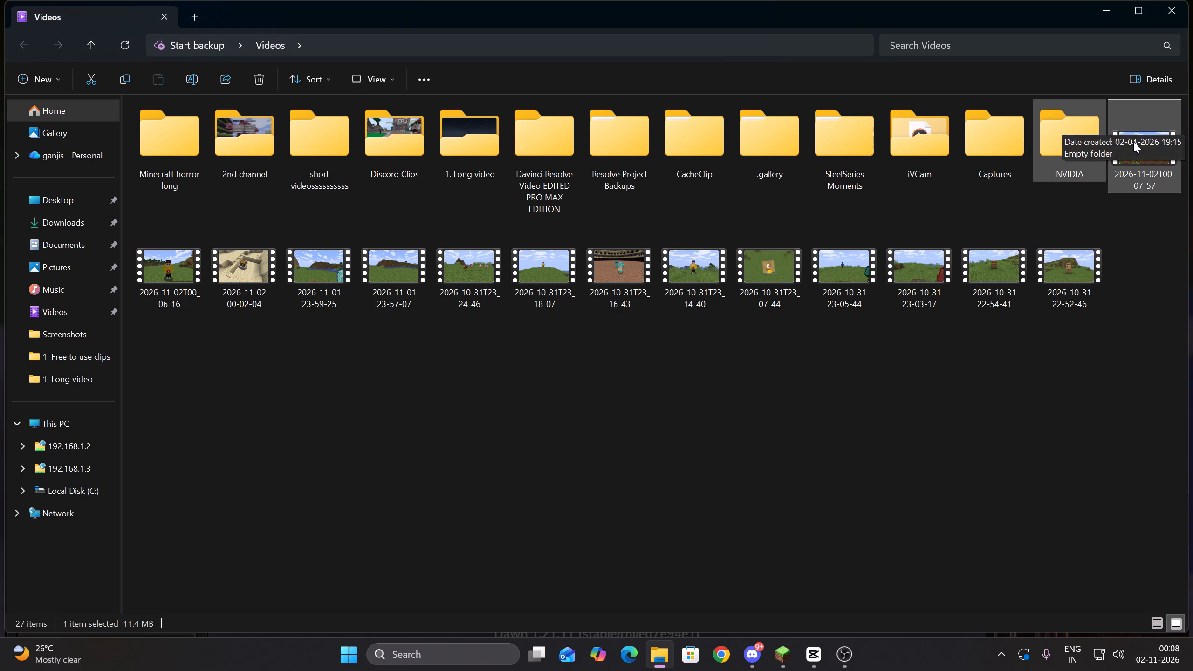
pyautogui.rightClick(1165, 147)
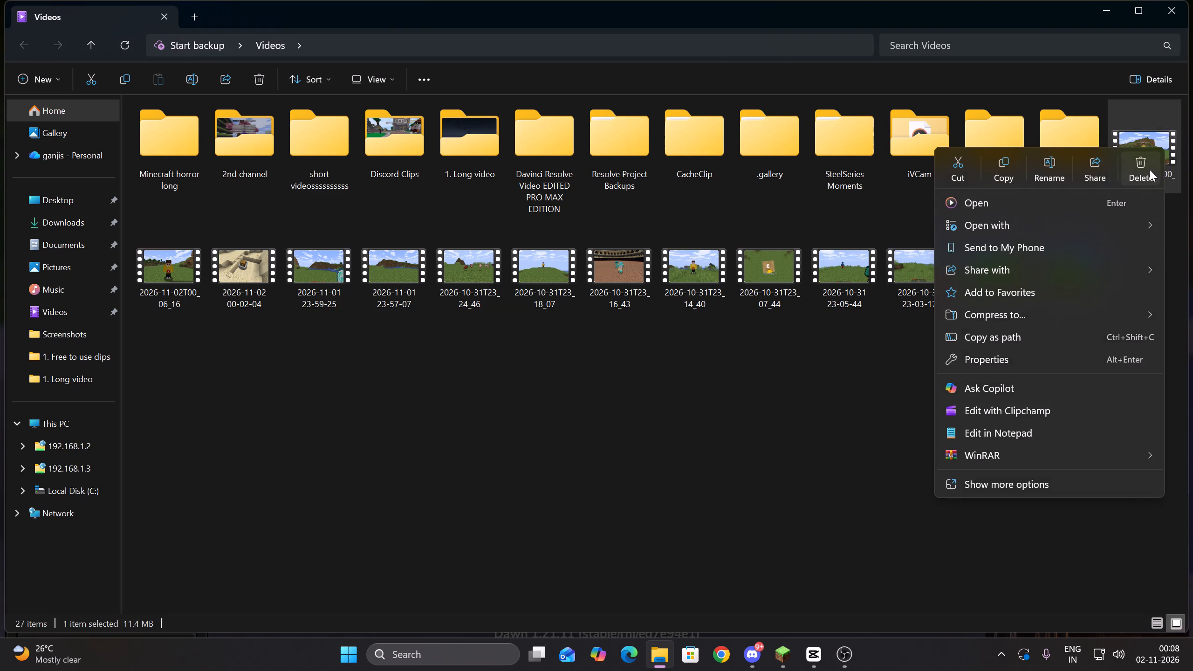
pyautogui.click(1150, 170)
pyautogui.click(632, 317)
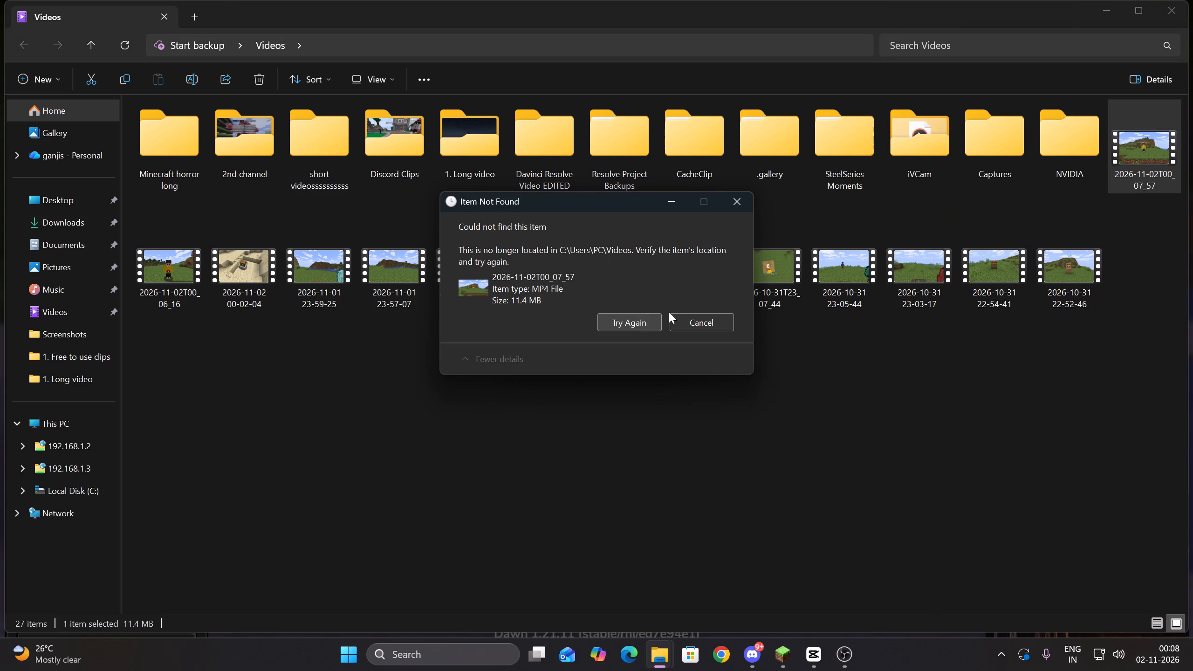
pyautogui.click(683, 316)
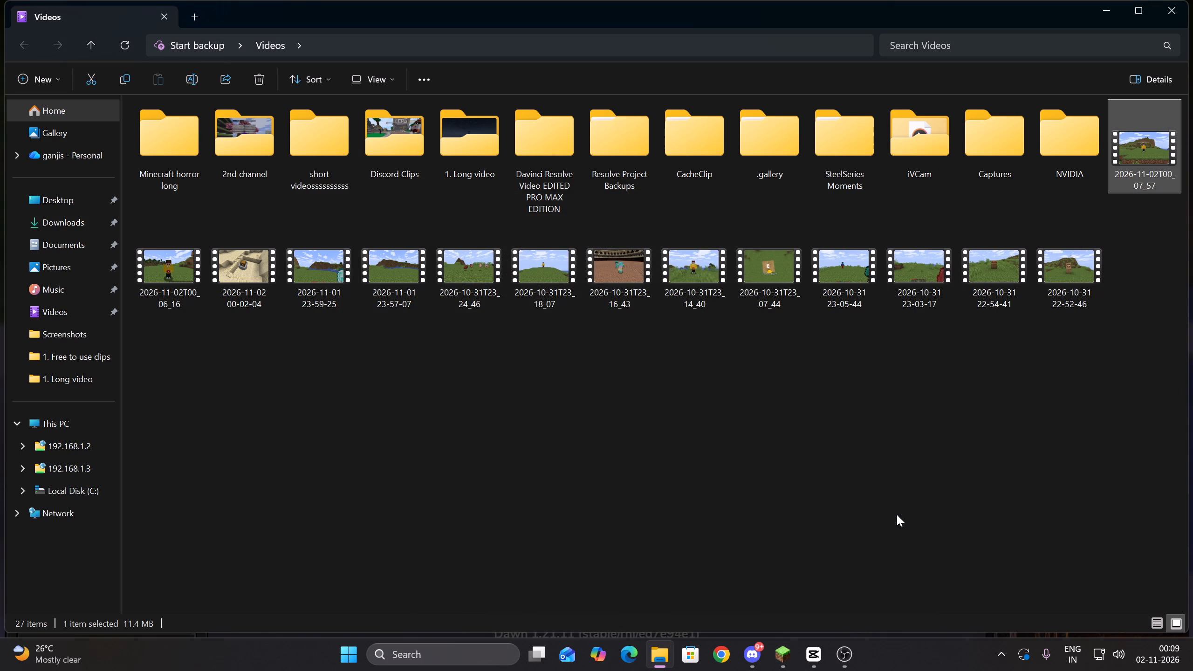
pyautogui.click(133, 41)
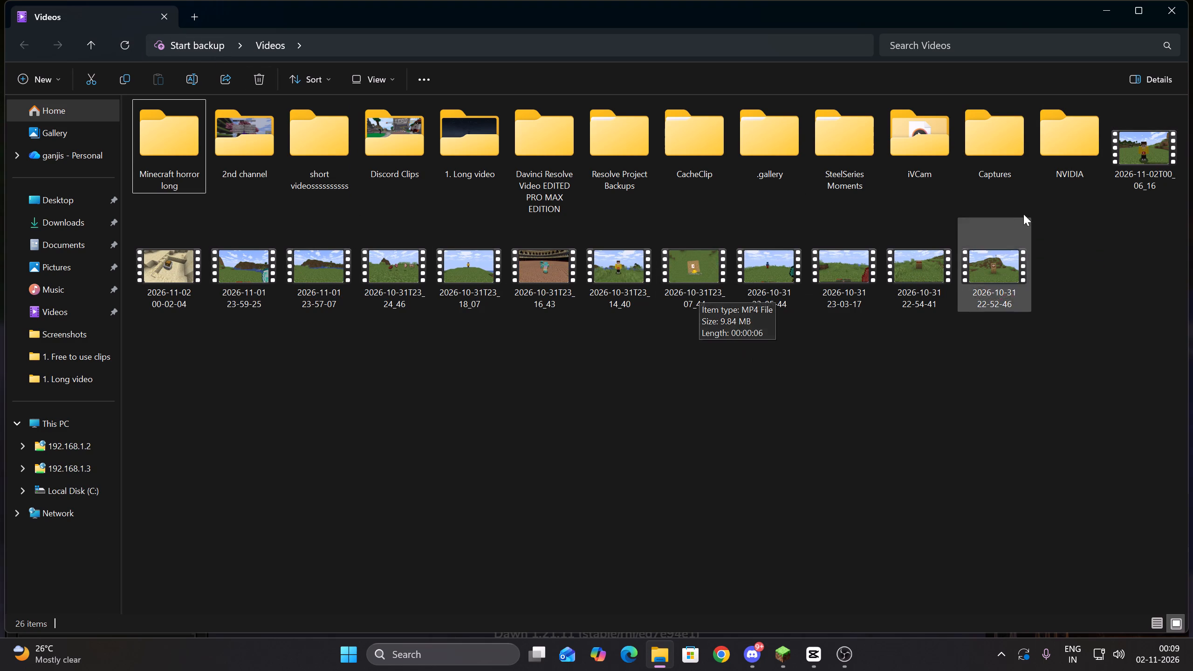
# Check the NVIDIA folder inside Videos and close the File Explorer window.
pyautogui.doubleClick(1073, 156)
pyautogui.click(1192, 0)
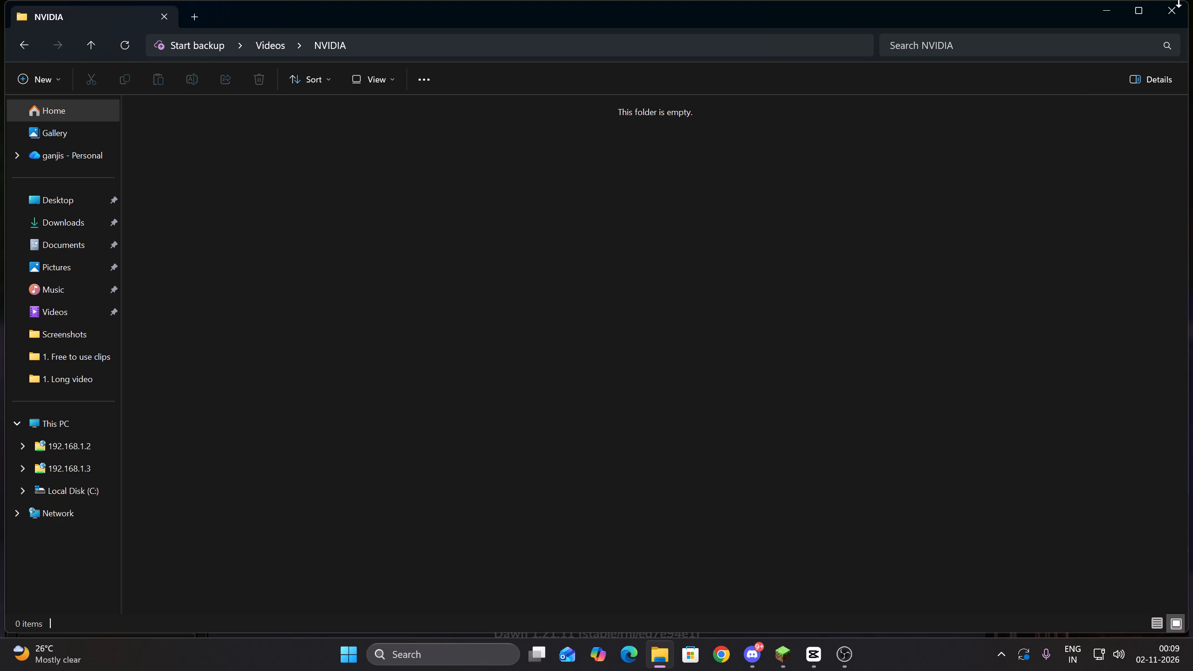
pyautogui.click(1170, 1)
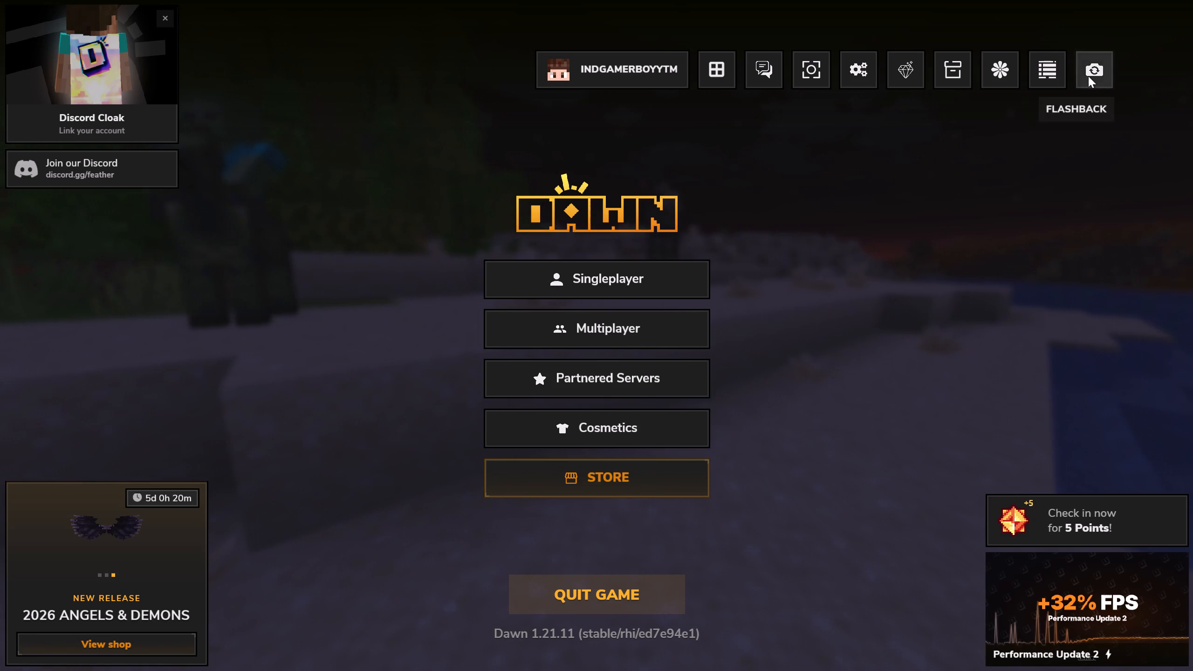
# Reopen the camera push-in replay from the Flashback replay list and play it from the start.
pyautogui.click(1089, 75)
pyautogui.doubleClick(542, 190)
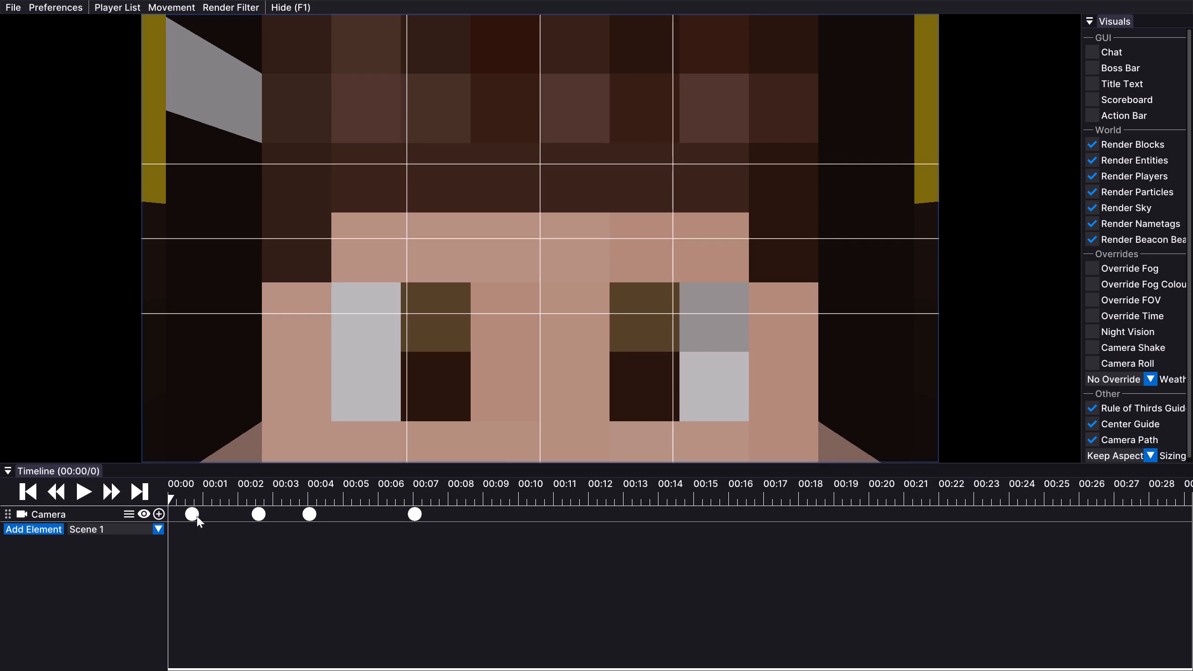
pyautogui.click(89, 487)
pyautogui.tripleClick(89, 487)
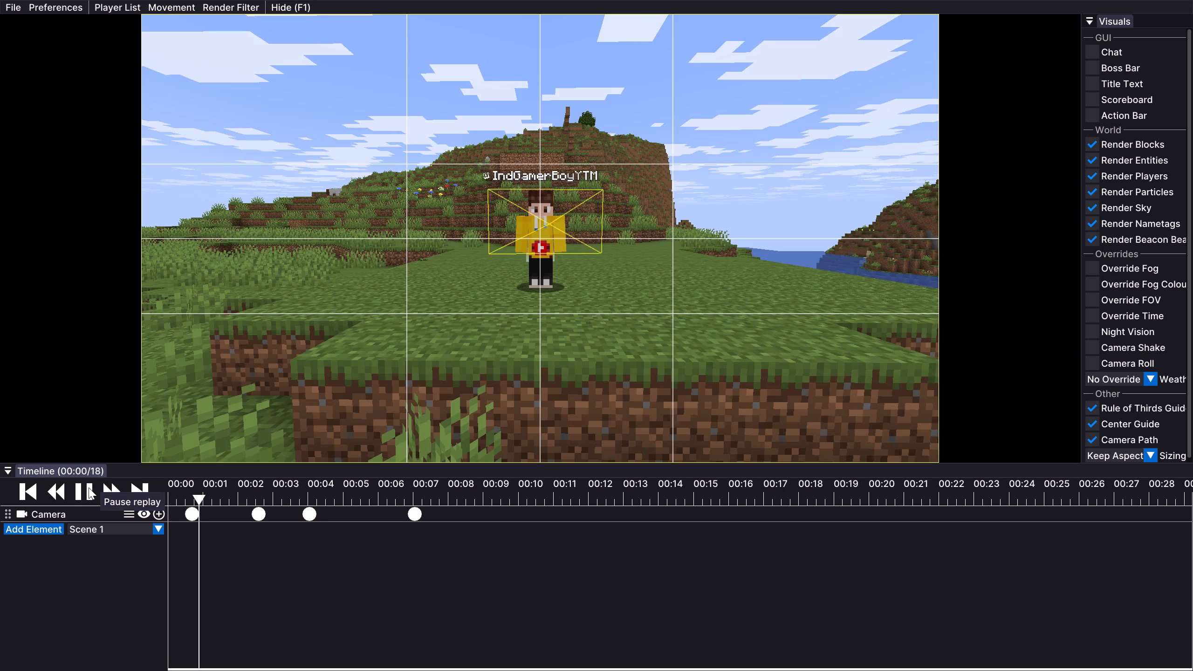
# Switch the own game mode to Creative Mode within the replay.
pyautogui.press('F3')
pyautogui.press('F4')
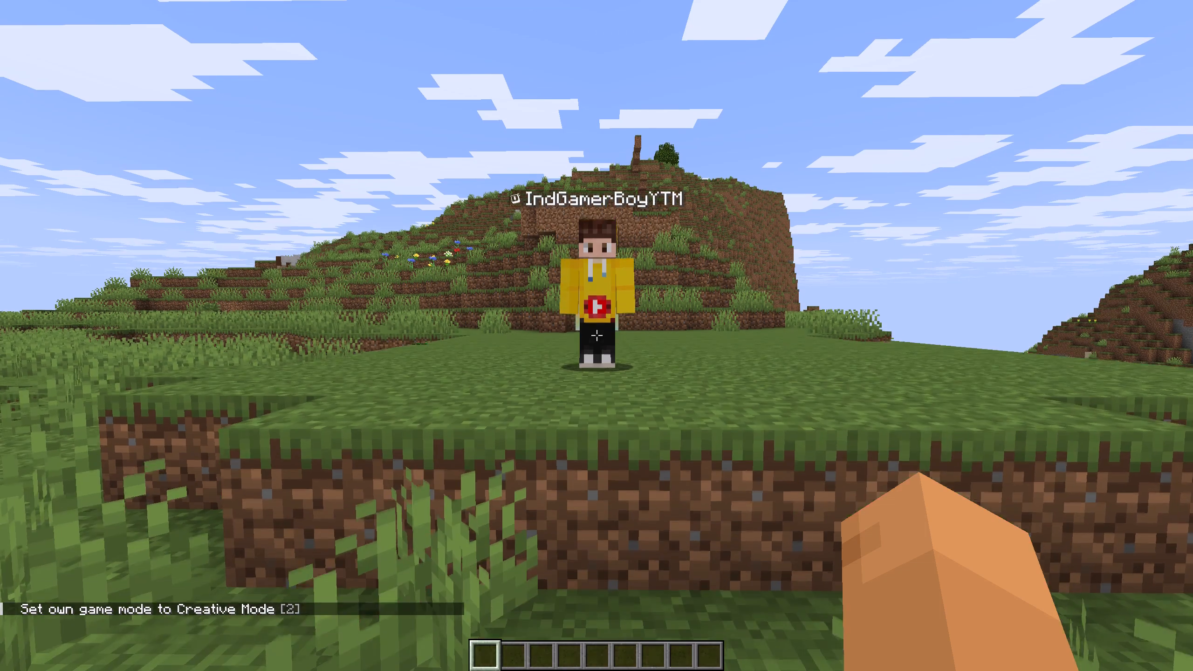
# Search the creative inventory for "diamond" and add a stack of Block of Diamond to the hotbar.
pyautogui.hotkey('shift', 'Up')
pyautogui.press('Return')
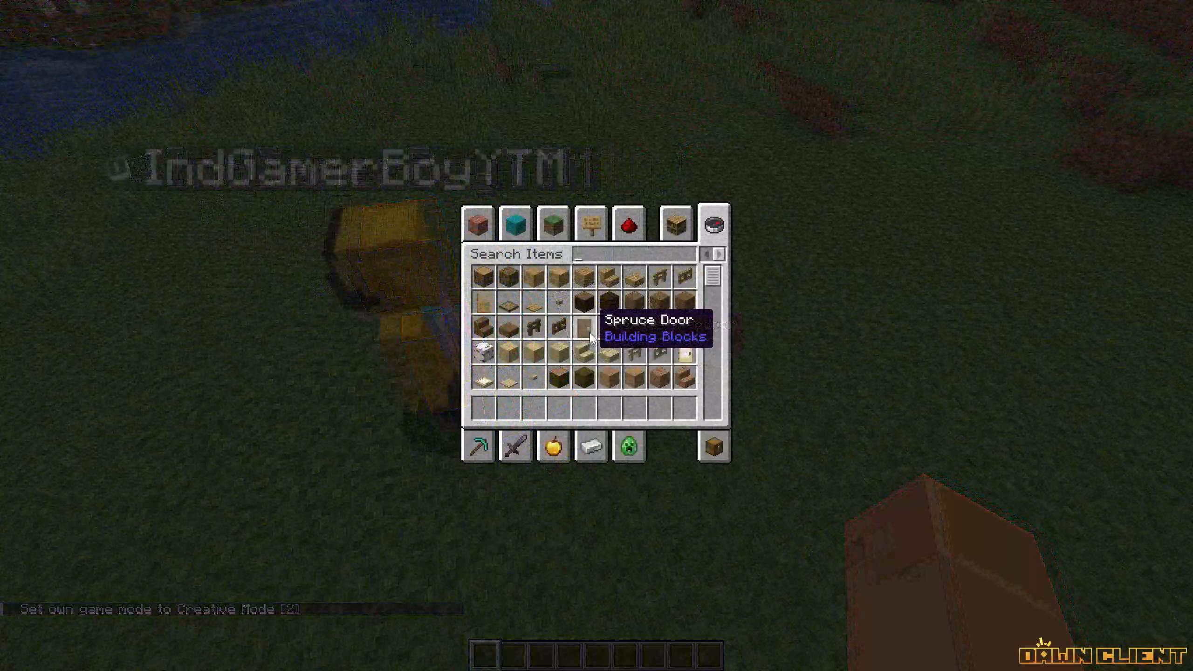
pyautogui.write('diamond')
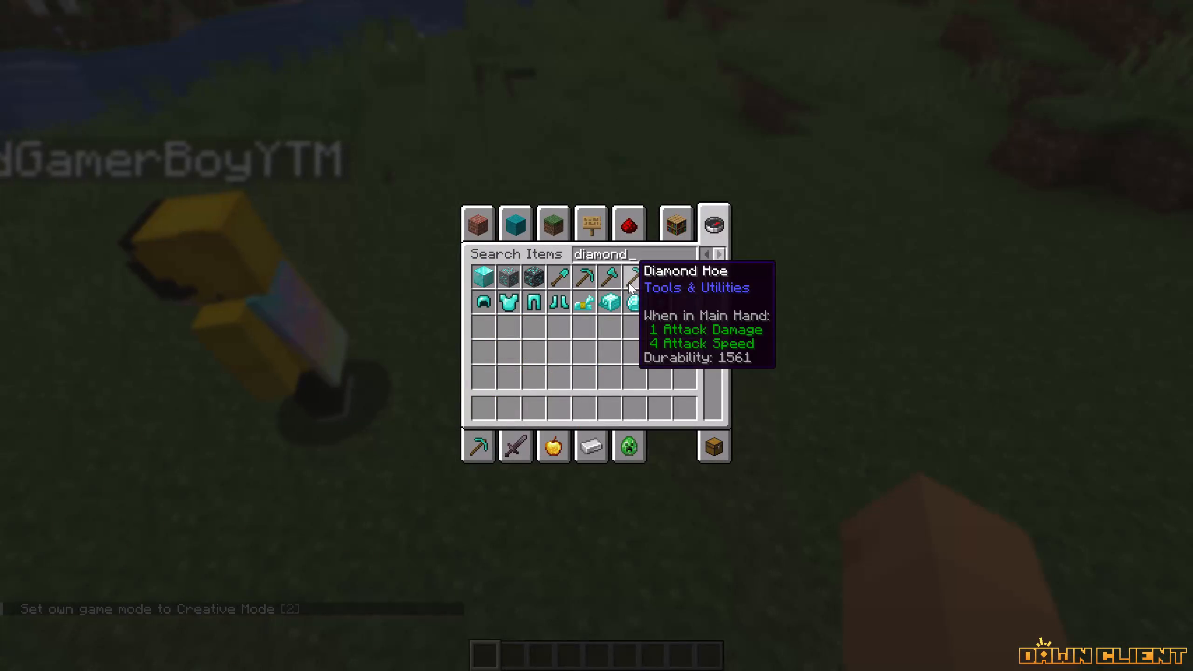
pyautogui.click(481, 286)
pyautogui.press('Escape')
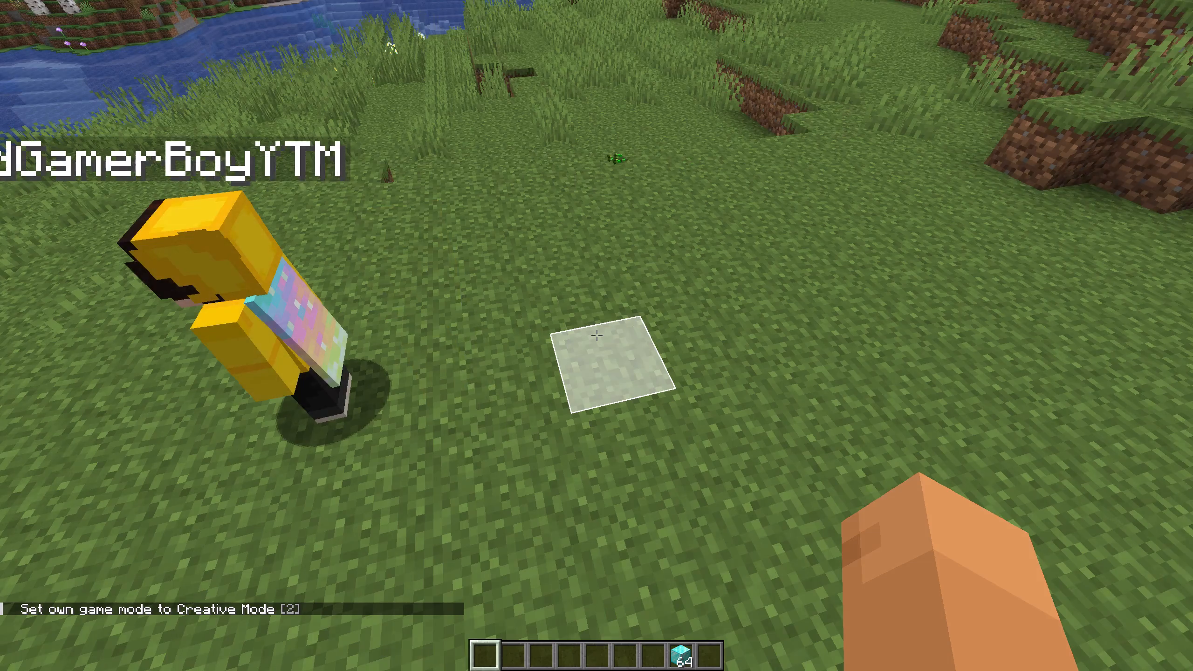
# Lay a row of four diamond blocks on the grass behind the player and begin the row above it.
pyautogui.click(596, 335)
pyautogui.press('Up')
pyautogui.press('Down')
pyautogui.rightClick(596, 335)
pyautogui.rightClick(596, 335)
pyautogui.rightClick(596, 335)
pyautogui.rightClick(596, 335)
pyautogui.rightClick(596, 335)
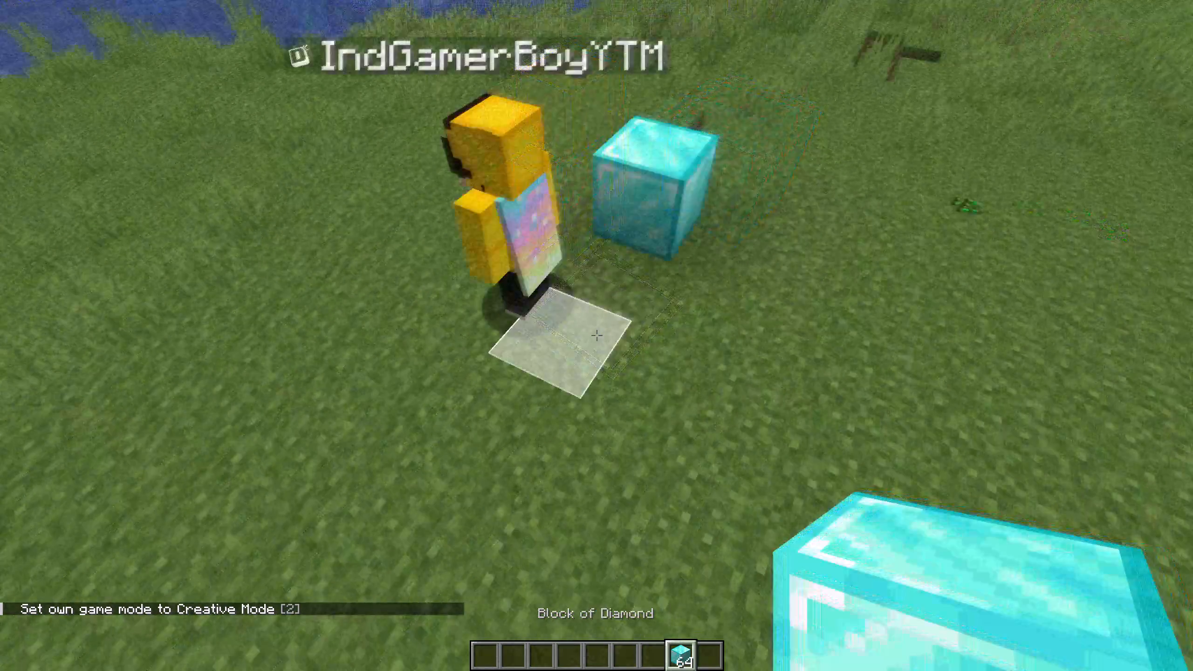
pyautogui.press('Up')
pyautogui.click(596, 335)
pyautogui.press('Down')
pyautogui.rightClick(596, 335)
pyautogui.rightClick(596, 335)
pyautogui.rightClick(596, 336)
pyautogui.rightClick(596, 335)
pyautogui.press('Right')
pyautogui.rightClick(596, 335)
pyautogui.press('Up')
pyautogui.press('Right')
pyautogui.rightClick(596, 335)
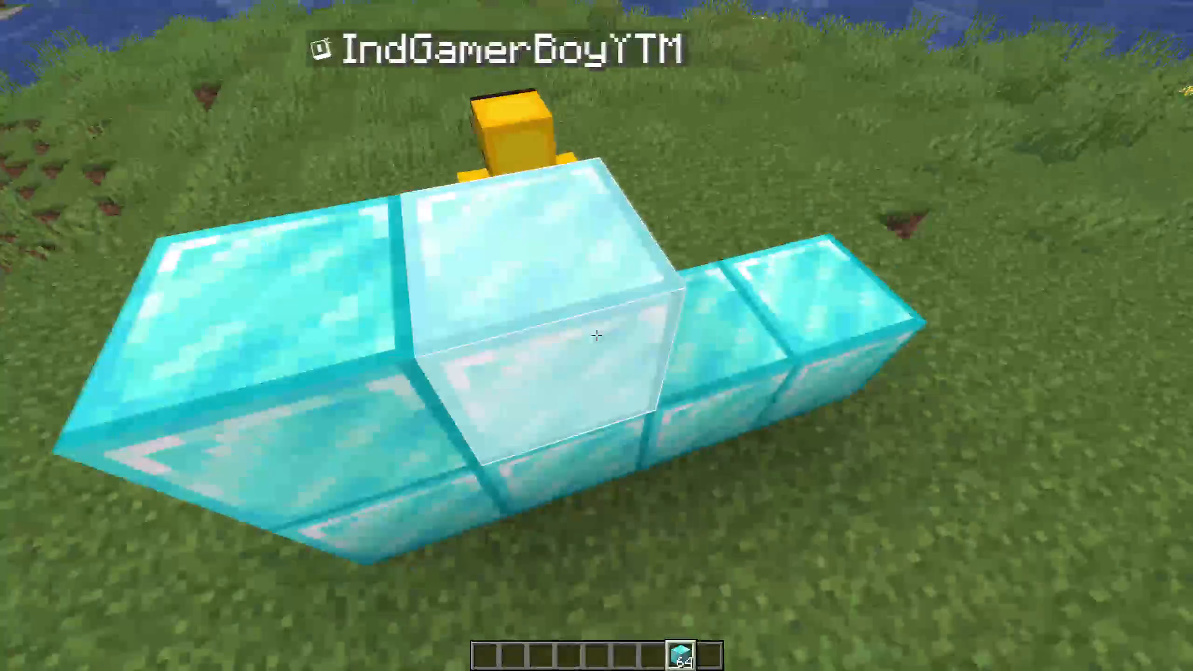
# Raise the diamond wall to three rows of four blocks, with two more blocks on top.
pyautogui.rightClick(596, 335)
pyautogui.press('Left')
pyautogui.rightClick(596, 335)
pyautogui.rightClick(597, 335)
pyautogui.rightClick(596, 335)
pyautogui.rightClick(596, 335)
pyautogui.rightClick(596, 335)
pyautogui.rightClick(596, 336)
pyautogui.press('Right')
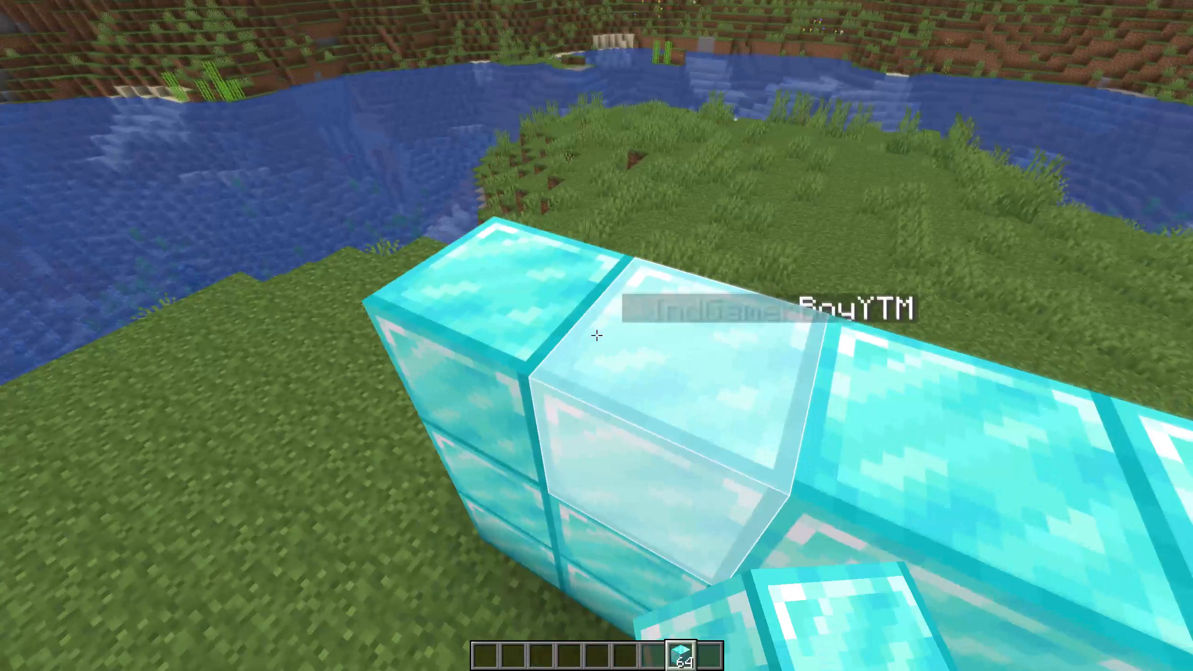
pyautogui.rightClick(596, 335)
pyautogui.press('Right')
pyautogui.rightClick(596, 335)
pyautogui.rightClick(596, 335)
pyautogui.press('Right')
pyautogui.press('Up')
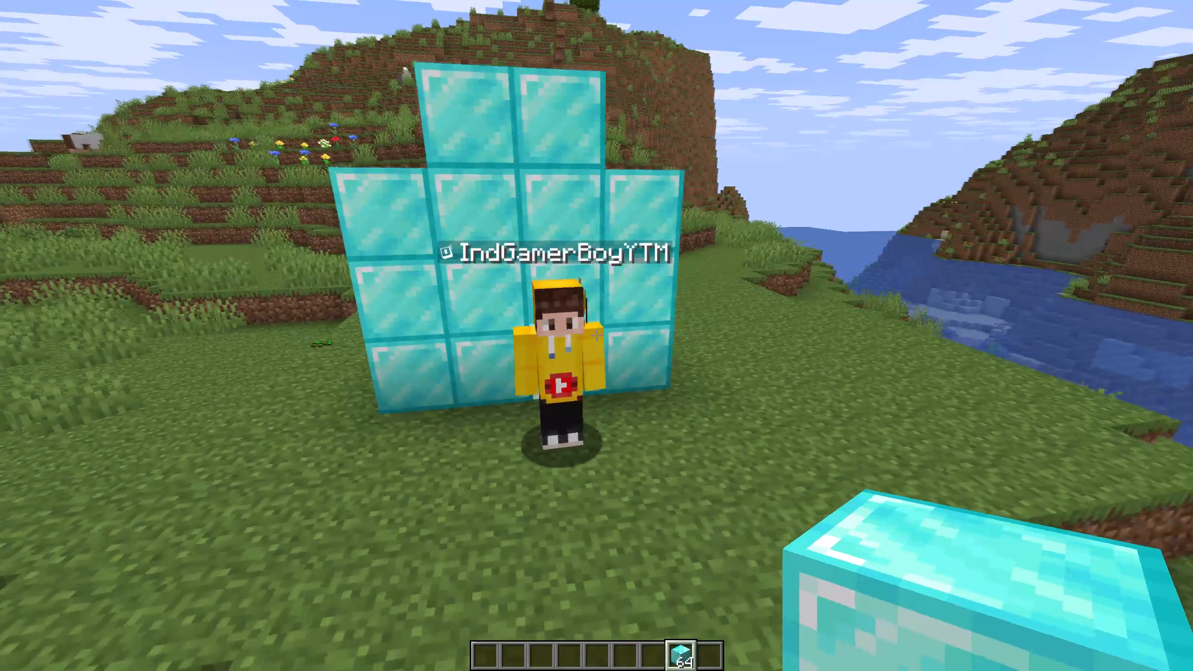
# Widen the diamond wall to five columns and finish its stepped top with rows of three and one blocks.
pyautogui.press('Down')
pyautogui.press('Left')
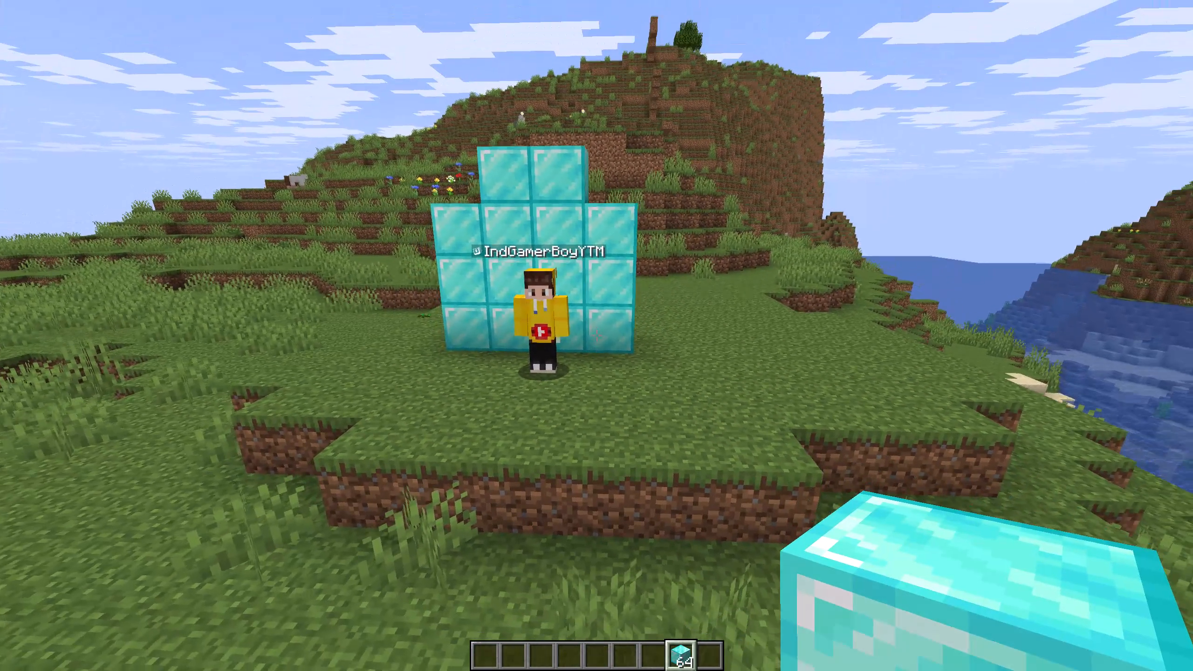
pyautogui.press('Up')
pyautogui.hotkey('shift', 'Up')
pyautogui.press('Down')
pyautogui.keyDown('shift'); pyautogui.rightClick(597, 335); pyautogui.keyUp('shift')
pyautogui.hotkey('shift', 'Right')
pyautogui.keyDown('shift'); pyautogui.rightClick(596, 335); pyautogui.keyUp('shift')
pyautogui.rightClick(596, 335)
pyautogui.press('Left')
pyautogui.rightClick(596, 335)
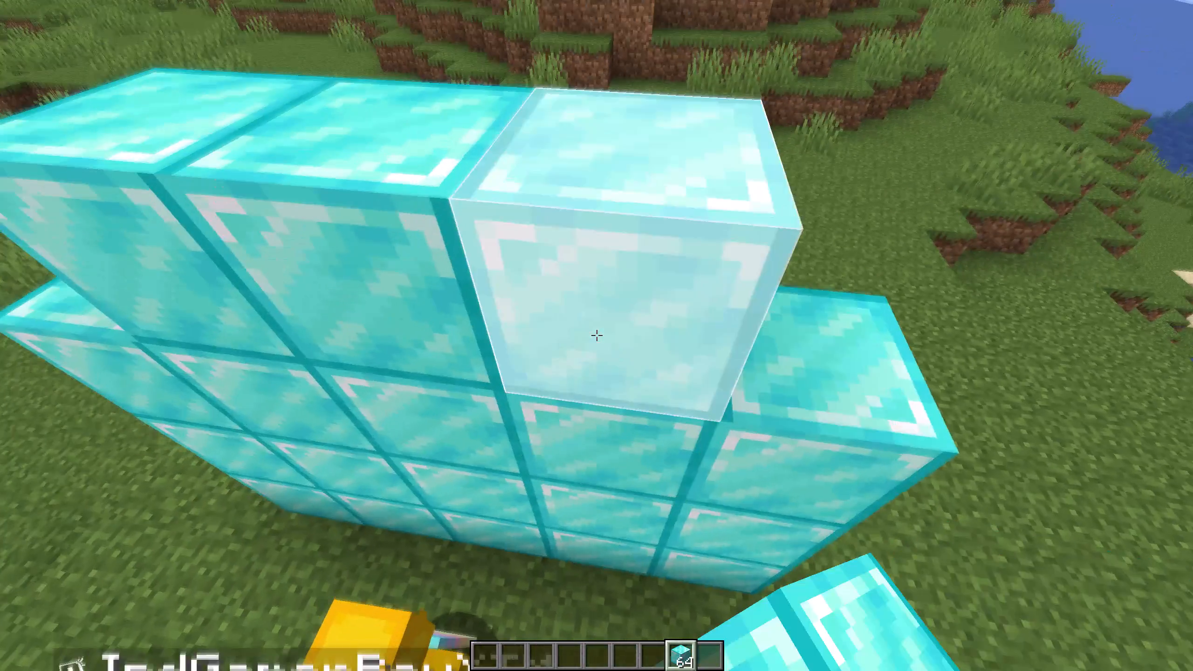
pyautogui.rightClick(596, 335)
pyautogui.press('Down')
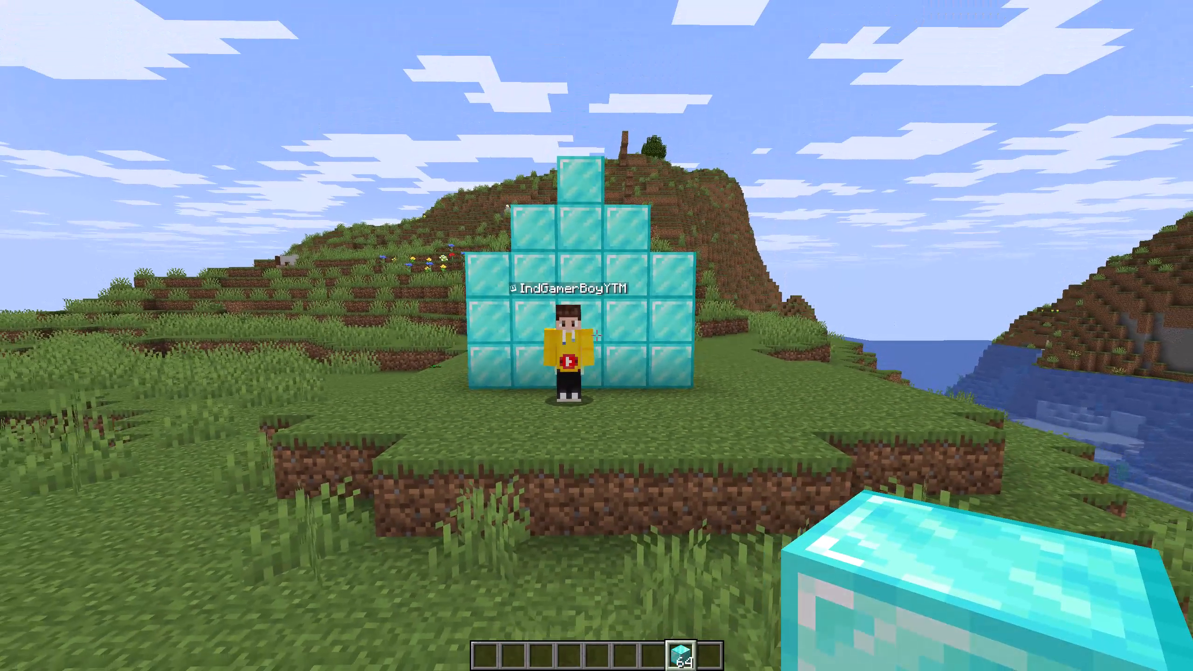
pyautogui.scroll(-3, 596, 335)
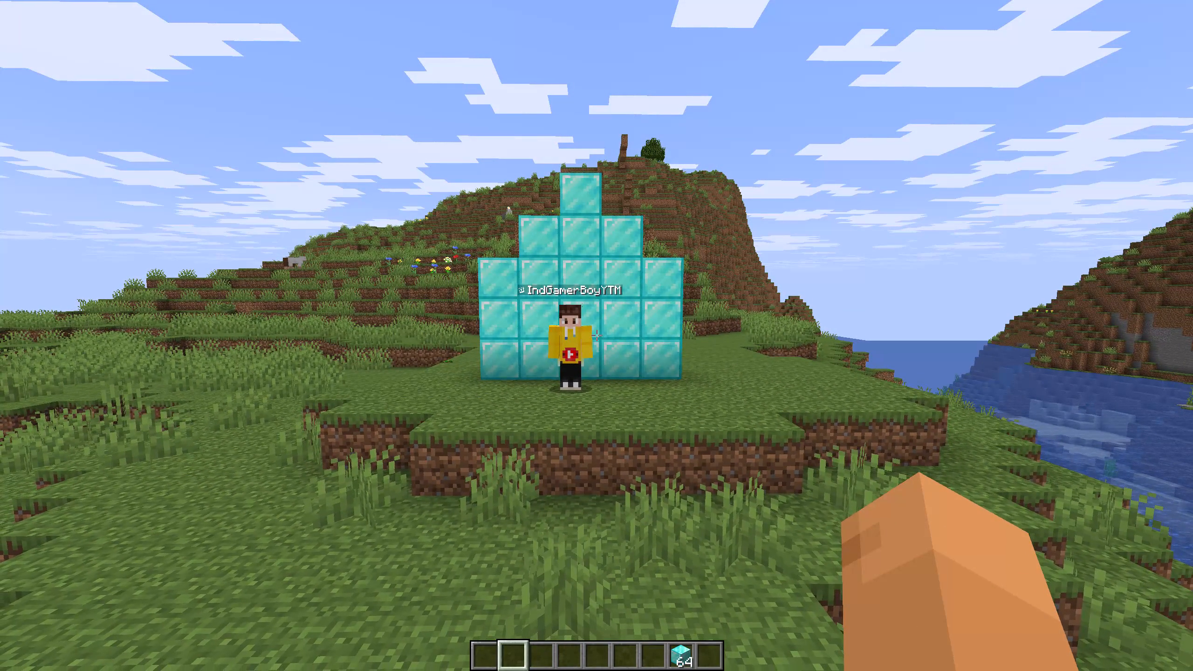
# Return to the replay editor and move the Block Override keyframe to tick 13, near the first camera keyframe.
pyautogui.press('F3')
pyautogui.press('F4')
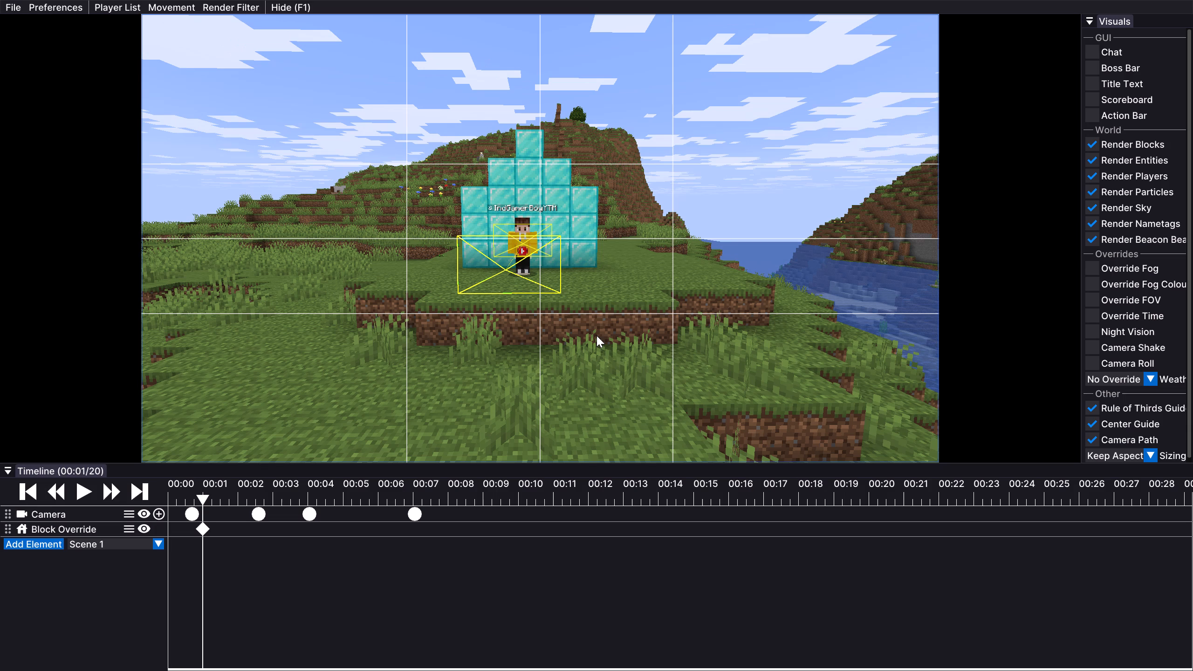
pyautogui.moveTo(205, 537); pyautogui.dragTo(197, 536)
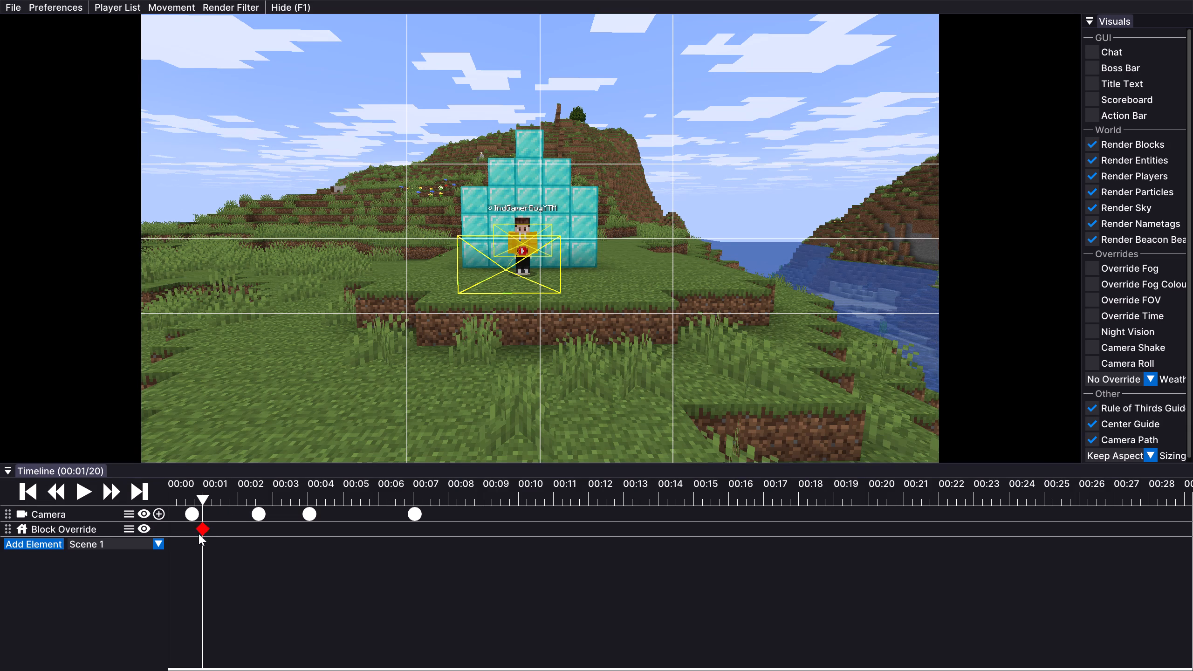
pyautogui.moveTo(205, 526); pyautogui.dragTo(196, 527)
pyautogui.click(196, 527)
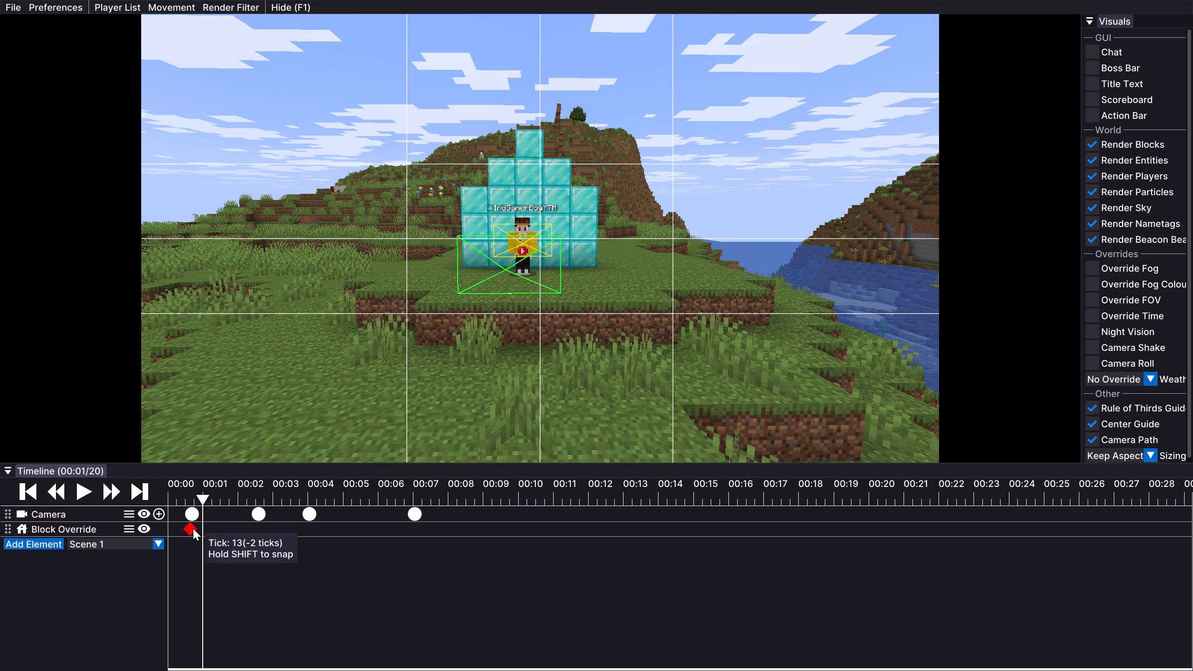
# Play the replay from near its start to 00:04/88 to check the push-in with the diamond wall.
pyautogui.click(185, 492)
pyautogui.click(89, 490)
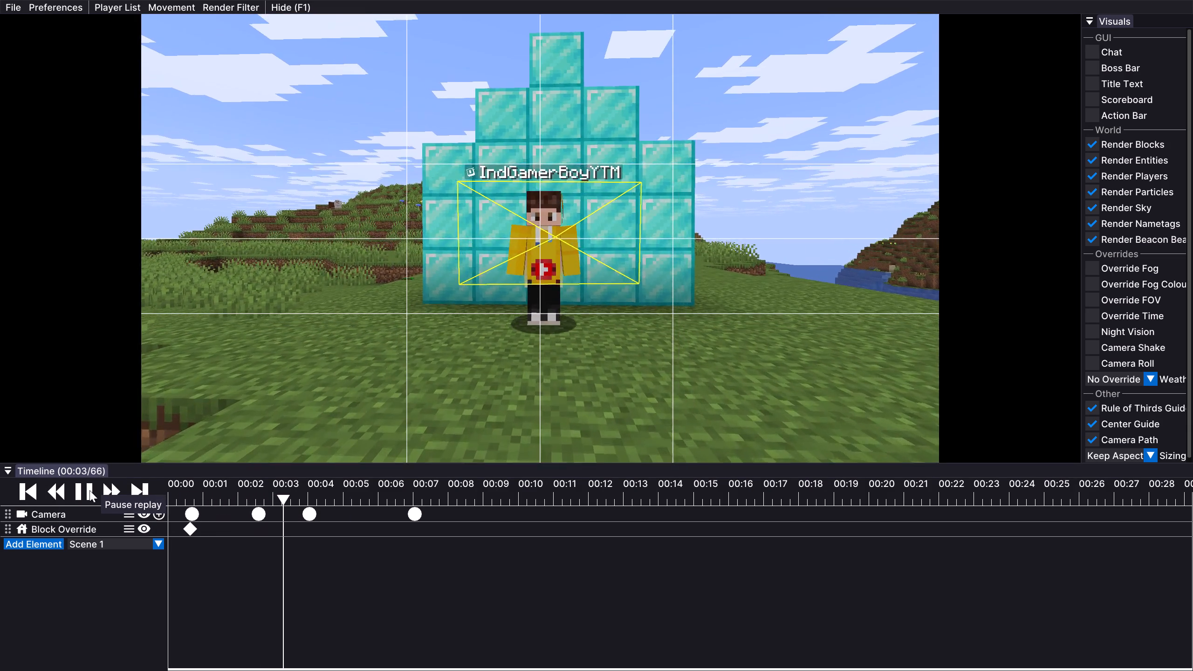
pyautogui.click(89, 490)
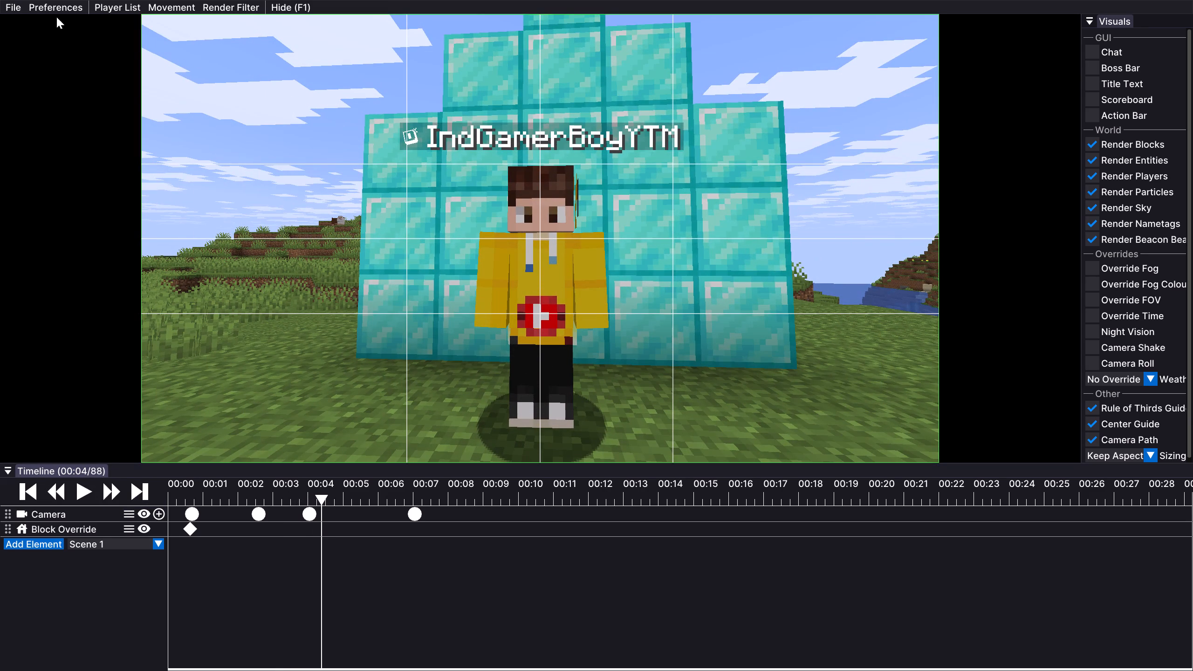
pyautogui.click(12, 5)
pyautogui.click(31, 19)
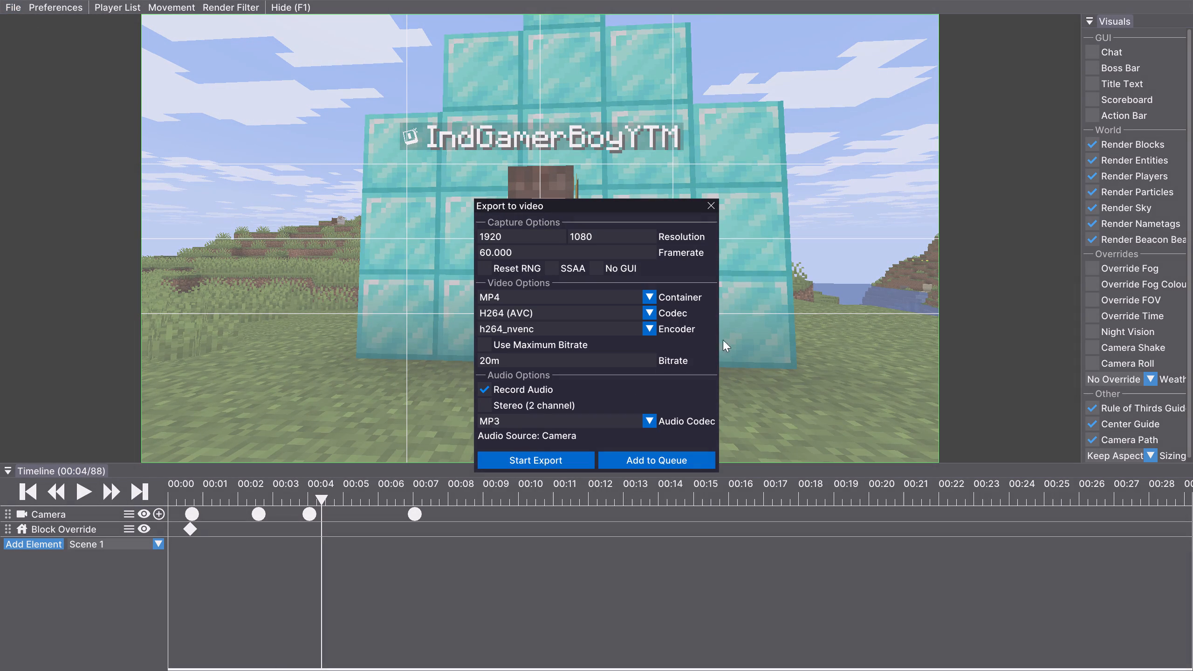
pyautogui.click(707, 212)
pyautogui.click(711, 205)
# Move the third camera keyframe later on the timeline to the playhead at 00:04/88.
pyautogui.moveTo(316, 511); pyautogui.dragTo(328, 513)
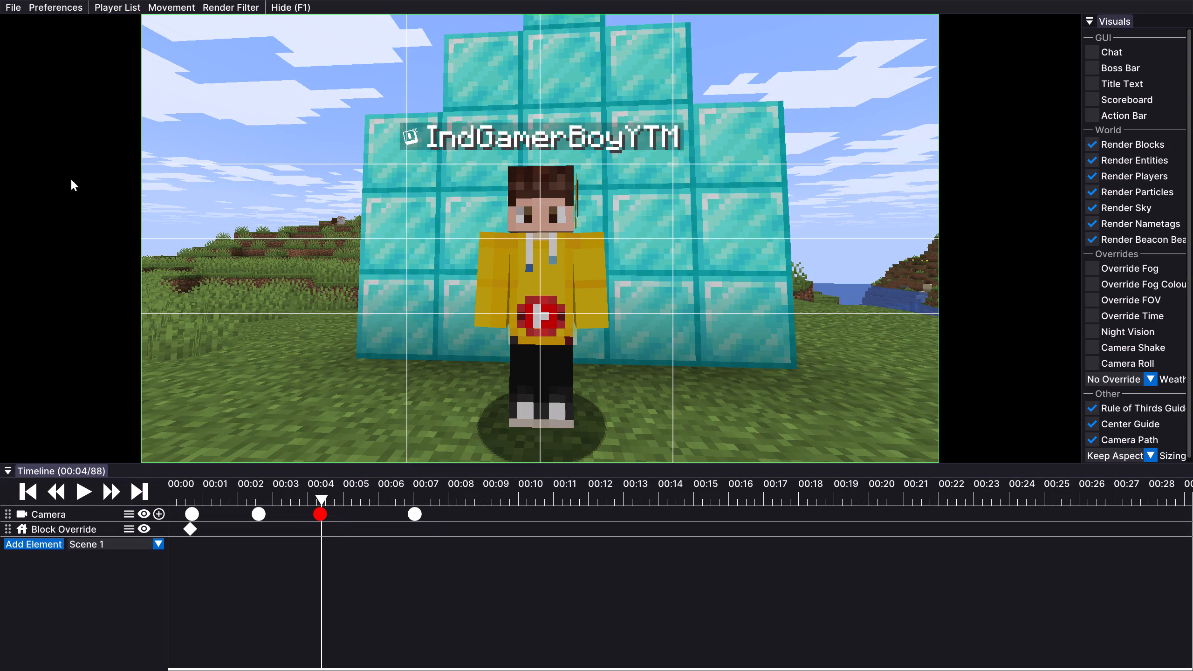
# Export the diamond-wall shot as a 1920 × 1080, 60 fps MP4 with H264 codec, 20m bitrate and MP3 audio.
pyautogui.click(11, 12)
pyautogui.click(37, 19)
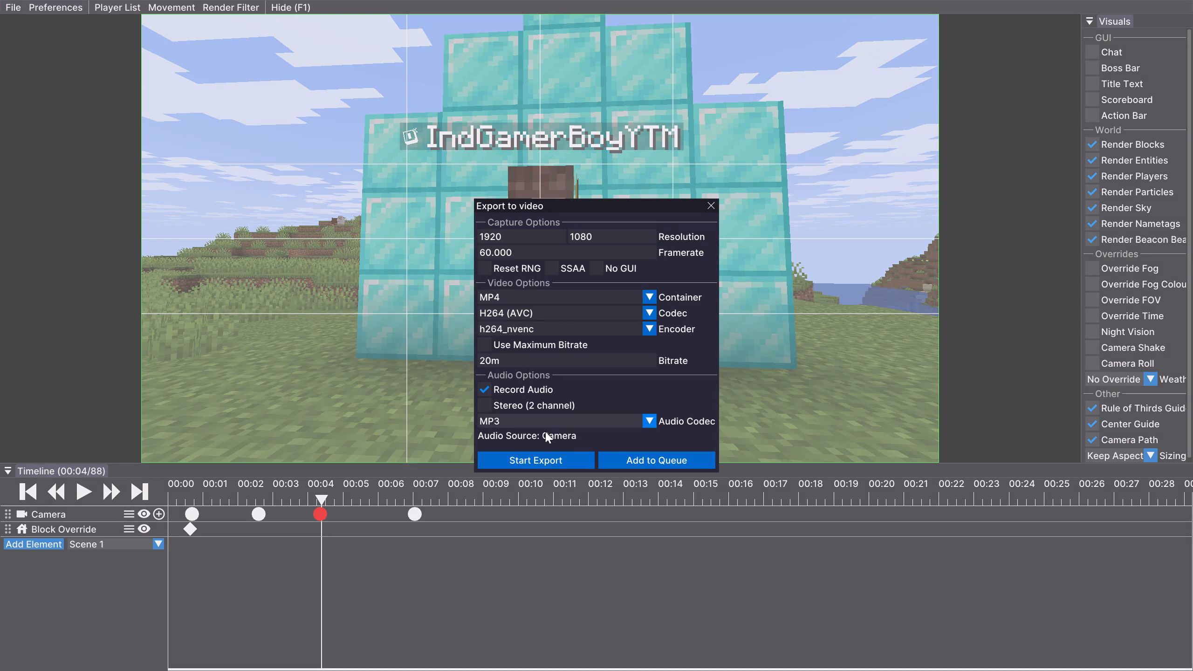
pyautogui.click(534, 460)
pyautogui.click(459, 308)
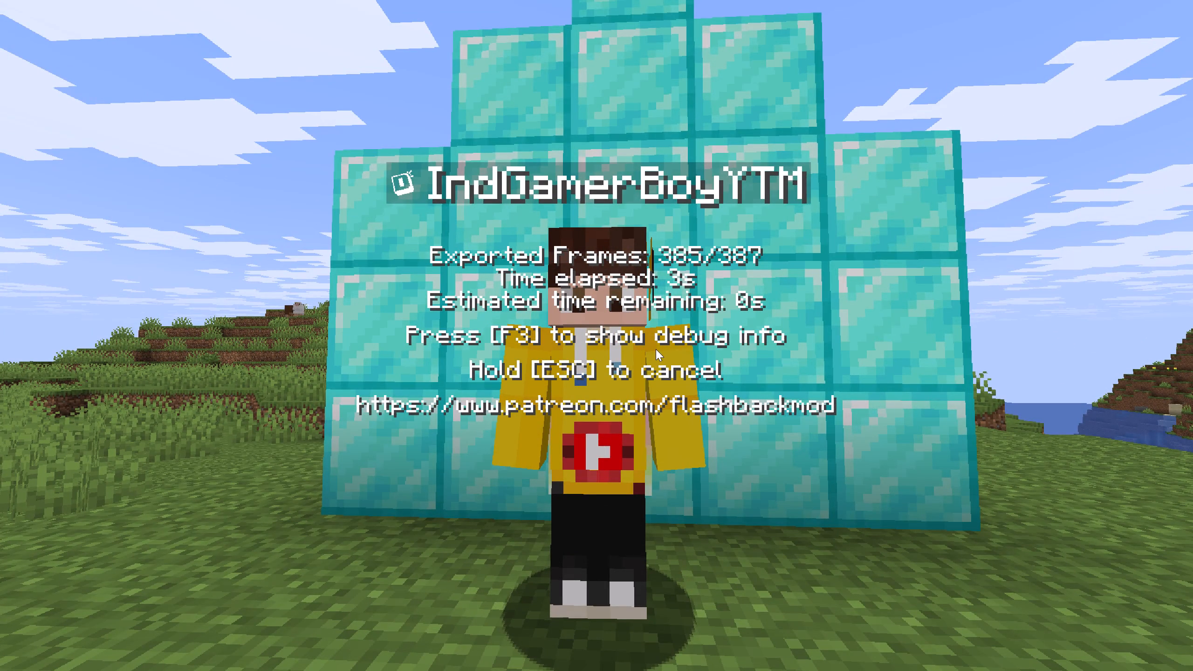
pyautogui.moveTo(682, 286); pyautogui.dragTo(691, 286)
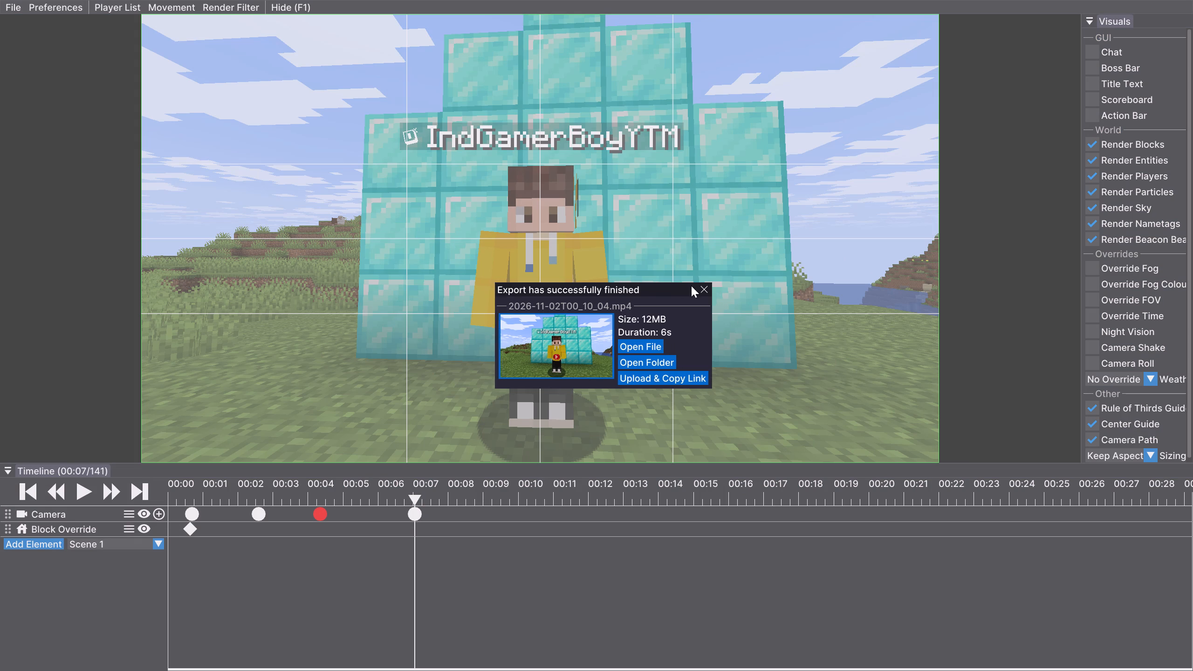
pyautogui.moveTo(691, 286); pyautogui.dragTo(694, 286)
pyautogui.moveTo(698, 286); pyautogui.dragTo(705, 287)
pyautogui.click(711, 288)
# Delete the Block Override keyframe from the timeline.
pyautogui.click(188, 523)
pyautogui.press('Delete')
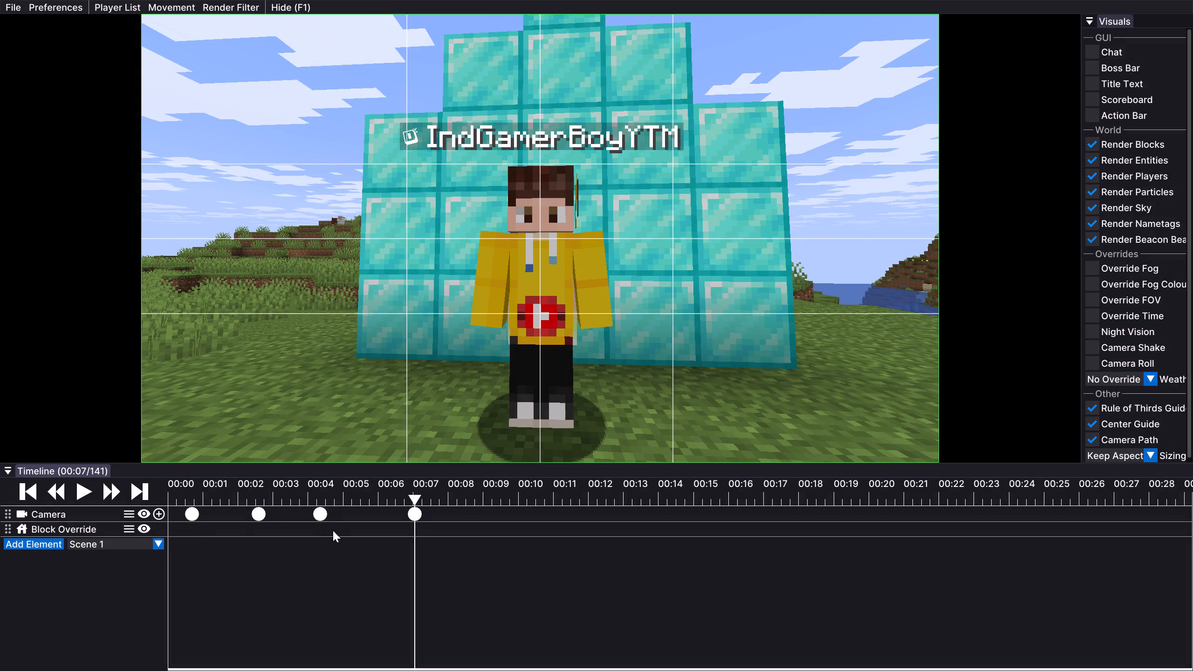
# Set the player entity to be hidden during export.
pyautogui.rightClick(533, 338)
pyautogui.click(590, 395)
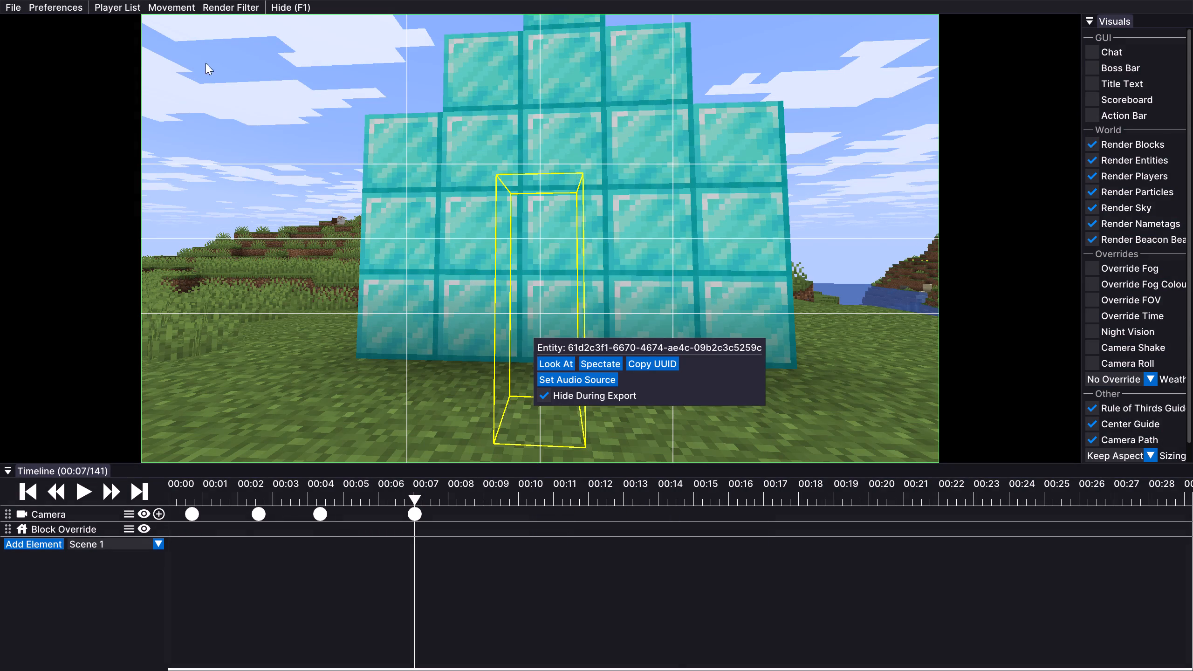
# Export the shot without player or wall as a 1920 × 1080, 60 fps H264 MP4 with 20m bitrate and MP3 audio.
pyautogui.moveTo(26, 4); pyautogui.dragTo(16, 6)
pyautogui.click(16, 7)
pyautogui.click(36, 18)
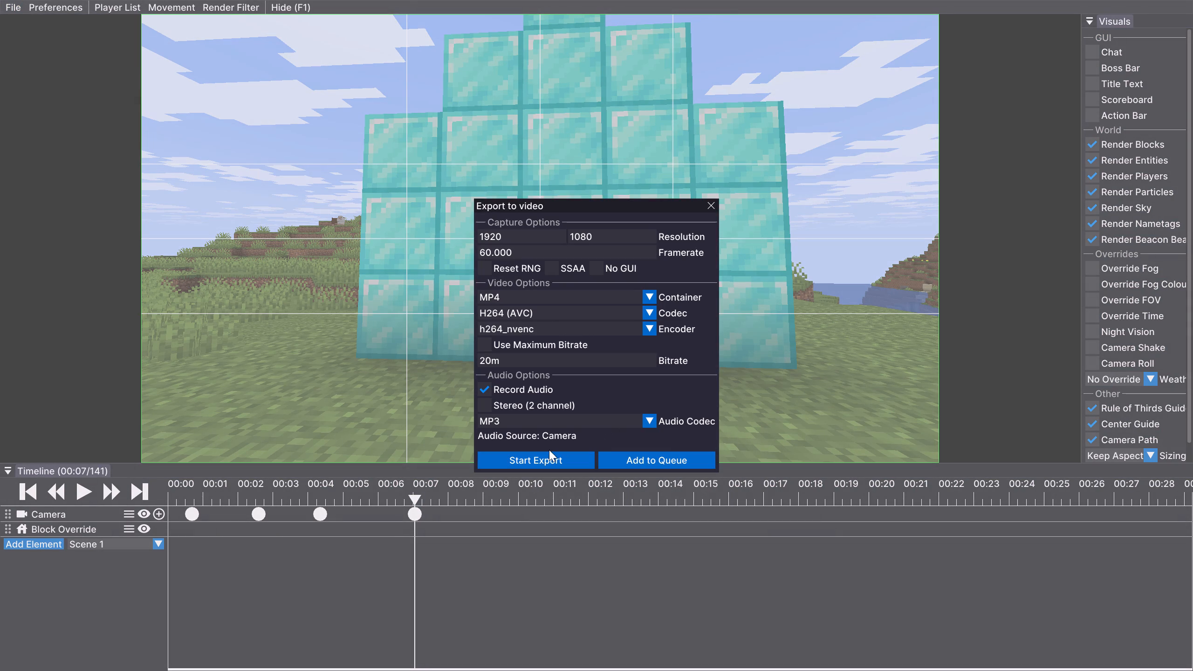
pyautogui.click(544, 451)
pyautogui.click(544, 452)
pyautogui.click(468, 307)
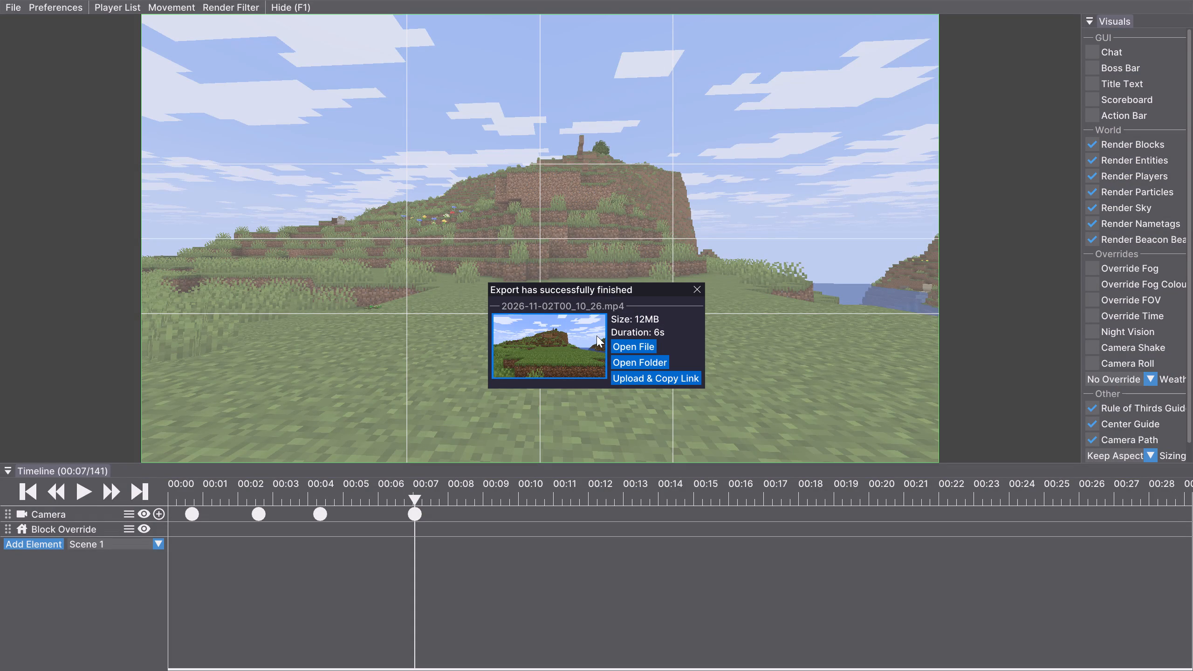
pyautogui.click(699, 288)
# Quit the replay to the title screen and leave full-screen mode.
pyautogui.click(662, 491)
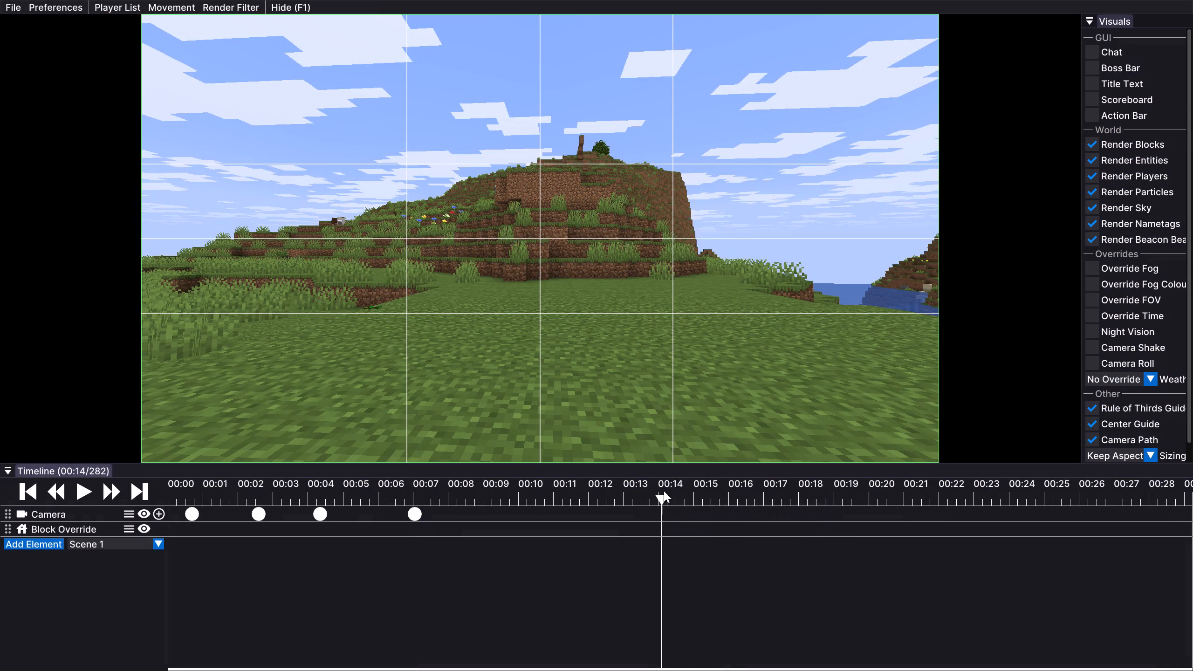
pyautogui.moveTo(663, 491); pyautogui.dragTo(1154, 511)
pyautogui.press('Escape')
pyautogui.click(630, 312)
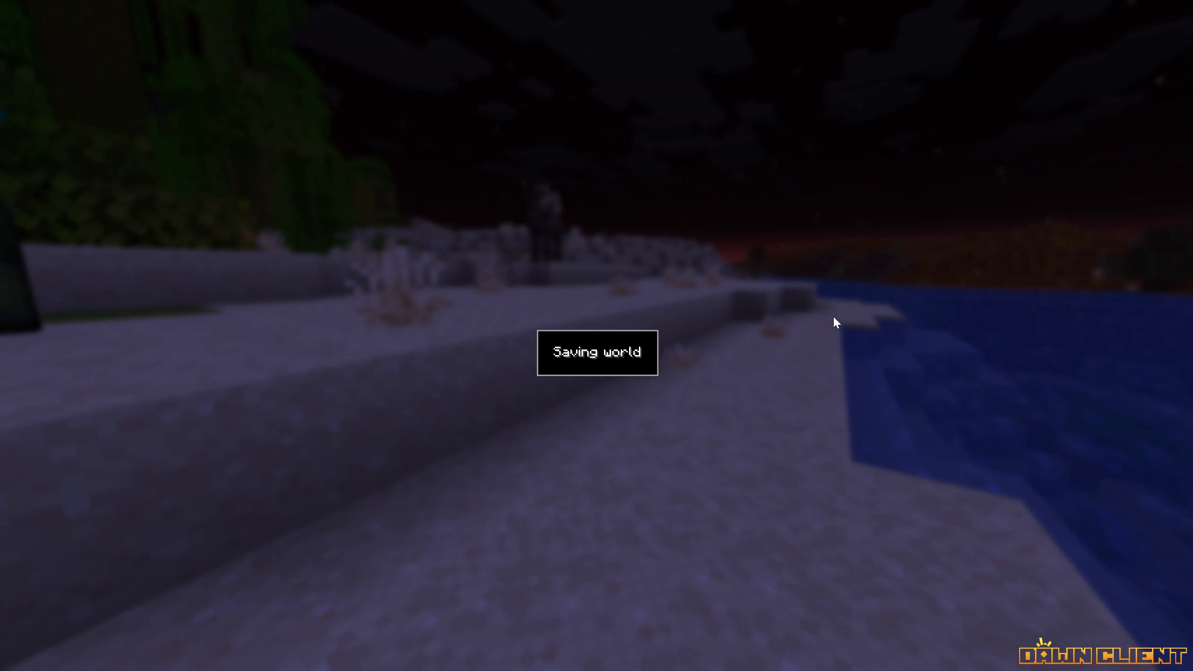
pyautogui.press('F11')
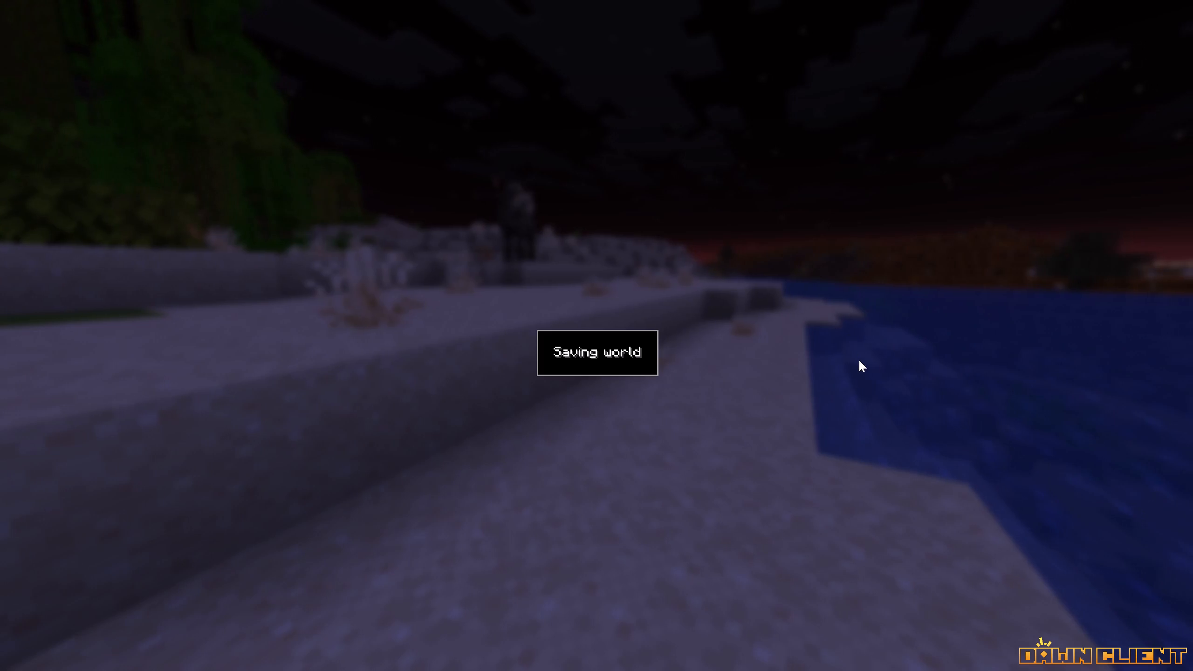
pyautogui.click(853, 427)
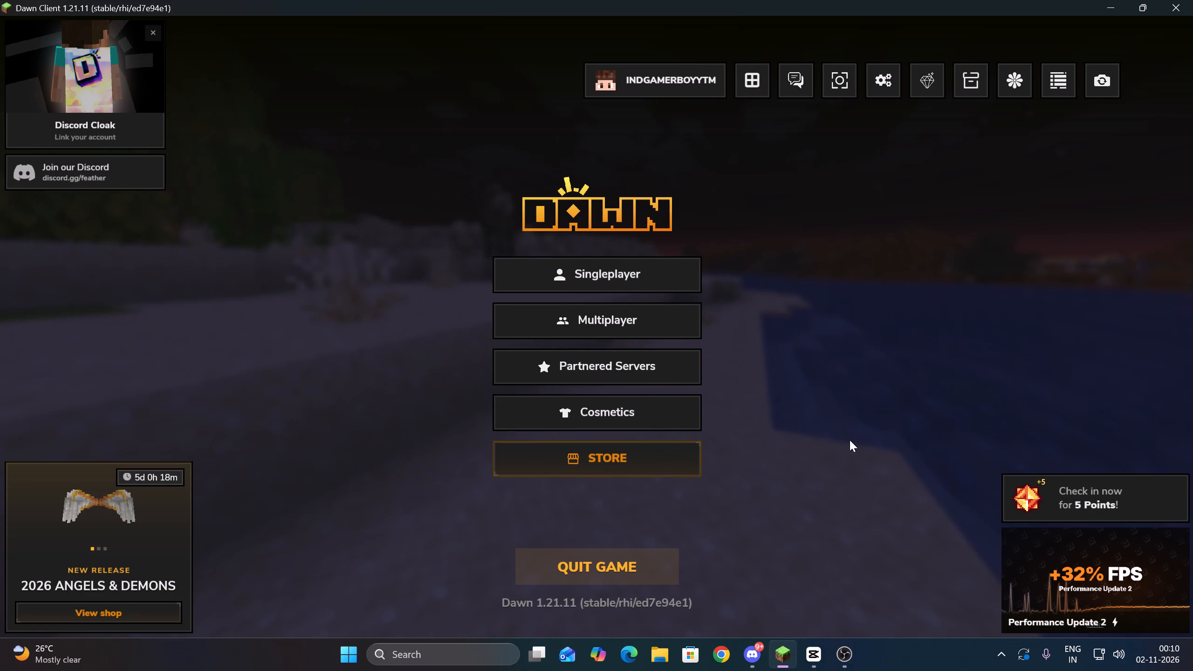
pyautogui.click(861, 475)
# Switch to CapCut and play the timeline from 00:00:08:19 to review the remaining narration.
pyautogui.click(807, 664)
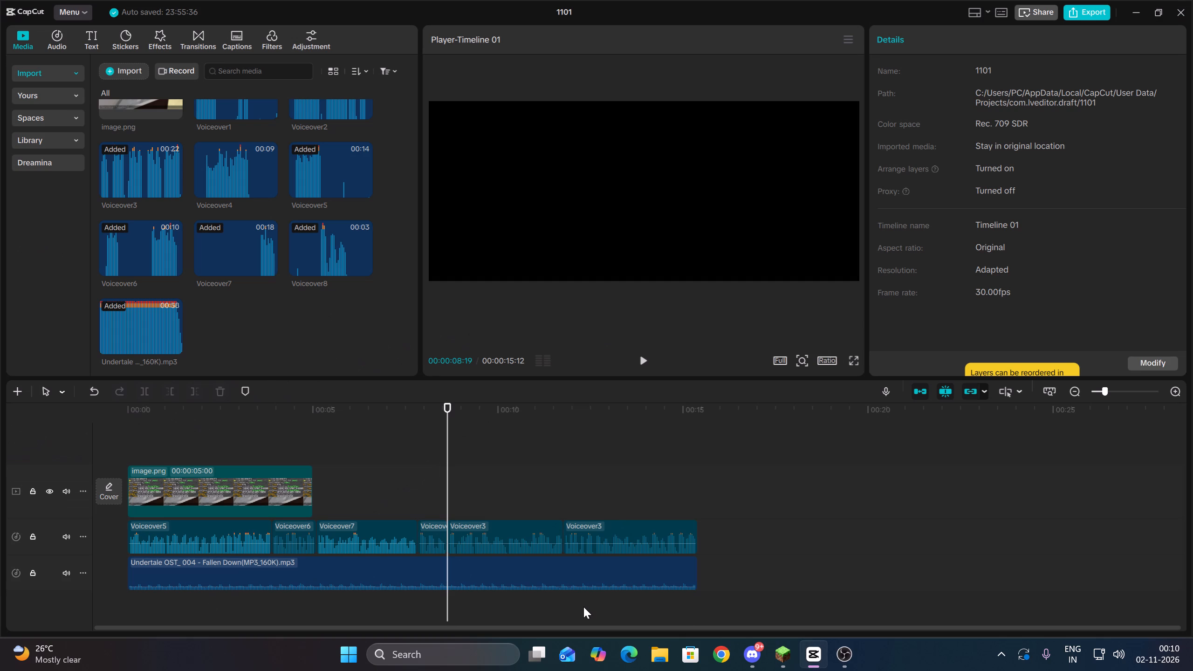
pyautogui.press('Up')
pyautogui.press('space')
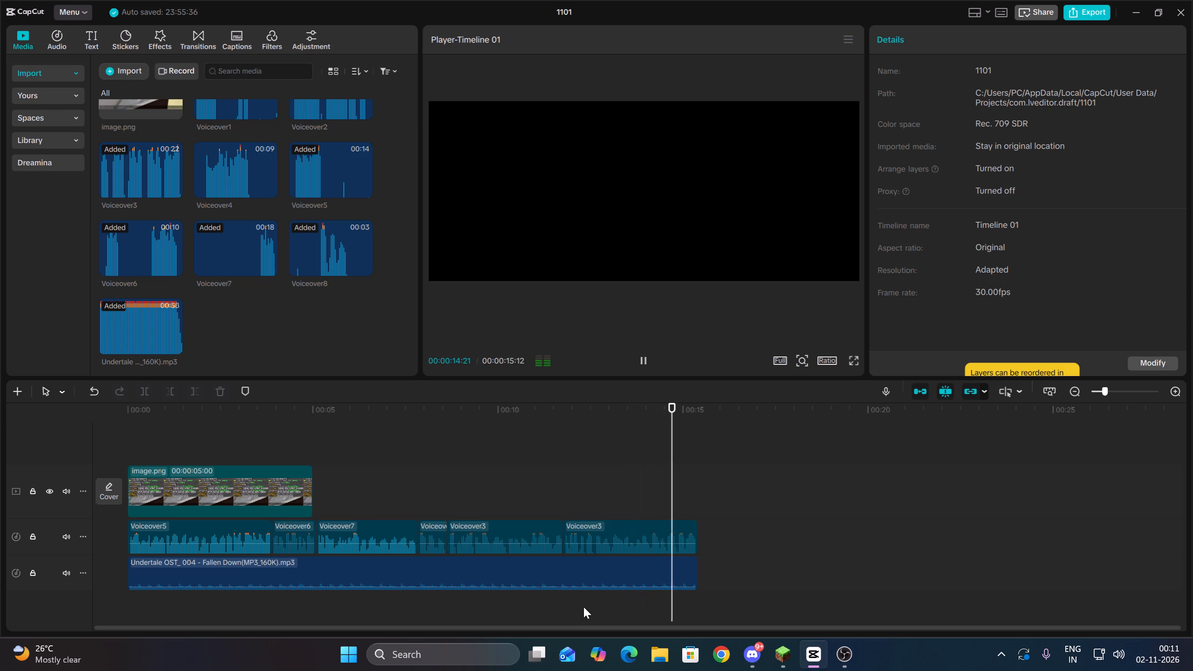
# Switch back to Minecraft and open a recording from the replay list.
pyautogui.click(784, 656)
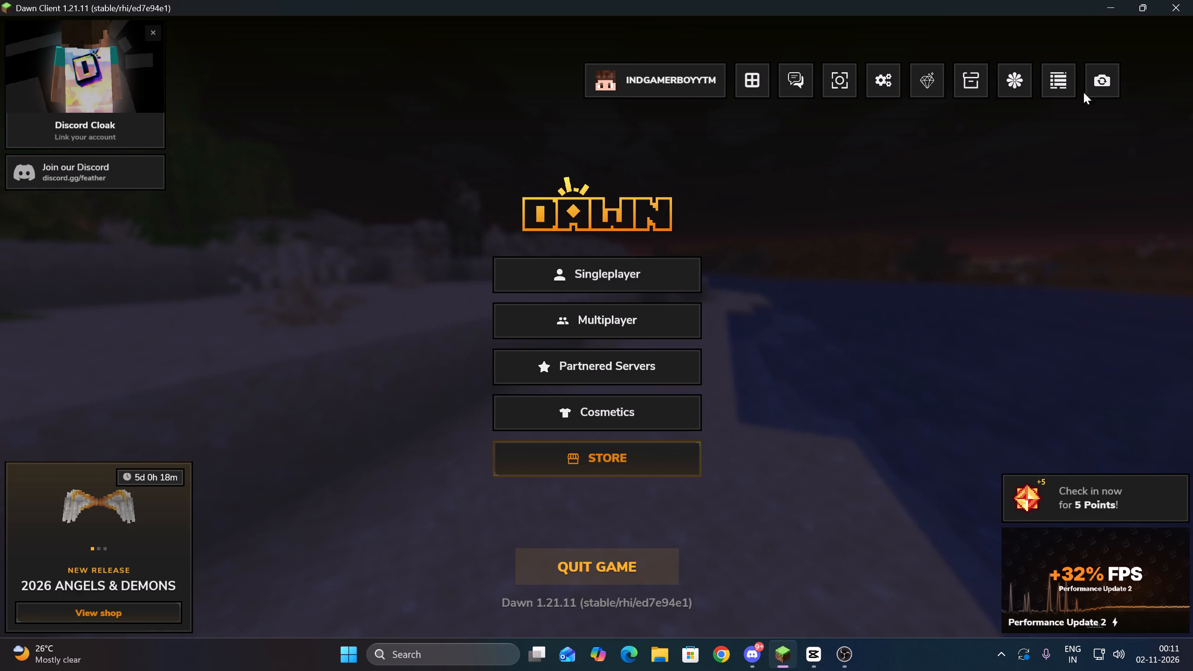
pyautogui.click(1103, 68)
pyautogui.doubleClick(662, 178)
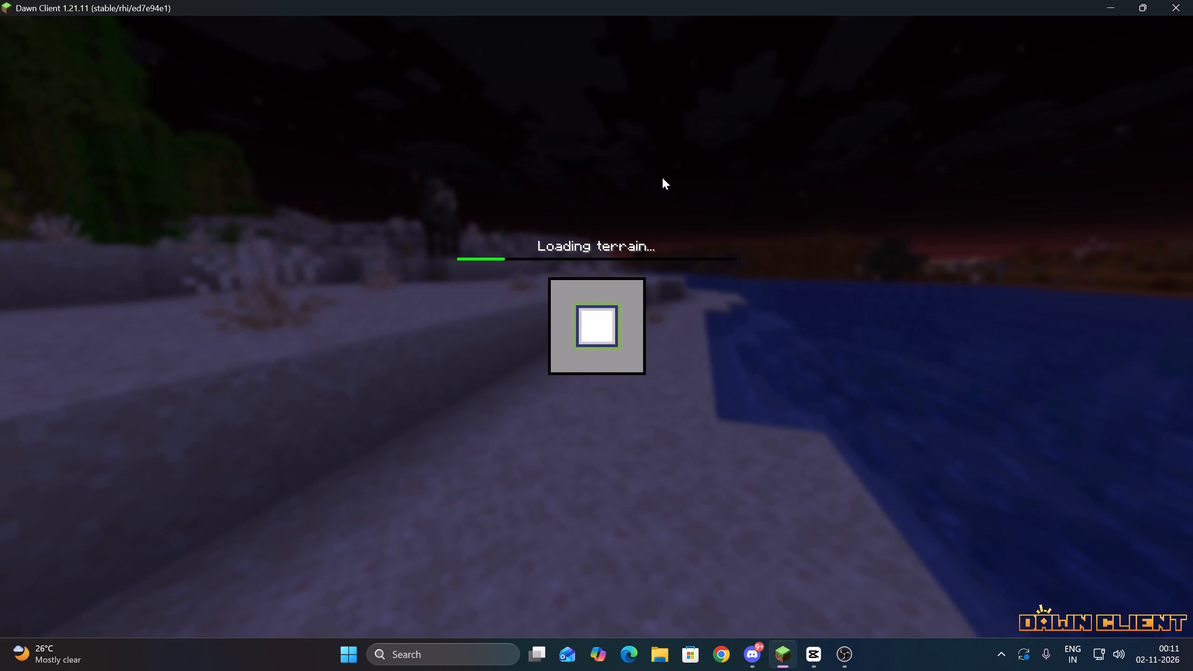
# Enable the Rule of Thirds Guide and Center Guide overlays for the replay view.
pyautogui.scroll(-1, 1109, 410)
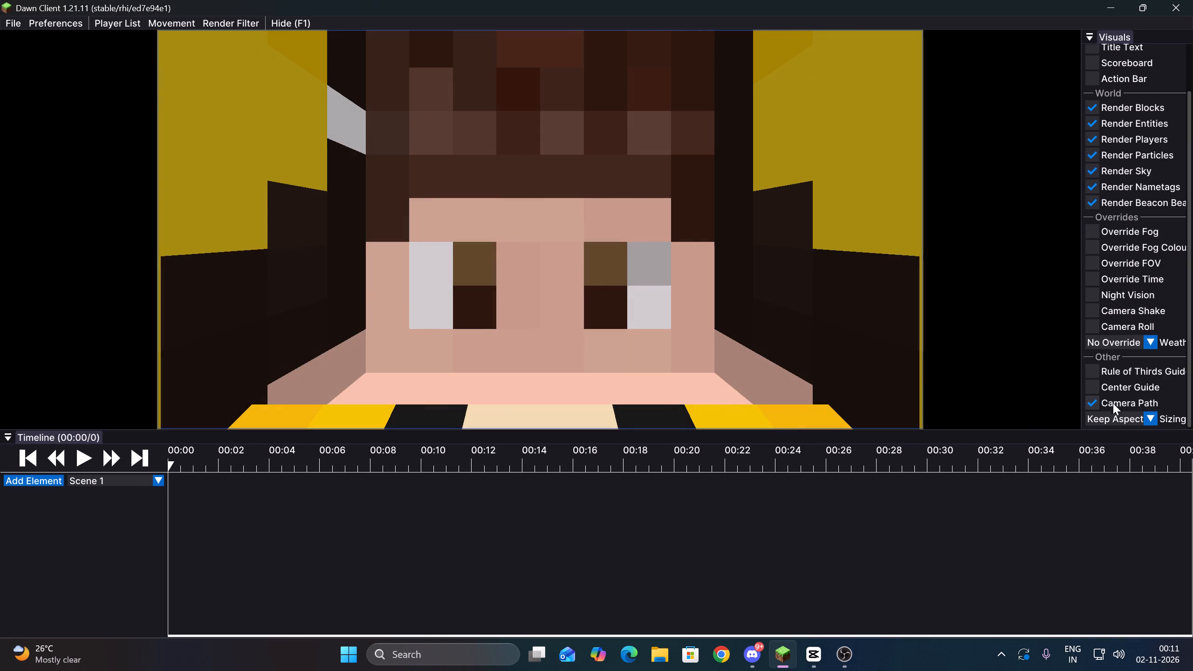
pyautogui.scroll(-4, 1113, 403)
pyautogui.click(1115, 358)
pyautogui.click(1114, 373)
pyautogui.click(1114, 382)
# Frame the chest minecart beside the sandstone house from a raised angle and add a Camera element to the timeline.
pyautogui.press('Up')
pyautogui.moveTo(725, 305); pyautogui.dragTo(597, 327)
pyautogui.press('Left')
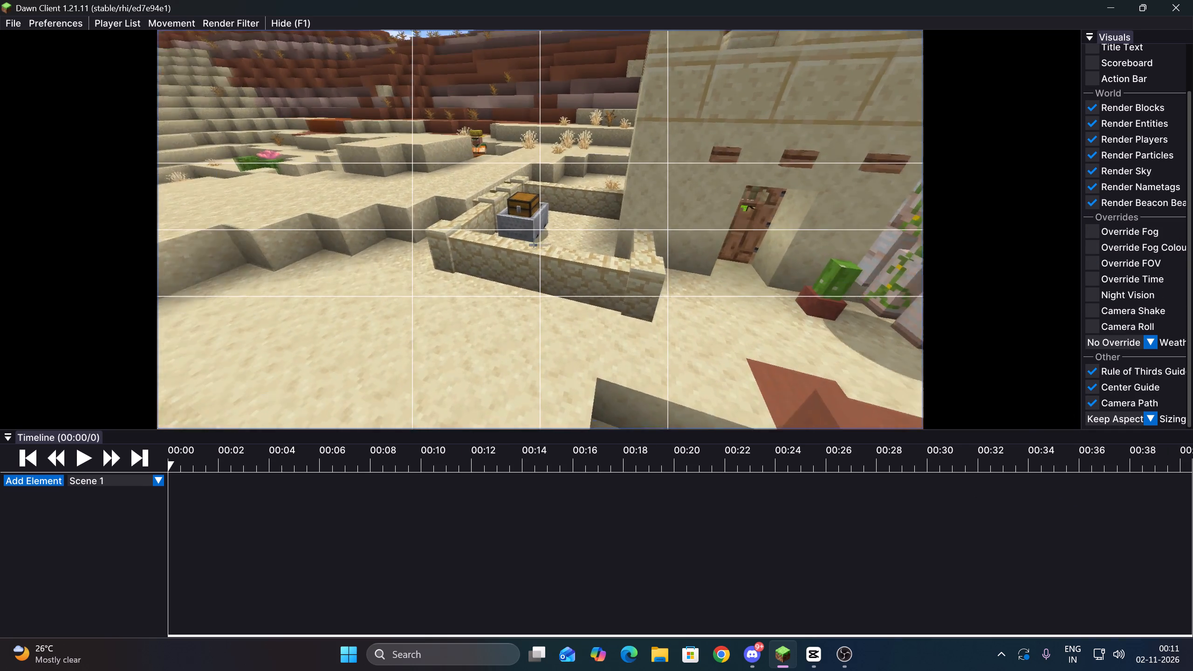
pyautogui.moveTo(597, 327); pyautogui.dragTo(597, 327)
pyautogui.press('Up')
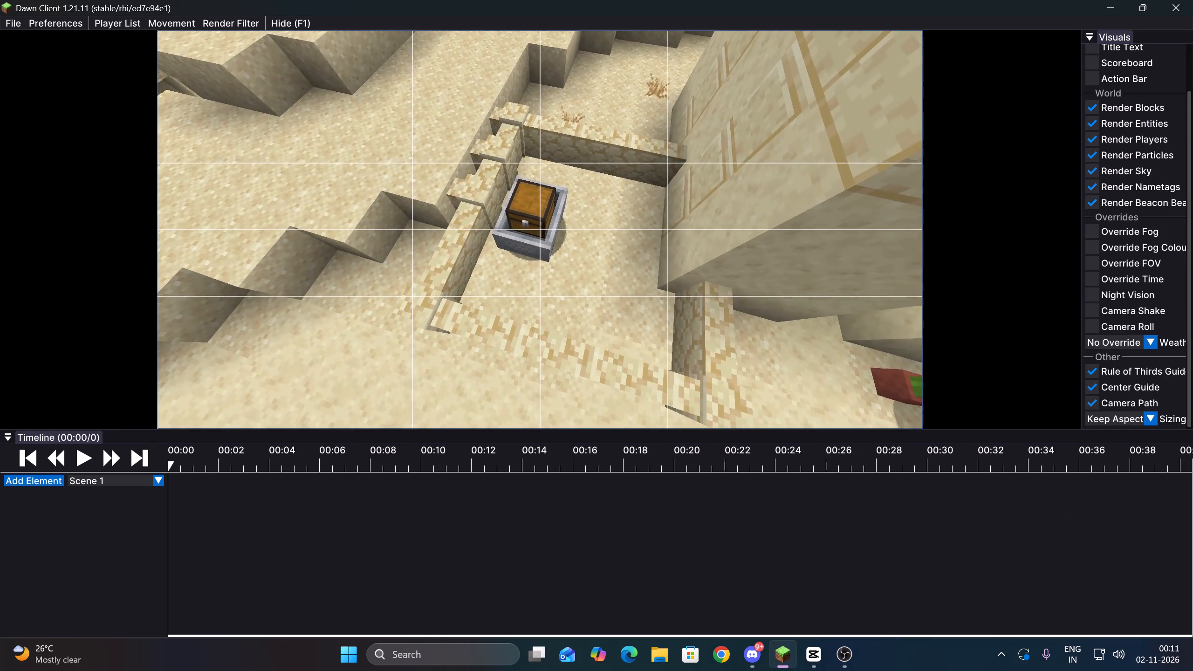
pyautogui.moveTo(597, 327); pyautogui.dragTo(596, 327)
pyautogui.press('Down')
pyautogui.rightClick(540, 229)
pyautogui.click(627, 171)
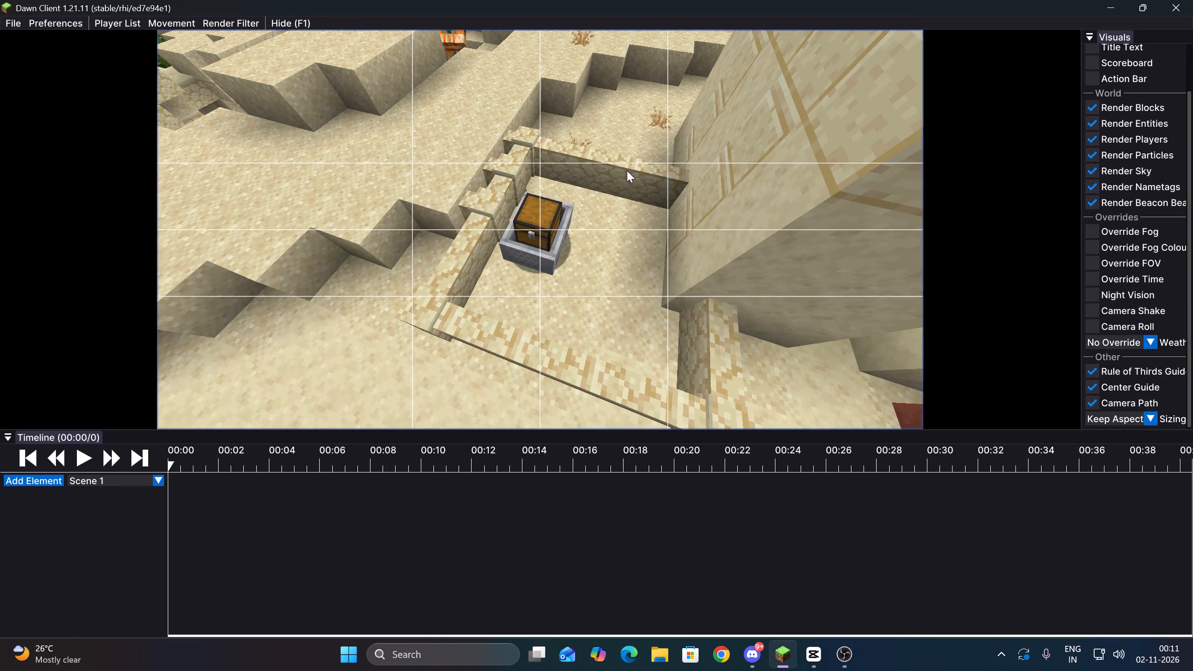
pyautogui.moveTo(670, 215); pyautogui.dragTo(596, 327)
pyautogui.click(49, 482)
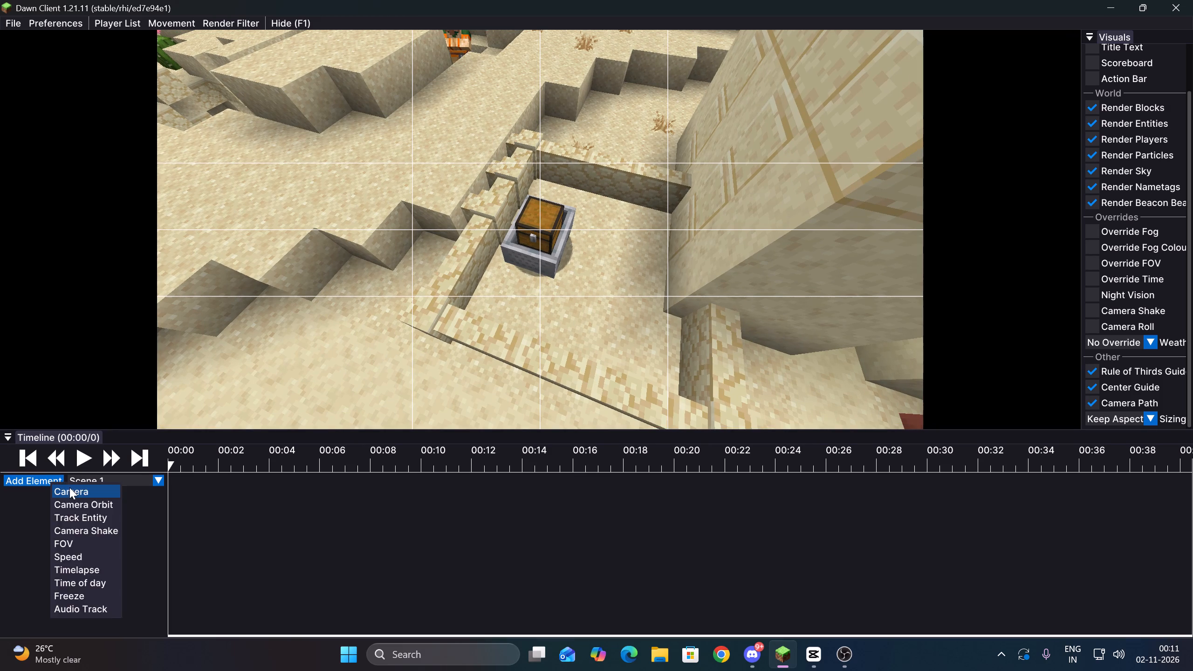
pyautogui.click(71, 487)
# Advance the replay to about 00:01 and set the villager walking behind the minecart pen to Hide During Export.
pyautogui.click(81, 452)
pyautogui.doubleClick(81, 452)
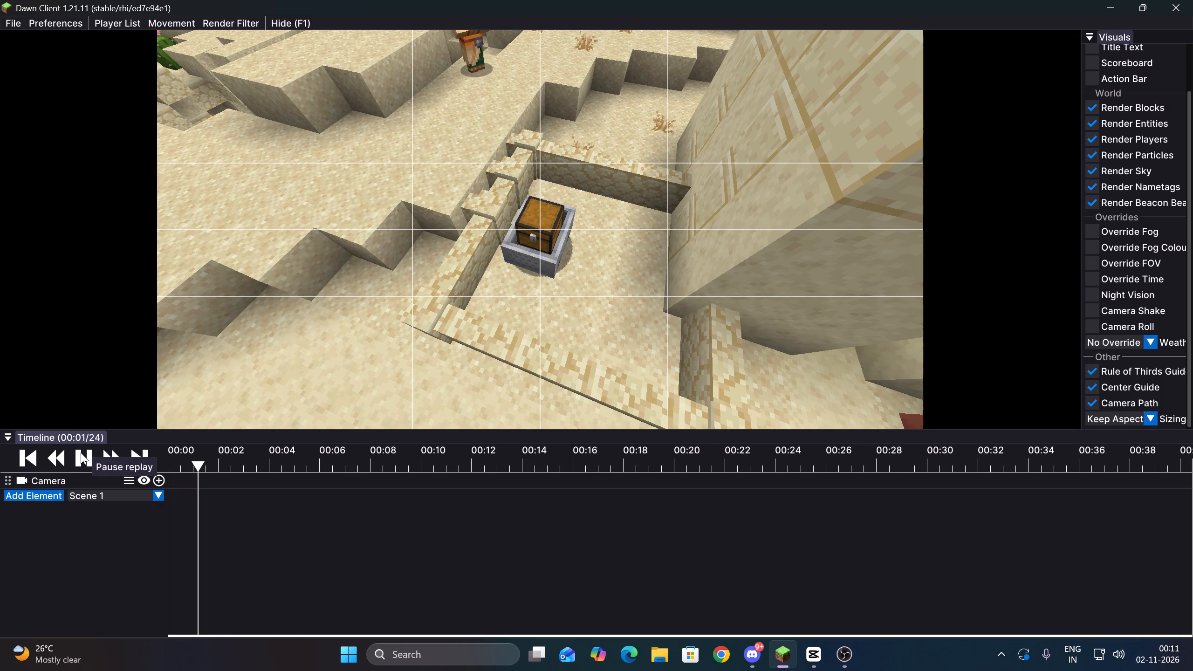
pyautogui.click(81, 452)
pyautogui.rightClick(473, 46)
pyautogui.click(530, 106)
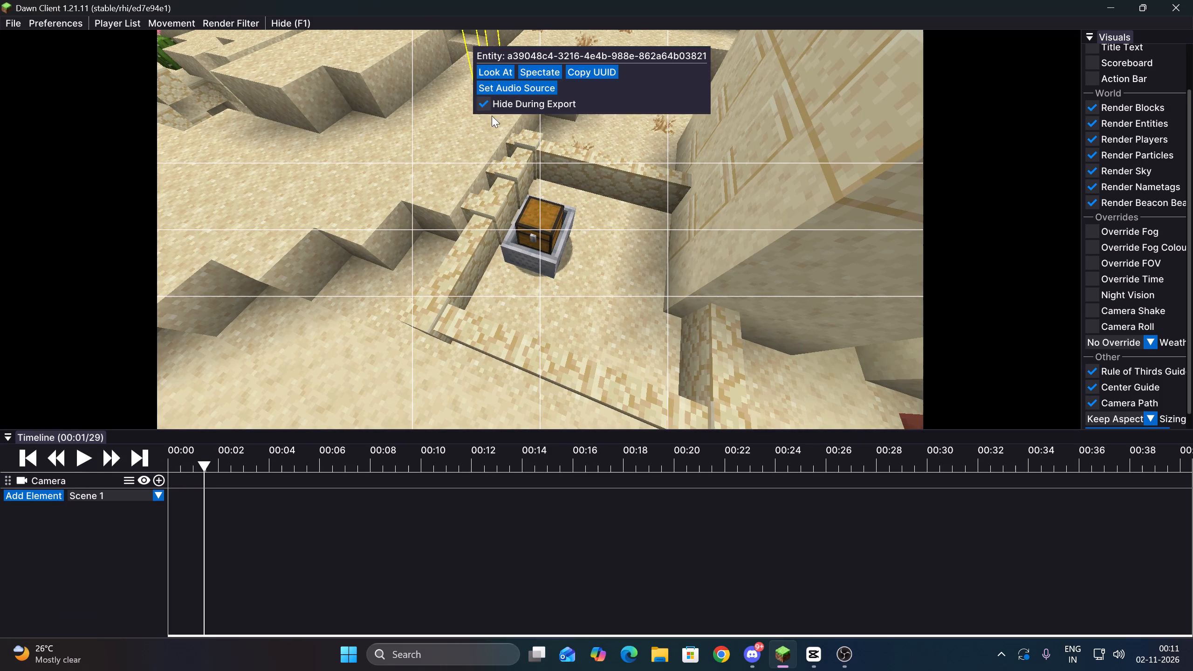
pyautogui.click(309, 133)
# Add two camera keyframes holding the raised minecart view, at 00:02 (tick 58) and 00:05 (tick 109).
pyautogui.click(88, 459)
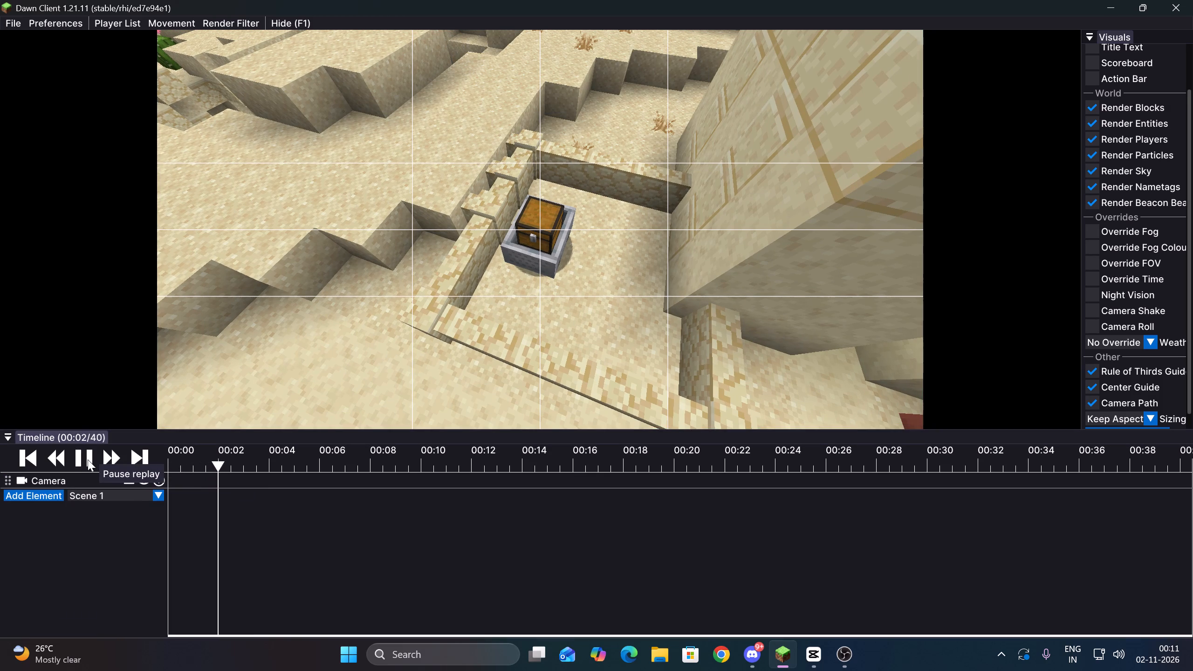
pyautogui.click(88, 459)
pyautogui.click(156, 478)
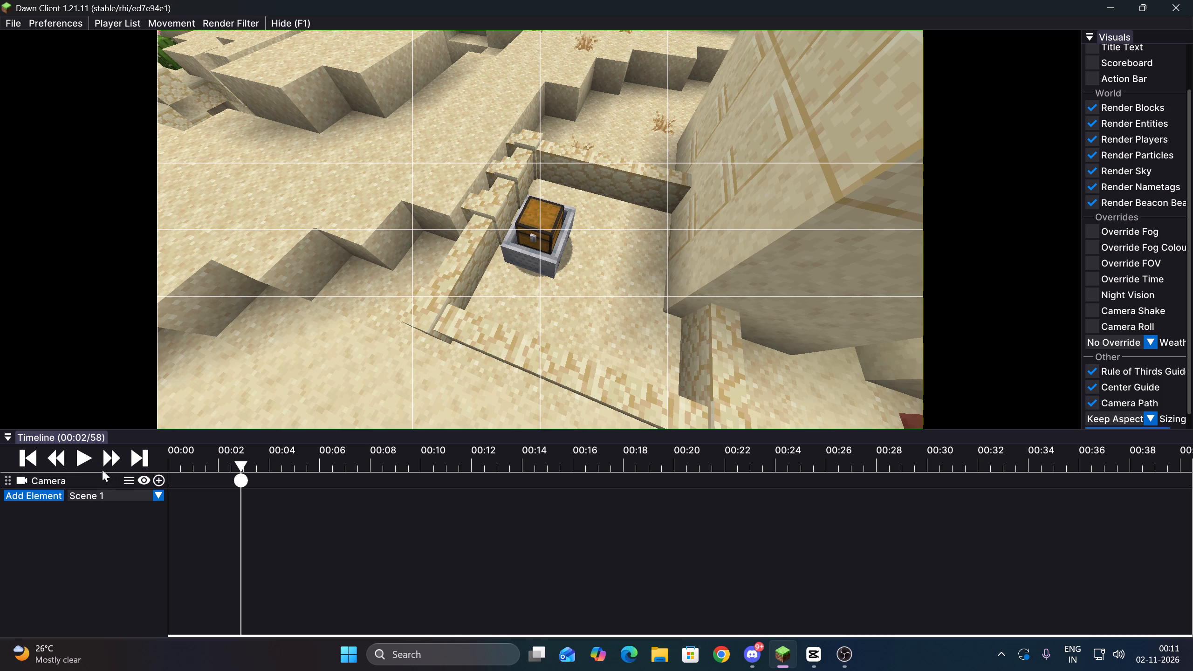
pyautogui.click(91, 463)
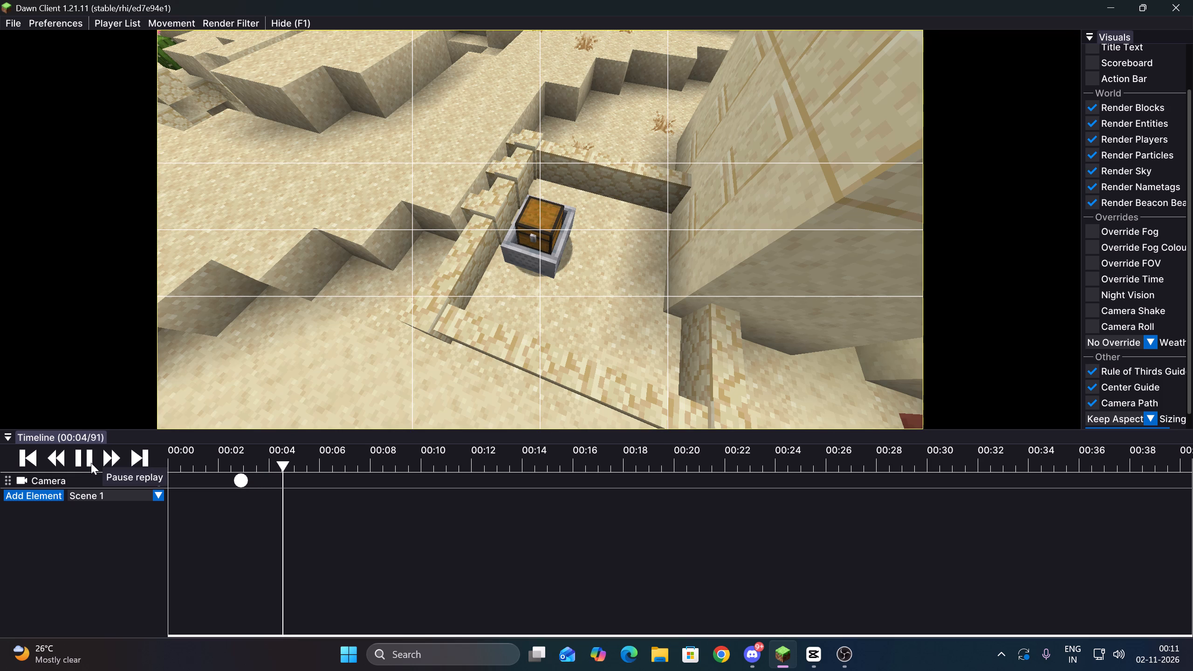
pyautogui.click(91, 463)
pyautogui.click(166, 481)
pyautogui.click(160, 480)
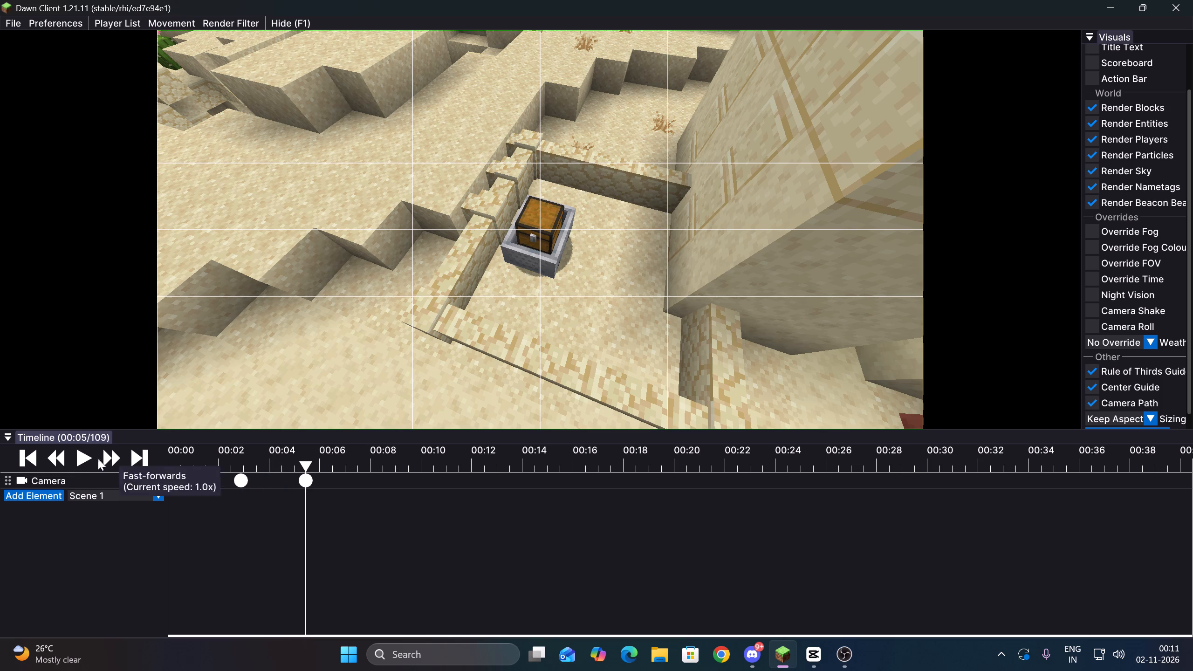
# Move the camera low and close to the chest minecart and add keyframes at 00:07 (tick 155) and 00:10 (tick 214).
pyautogui.click(79, 455)
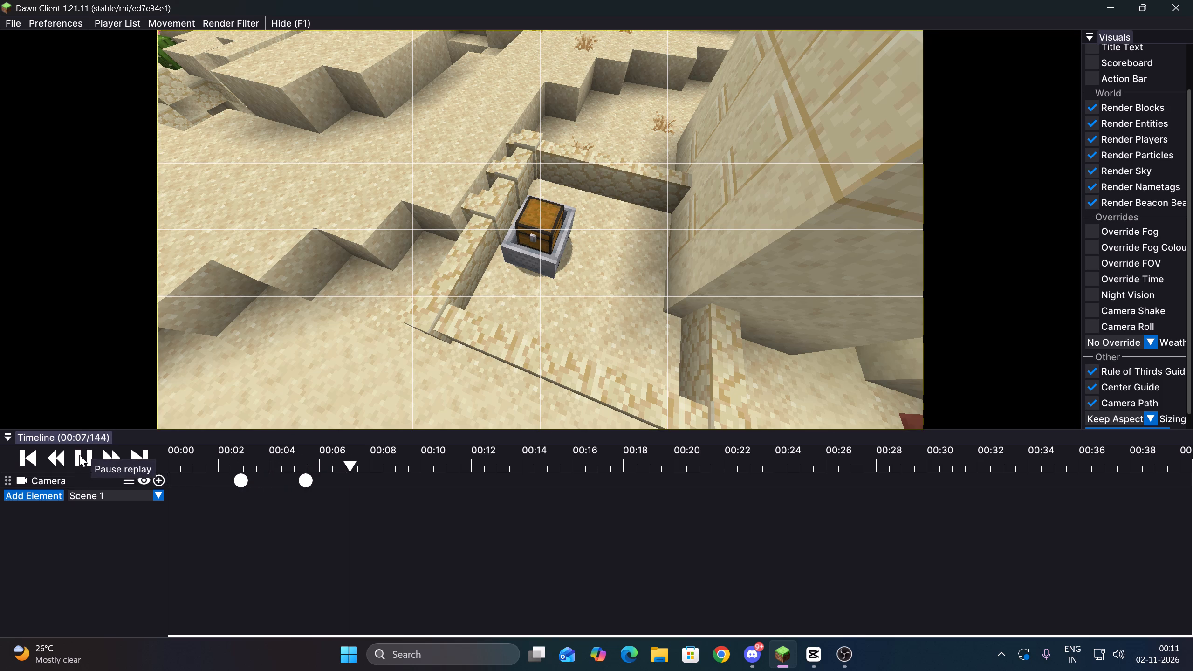
pyautogui.click(79, 455)
pyautogui.keyDown('ctrl'); pyautogui.moveTo(760, 257); pyautogui.dragTo(596, 327); pyautogui.keyUp('ctrl')
pyautogui.press('Up')
pyautogui.hotkey('ctrl', 'Down')
pyautogui.press('Up')
pyautogui.press('Down')
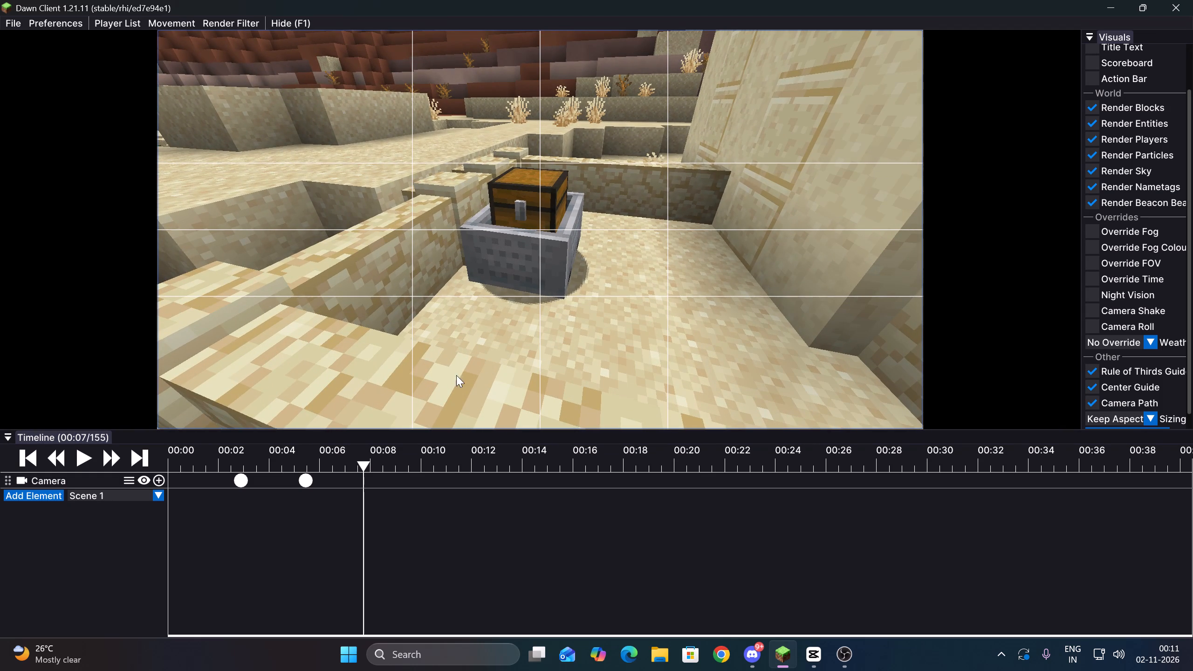
pyautogui.click(158, 479)
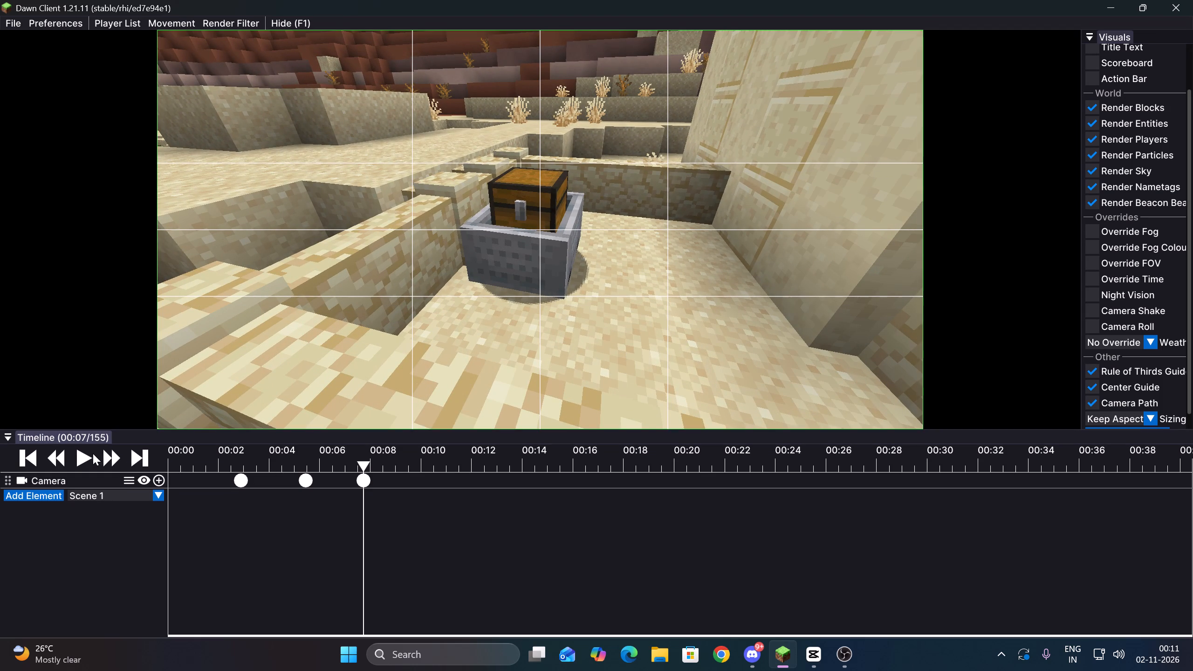
pyautogui.click(92, 453)
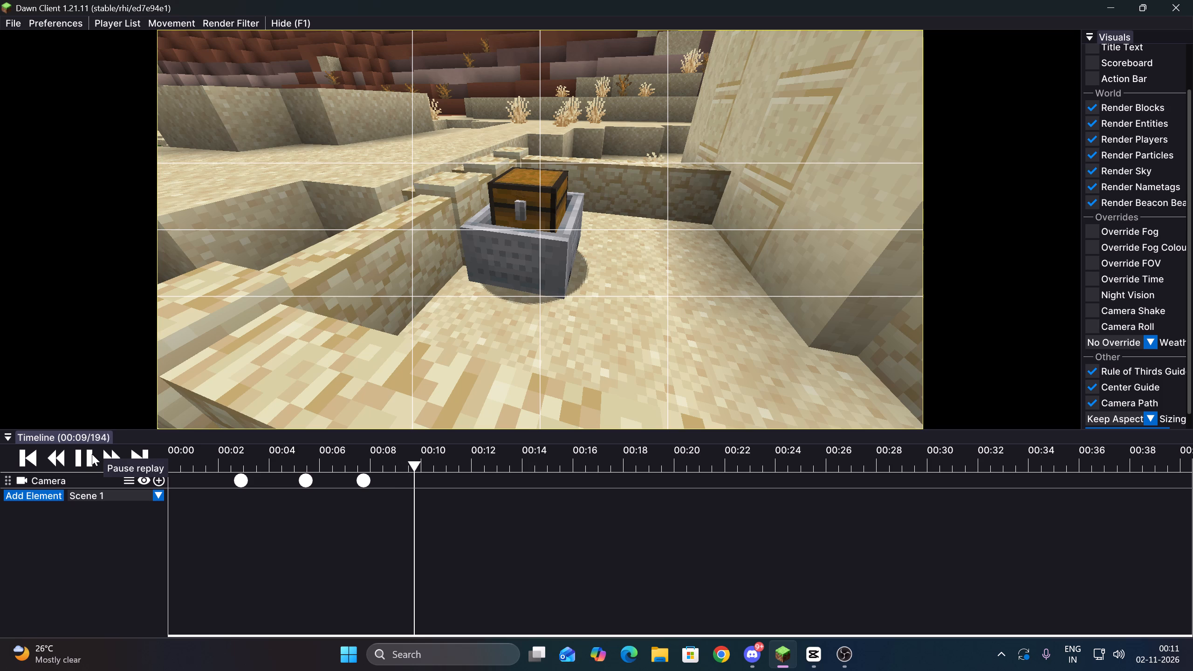
pyautogui.click(92, 454)
pyautogui.click(164, 479)
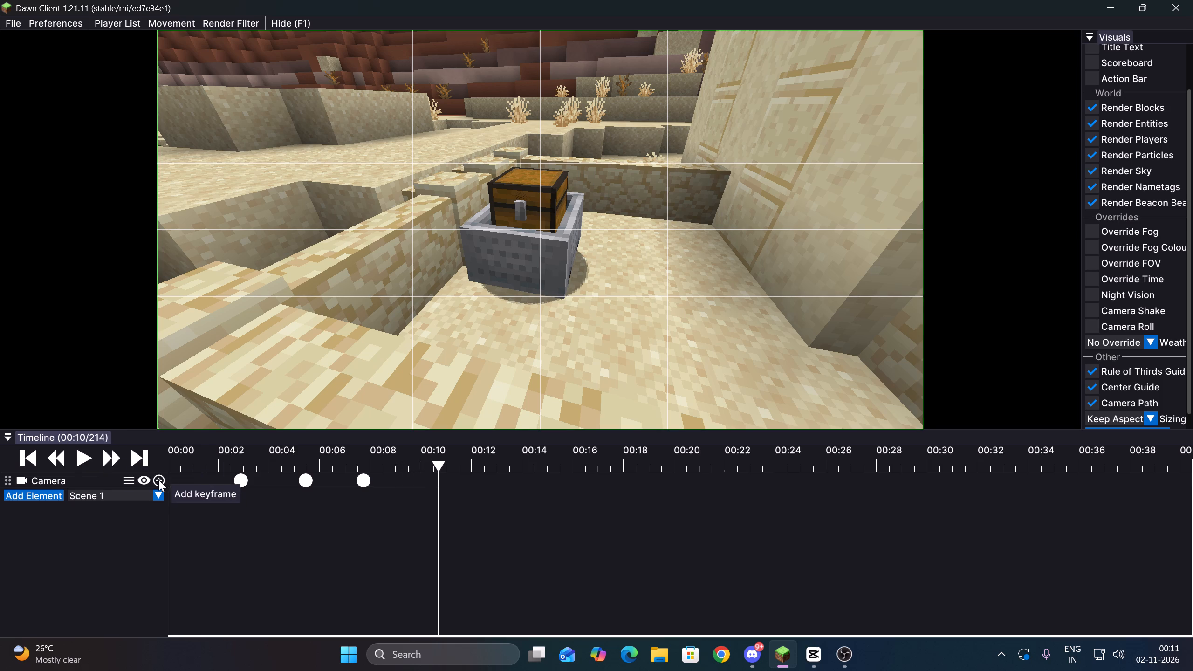
pyautogui.click(158, 479)
# Play back the camera move on the chest minecart from near the first keyframe to past the last one.
pyautogui.click(227, 460)
pyautogui.click(83, 453)
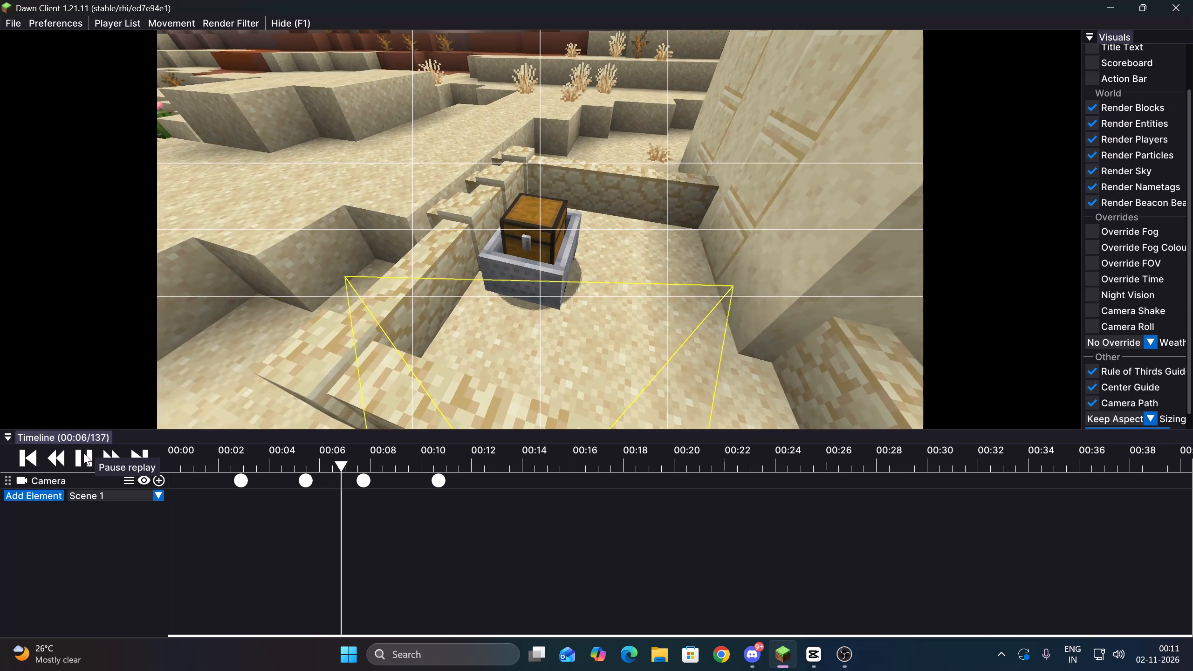
pyautogui.click(83, 453)
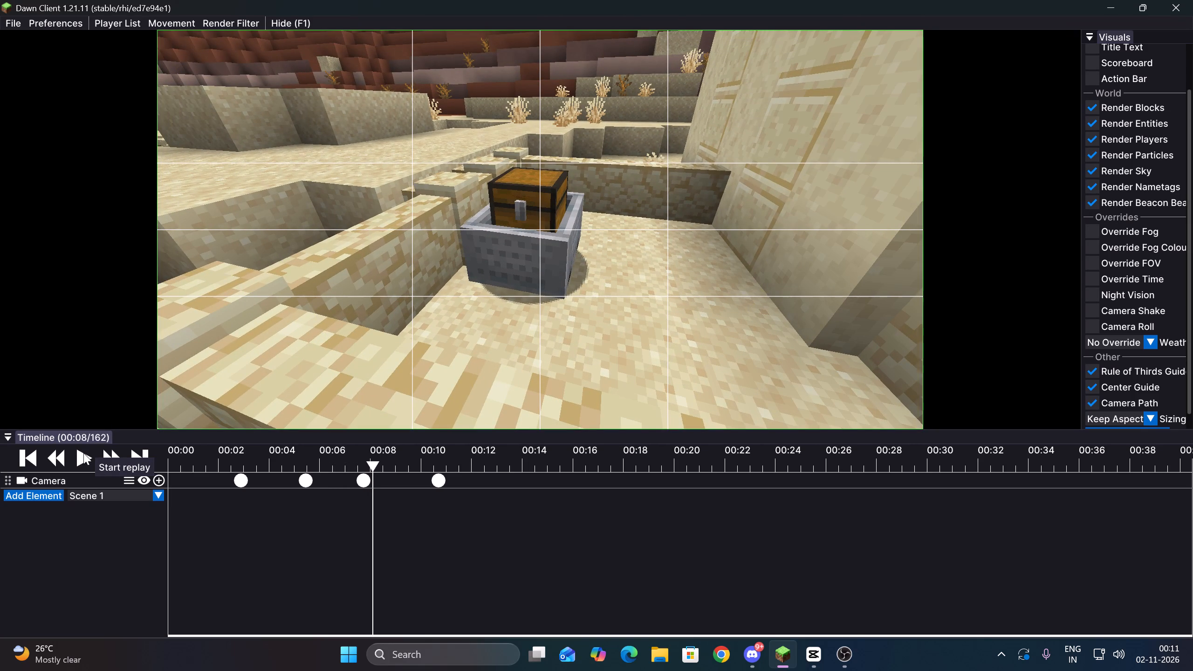
pyautogui.click(294, 465)
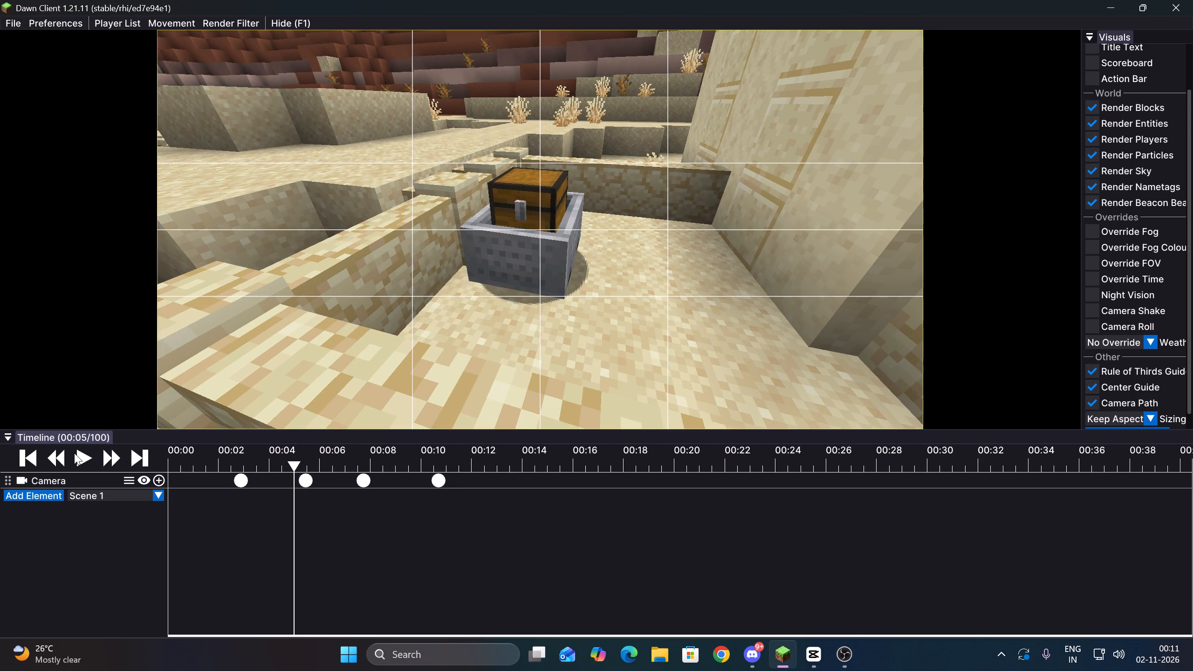
pyautogui.click(74, 453)
pyautogui.click(79, 454)
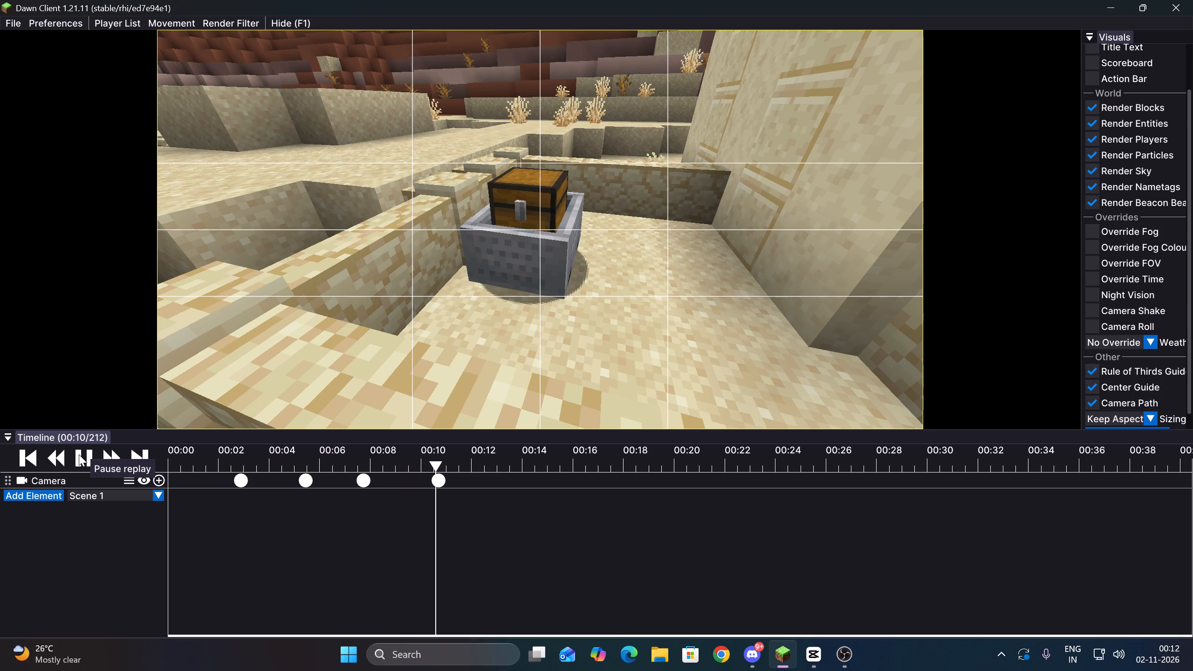
pyautogui.click(79, 454)
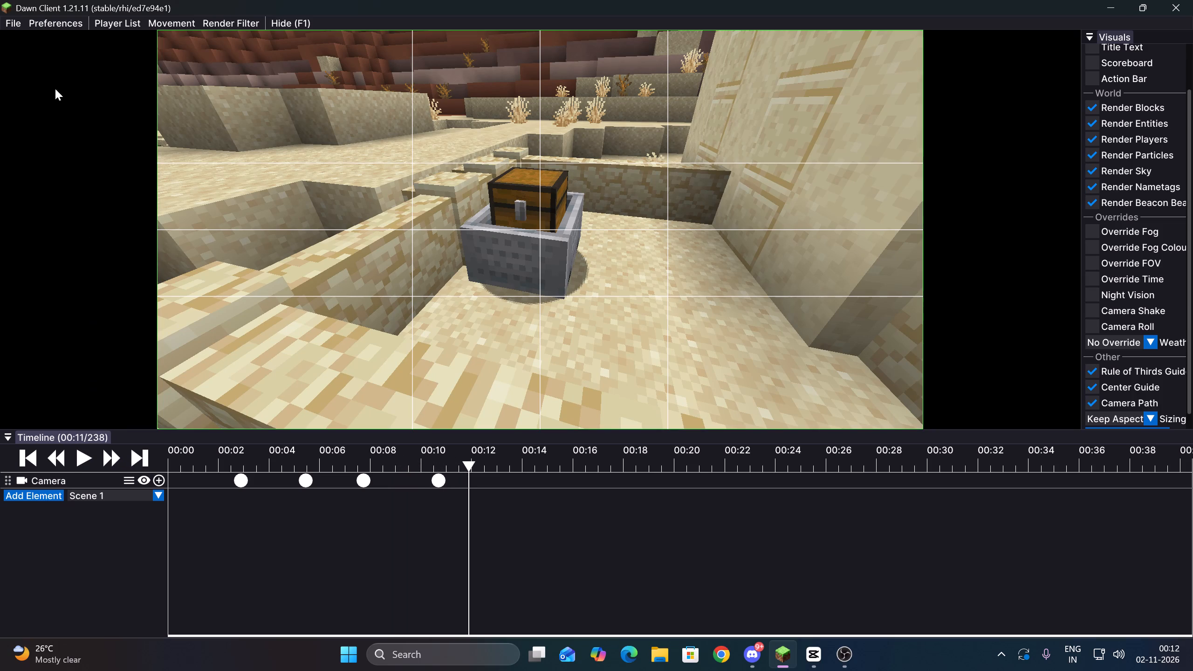
# Export the minecart shot as a 1920 × 1080, 60 fps H264 MP4 with 20m bitrate and MP3 audio.
pyautogui.click(12, 21)
pyautogui.click(31, 36)
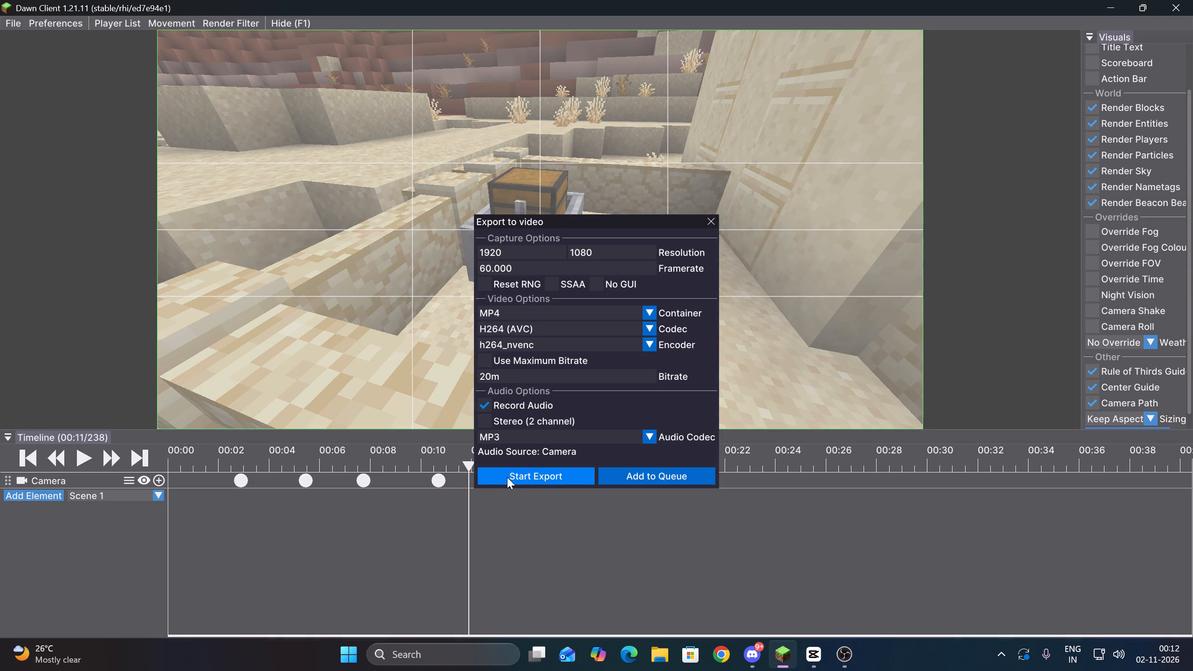
pyautogui.click(507, 477)
pyautogui.click(480, 306)
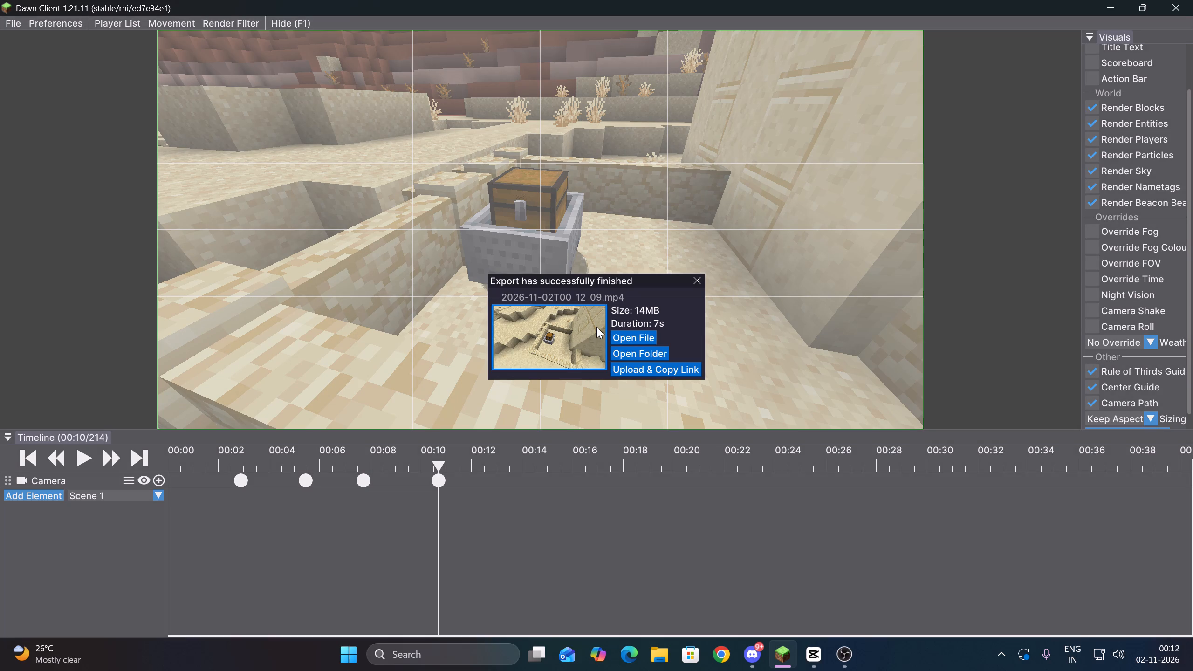
pyautogui.click(696, 283)
# Delete the first three camera keyframes, keeping the one at 00:10.
pyautogui.moveTo(377, 497); pyautogui.dragTo(200, 431)
pyautogui.press('Delete')
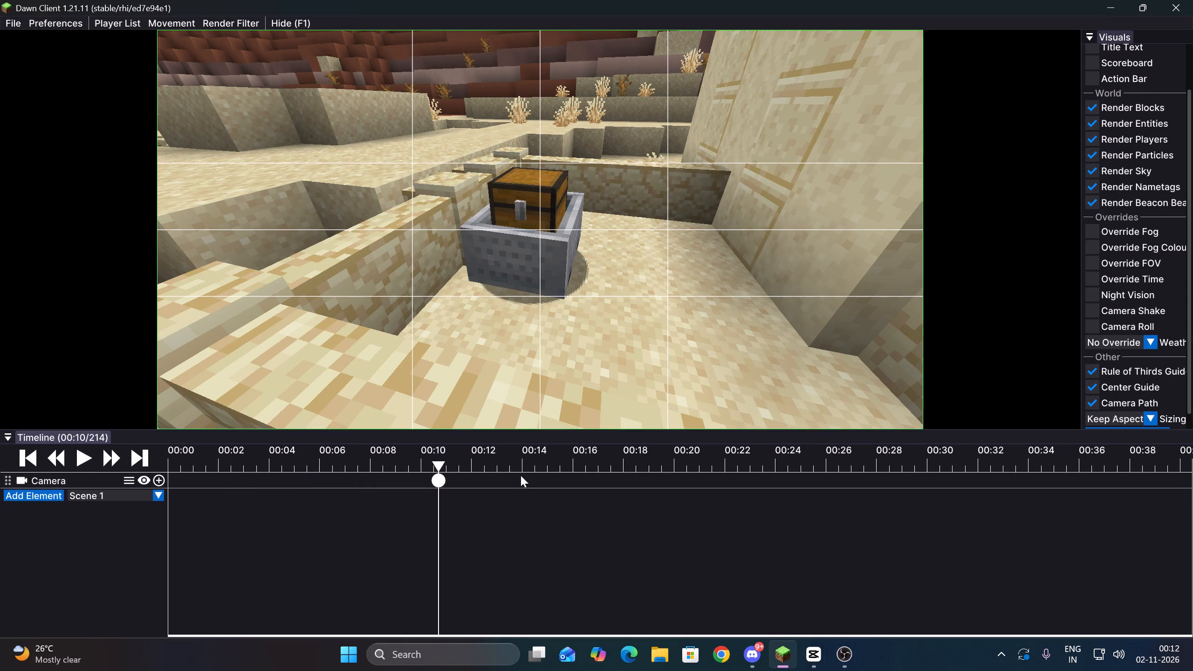
# Go to 00:20 (tick 401) and set the iron golem behind the chest minecart to Hide During Export.
pyautogui.click(438, 455)
pyautogui.moveTo(447, 456); pyautogui.dragTo(676, 455)
pyautogui.rightClick(557, 48)
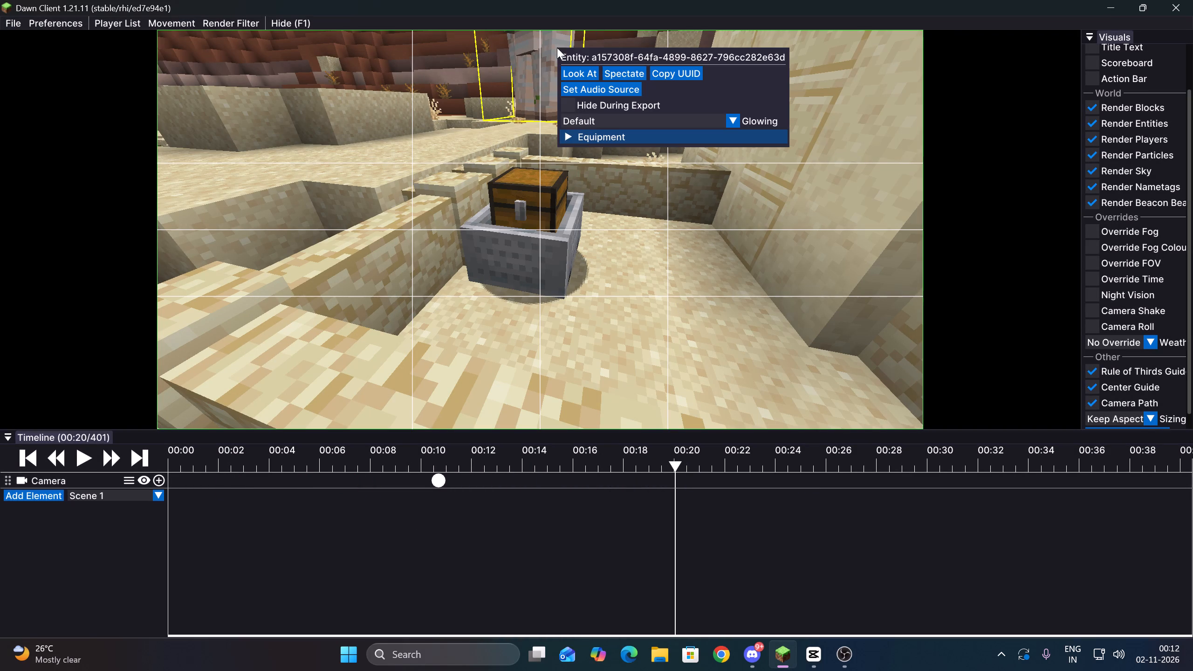
pyautogui.click(586, 102)
pyautogui.click(362, 90)
# At 00:19 (tick 389), turn towards the village house and hide the yellow-shirted player and the foreground villager during export.
pyautogui.moveTo(682, 466); pyautogui.dragTo(690, 466)
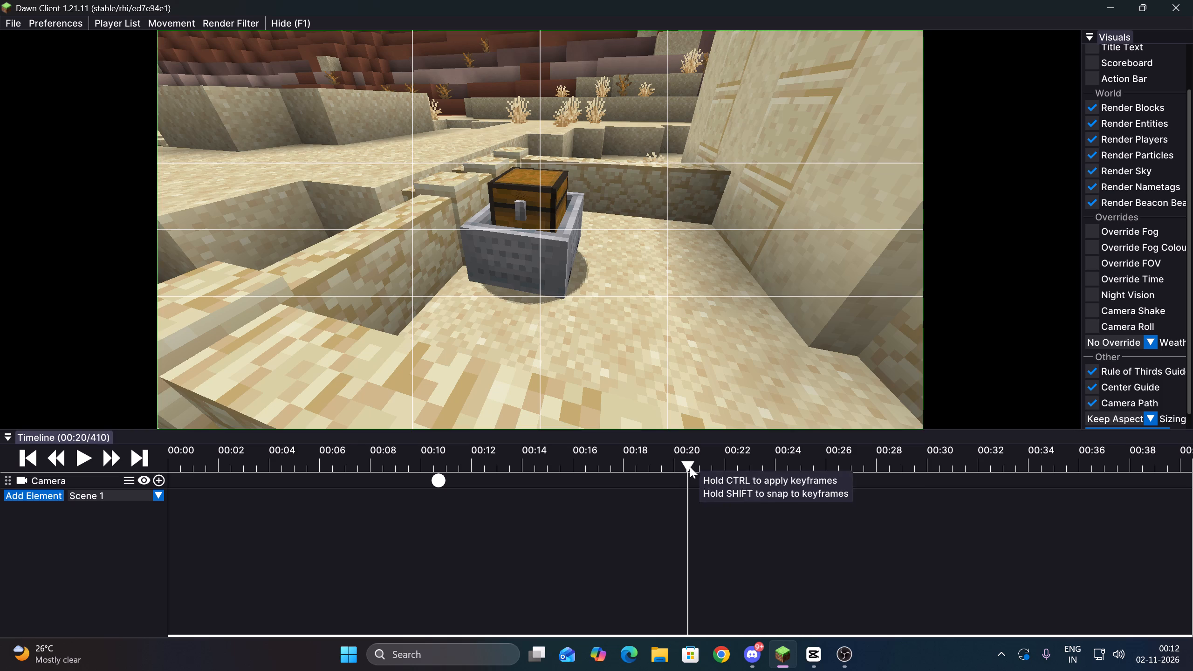
pyautogui.moveTo(690, 466); pyautogui.dragTo(639, 469)
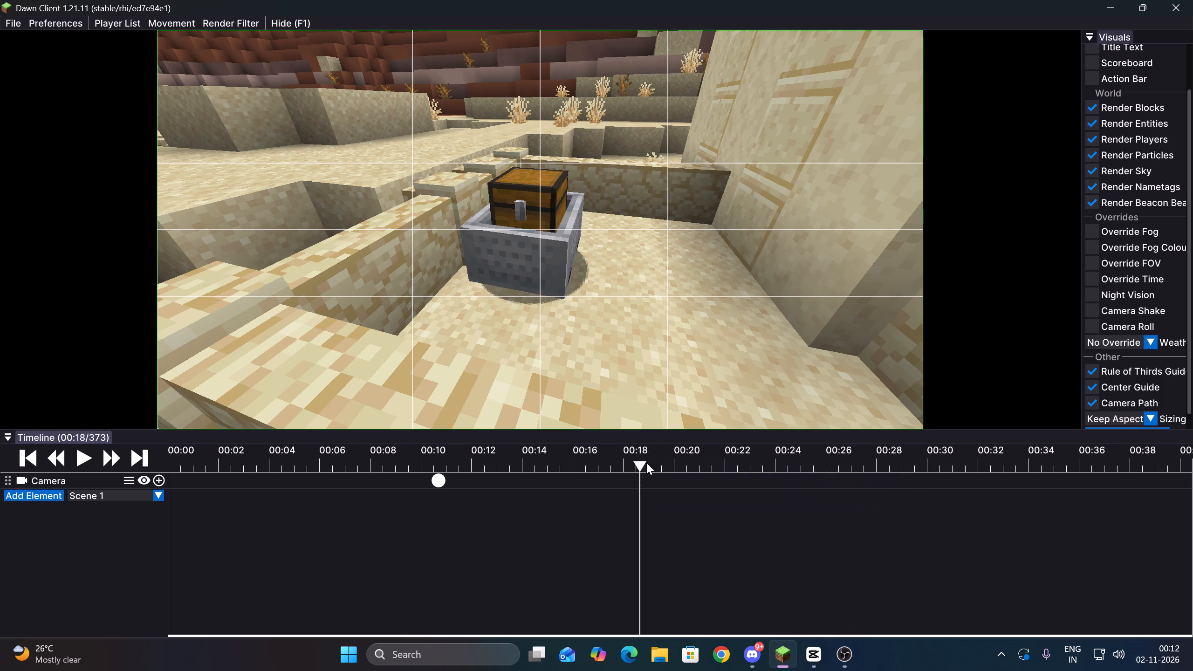
pyautogui.moveTo(649, 463); pyautogui.dragTo(660, 463)
pyautogui.click(660, 463)
pyautogui.moveTo(616, 266); pyautogui.dragTo(597, 327)
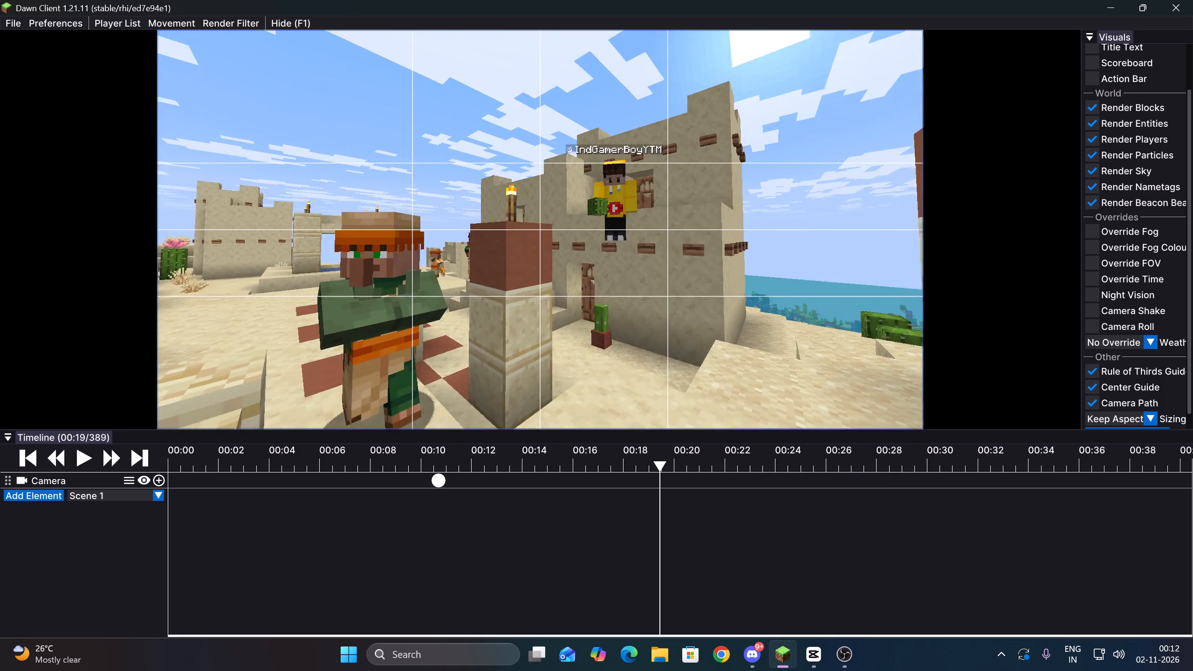
pyautogui.moveTo(597, 327); pyautogui.dragTo(596, 327)
pyautogui.rightClick(573, 207)
pyautogui.click(611, 263)
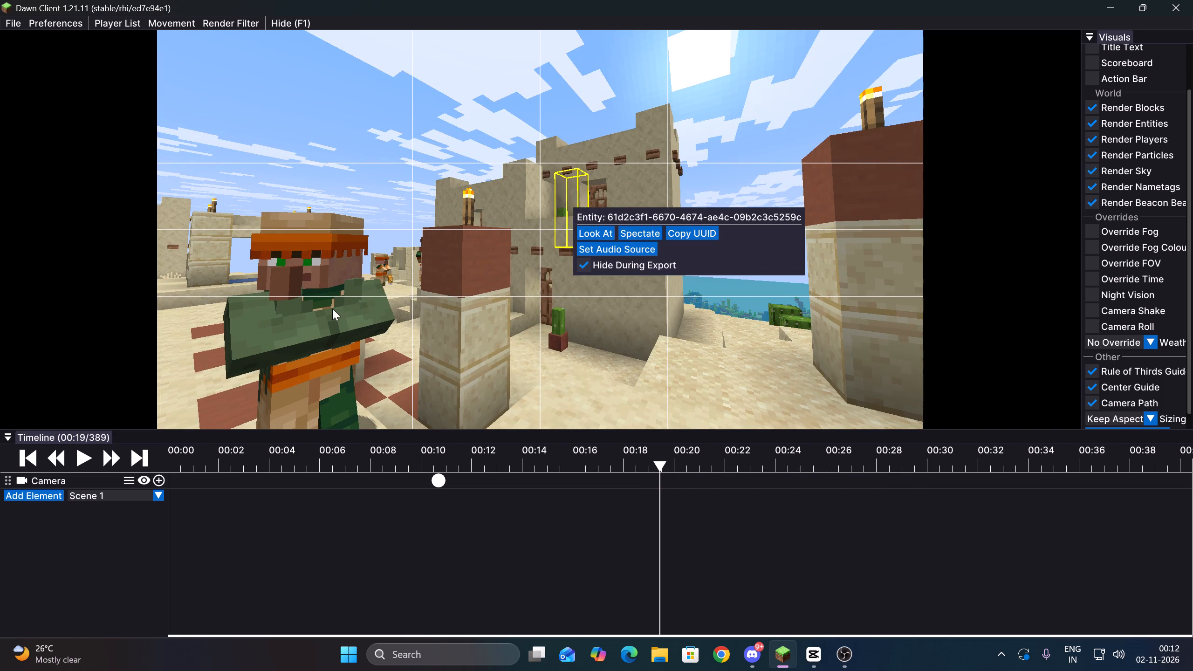
pyautogui.rightClick(331, 309)
pyautogui.rightClick(346, 317)
pyautogui.click(404, 371)
# Play the replay through the cactus placement from just before 00:10, and add a close-up camera keyframe at 00:18 (tick 368).
pyautogui.click(433, 460)
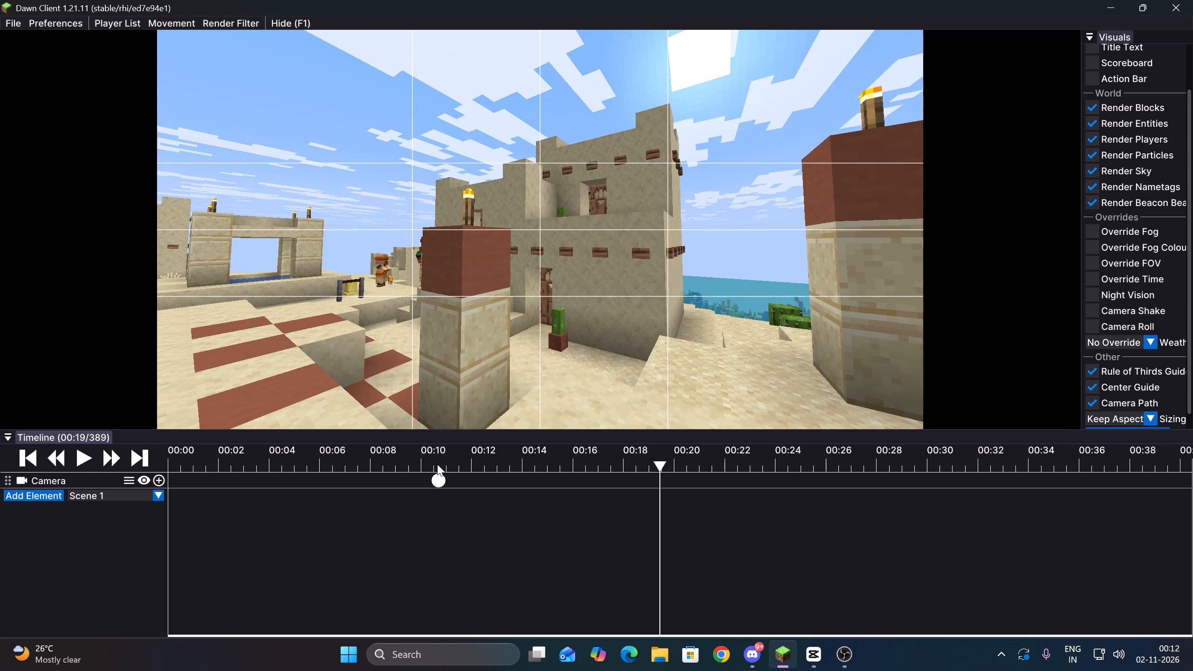
pyautogui.click(442, 462)
pyautogui.moveTo(411, 466); pyautogui.dragTo(415, 466)
pyautogui.click(83, 456)
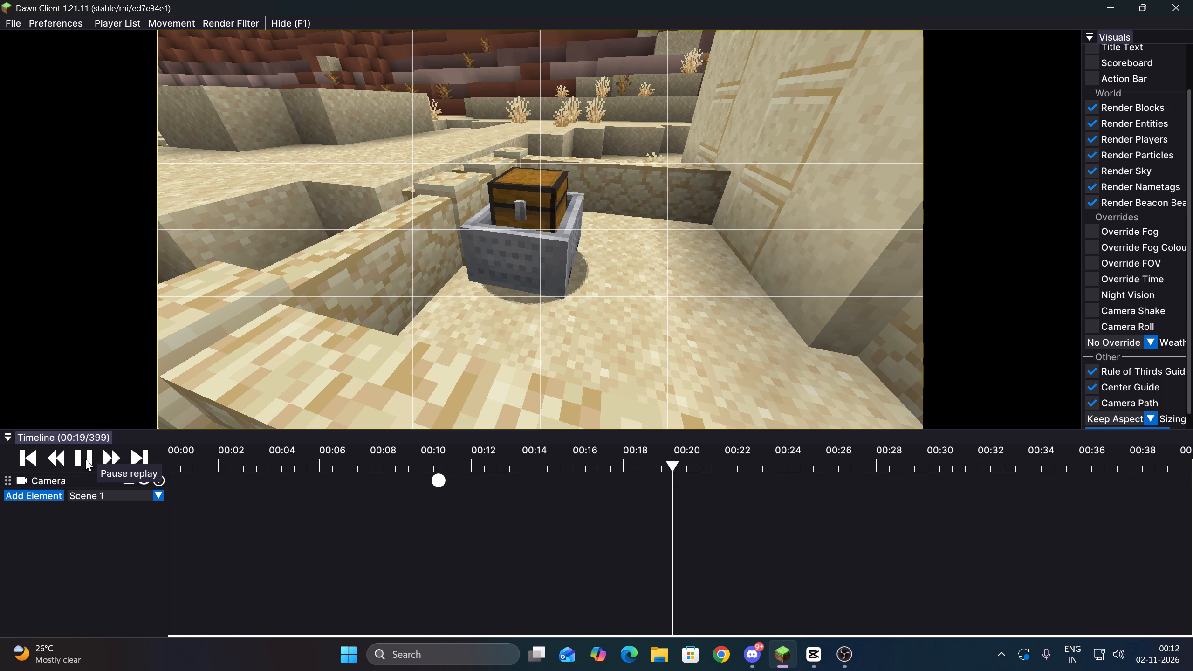
pyautogui.click(85, 459)
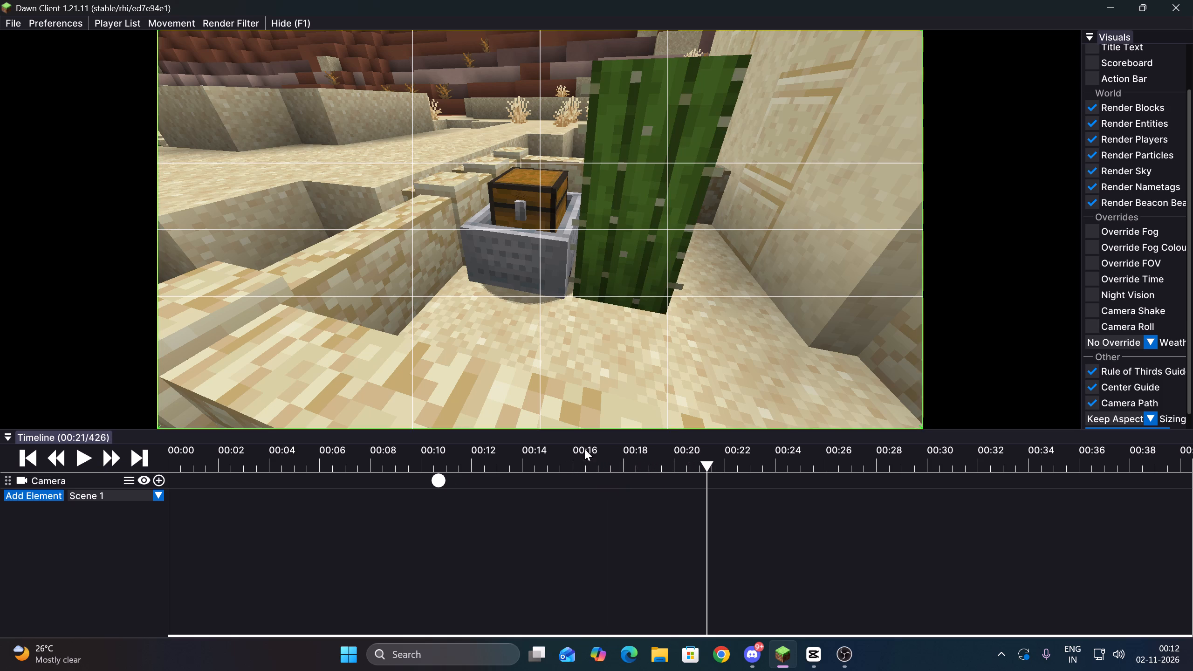
pyautogui.moveTo(628, 460); pyautogui.dragTo(633, 460)
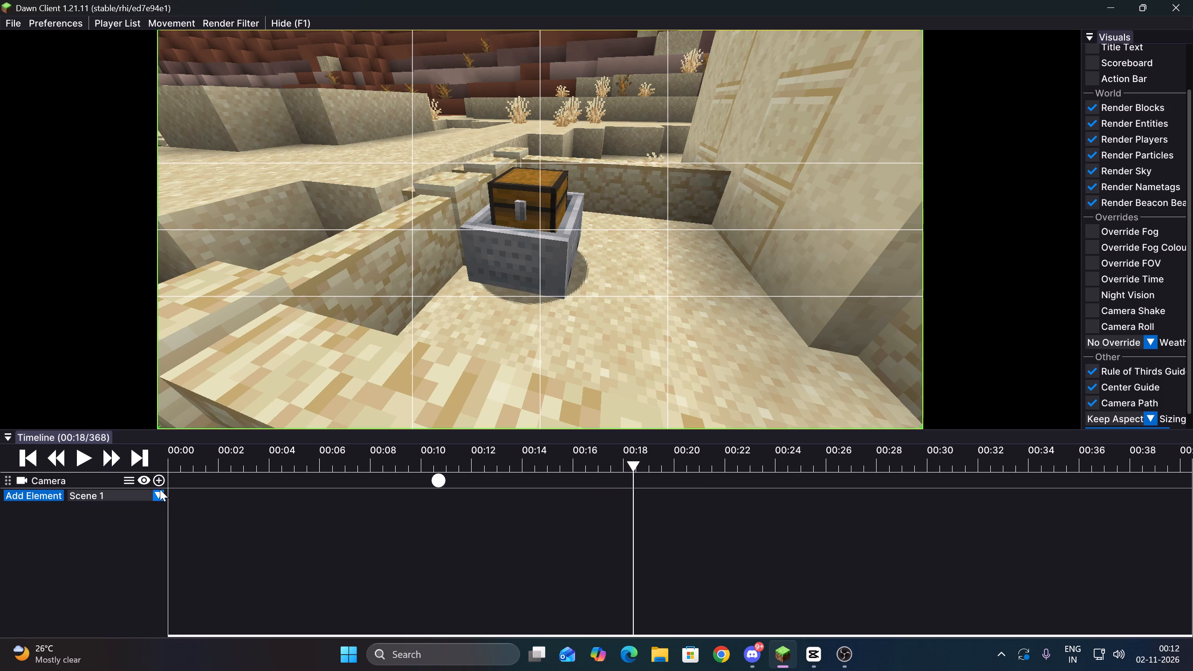
pyautogui.click(158, 482)
# Move the camera keyframe at 00:10 to about 00:16, ahead of the 00:18 keyframe.
pyautogui.click(86, 451)
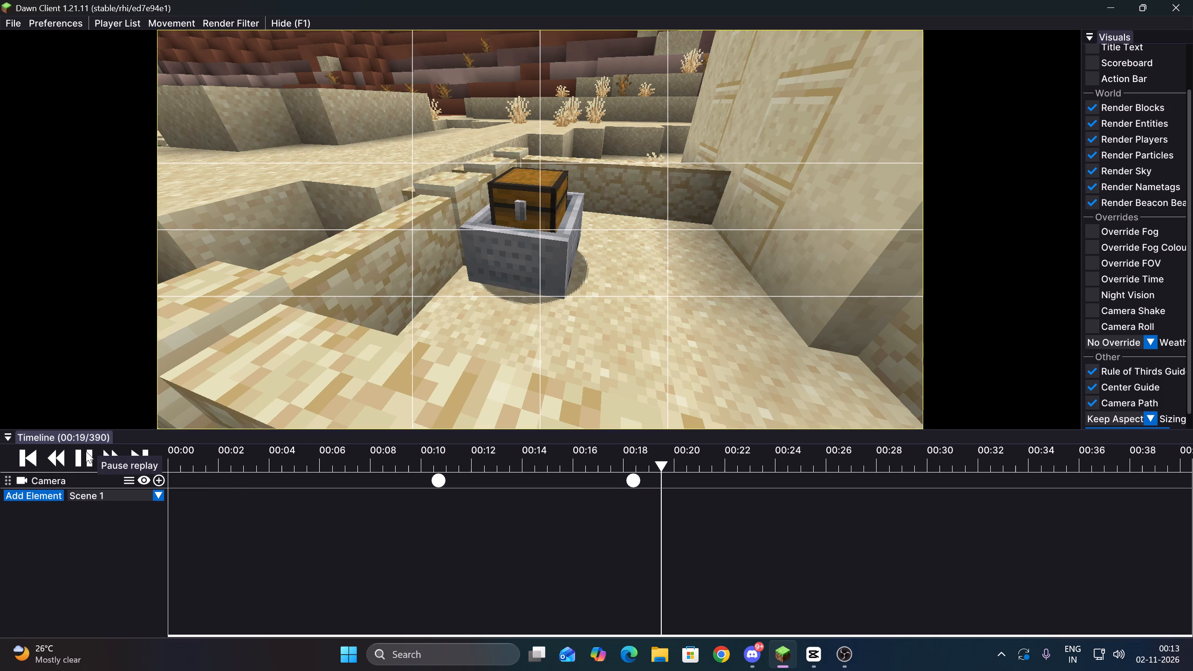
pyautogui.click(86, 451)
pyautogui.moveTo(434, 477); pyautogui.dragTo(583, 492)
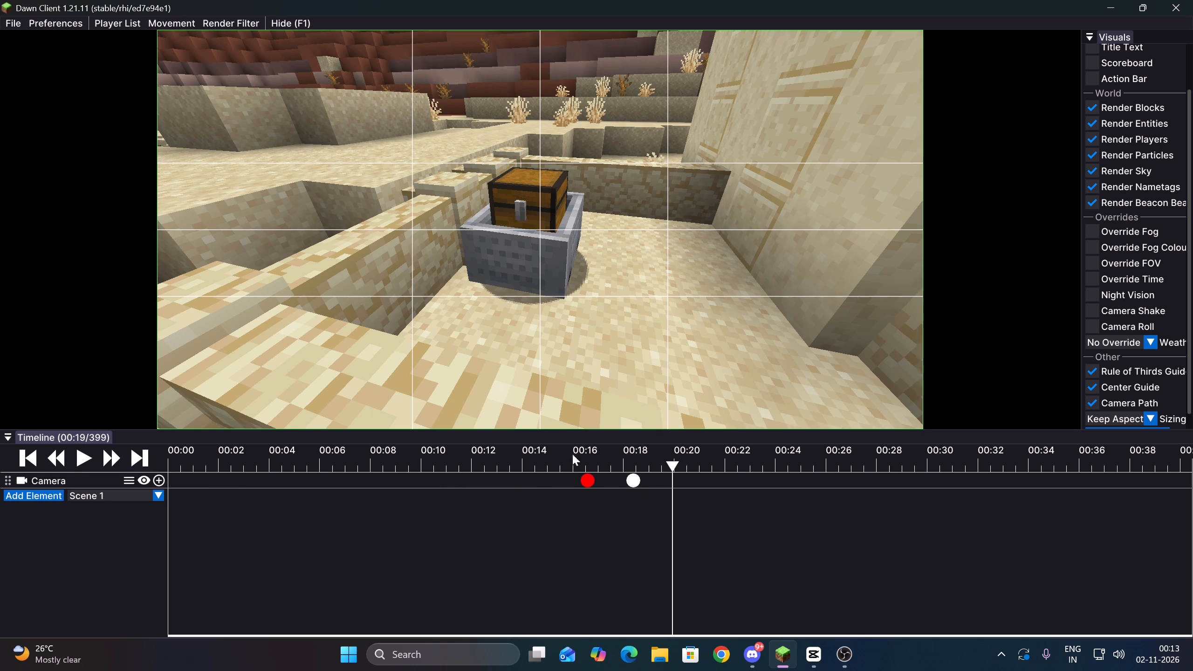
# Play the replay between about 00:18 and 00:21 to find the moment just before the cactus is placed, stopping at tick 409.
pyautogui.click(582, 466)
pyautogui.click(85, 452)
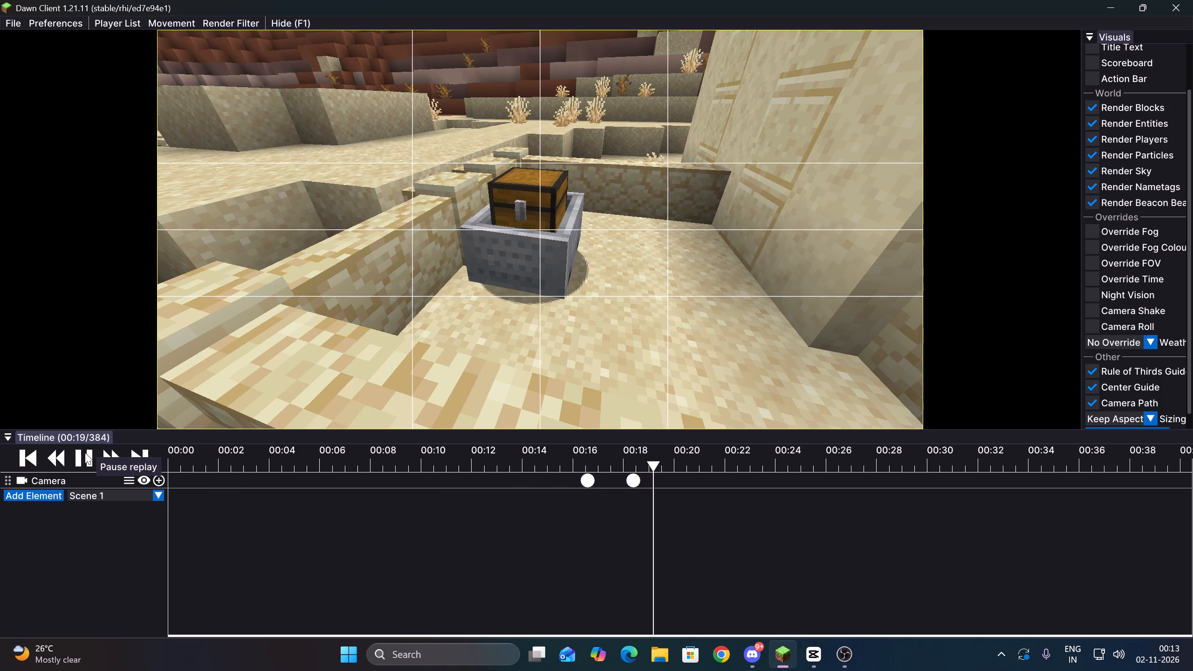
pyautogui.click(85, 452)
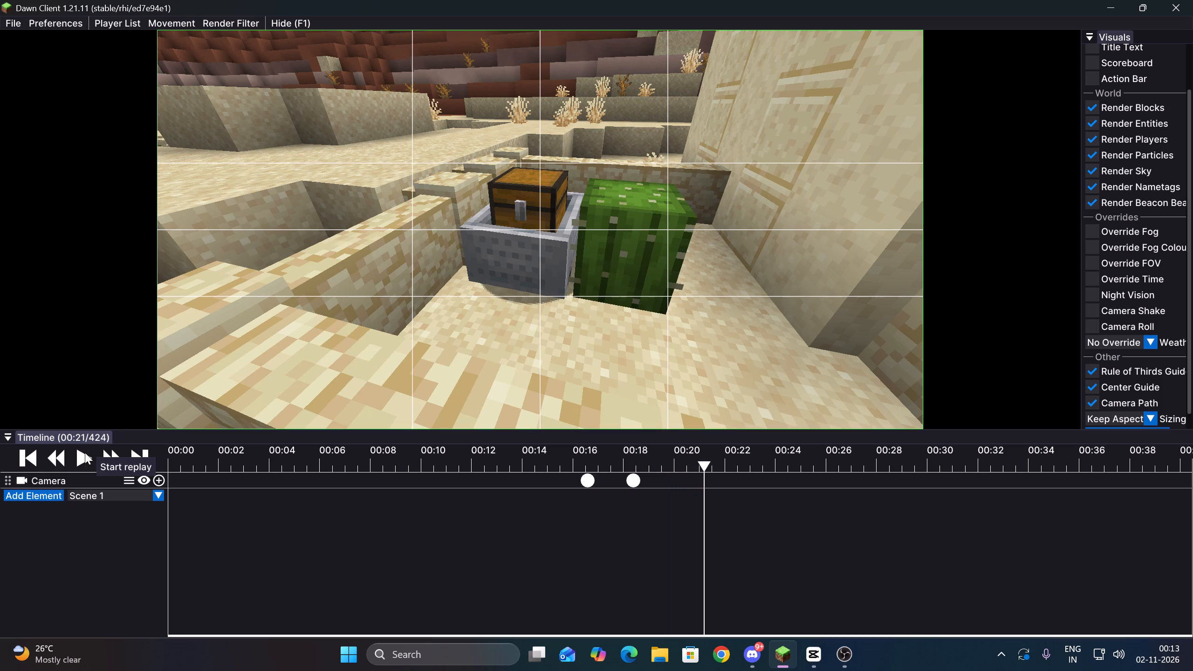
pyautogui.click(699, 459)
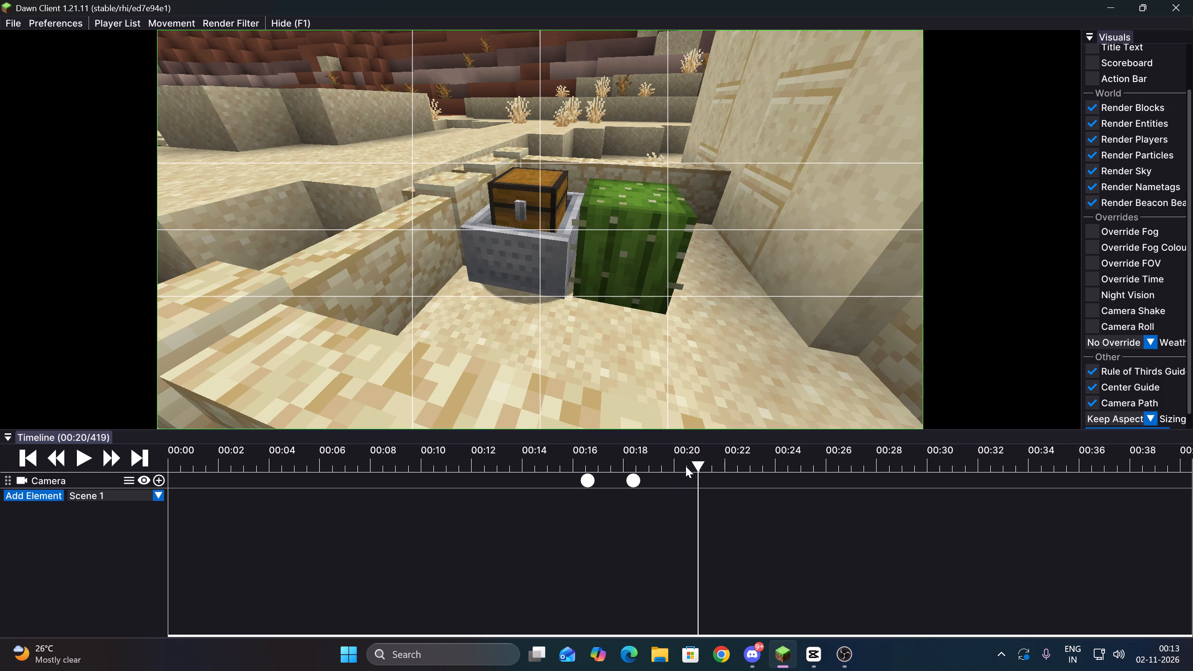
pyautogui.moveTo(690, 463); pyautogui.dragTo(677, 463)
pyautogui.moveTo(608, 344); pyautogui.dragTo(598, 327)
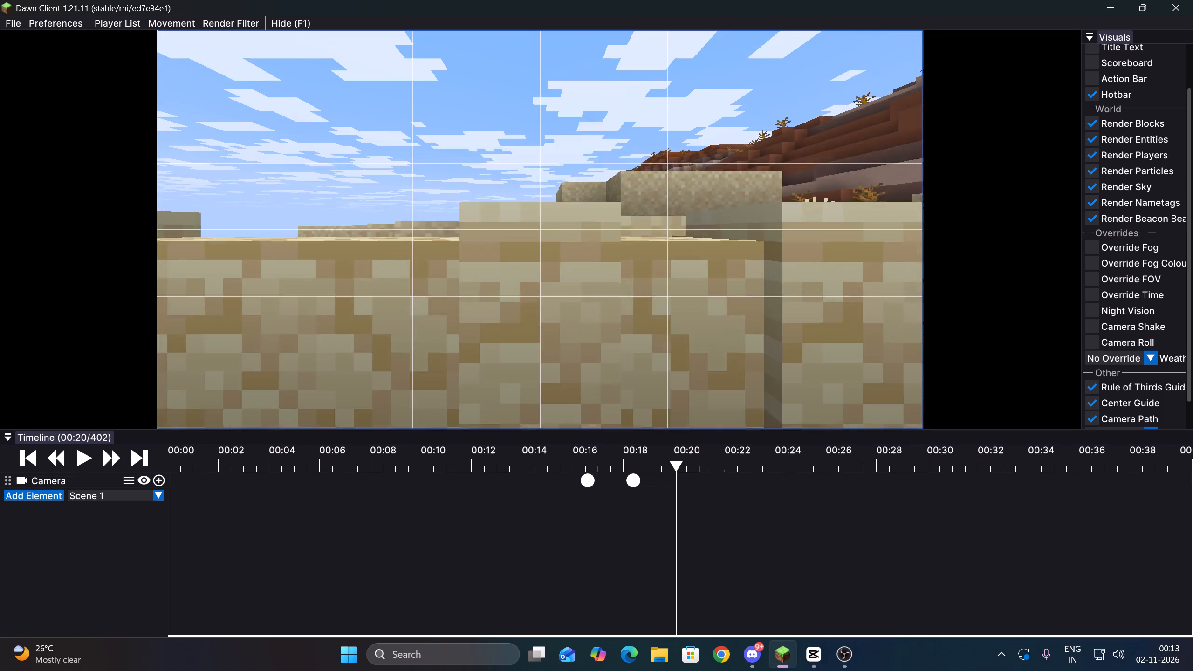
pyautogui.moveTo(598, 327); pyautogui.dragTo(596, 327)
pyautogui.click(629, 458)
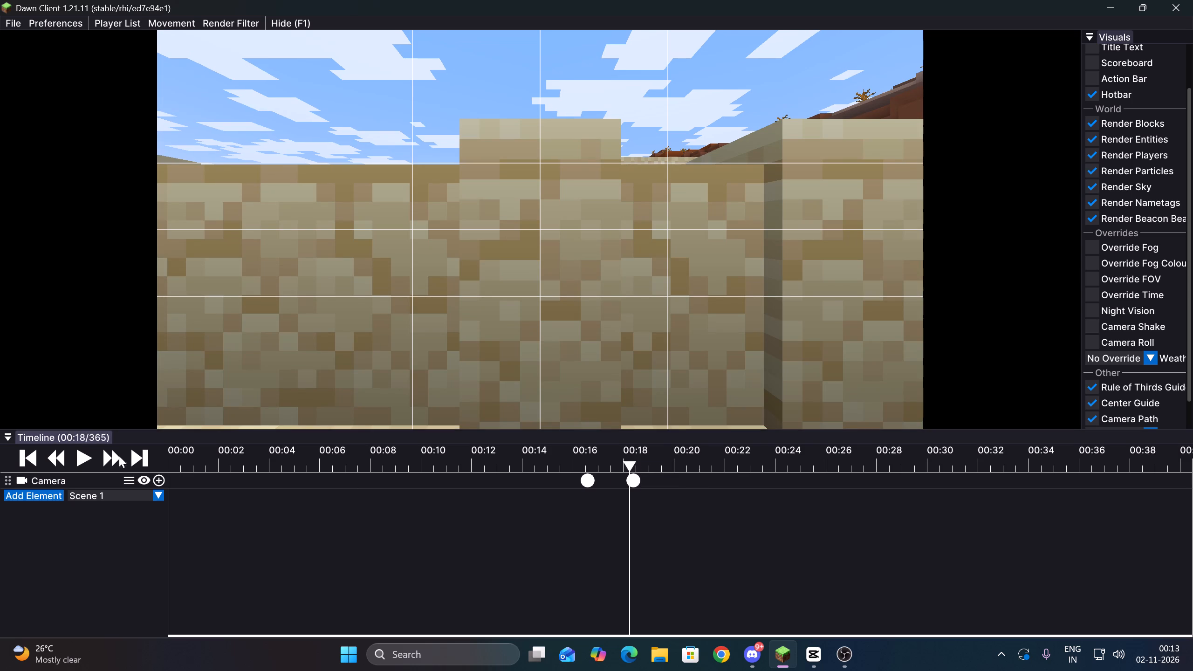
pyautogui.click(85, 458)
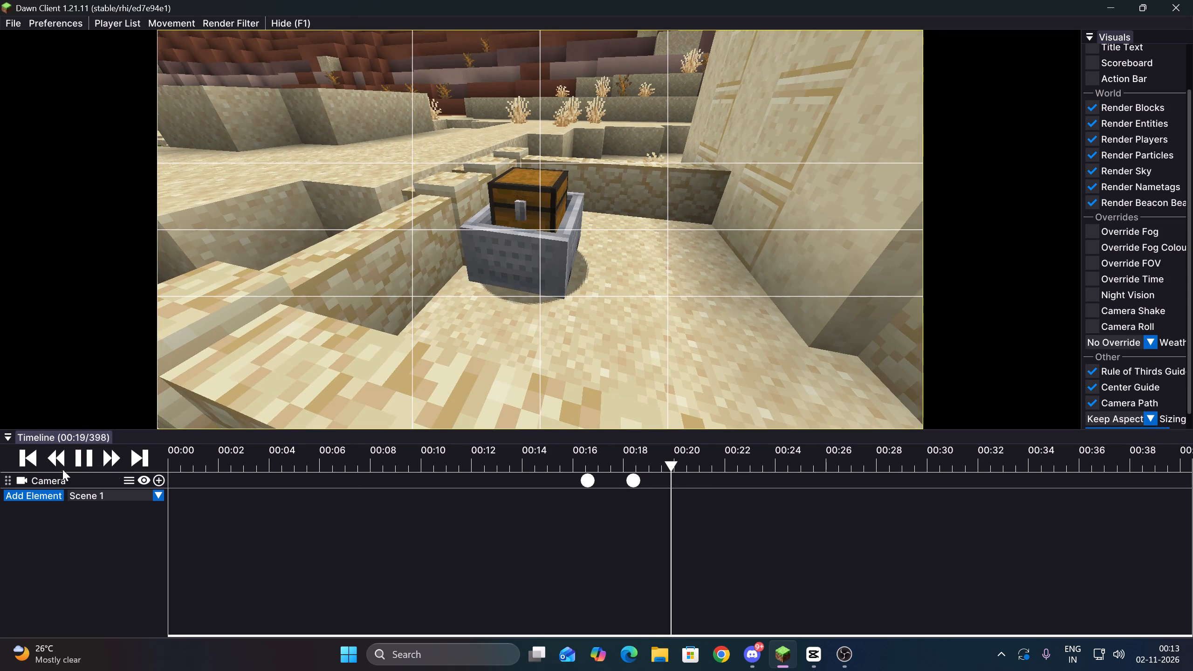
pyautogui.click(83, 456)
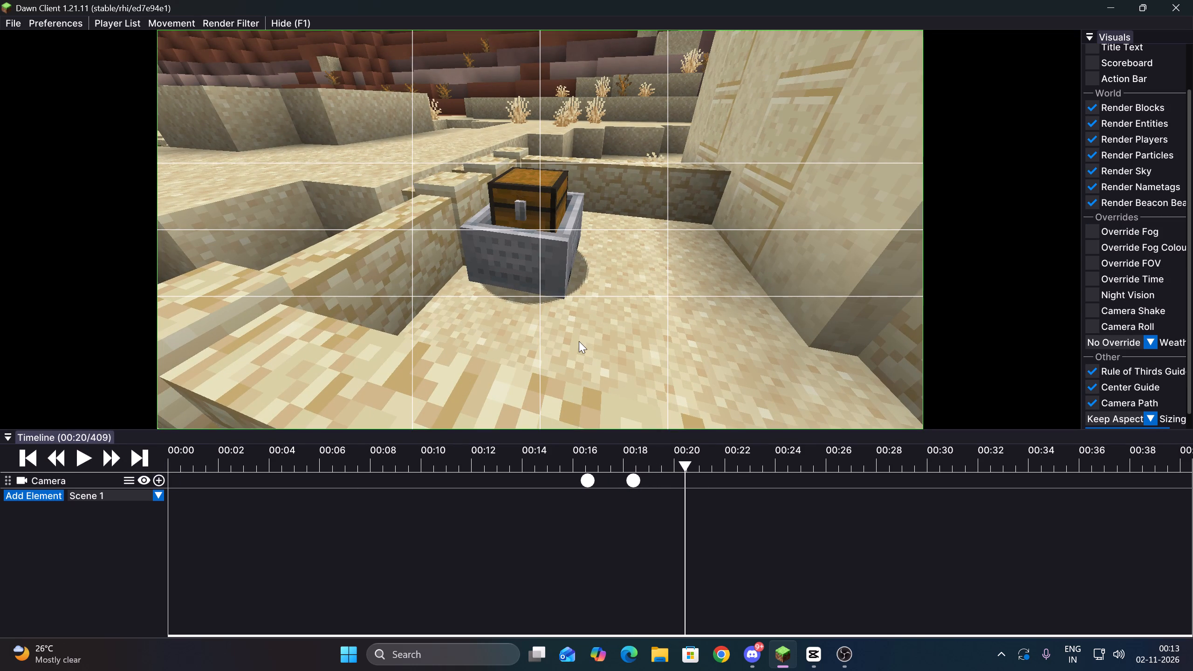
# At 00:20 (tick 409), reframe the chest minecart from farther back over the low sandstone wall and add a camera keyframe.
pyautogui.moveTo(461, 108); pyautogui.dragTo(695, 102, button='right')
pyautogui.press('Right')
pyautogui.moveTo(583, 210); pyautogui.dragTo(597, 327)
pyautogui.press('Left')
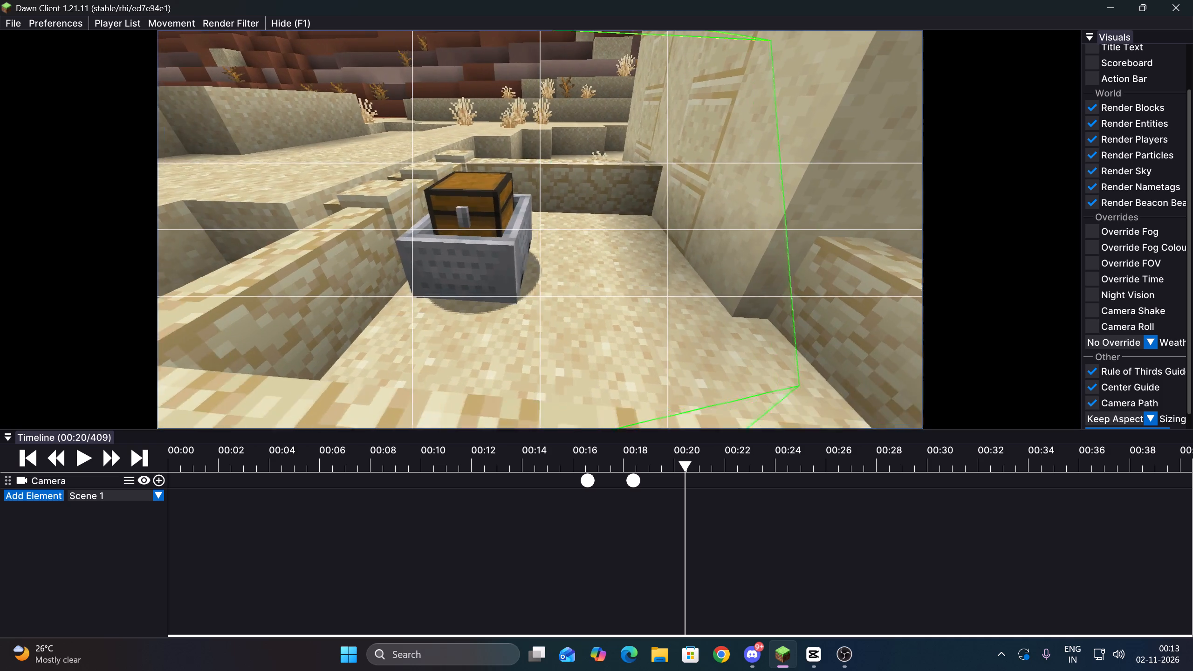
pyautogui.moveTo(597, 327); pyautogui.dragTo(596, 327)
pyautogui.press('Right')
pyautogui.press('Left')
pyautogui.press('Right')
pyautogui.press('Left')
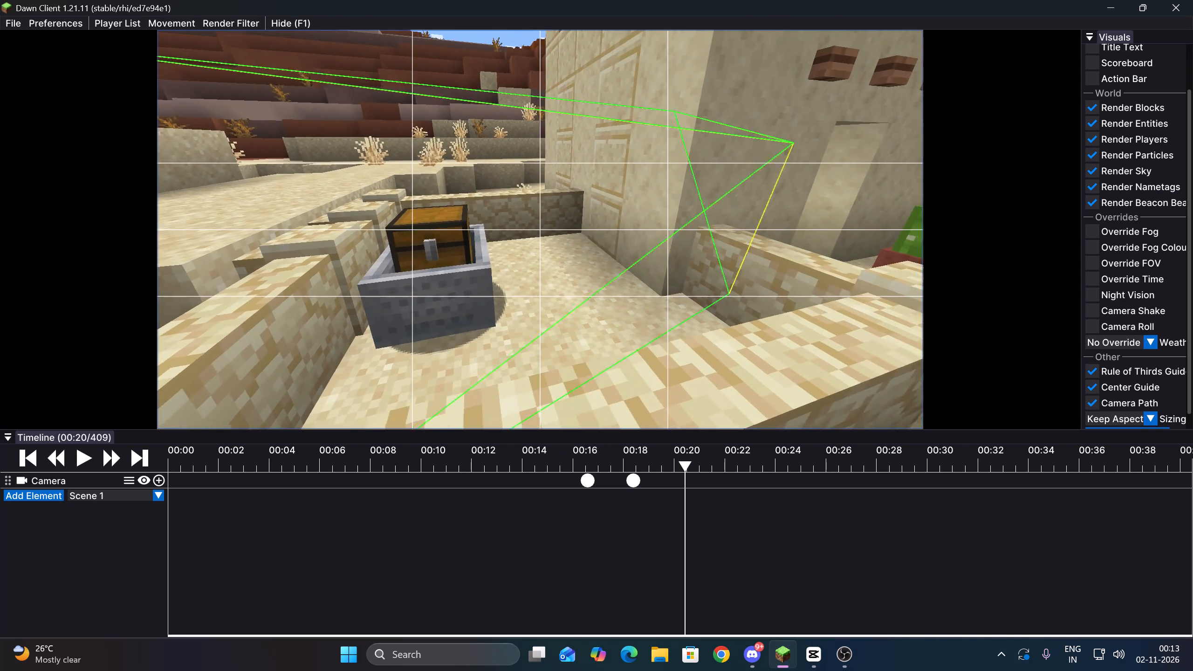
pyautogui.moveTo(596, 327); pyautogui.dragTo(596, 327)
pyautogui.press('Right')
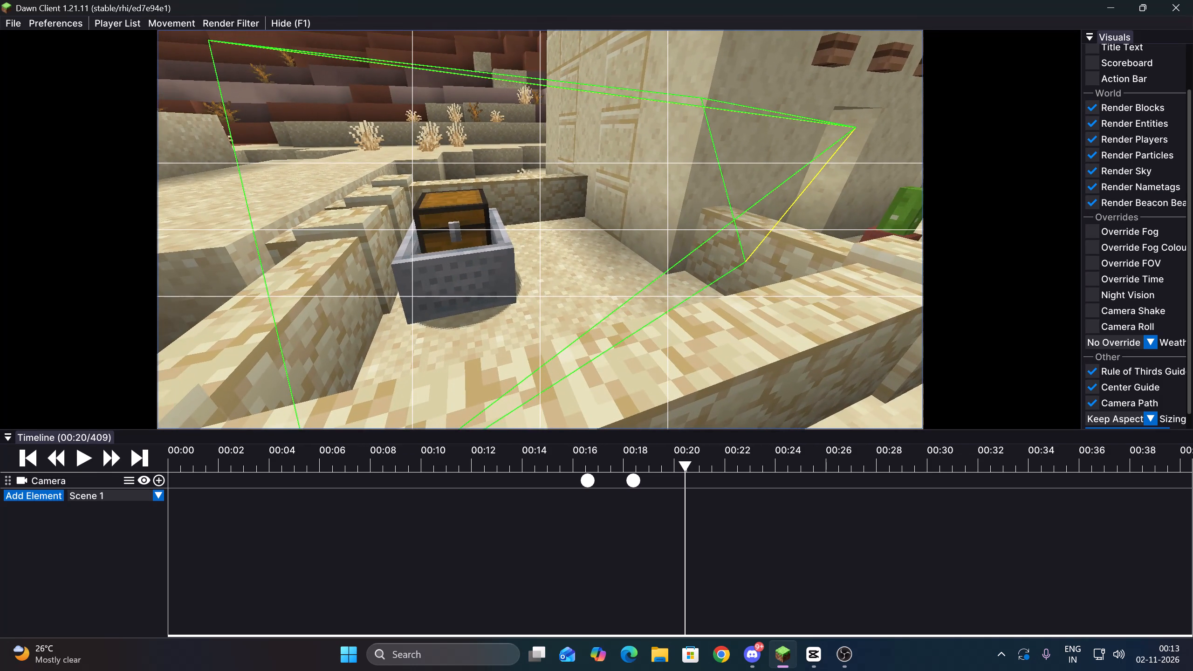
pyautogui.moveTo(596, 327); pyautogui.dragTo(596, 327)
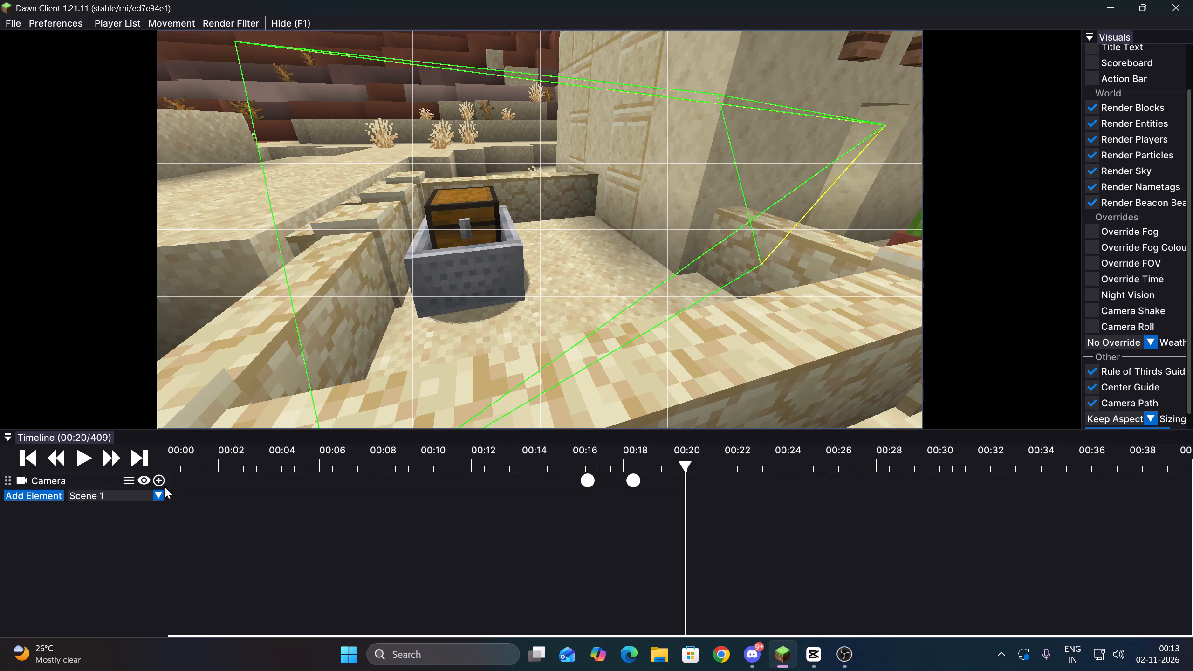
pyautogui.click(161, 477)
# Preview the camera move from 00:17, and shift the last two camera keyframes later to about ticks 395 and 415.
pyautogui.click(621, 462)
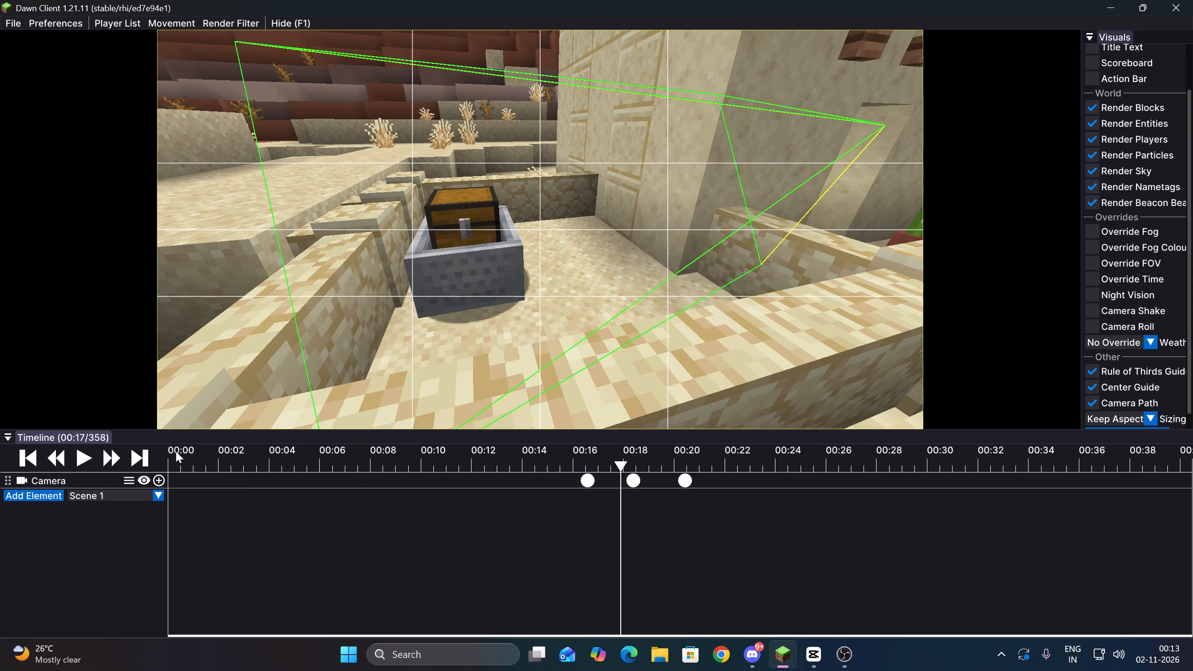
pyautogui.click(79, 460)
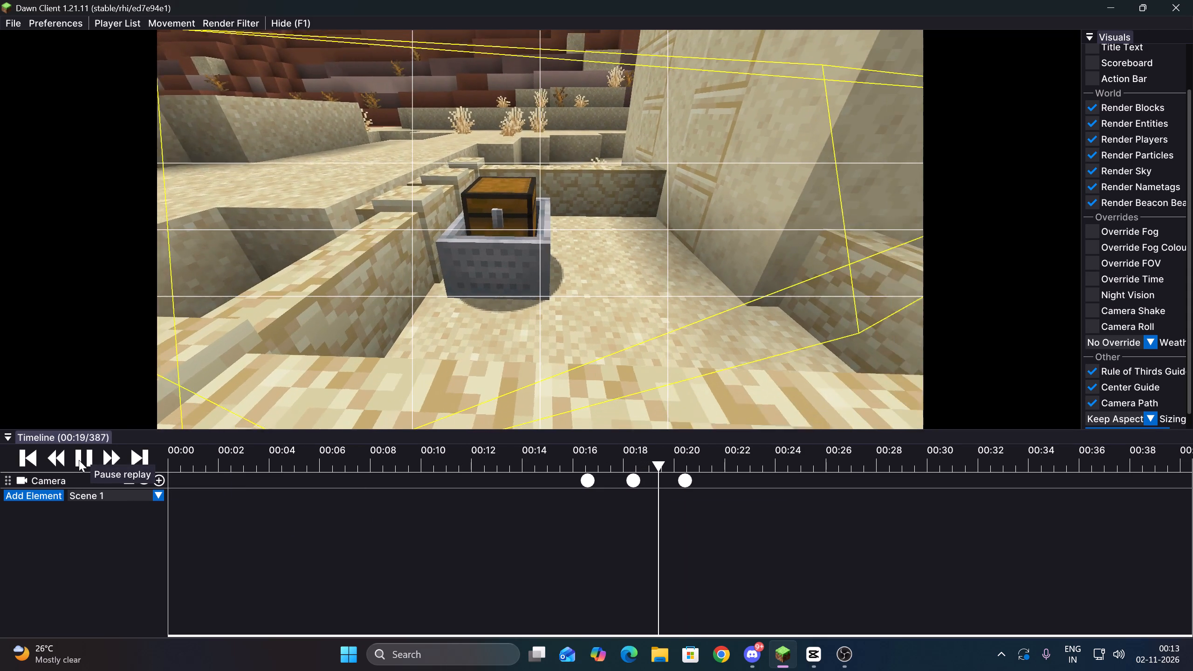
pyautogui.click(79, 460)
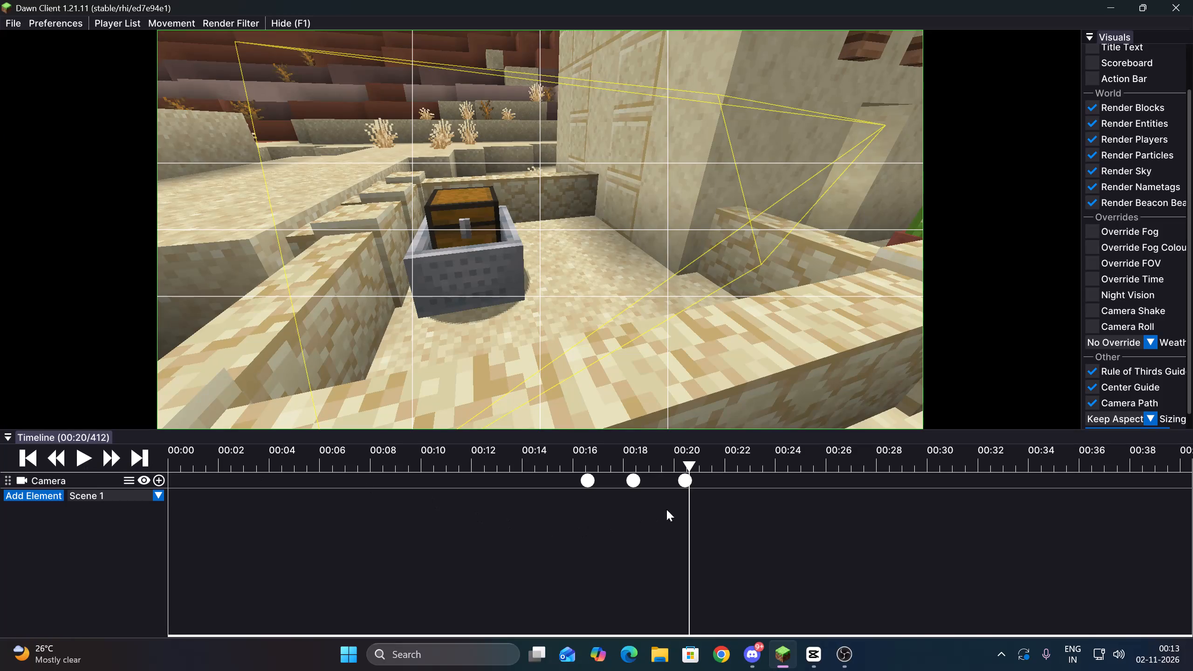
pyautogui.moveTo(702, 501); pyautogui.dragTo(616, 473)
pyautogui.click(657, 510)
pyautogui.moveTo(683, 476); pyautogui.dragTo(656, 481)
pyautogui.moveTo(670, 517); pyautogui.dragTo(625, 476)
pyautogui.moveTo(633, 477); pyautogui.dragTo(656, 477)
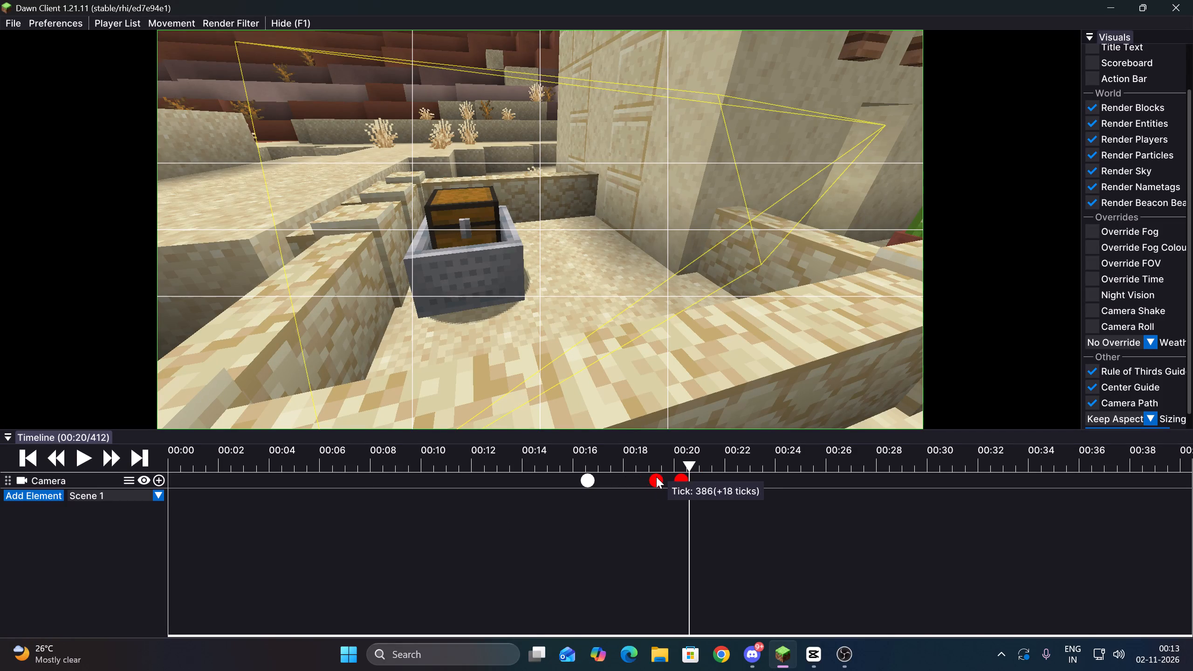
pyautogui.moveTo(656, 477); pyautogui.dragTo(666, 477)
# Play on to 00:21 (tick 424), raise the camera above the chest minecart and first cactus block, and add a camera keyframe.
pyautogui.click(659, 467)
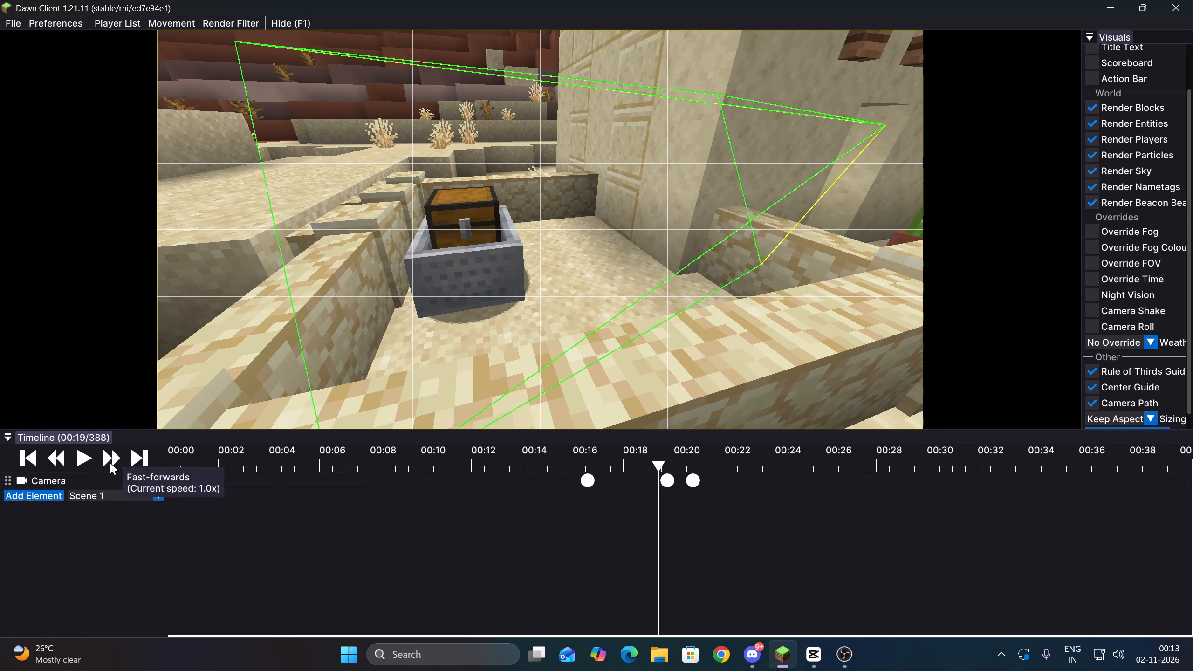
pyautogui.click(87, 455)
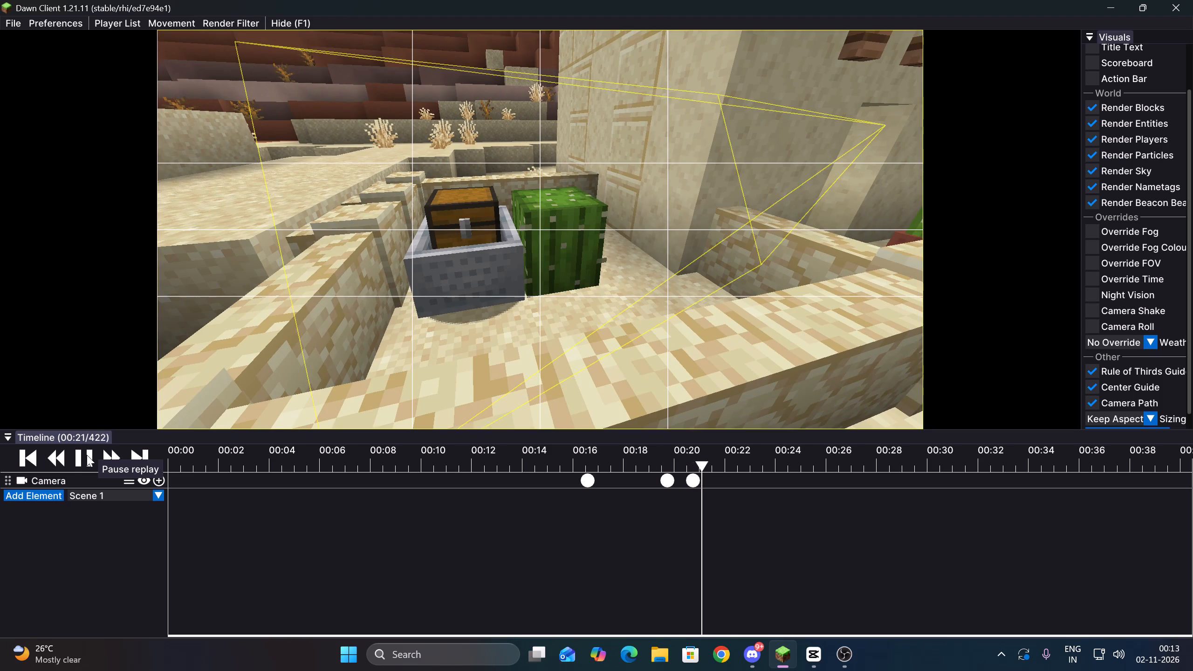
pyautogui.click(87, 455)
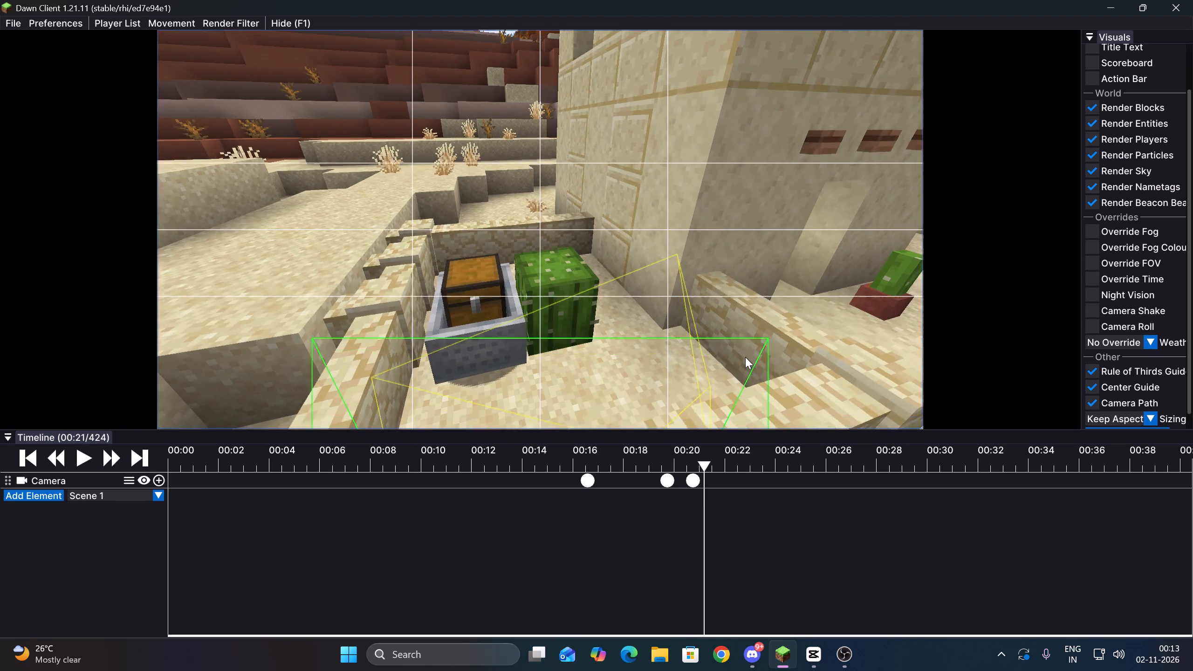
pyautogui.moveTo(763, 333); pyautogui.dragTo(596, 326)
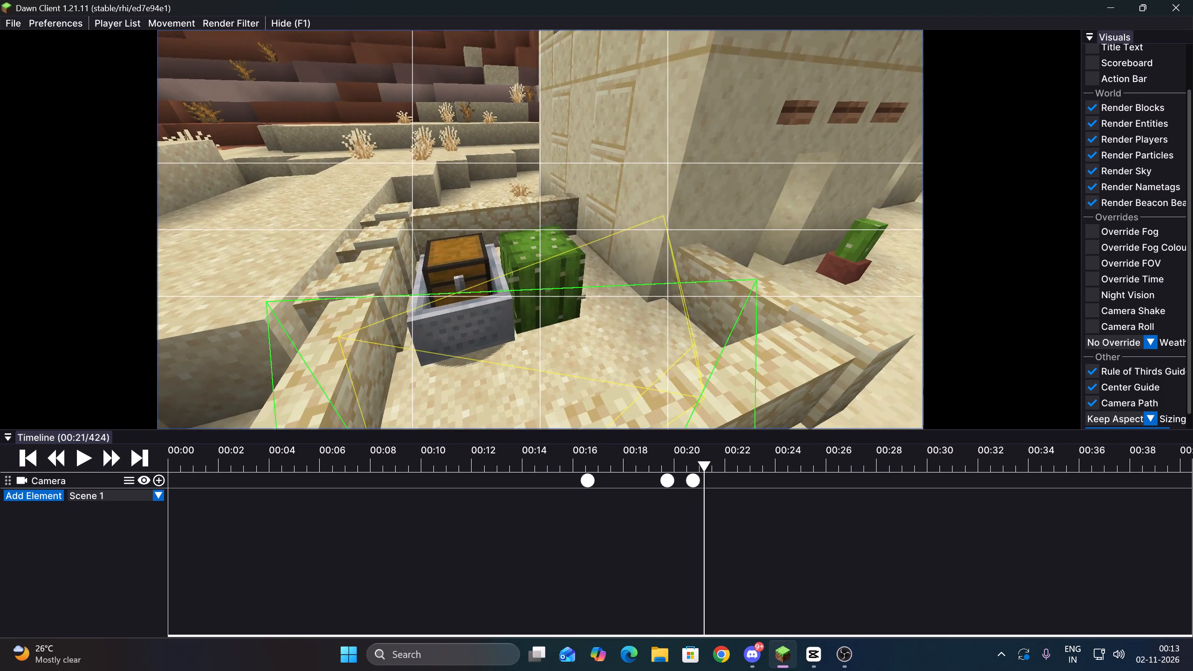
pyautogui.moveTo(596, 326); pyautogui.dragTo(596, 327)
pyautogui.click(164, 480)
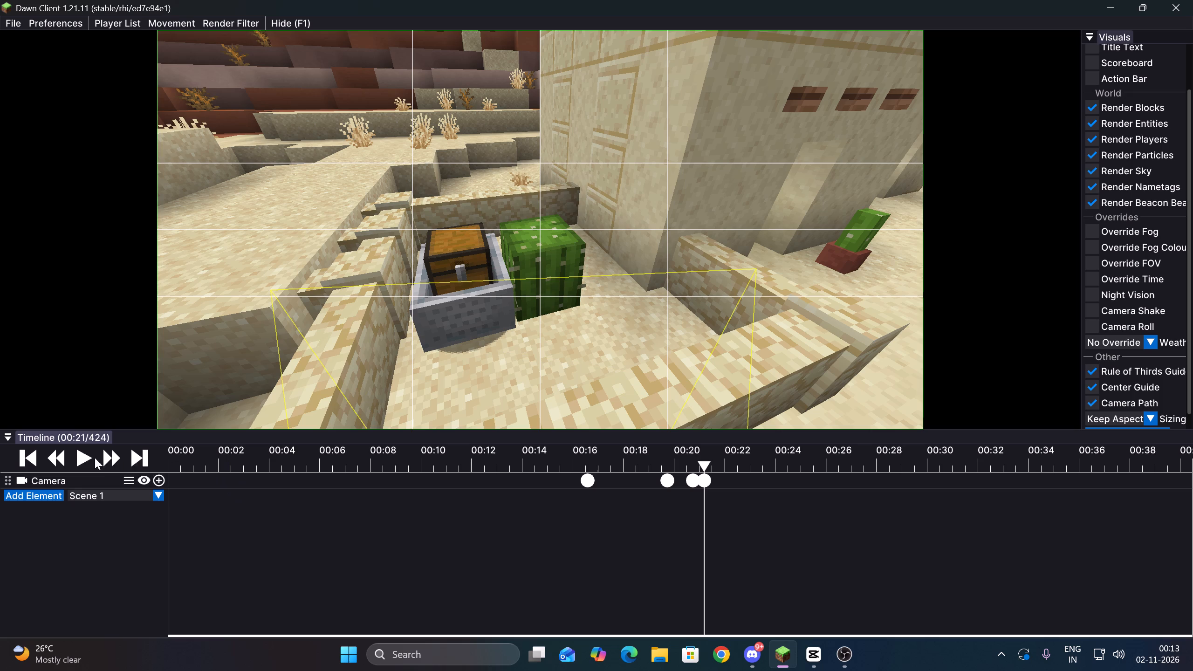
# Advance to tick 431, raise the camera further to frame the two-block cactus and chest minecart, and add a camera keyframe.
pyautogui.doubleClick(87, 458)
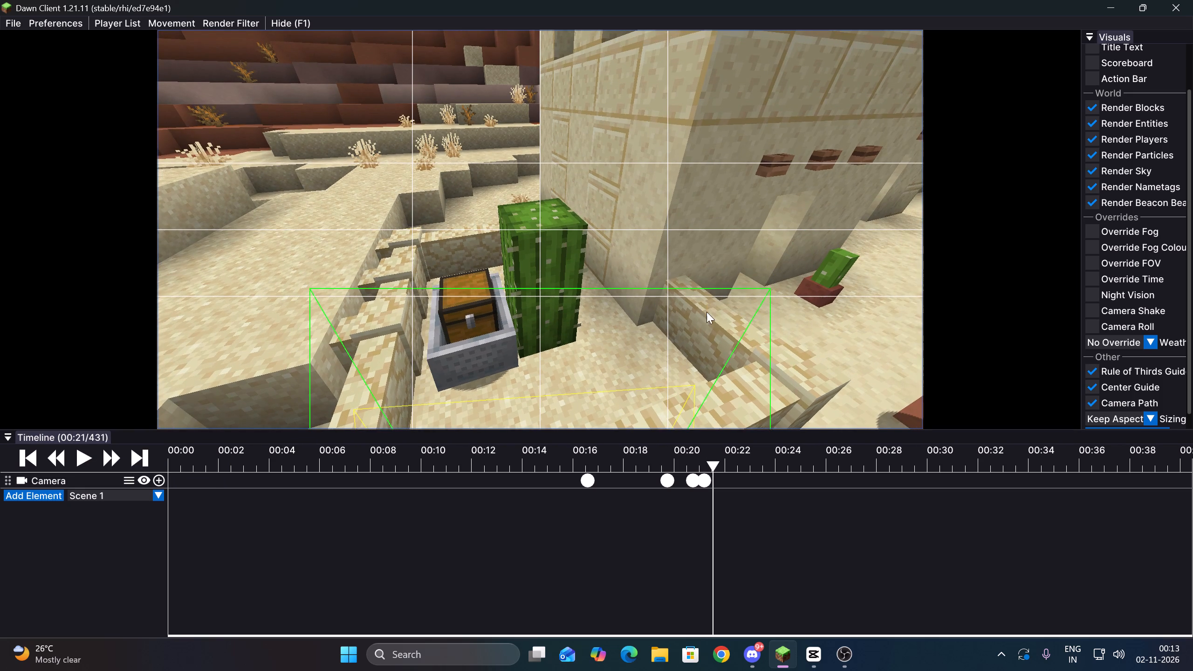
pyautogui.moveTo(714, 324); pyautogui.dragTo(596, 327)
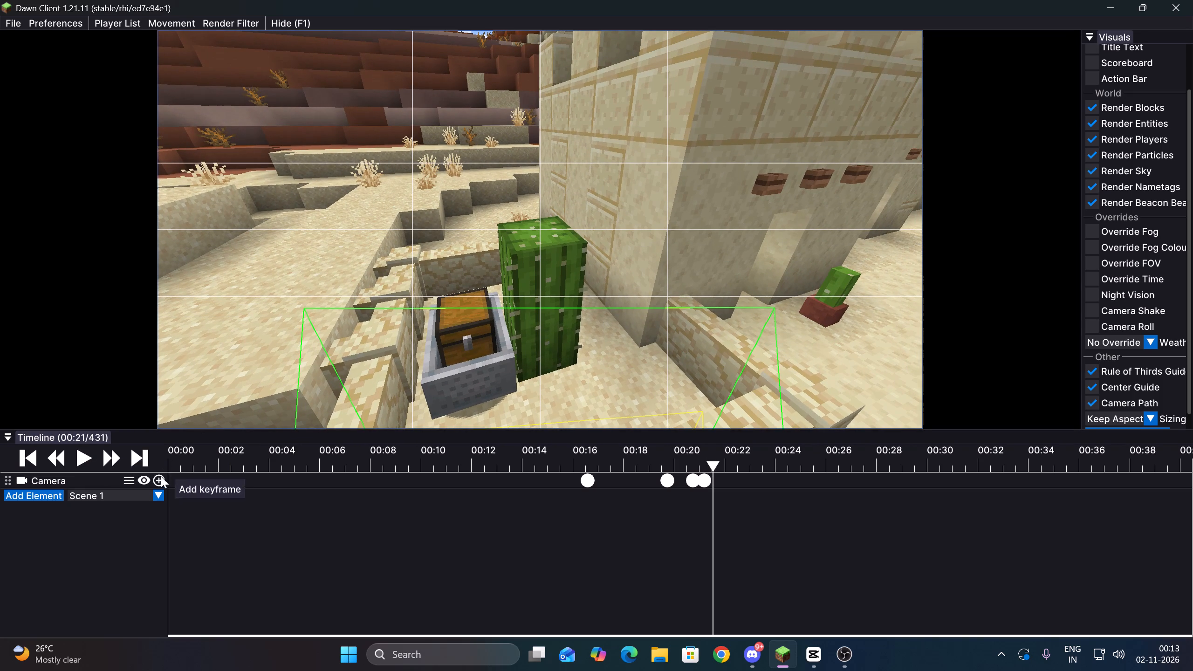
pyautogui.click(159, 478)
# Add camera keyframes with the same framing of the full cactus at ticks 439, 448 and 458.
pyautogui.doubleClick(88, 457)
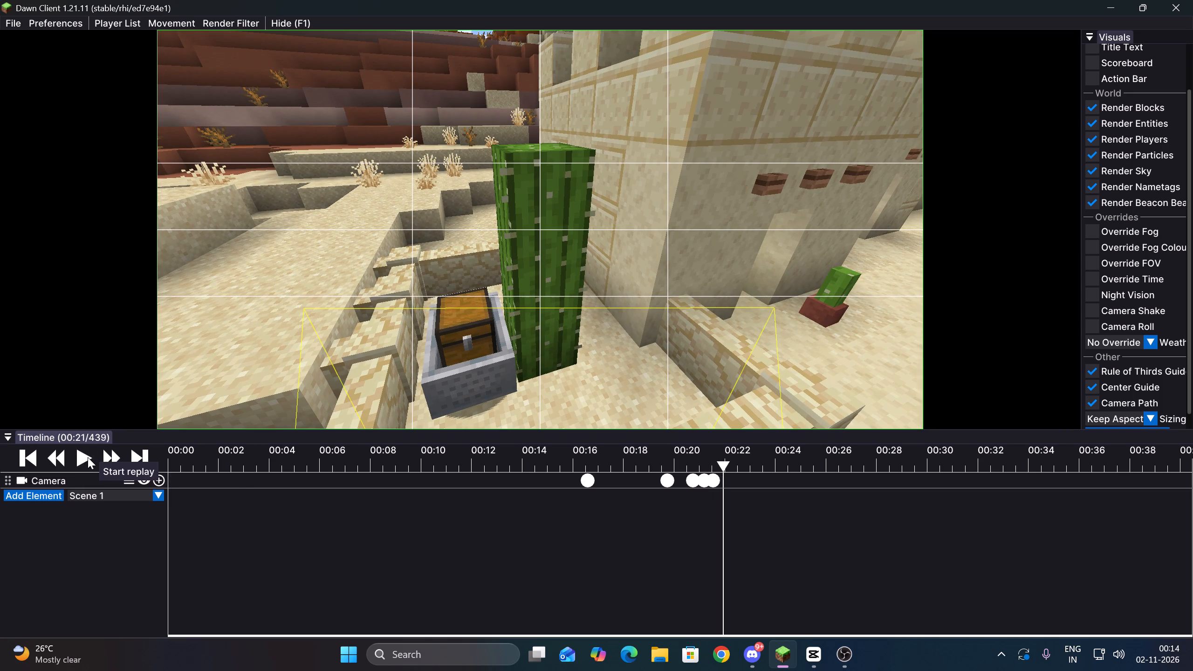
pyautogui.click(159, 478)
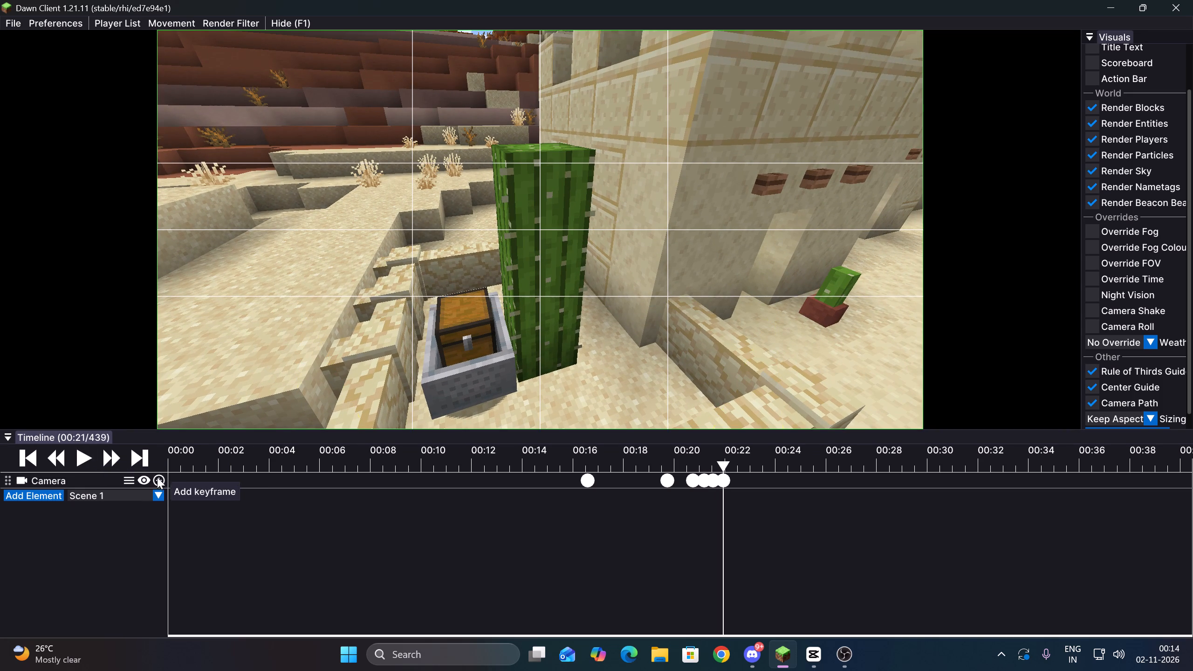
pyautogui.click(87, 461)
pyautogui.click(87, 461)
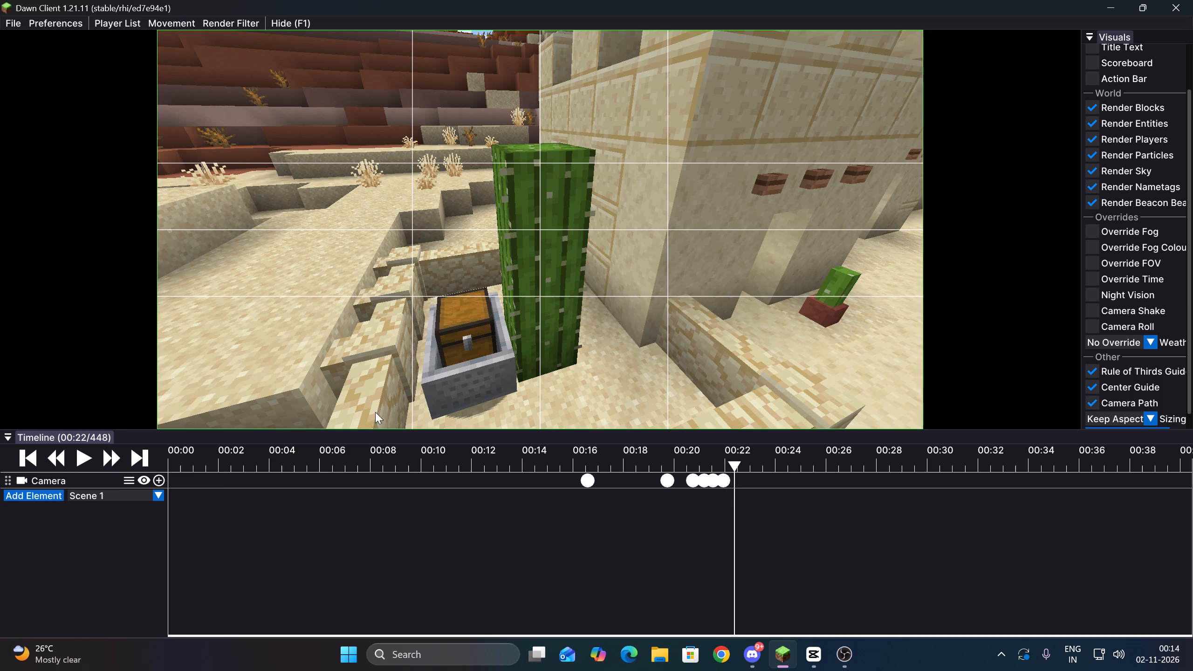
pyautogui.click(160, 479)
pyautogui.click(86, 455)
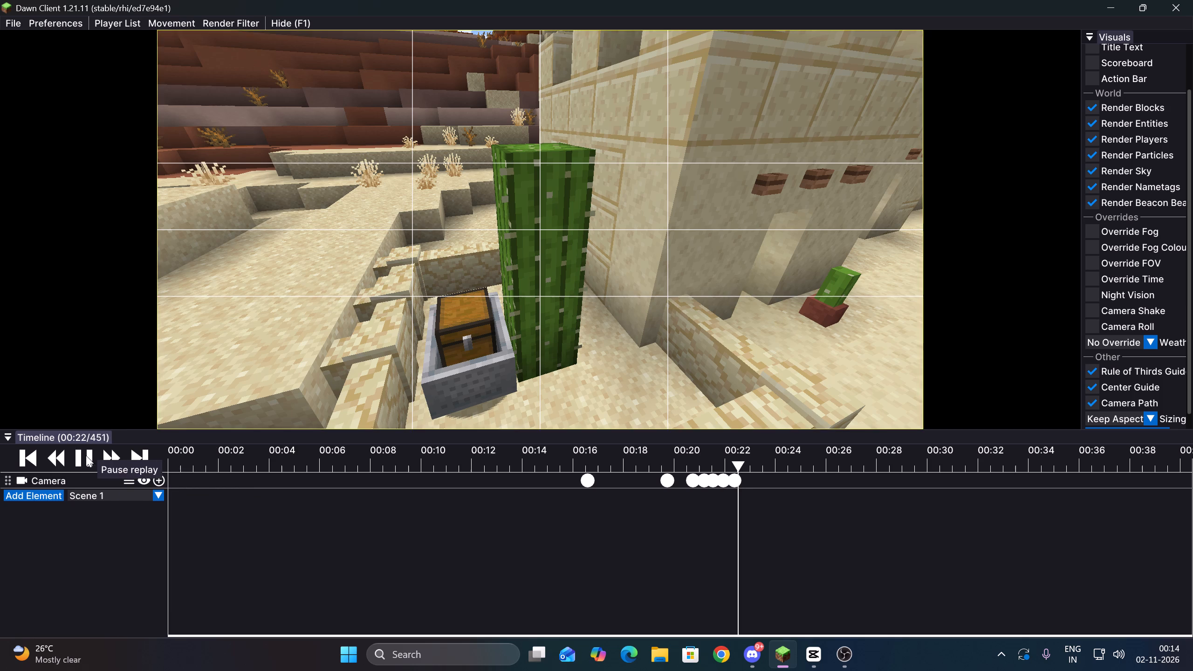
pyautogui.click(86, 455)
pyautogui.click(162, 477)
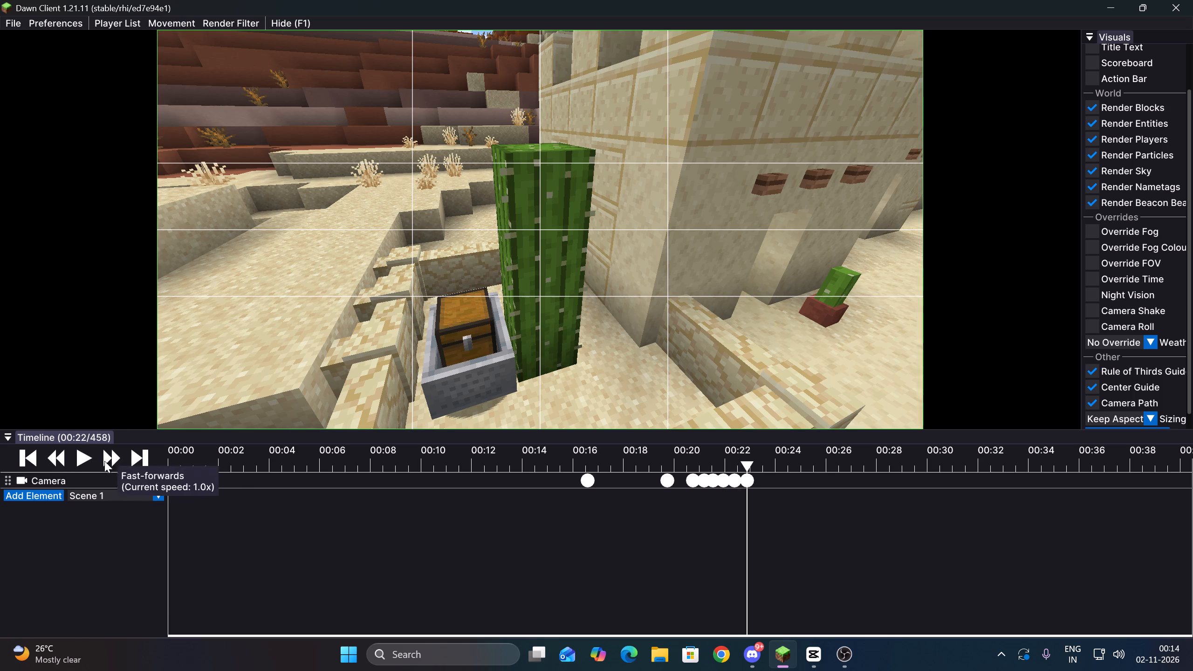
# Play the replay through the chest minecart breaking, and add a camera keyframe just before it at 00:27 (tick 544).
pyautogui.click(73, 457)
pyautogui.click(76, 457)
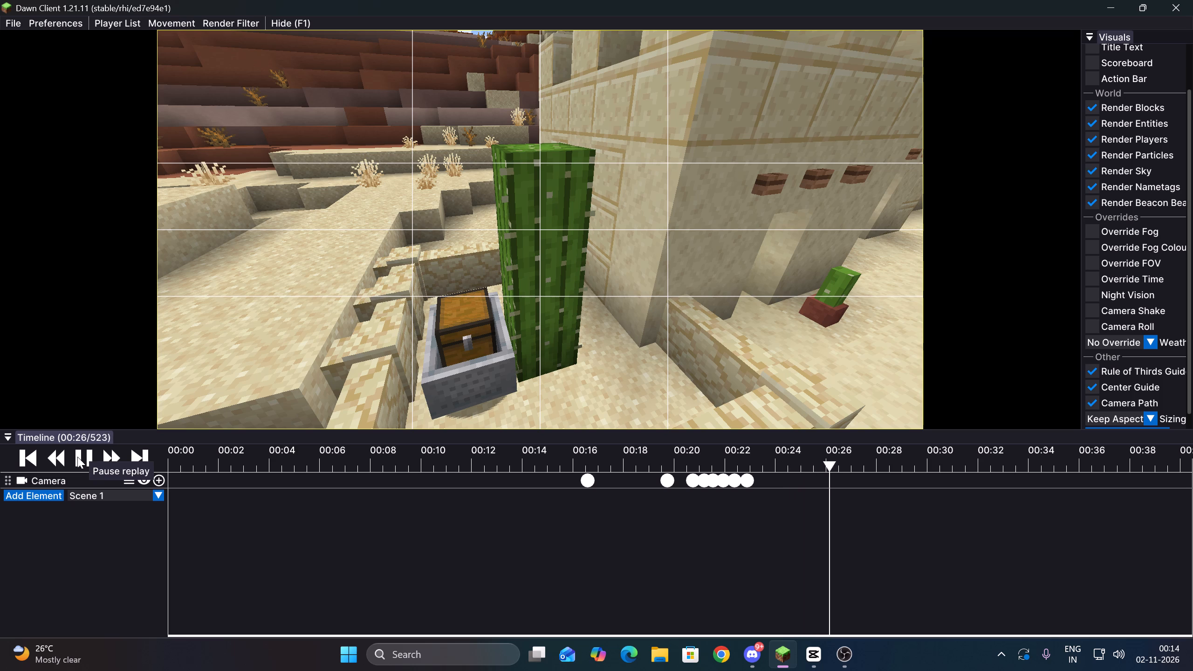
pyautogui.click(77, 457)
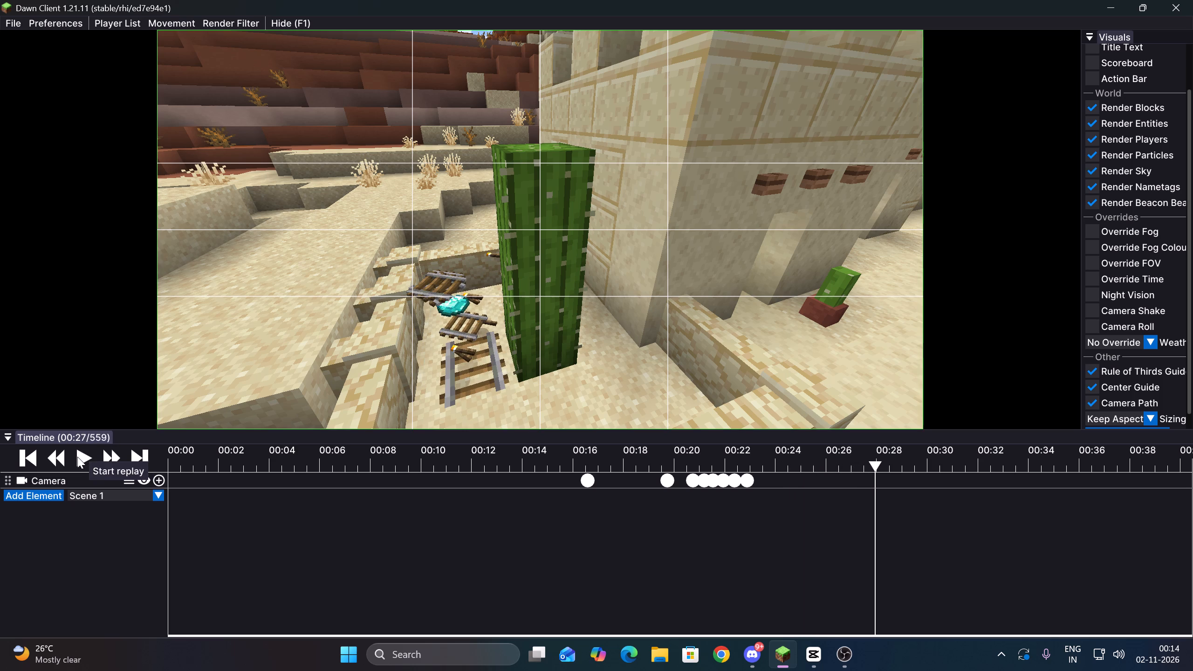
pyautogui.click(856, 460)
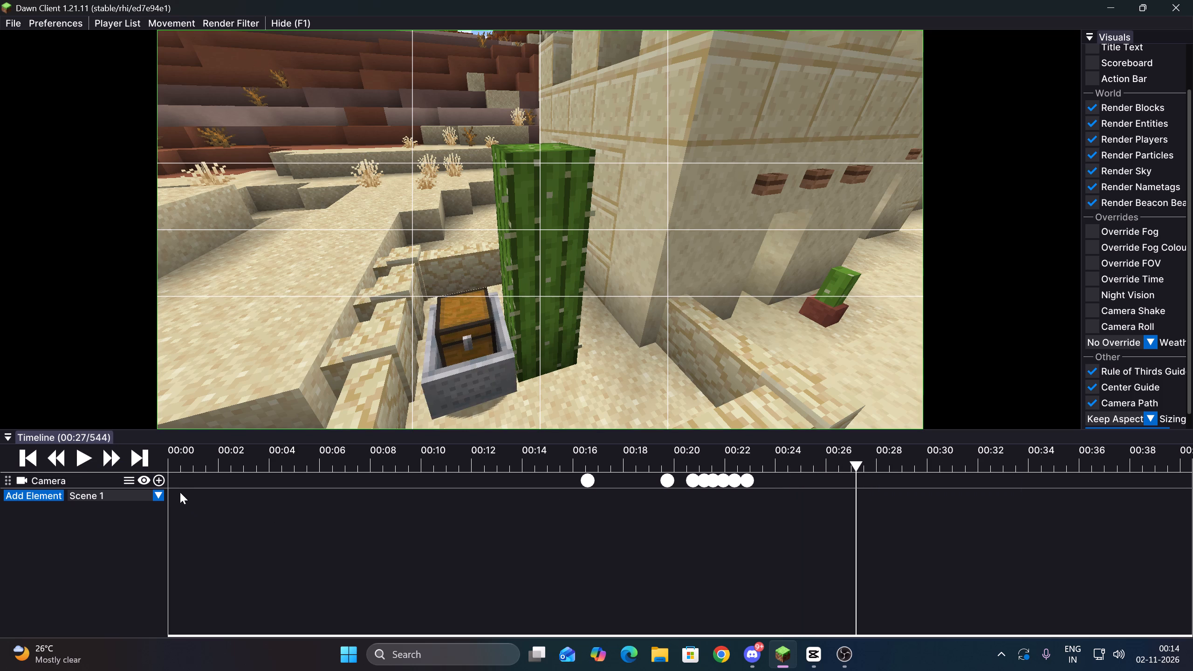
pyautogui.click(160, 475)
# Play on to tick 559, move the camera in close on the dropped diamond beside the cactus, and add a camera keyframe.
pyautogui.click(84, 450)
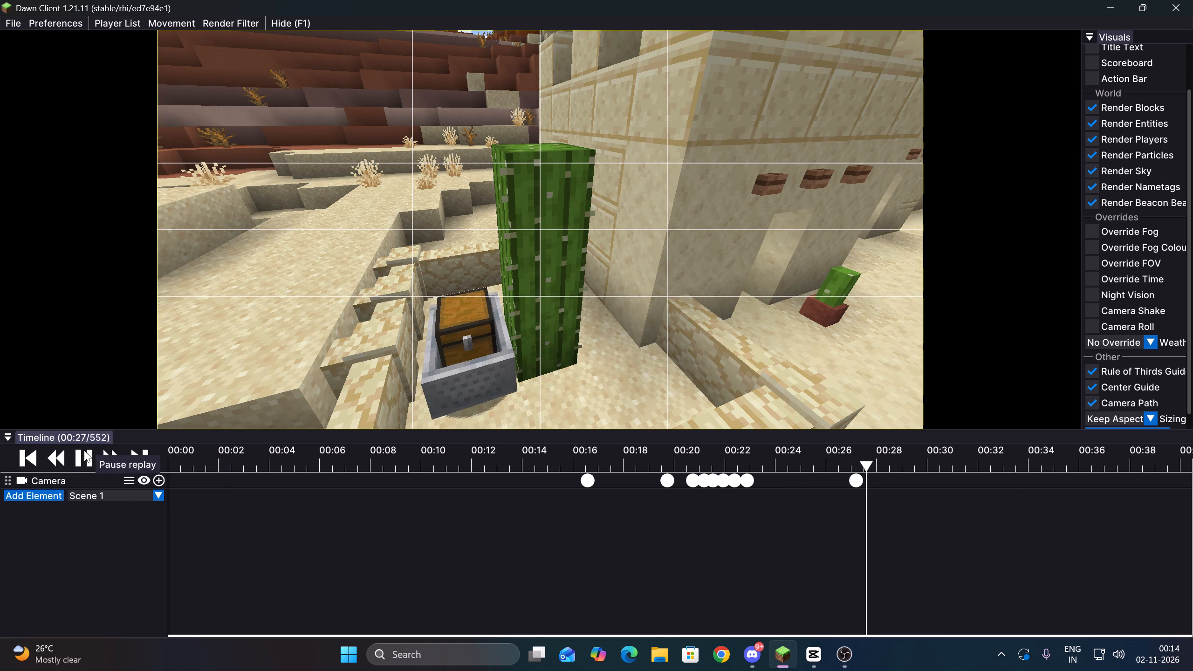
pyautogui.click(84, 450)
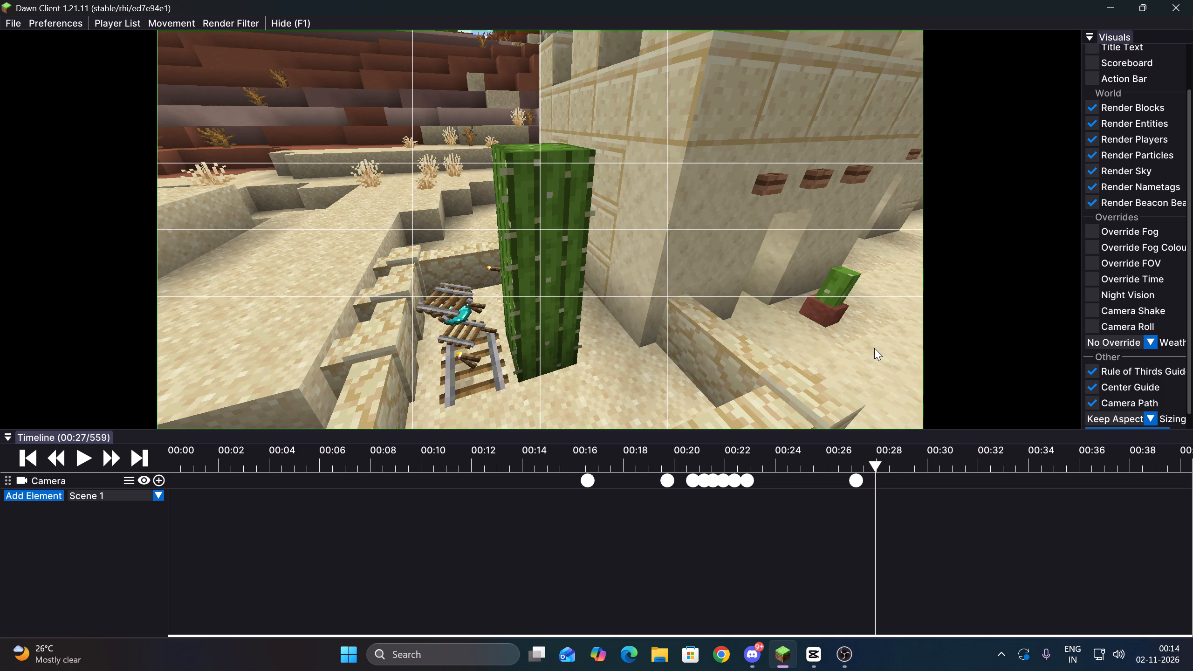
pyautogui.moveTo(874, 348); pyautogui.dragTo(597, 327)
pyautogui.press('Up')
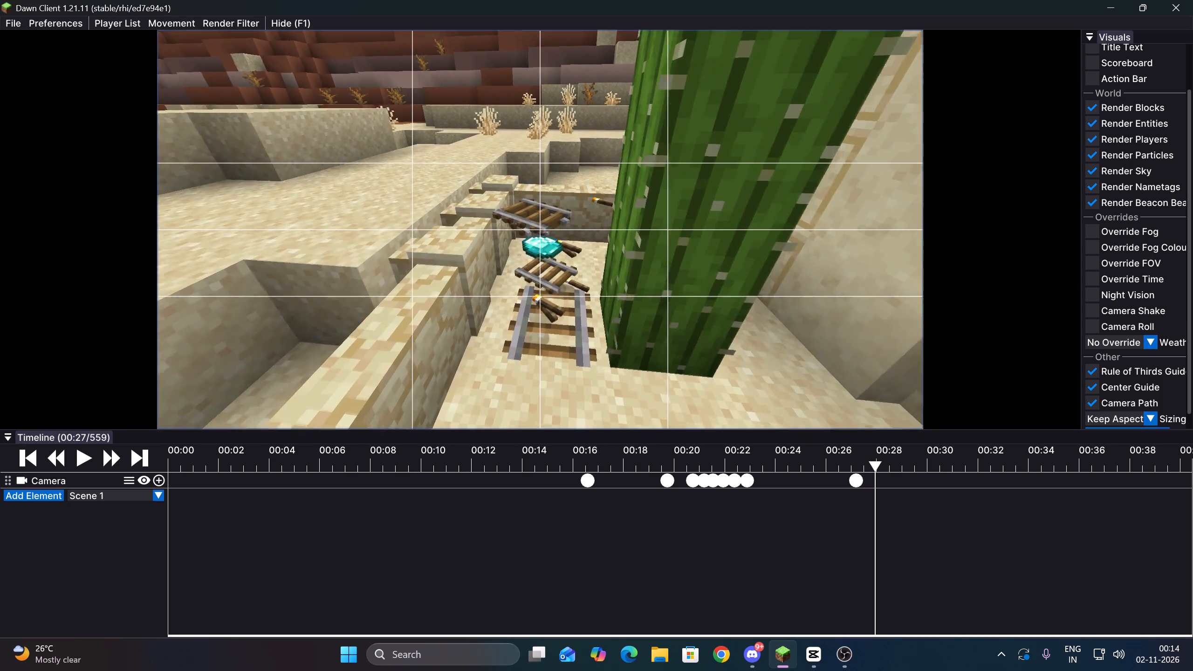
pyautogui.moveTo(597, 327); pyautogui.dragTo(596, 327)
pyautogui.press('Down')
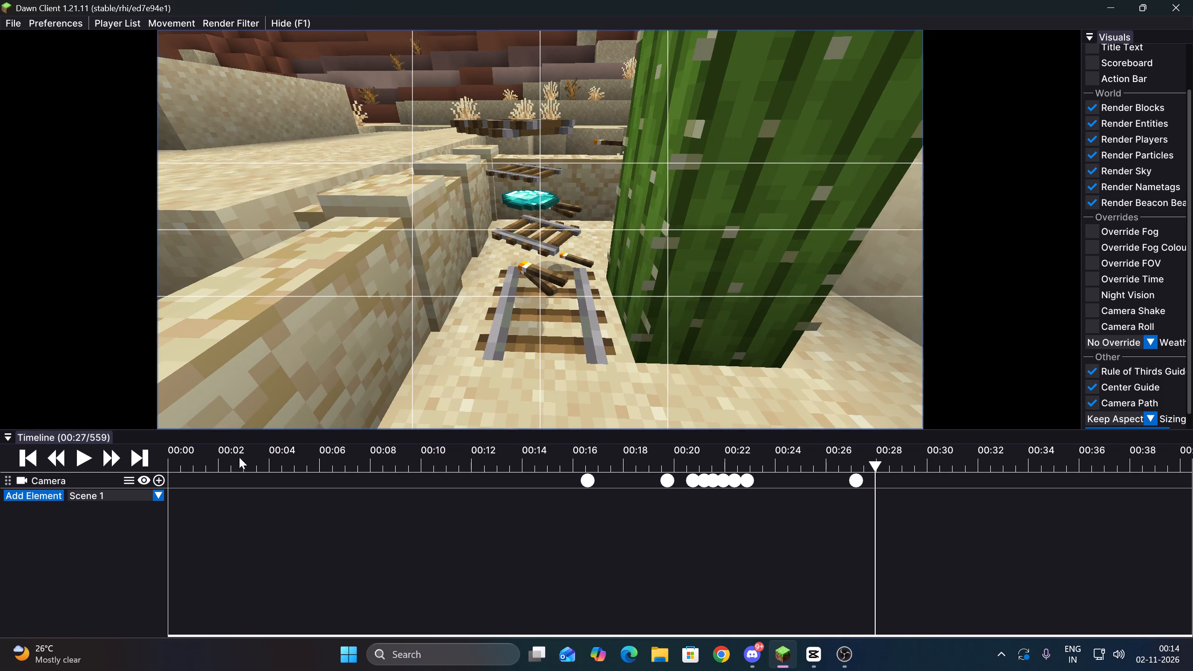
pyautogui.click(160, 478)
# Look around the scene, and replay the shot from tick 547 to review the camera move onto the dropped diamond.
pyautogui.doubleClick(88, 452)
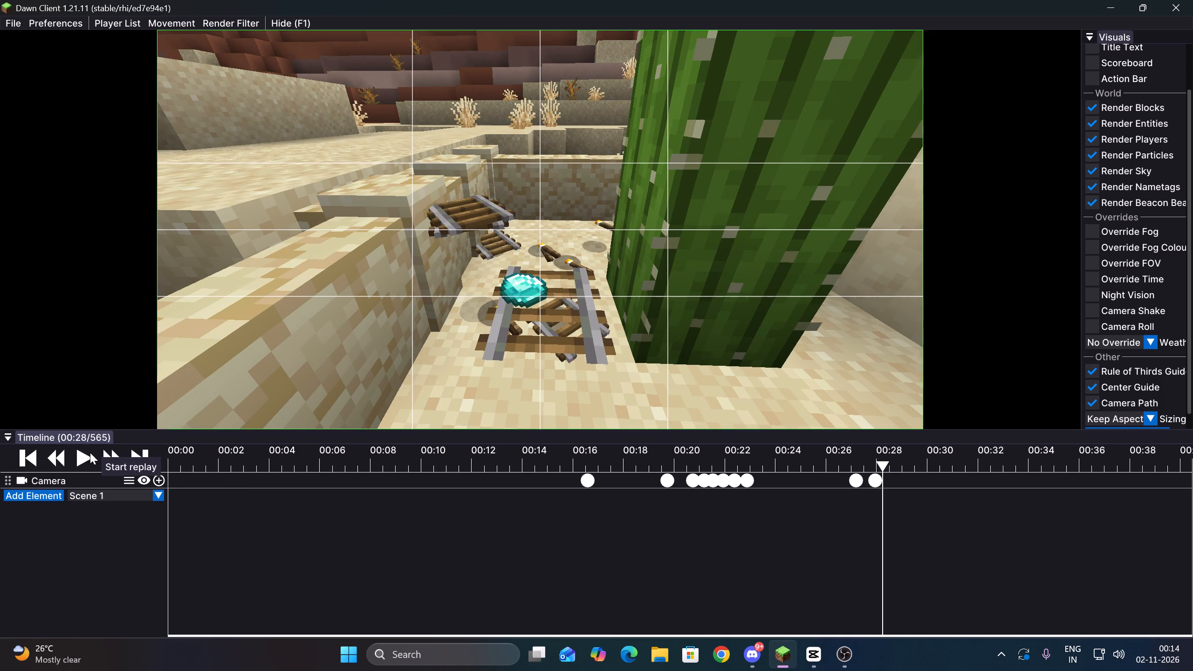
pyautogui.moveTo(726, 228); pyautogui.dragTo(596, 327)
pyautogui.press('Down')
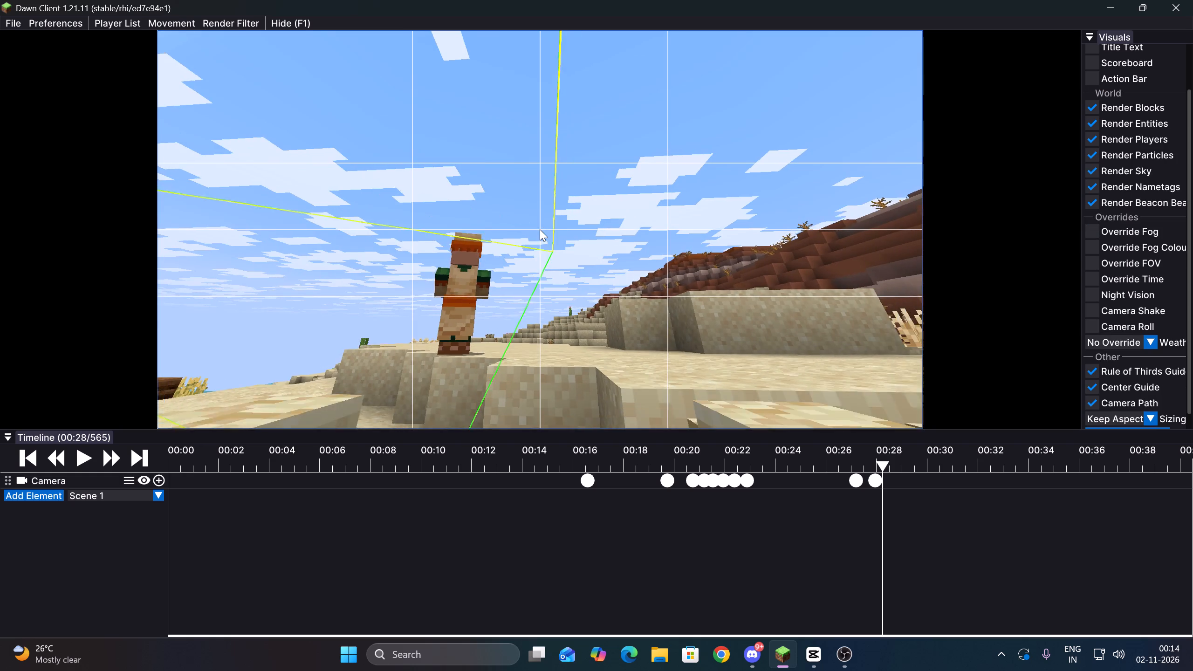
pyautogui.press('Up')
pyautogui.click(861, 456)
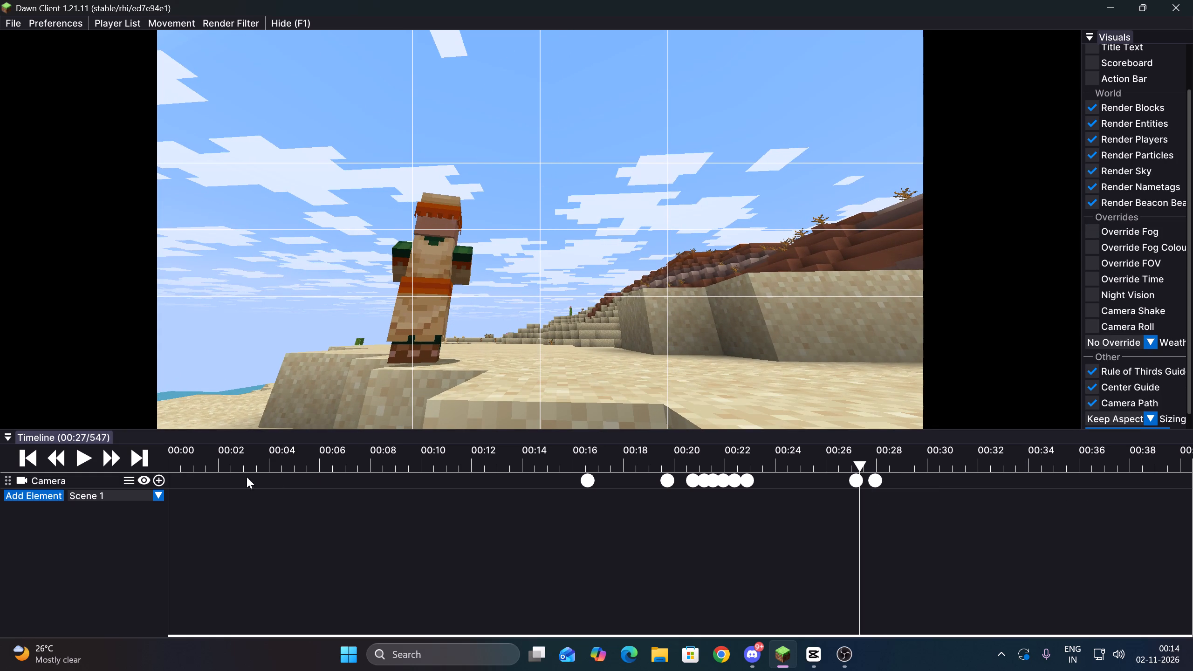
pyautogui.doubleClick(79, 454)
pyautogui.click(79, 454)
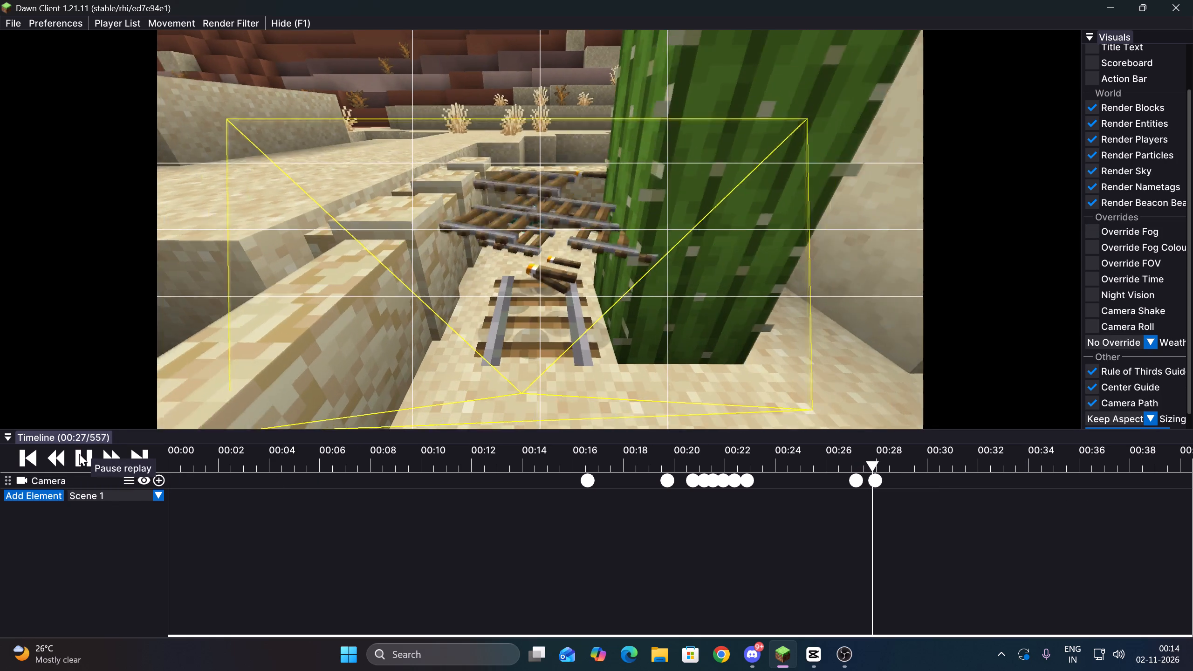
pyautogui.click(79, 454)
pyautogui.click(79, 454)
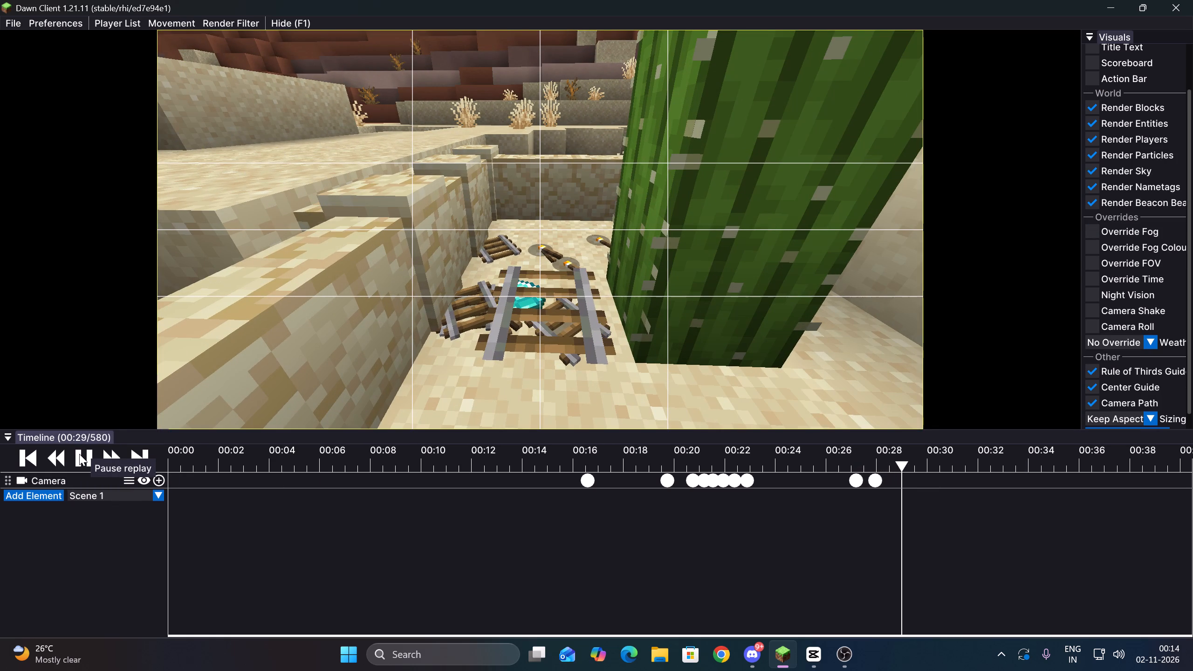
# Pause at 00:29 (tick 599), move the camera closer to the diamond under the rail, and add a camera keyframe.
pyautogui.click(79, 454)
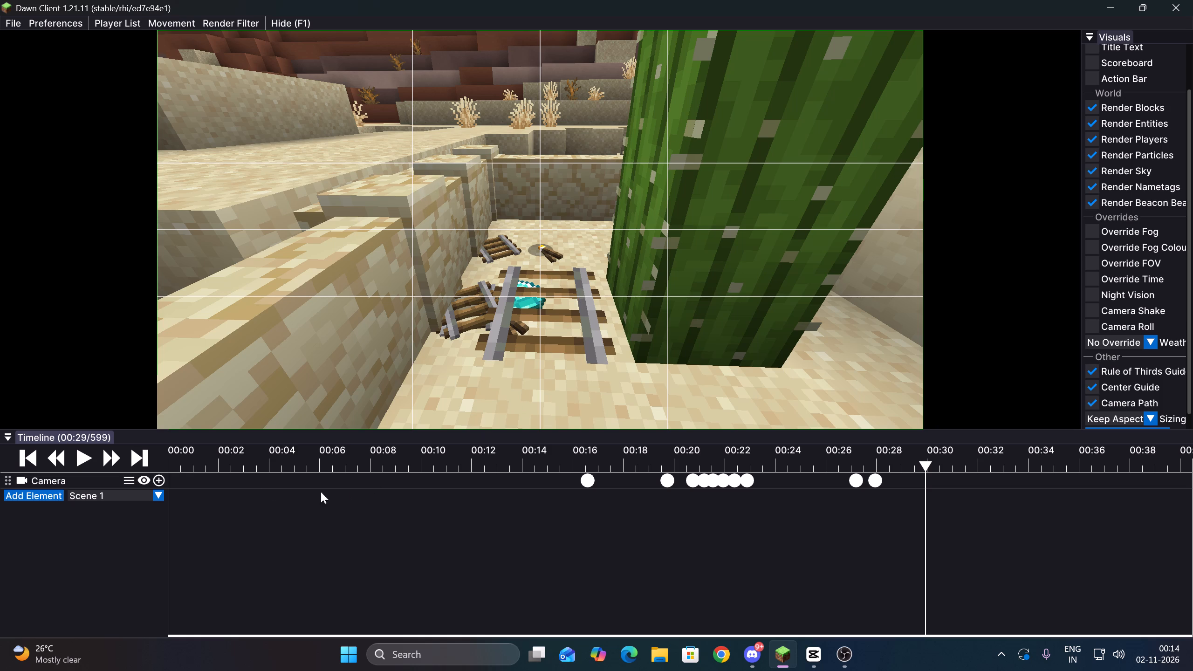
pyautogui.press('Up')
pyautogui.press('Down')
pyautogui.moveTo(690, 201); pyautogui.dragTo(596, 327)
pyautogui.press('Down')
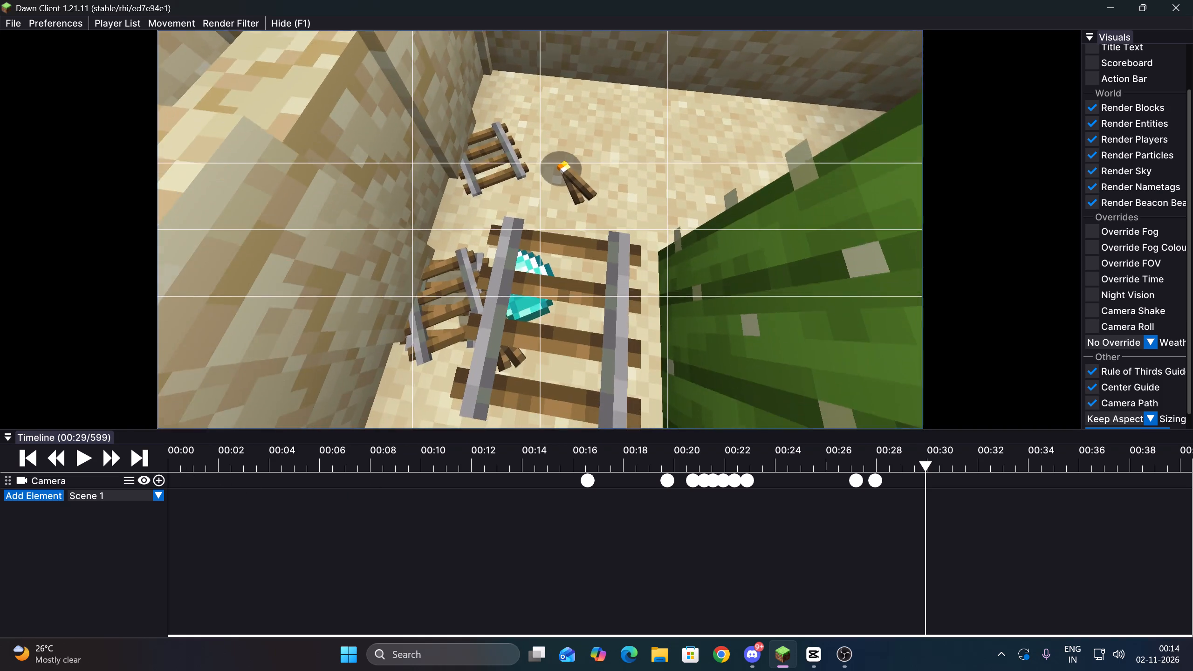
pyautogui.moveTo(596, 327); pyautogui.dragTo(596, 326)
pyautogui.press('Down')
pyautogui.press('Up')
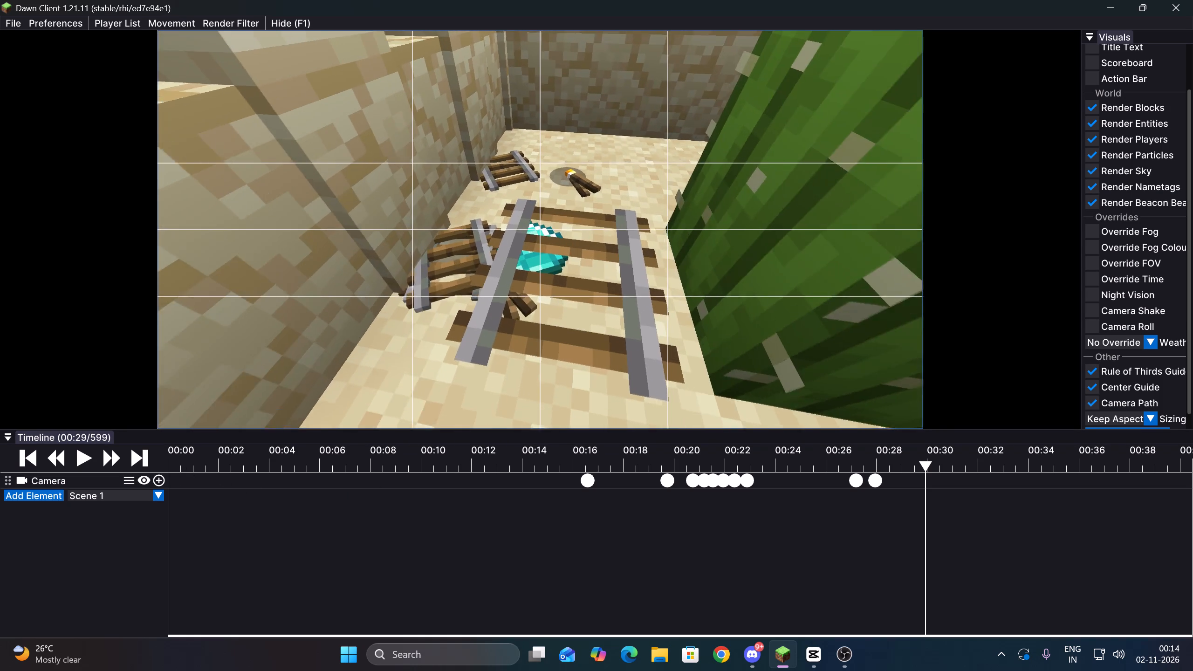
pyautogui.moveTo(596, 326); pyautogui.dragTo(596, 327)
pyautogui.press('Down')
pyautogui.rightClick(541, 229)
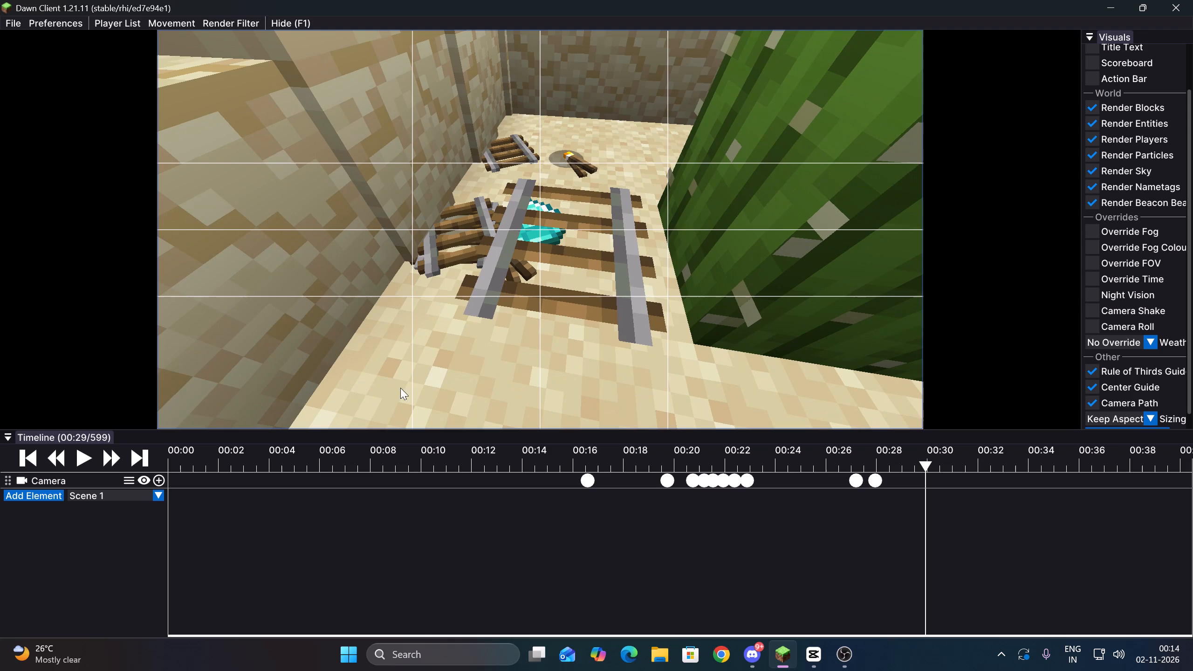
pyautogui.click(157, 479)
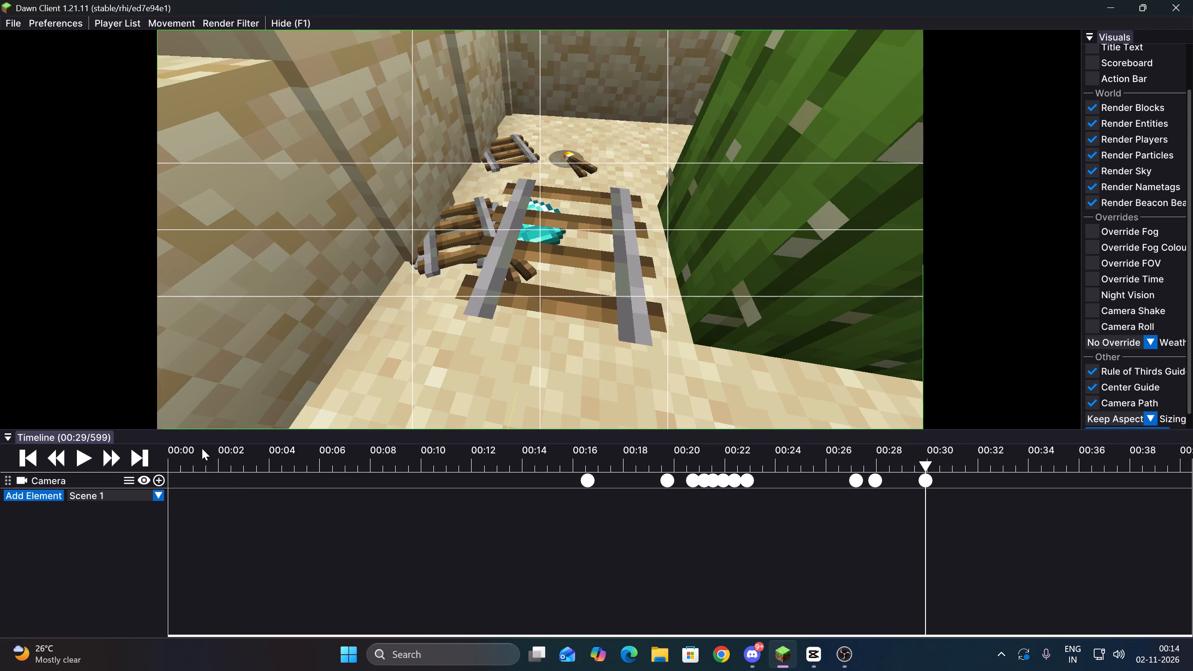
# Play back the whole keyframed camera sequence from about 00:16 to 00:32 to review it.
pyautogui.click(578, 459)
pyautogui.click(84, 463)
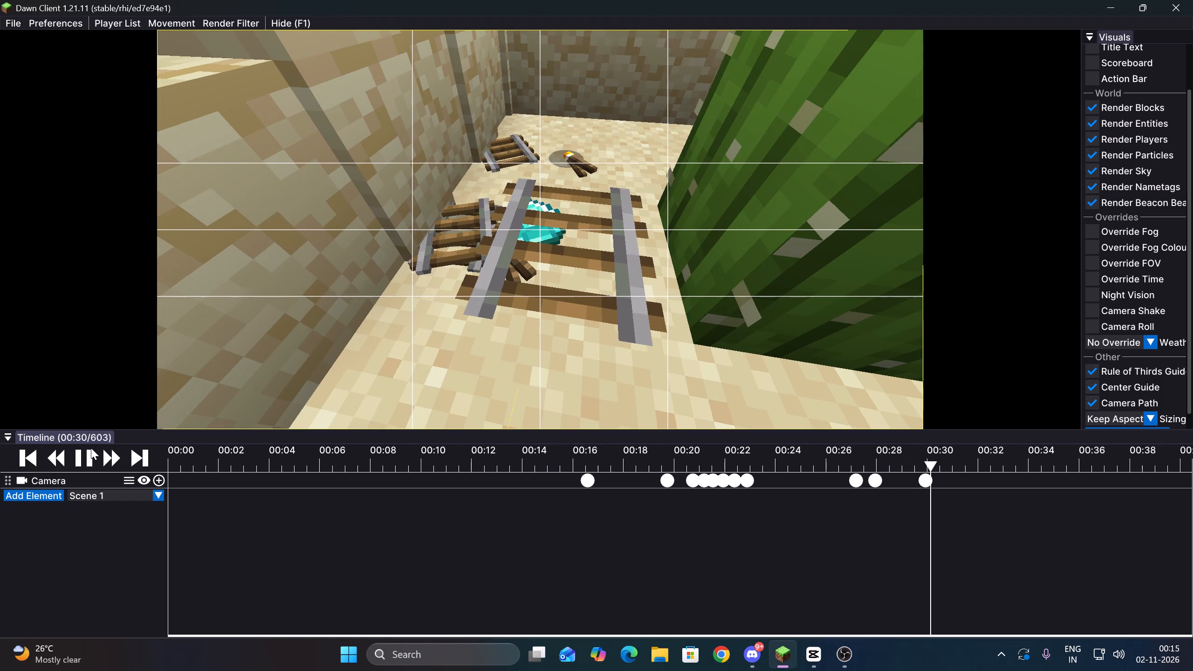
pyautogui.click(91, 448)
pyautogui.click(82, 455)
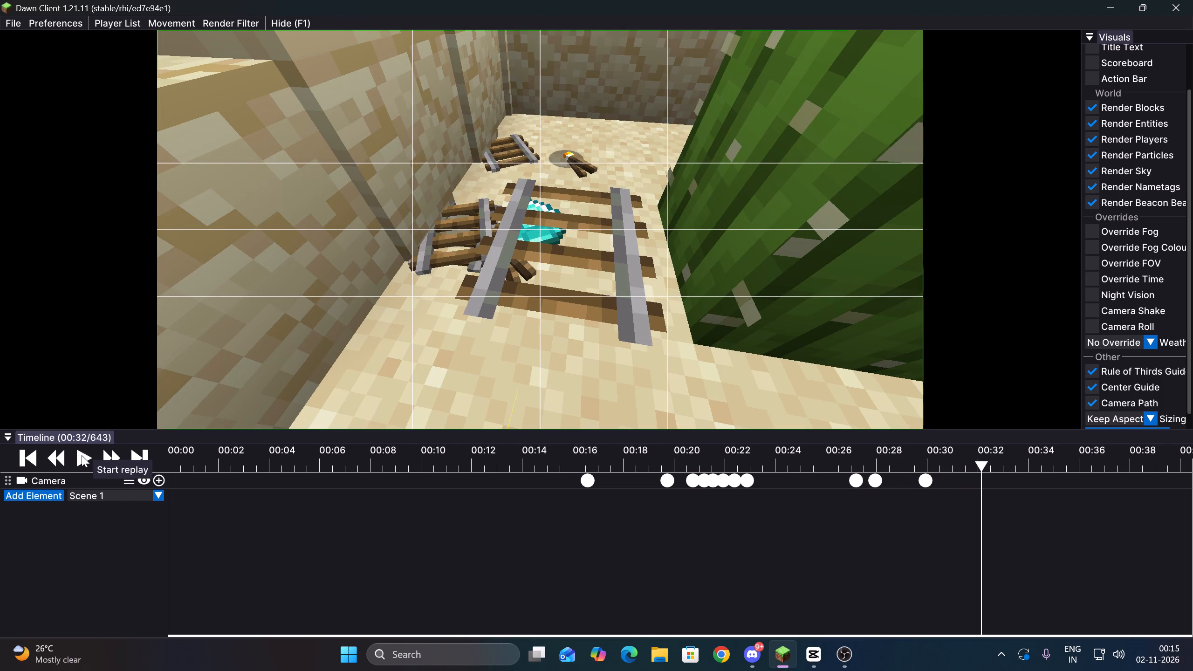
# Start exporting the replay as an MP4 video, saving it in the Videos folder under the suggested file name.
pyautogui.click(5, 20)
pyautogui.click(33, 38)
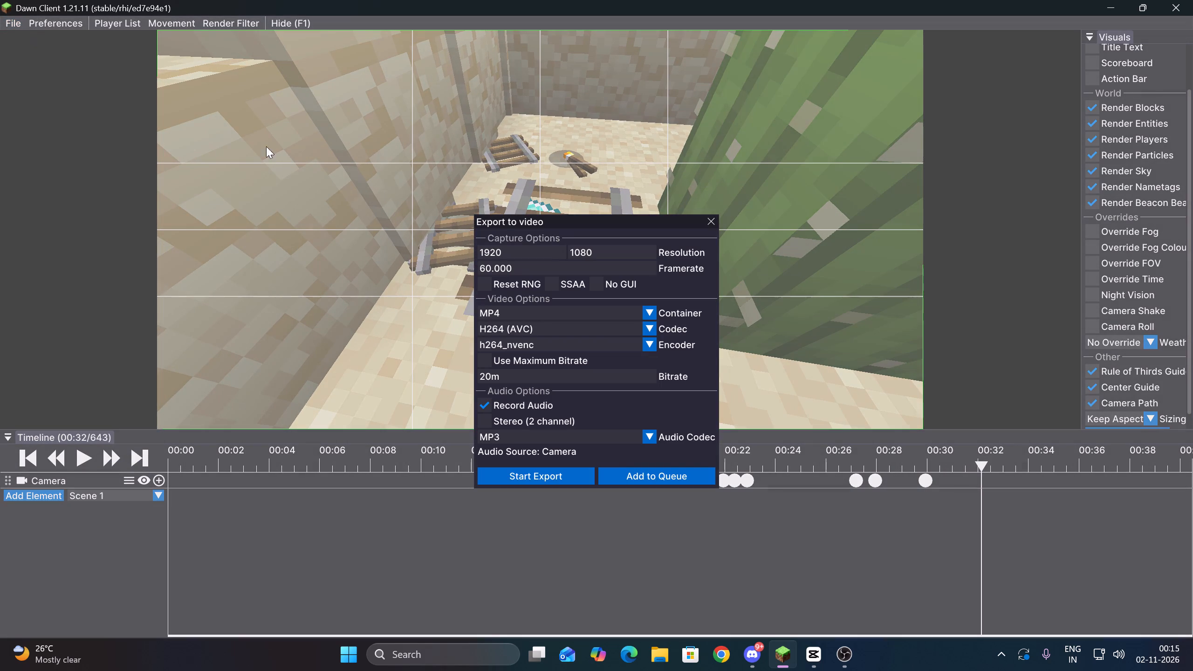
pyautogui.click(541, 473)
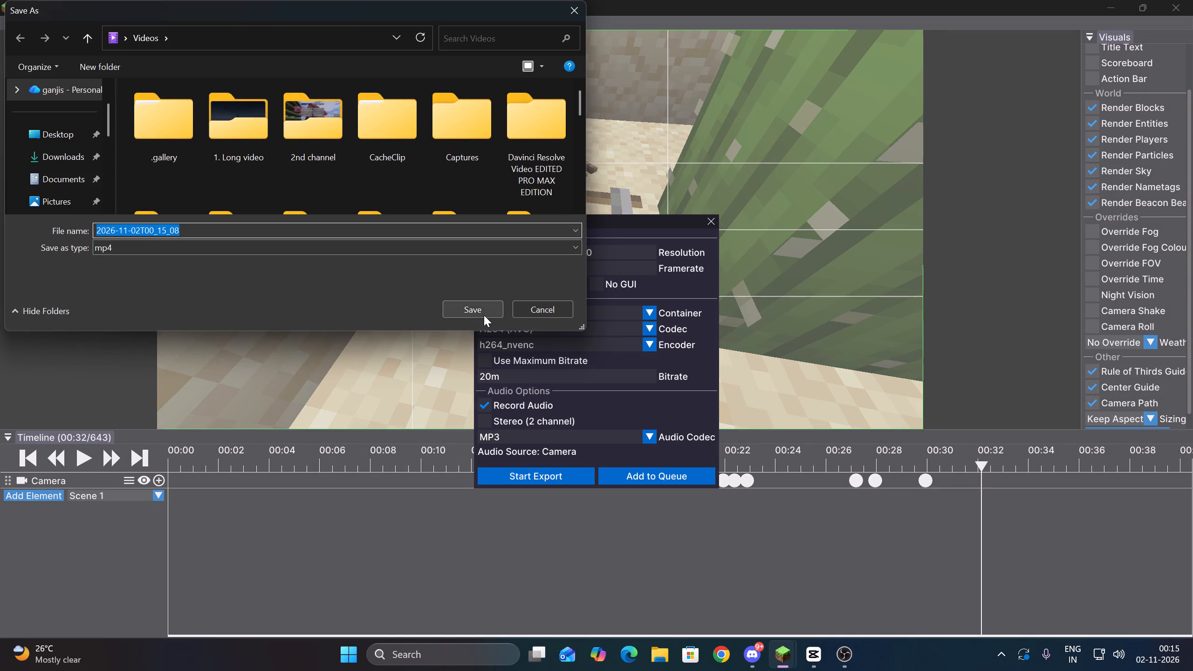
pyautogui.click(484, 312)
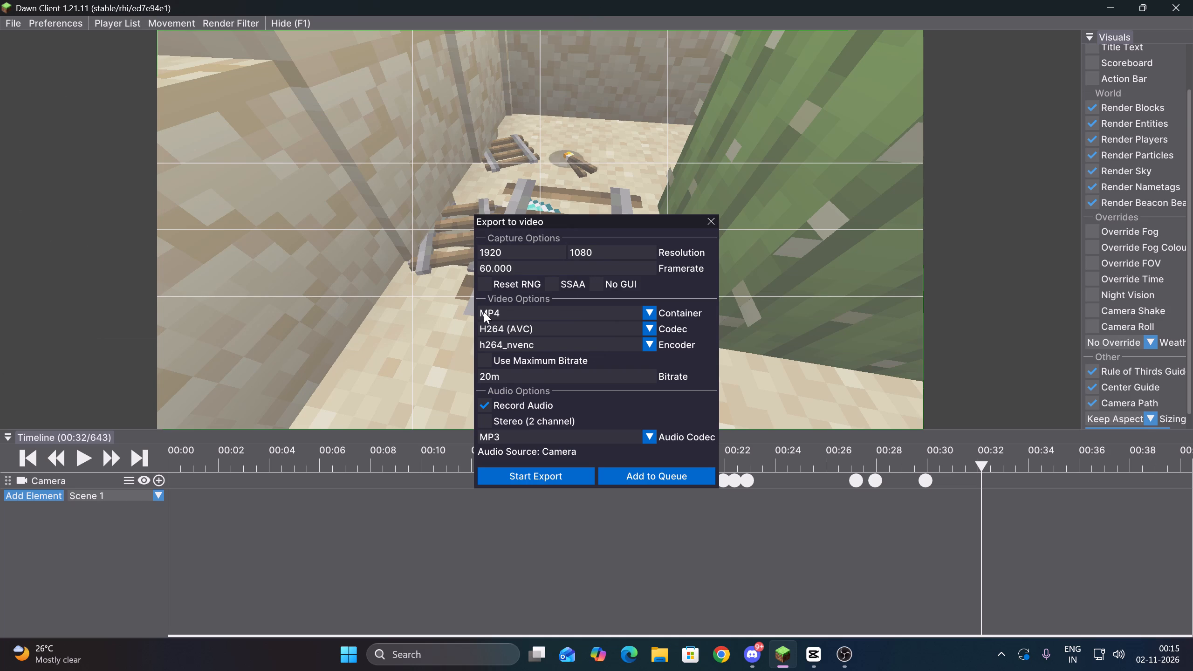
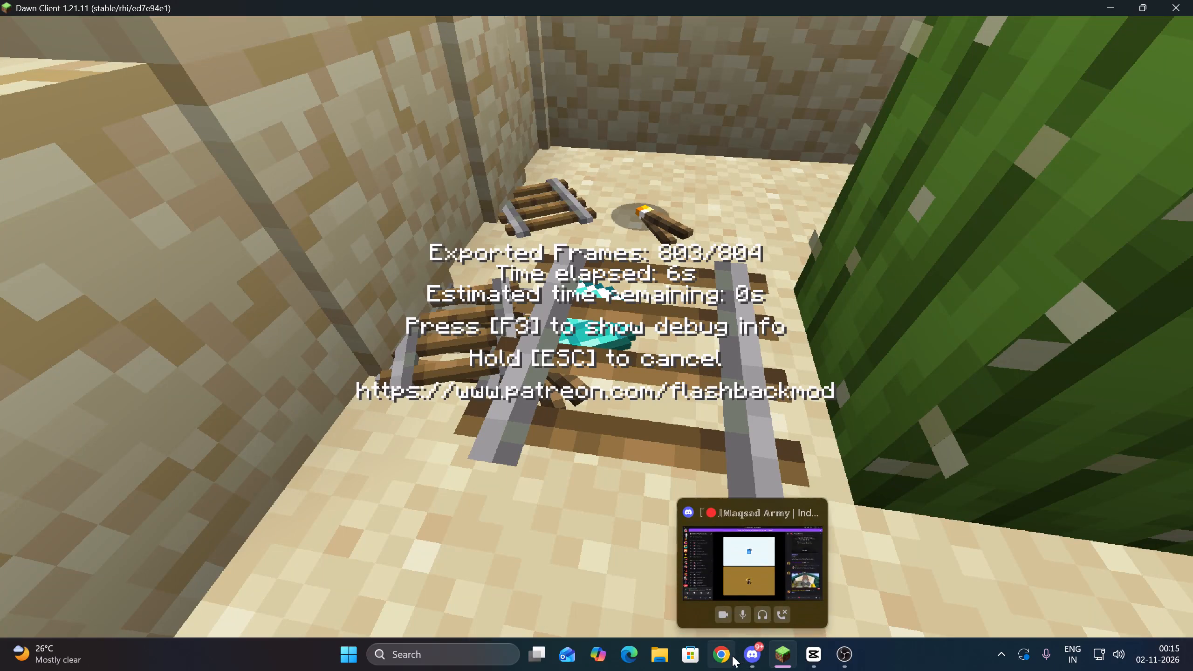
# Switch to Chrome and browse the YouTube home feed for a video to watch.
pyautogui.click(719, 657)
pyautogui.click(549, 321)
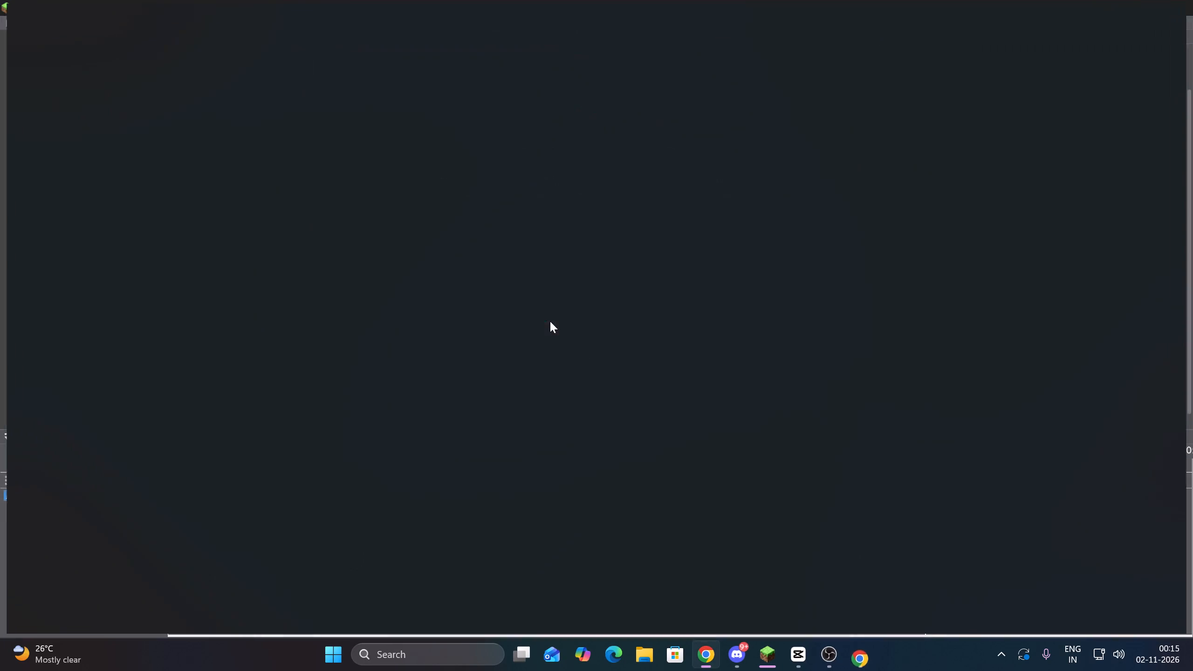
pyautogui.click(487, 400)
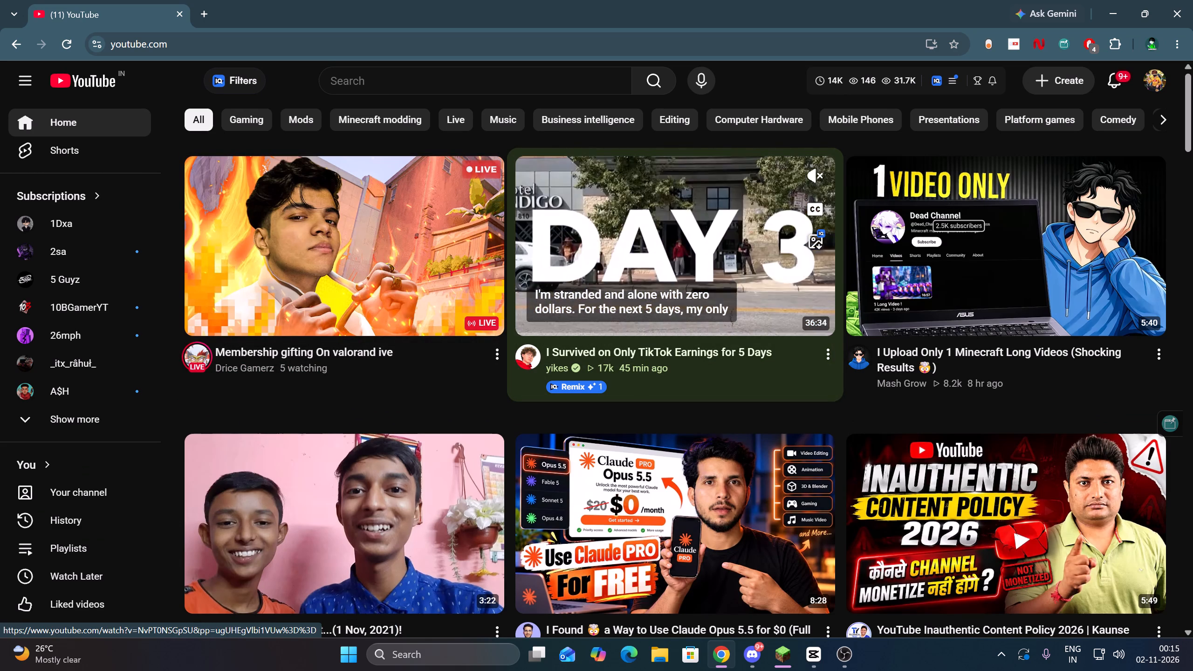
pyautogui.scroll(-3, 698, 254)
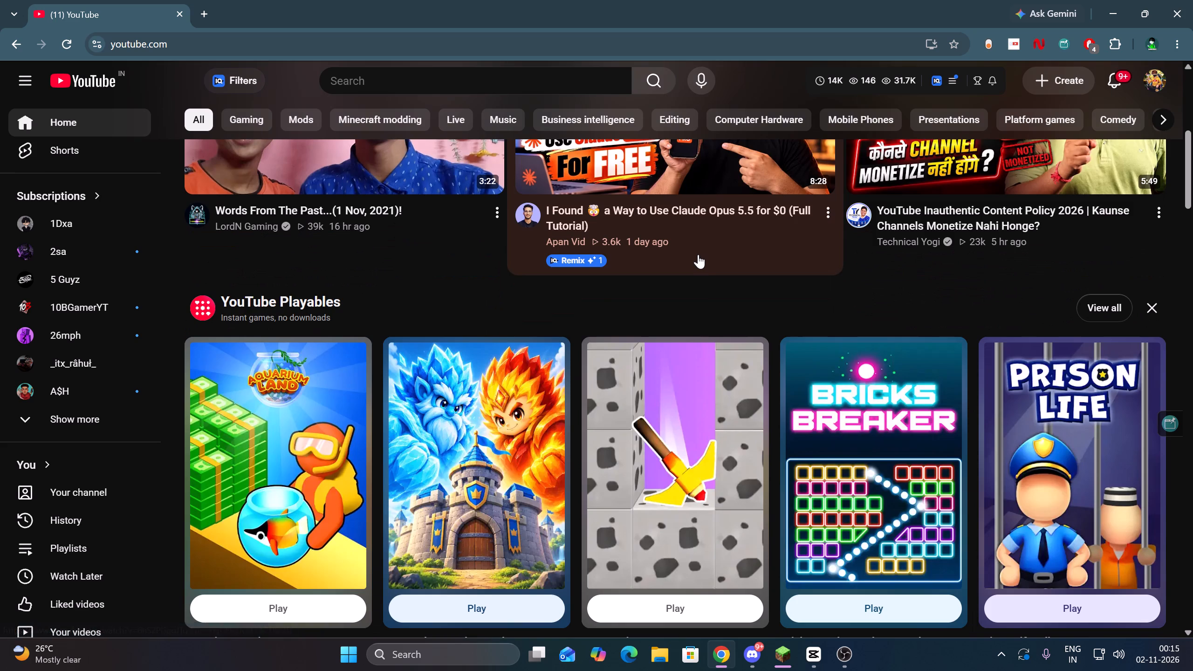
pyautogui.scroll(3, 698, 254)
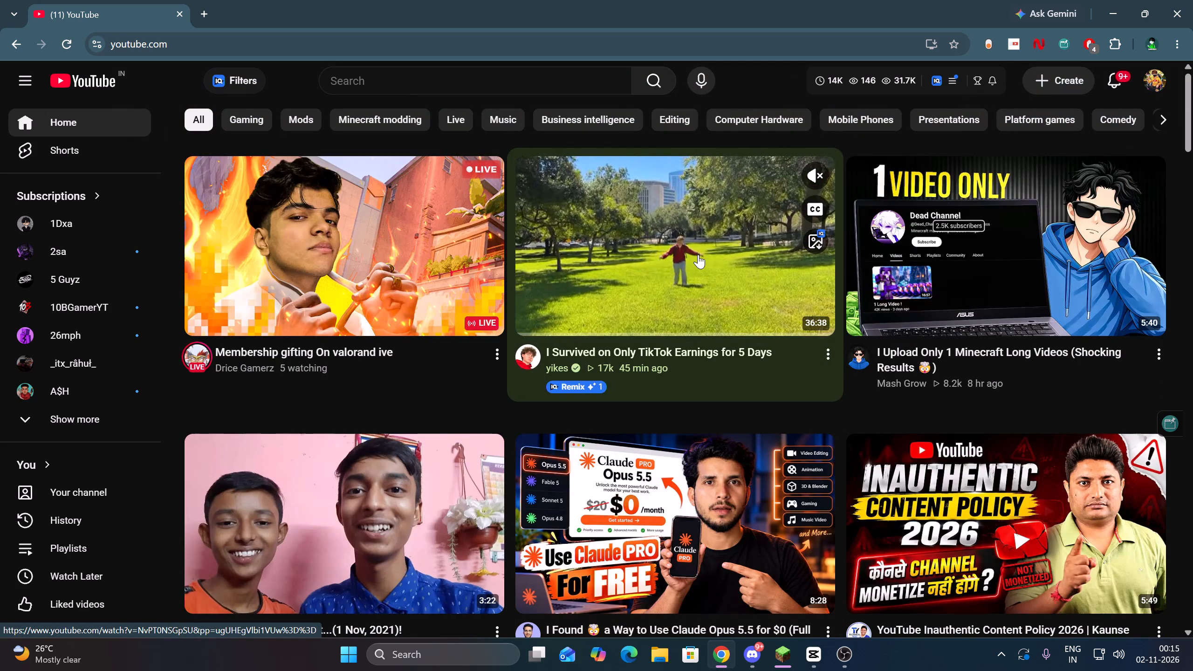
pyautogui.scroll(-8, 706, 276)
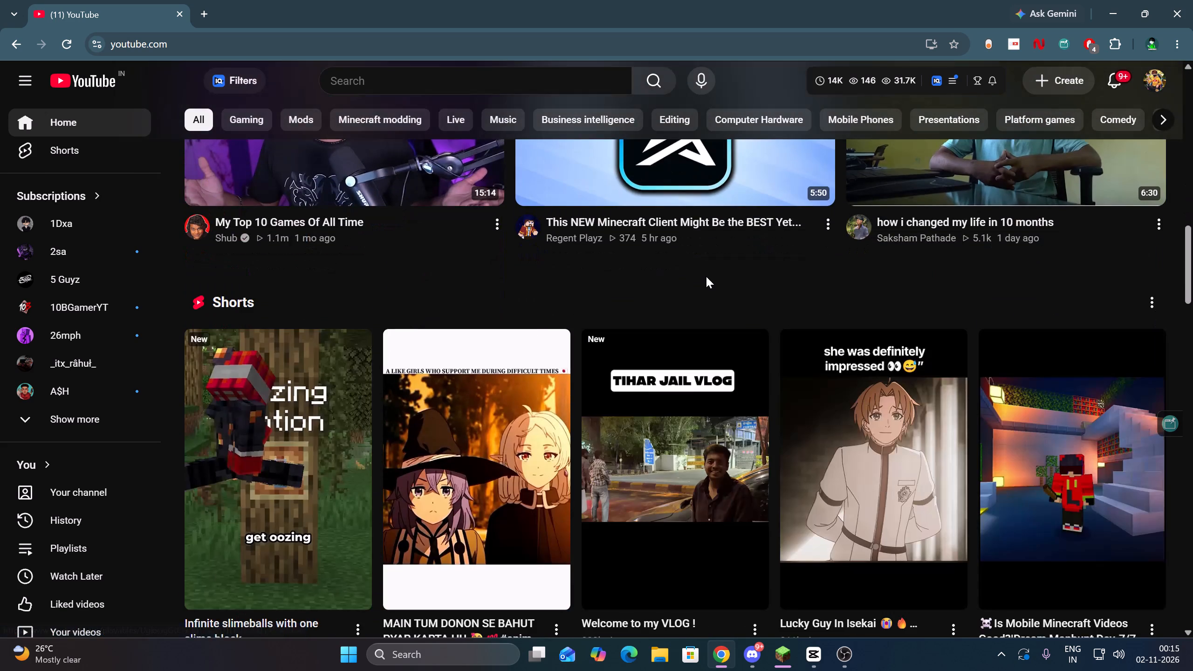
pyautogui.scroll(2, 706, 276)
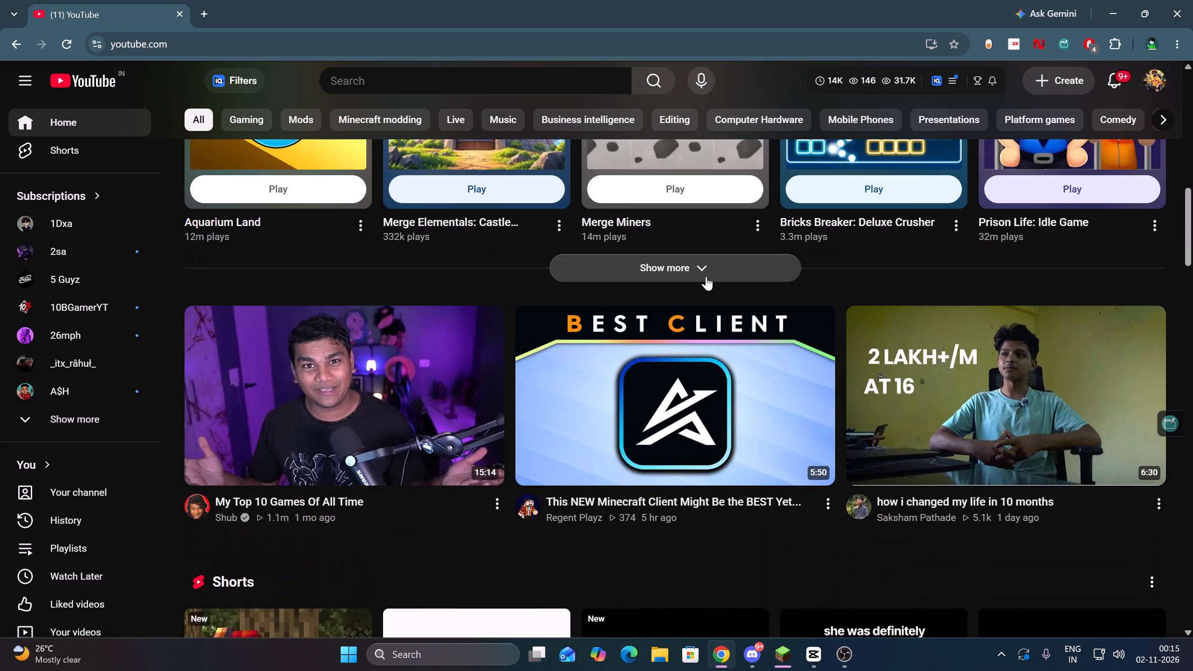
pyautogui.scroll(-5, 706, 276)
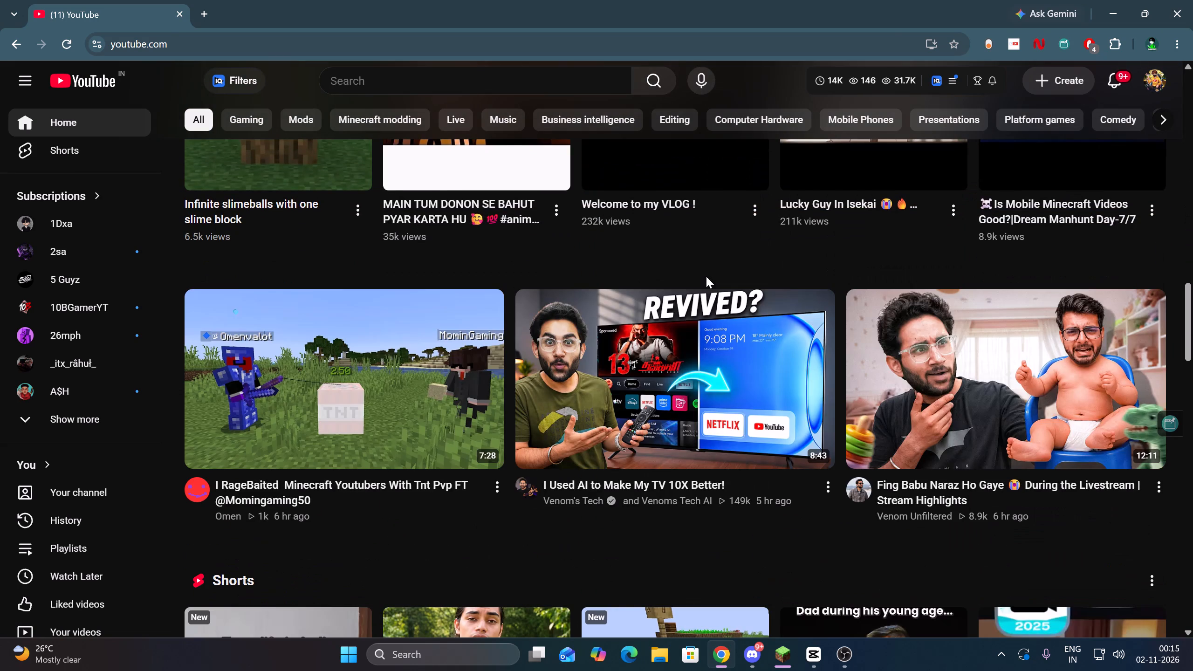
pyautogui.scroll(-7, 706, 276)
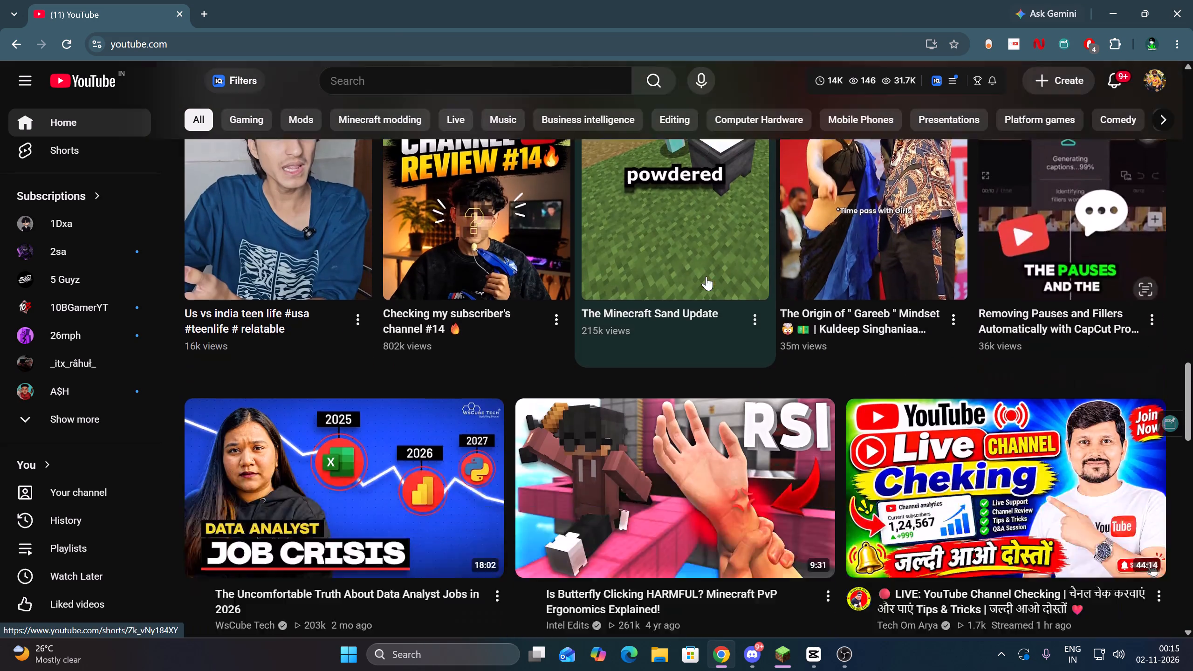
pyautogui.scroll(-2, 706, 276)
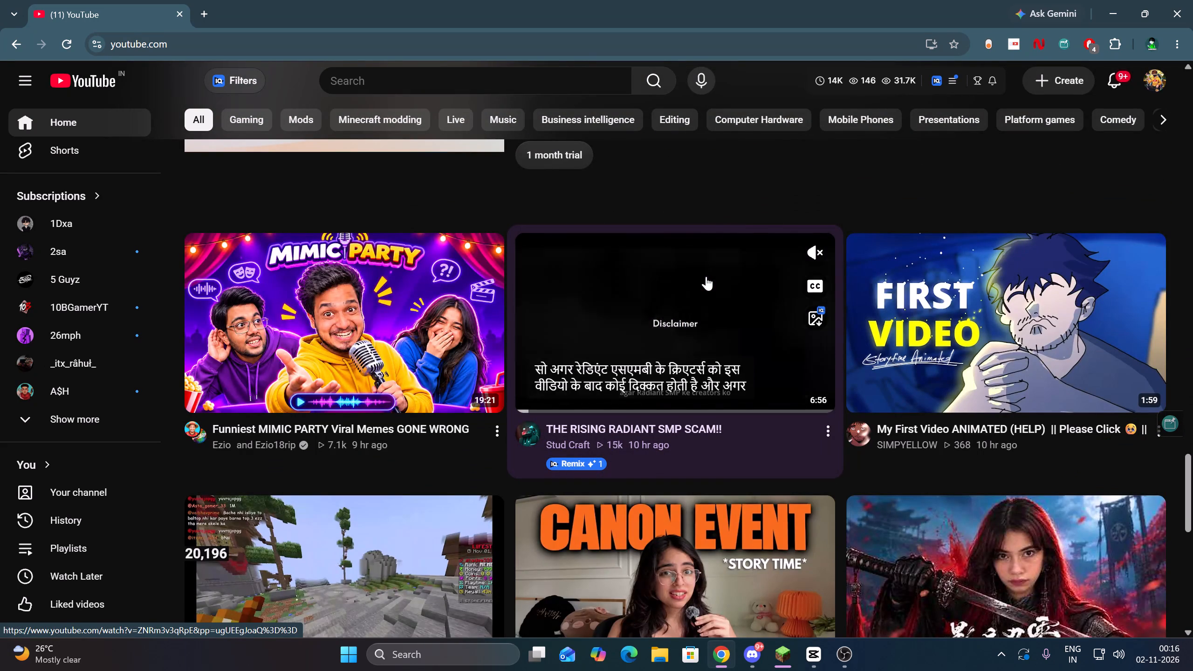
pyautogui.scroll(-3, 706, 276)
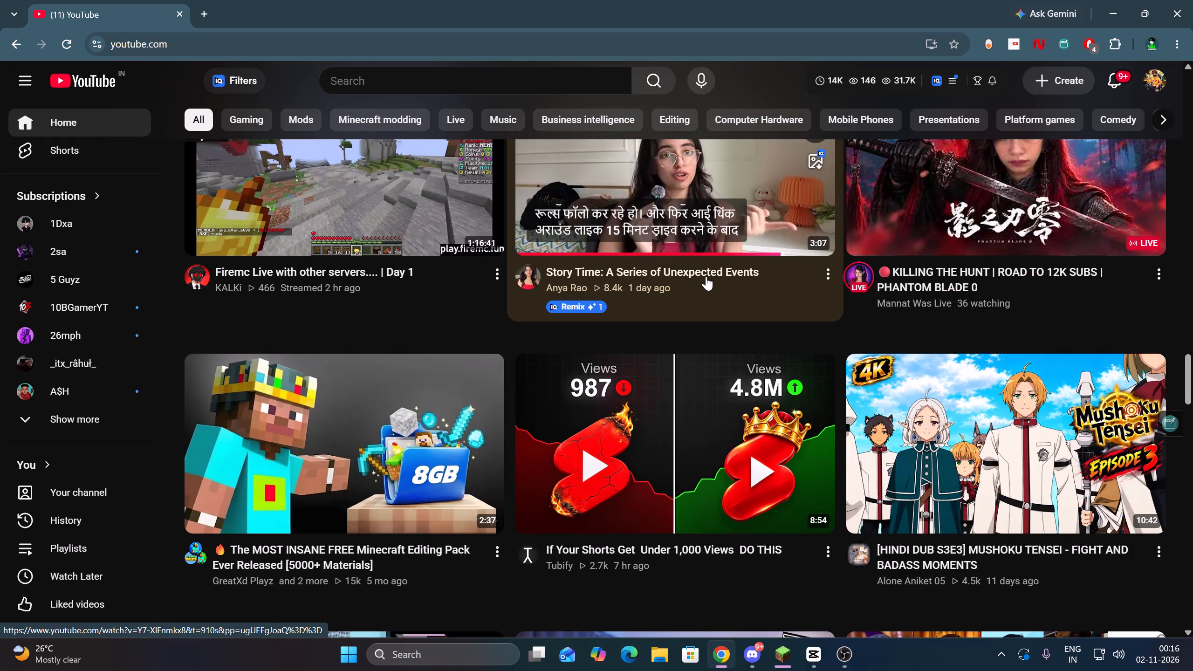
pyautogui.scroll(-2, 706, 276)
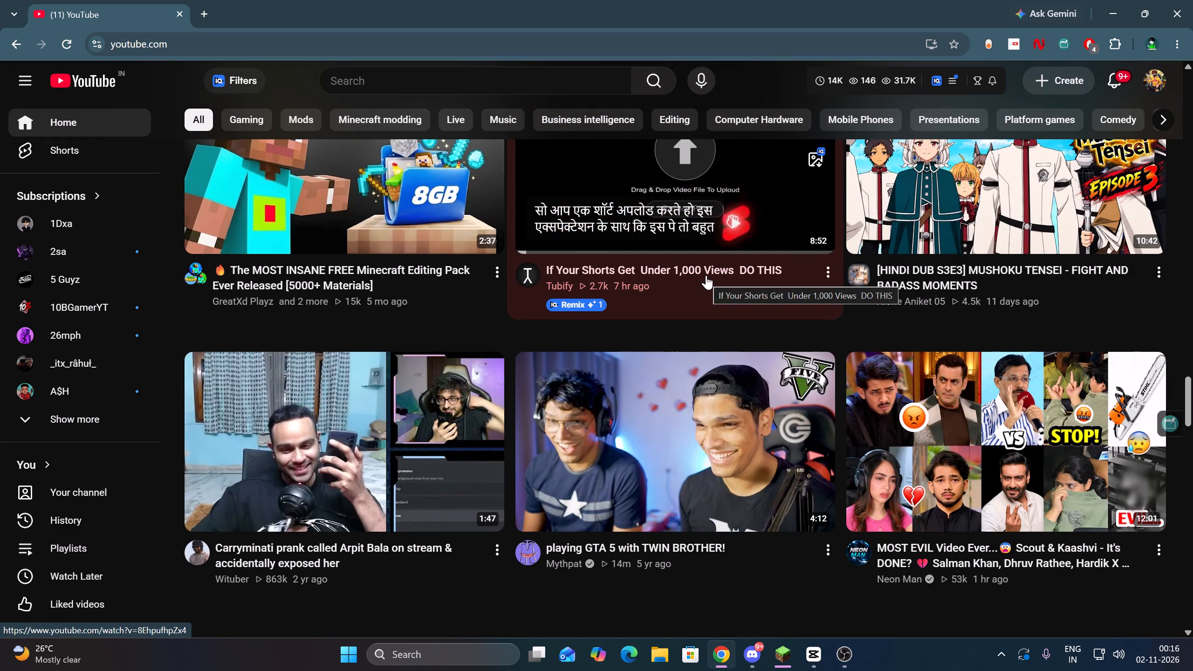
pyautogui.scroll(1, 1018, 226)
pyautogui.click(1149, 230)
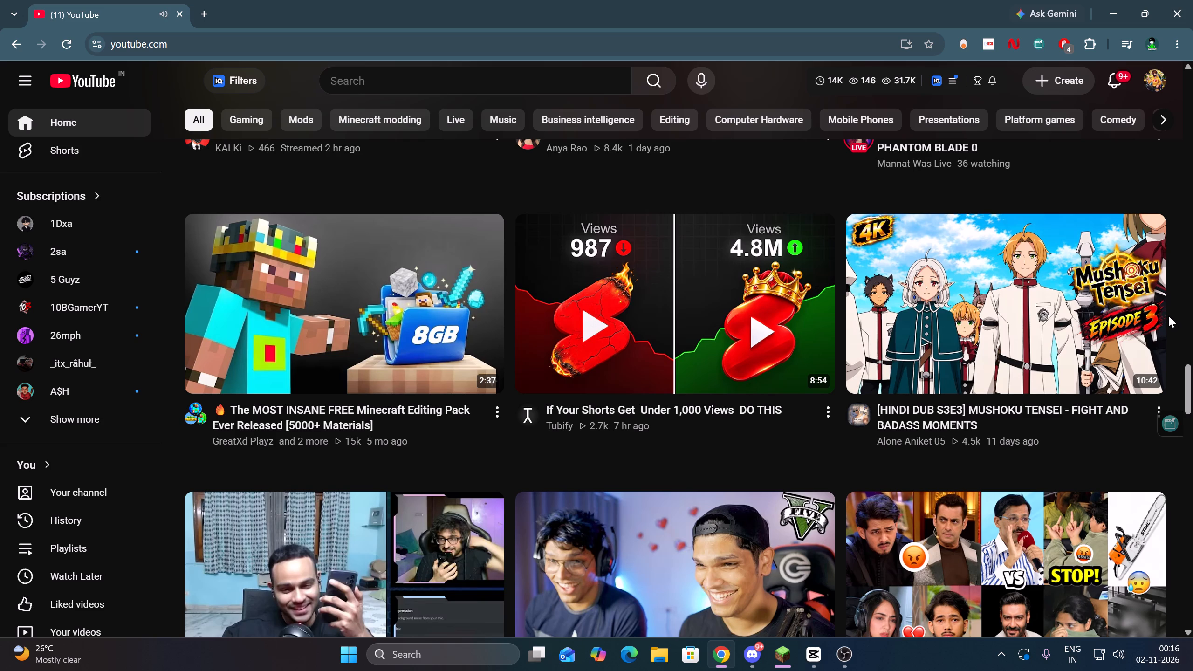
pyautogui.scroll(-2, 1045, 307)
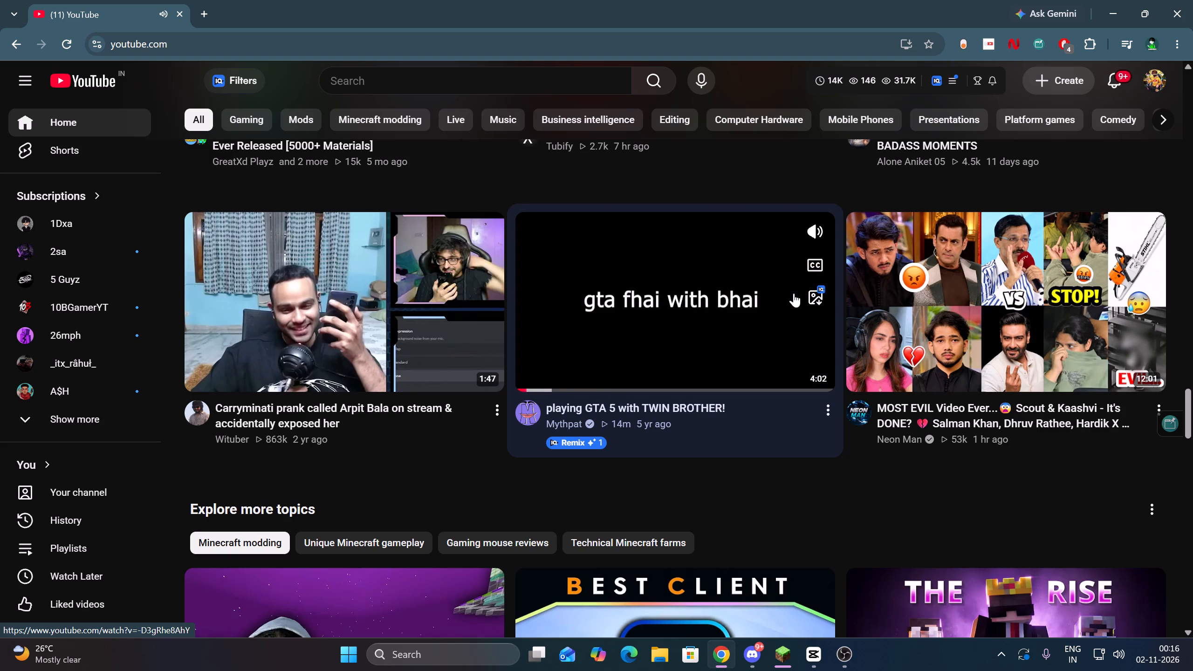
# Open Mythpat's video "playing GTA 5 with TWIN BROTHER!" and look through its top comments.
pyautogui.click(717, 282)
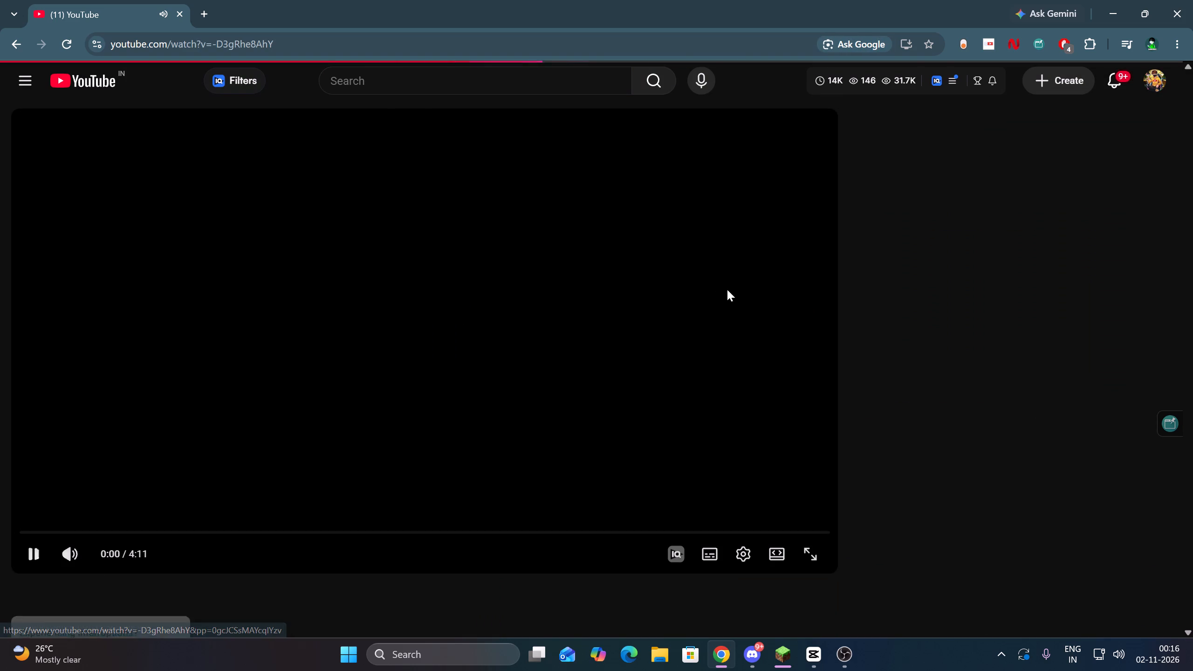
pyautogui.scroll(-2, 628, 307)
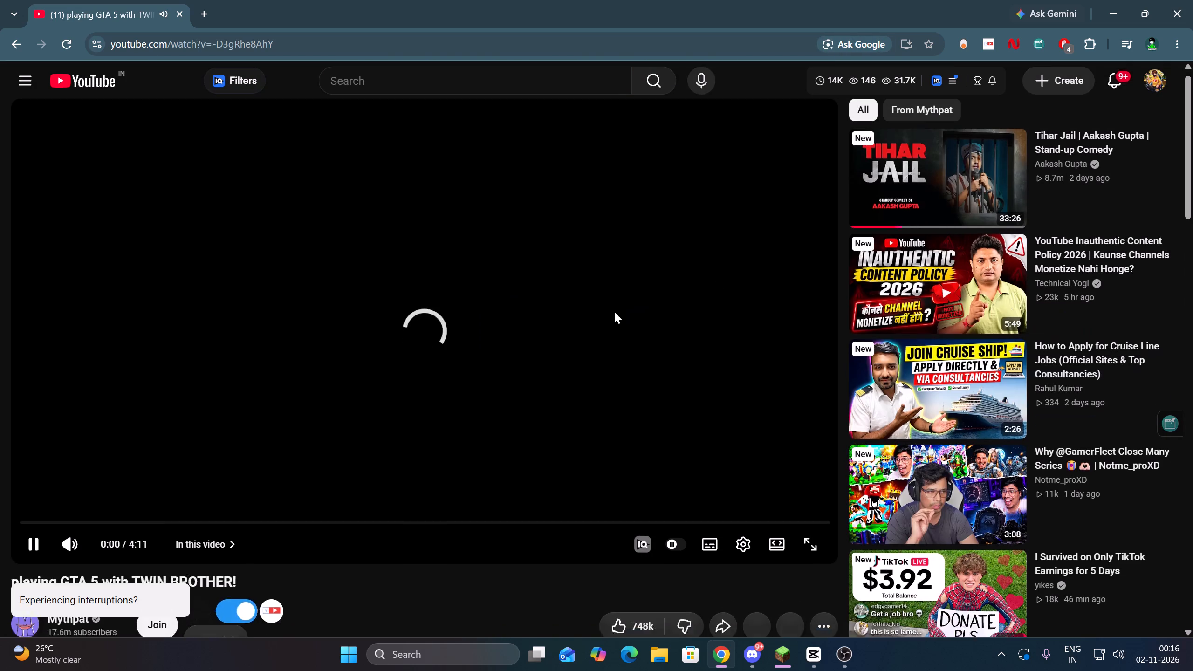
pyautogui.scroll(-3, 614, 312)
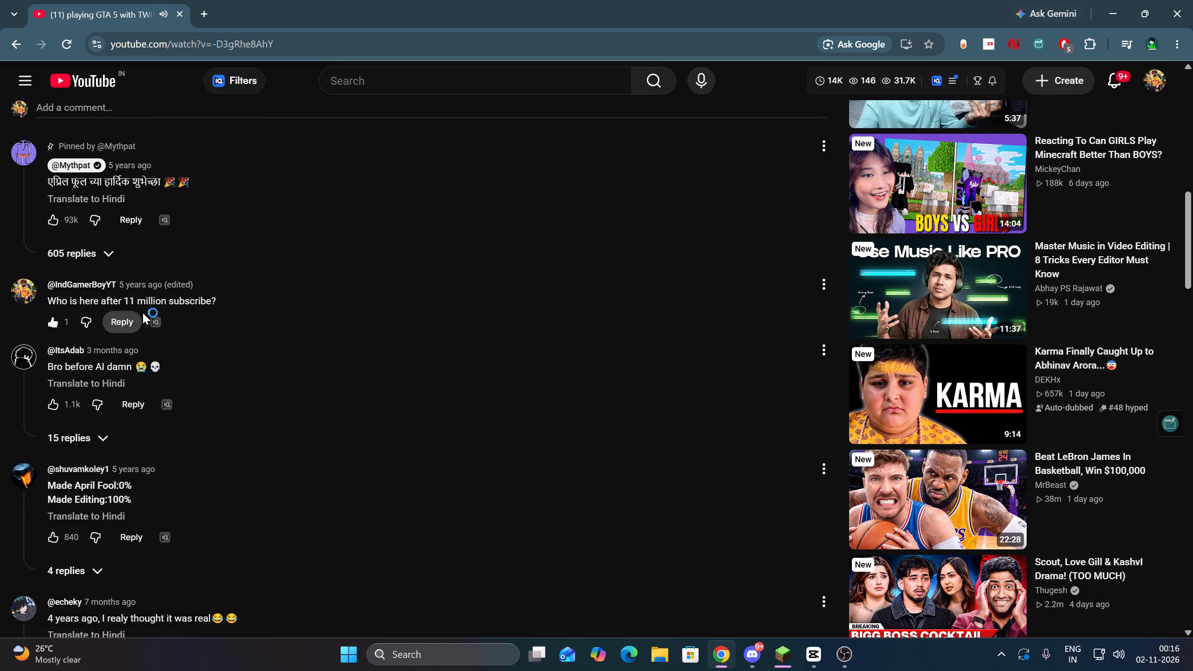
pyautogui.scroll(5, 238, 329)
pyautogui.click(284, 307)
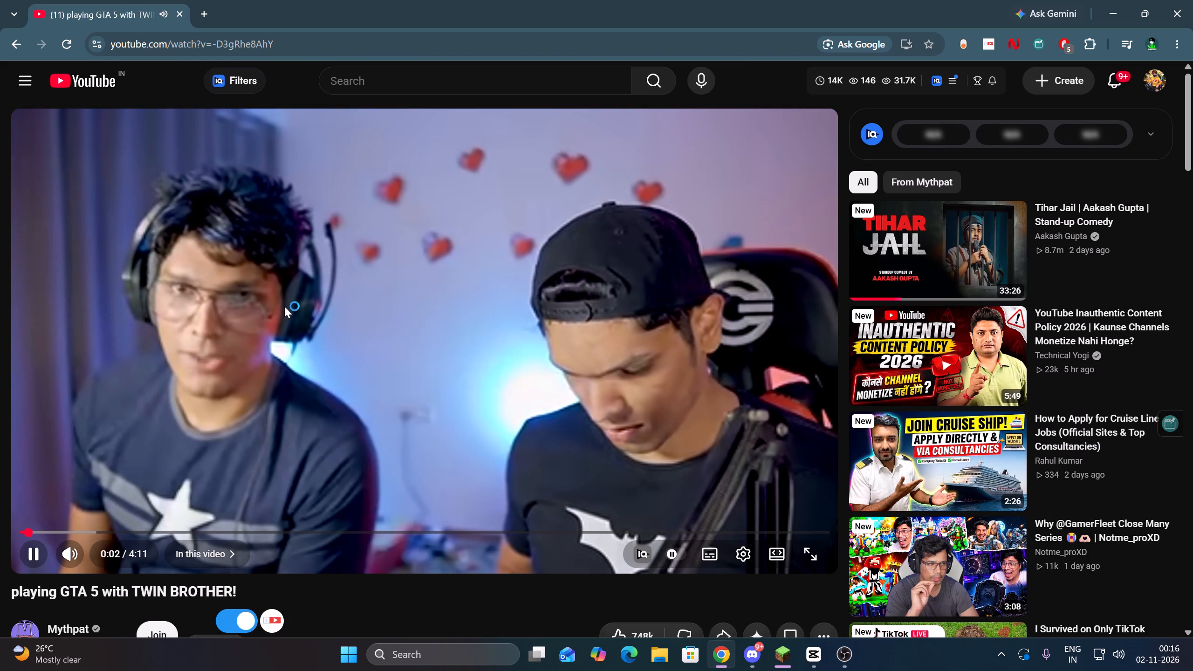
pyautogui.scroll(-6, 279, 427)
pyautogui.scroll(1, 209, 342)
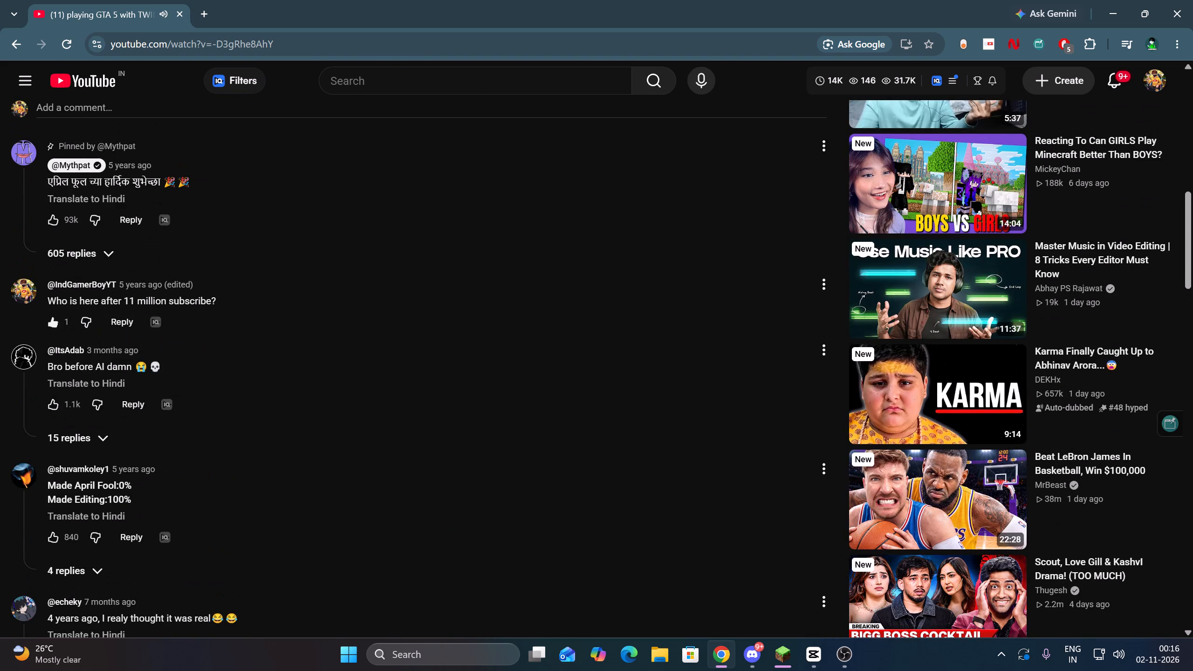
# Remove the like from the comment "Who is here after 11 million subscribe?" and view its author's channel card.
pyautogui.click(54, 326)
pyautogui.click(27, 287)
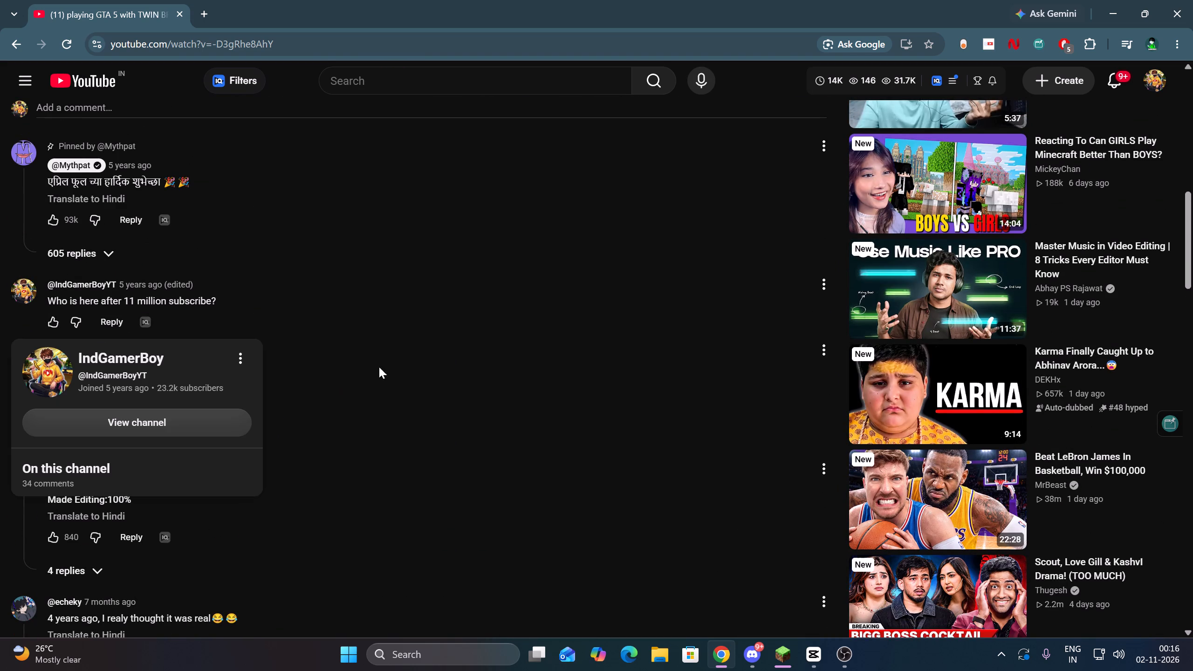
pyautogui.click(395, 363)
# Take a screenshot of the comments from Mythpat's pinned one through "Bro before AI damn".
pyautogui.press('shift+super+s')
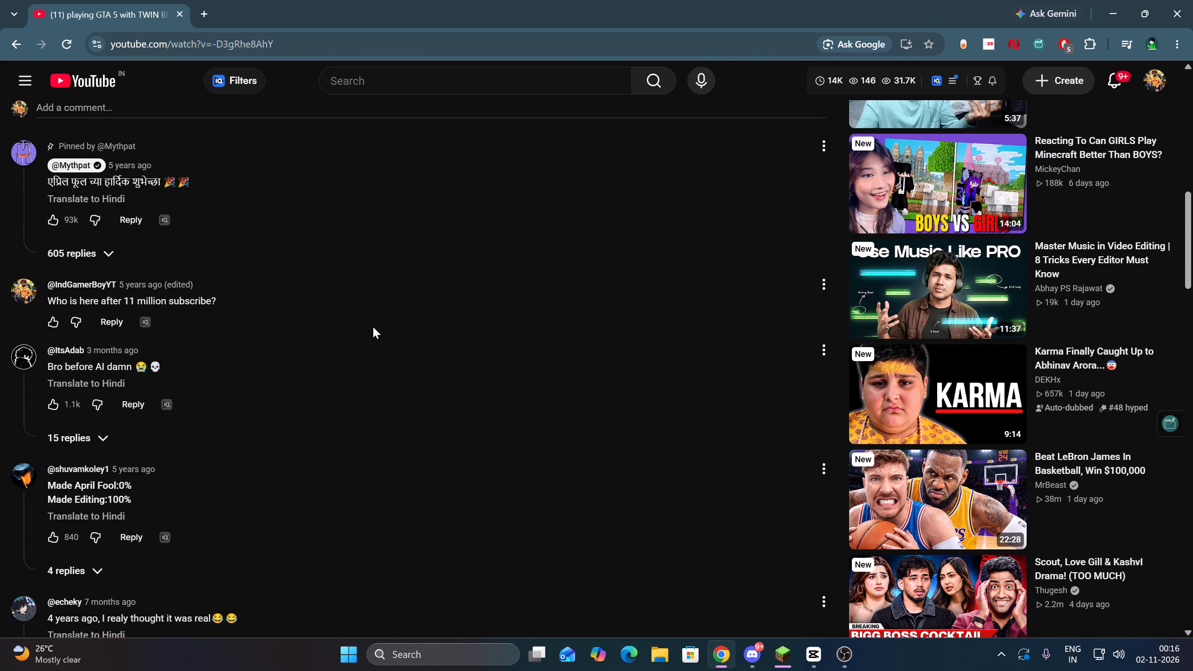
pyautogui.moveTo(0, 130); pyautogui.dragTo(265, 436)
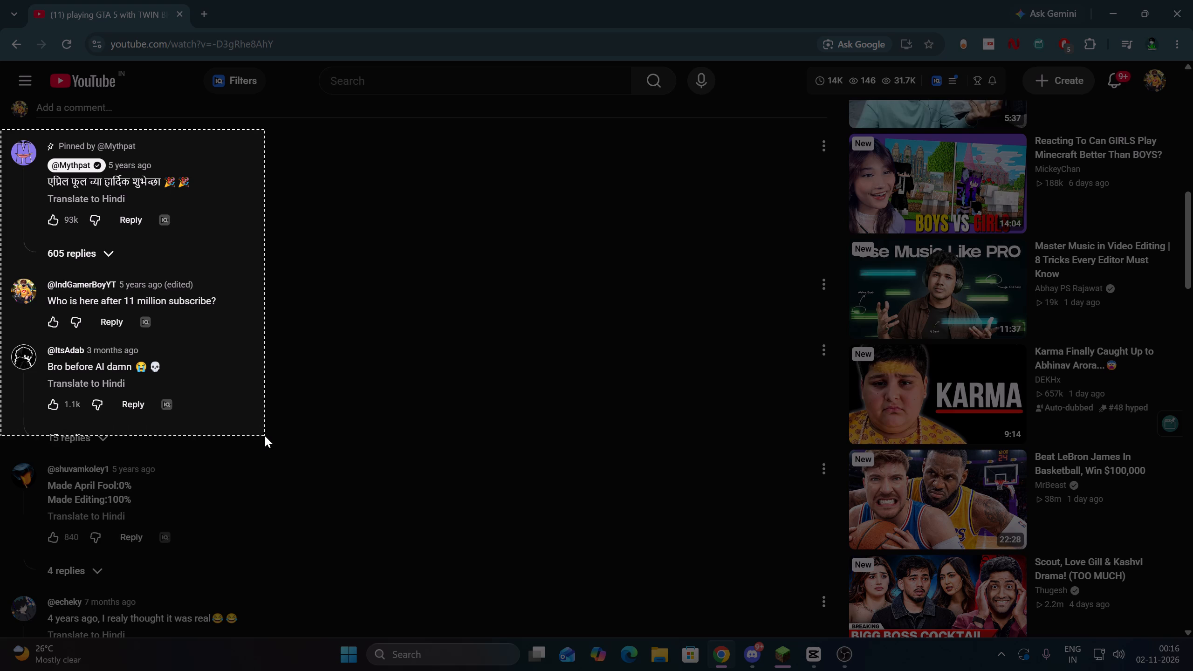
pyautogui.moveTo(265, 436); pyautogui.dragTo(270, 458)
# Switch back to the Minecraft window with the Flashback replay export.
pyautogui.click(768, 653)
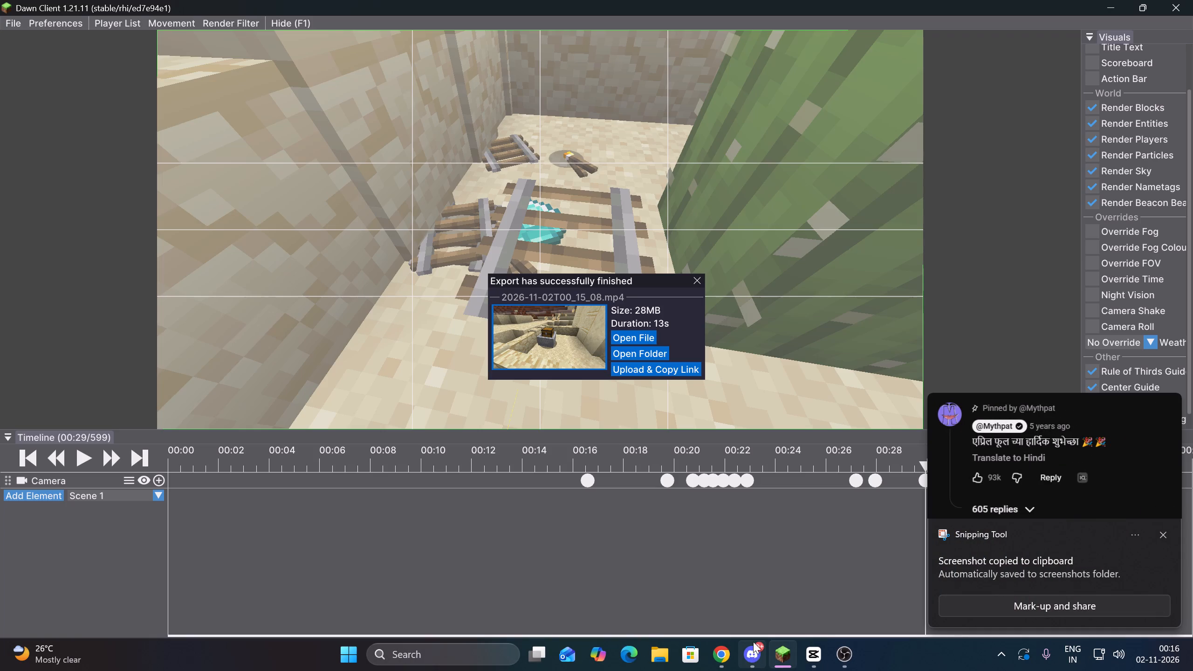
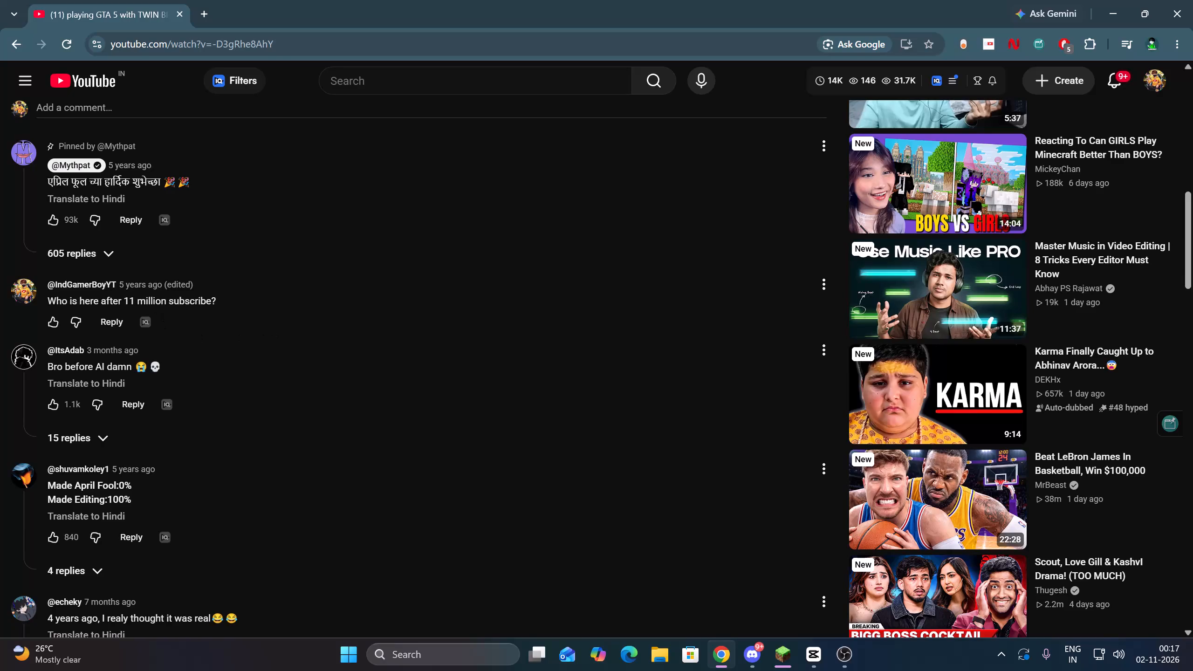
# View the channel card of the author of the comment "Who is here after 11 million subscribe?" and close it.
pyautogui.click(14, 290)
pyautogui.click(22, 291)
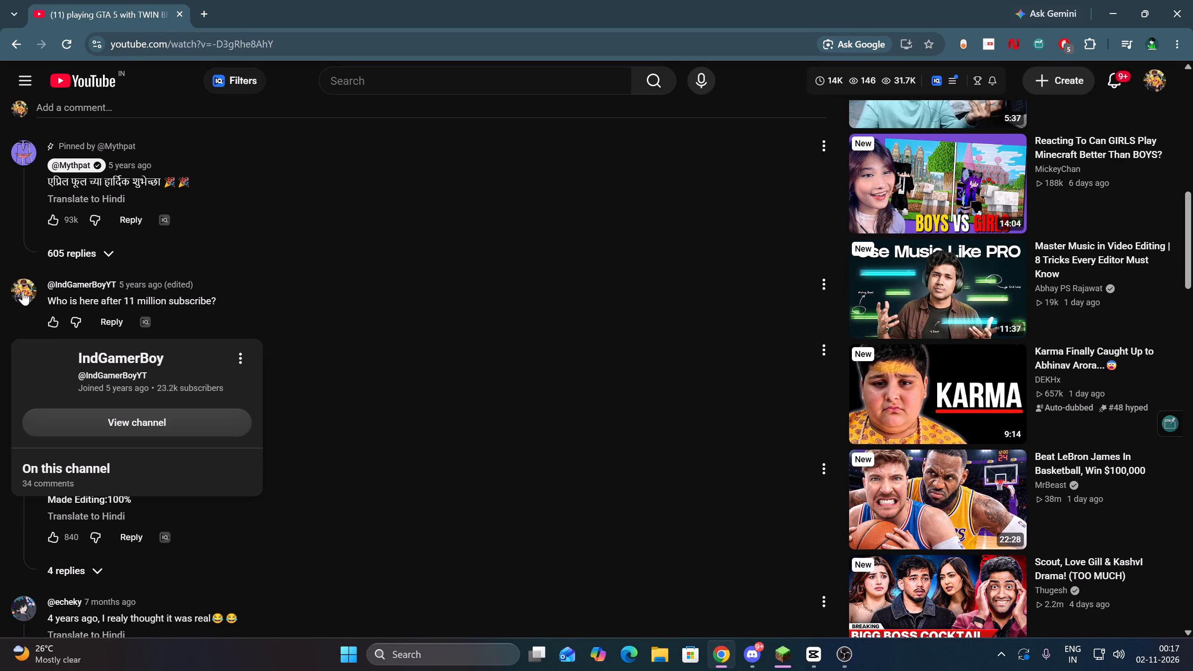
pyautogui.moveTo(89, 464); pyautogui.dragTo(70, 462)
pyautogui.click(364, 367)
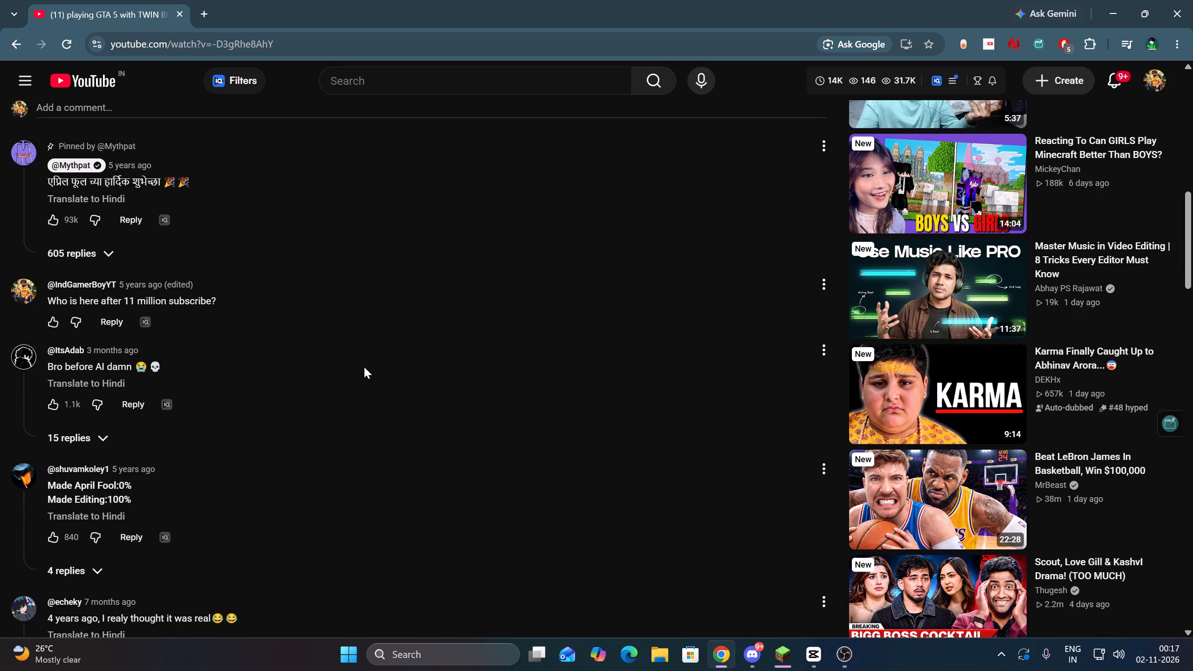
# Pop out Mythpat's GTA 5 video into a floating player and start playing it over the Minecraft replay window.
pyautogui.scroll(6, 386, 415)
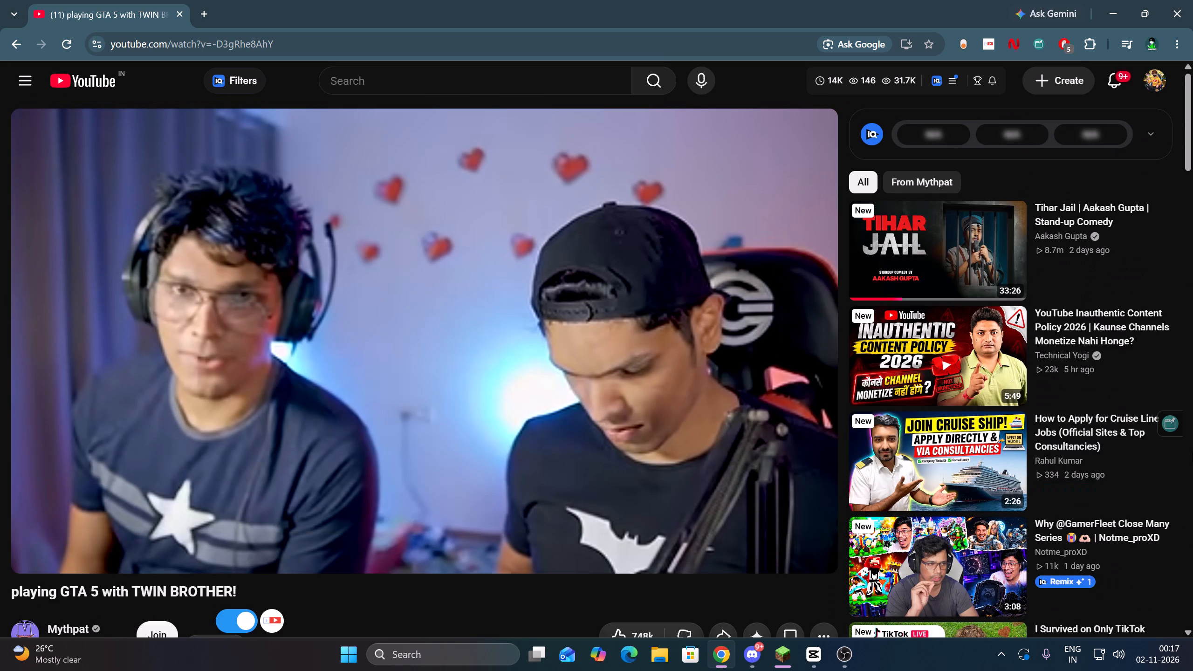
pyautogui.click(1177, 426)
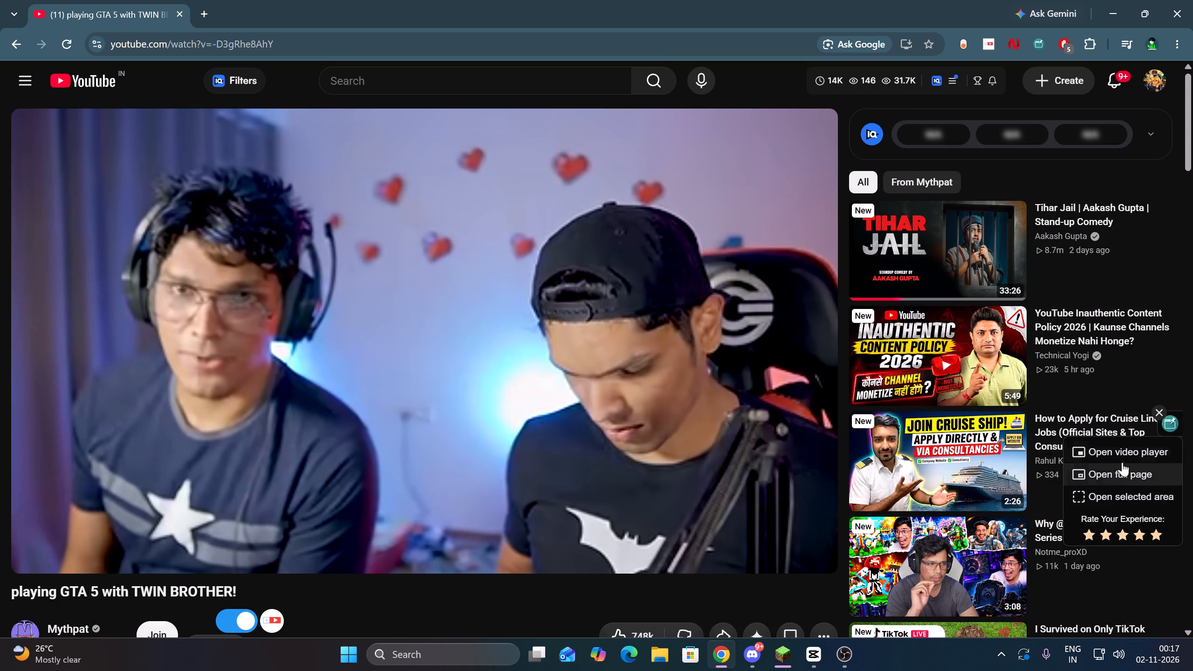
pyautogui.click(1127, 451)
pyautogui.click(1106, 0)
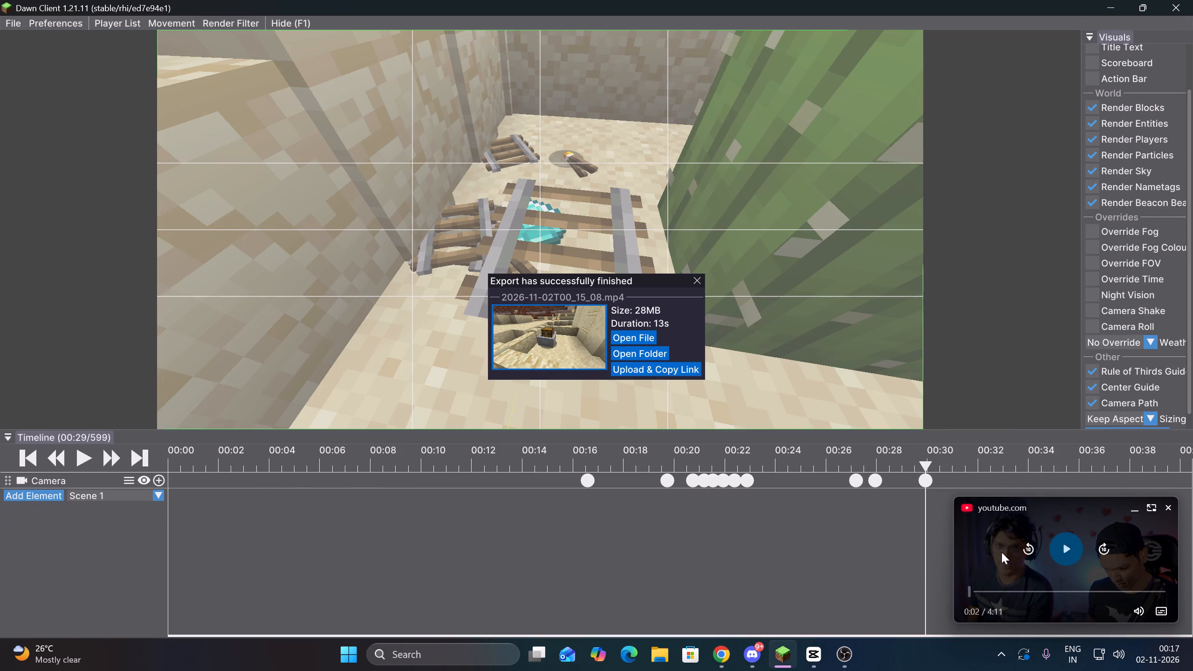
pyautogui.click(1071, 552)
# Show the hidden system tray icons.
pyautogui.click(999, 660)
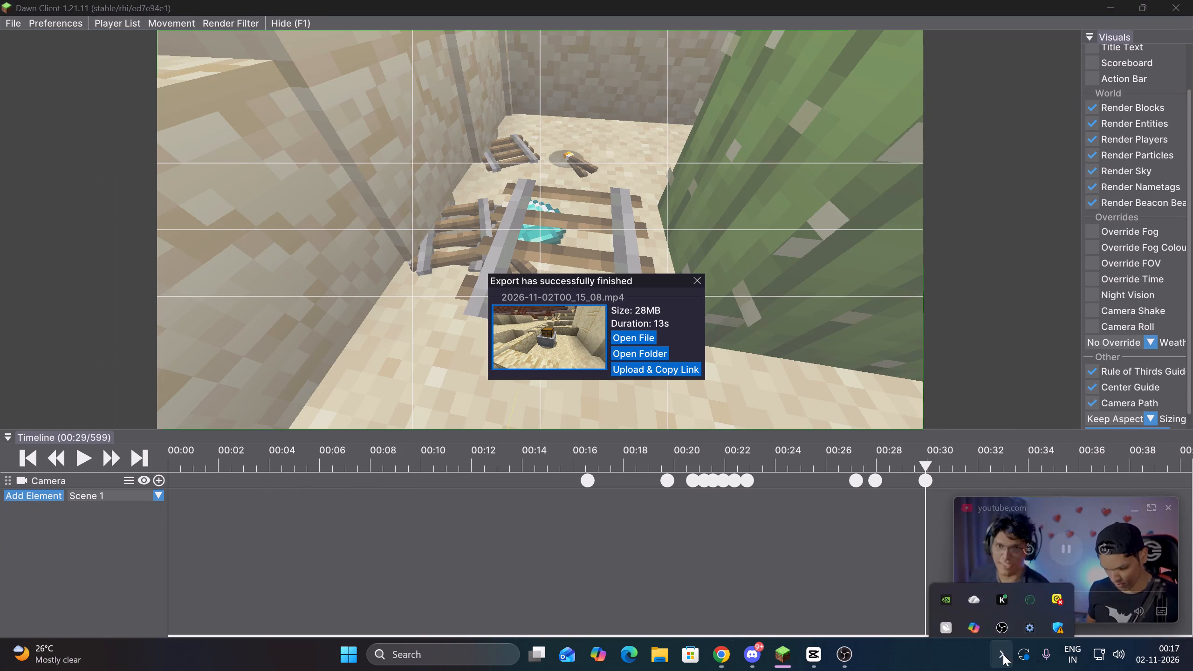
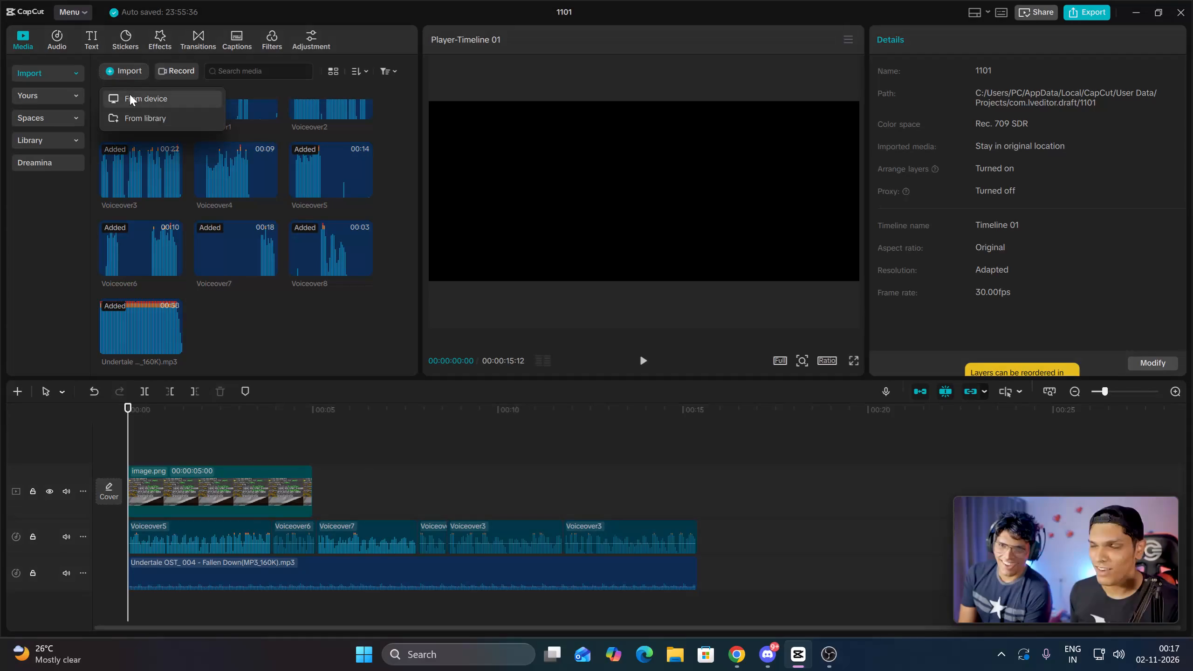
pyautogui.click(130, 94)
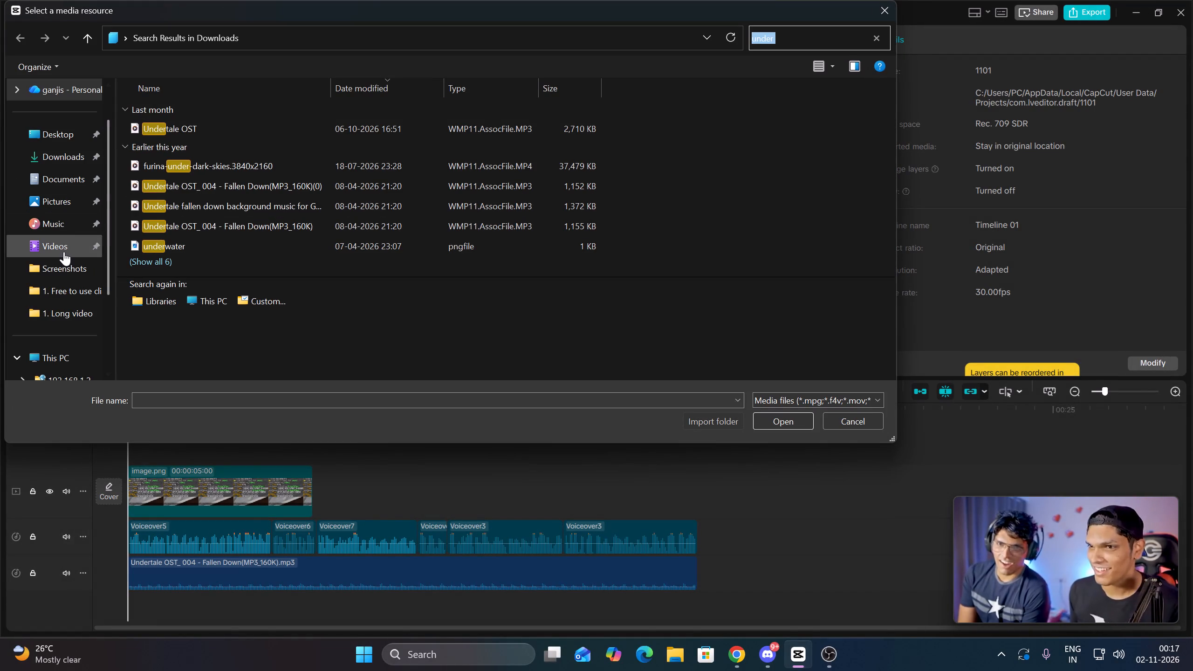
pyautogui.click(64, 252)
pyautogui.scroll(-4, 634, 291)
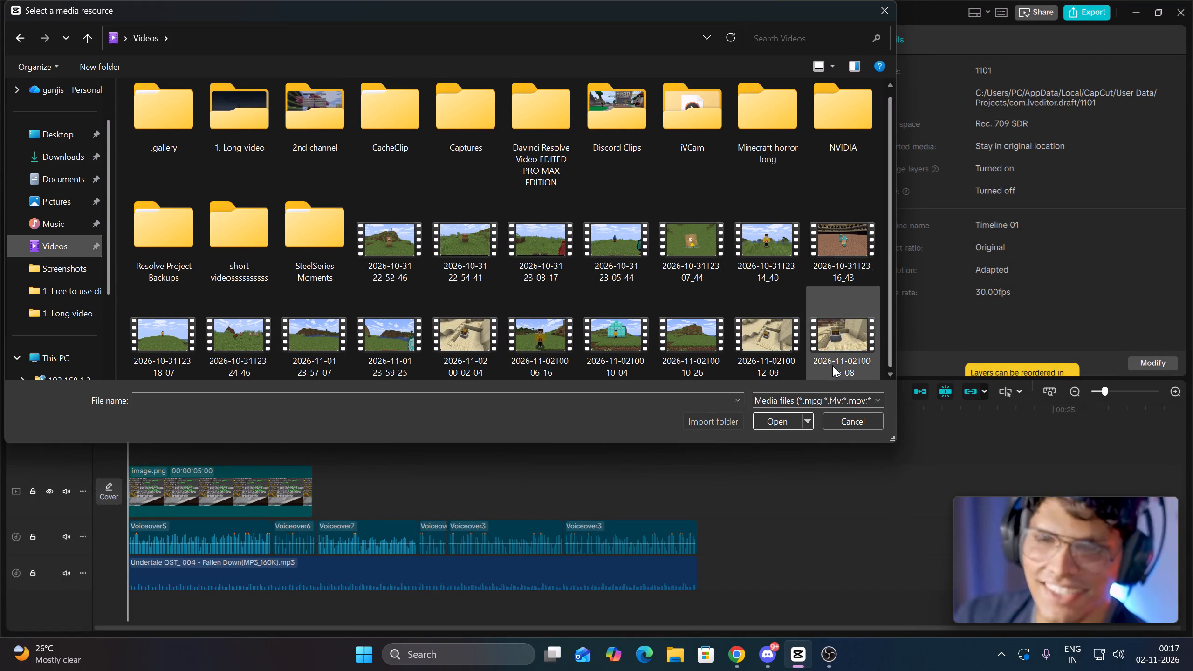
pyautogui.moveTo(885, 371); pyautogui.dragTo(866, 368)
pyautogui.moveTo(880, 367); pyautogui.dragTo(744, 363)
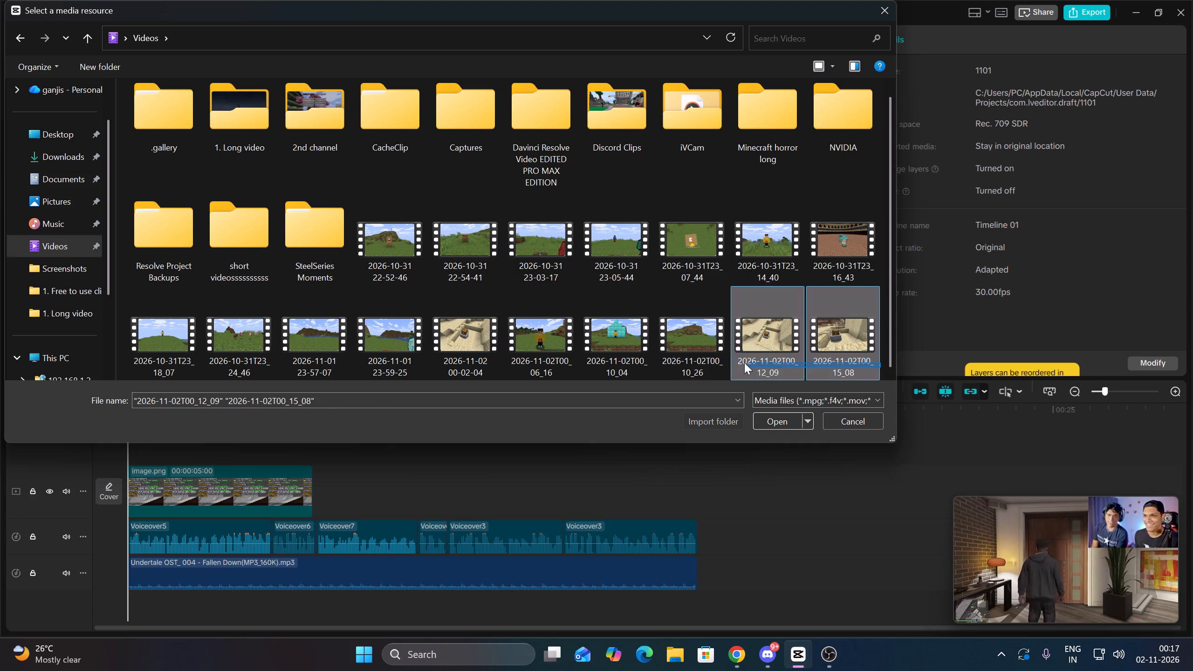
pyautogui.moveTo(744, 363); pyautogui.dragTo(426, 349)
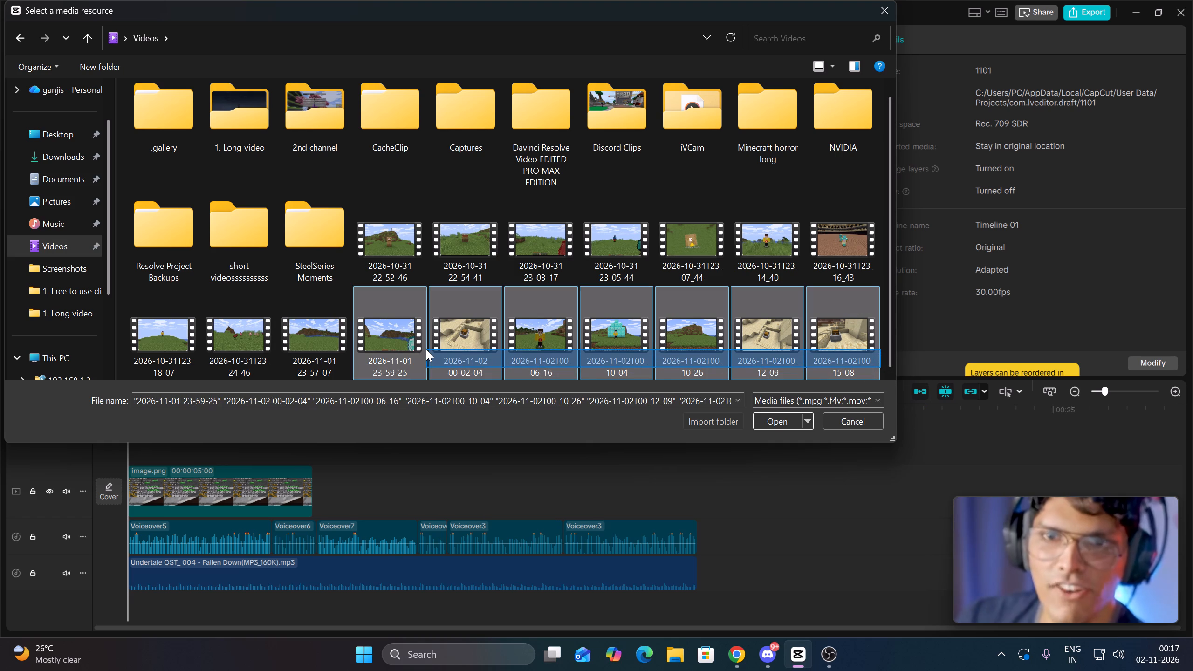
pyautogui.moveTo(426, 349); pyautogui.dragTo(383, 344)
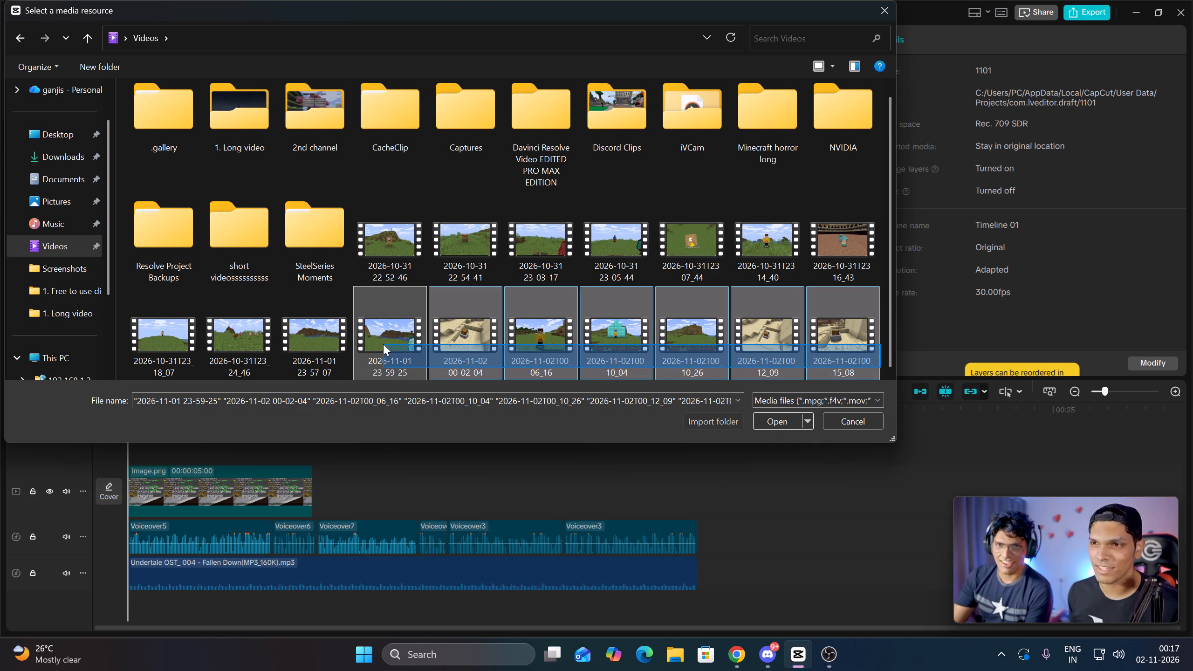
pyautogui.moveTo(383, 344); pyautogui.dragTo(327, 345)
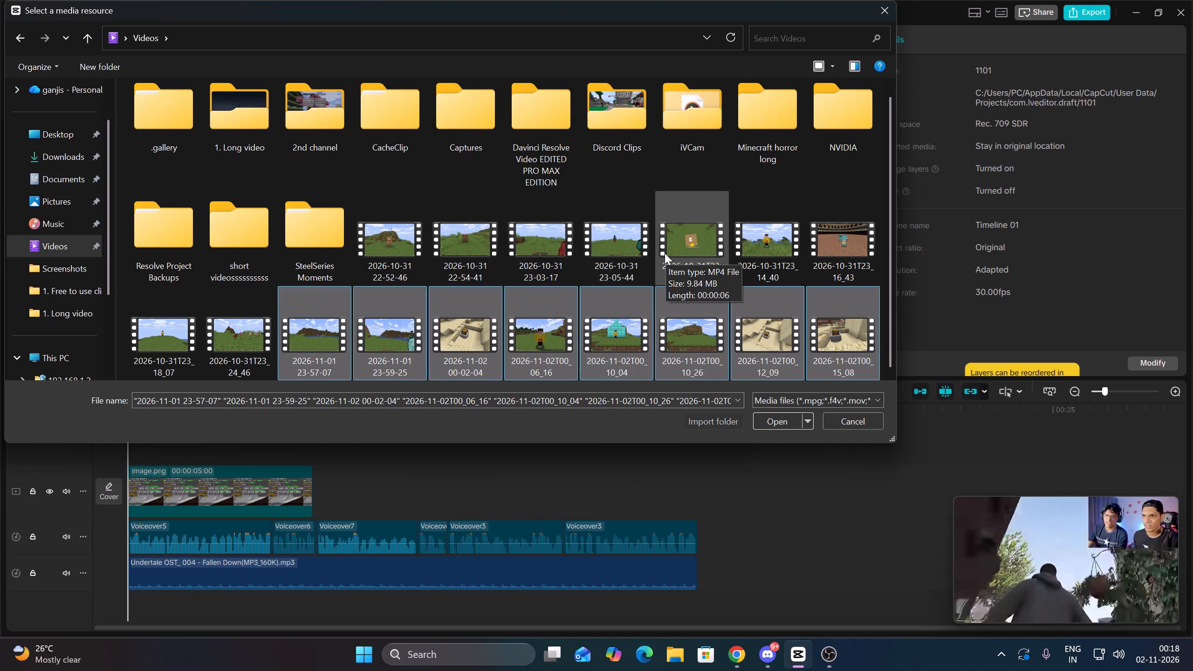
pyautogui.click(780, 417)
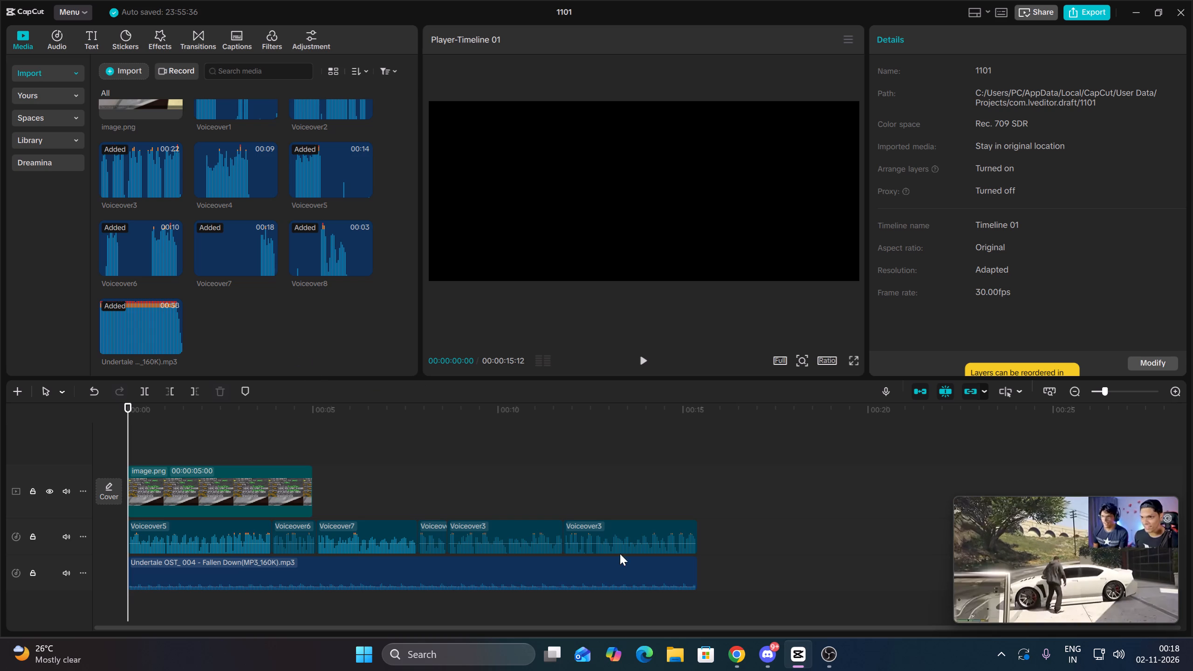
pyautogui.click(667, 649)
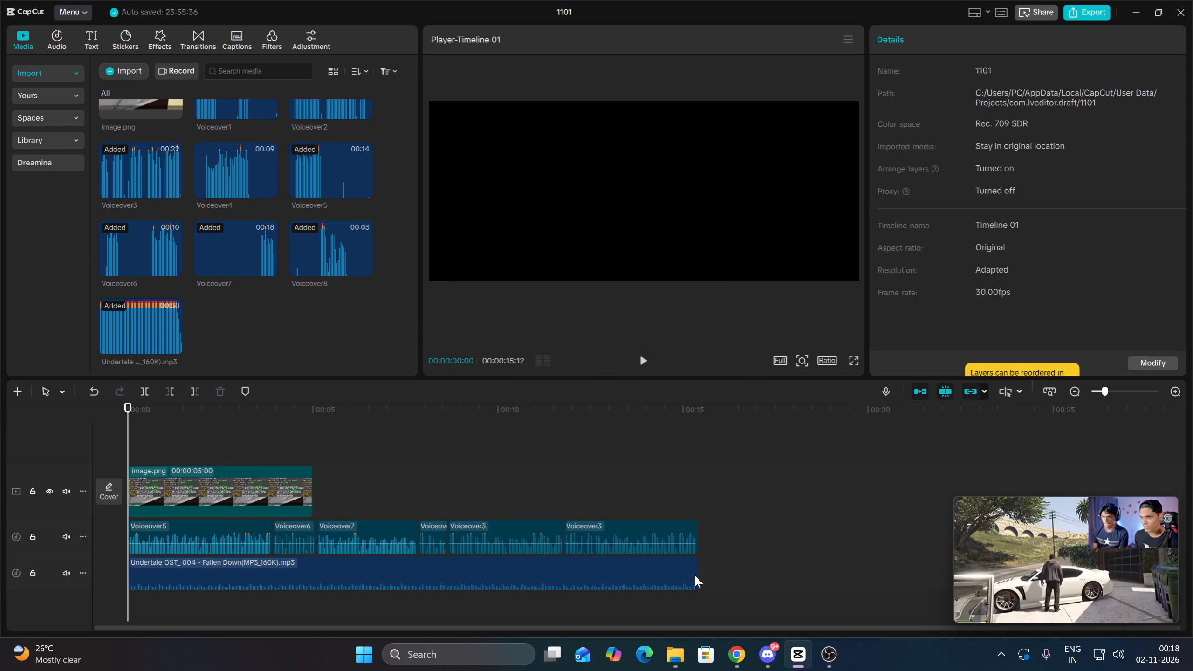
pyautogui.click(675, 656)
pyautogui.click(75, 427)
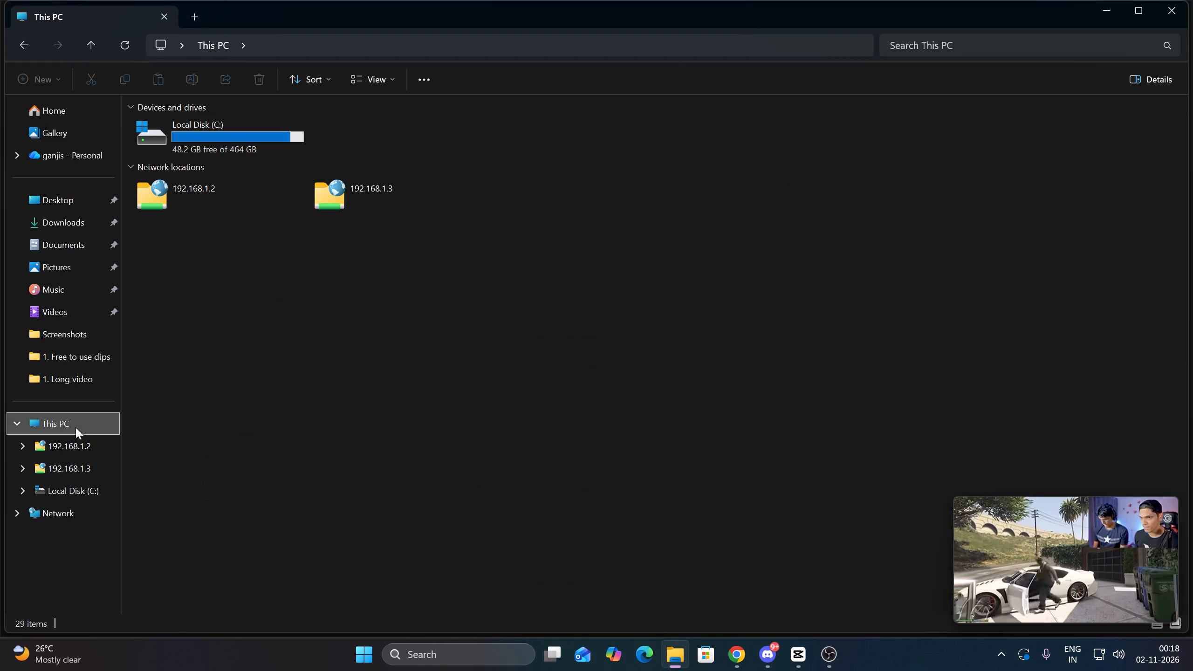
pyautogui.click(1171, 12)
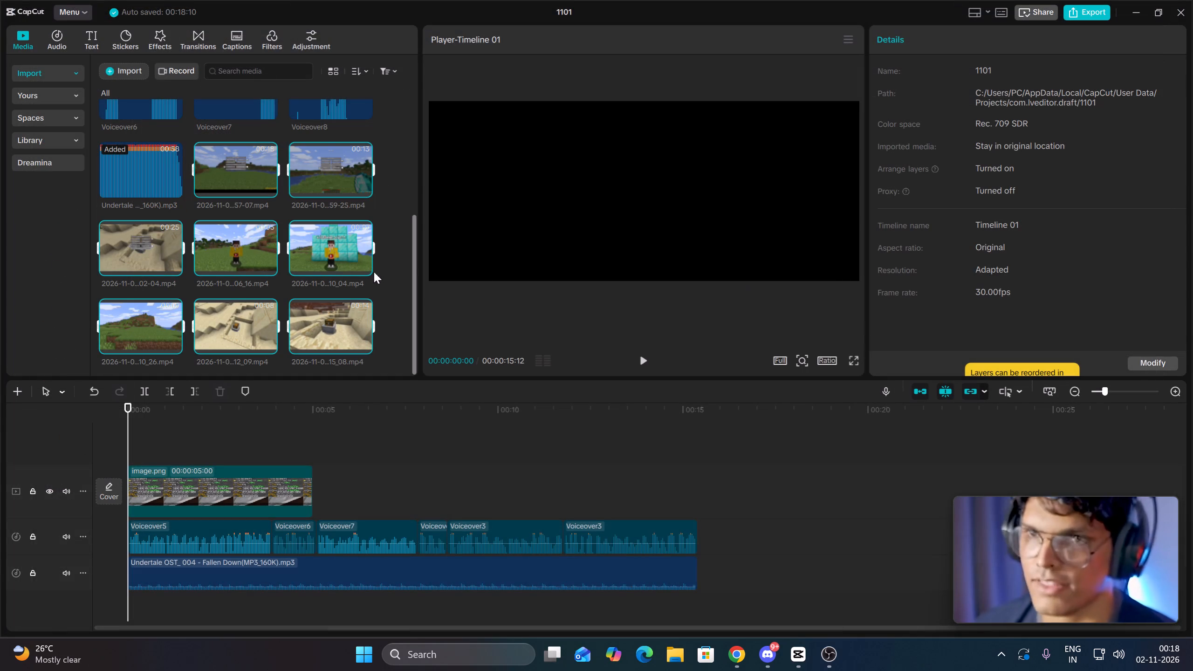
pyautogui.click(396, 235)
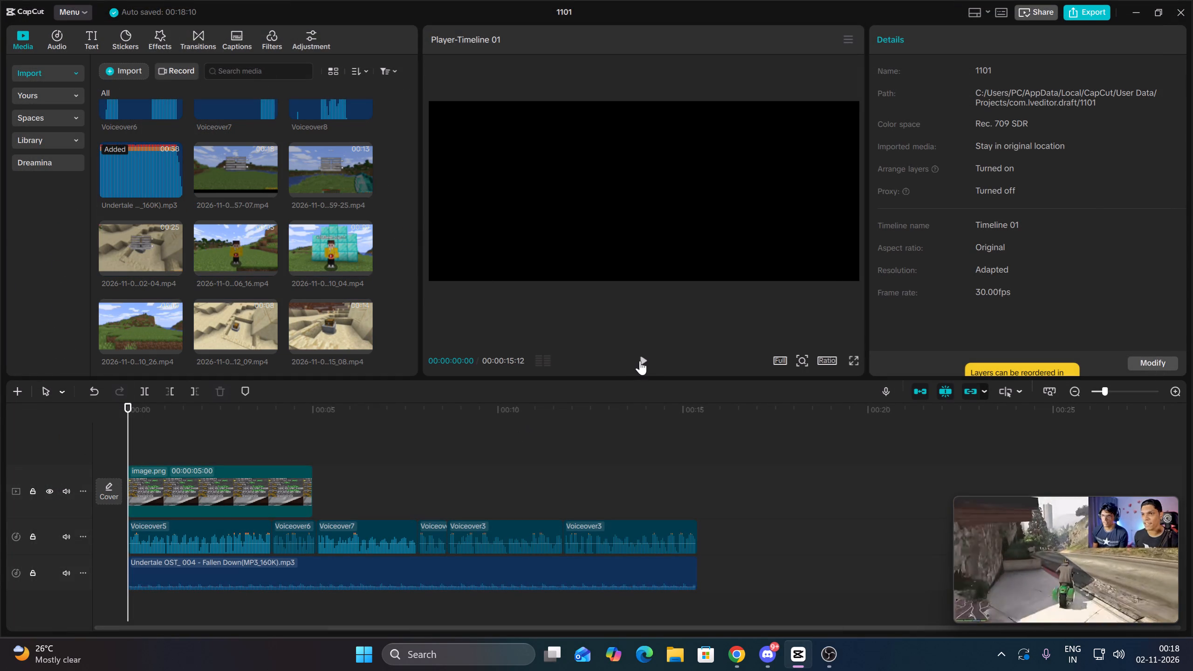
# Play the first second of the narration from the start of the timeline to judge which shot should open the video.
pyautogui.click(644, 364)
pyautogui.press('space')
pyautogui.press('Up')
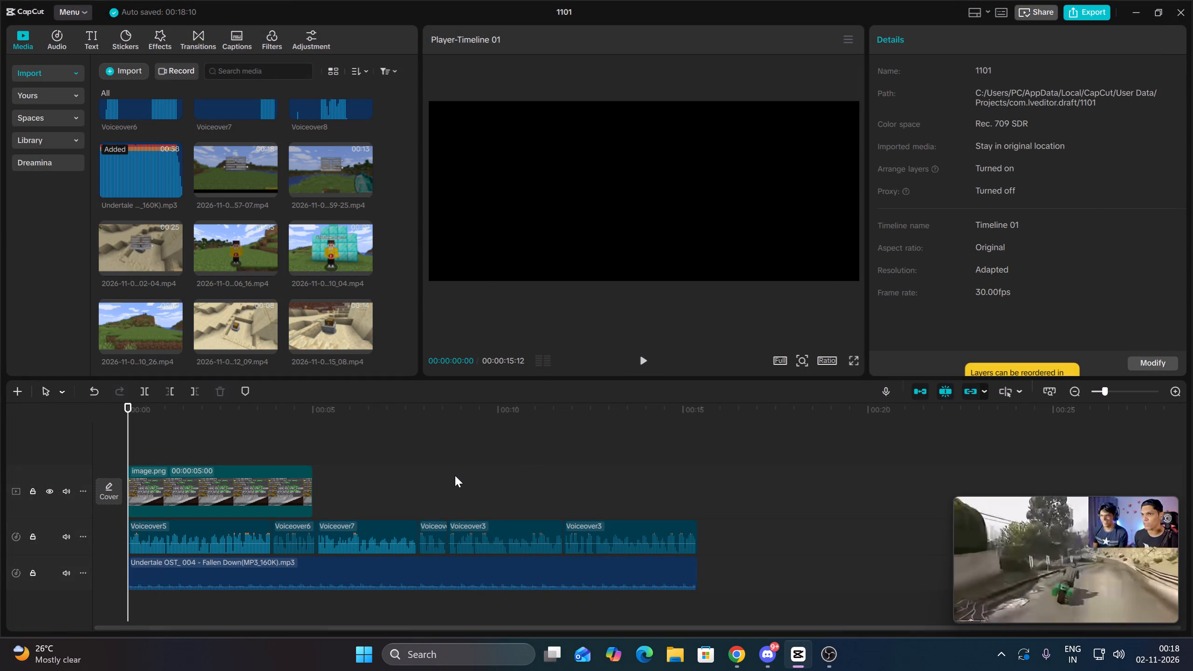
pyautogui.press('space')
pyautogui.press('space')
pyautogui.press('Up')
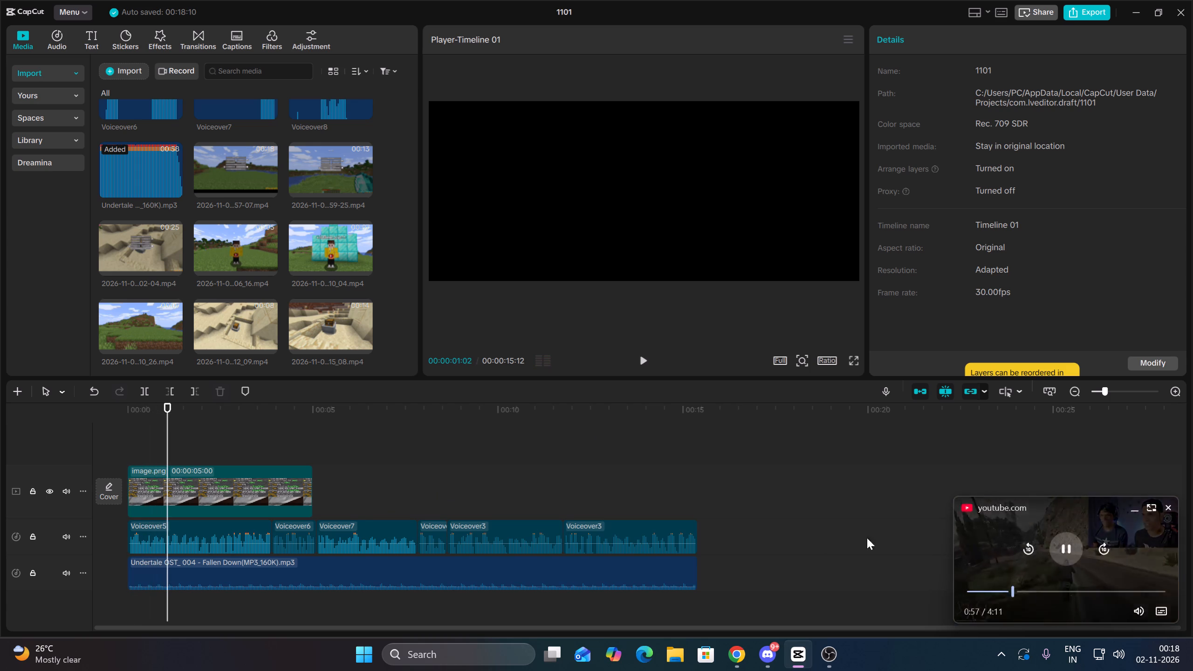
pyautogui.press('space')
pyautogui.click(263, 496)
pyautogui.press('space')
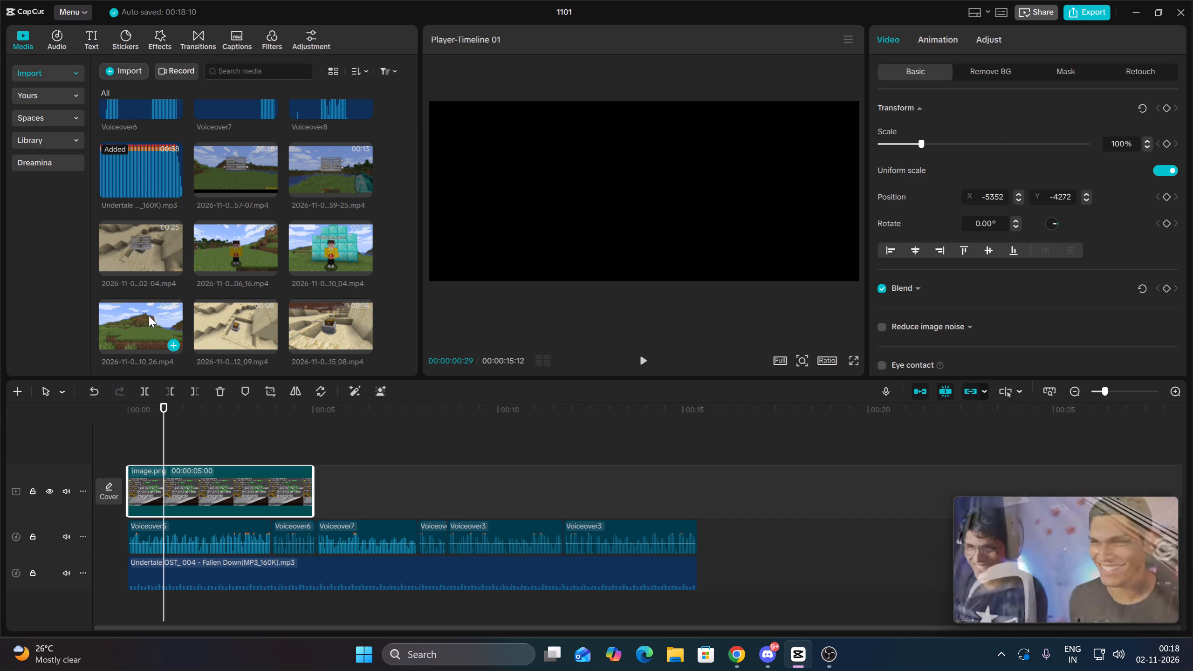
# Preview the hill and character clips, add 2026-11-02T00_06_16.mp4 at the timeline start, and delete the image.png placeholder.
pyautogui.click(132, 335)
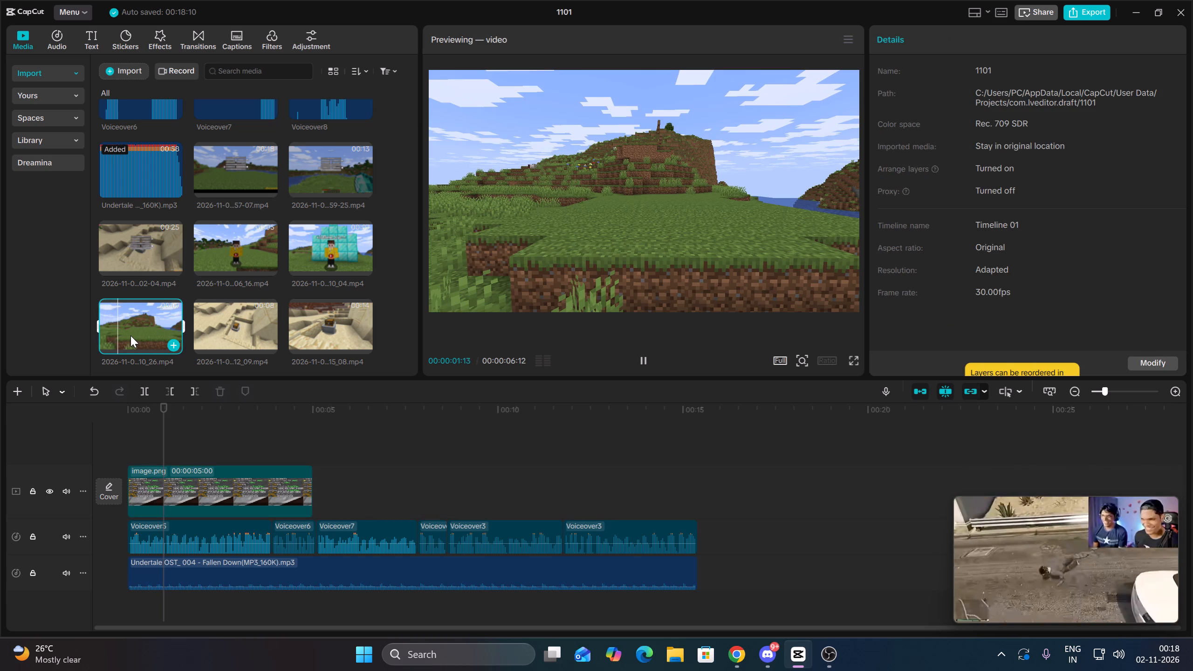
pyautogui.click(226, 250)
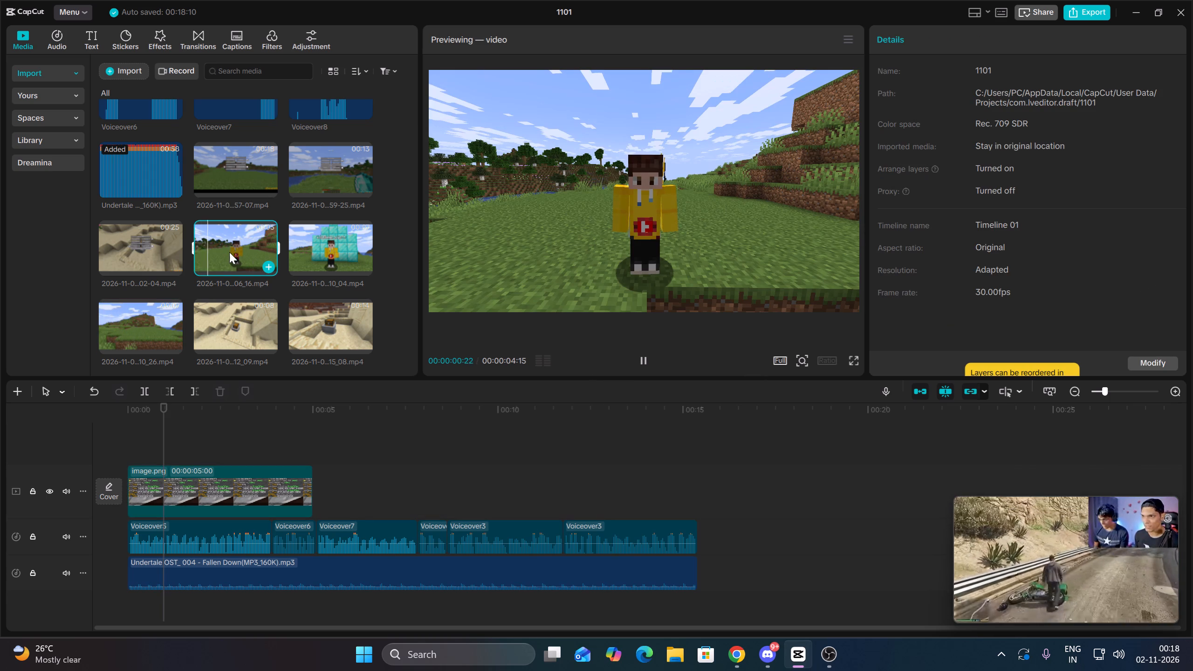
pyautogui.click(267, 263)
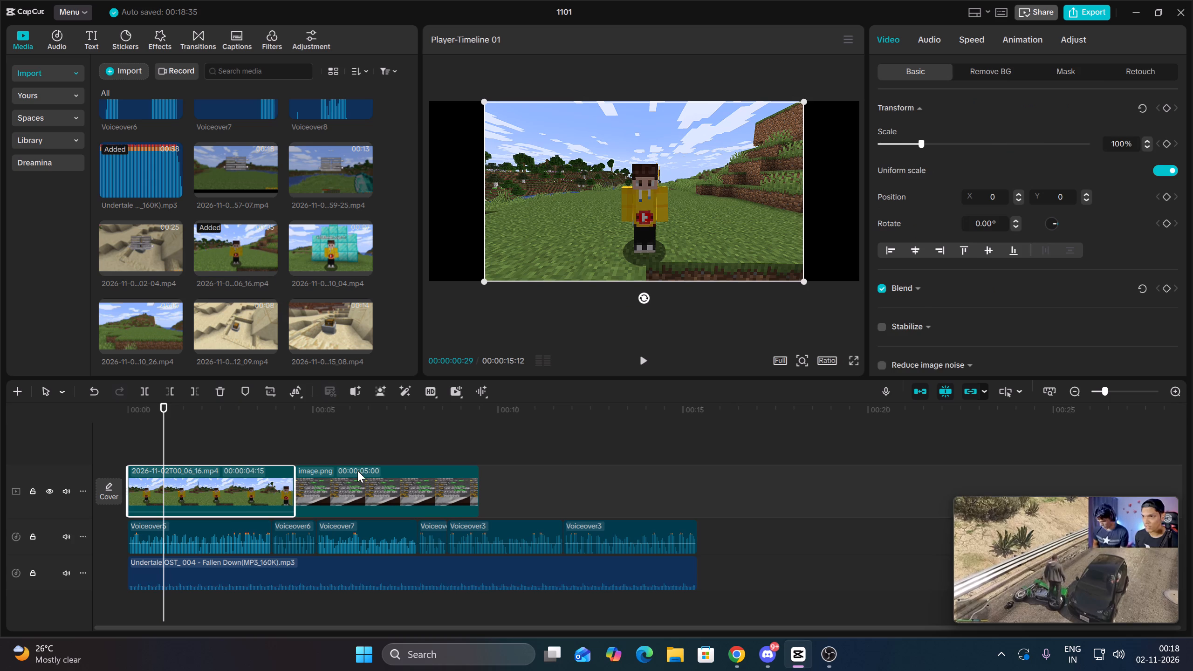
pyautogui.moveTo(346, 431); pyautogui.dragTo(384, 482)
pyautogui.press('Delete')
pyautogui.click(247, 493)
pyautogui.press('Up')
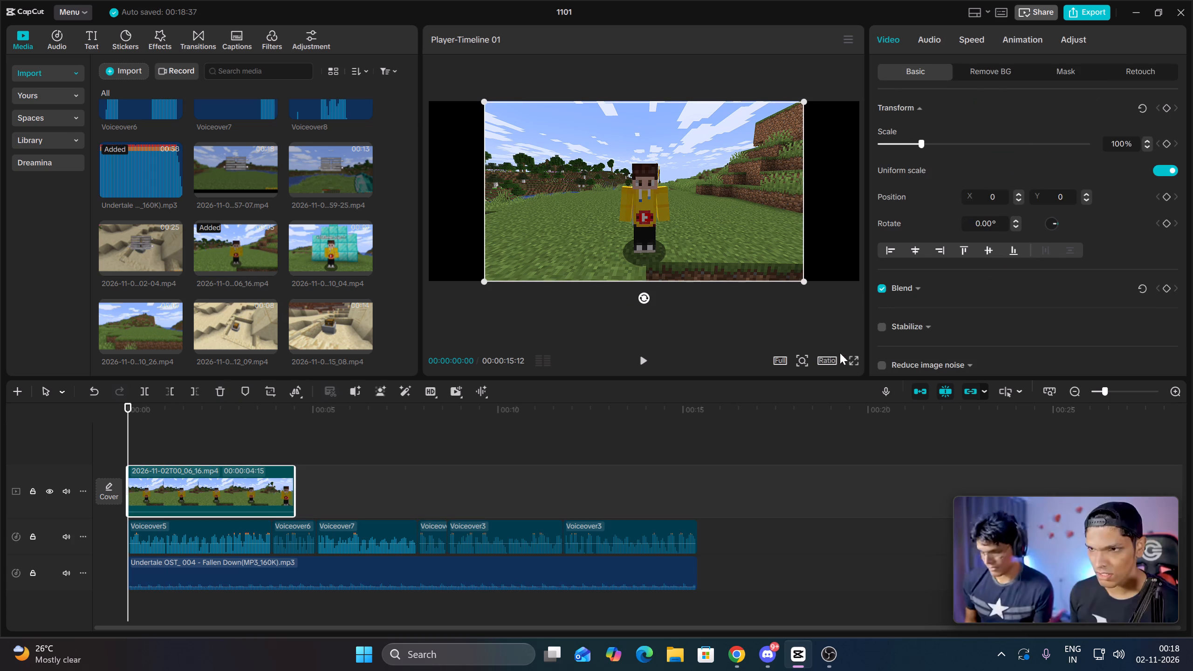
# Set the project's aspect ratio to 9:16 and scale the character clip to 316% to fill the vertical frame.
pyautogui.click(830, 362)
pyautogui.click(874, 513)
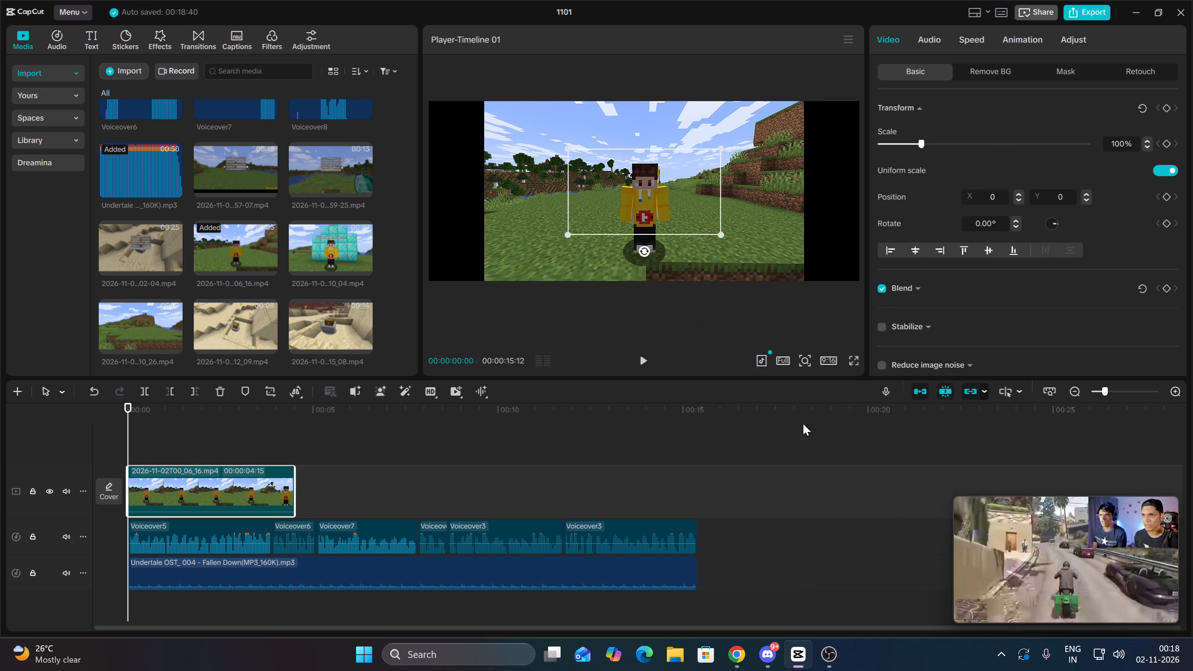
pyautogui.moveTo(720, 233); pyautogui.dragTo(883, 498)
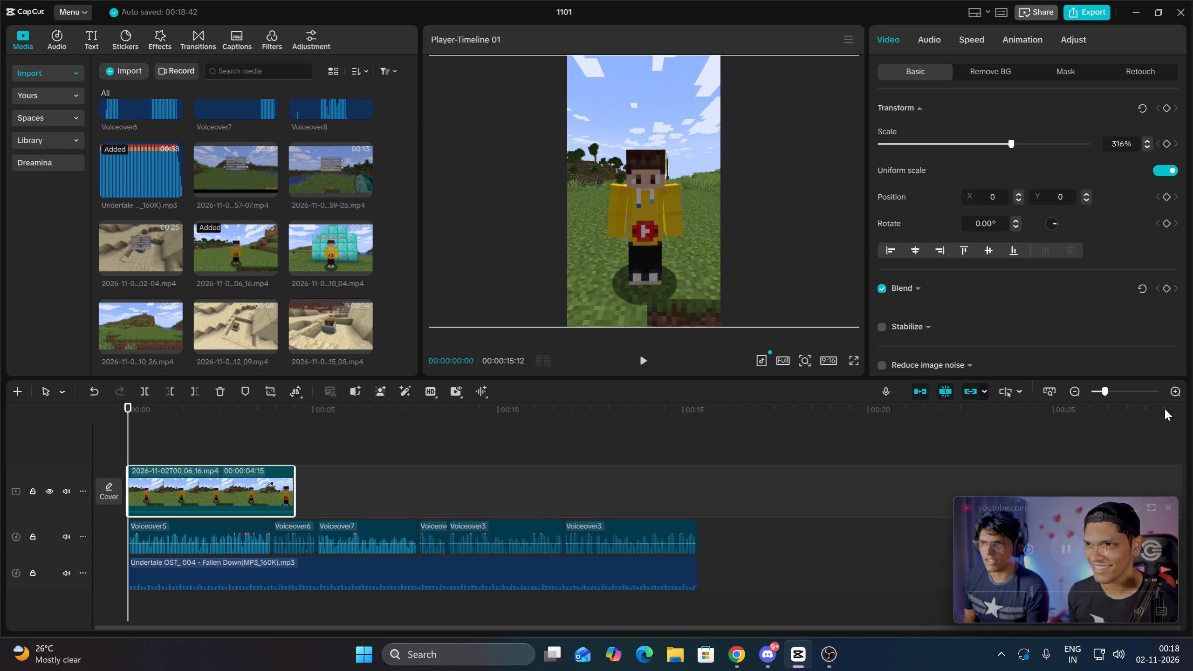
# Trim the beginning of the character clip in successive cuts until the clip is 2 seconds long.
pyautogui.click(1171, 391)
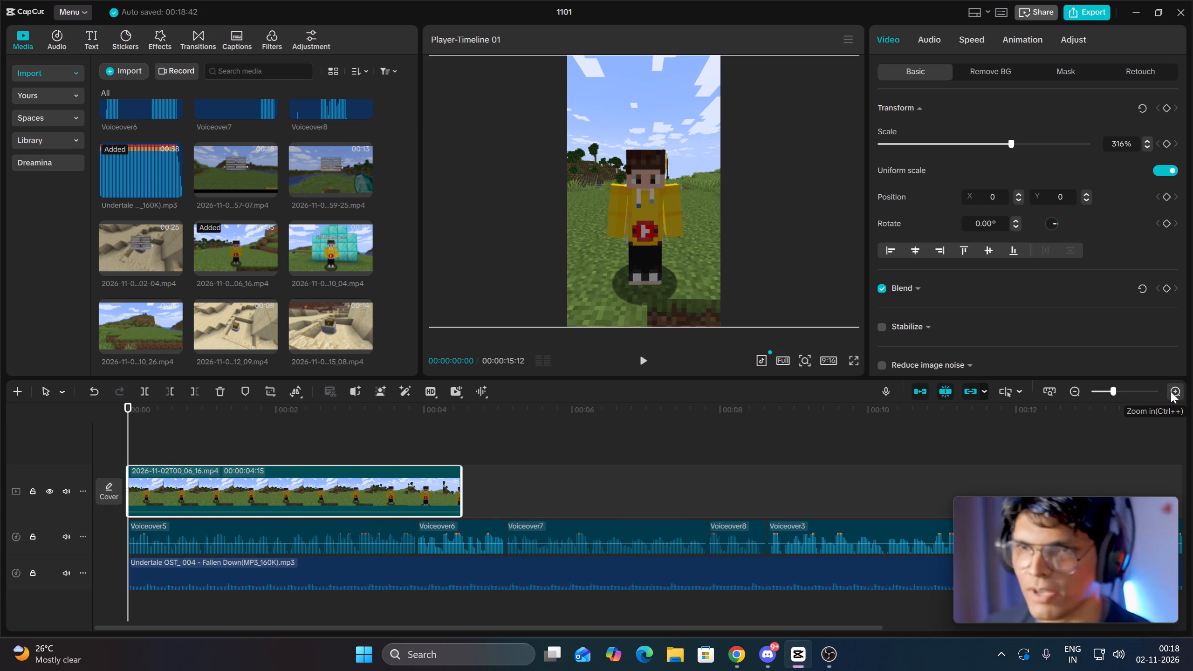
pyautogui.press('space')
pyautogui.press('space')
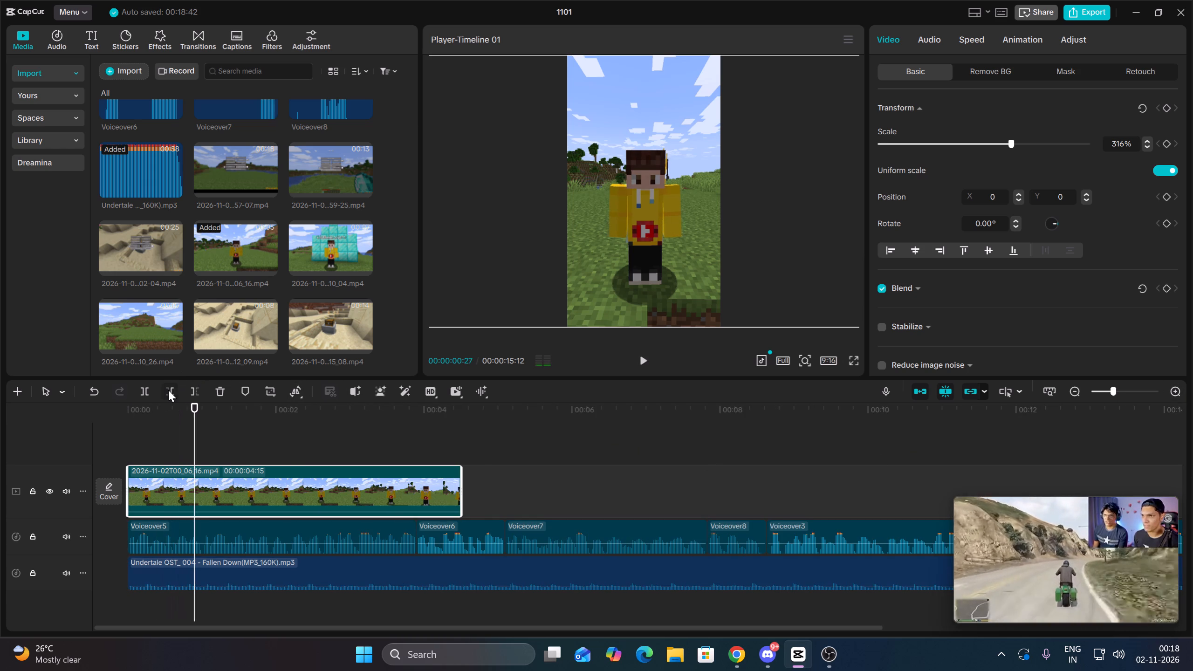
pyautogui.click(168, 390)
pyautogui.press('space')
pyautogui.press('space')
pyautogui.click(168, 393)
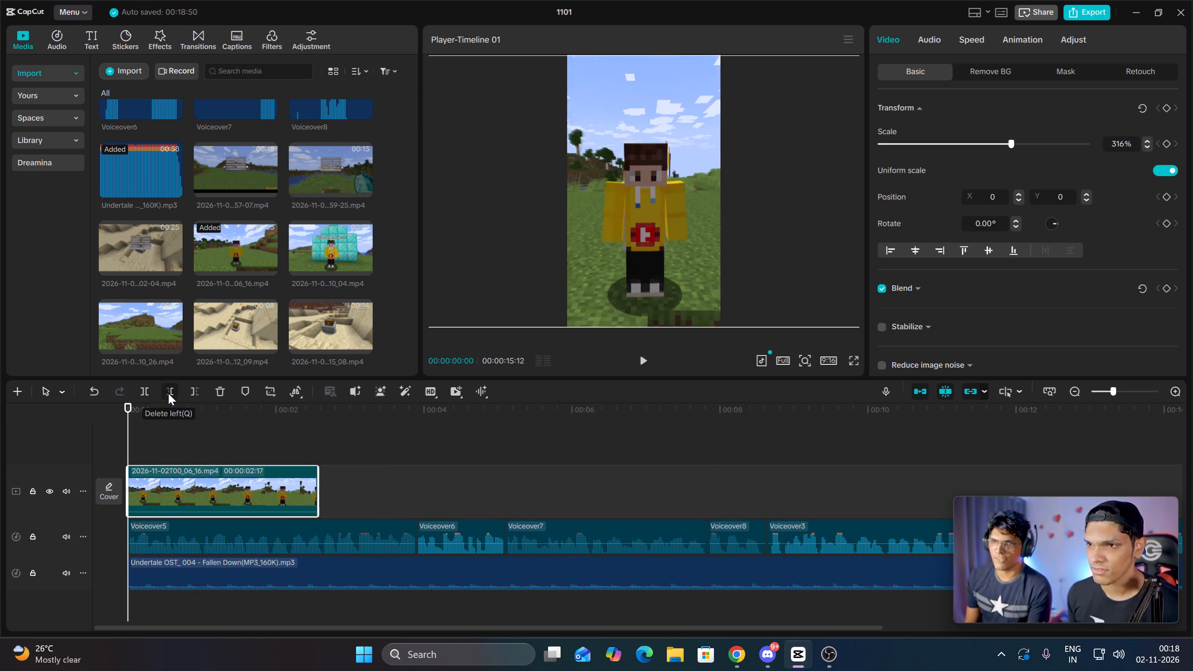
pyautogui.press('space')
pyautogui.press('Up')
pyautogui.press('space')
pyautogui.press('space')
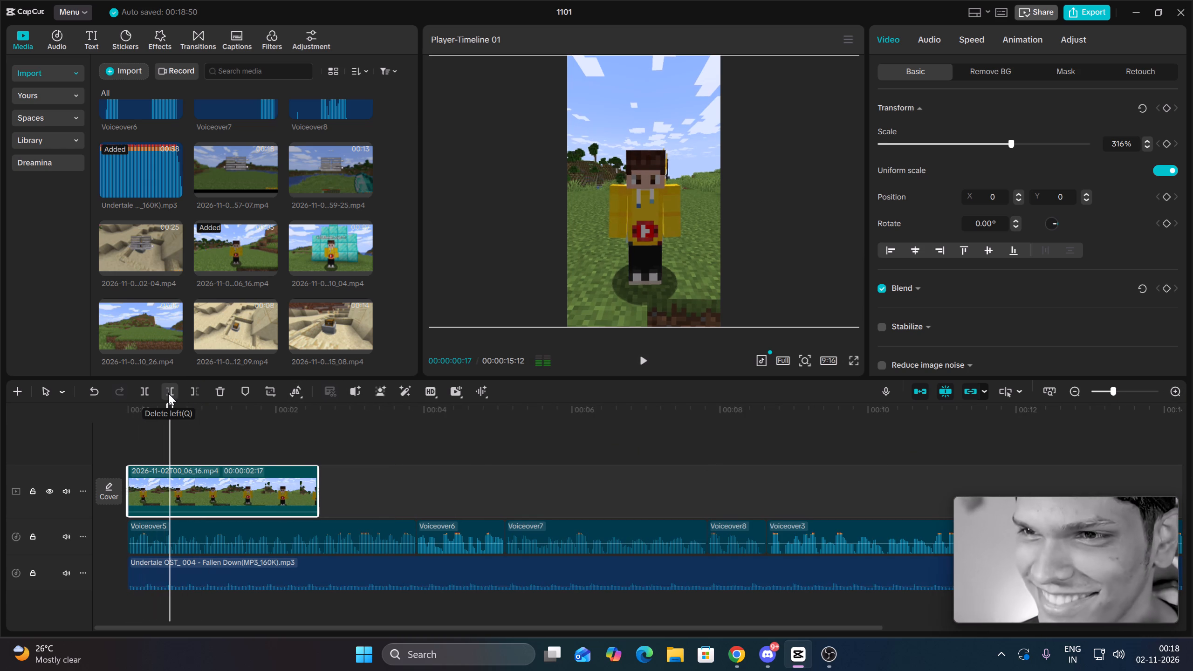
pyautogui.click(168, 393)
# Trim the end of the character clip so that it lasts about 1.2 seconds.
pyautogui.press('space')
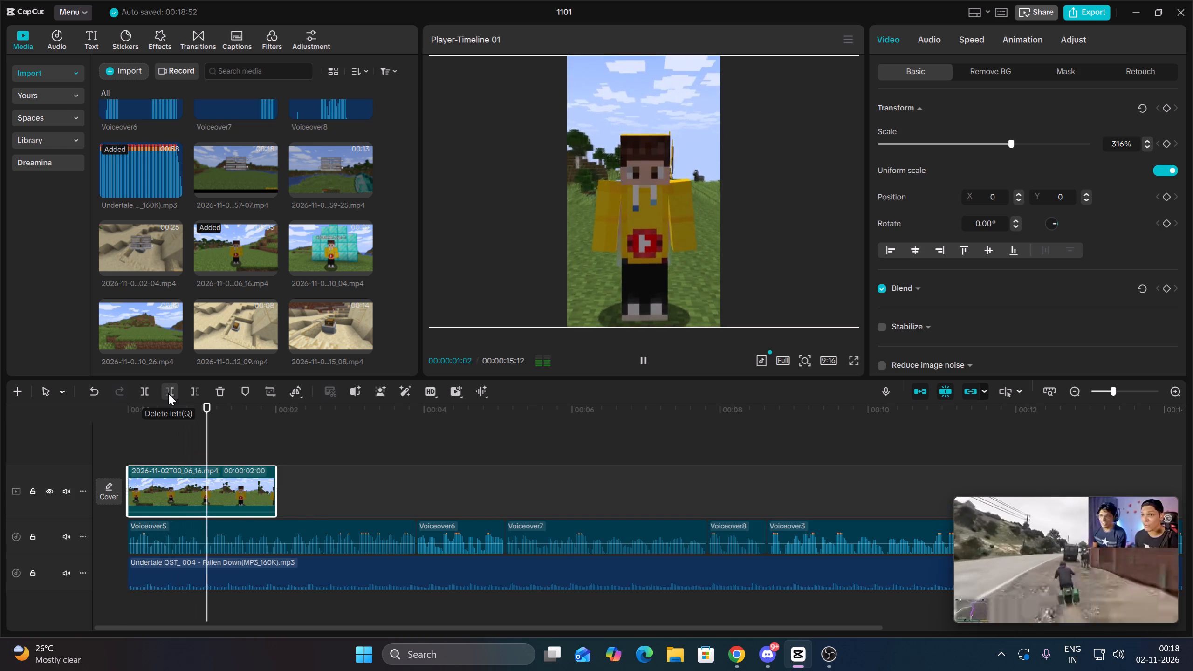
pyautogui.press('space')
pyautogui.press('Up')
pyautogui.press('space')
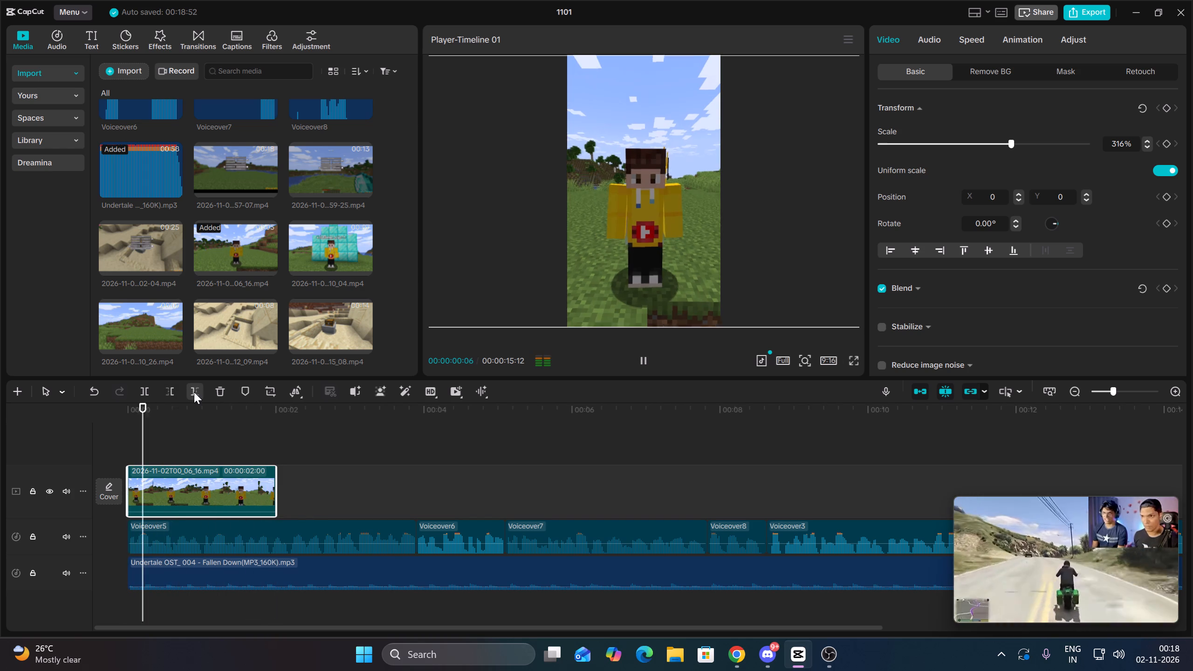
pyautogui.press('space')
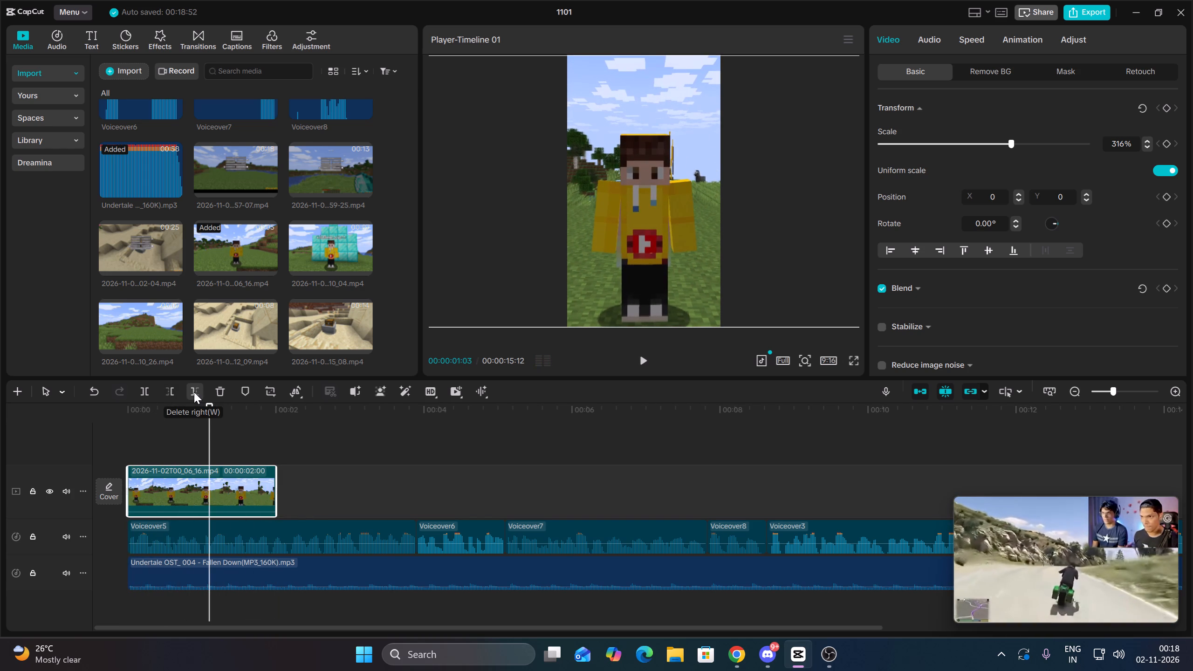
pyautogui.doubleClick(207, 441)
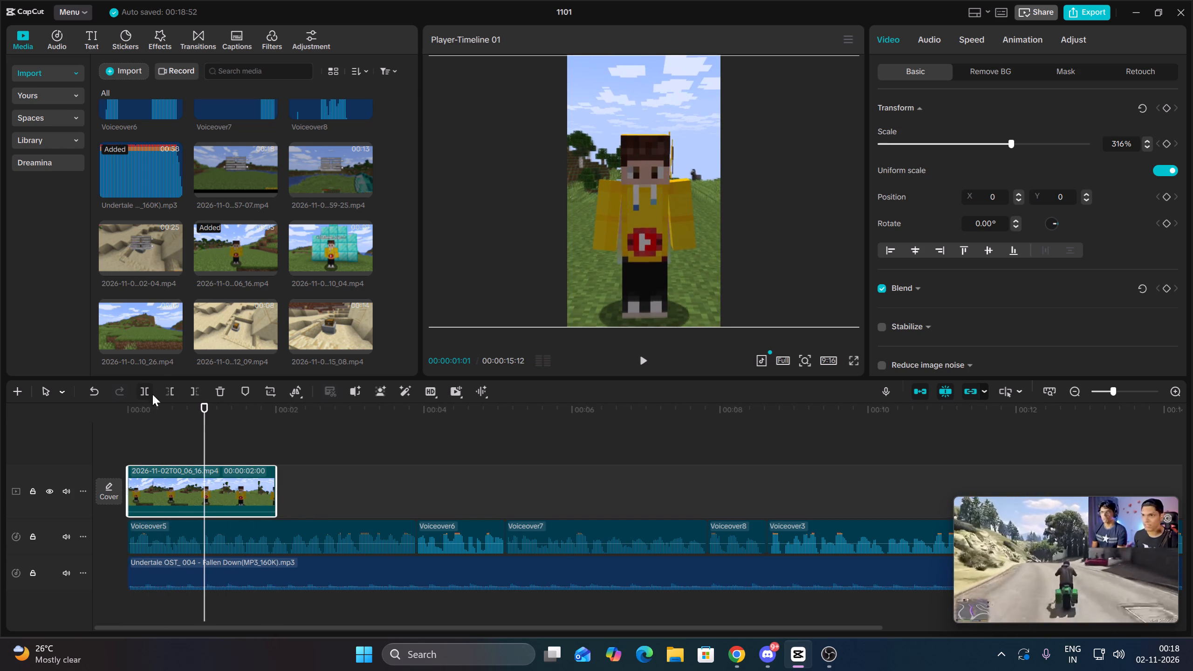
pyautogui.click(193, 391)
pyautogui.press('Up')
pyautogui.press('space')
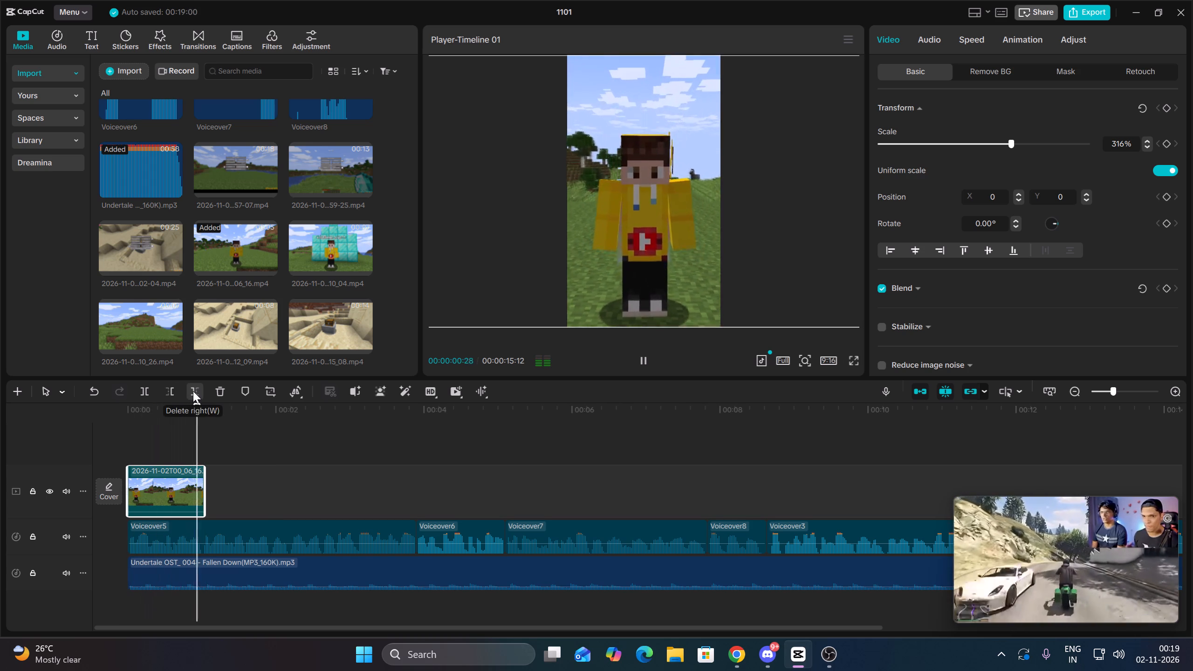
pyautogui.press('space')
pyautogui.moveTo(203, 473); pyautogui.dragTo(228, 481)
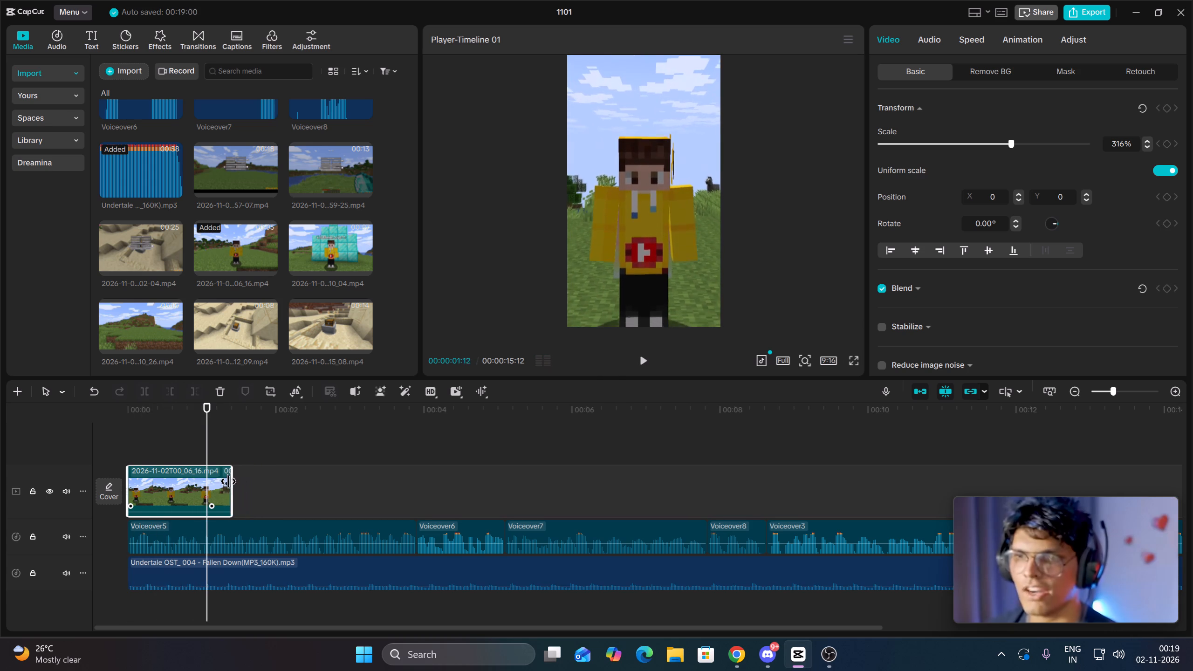
pyautogui.moveTo(228, 481); pyautogui.dragTo(215, 482)
# Cut the first nine frames off the character clip and end it at 00:00:00:26.
pyautogui.press('Up')
pyautogui.press('space')
pyautogui.press('space')
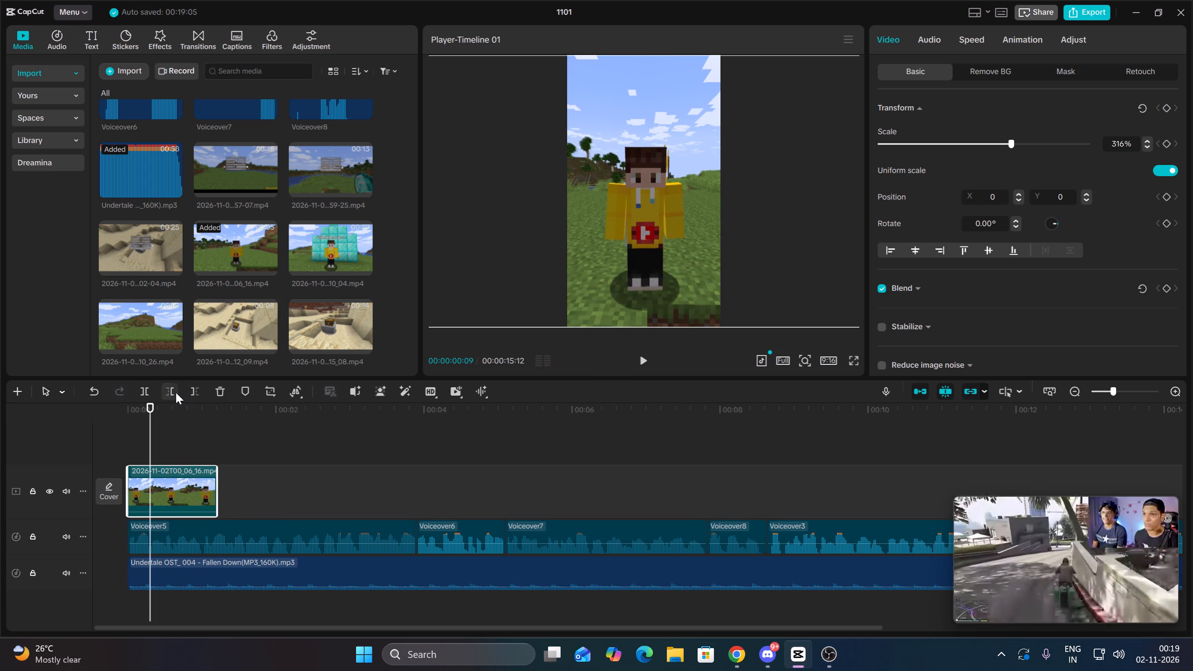
pyautogui.click(176, 391)
pyautogui.press('space')
pyautogui.press('space')
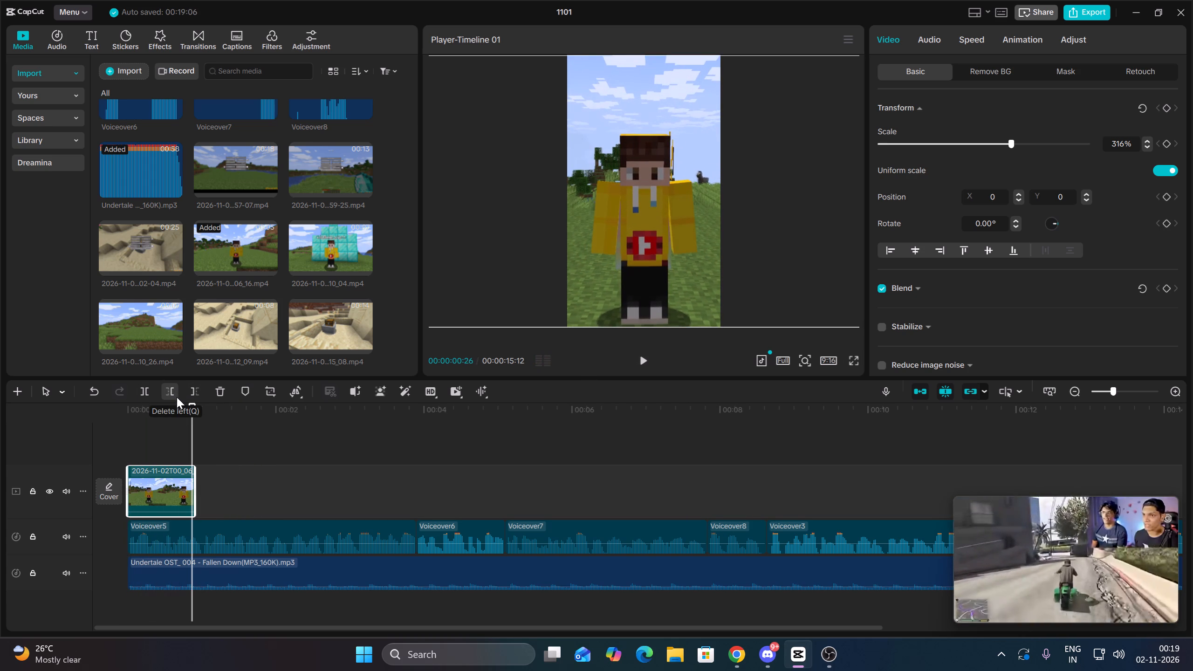
pyautogui.click(199, 392)
# Play the narration after the character clip to about 2 seconds and return to the clip's end.
pyautogui.click(199, 483)
pyautogui.press('Up')
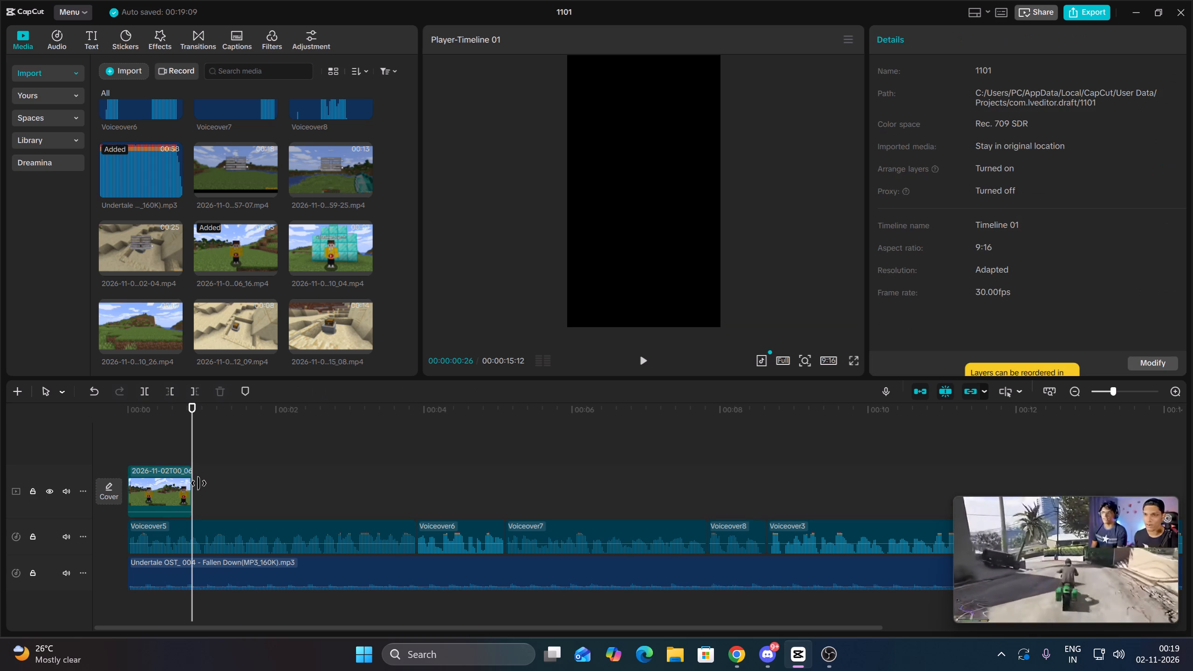
pyautogui.press('space')
pyautogui.press('space')
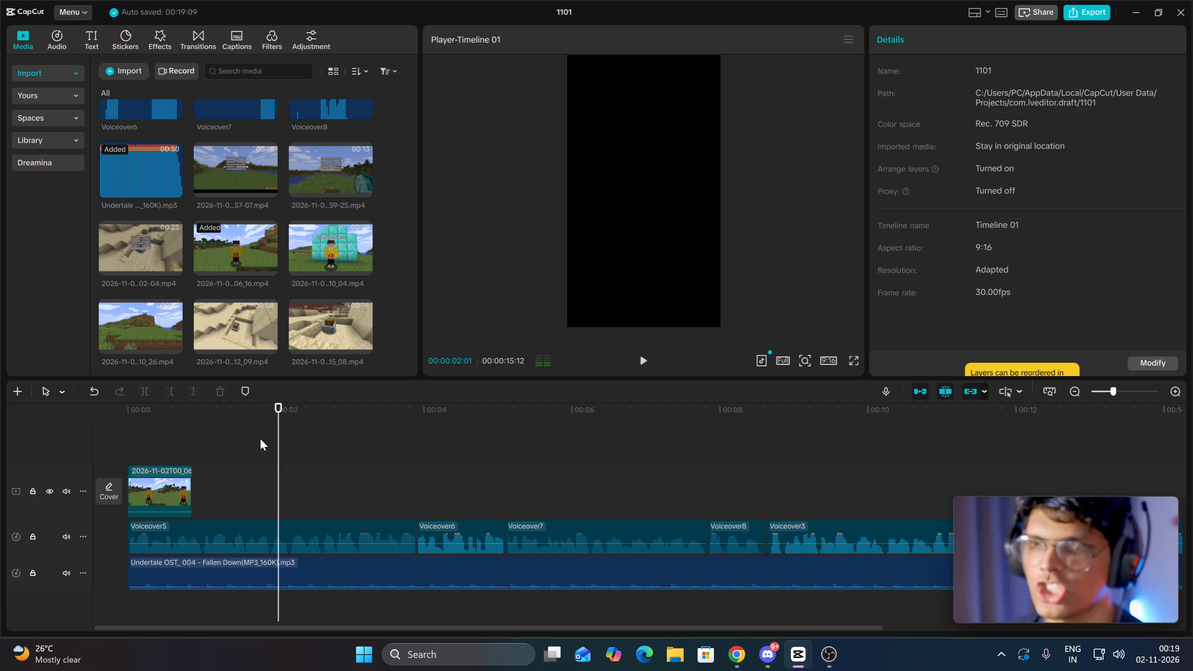
pyautogui.click(220, 499)
pyautogui.press('Up')
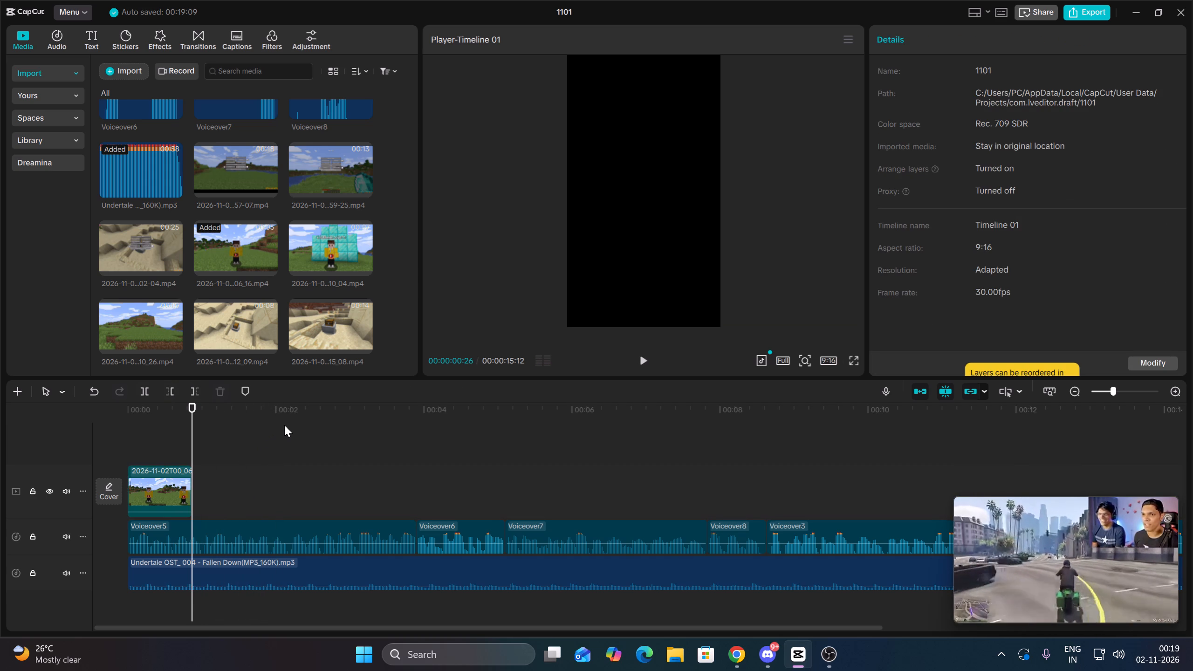
# Preview the imported clips ending in 59-25 and 10_26 as candidates for the next shot.
pyautogui.click(182, 479)
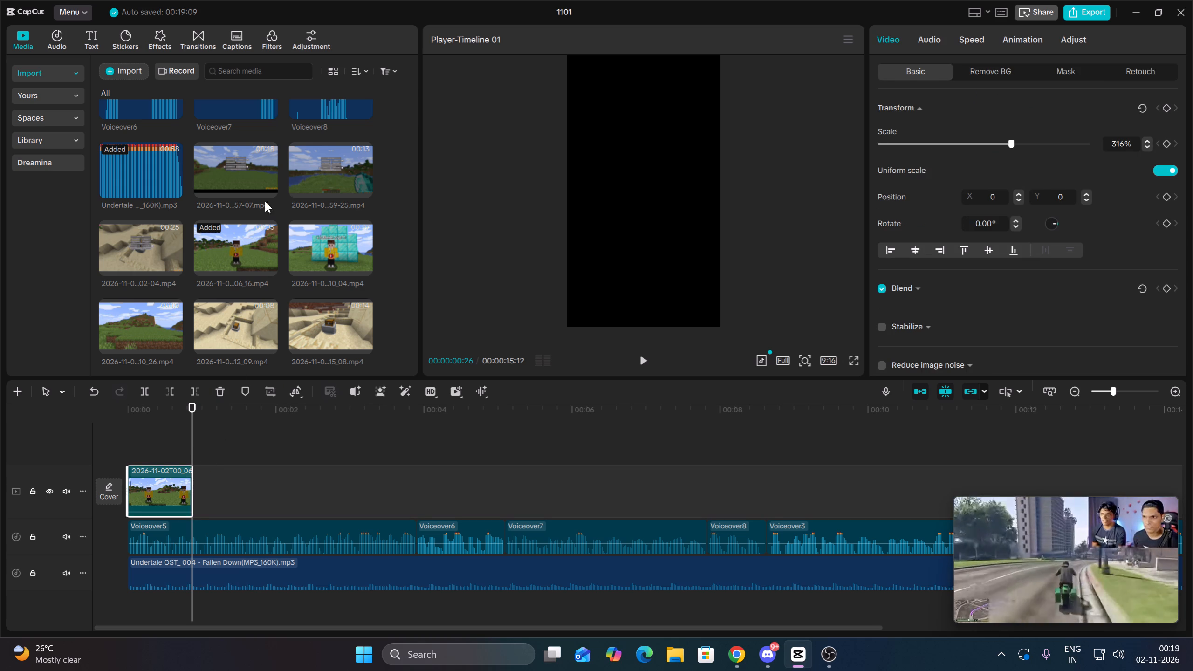
pyautogui.click(326, 170)
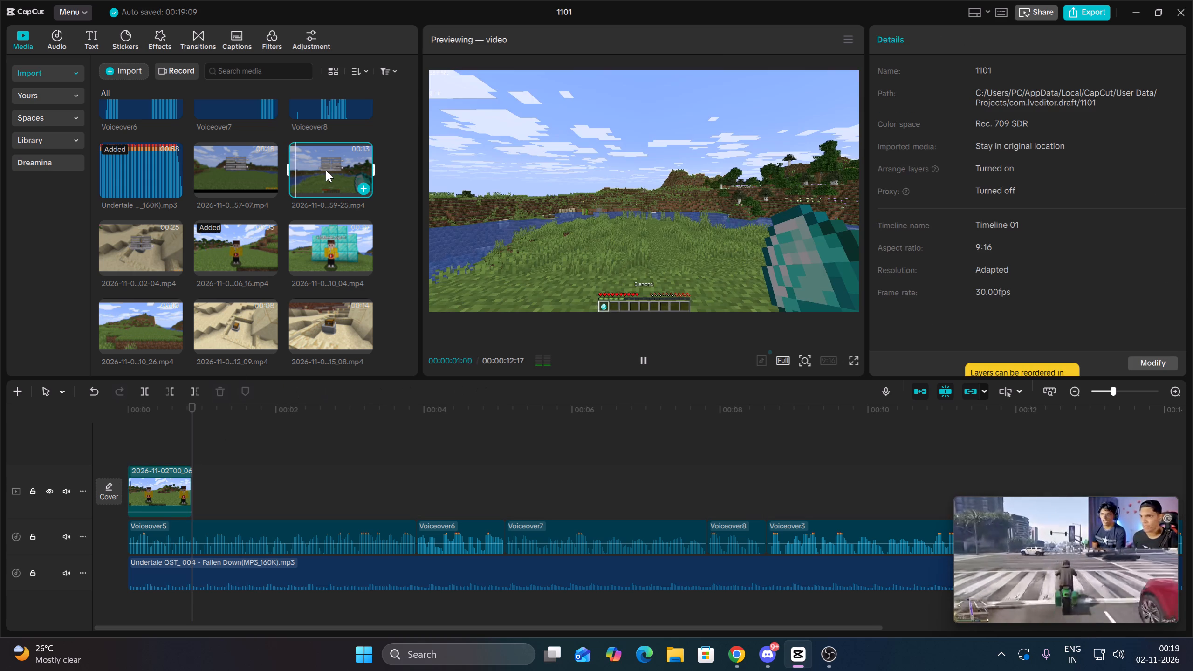
pyautogui.click(326, 170)
pyautogui.click(351, 162)
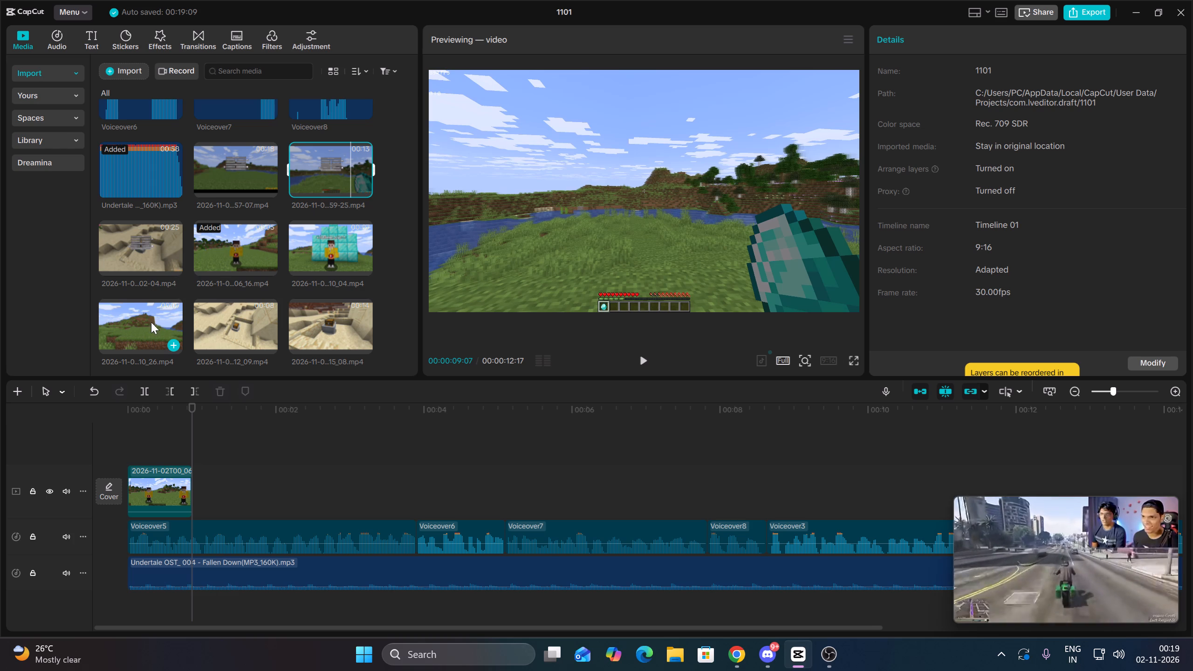
pyautogui.click(140, 335)
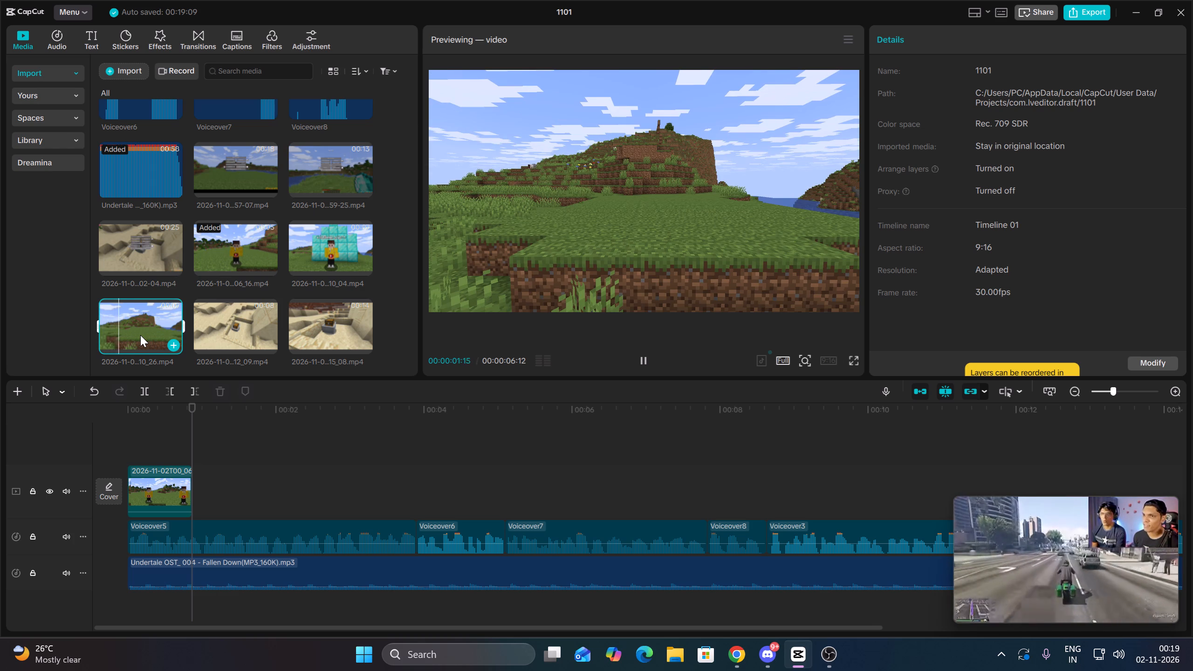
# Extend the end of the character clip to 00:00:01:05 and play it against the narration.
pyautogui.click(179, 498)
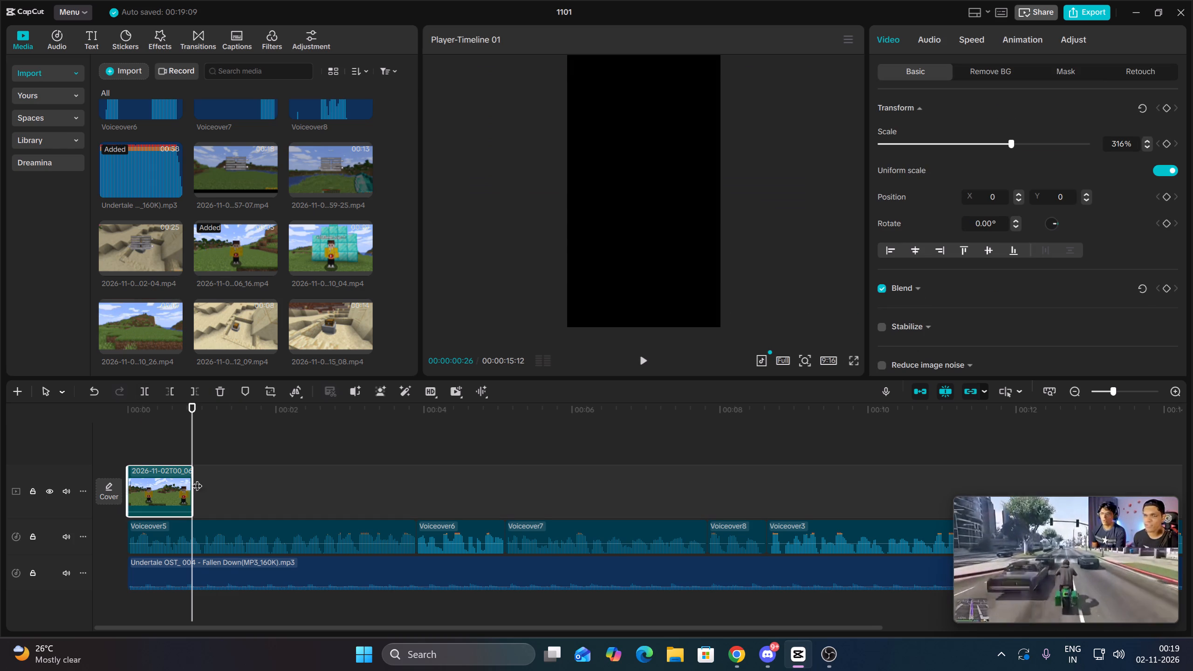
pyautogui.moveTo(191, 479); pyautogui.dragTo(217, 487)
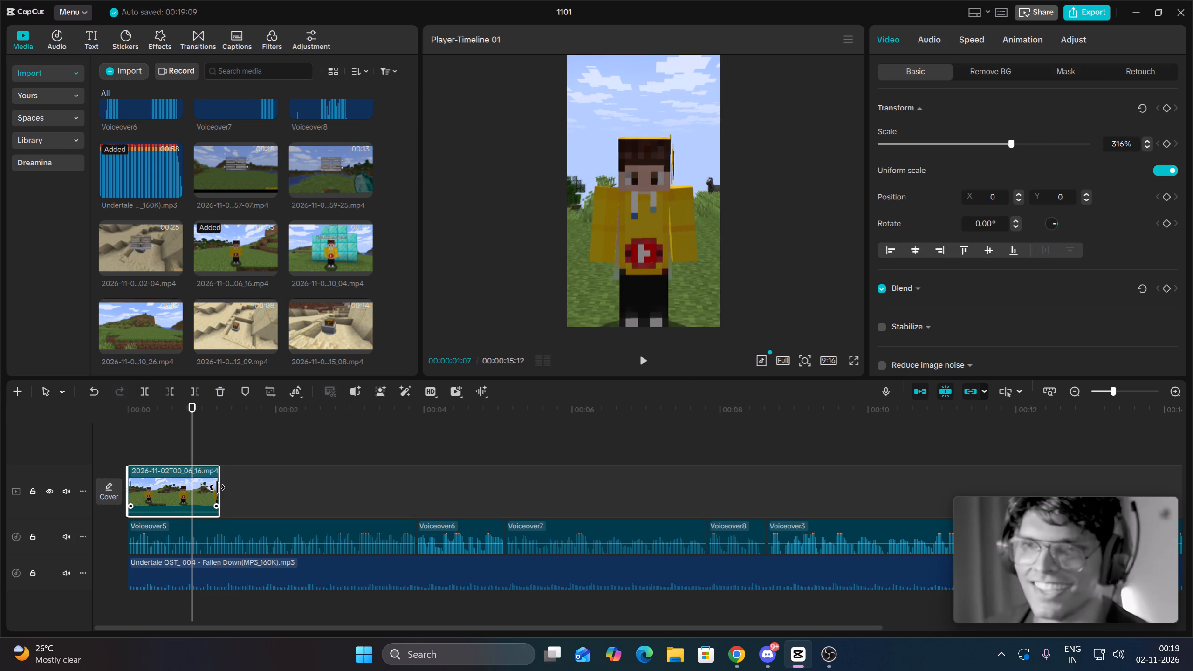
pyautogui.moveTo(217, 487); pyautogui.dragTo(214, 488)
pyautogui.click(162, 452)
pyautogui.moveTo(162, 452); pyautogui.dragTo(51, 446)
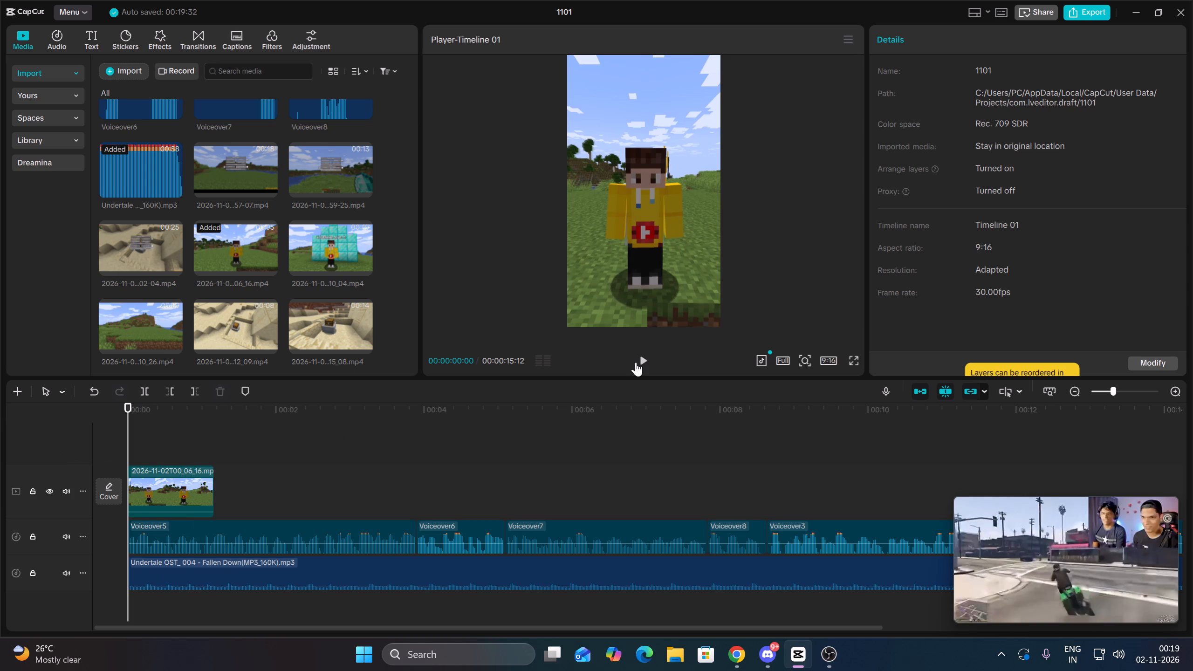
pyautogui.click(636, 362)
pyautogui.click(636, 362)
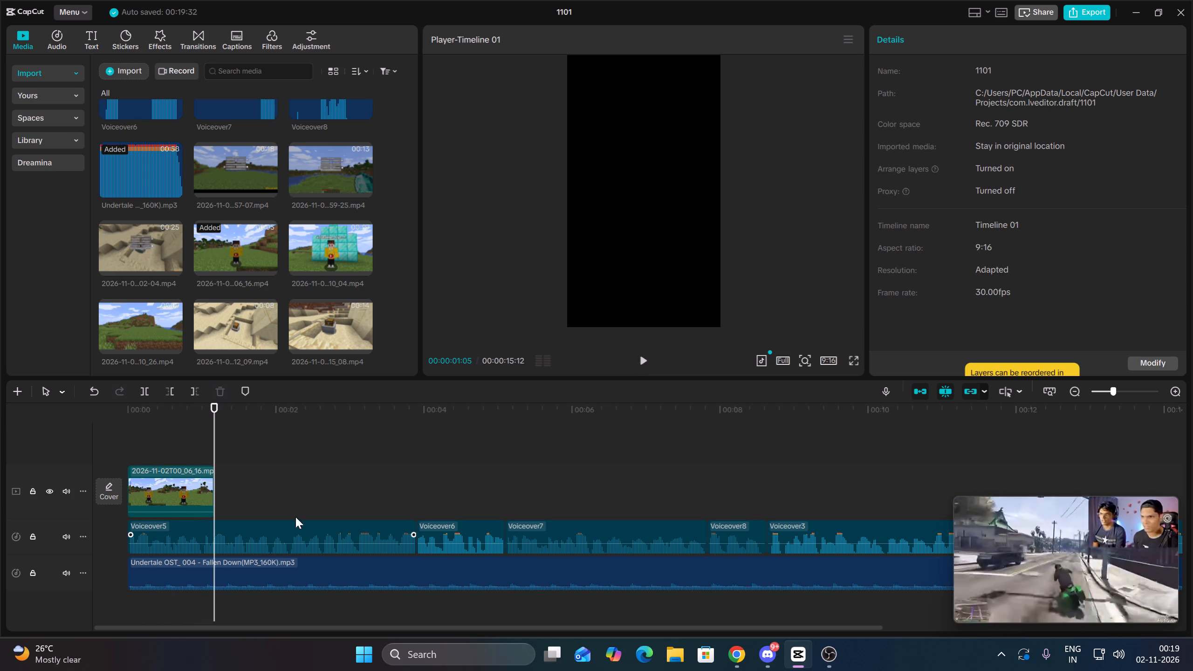
# Preview the grassland recording ending in 57-07 and add it to the main track after the character clip.
pyautogui.click(263, 479)
pyautogui.press('Up')
pyautogui.click(236, 171)
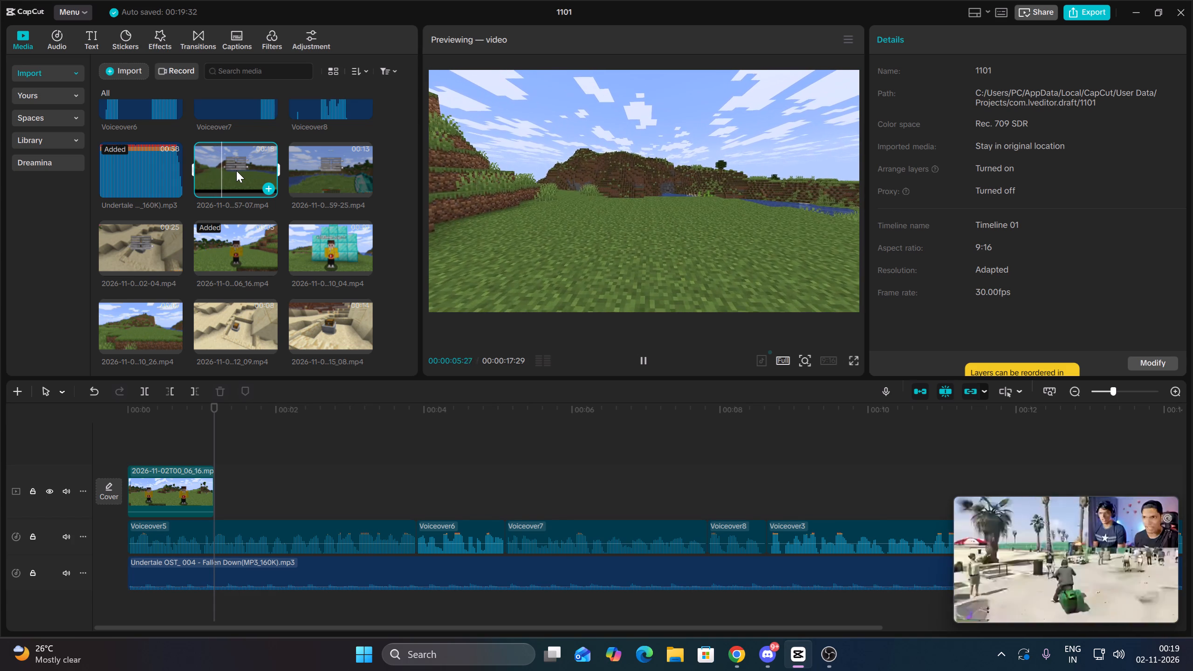
pyautogui.click(269, 189)
# Play the opening and trim the end of the character clip to 00:00:00:21.
pyautogui.click(191, 444)
pyautogui.press('Up')
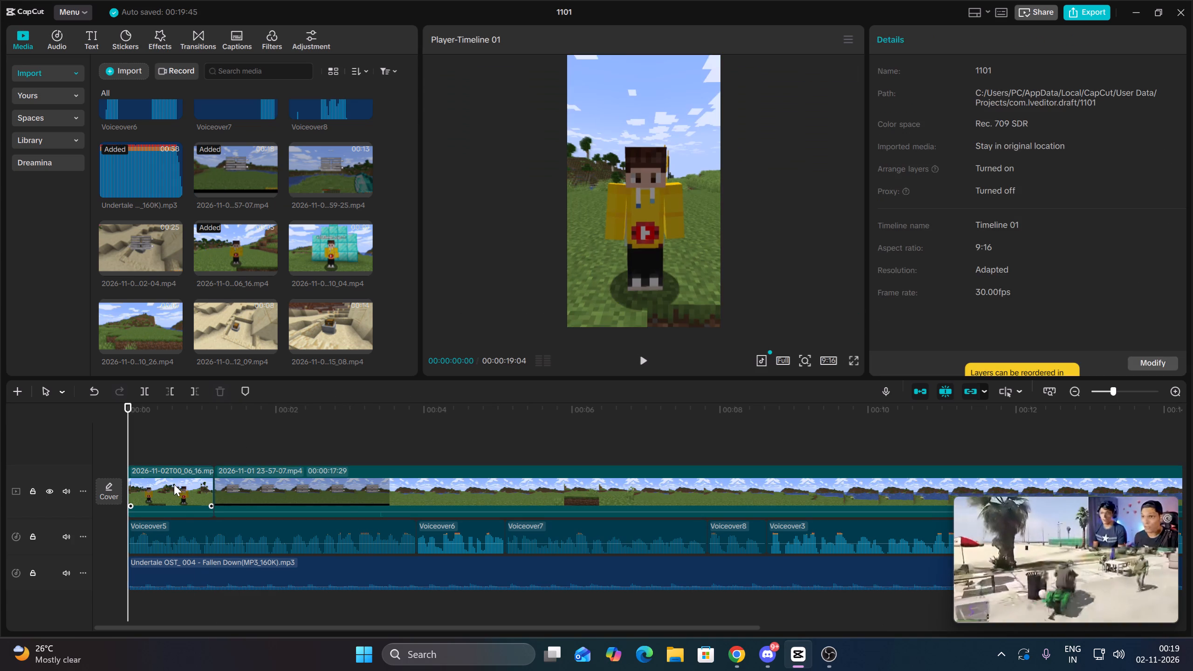
pyautogui.click(174, 484)
pyautogui.press('space')
pyautogui.press('space')
pyautogui.press('Up')
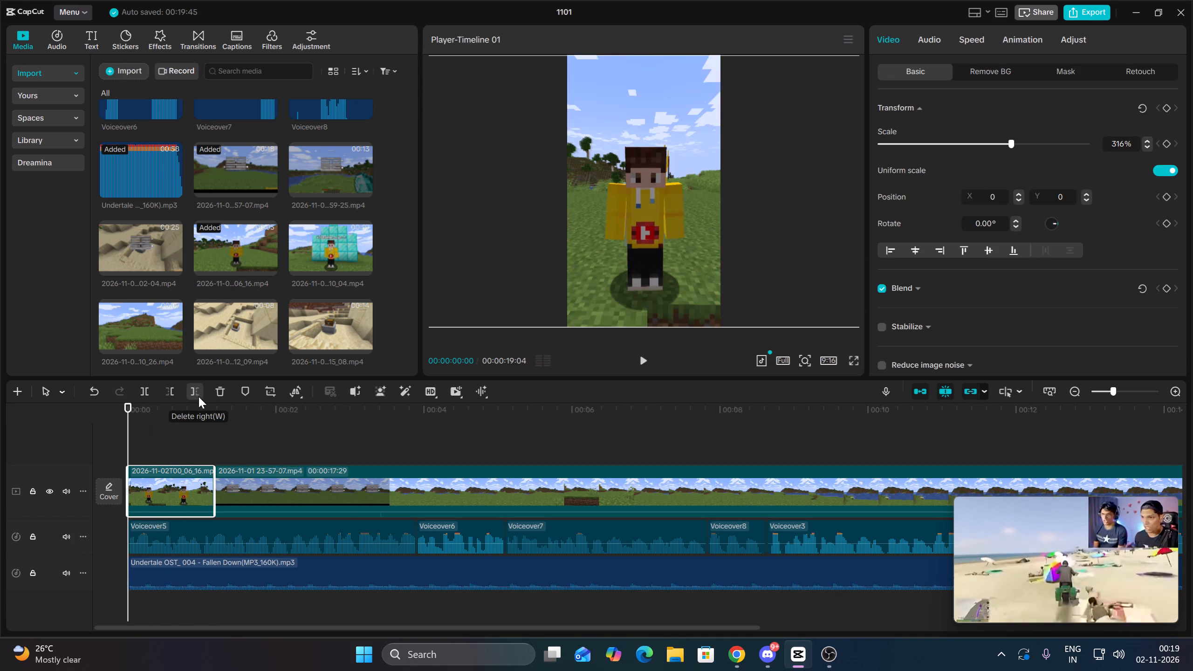
pyautogui.press('space')
pyautogui.press('space')
pyautogui.click(199, 397)
# Cut off the beginning of the 57-07 grassland clip up to 00:00:04:11, removing the section with the pause menu.
pyautogui.click(239, 490)
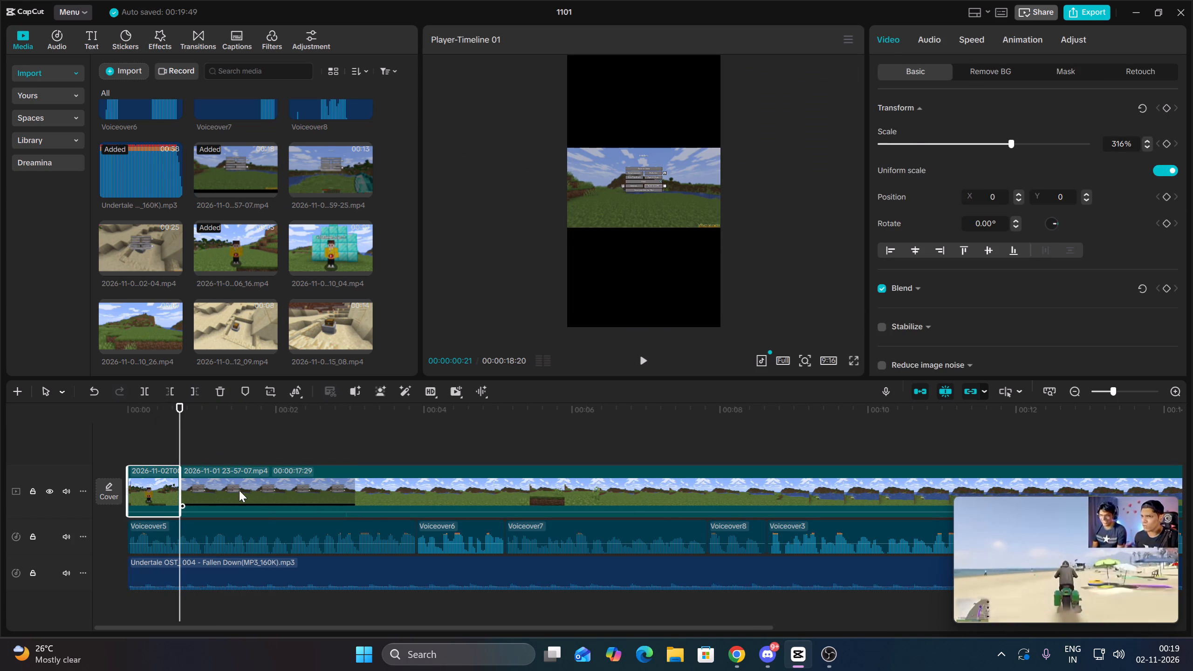
pyautogui.click(418, 437)
pyautogui.moveTo(418, 437); pyautogui.dragTo(451, 441)
pyautogui.moveTo(483, 444); pyautogui.dragTo(516, 486)
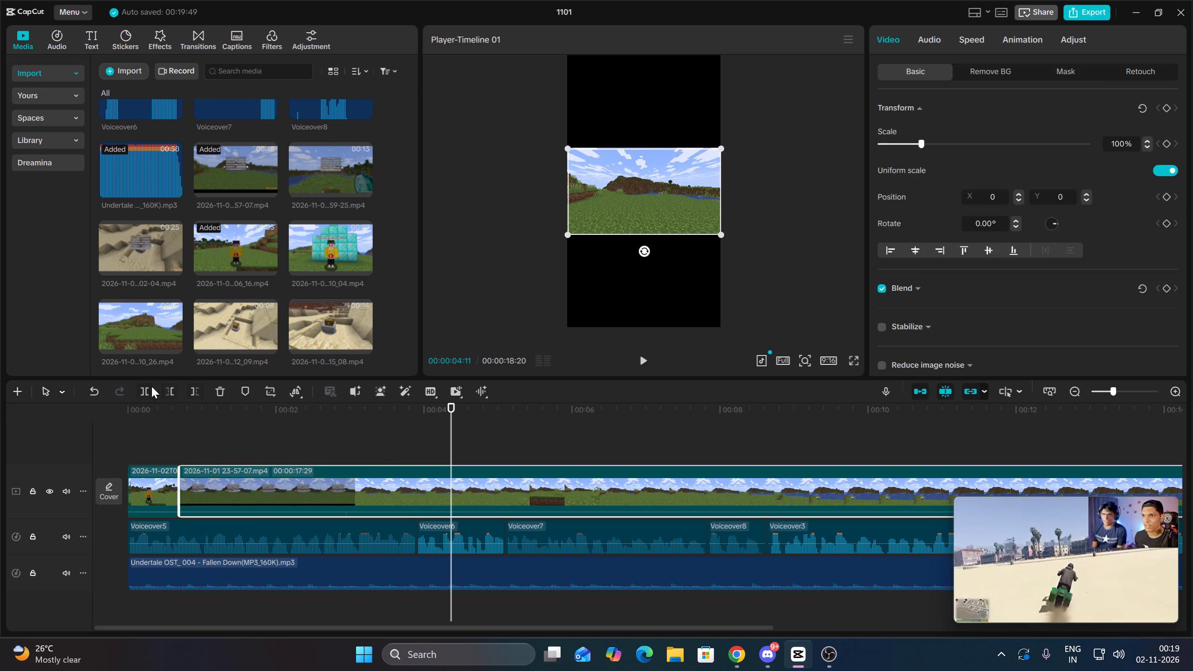
pyautogui.click(166, 389)
# Enlarge the grassland clip to 316% so it fills the vertical frame.
pyautogui.moveTo(724, 234); pyautogui.dragTo(891, 478)
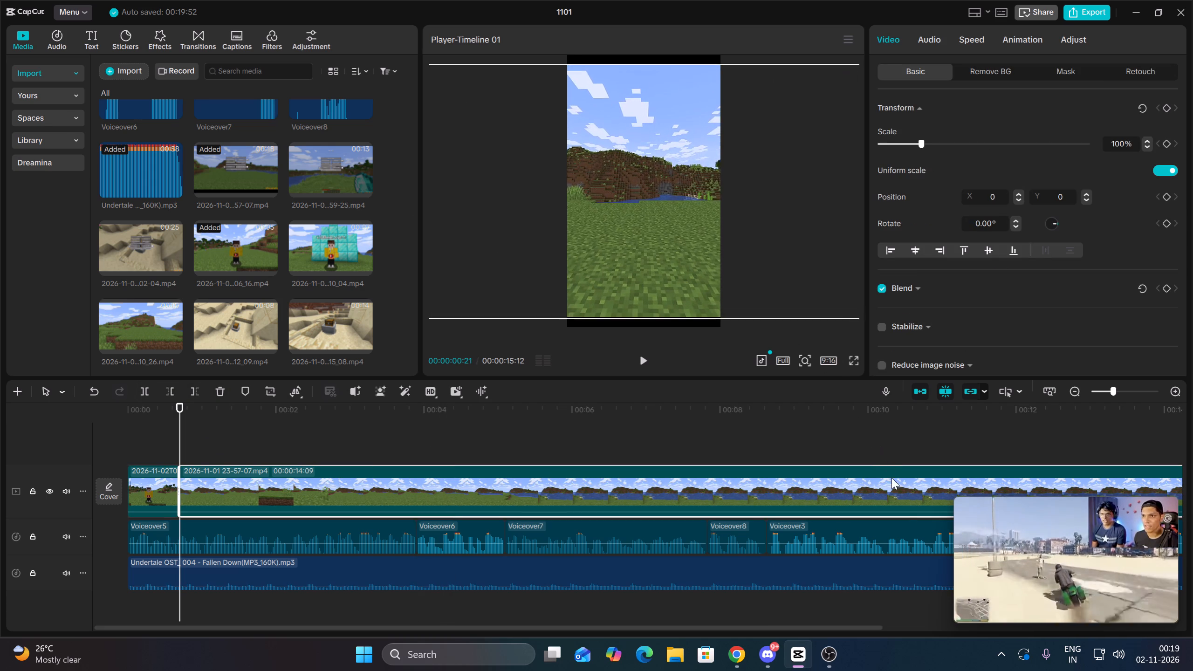
pyautogui.moveTo(891, 478); pyautogui.dragTo(903, 507)
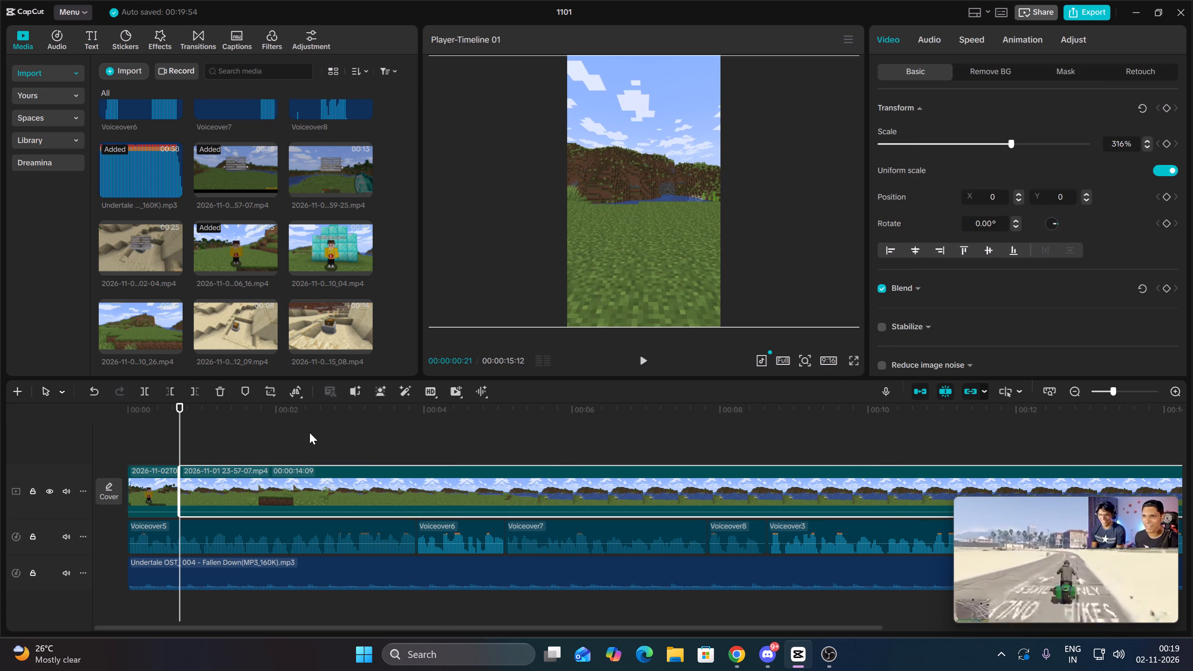
# Cut another section off the beginning of the grassland clip, up to 00:00:03:15.
pyautogui.doubleClick(309, 432)
pyautogui.moveTo(309, 432); pyautogui.dragTo(388, 445)
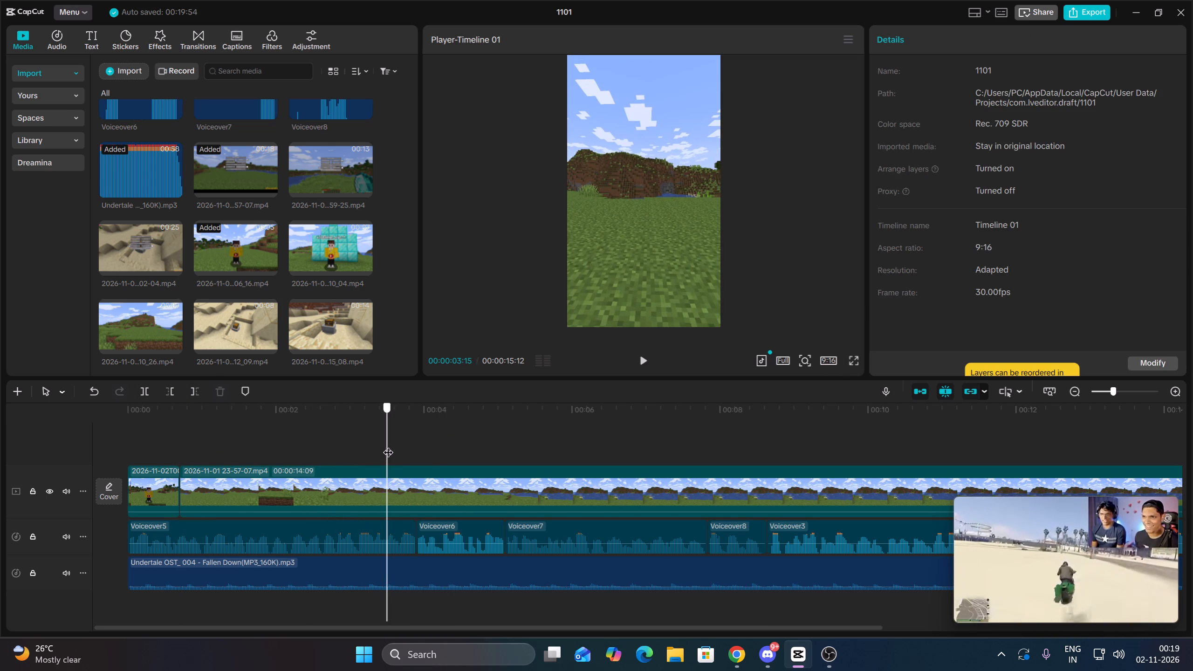
pyautogui.moveTo(388, 445); pyautogui.dragTo(386, 445)
pyautogui.moveTo(427, 460); pyautogui.dragTo(441, 484)
pyautogui.click(177, 393)
# Play the grassland clip with the narration, trim its end to 00:00:02:05 and replay the cut.
pyautogui.click(346, 423)
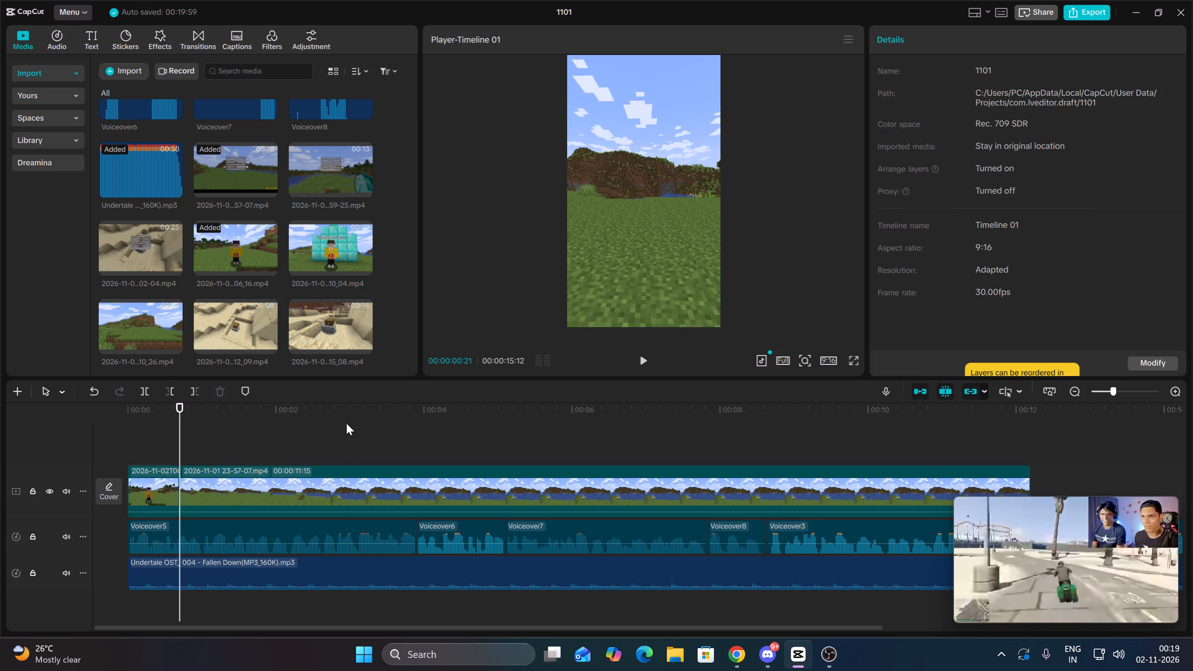
pyautogui.moveTo(346, 423); pyautogui.dragTo(251, 430)
pyautogui.press('Up')
pyautogui.click(265, 481)
pyautogui.press('space')
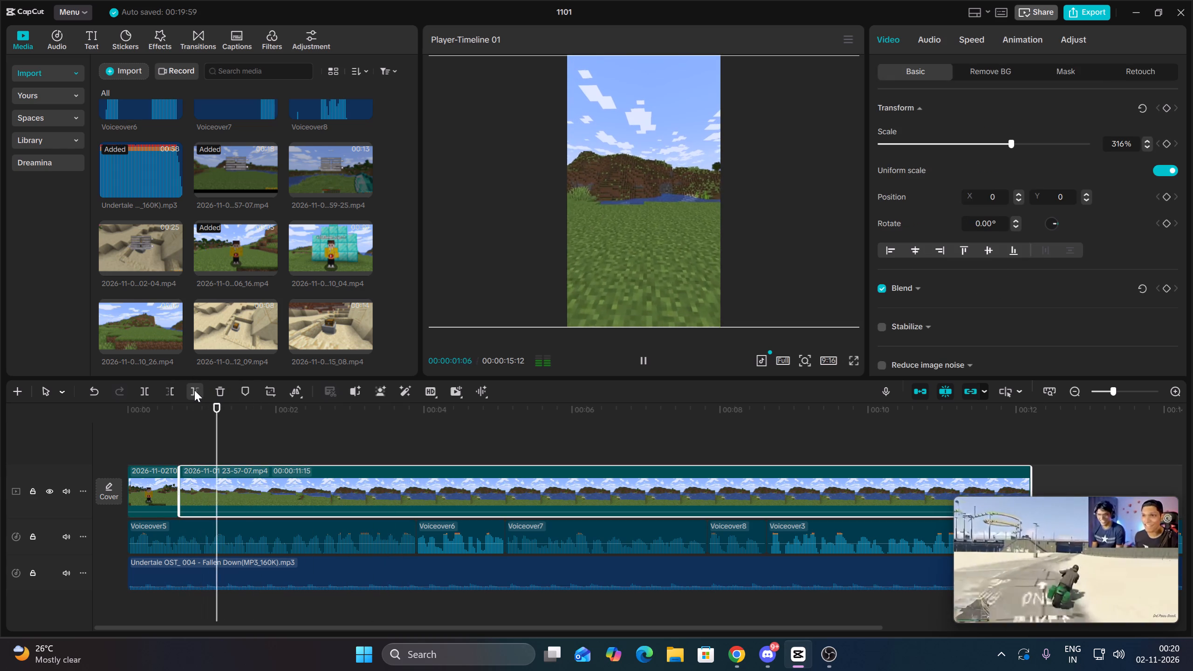
pyautogui.press('space')
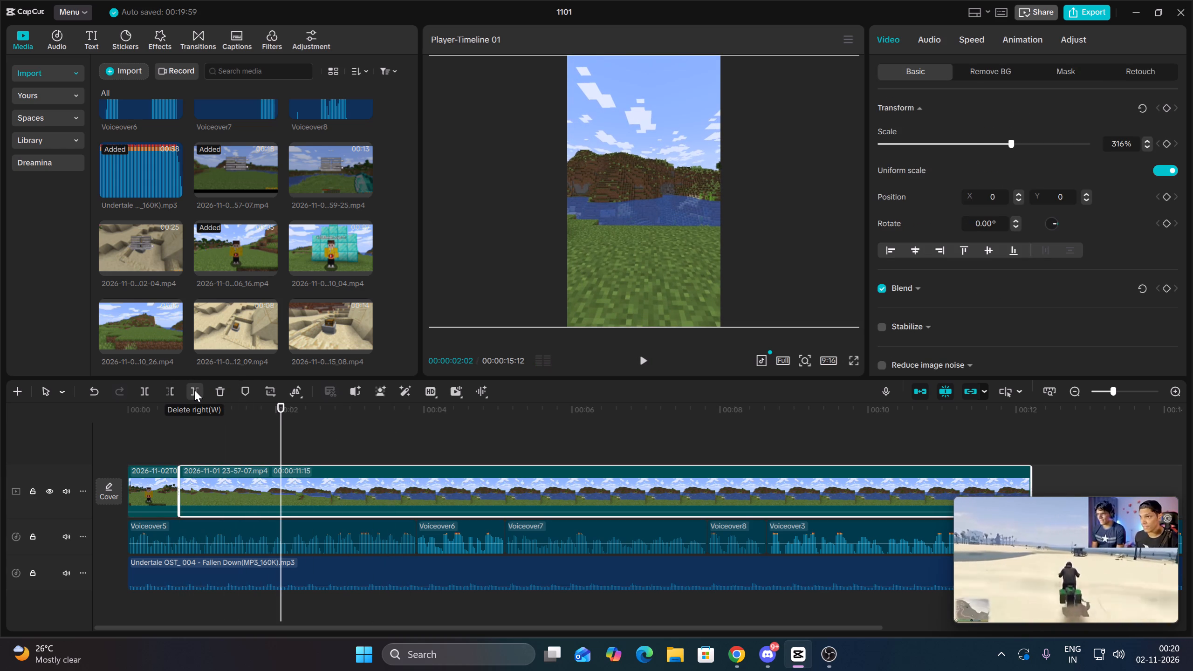
pyautogui.press('space')
pyautogui.press('space')
pyautogui.click(288, 432)
pyautogui.moveTo(316, 431); pyautogui.dragTo(337, 467)
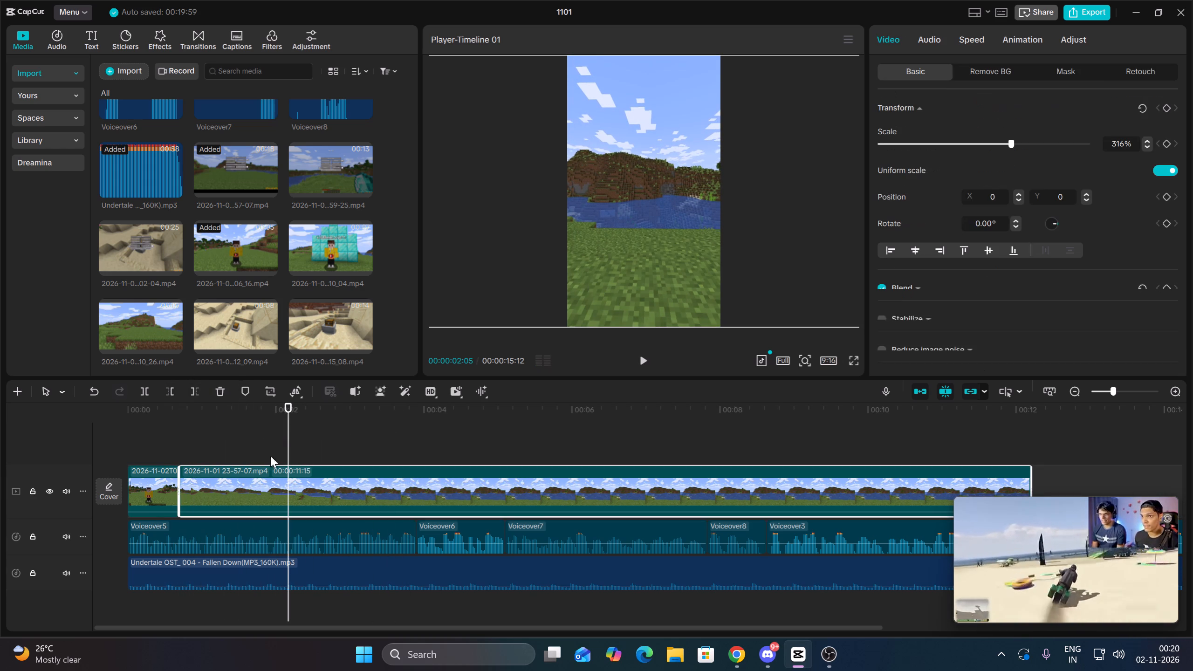
pyautogui.click(194, 391)
pyautogui.press('Up')
pyautogui.press('space')
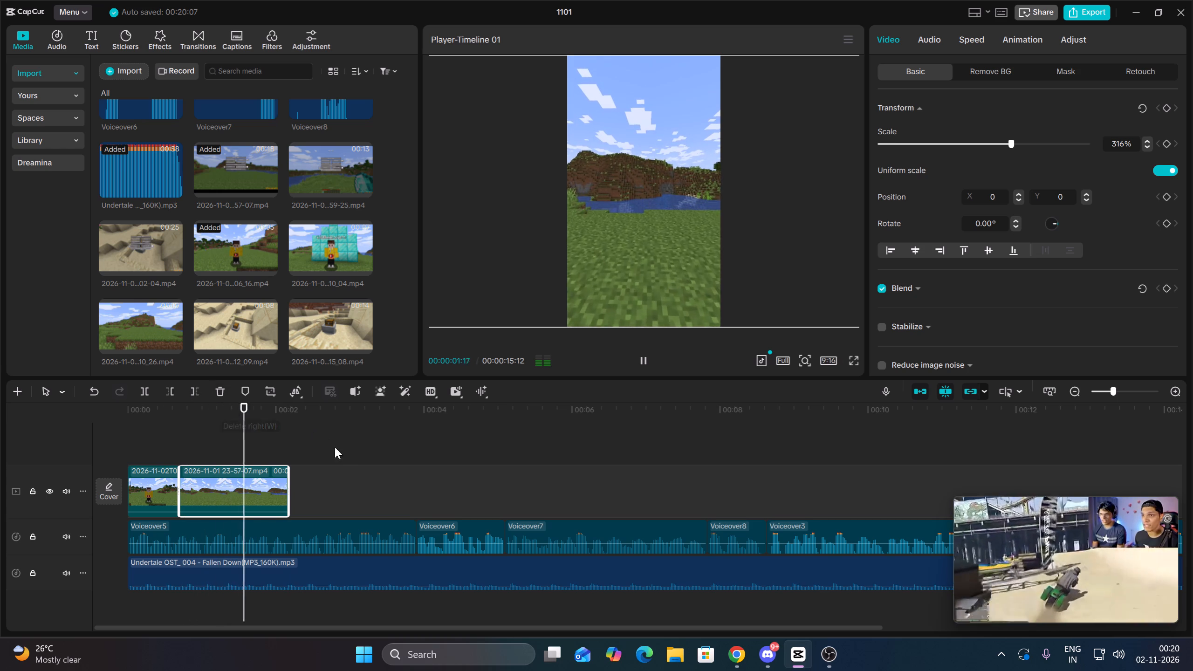
pyautogui.press('Up')
# Add the 10_26 landscape clip at 00:00:02:05 on the main track and stack the 10_04 diamond-block clip above it.
pyautogui.click(320, 493)
pyautogui.press('Up')
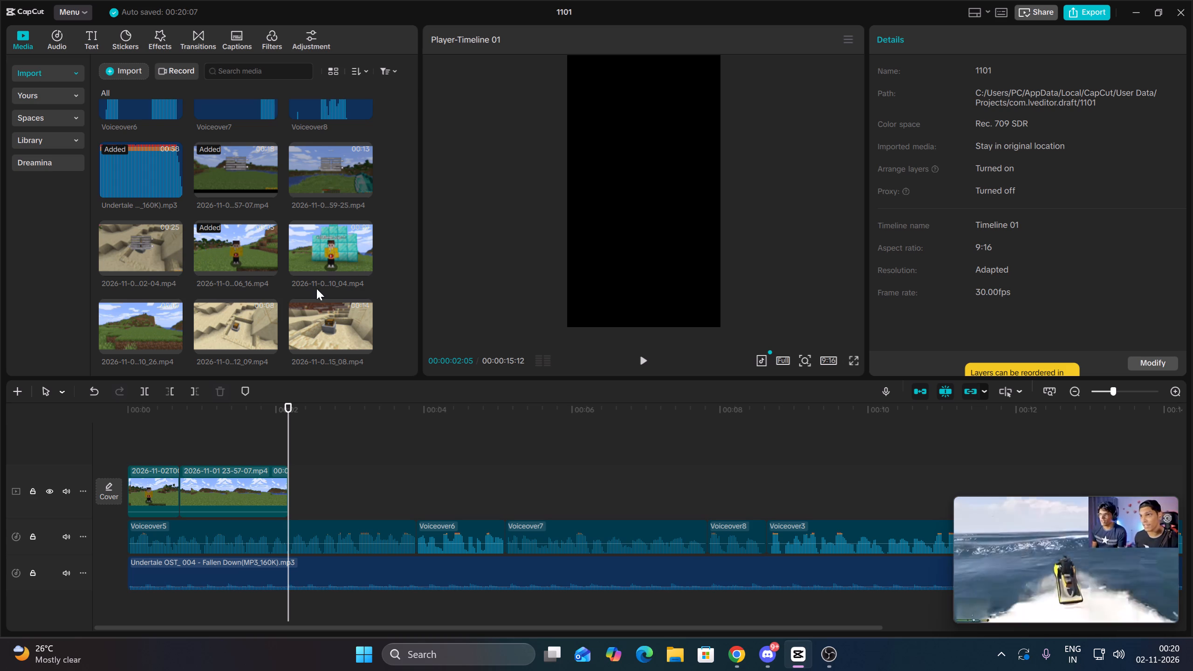
pyautogui.moveTo(148, 322); pyautogui.dragTo(348, 496)
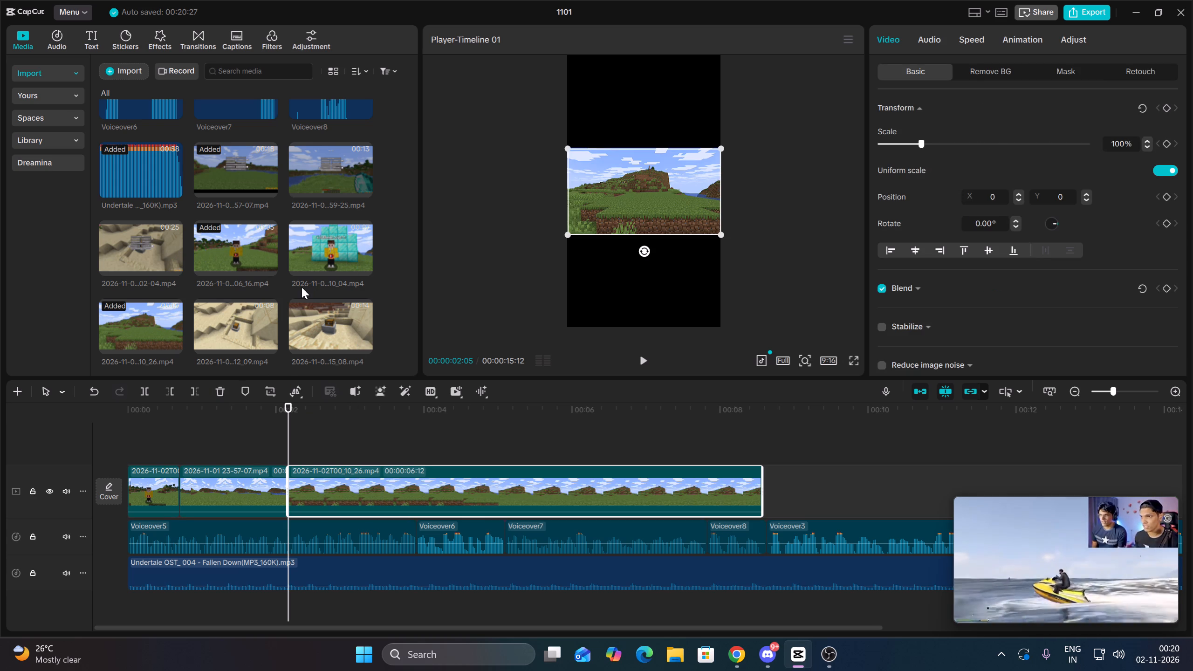
pyautogui.moveTo(325, 259); pyautogui.dragTo(287, 452)
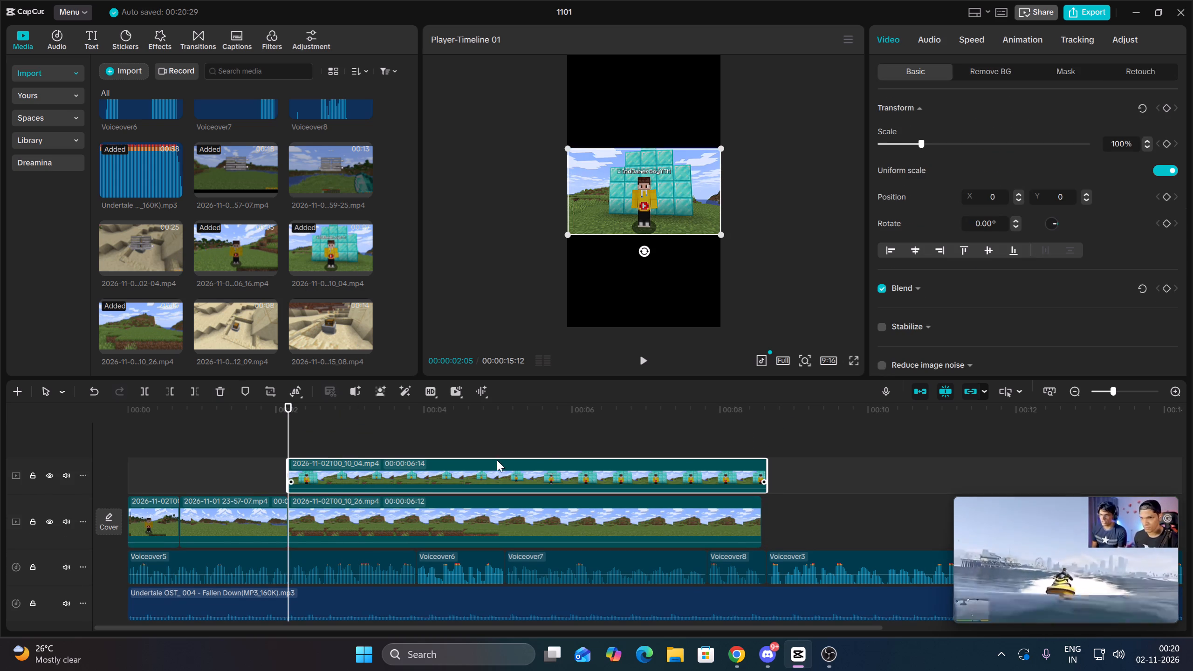
# Select both stacked clips and enlarge them together to 316% to fill the vertical frame.
pyautogui.moveTo(482, 436); pyautogui.dragTo(485, 522)
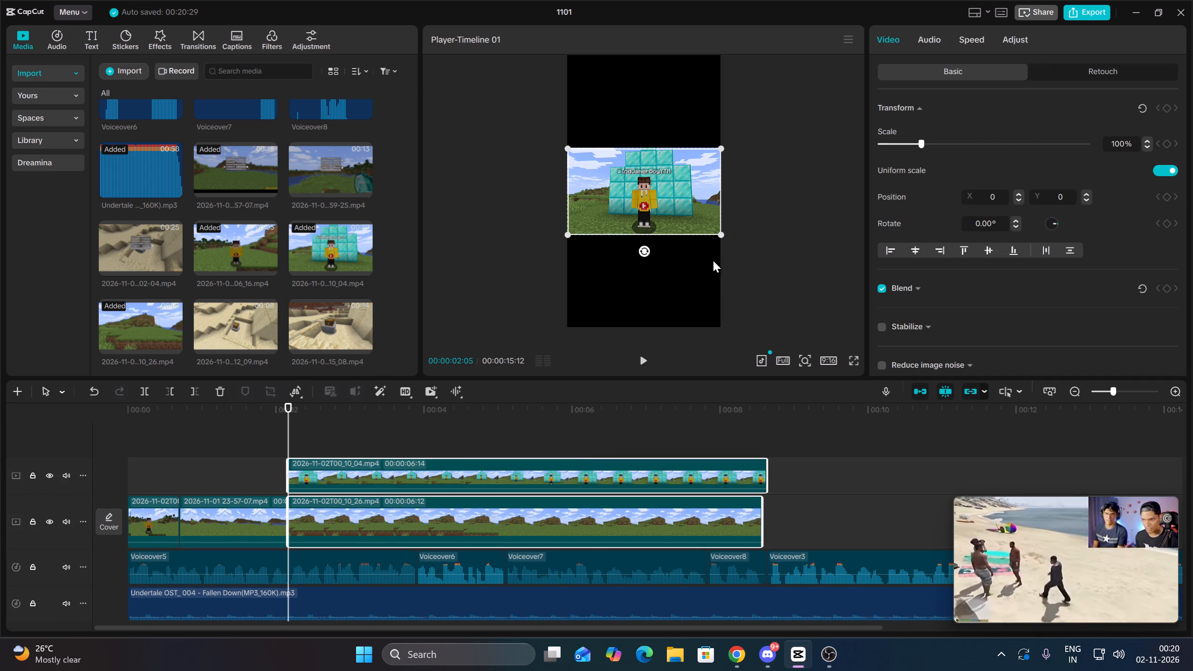
pyautogui.moveTo(720, 235); pyautogui.dragTo(908, 472)
# Play the stacked shots and cut the beginning off both clips together up to 00:00:04:13.
pyautogui.click(364, 427)
pyautogui.press('Up')
pyautogui.click(336, 470)
pyautogui.press('space')
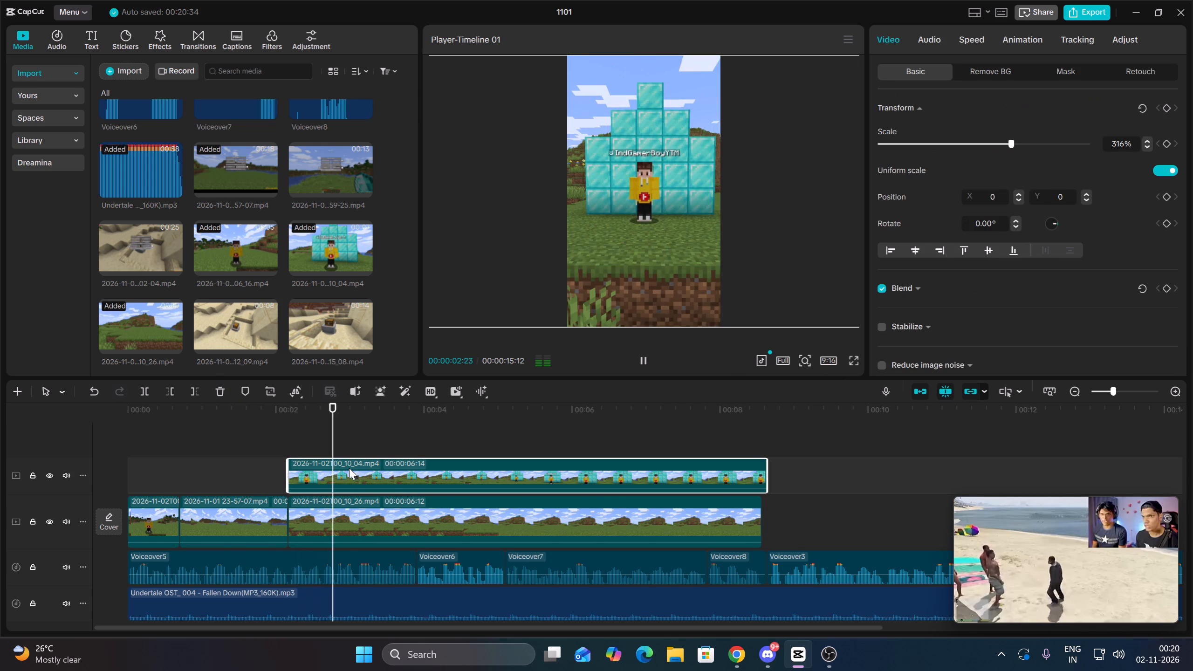
pyautogui.press('space')
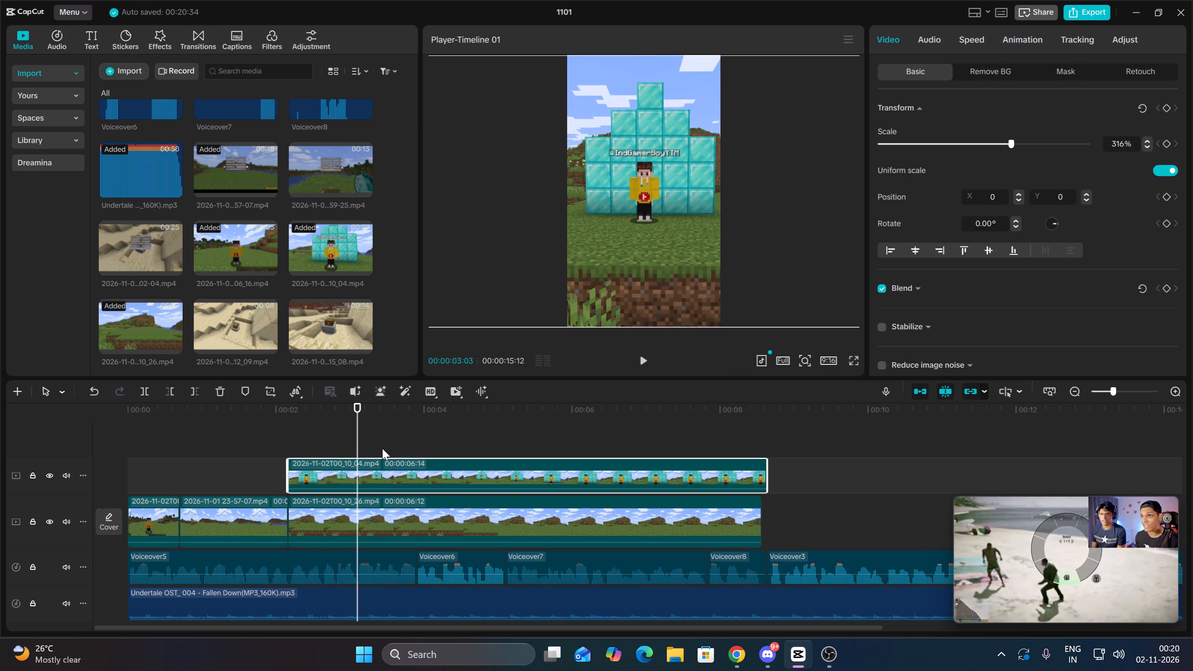
pyautogui.press('space')
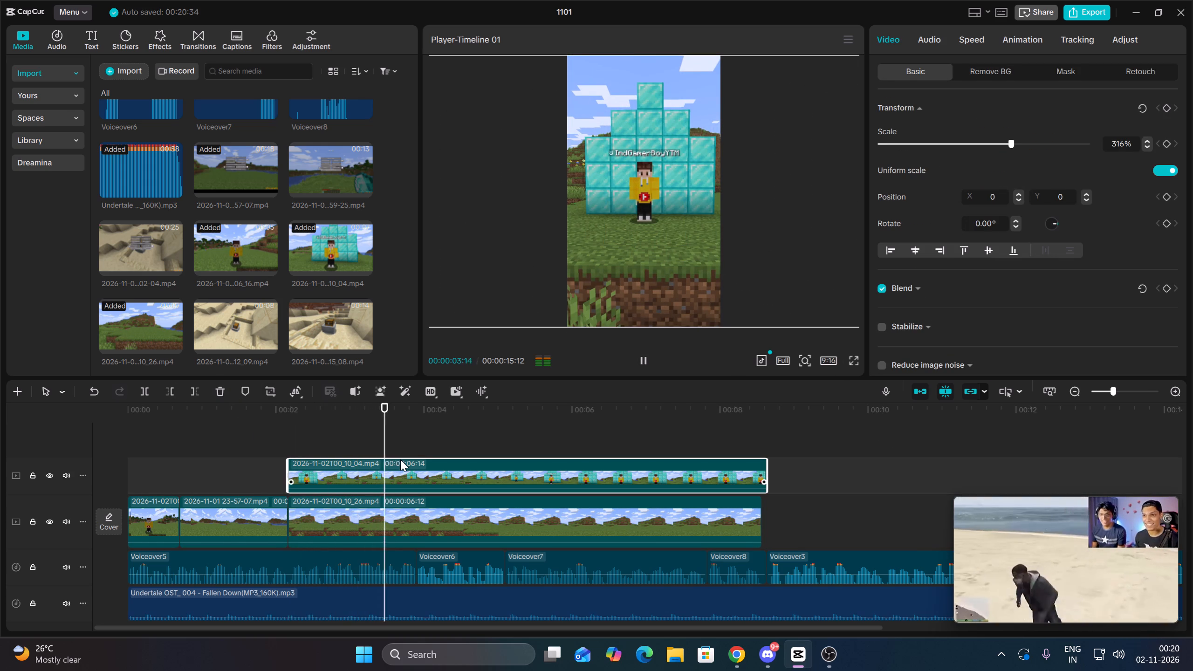
pyautogui.press('space')
pyautogui.press('space')
pyautogui.press('space')
pyautogui.moveTo(484, 443); pyautogui.dragTo(489, 479)
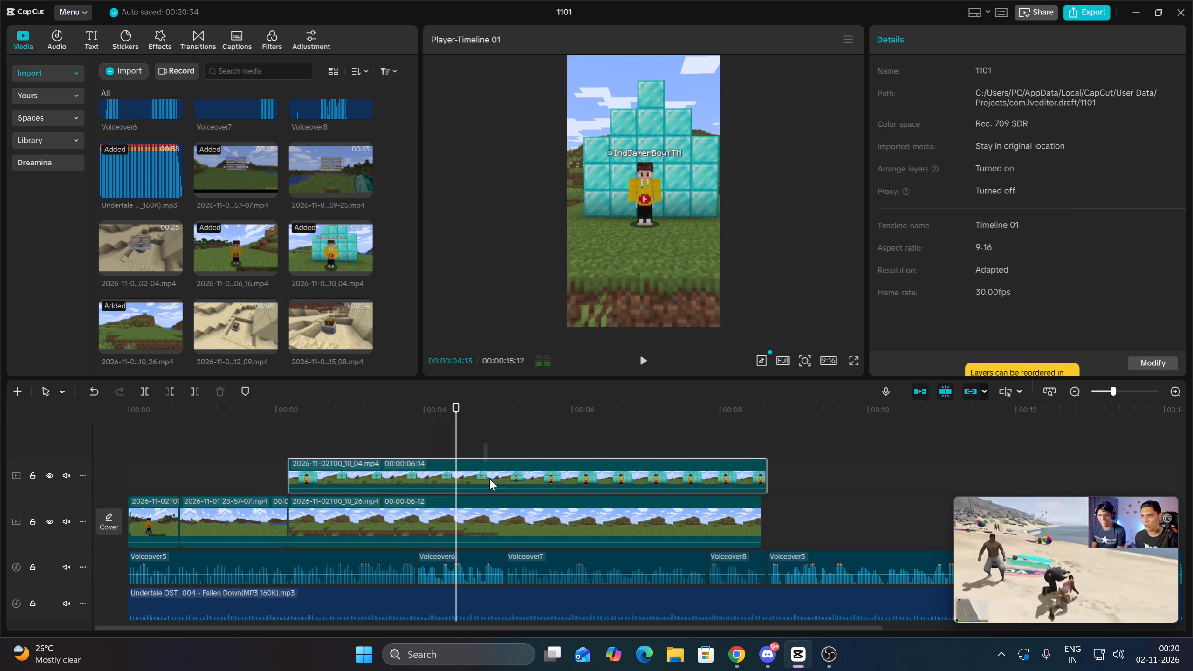
pyautogui.moveTo(489, 479); pyautogui.dragTo(489, 515)
pyautogui.click(171, 391)
# Move the diamond-block clip back to 00:00:02:05 so it starts together with the landscape clip below.
pyautogui.click(332, 472)
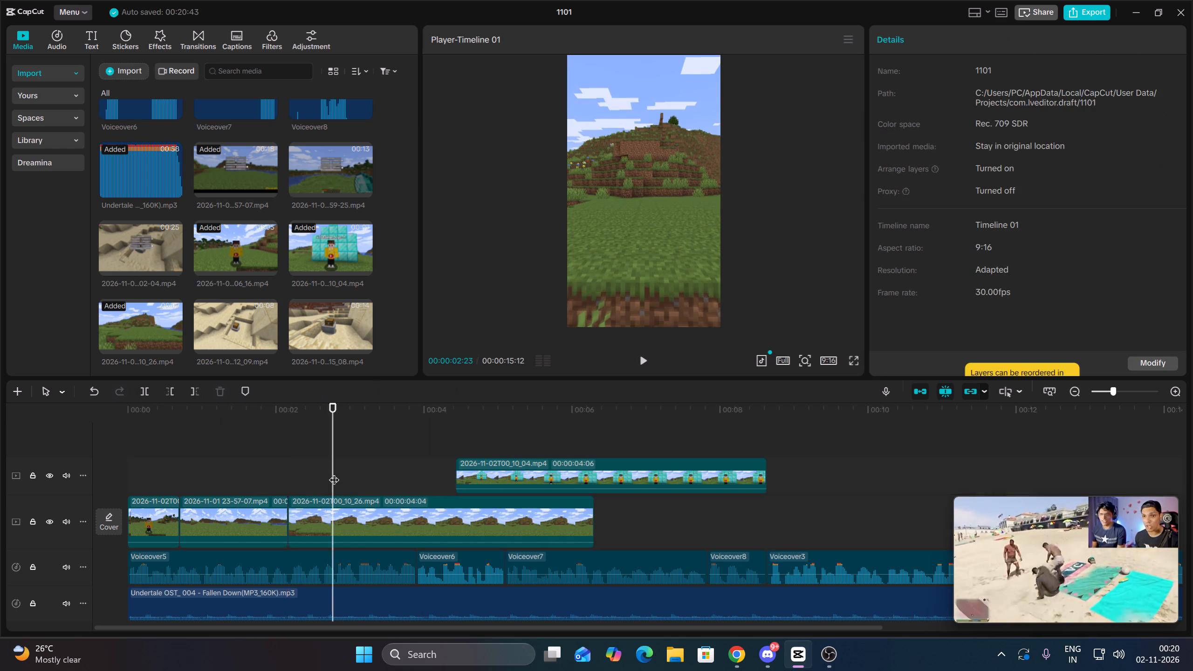
pyautogui.press('Up')
pyautogui.moveTo(490, 469); pyautogui.dragTo(319, 474)
# Trim the start of the diamond-block clip so it appears just before 3 seconds and lasts 00:00:03:12.
pyautogui.press('space')
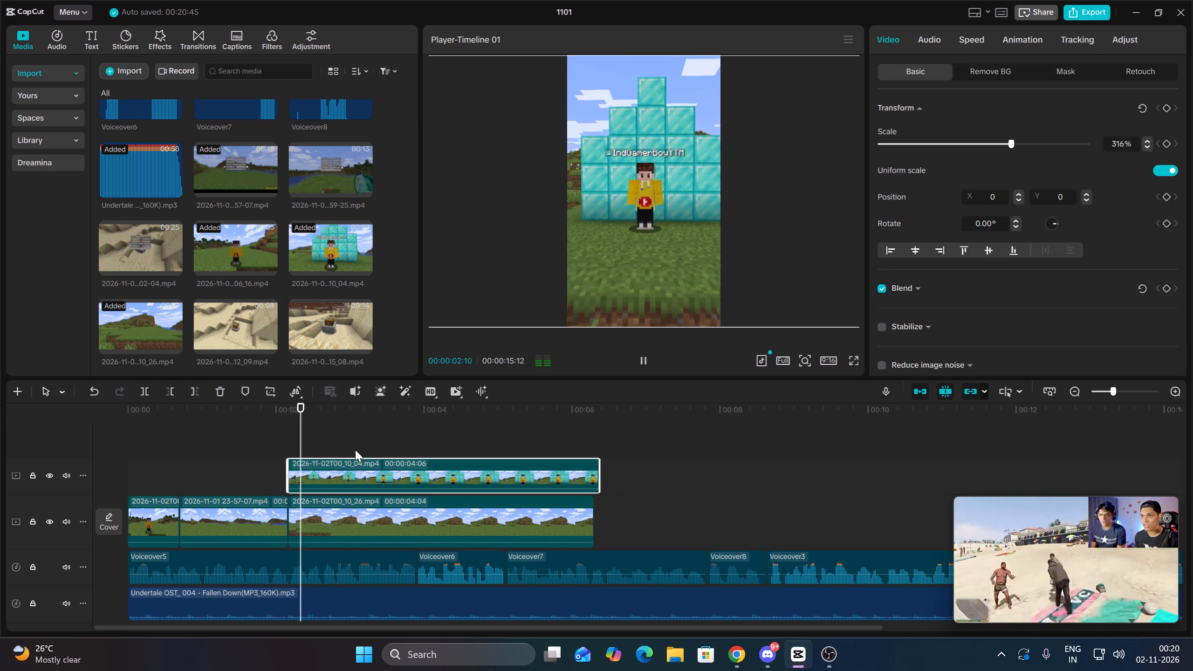
pyautogui.press('space')
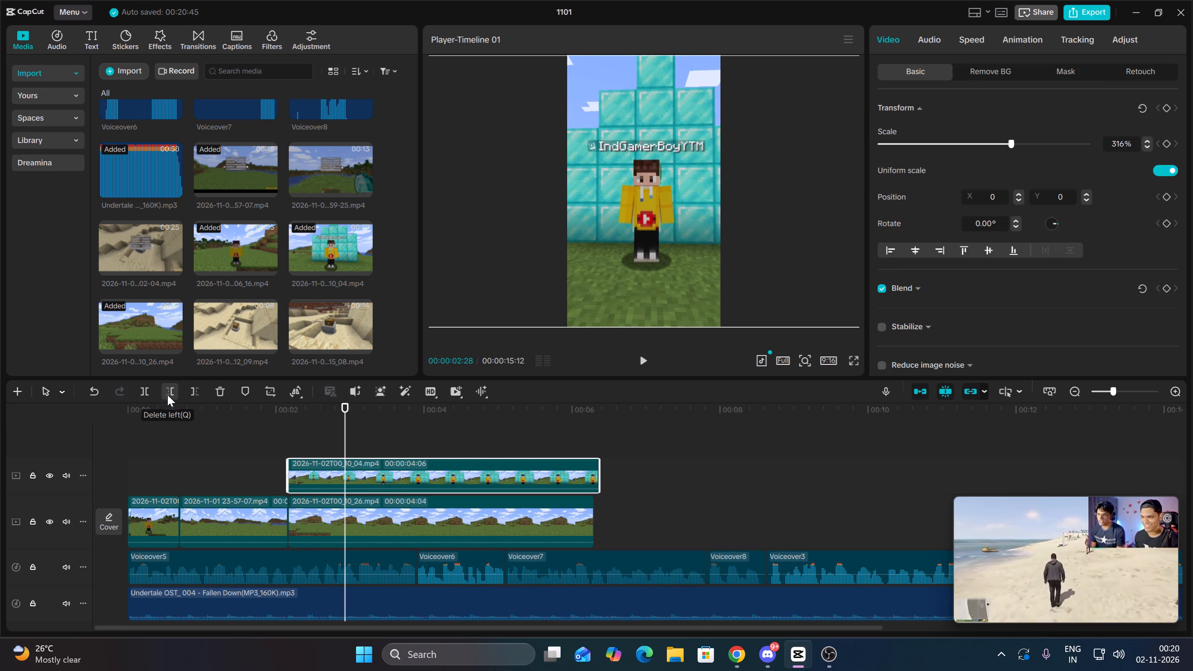
pyautogui.press('space')
pyautogui.press('space')
pyautogui.click(167, 395)
pyautogui.press('Up')
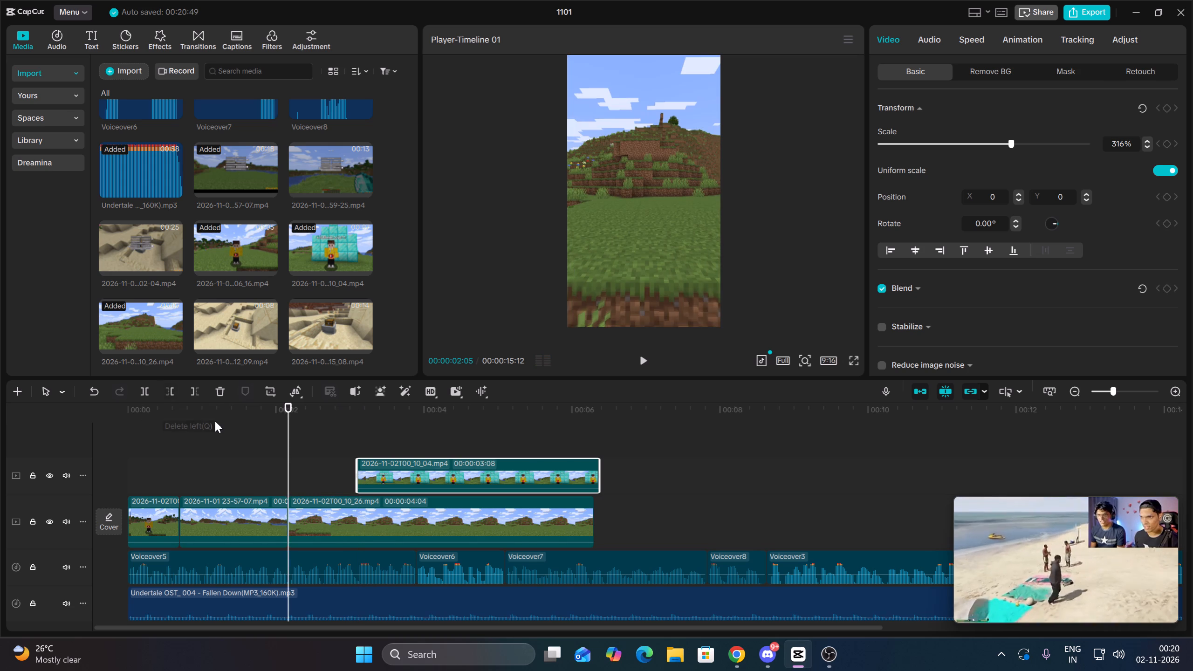
pyautogui.press('space')
pyautogui.press('space')
pyautogui.moveTo(356, 473); pyautogui.dragTo(348, 472)
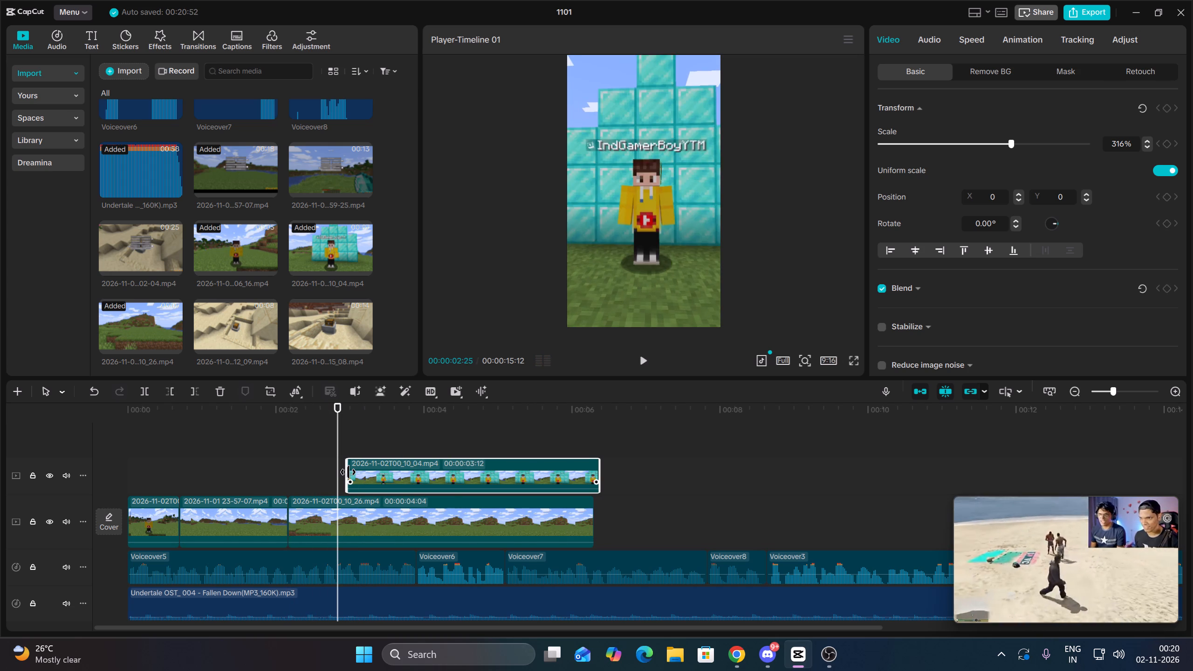
# Trim the ends of the diamond-block clip and the landscape clip below together at 00:00:03:27, where Voiceover6 begins.
pyautogui.press('Up')
pyautogui.press('space')
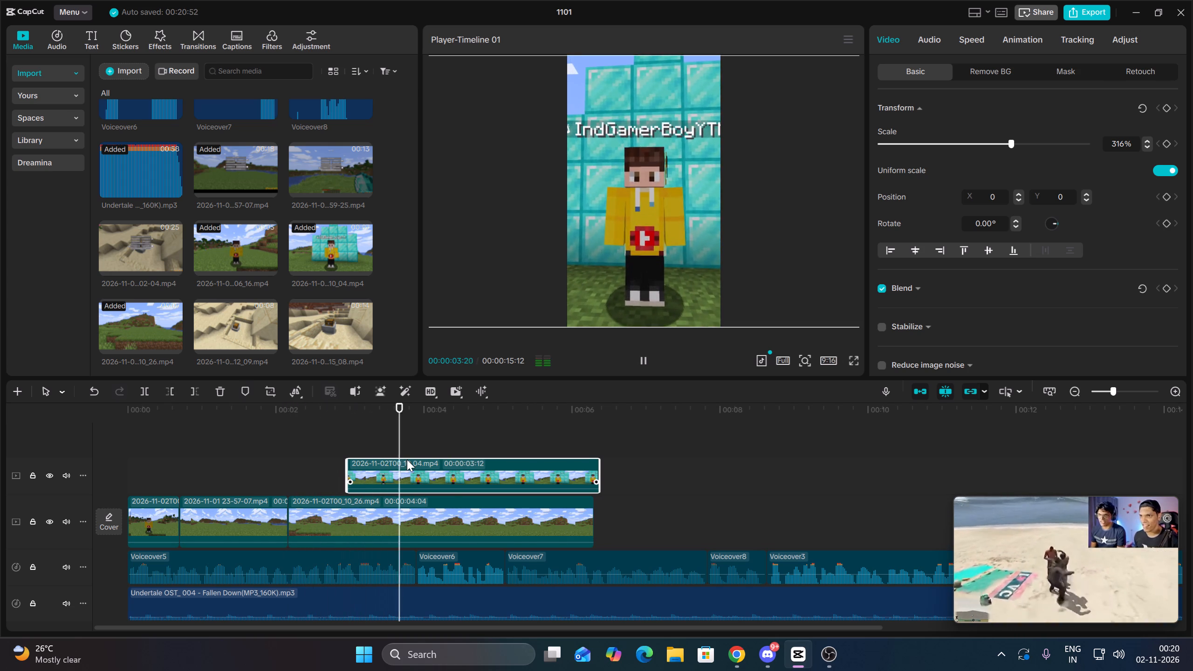
pyautogui.press('Up')
pyautogui.press('Up')
pyautogui.press('space')
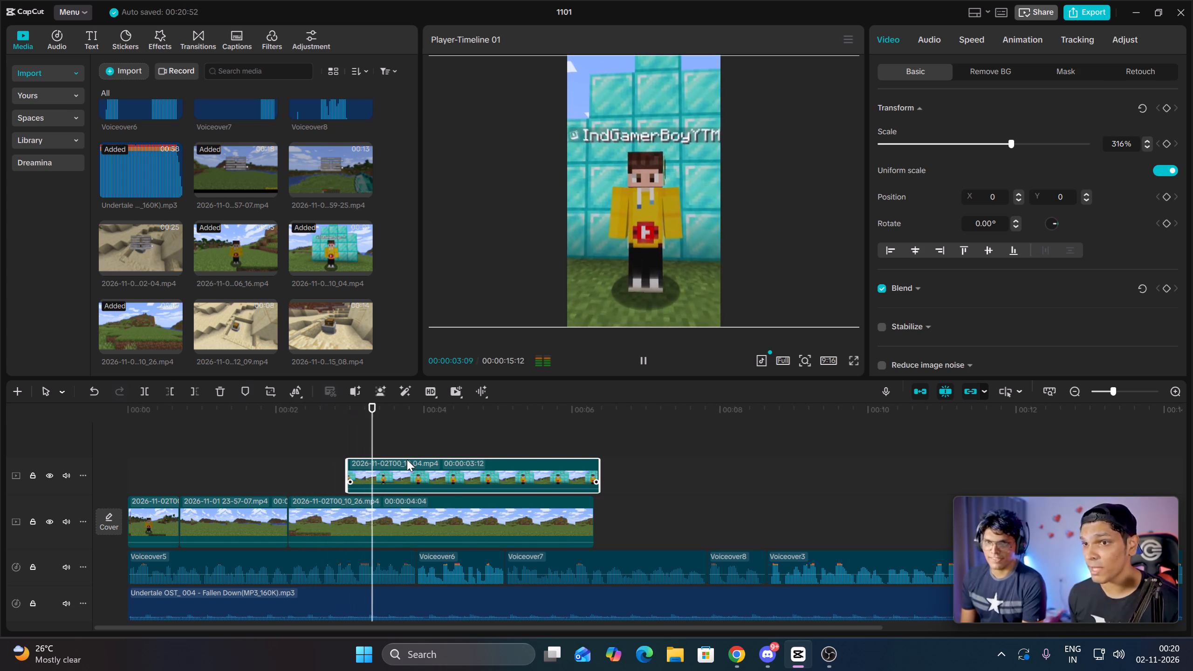
pyautogui.press('space')
pyautogui.press('Up')
pyautogui.moveTo(442, 435); pyautogui.dragTo(453, 469)
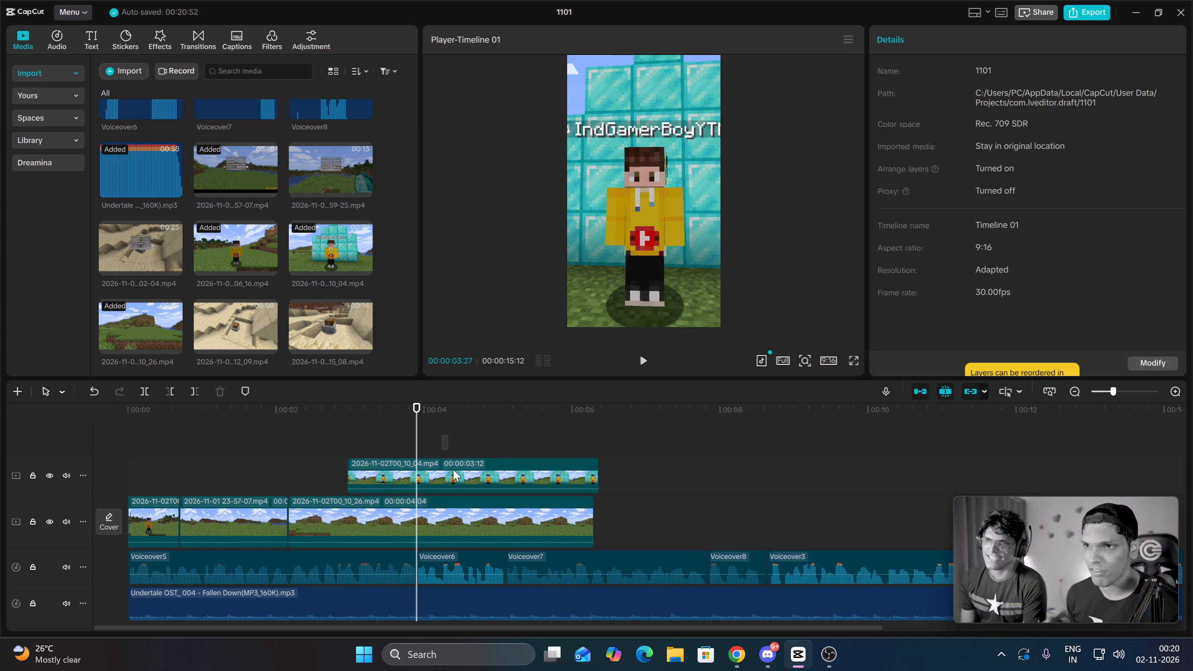
pyautogui.moveTo(453, 469); pyautogui.dragTo(460, 525)
pyautogui.click(195, 393)
# Play back the stacked shots and the start of Voiceover6 to check the cut against the narration.
pyautogui.click(330, 453)
pyautogui.moveTo(330, 453); pyautogui.dragTo(287, 450)
pyautogui.press('space')
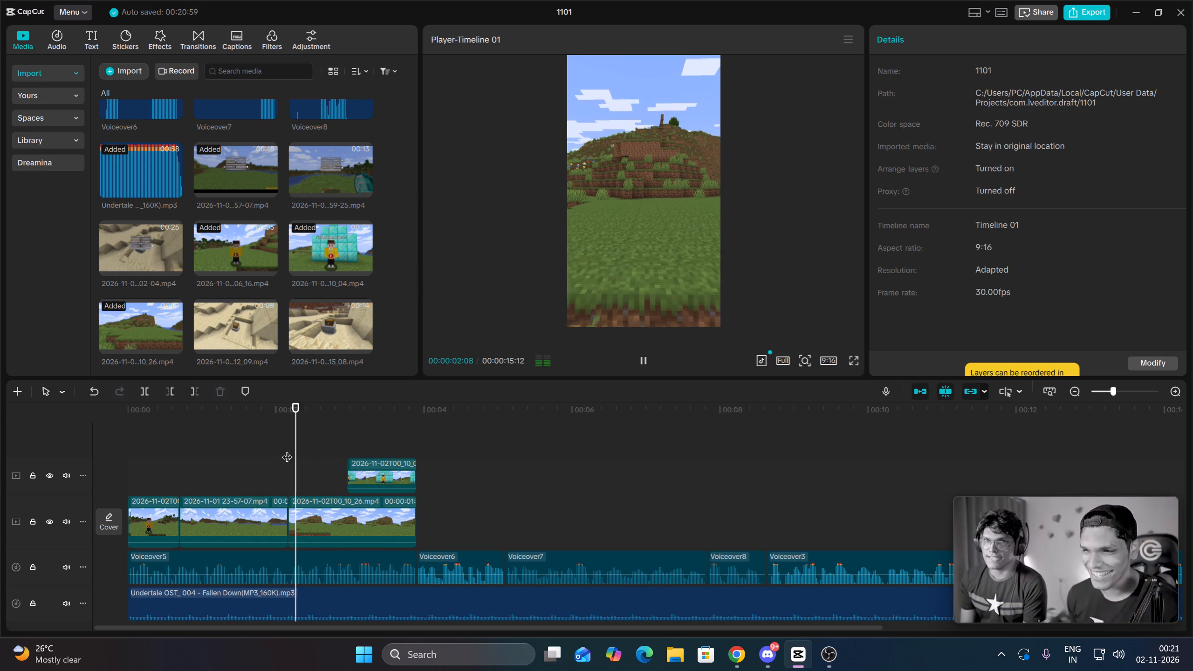
pyautogui.press('Up')
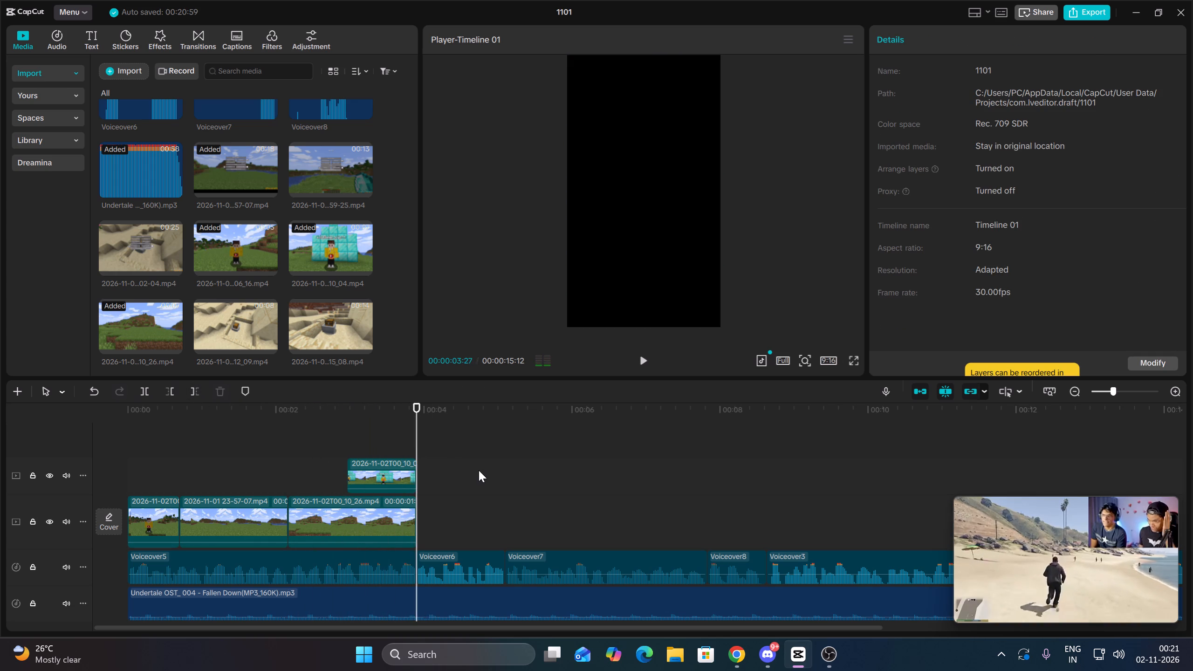
pyautogui.press('Up')
pyautogui.press('Up')
pyautogui.press('space')
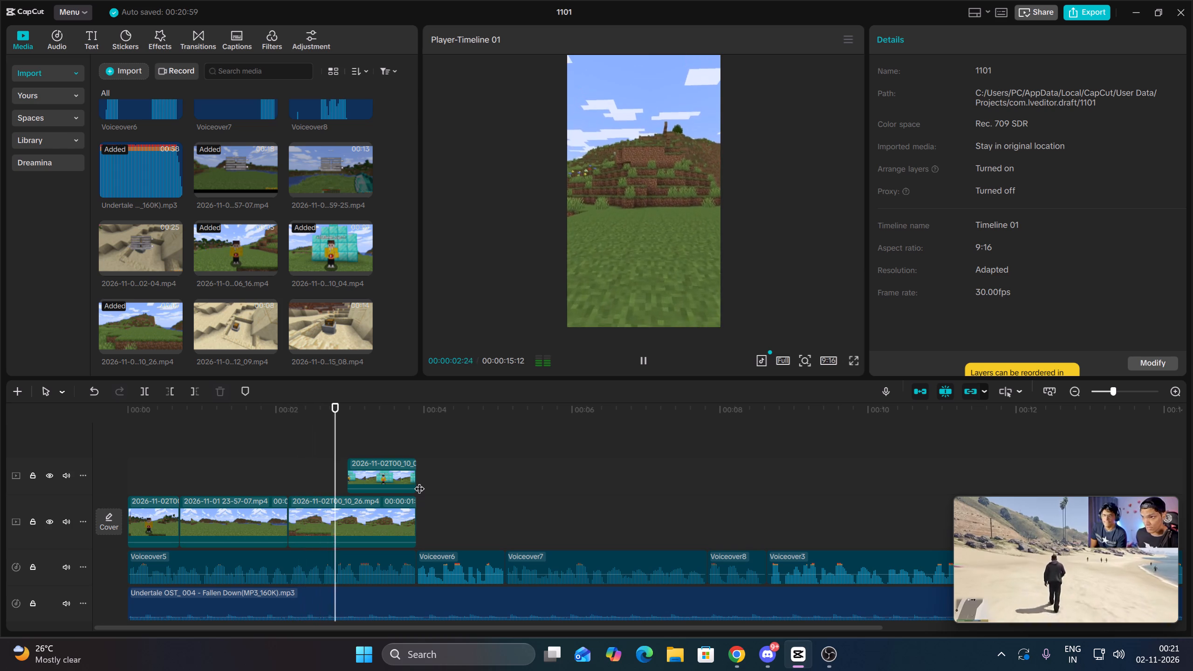
pyautogui.press('space')
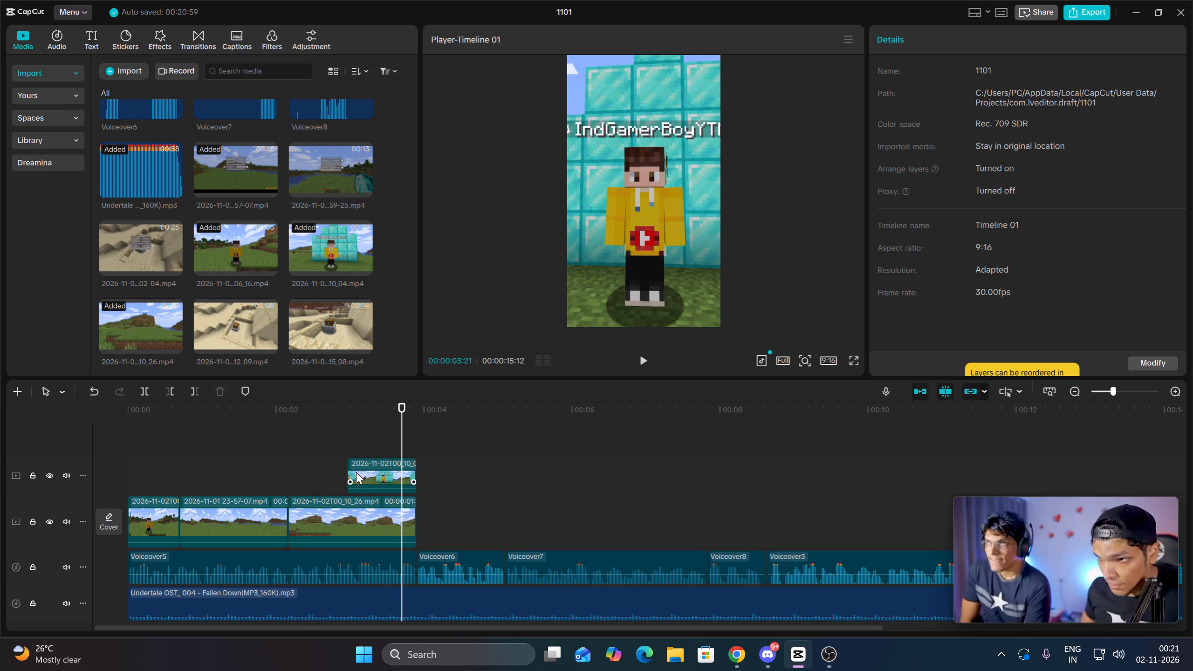
pyautogui.press('space')
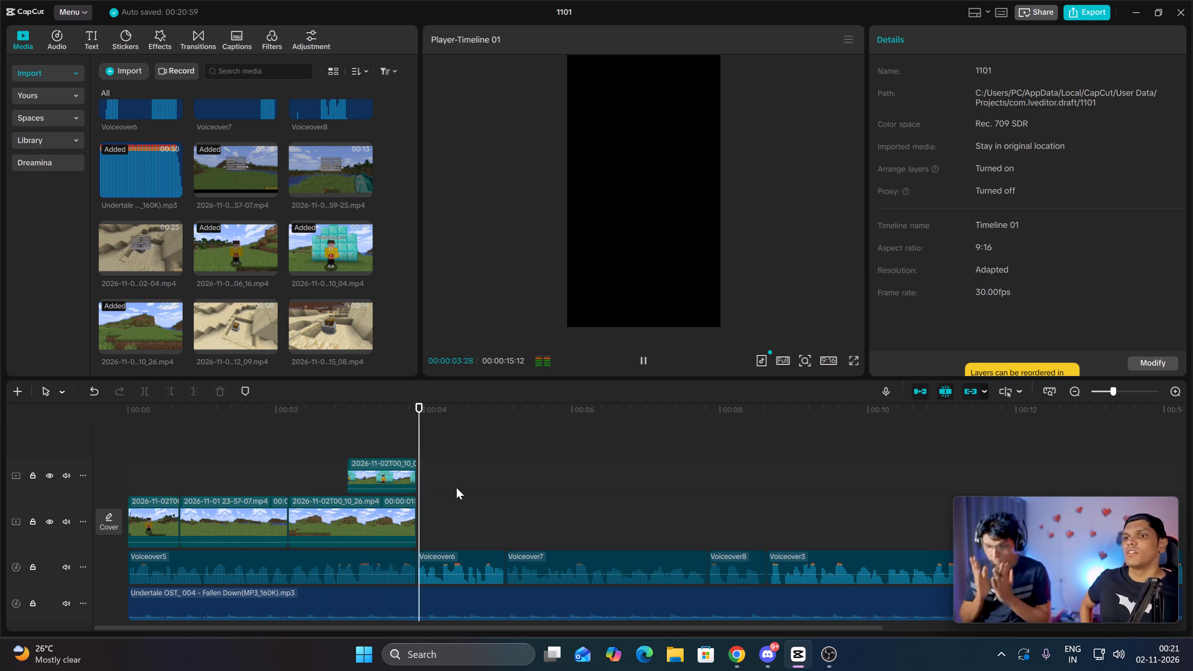
pyautogui.press('space')
pyautogui.click(445, 507)
pyautogui.press('Up')
pyautogui.press('space')
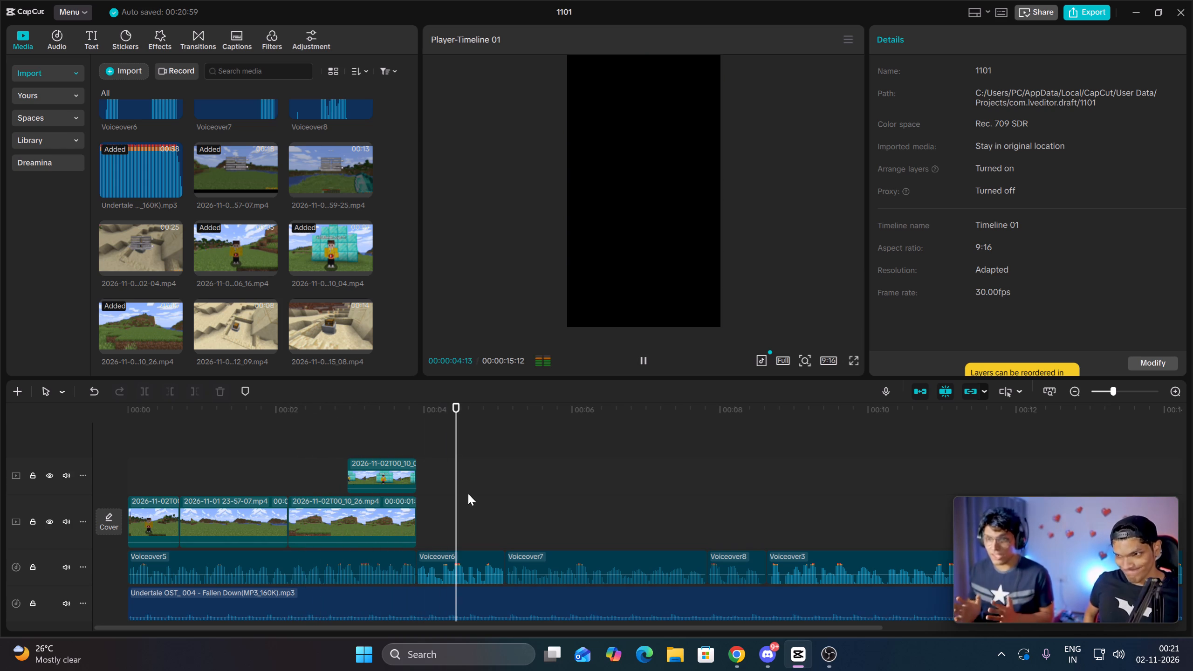
pyautogui.press('Up')
pyautogui.press('Up')
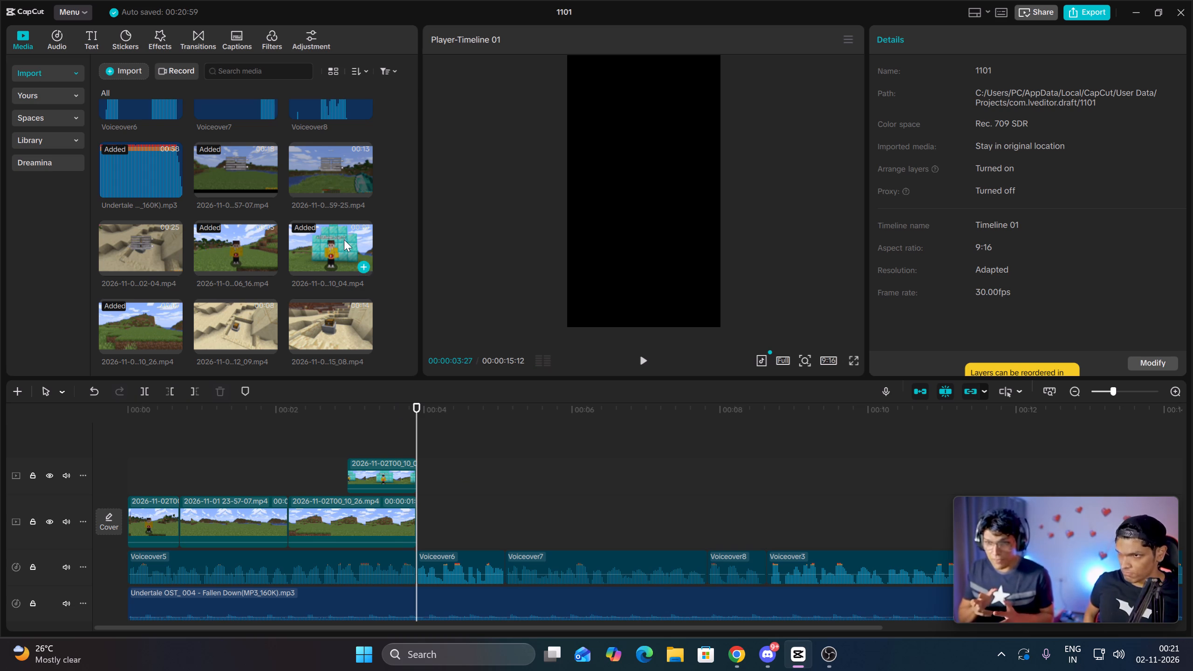
pyautogui.moveTo(331, 162); pyautogui.dragTo(504, 530)
pyautogui.moveTo(723, 234); pyautogui.dragTo(904, 498)
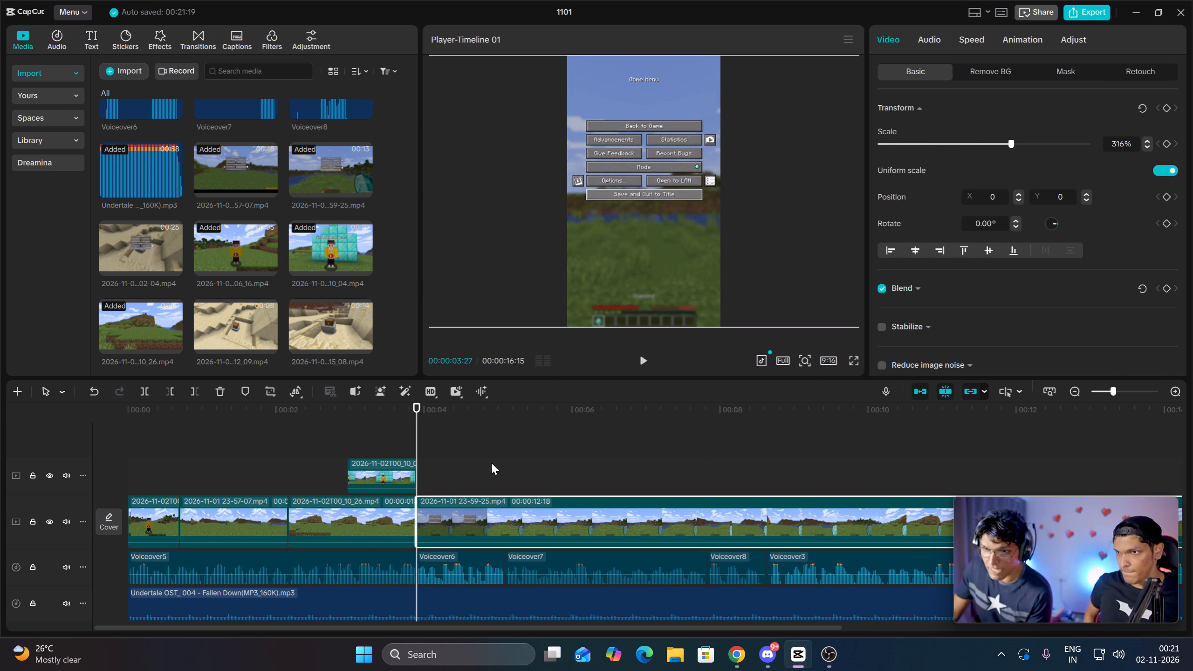
# Play through the 23-59-25 clip and repeatedly cut off its beginning until it lasts 00:00:06:29.
pyautogui.click(491, 463)
pyautogui.moveTo(535, 463); pyautogui.dragTo(554, 502)
pyautogui.click(168, 390)
pyautogui.press('space')
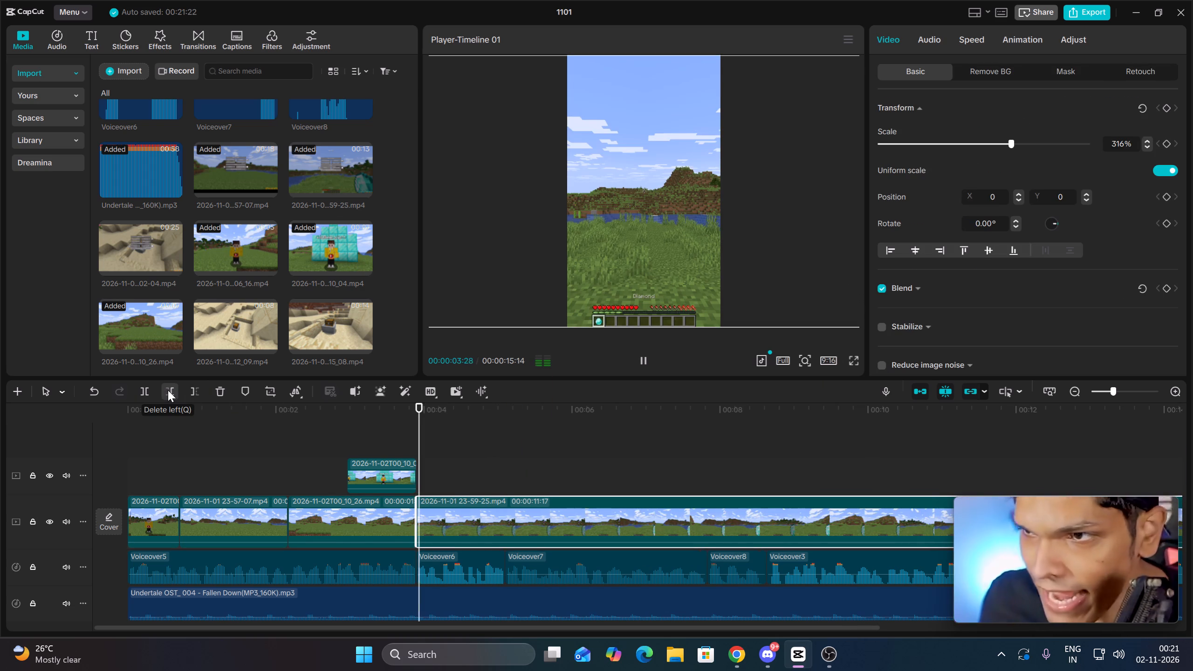
pyautogui.click(168, 390)
pyautogui.press('space')
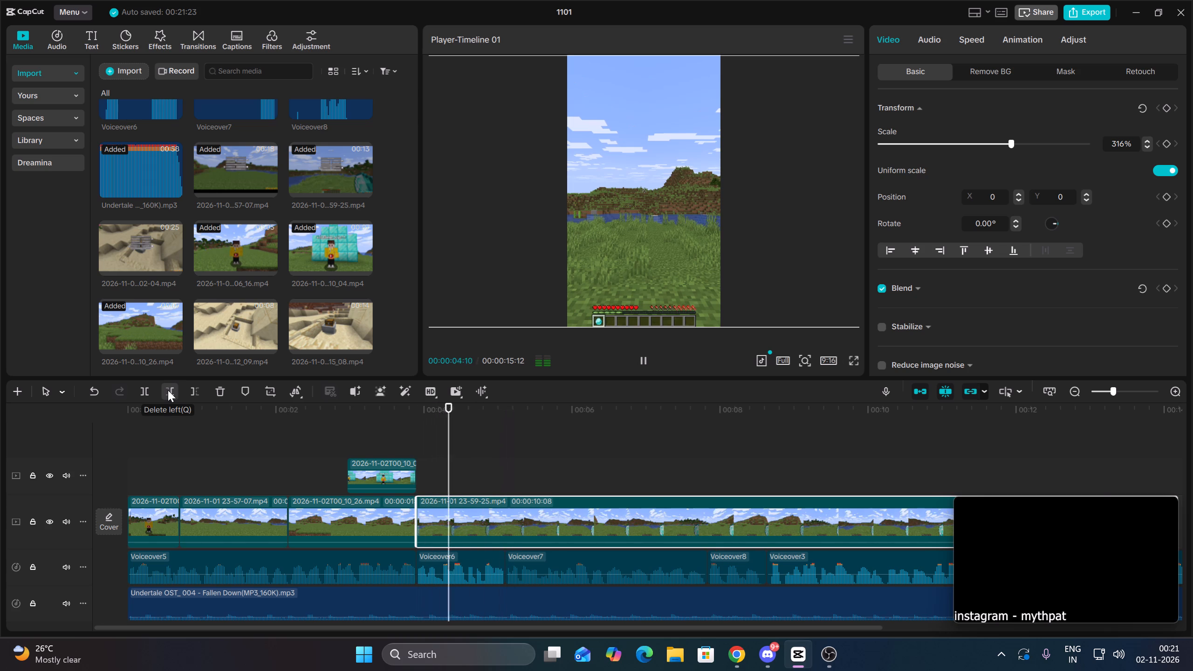
pyautogui.click(168, 390)
pyautogui.press('space')
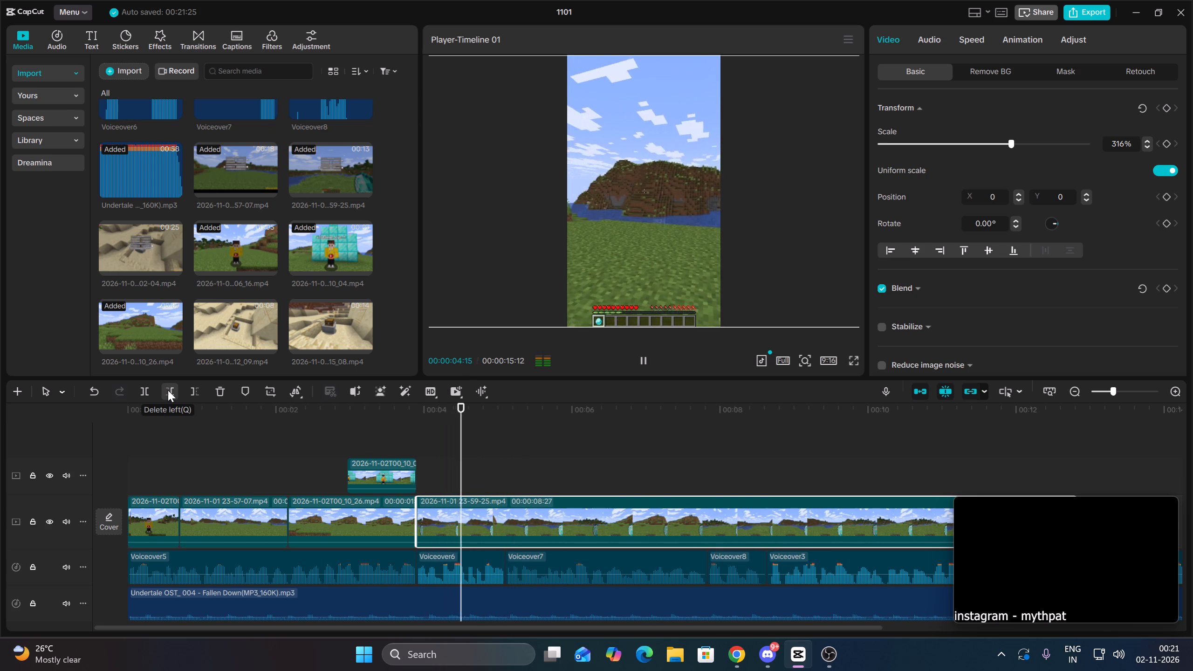
pyautogui.press('space')
pyautogui.click(168, 390)
# Trim the end of the 23-59-25 clip at 00:00:05:03, where Voiceover7 begins.
pyautogui.press('space')
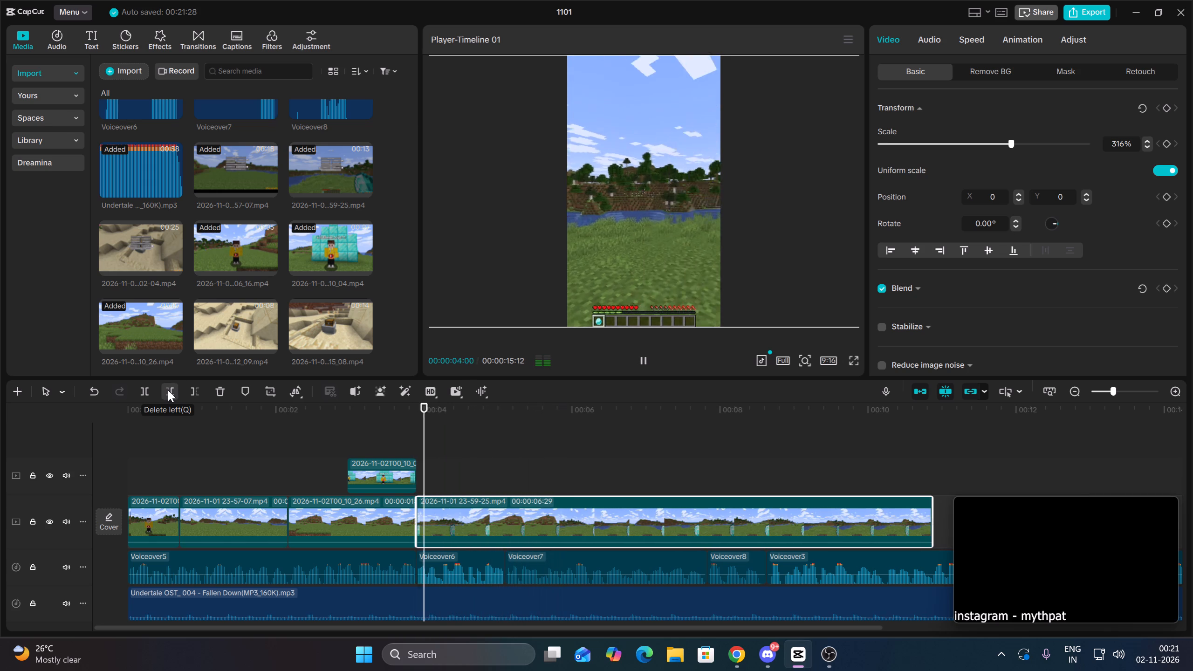
pyautogui.press('space')
pyautogui.press('Up')
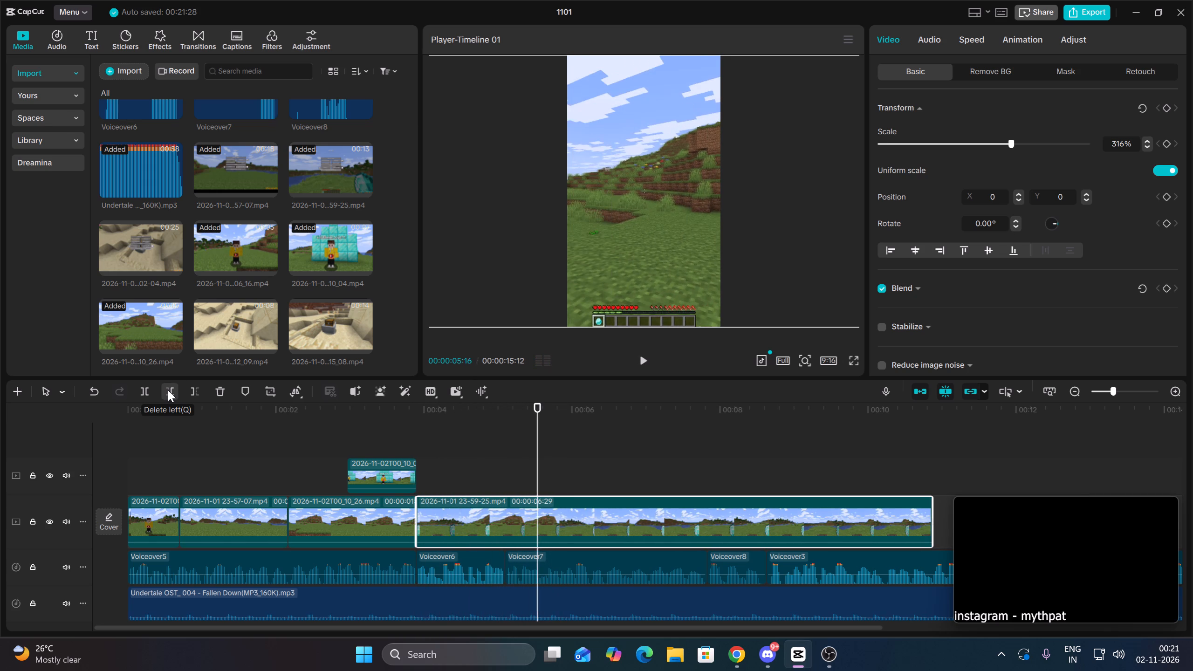
pyautogui.click(201, 390)
# Play back the trimmed 23-59-25 shot and continue into the Voiceover7 narration.
pyautogui.press('Up')
pyautogui.press('space')
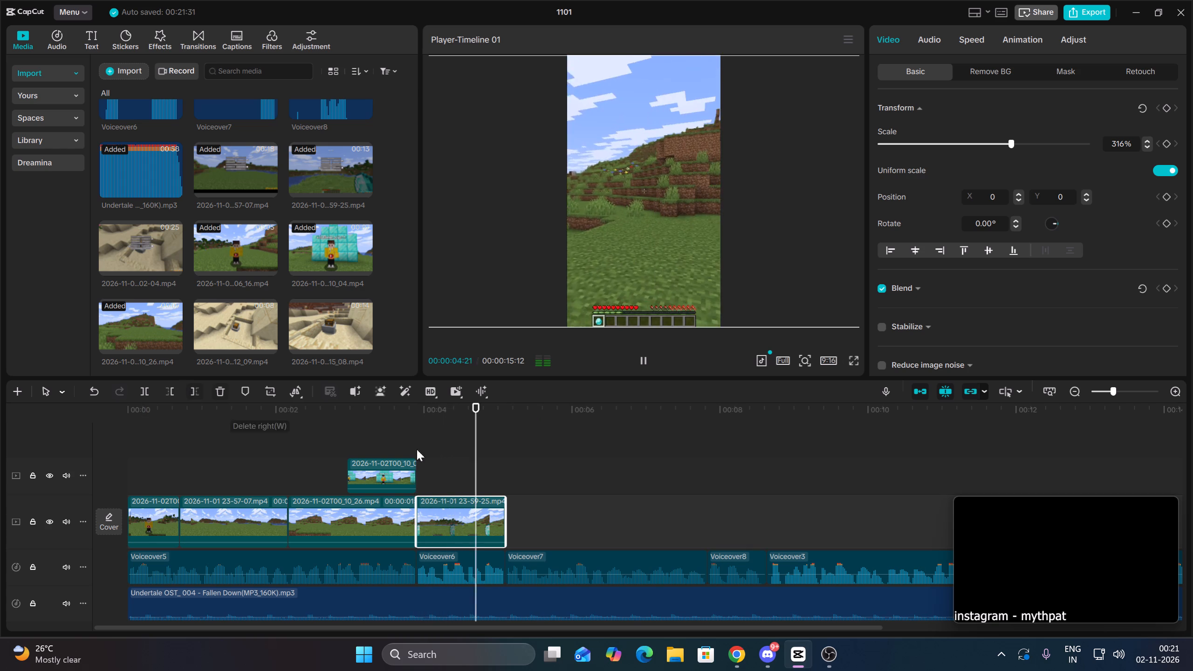
pyautogui.press('Up')
pyautogui.click(545, 522)
pyautogui.press('Up')
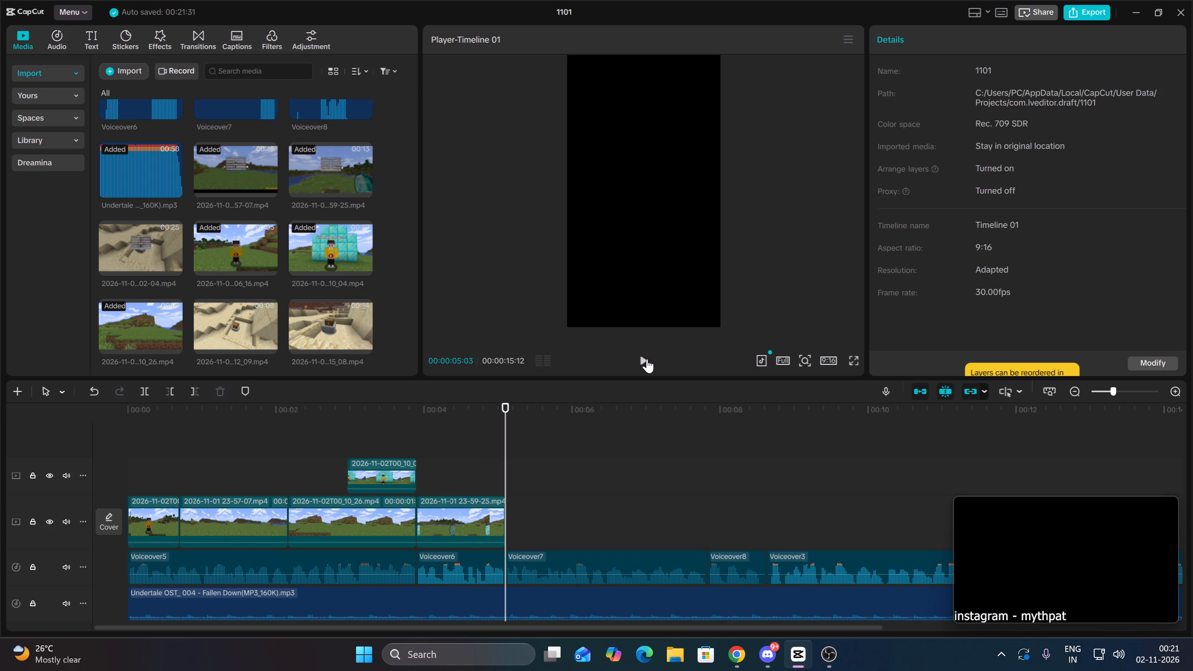
pyautogui.click(650, 363)
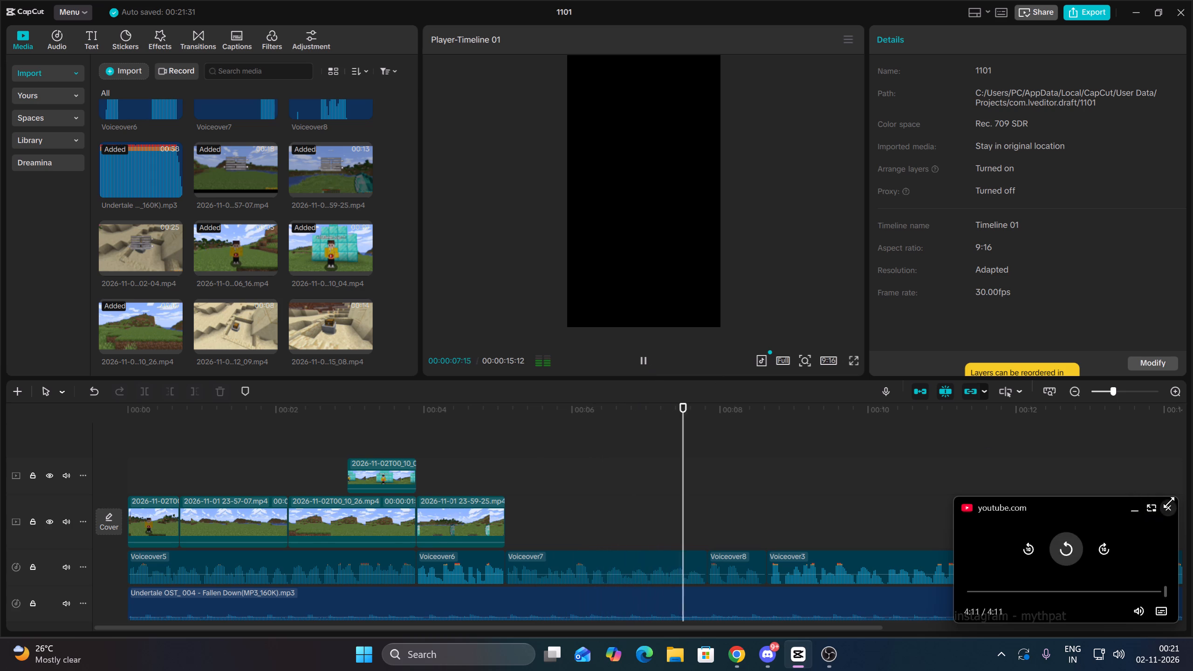
# Close the floating YouTube player and place the playhead near the end of Voiceover7.
pyautogui.click(1169, 502)
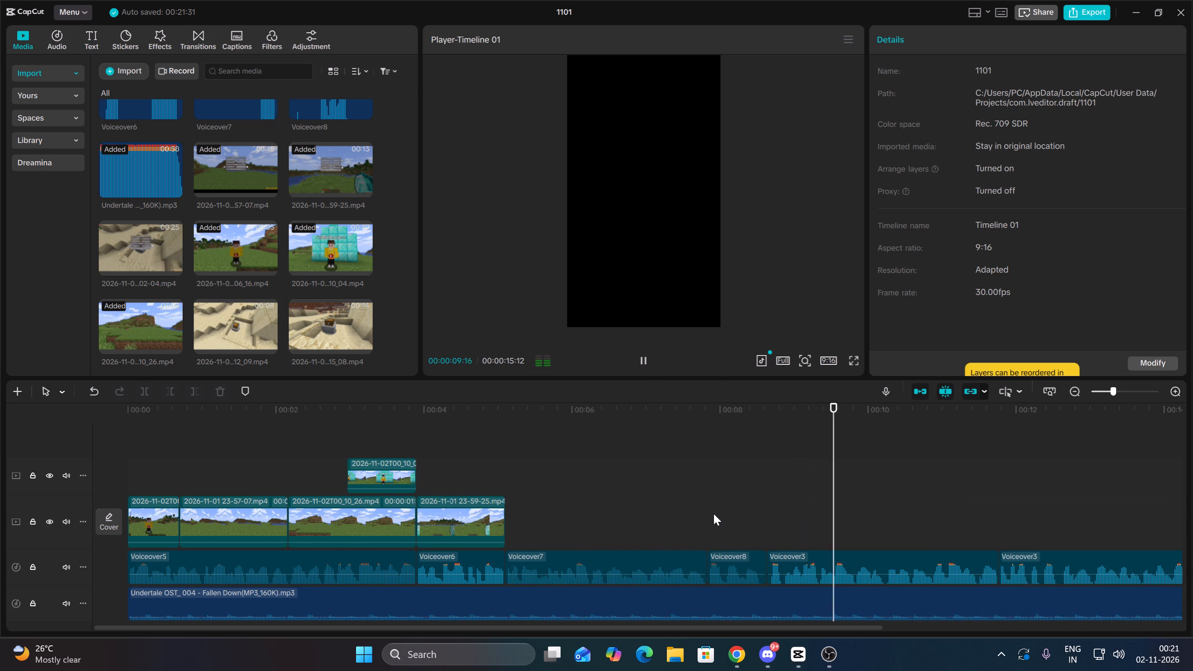
pyautogui.click(713, 514)
pyautogui.moveTo(713, 514); pyautogui.dragTo(709, 514)
# Find Prism Launcher through the Windows search and open it.
pyautogui.click(465, 665)
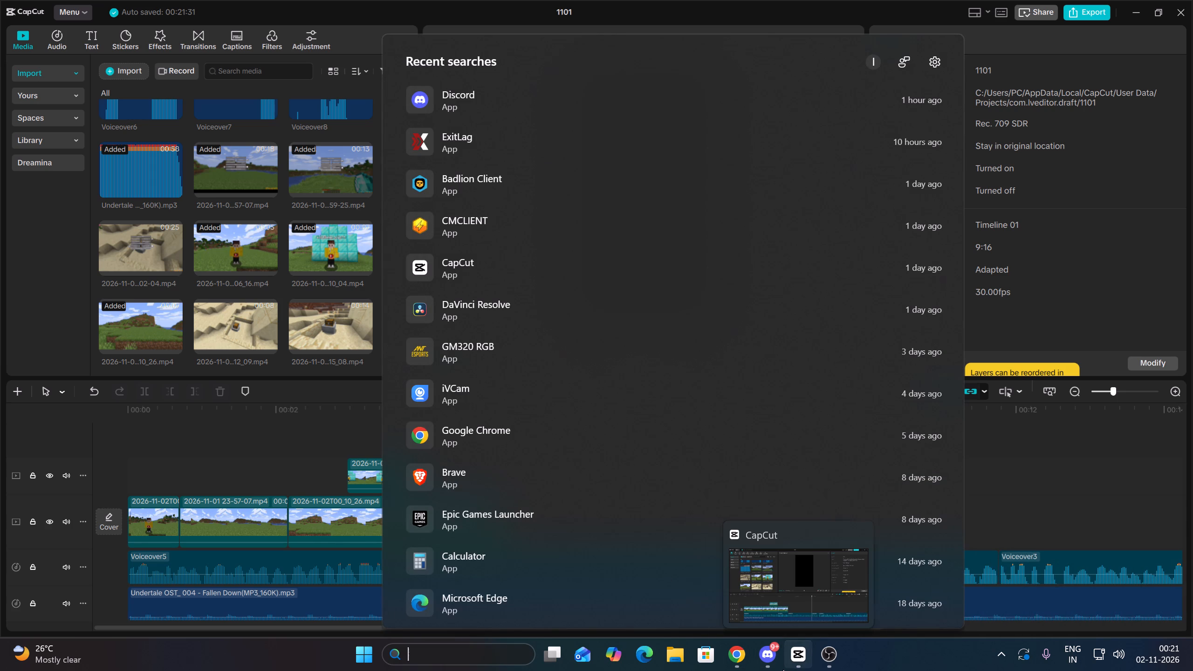
pyautogui.write('pri')
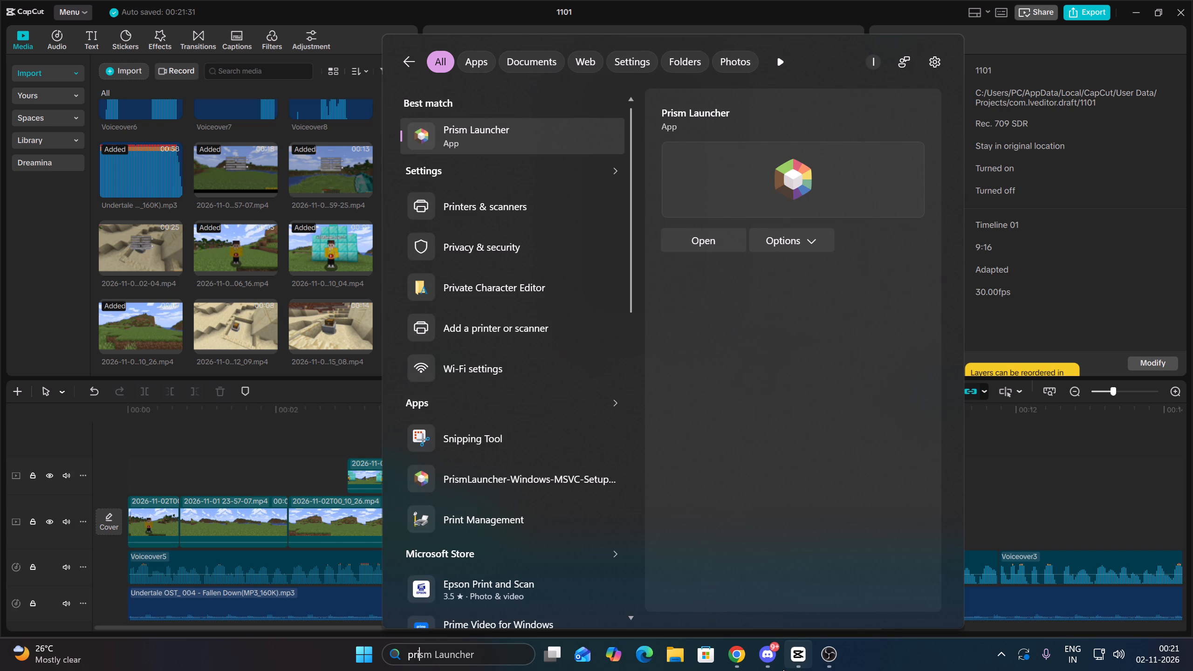
pyautogui.press('Return')
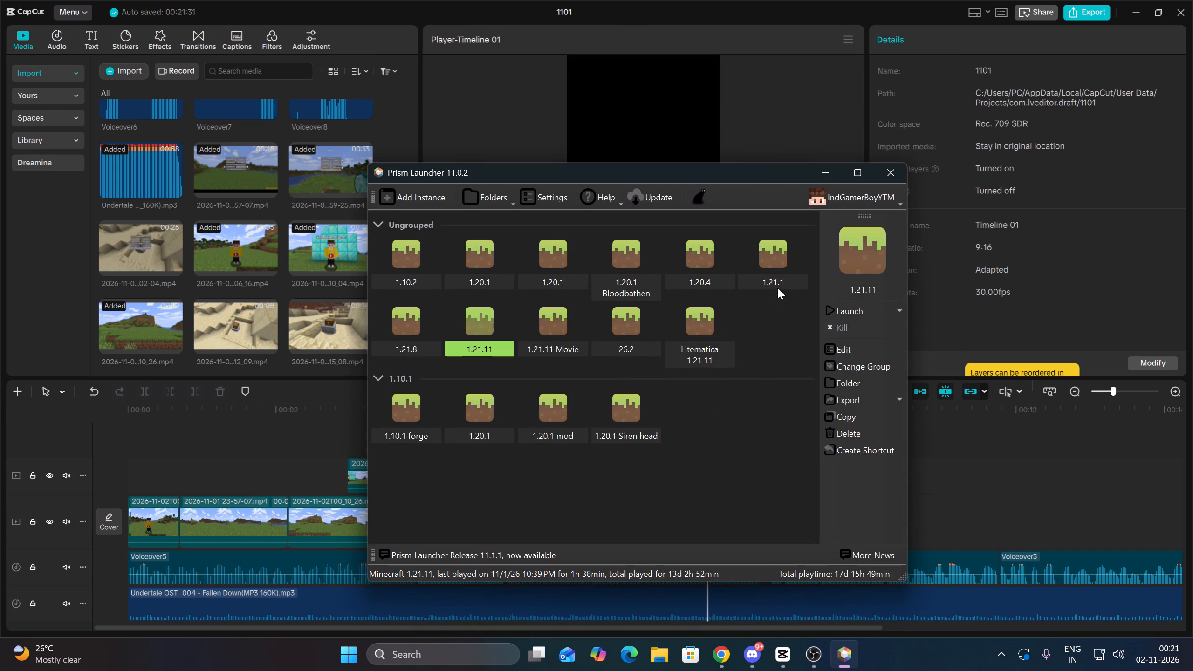
# Start a new Minecraft instance in Prism Launcher and name it 1.16.1.
pyautogui.click(411, 199)
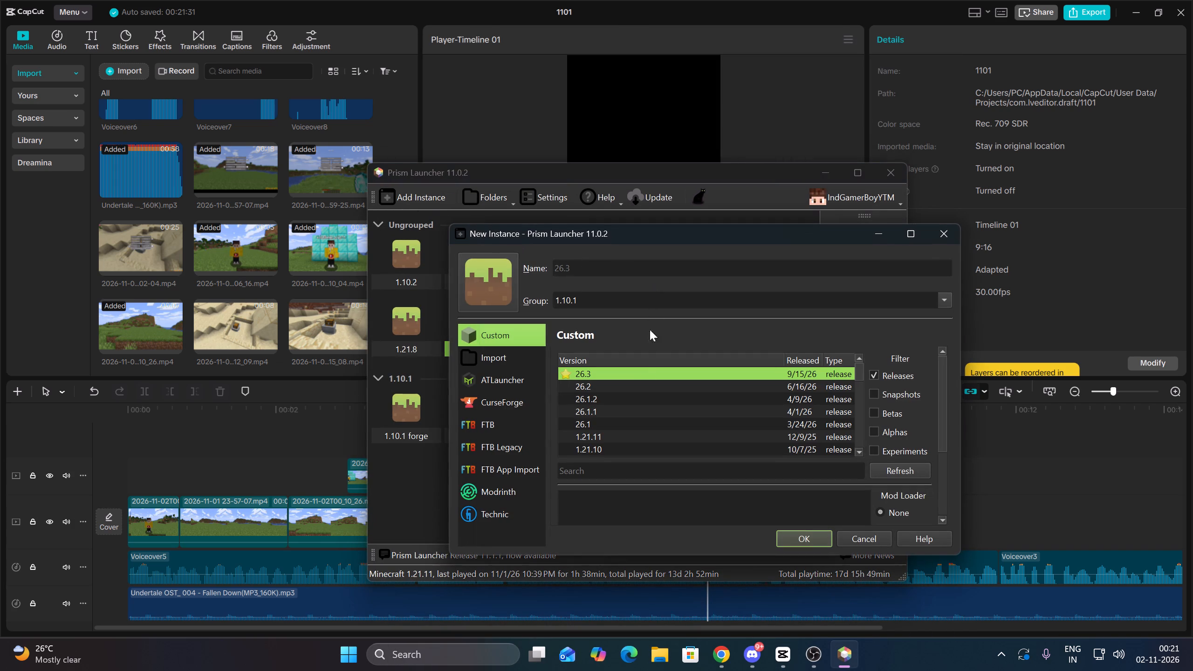
pyautogui.click(627, 264)
pyautogui.write('1.161.')
pyautogui.press('BackSpace')
pyautogui.press('BackSpace')
pyautogui.write('.1')
pyautogui.moveTo(599, 292); pyautogui.dragTo(527, 287)
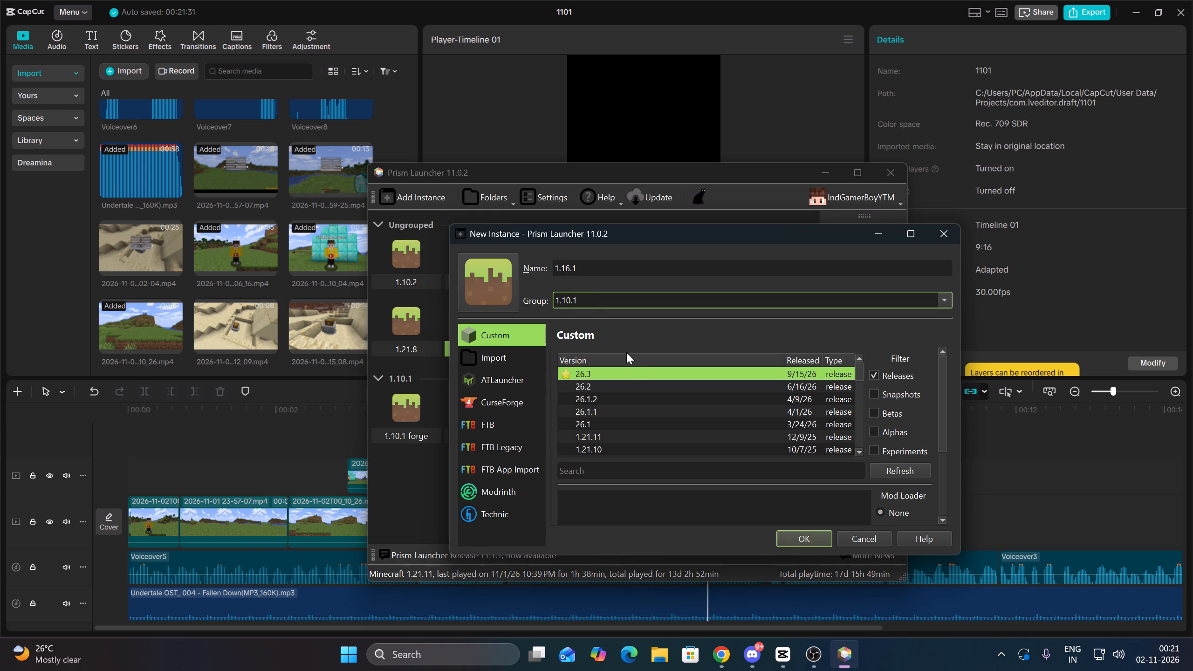
# Choose Minecraft release 1.16.1 without a mod loader and create the instance.
pyautogui.scroll(-3, 682, 436)
pyautogui.click(622, 470)
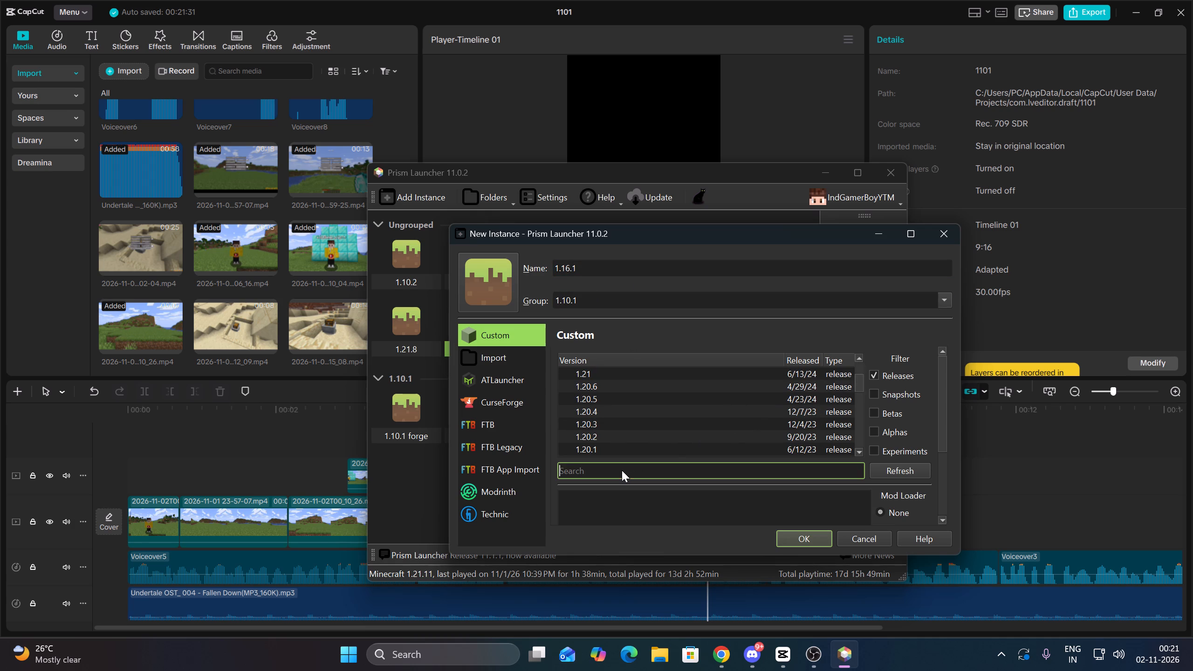
pyautogui.write('1.161')
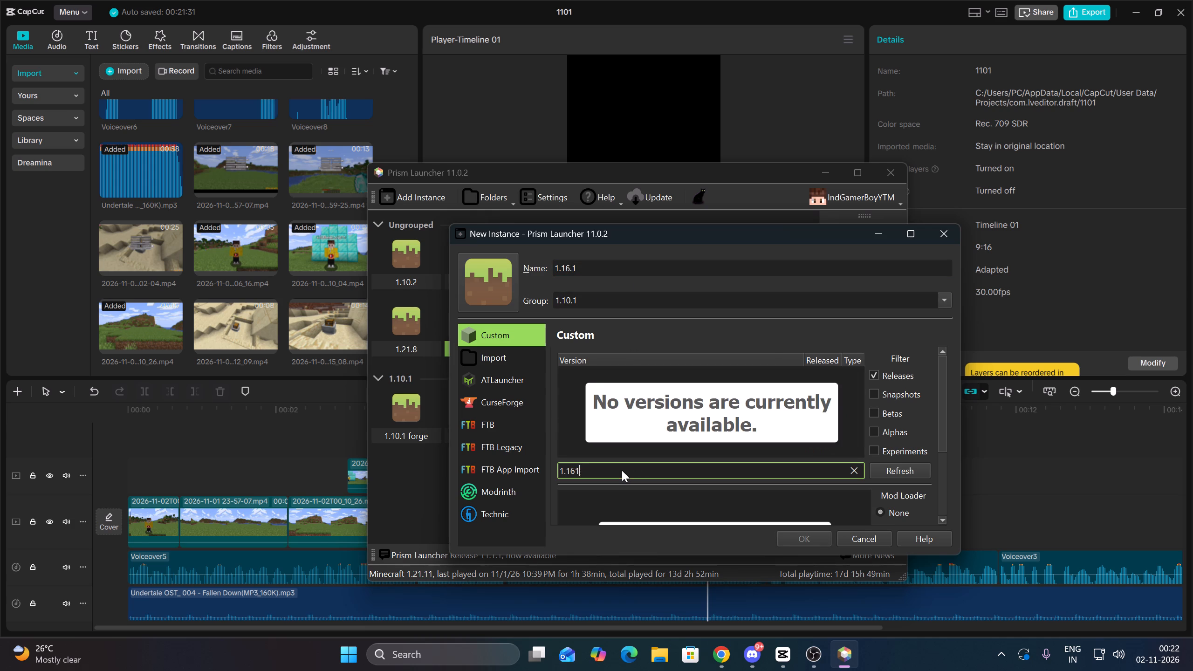
pyautogui.press('BackSpace')
pyautogui.write('.1')
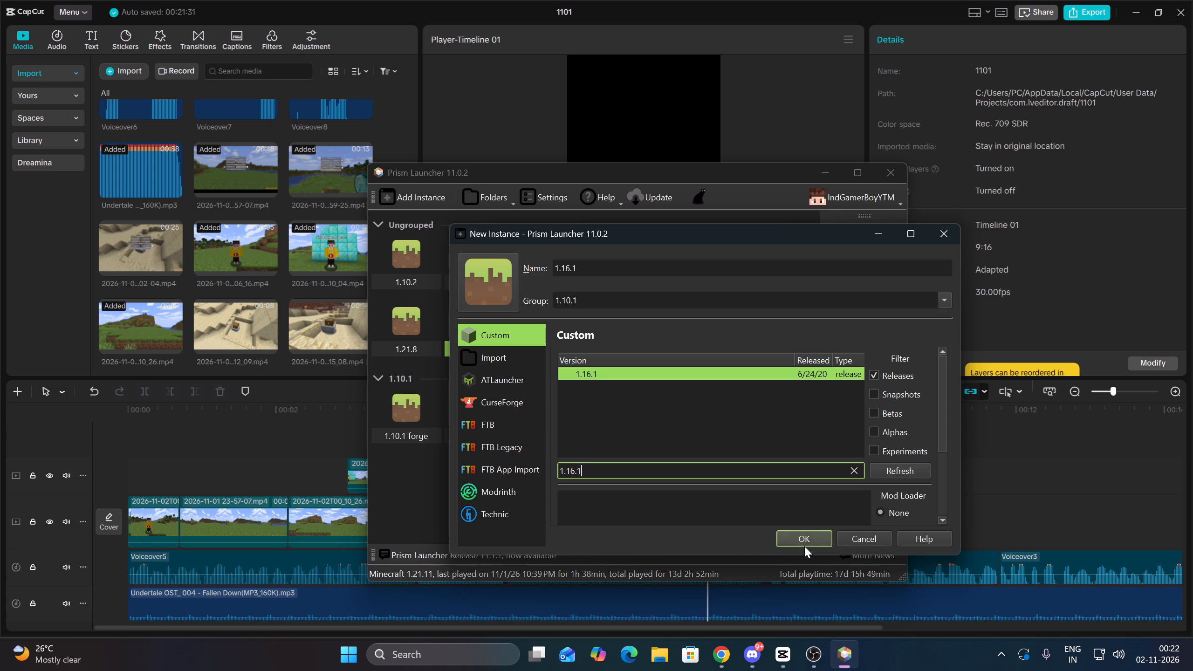
pyautogui.click(811, 377)
pyautogui.scroll(-1, 885, 454)
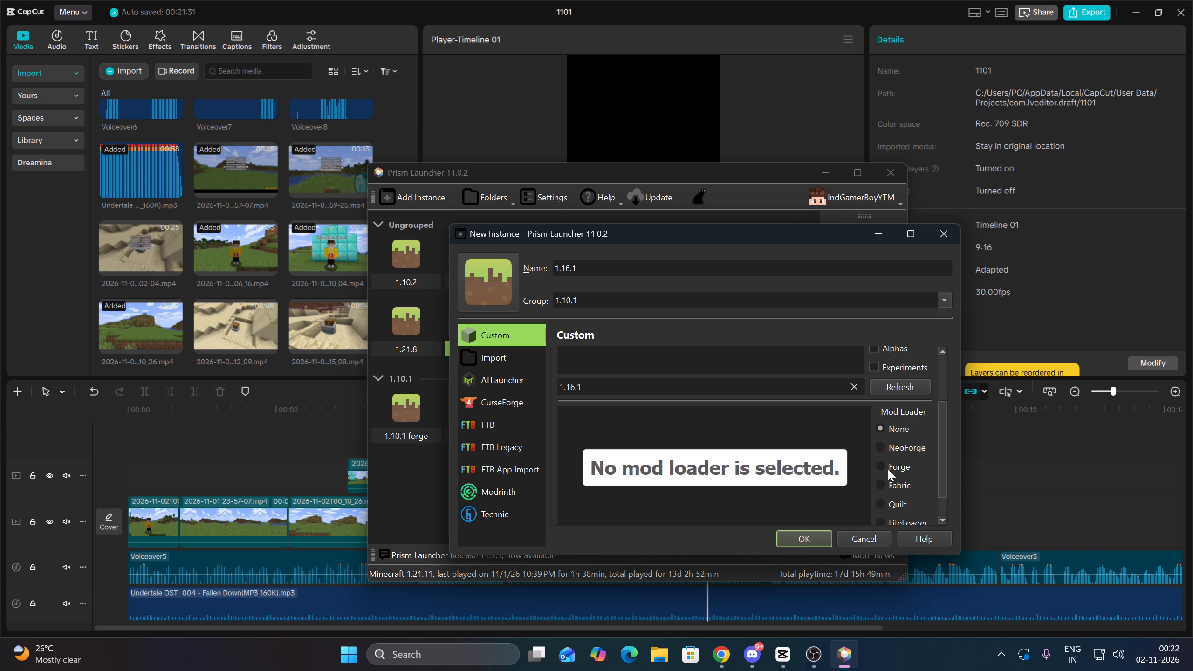
pyautogui.scroll(-2, 881, 512)
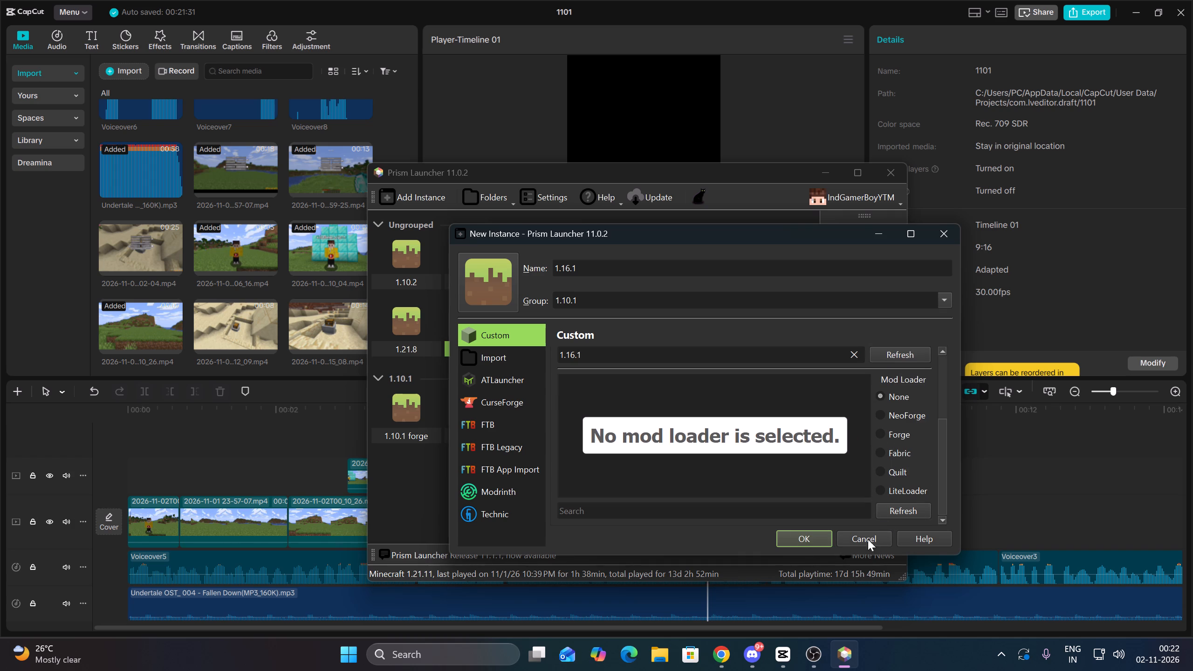
pyautogui.click(808, 536)
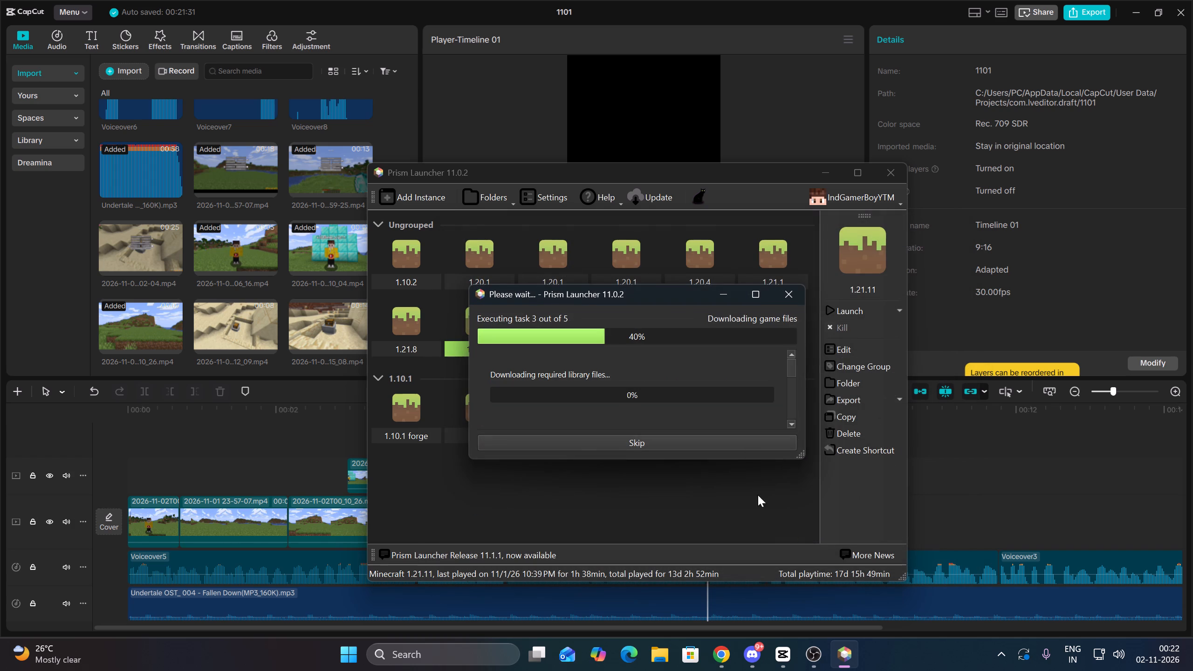
# Switch to Chrome and open the YouTube home page in a new tab.
pyautogui.click(723, 650)
pyautogui.click(199, 2)
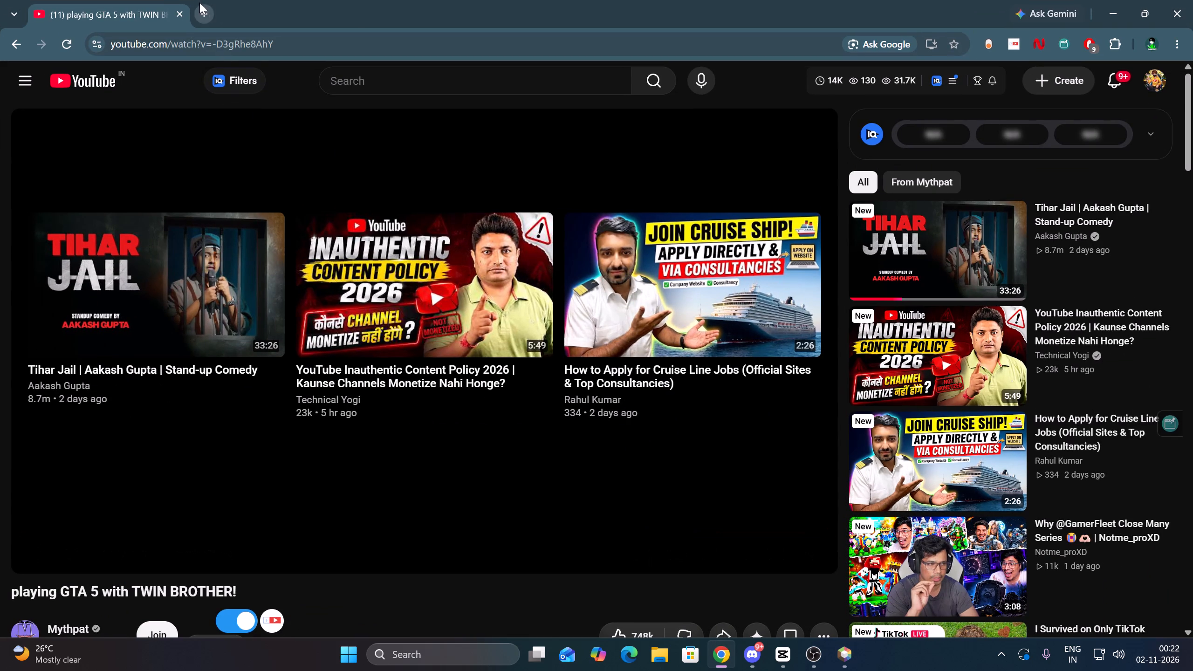
pyautogui.click(475, 388)
# Start the suggested "Tihar Jail" stand-up comedy video in the first tab and return to the YouTube home page tab.
pyautogui.click(99, 0)
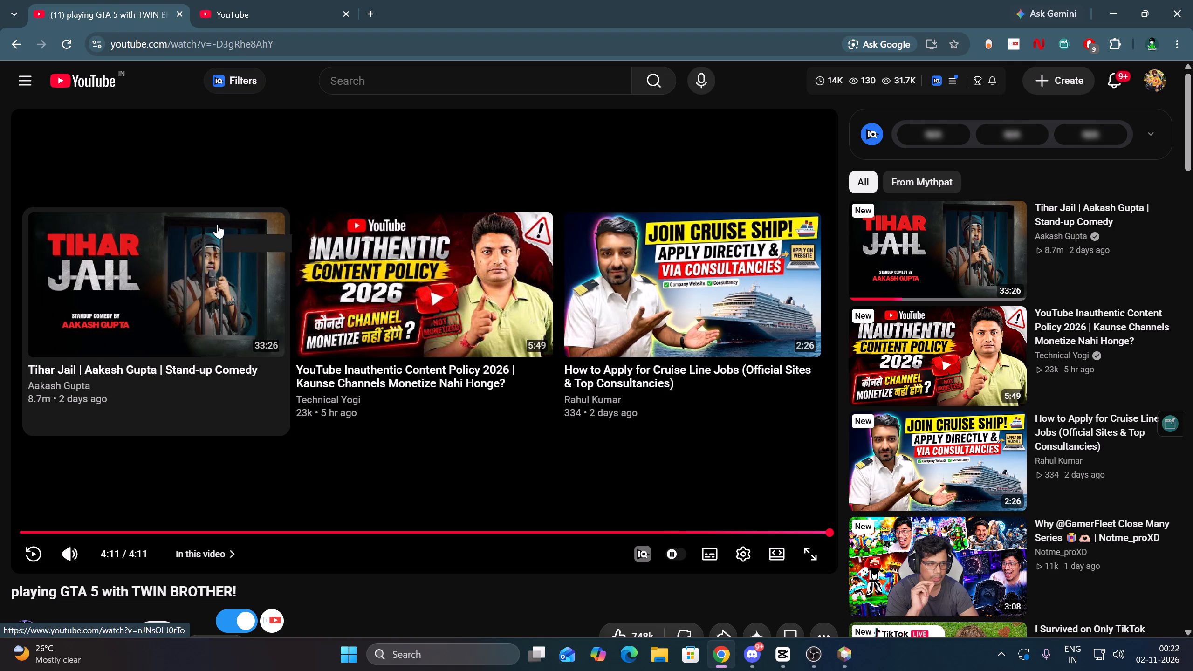
pyautogui.click(205, 271)
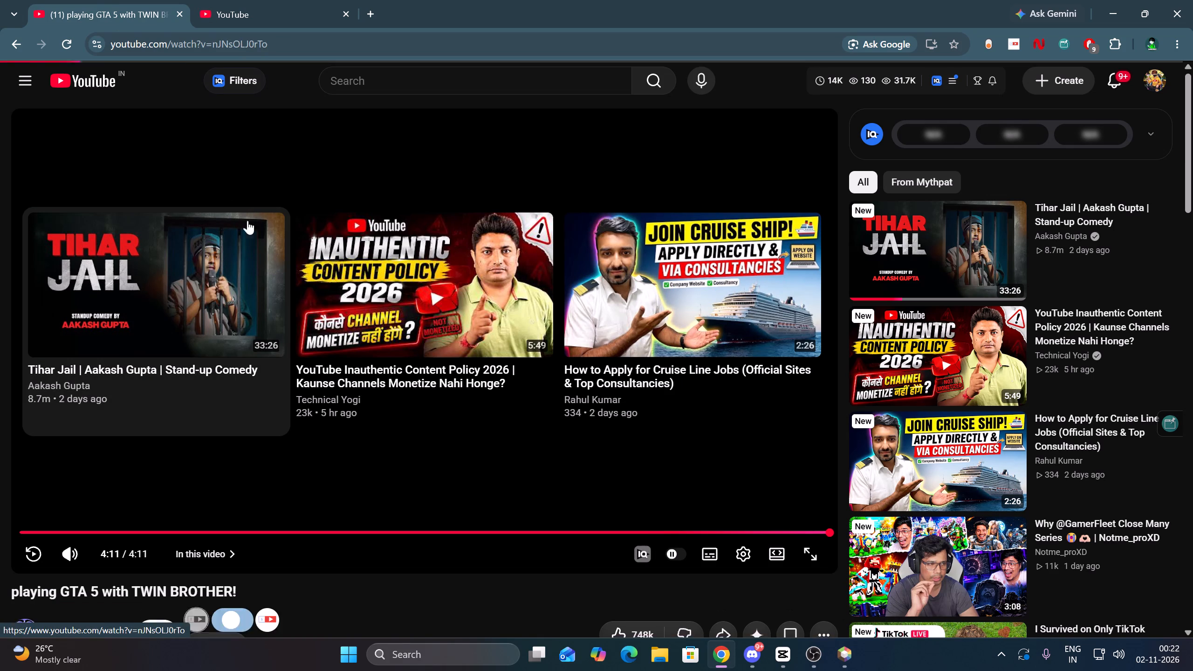
pyautogui.click(261, 0)
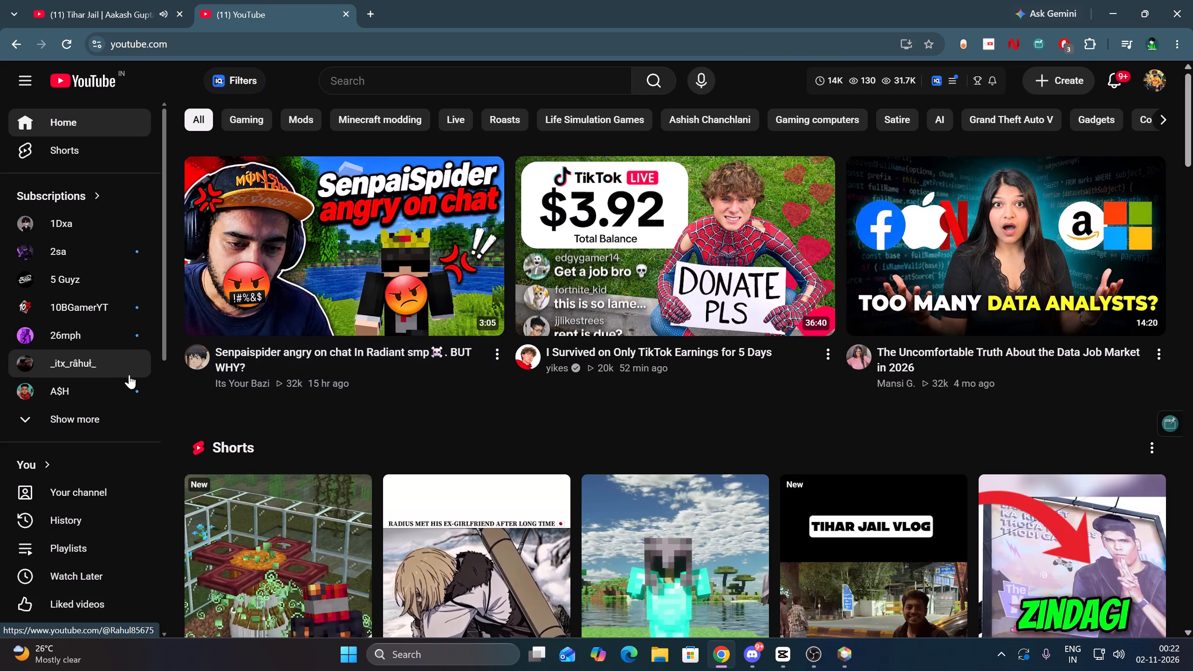
# Open the "Diamonds in 0 Seconds?" Short from the YouTube watch history and play it up to the seed caption.
pyautogui.click(101, 513)
pyautogui.click(149, 0)
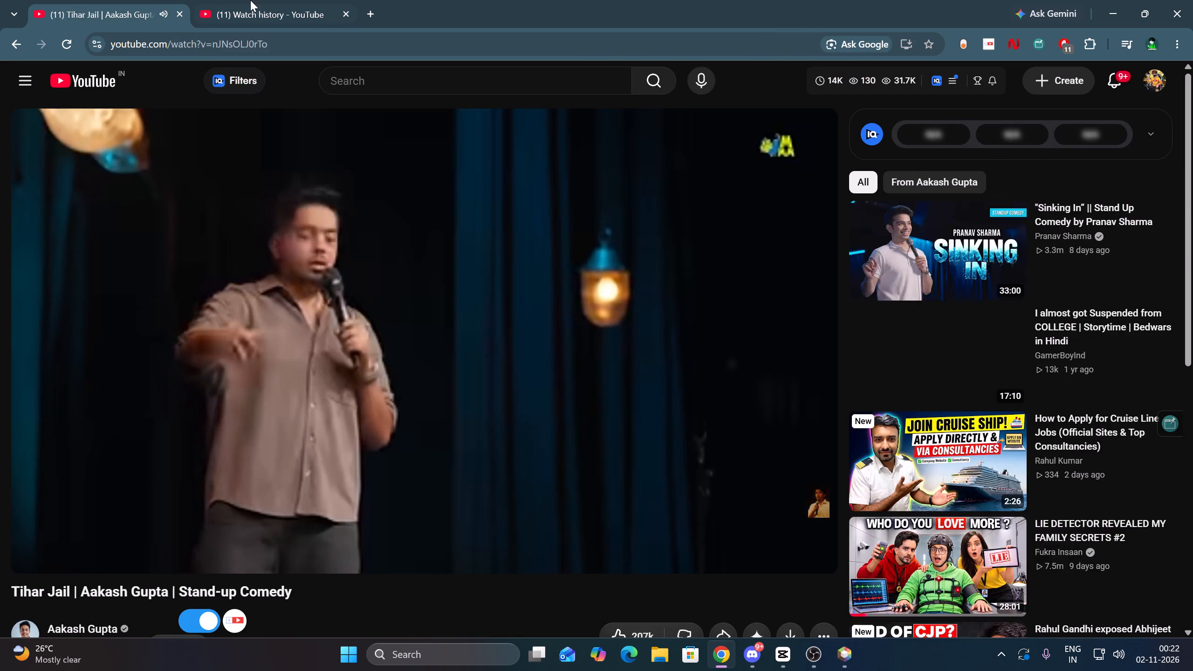
pyautogui.click(250, 0)
pyautogui.scroll(-1, 340, 428)
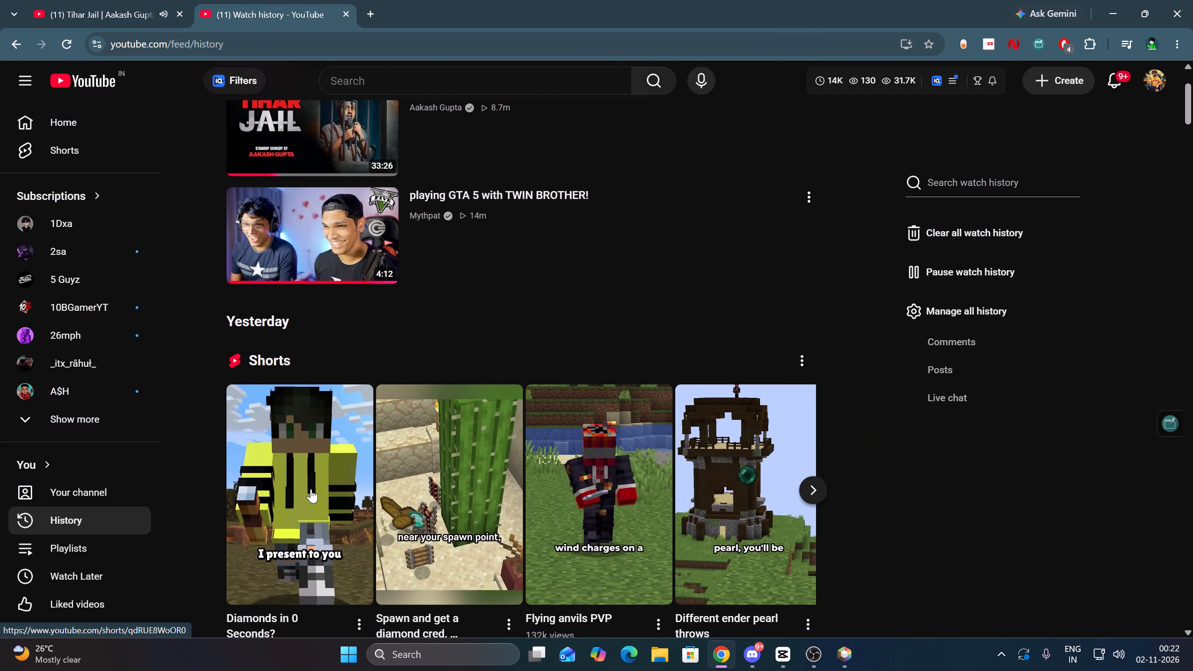
pyautogui.click(311, 489)
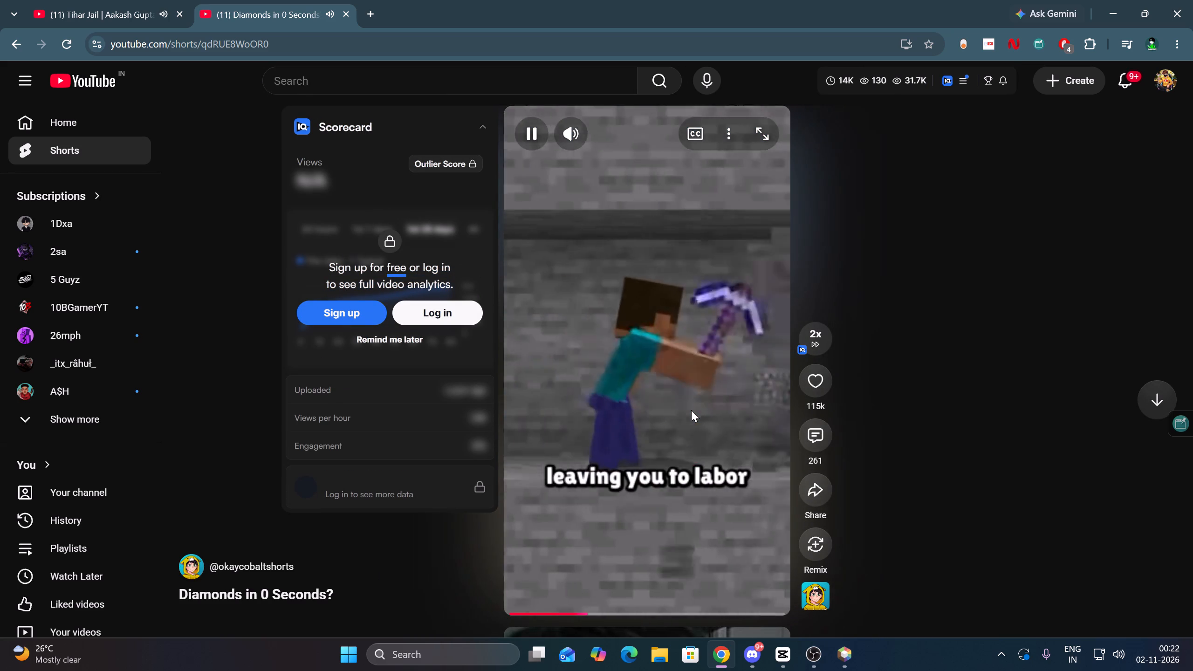
pyautogui.doubleClick(691, 438)
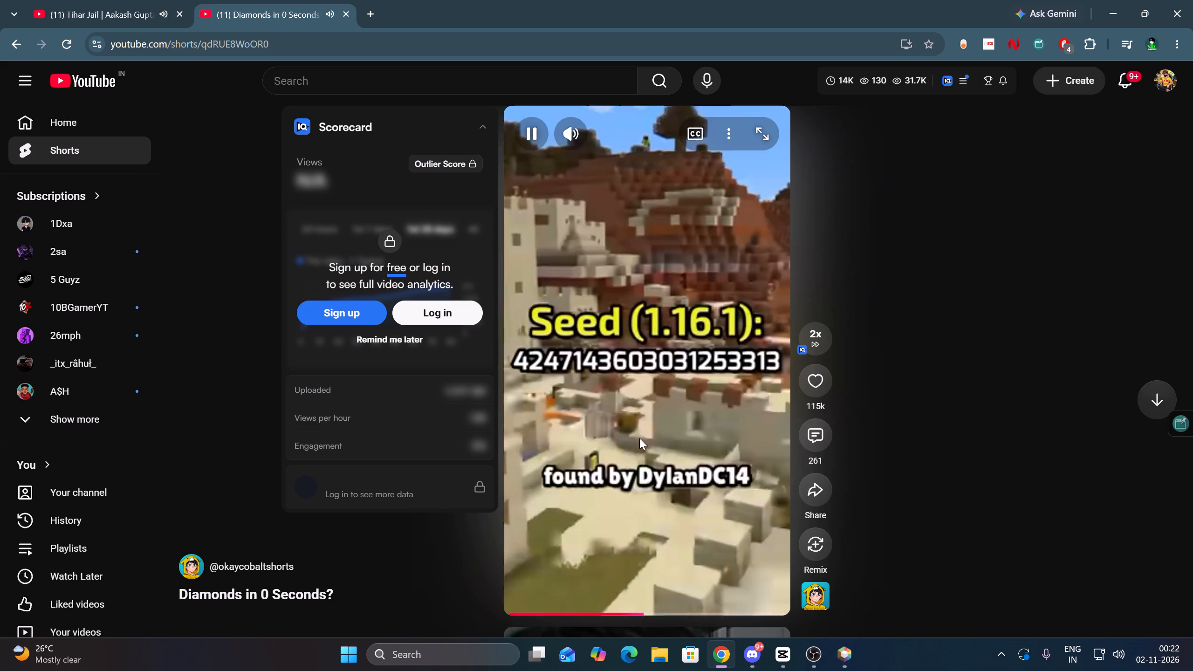
# Pause the Short at the 1.16.1 seed caption and capture a screenshot of just the seed text.
pyautogui.click(639, 438)
pyautogui.press('shift+super+s')
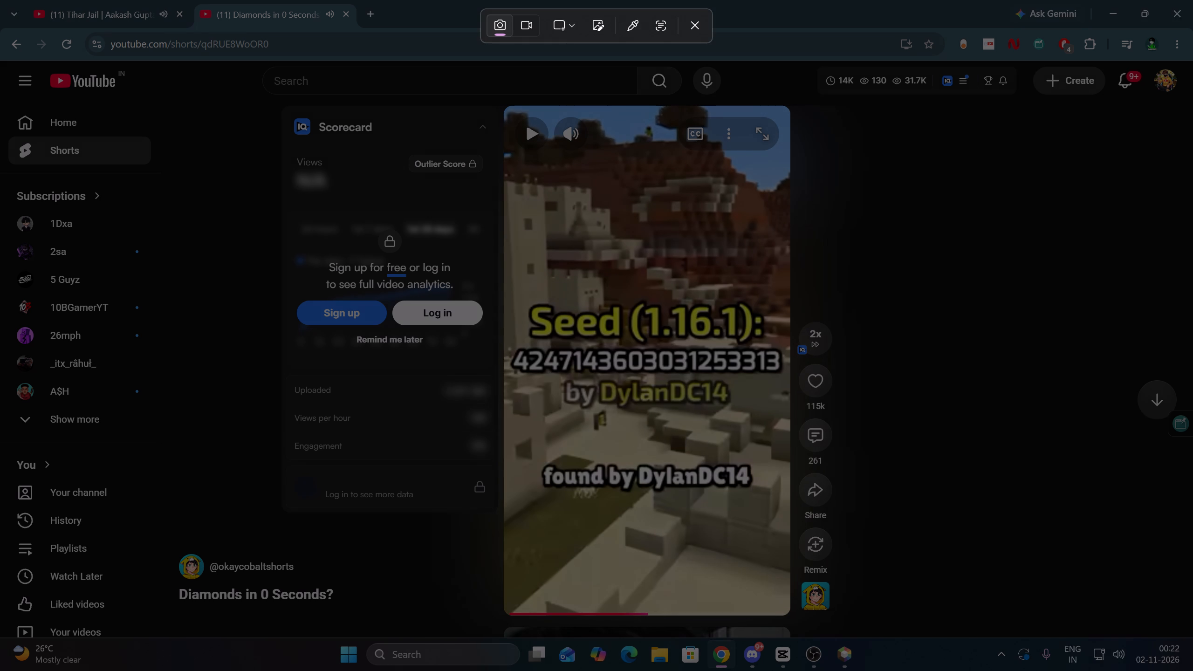
pyautogui.moveTo(501, 310); pyautogui.dragTo(788, 428)
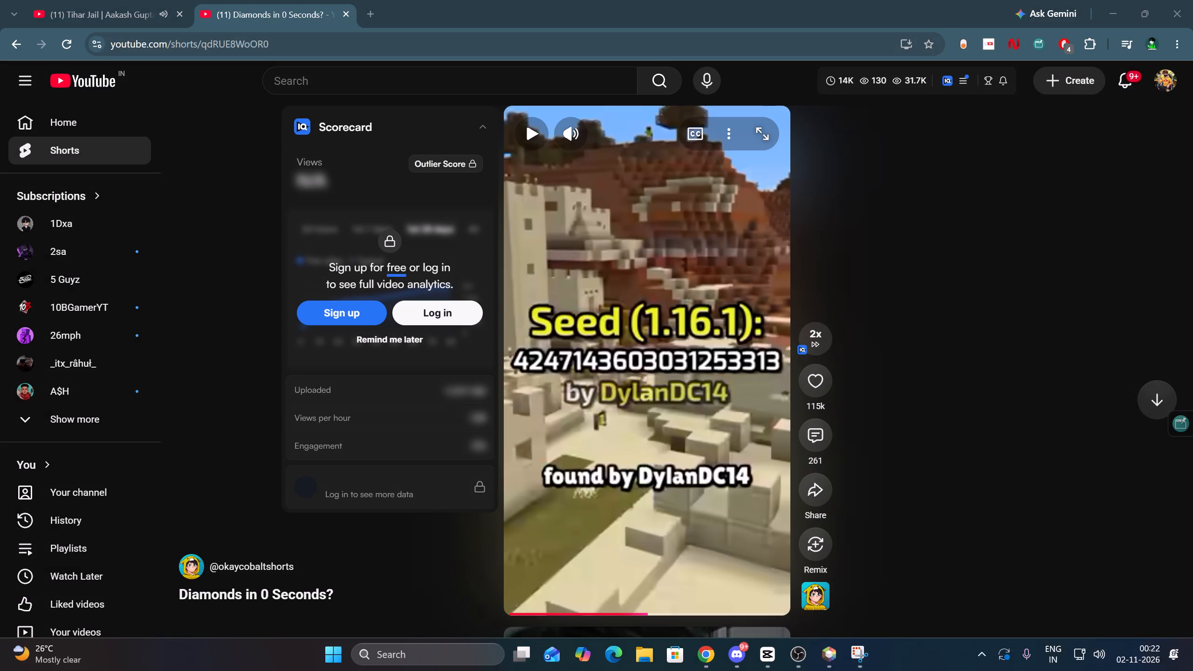
pyautogui.click(368, 10)
pyautogui.click(762, 263)
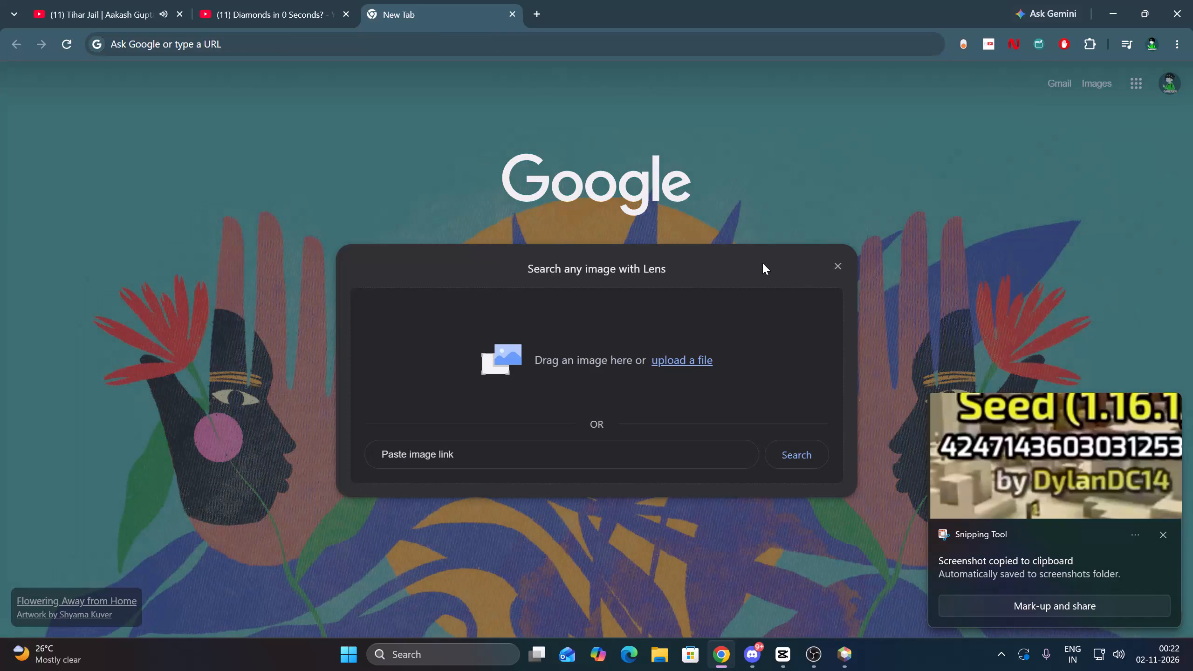
pyautogui.click(690, 365)
pyautogui.scroll(-7, 537, 233)
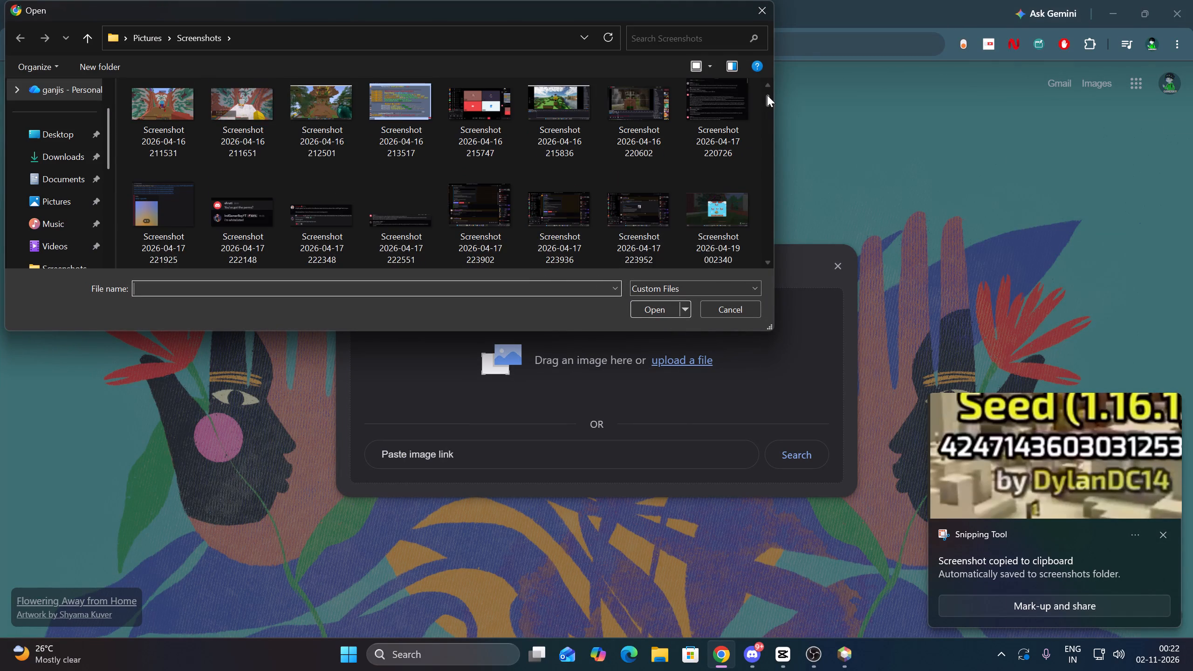
pyautogui.moveTo(767, 95); pyautogui.dragTo(776, 249)
pyautogui.click(386, 215)
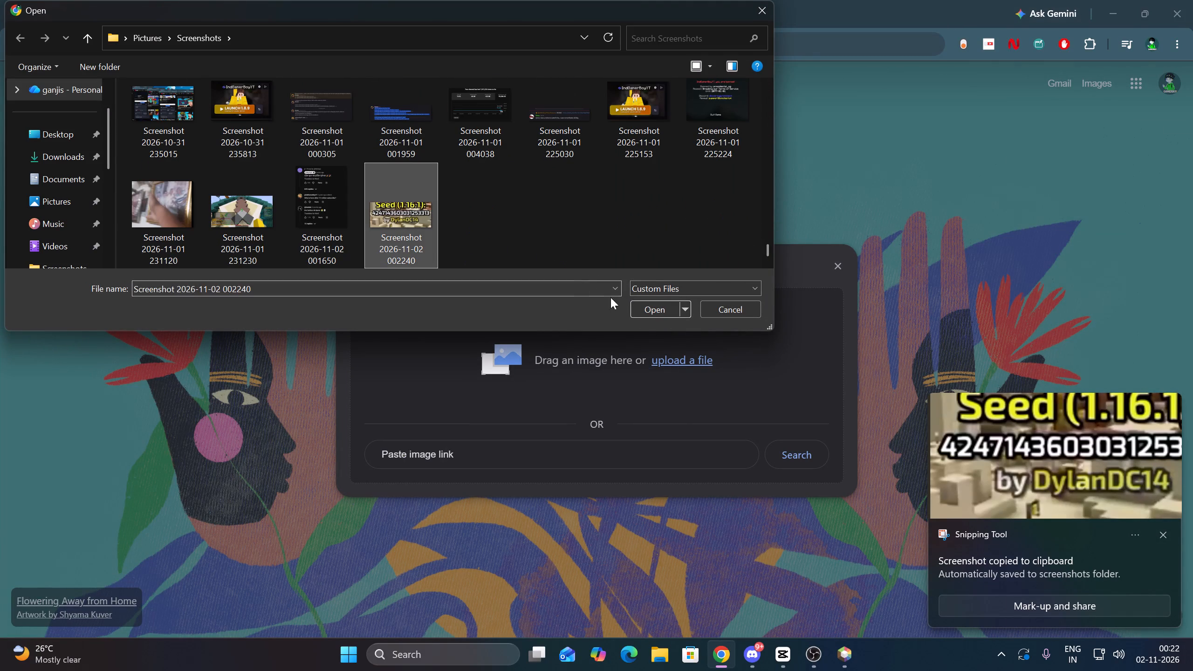
pyautogui.click(653, 316)
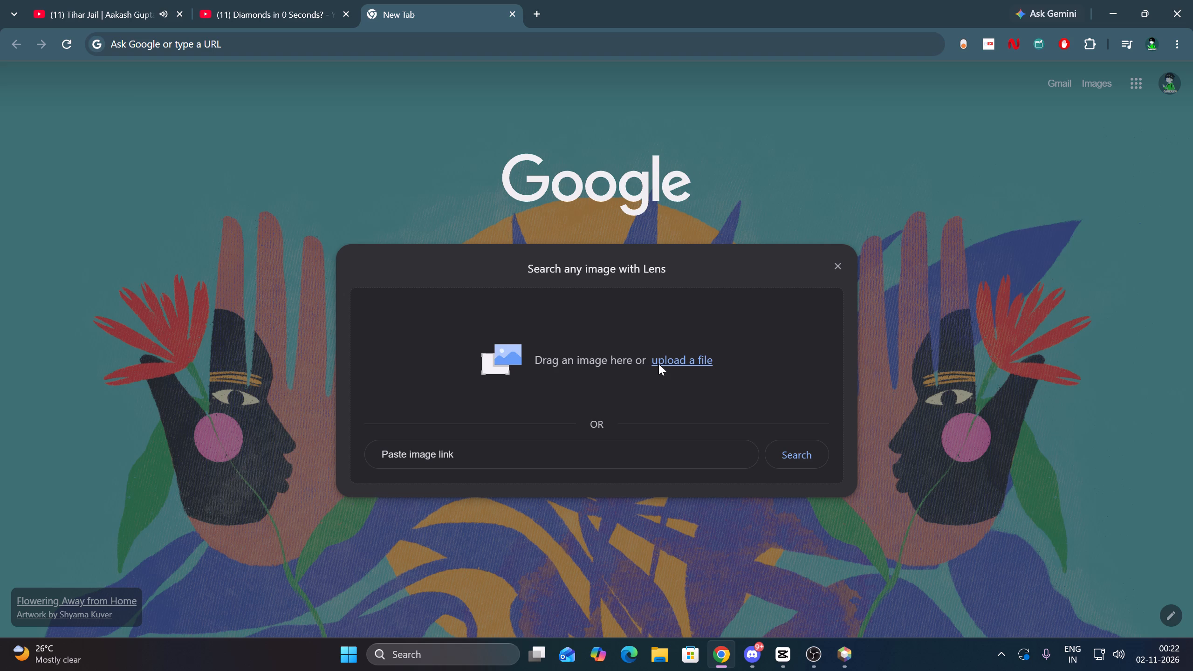
# Open Task Manager to check the computer's performance.
pyautogui.rightClick(906, 663)
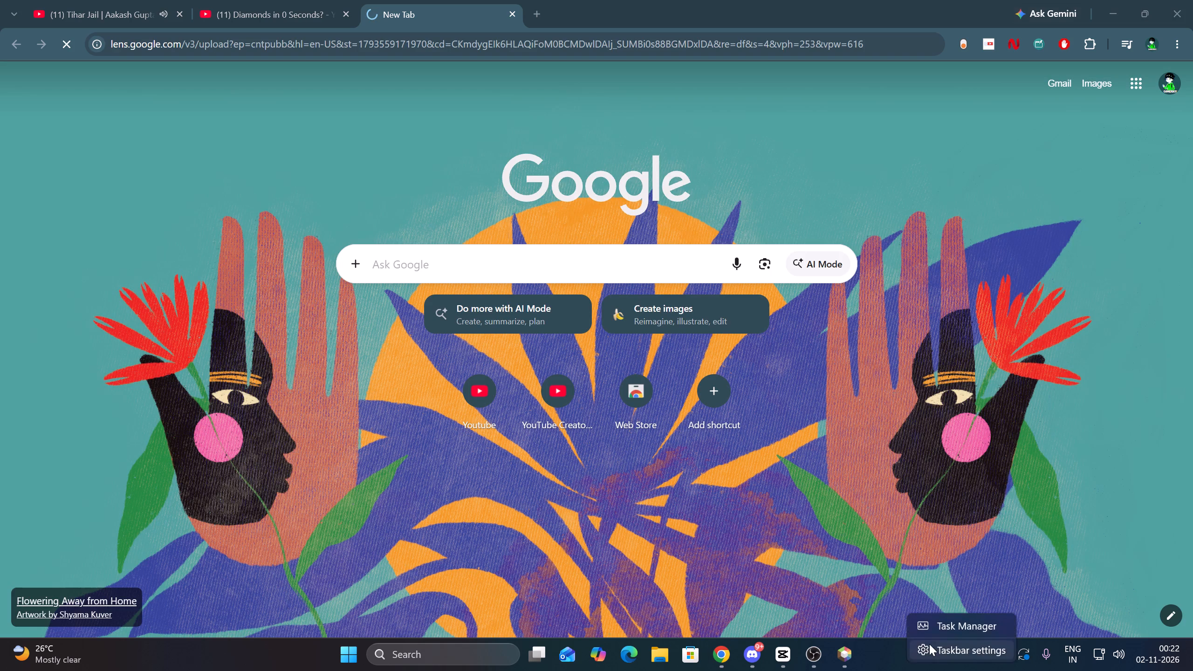
pyautogui.click(940, 629)
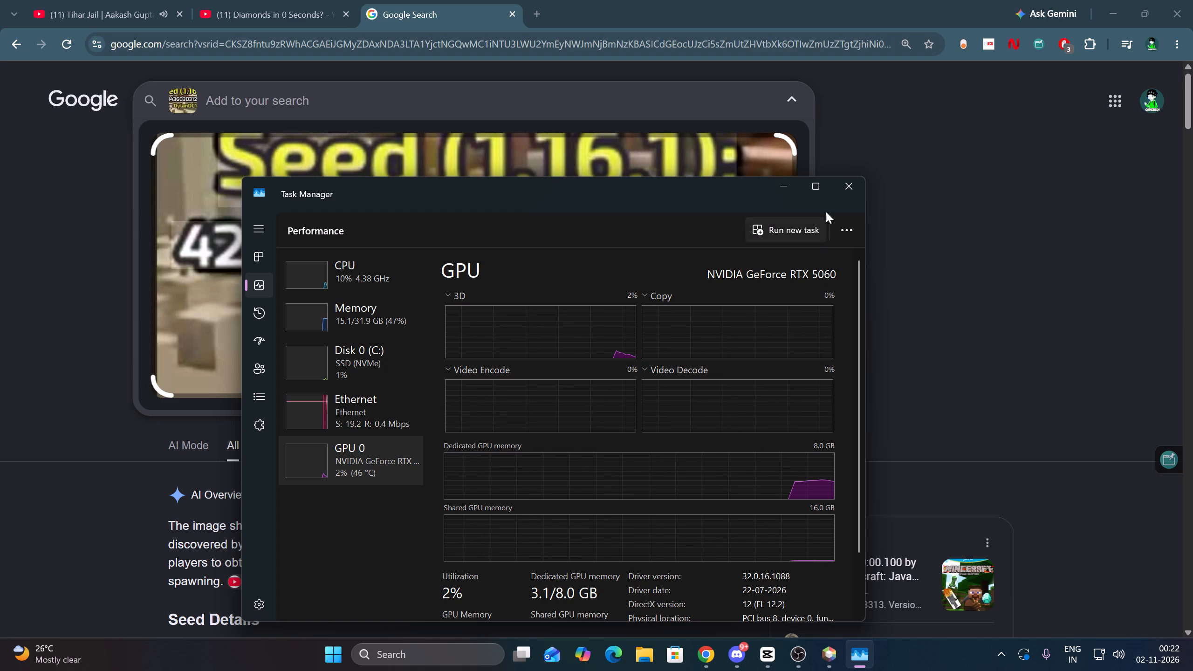
pyautogui.click(312, 246)
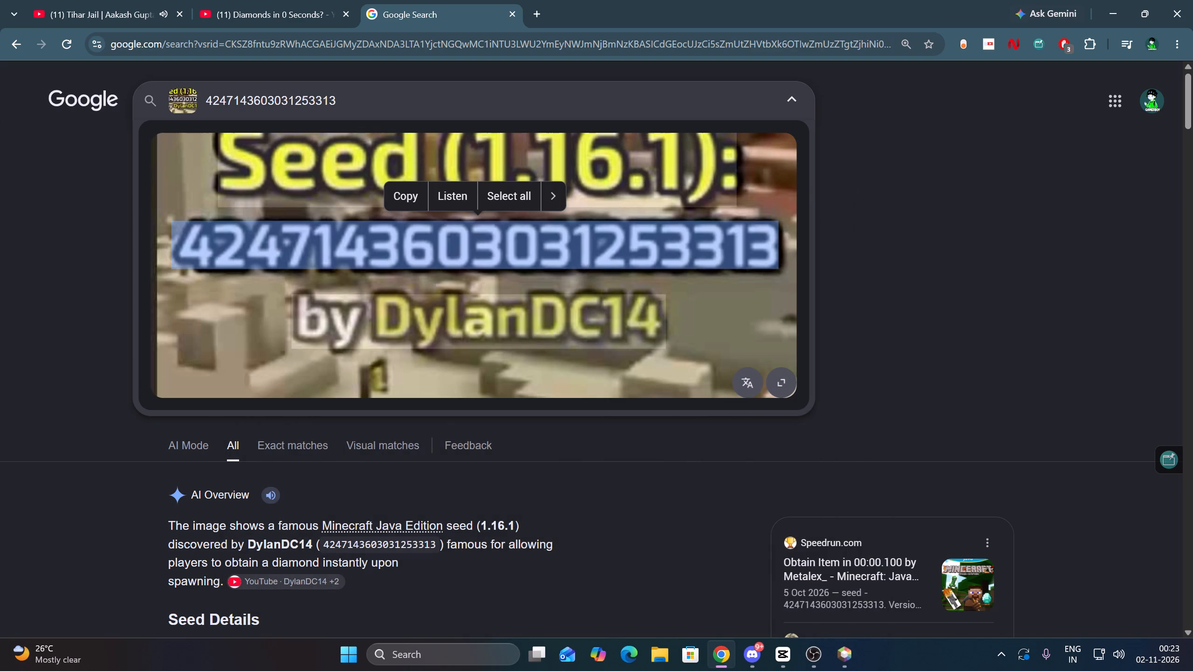
pyautogui.click(415, 196)
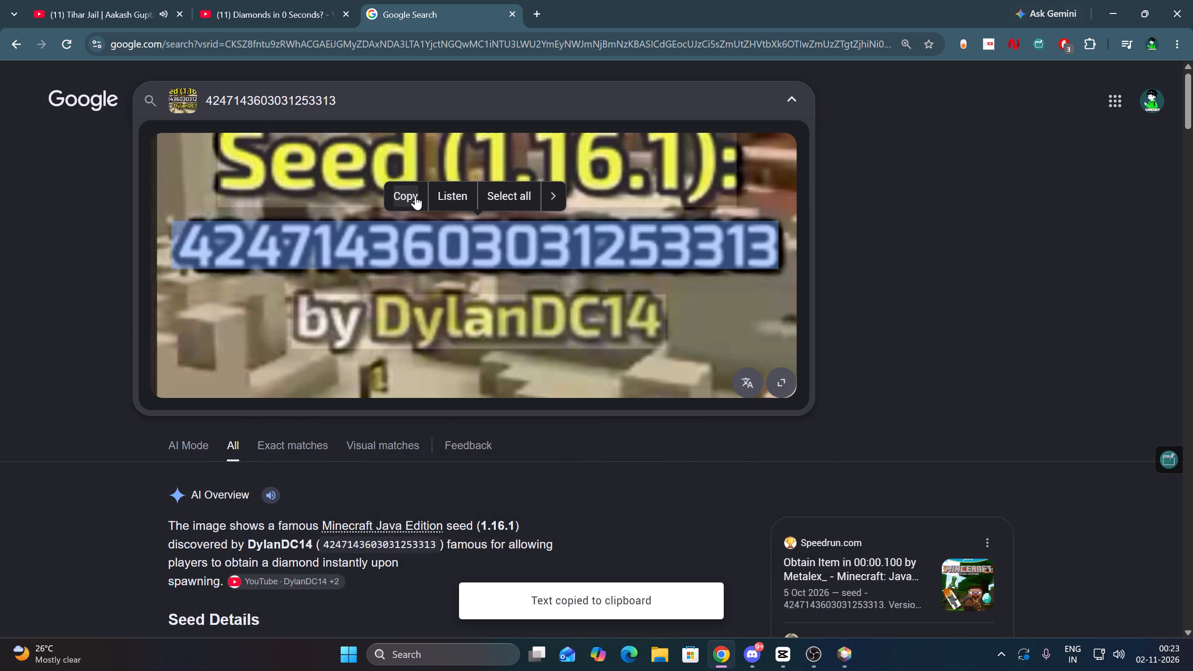
pyautogui.click(510, 16)
pyautogui.click(1099, 9)
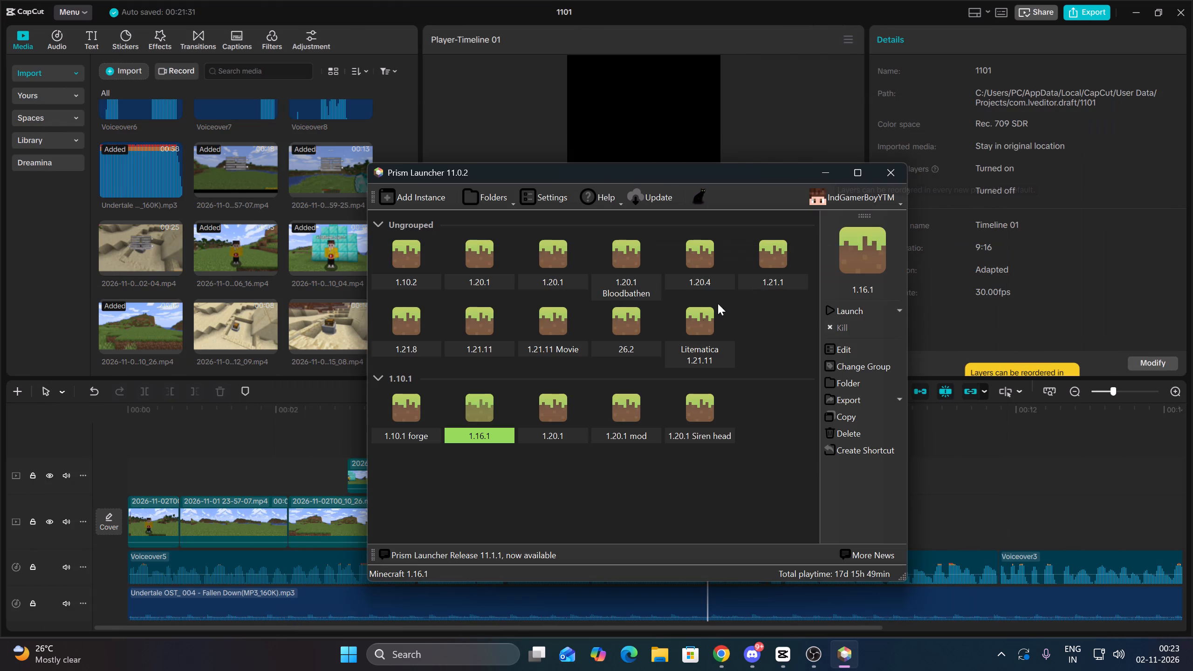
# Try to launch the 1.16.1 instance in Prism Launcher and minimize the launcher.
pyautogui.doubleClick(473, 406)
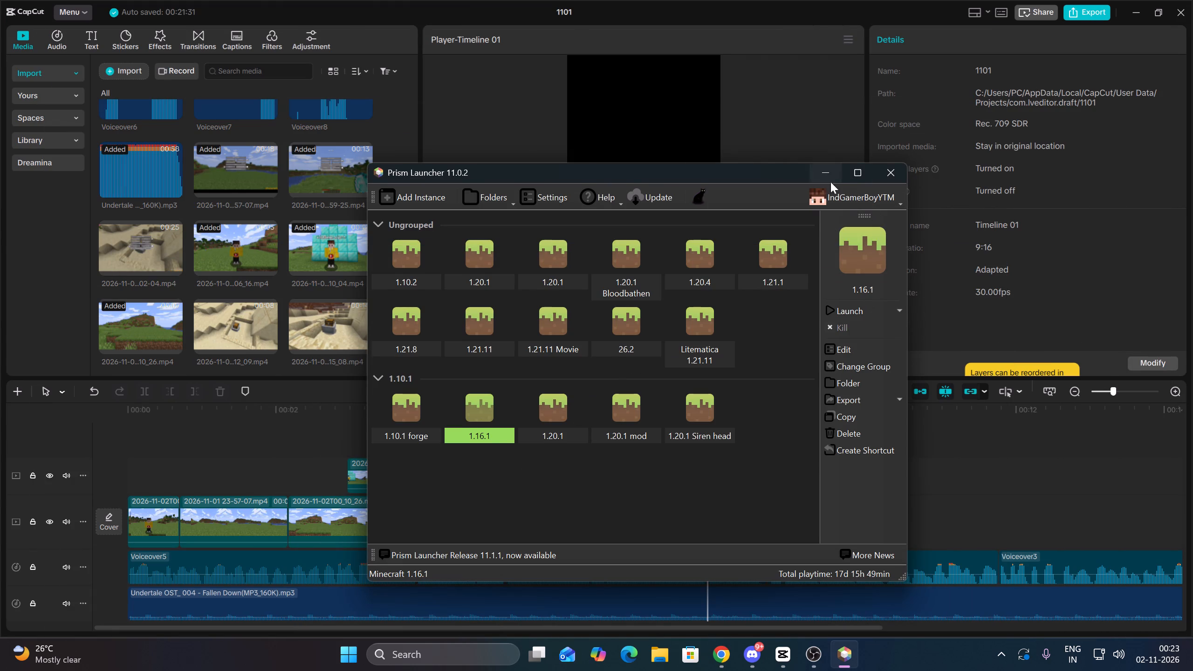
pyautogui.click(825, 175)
pyautogui.click(118, 65)
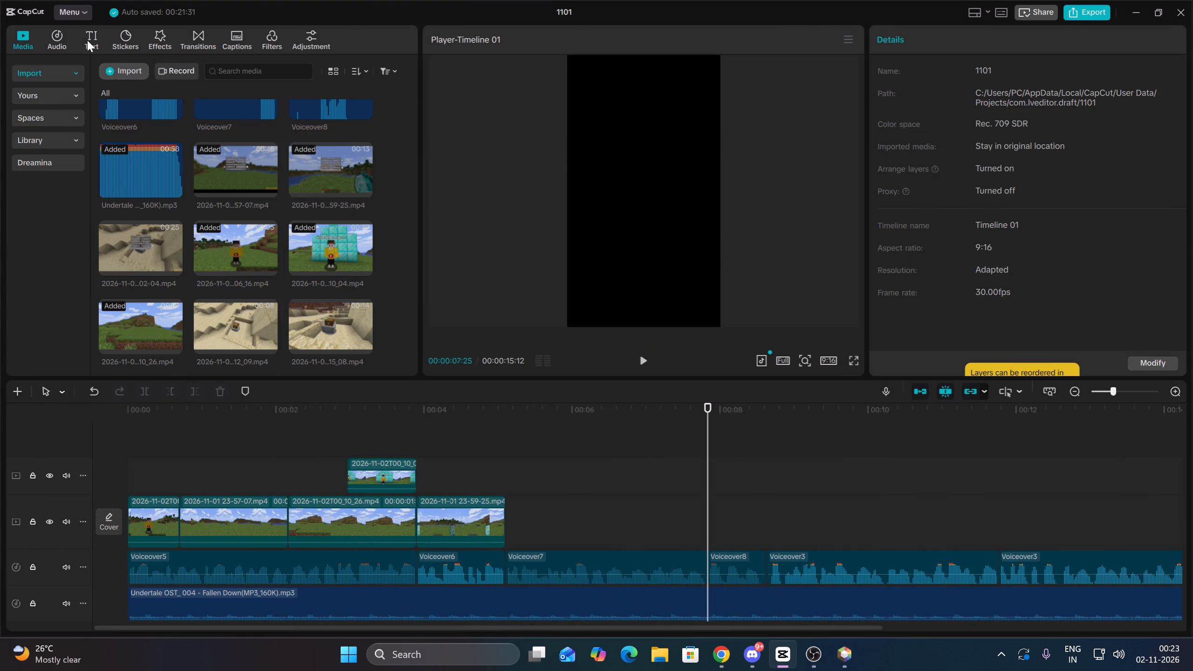
pyautogui.doubleClick(87, 40)
pyautogui.moveTo(115, 84); pyautogui.dragTo(704, 543)
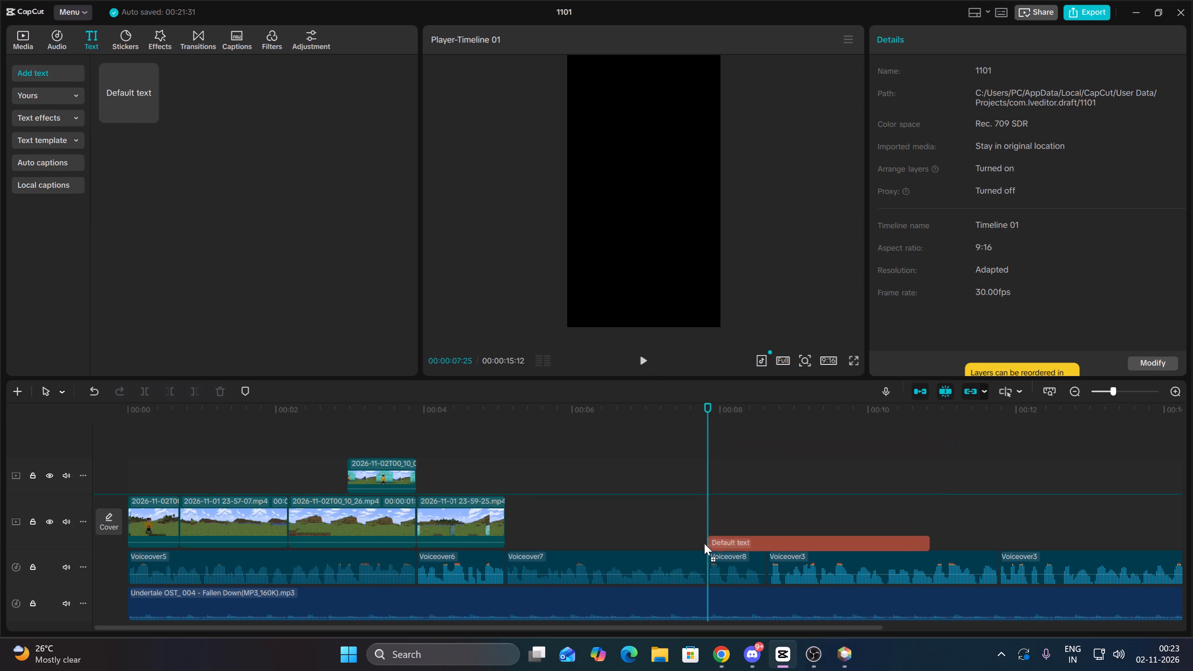
pyautogui.moveTo(704, 543); pyautogui.dragTo(711, 545)
pyautogui.moveTo(959, 112); pyautogui.dragTo(833, 96)
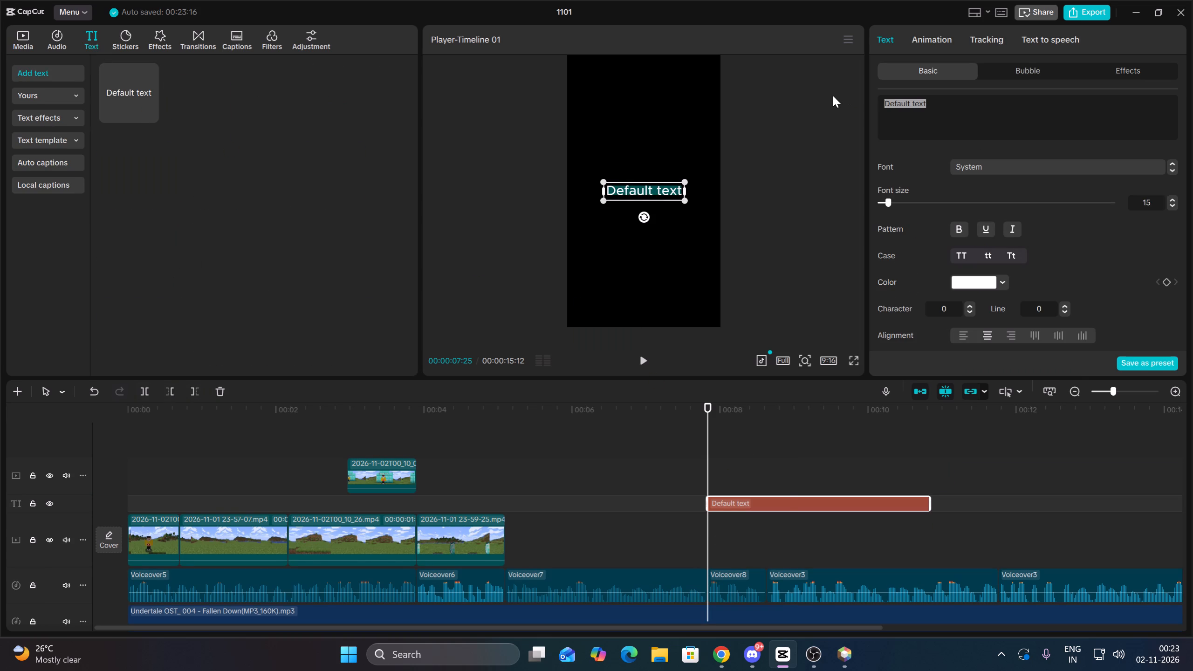
pyautogui.hotkey('ctrl', 'v')
pyautogui.moveTo(723, 206); pyautogui.dragTo(697, 212)
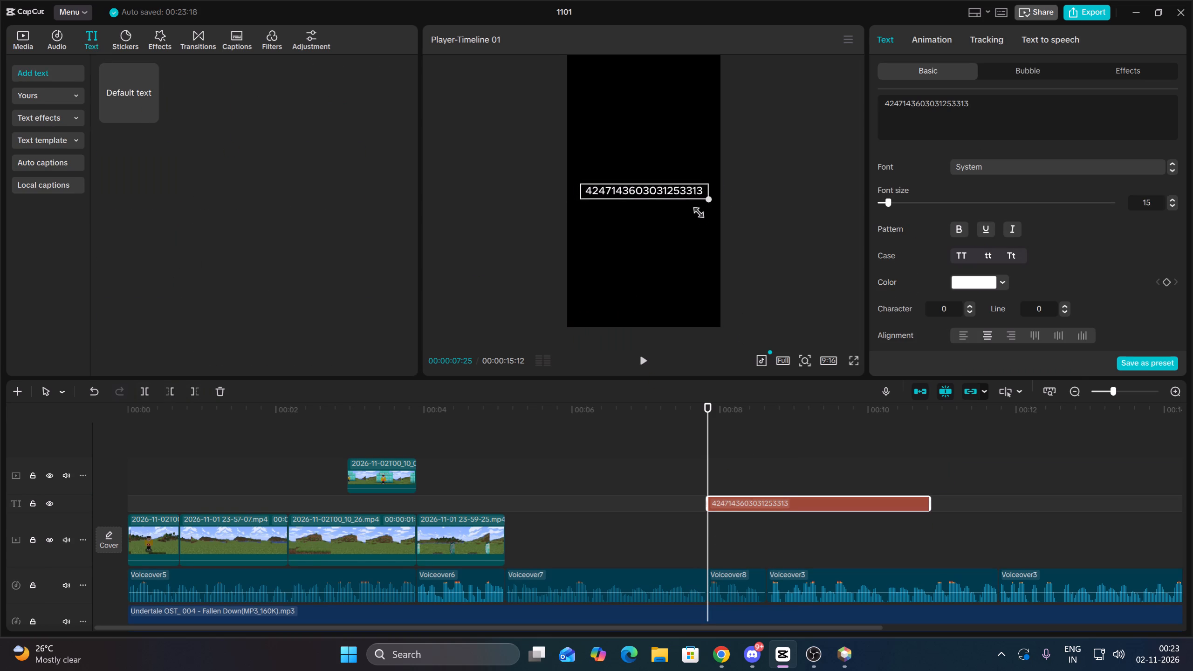
pyautogui.moveTo(697, 212); pyautogui.dragTo(699, 214)
pyautogui.click(646, 465)
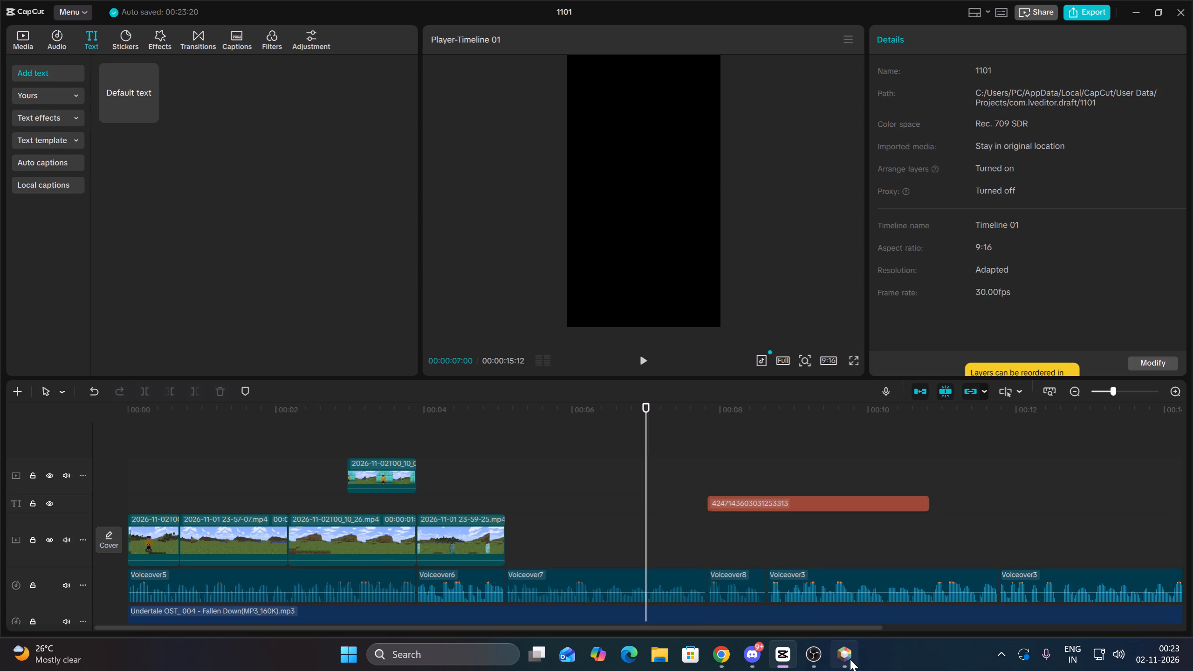
# Launch the 1.16.1 instance from Prism Launcher and return to CapCut.
pyautogui.click(850, 659)
pyautogui.doubleClick(494, 418)
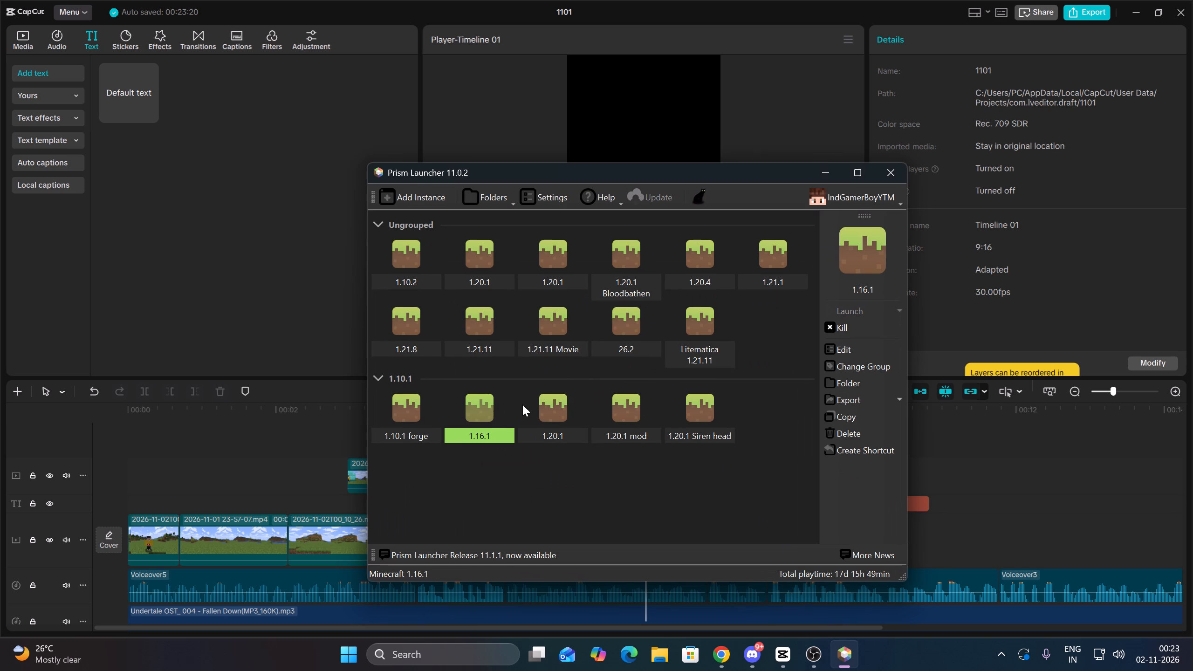
pyautogui.click(825, 178)
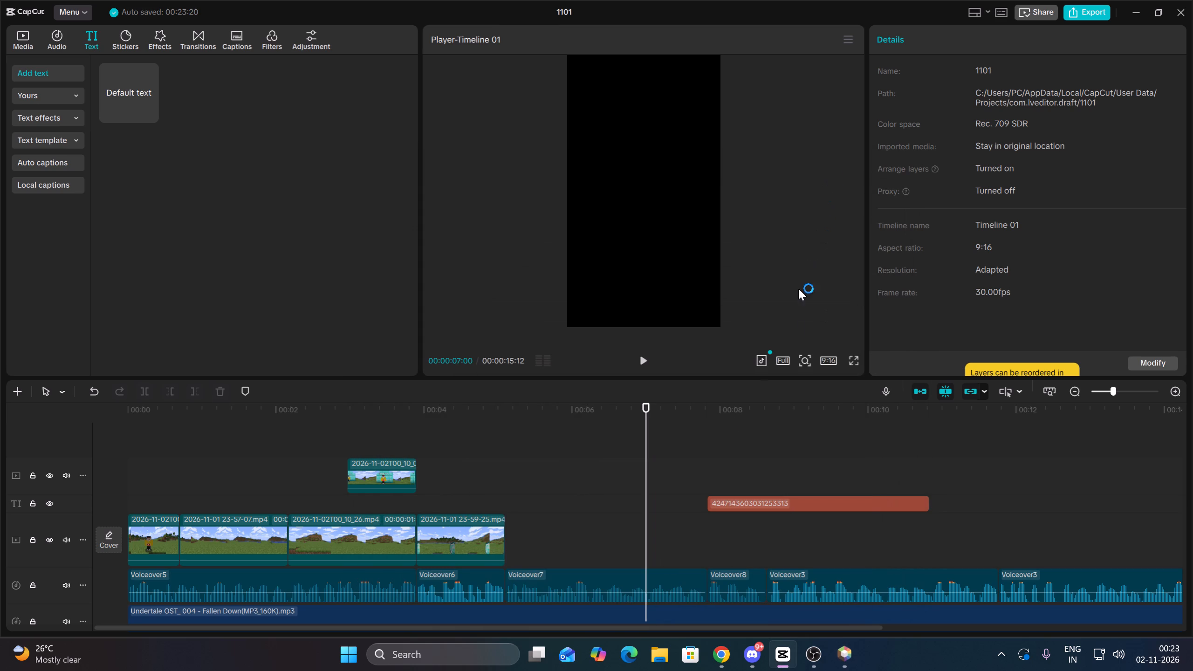
# Play back the timeline from about 00:00:03:09 into Voiceover7 to check the shots against the narration.
pyautogui.click(549, 490)
pyautogui.moveTo(549, 490); pyautogui.dragTo(372, 503)
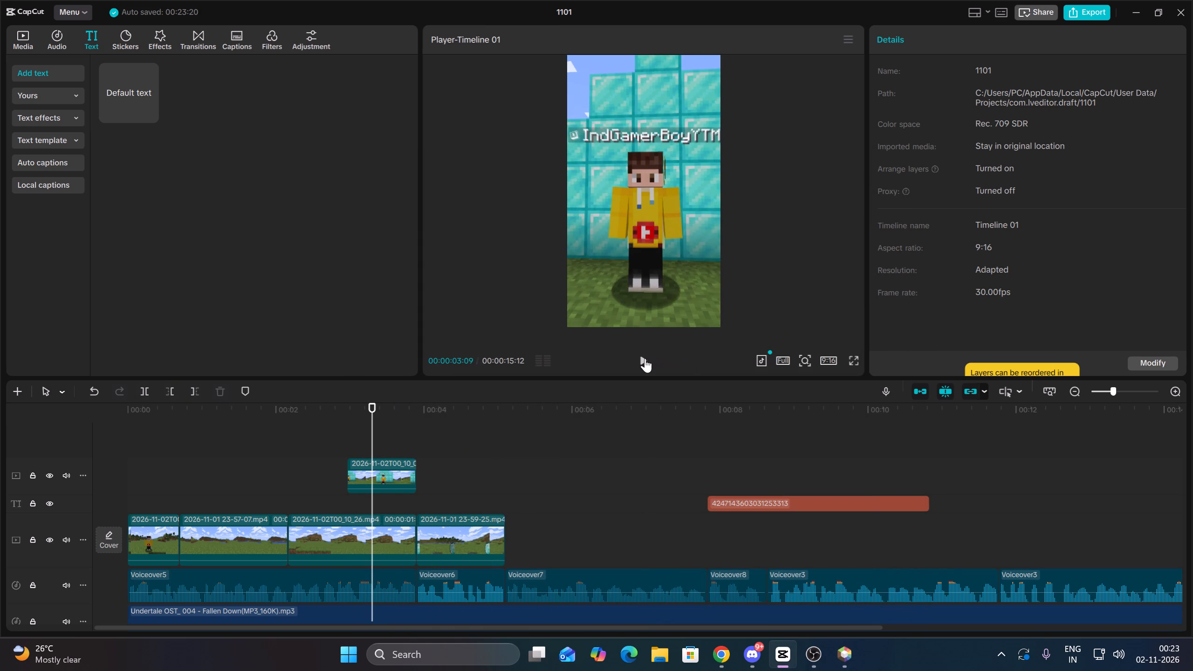
pyautogui.click(643, 359)
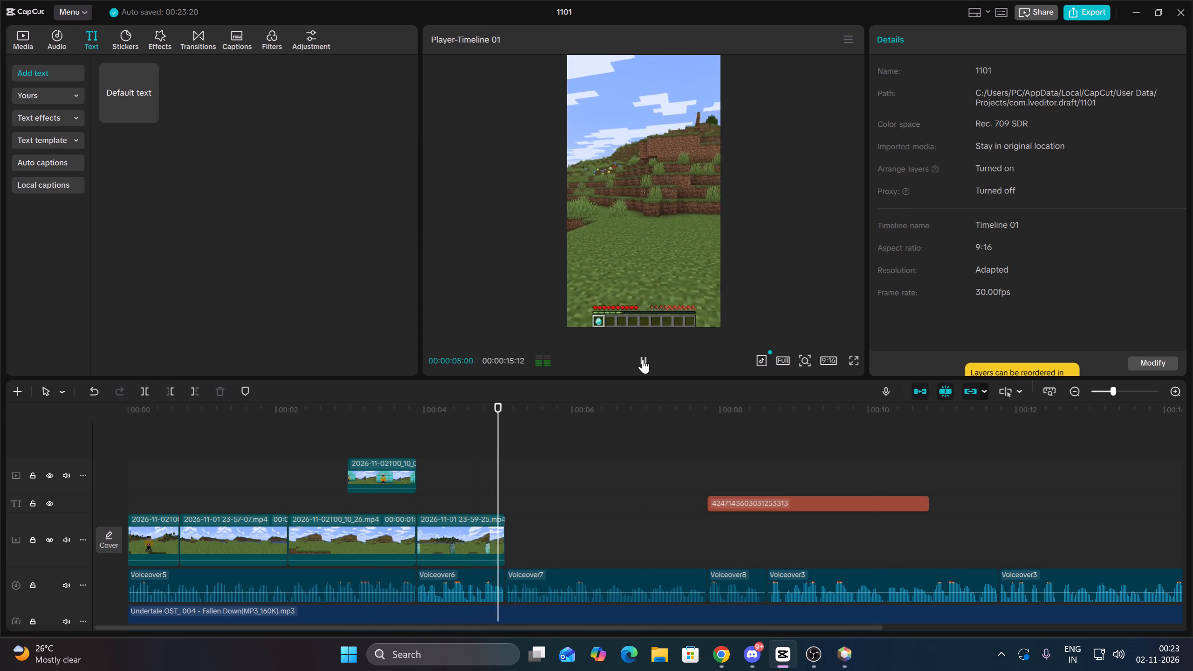
pyautogui.click(643, 359)
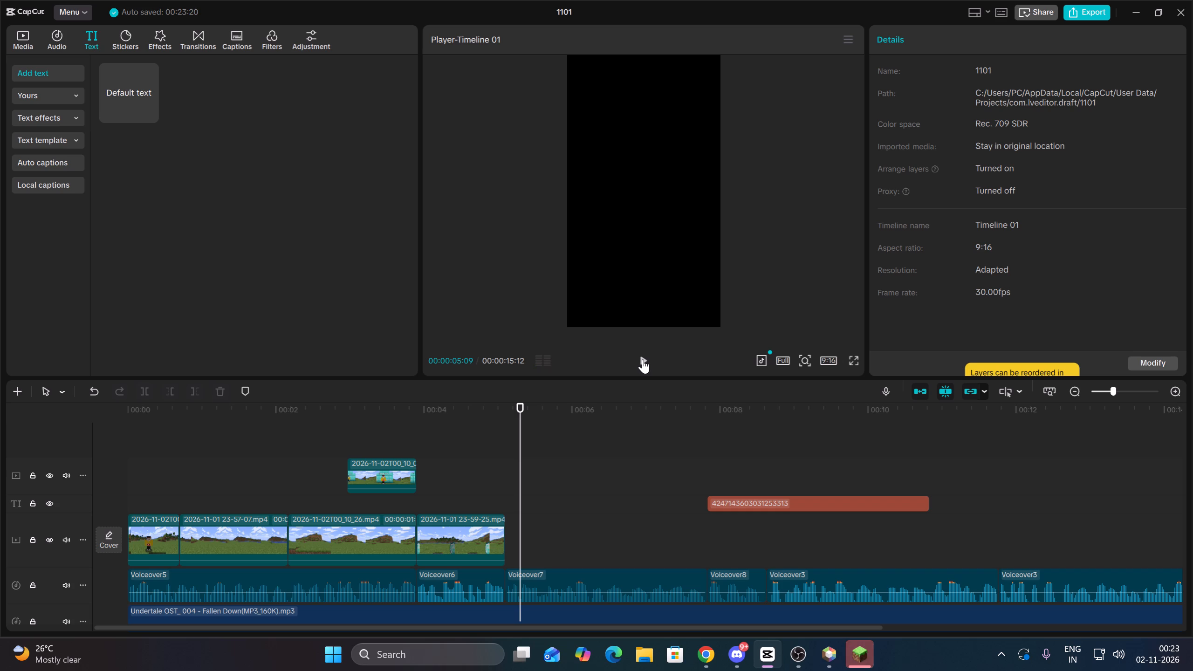
pyautogui.press('1')
pyautogui.press('Up')
pyautogui.press('Up')
pyautogui.press('space')
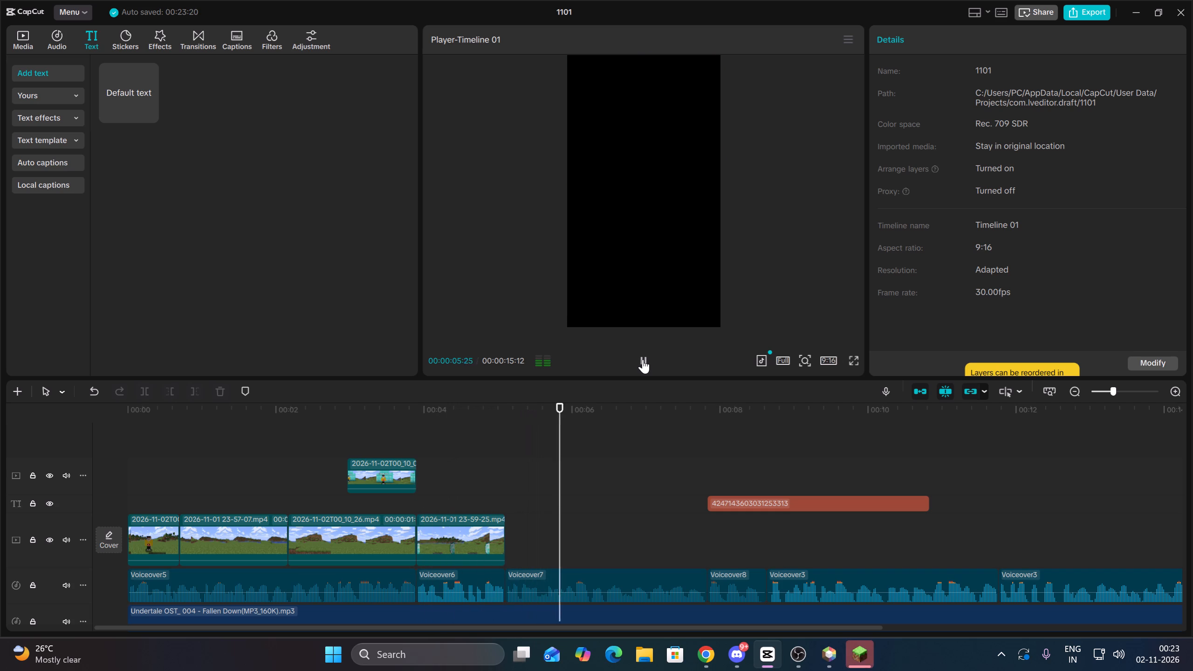
pyautogui.press('space')
pyautogui.press('Up')
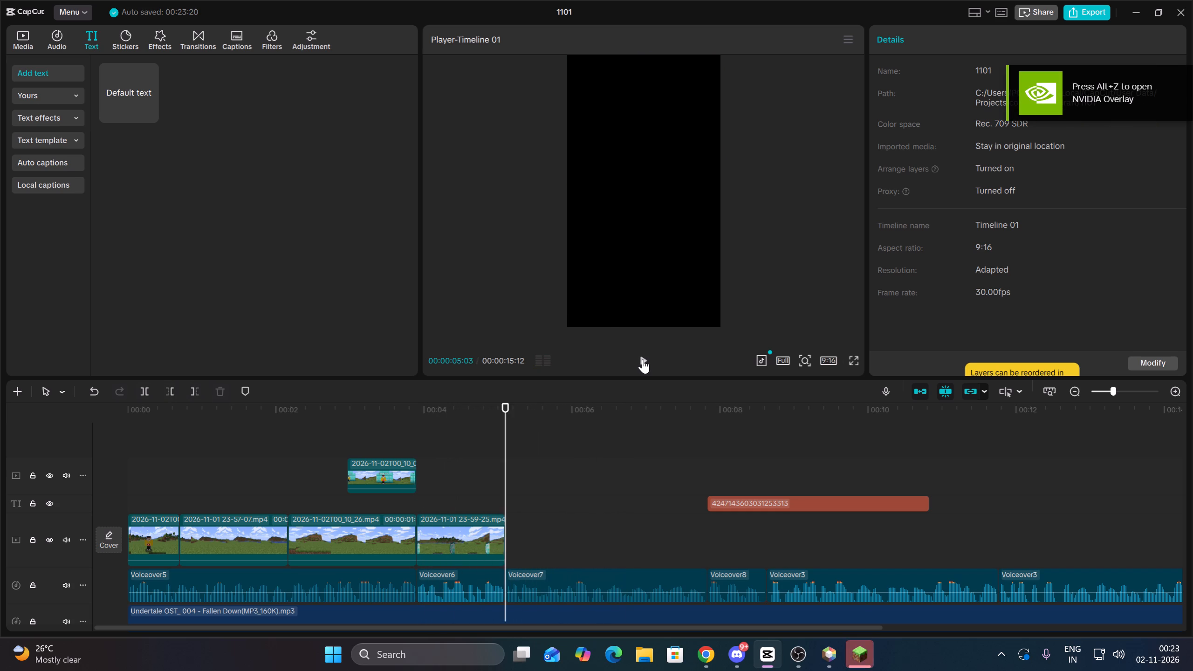
pyautogui.press('Up')
# Re-trim the 23-59-25.mp4 clip to begin on earlier footage just after the game menu and end with Voiceover6 at 00:00:05:03.
pyautogui.moveTo(472, 520); pyautogui.dragTo(611, 536)
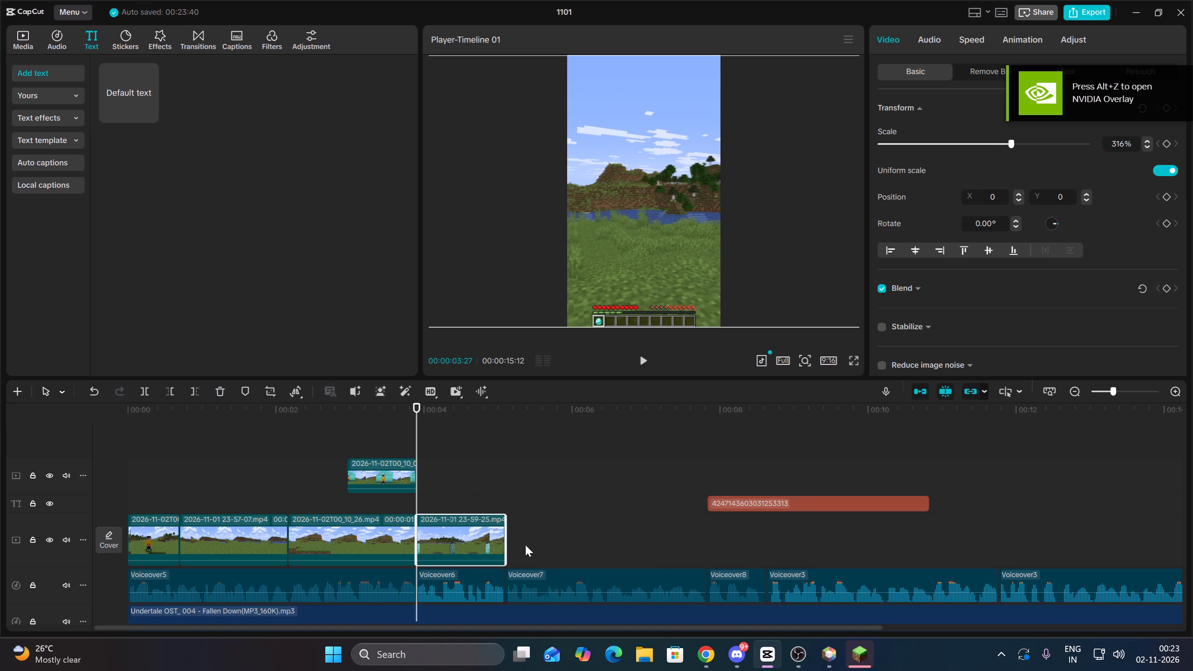
pyautogui.moveTo(417, 545); pyautogui.dragTo(39, 510)
pyautogui.press('space')
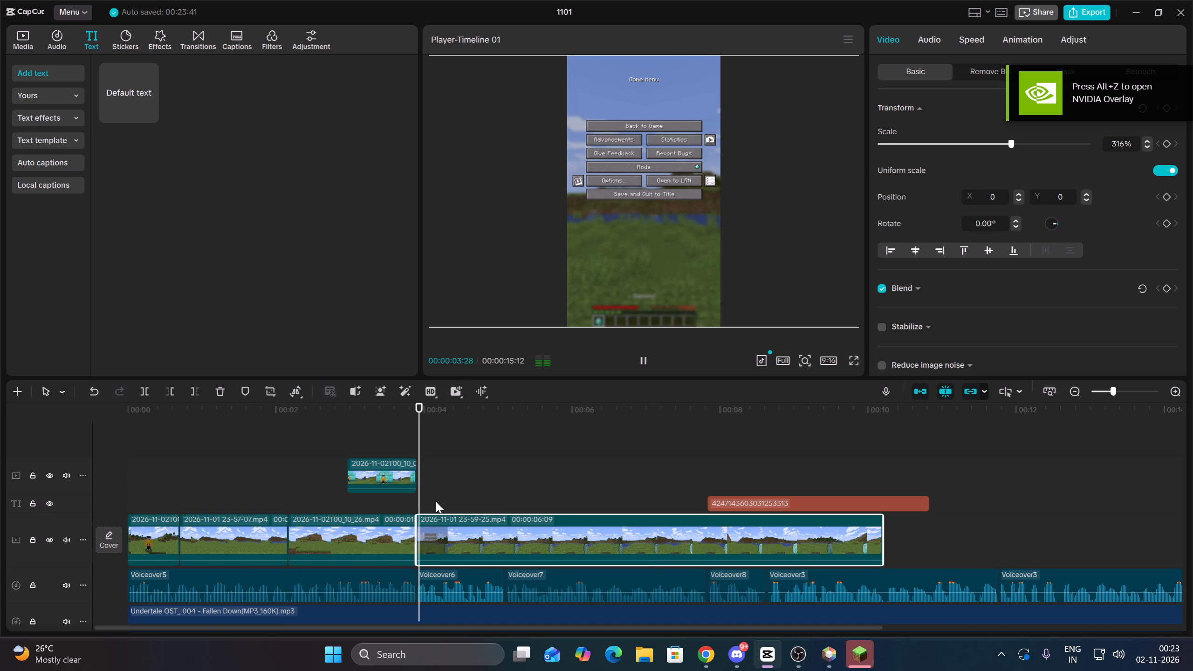
pyautogui.press('space')
pyautogui.click(170, 390)
pyautogui.press('space')
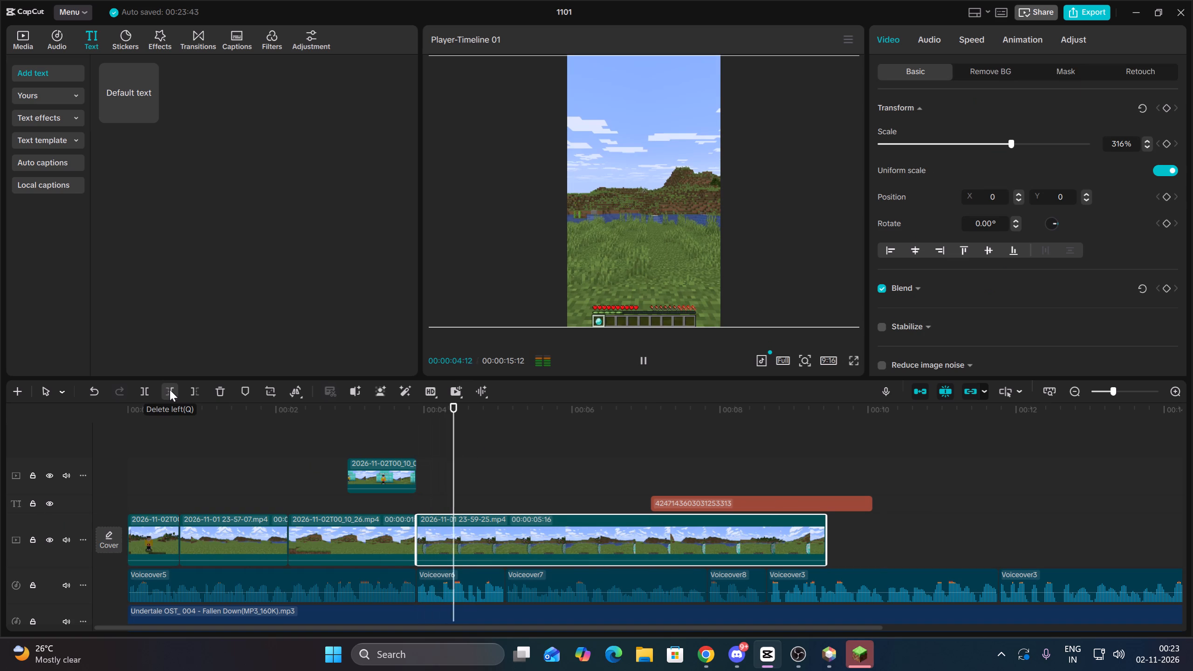
pyautogui.press('Up')
pyautogui.click(191, 390)
pyautogui.press('Up')
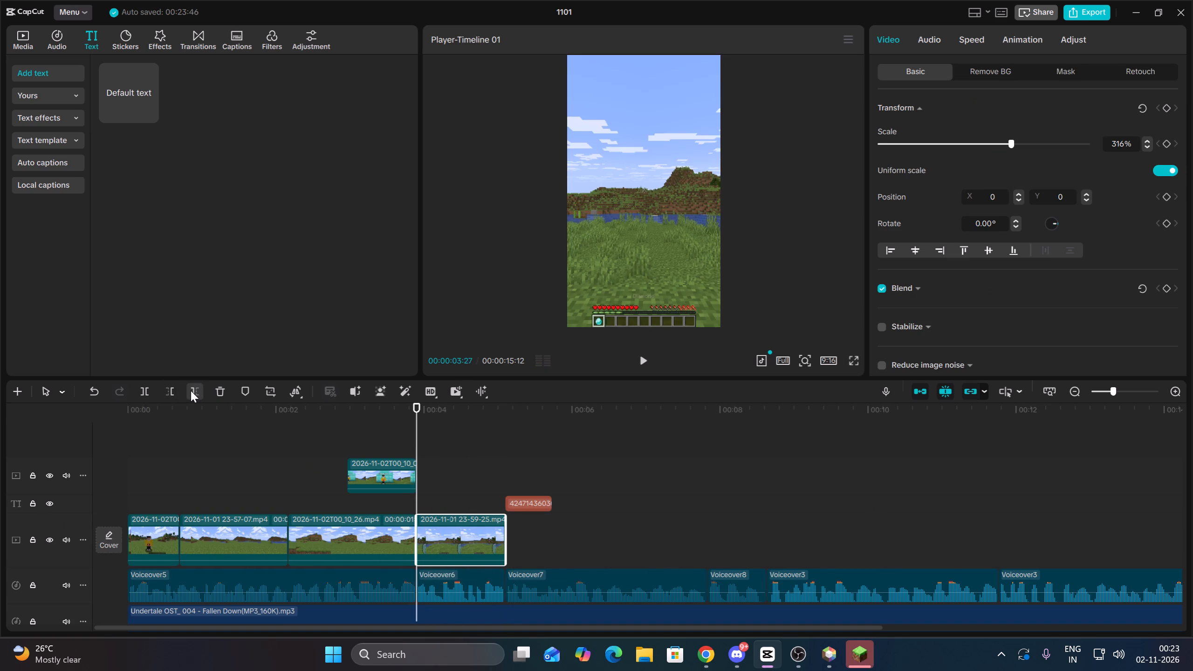
pyautogui.press('space')
pyautogui.press('space')
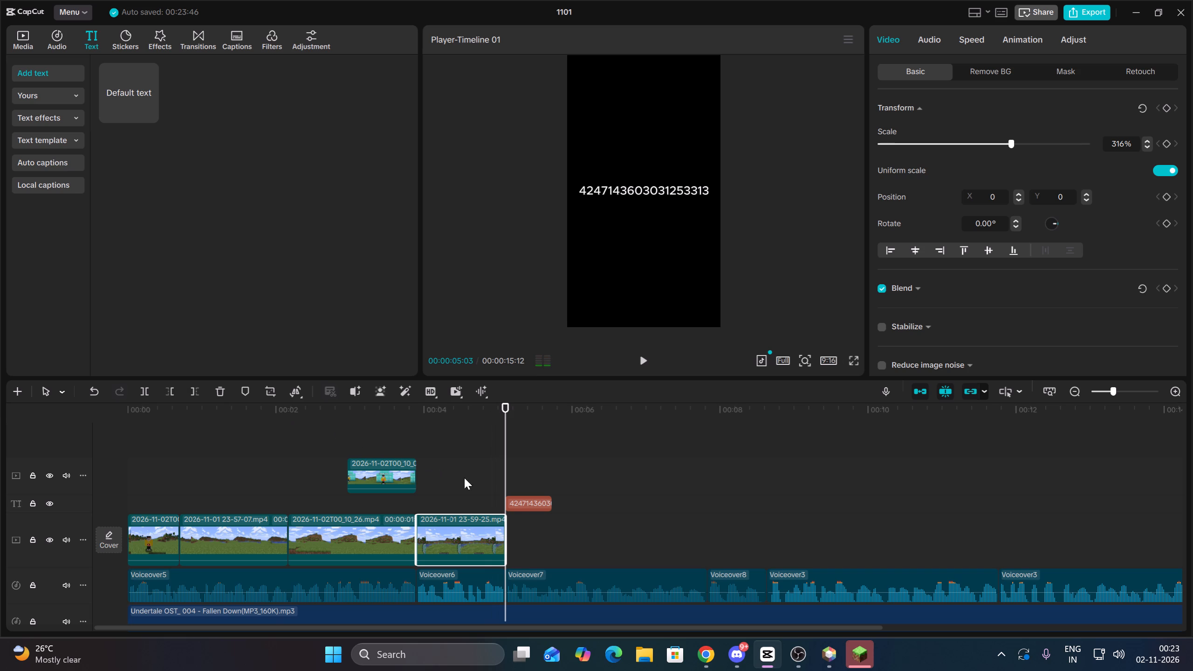
# Switch to Minecraft 1.16.1 and start a new singleplayer world set to Survival mode and Easy difficulty.
pyautogui.click(862, 656)
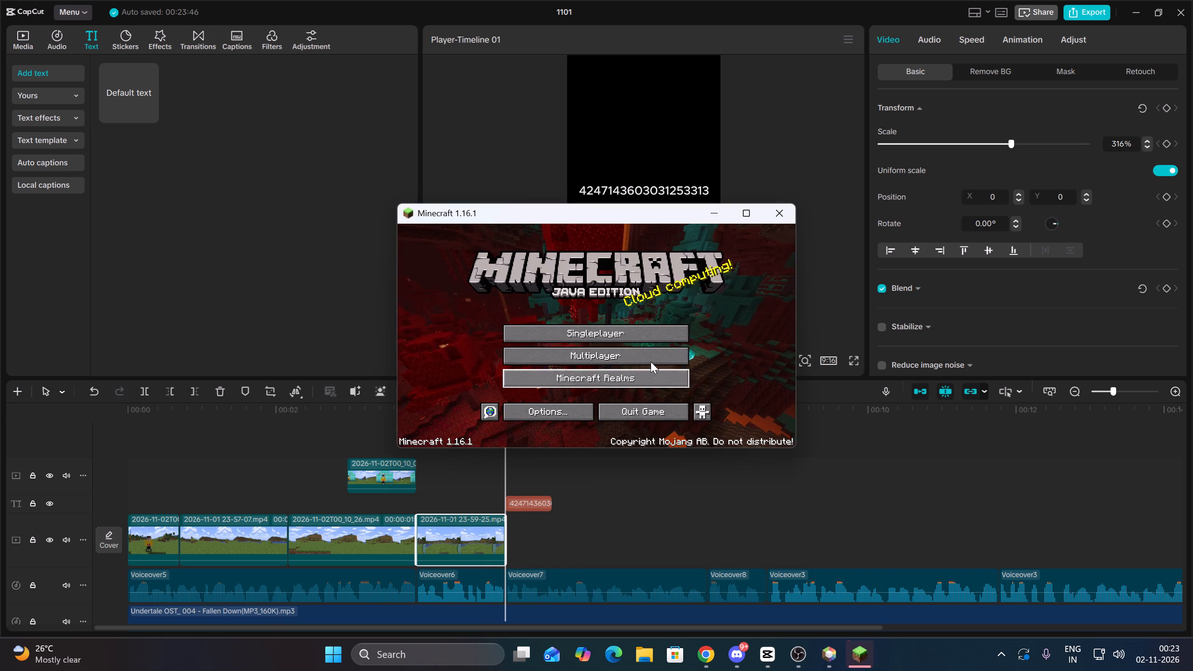
pyautogui.click(632, 343)
pyautogui.click(632, 337)
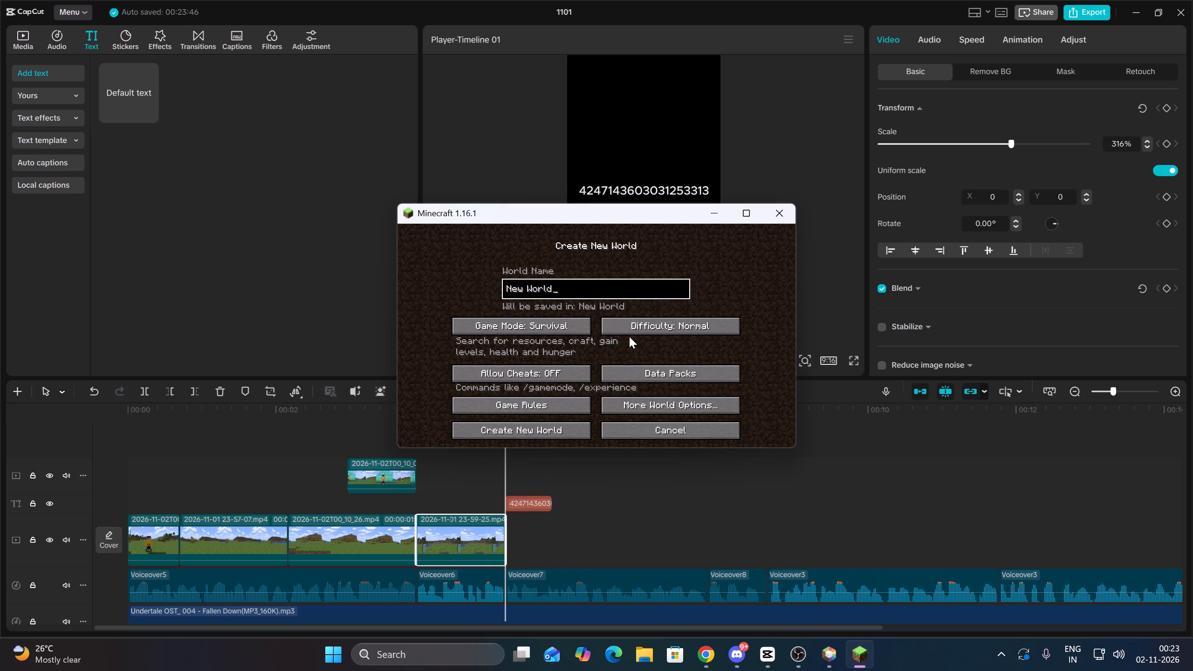
pyautogui.doubleClick(573, 330)
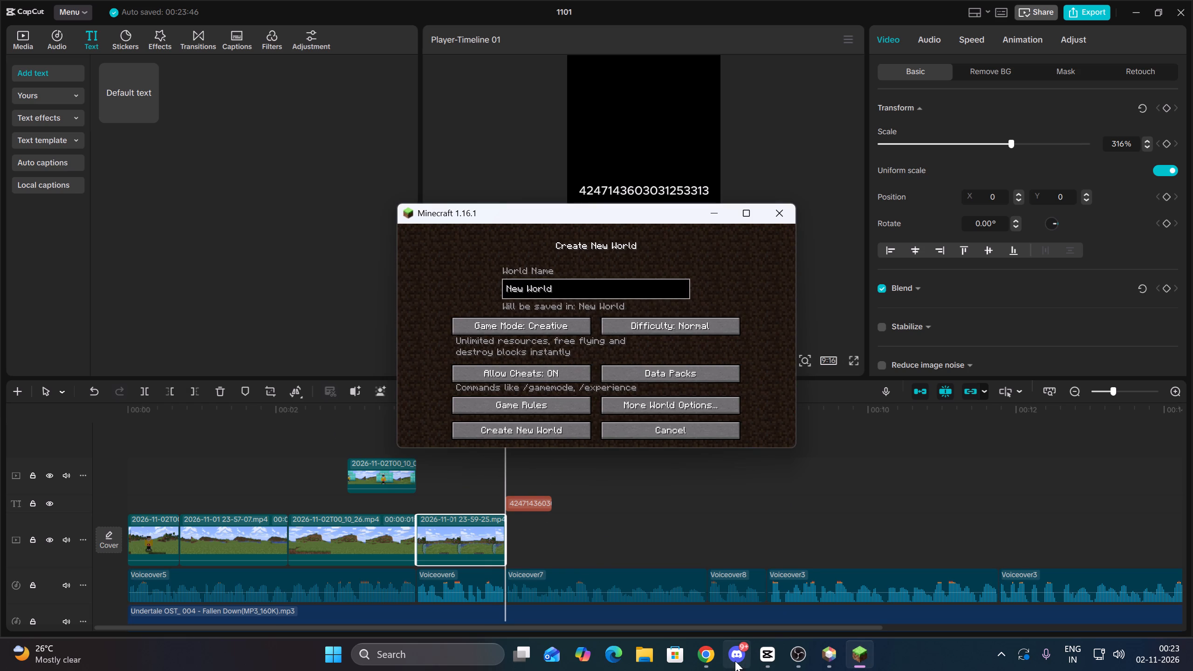
pyautogui.doubleClick(702, 328)
pyautogui.click(686, 329)
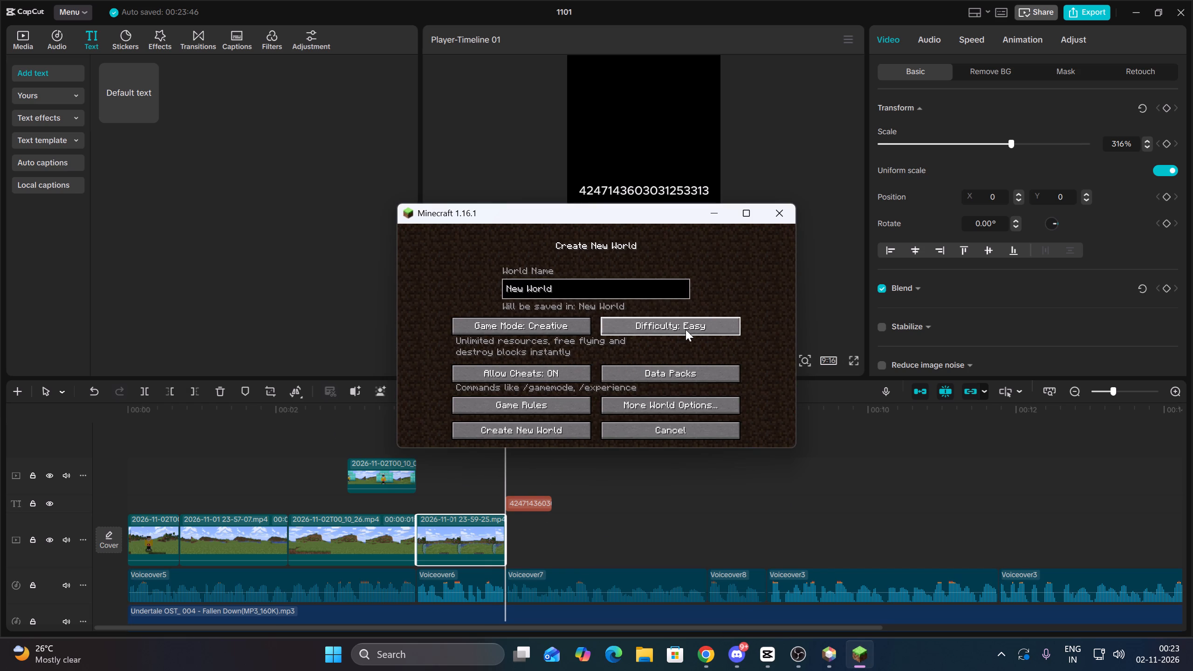
pyautogui.click(554, 322)
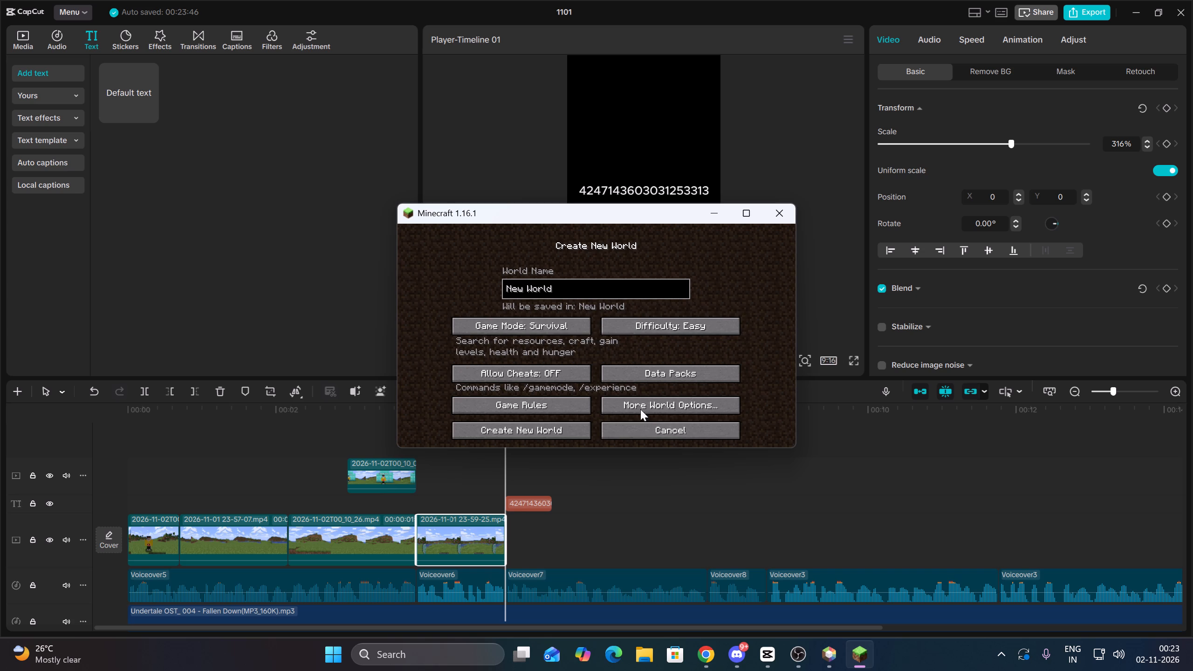
pyautogui.click(646, 404)
pyautogui.click(569, 286)
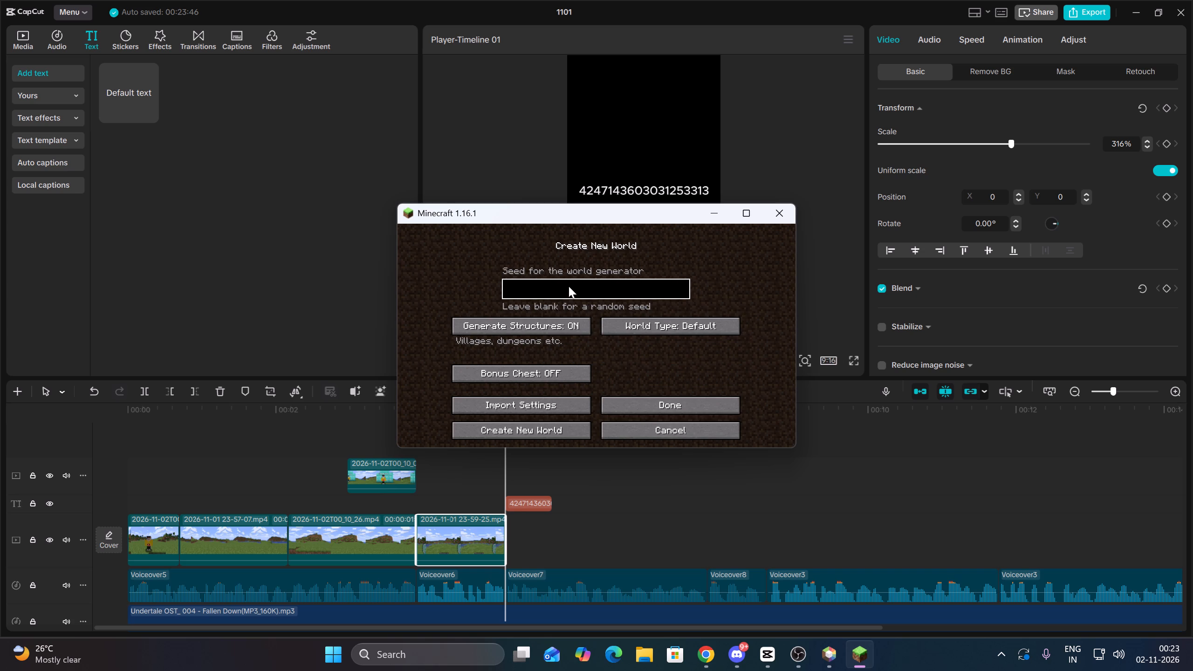
pyautogui.press('super+v')
pyautogui.click(1054, 469)
pyautogui.hotkey('ctrl', 'v')
pyautogui.click(617, 298)
pyautogui.doubleClick(617, 286)
pyautogui.press('super+v')
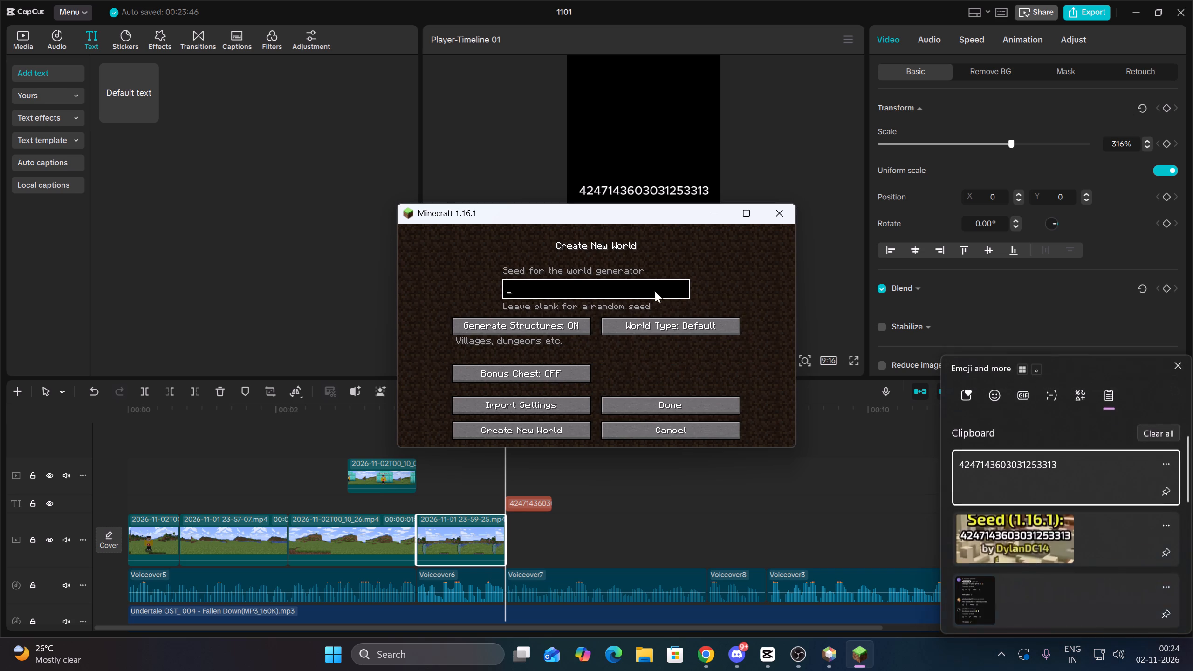
pyautogui.click(1028, 466)
pyautogui.hotkey('ctrl', 'v')
pyautogui.click(574, 282)
pyautogui.hotkey('ctrl', 'v')
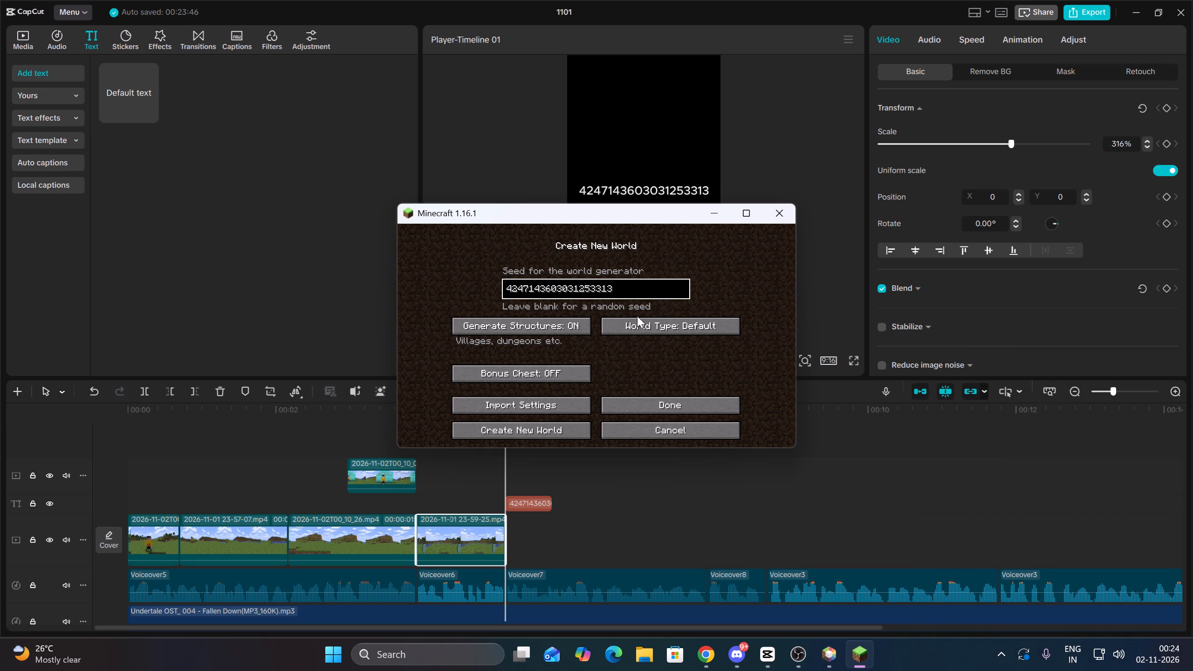
# Minimize CapCut and start a recording in OBS Studio.
pyautogui.click(1132, 12)
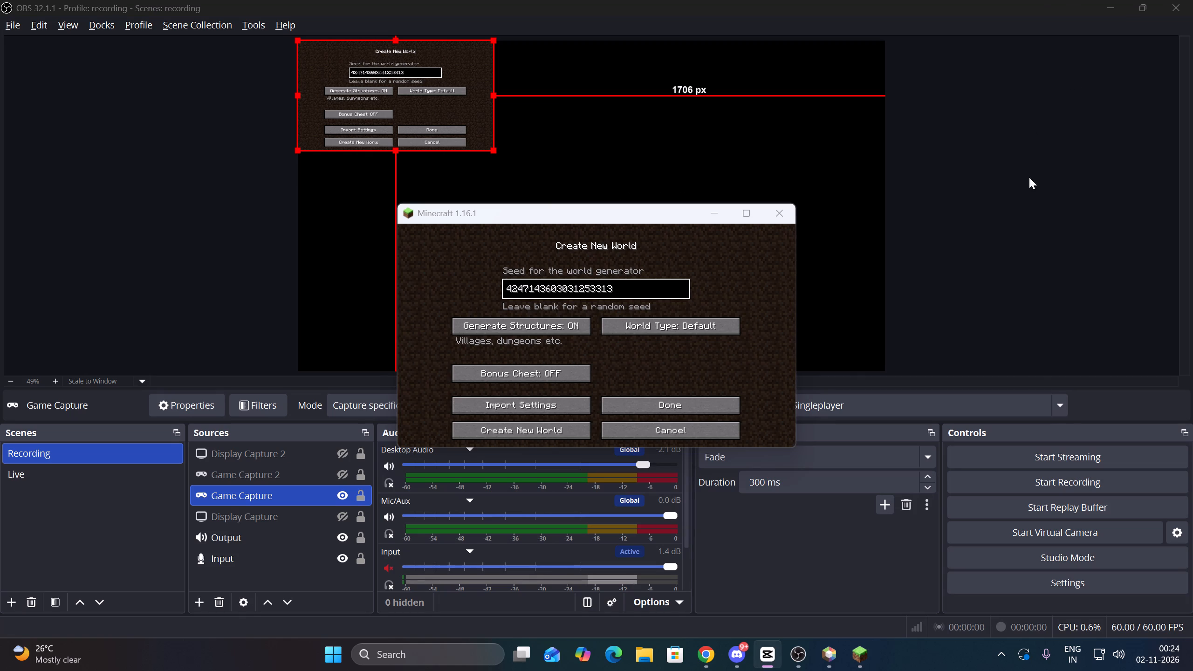
pyautogui.click(1062, 476)
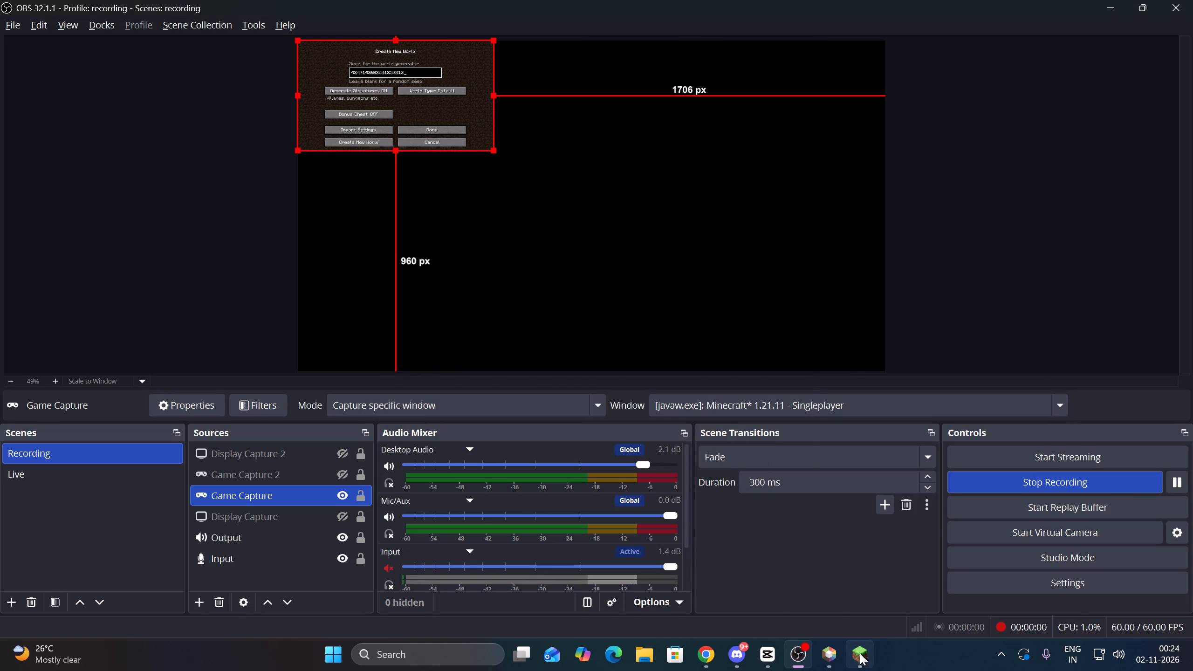
# Return to Minecraft, make it fullscreen and create the world from the entered seed.
pyautogui.click(860, 653)
pyautogui.click(686, 364)
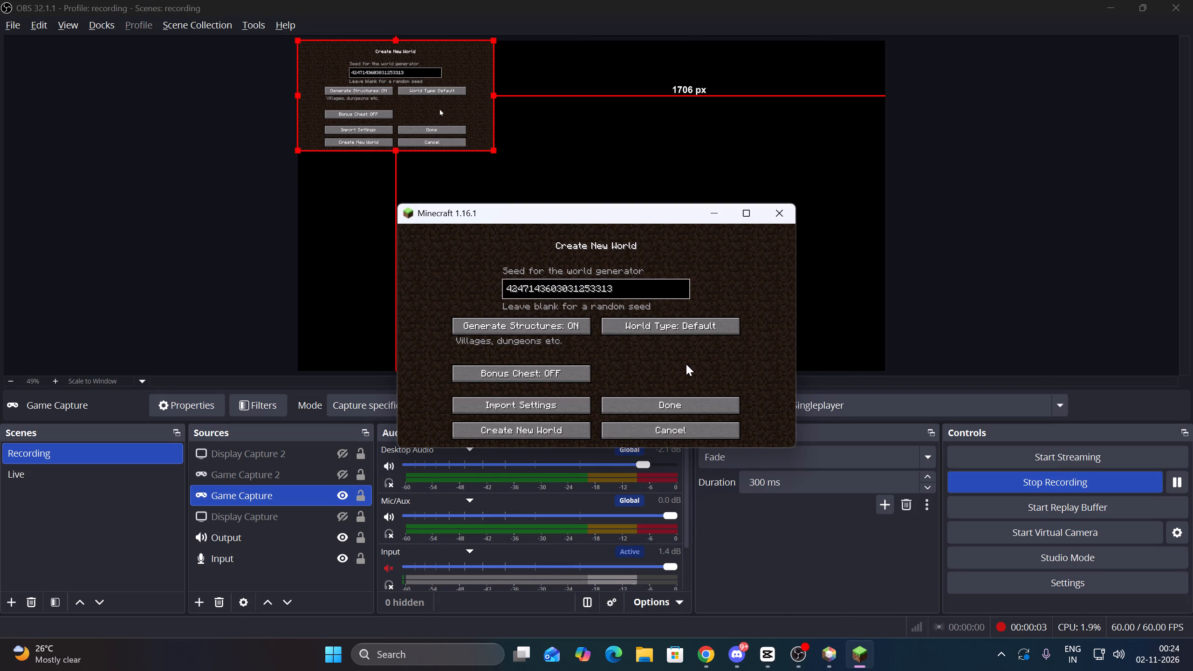
pyautogui.press('F11')
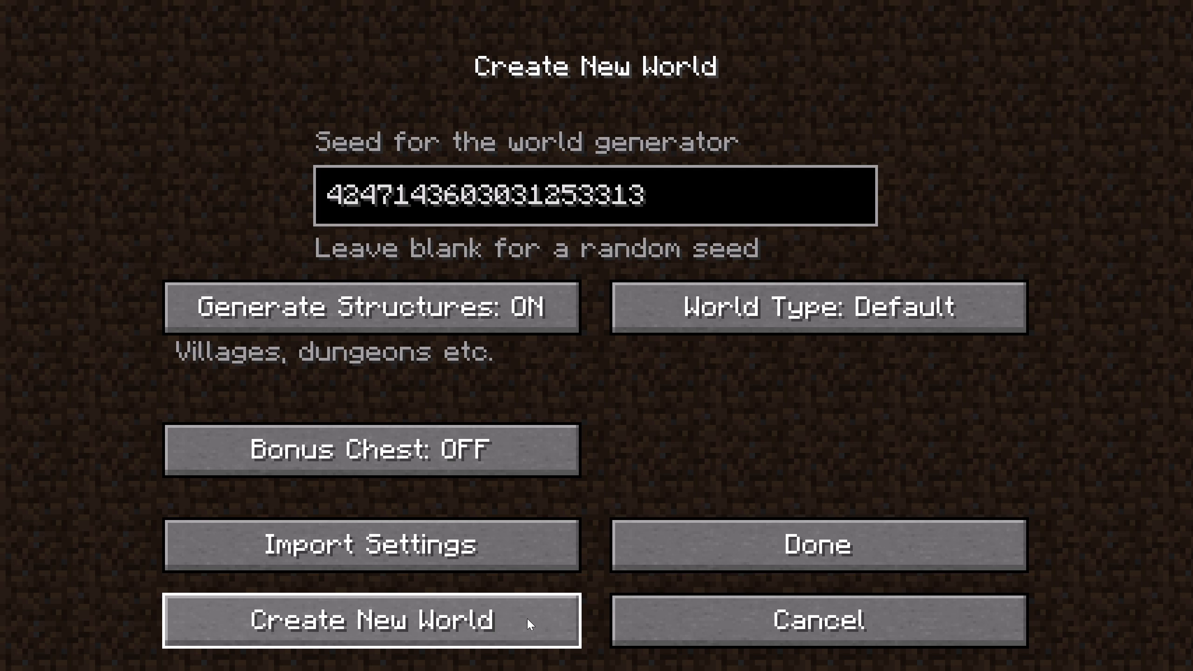
pyautogui.click(527, 618)
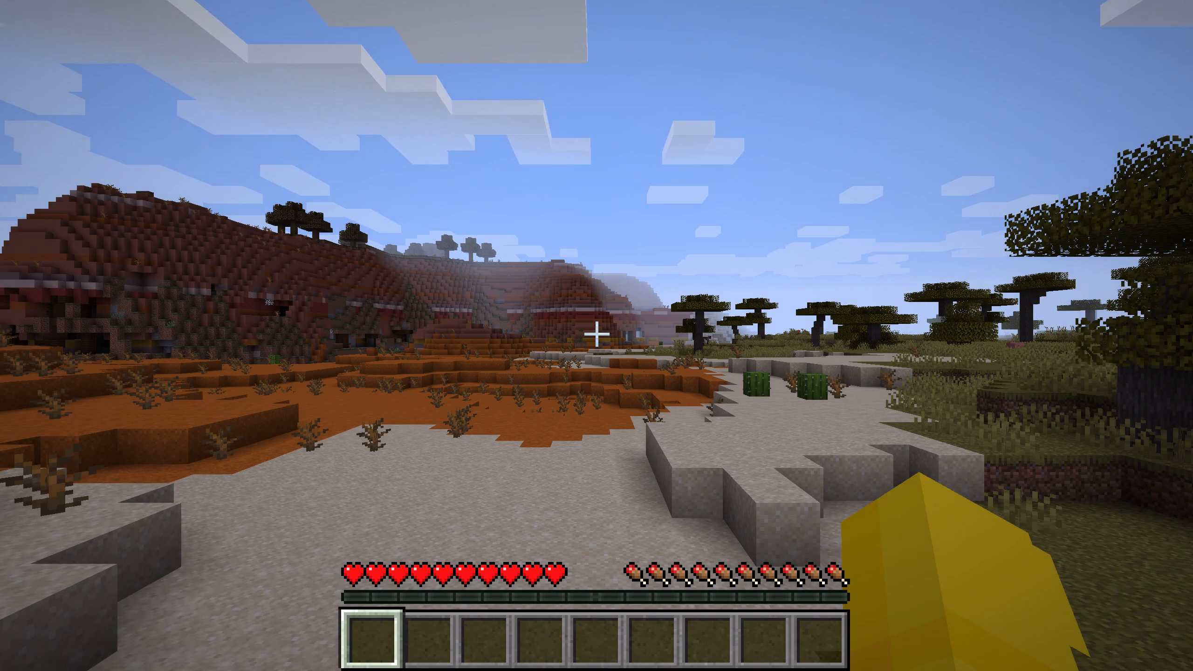
# Run from spawn into the nearby desert village and collect the diamonds and other loot by the walled cactus.
pyautogui.press('Up')
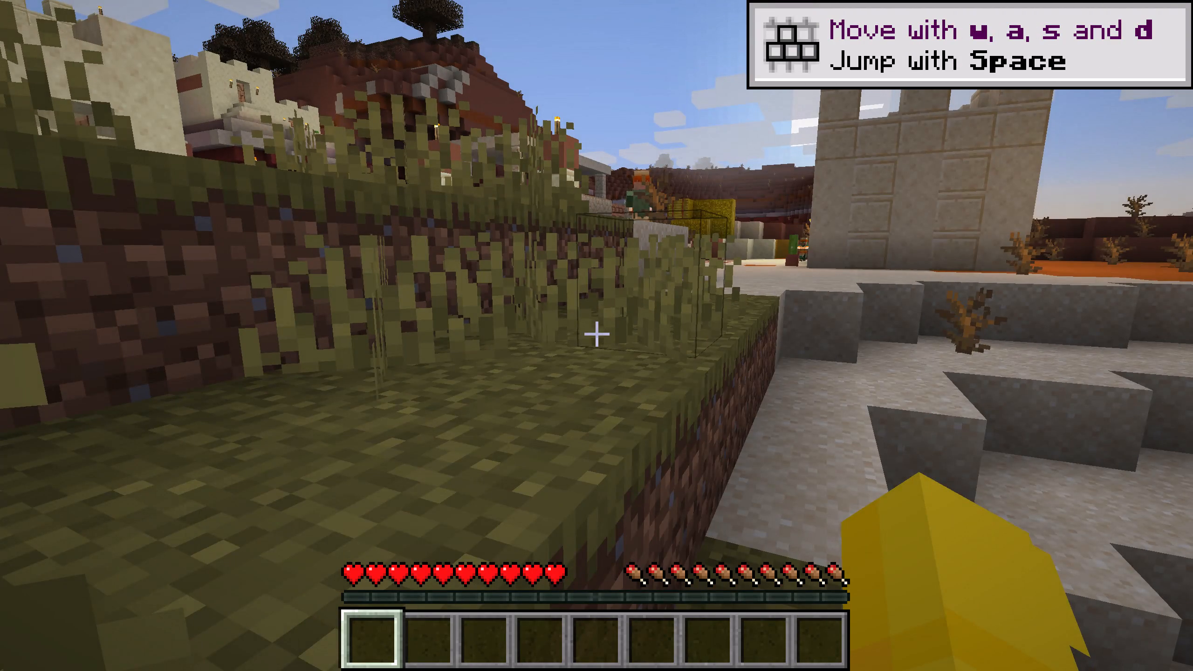
pyautogui.write('w')
pyautogui.press('space')
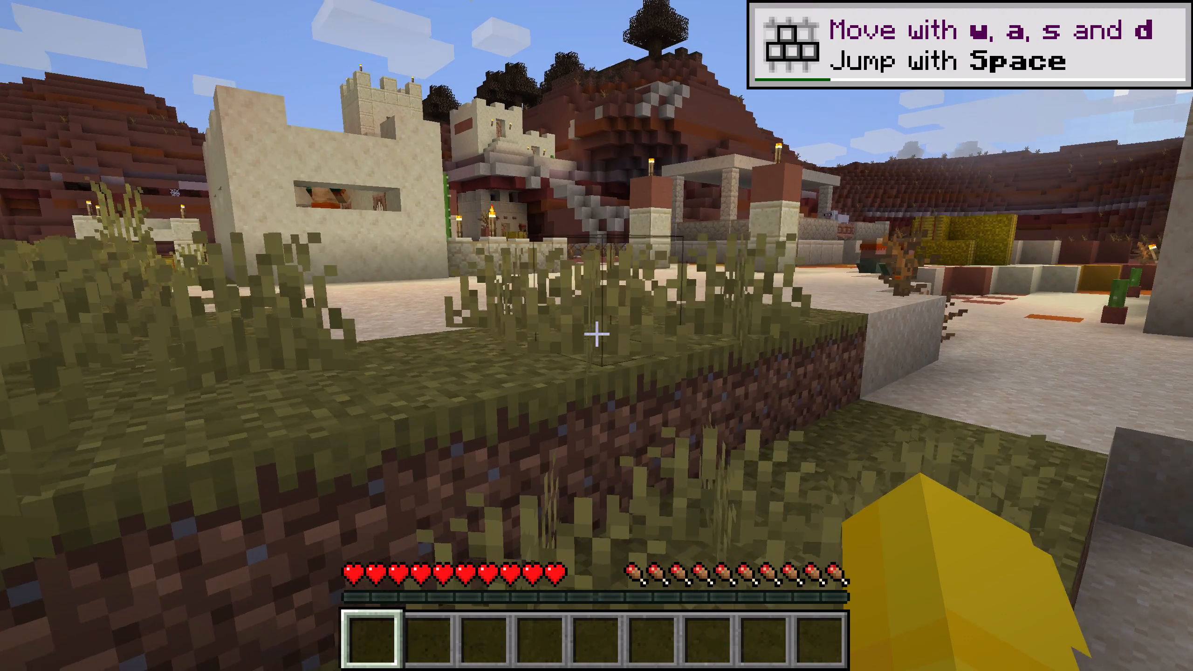
pyautogui.press('space')
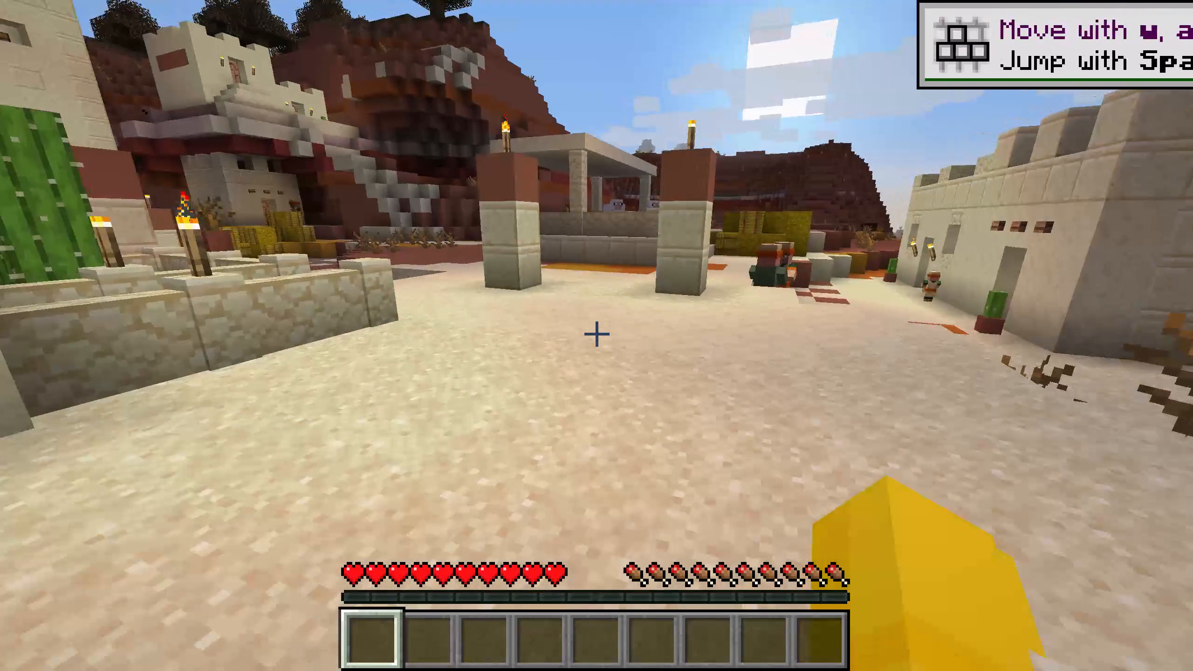
pyautogui.hotkey('ctrl', 'space')
pyautogui.hotkey('ctrl', 'space')
pyautogui.hotkey('ctrl', 'space')
pyautogui.hotkey('ctrl', 'space')
pyautogui.hotkey('ctrl', 'space')
pyautogui.hotkey('ctrl', 'space')
pyautogui.hotkey('ctrl', 'space')
pyautogui.hotkey('ctrl', 'space')
pyautogui.hotkey('ctrl', 'space')
pyautogui.hotkey('ctrl', 'space')
pyautogui.hotkey('ctrl', 'space')
pyautogui.hotkey('ctrl', 'space')
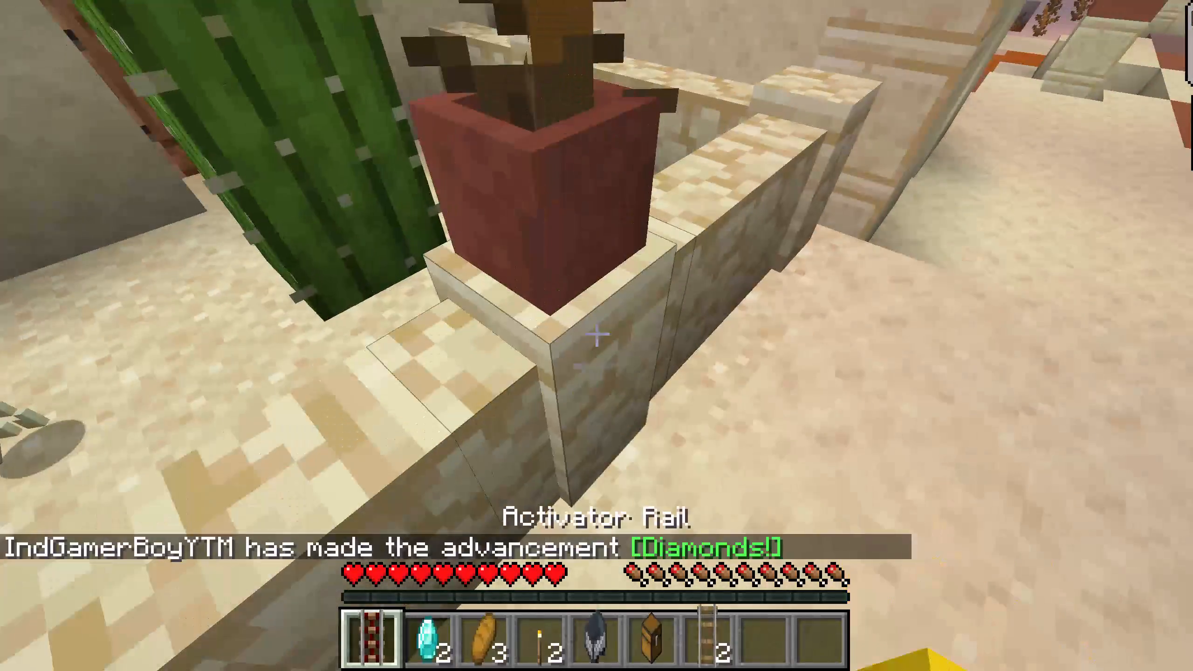
# Show the collected loot by cycling through the hotbar, ending with the diamonds held while circling the cactus planter.
pyautogui.scroll(-2, 596, 335)
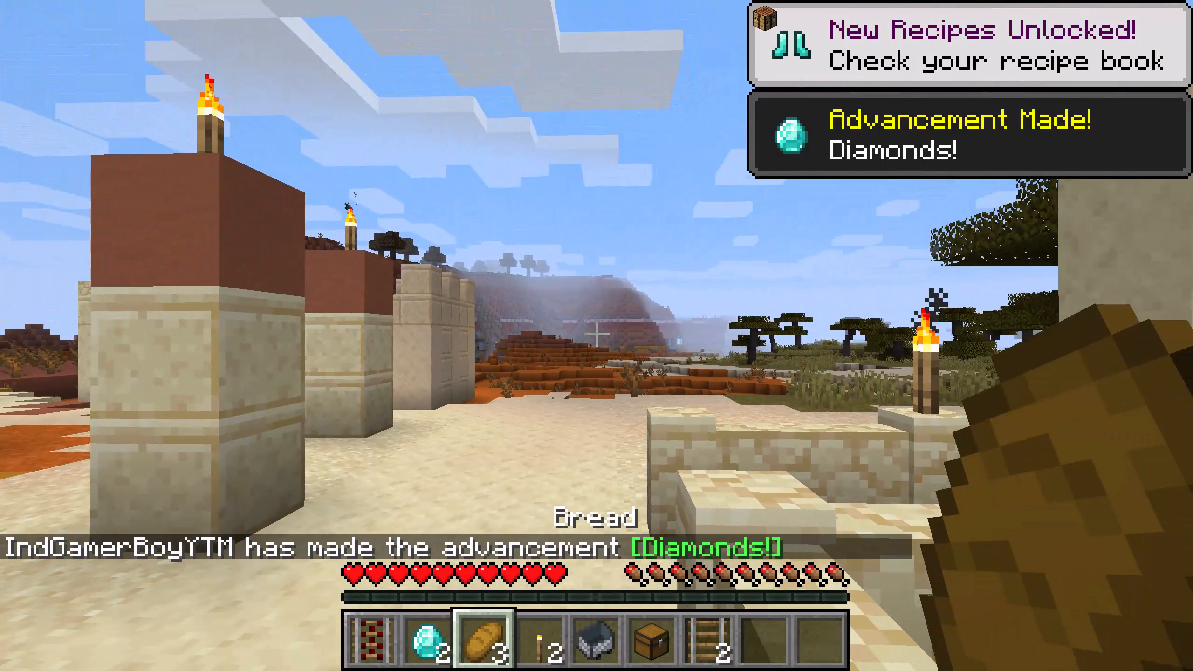
pyautogui.scroll(-5, 596, 335)
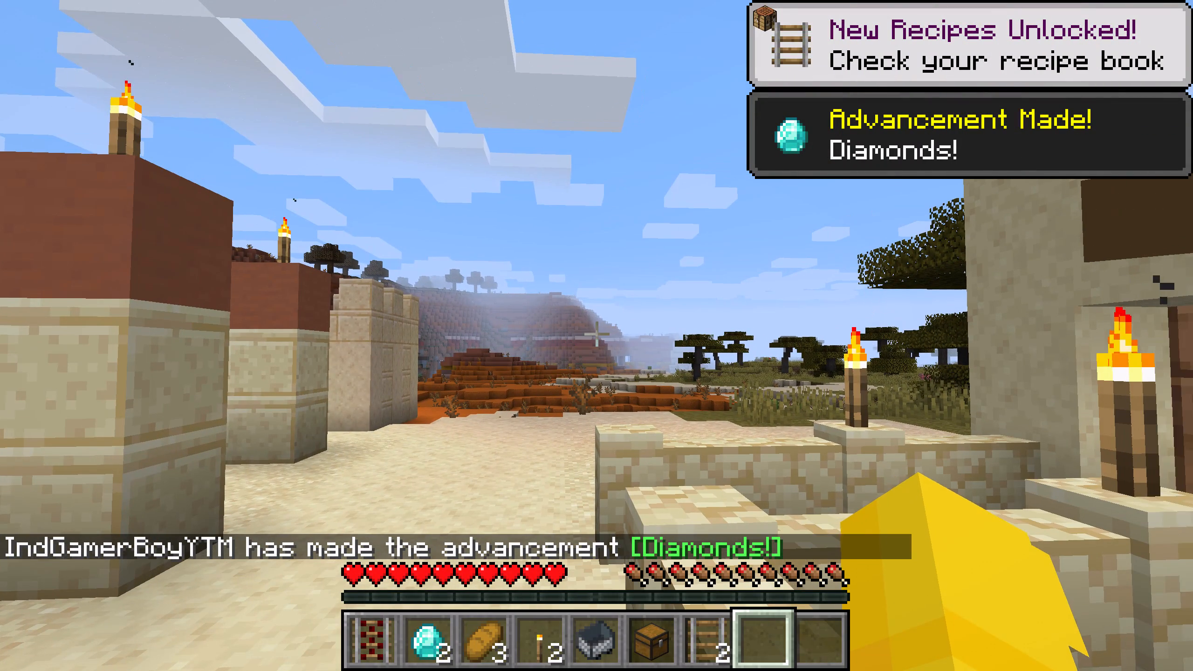
pyautogui.scroll(8, 596, 335)
pyautogui.scroll(-1, 596, 335)
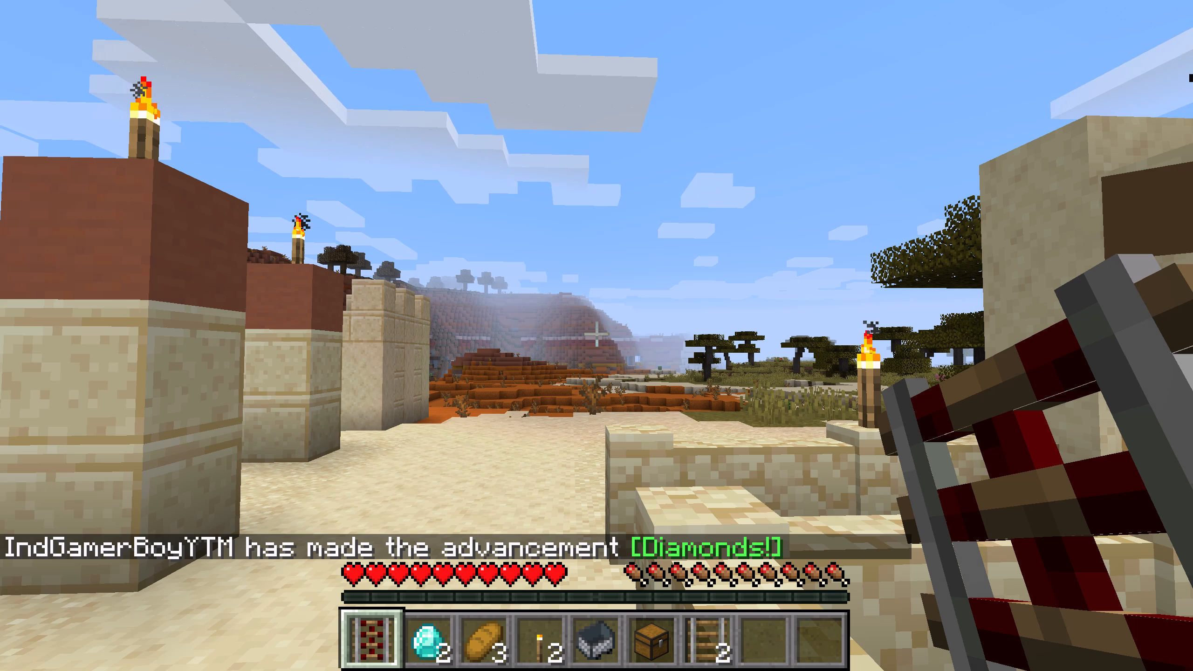
pyautogui.scroll(-1, 596, 335)
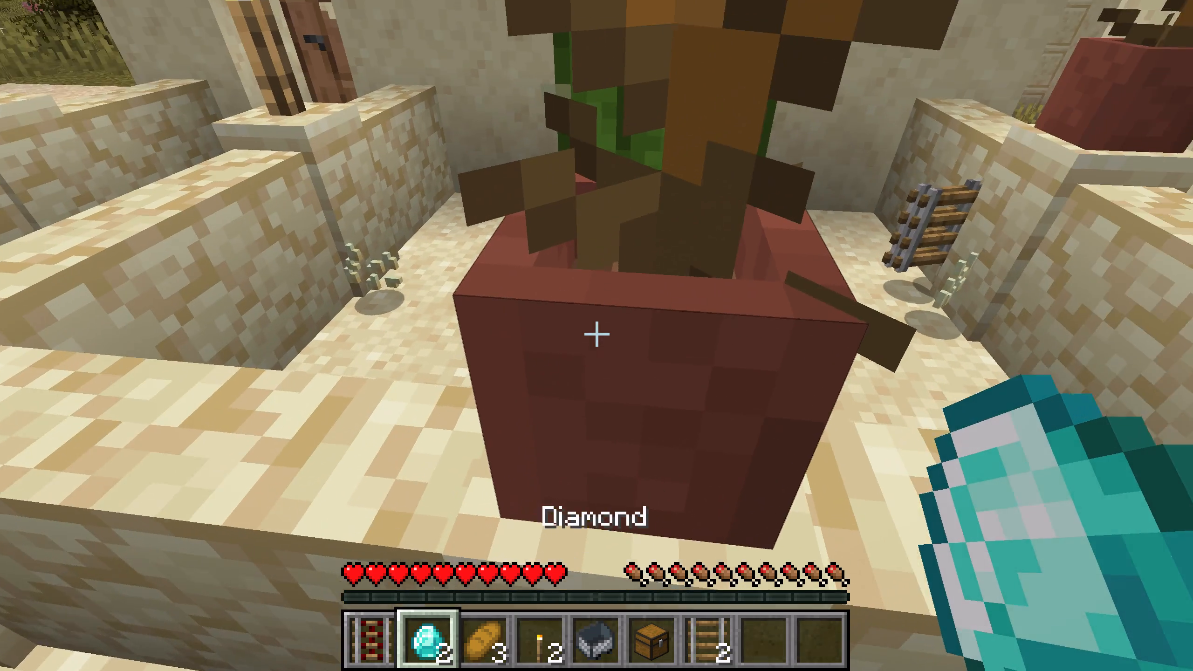
pyautogui.press('a')
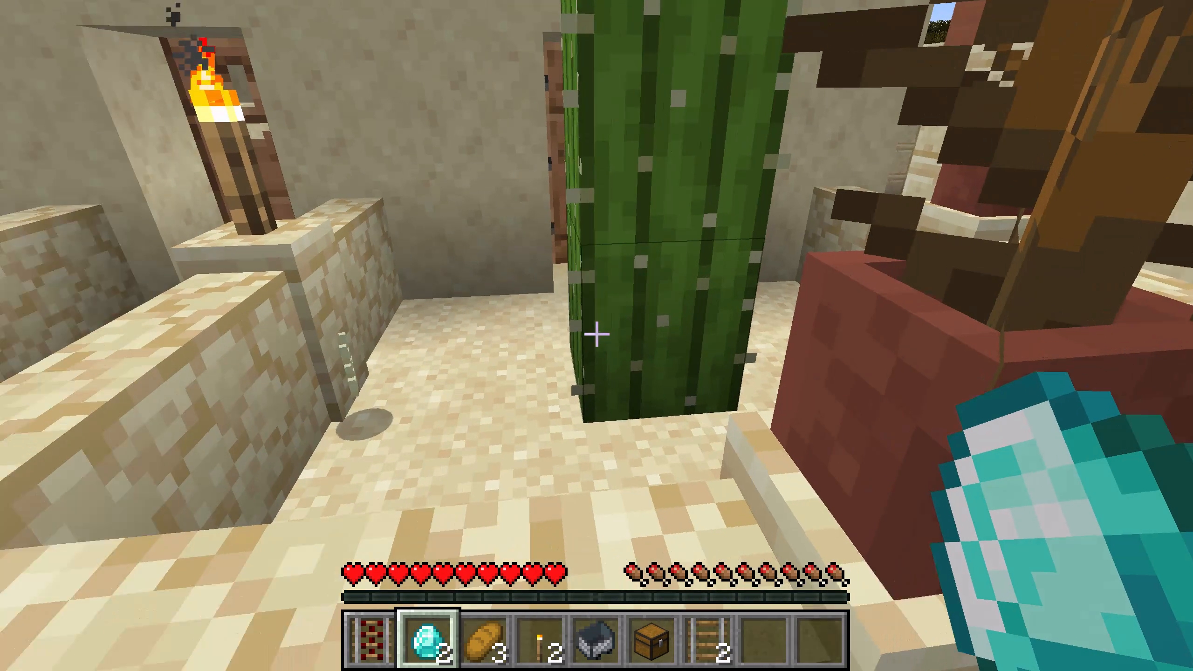
pyautogui.press('a')
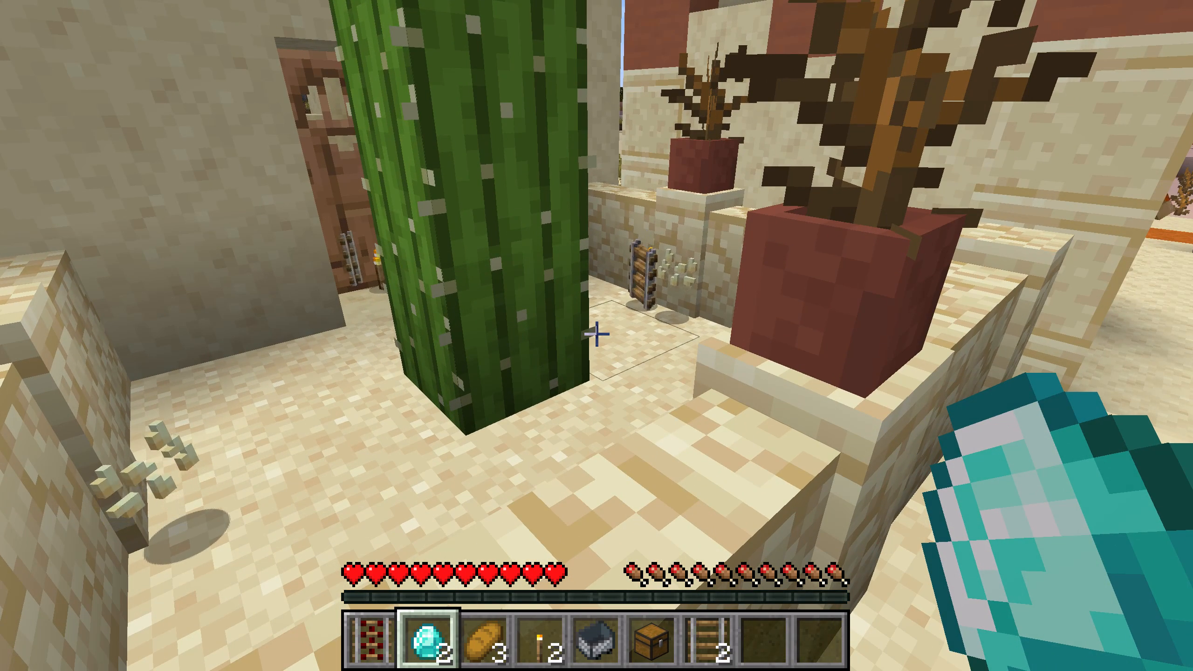
# Switch to OBS Studio and stop the recording.
pyautogui.hotkey('alt', 'Tab')
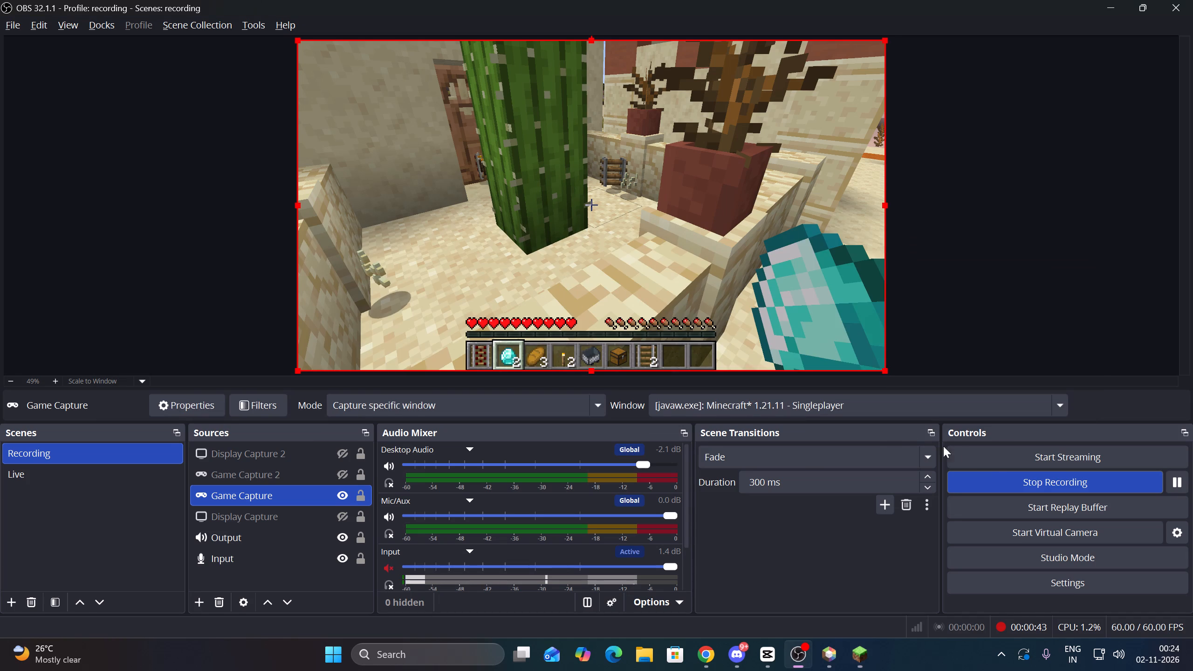
pyautogui.click(1001, 481)
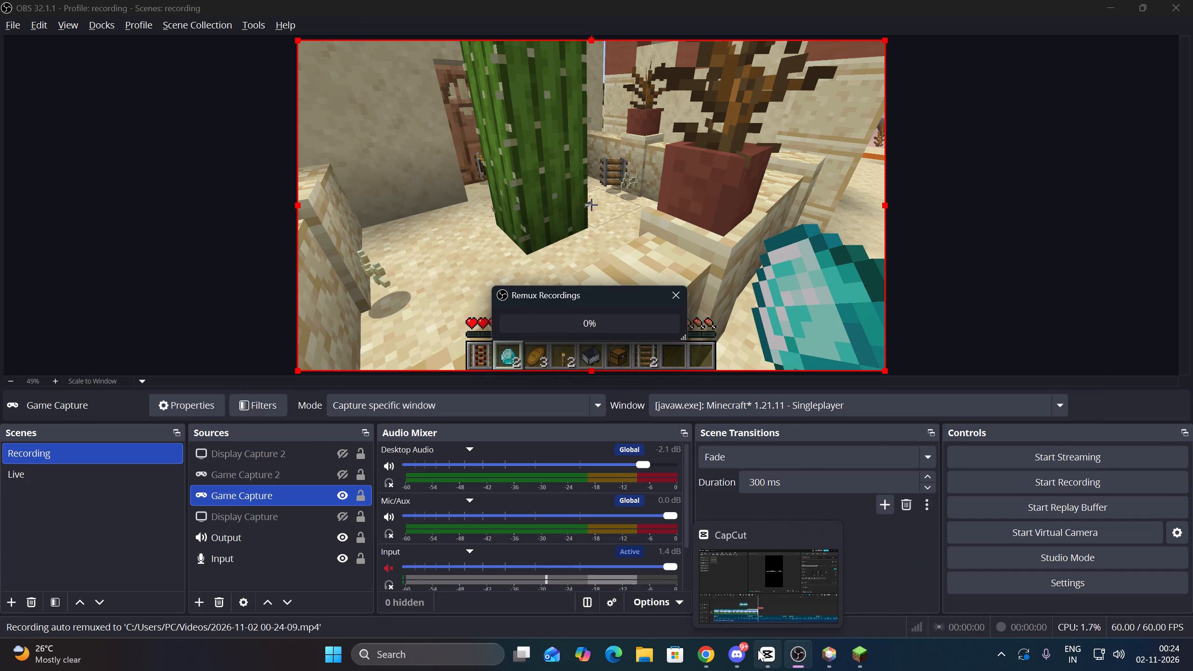
pyautogui.click(758, 650)
pyautogui.click(524, 541)
pyautogui.moveTo(524, 541); pyautogui.dragTo(514, 542)
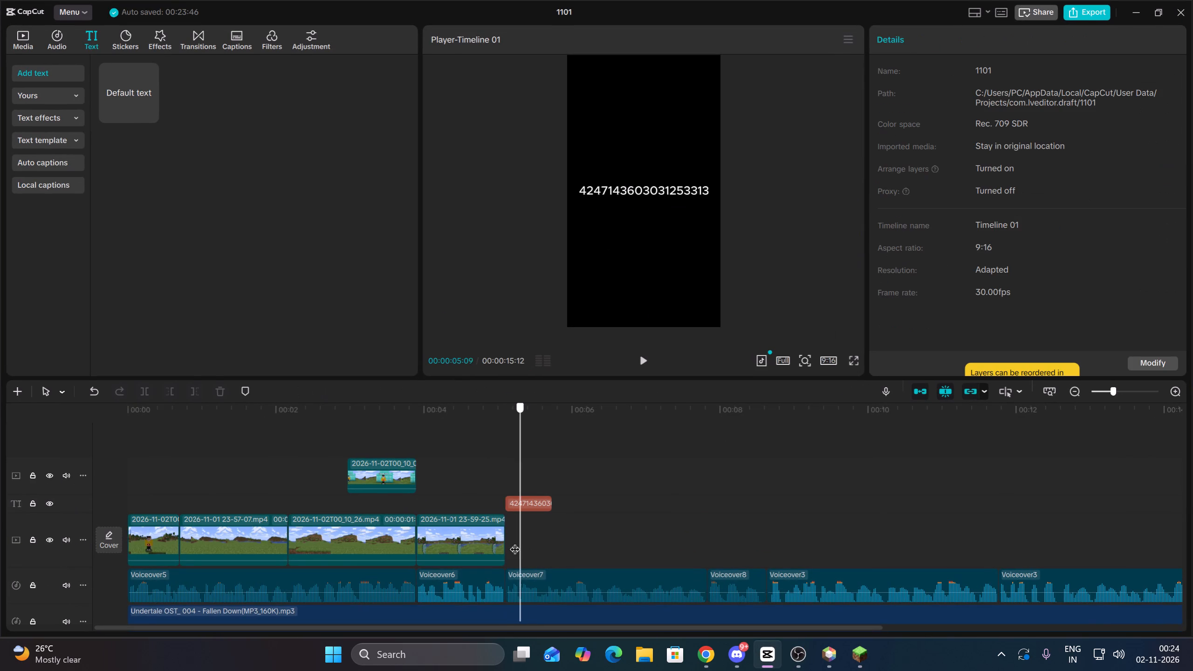
pyautogui.moveTo(514, 542); pyautogui.dragTo(512, 543)
pyautogui.moveTo(512, 543); pyautogui.dragTo(508, 543)
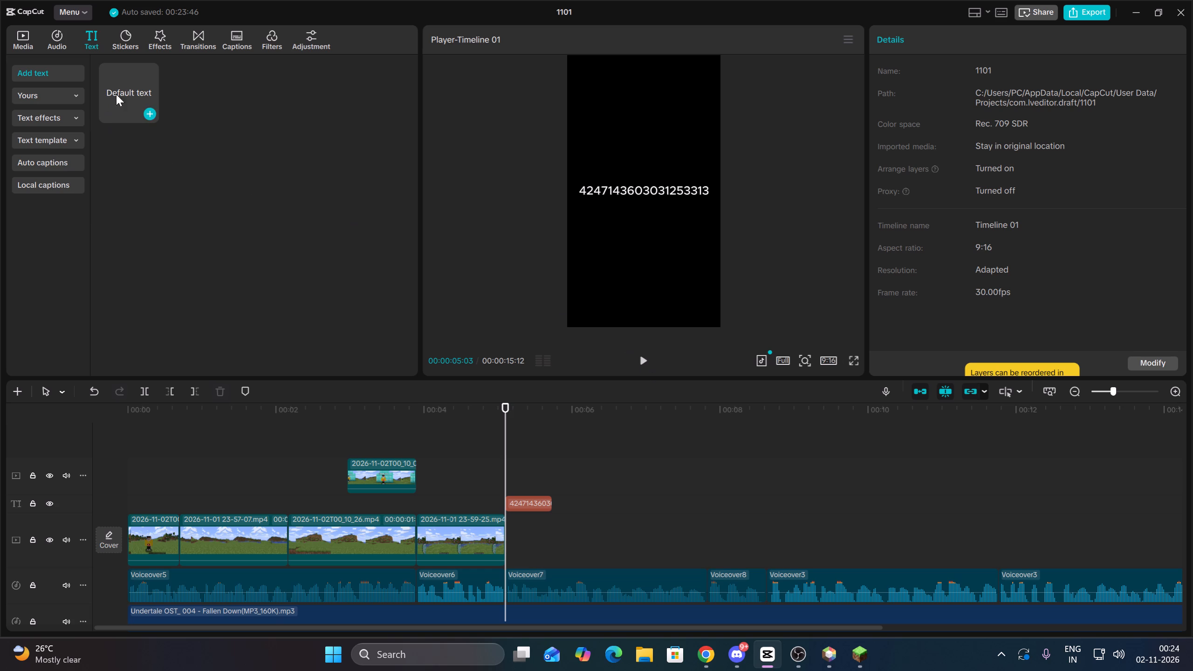
pyautogui.click(23, 34)
pyautogui.click(118, 71)
pyautogui.click(164, 100)
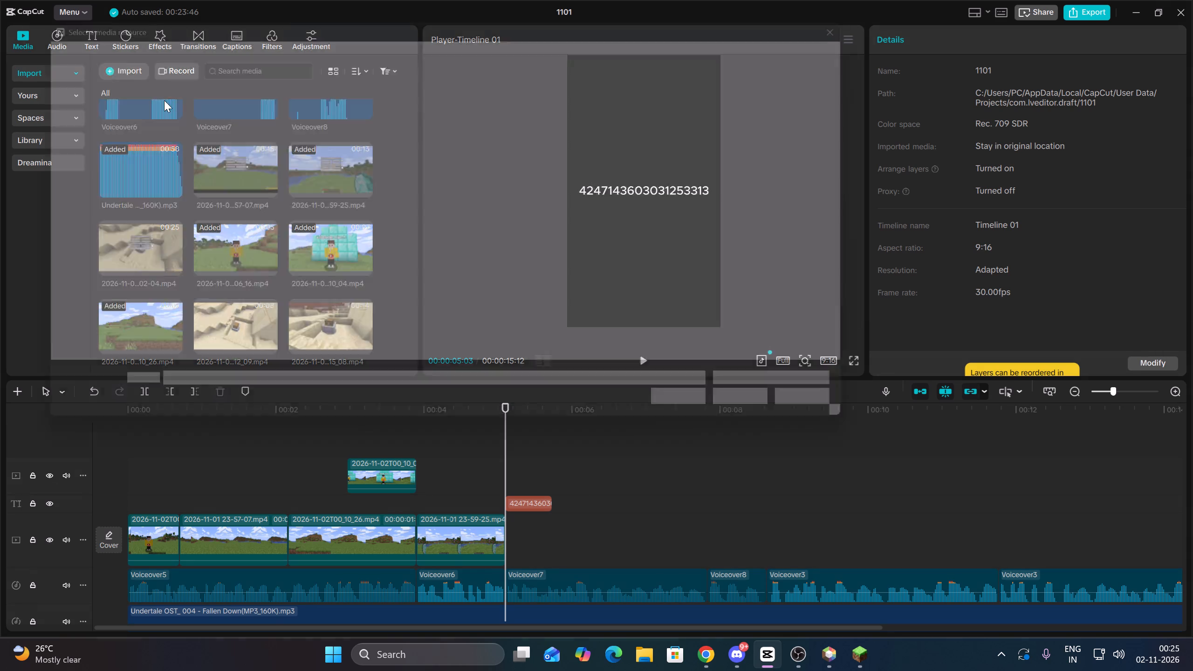
pyautogui.scroll(-8, 371, 235)
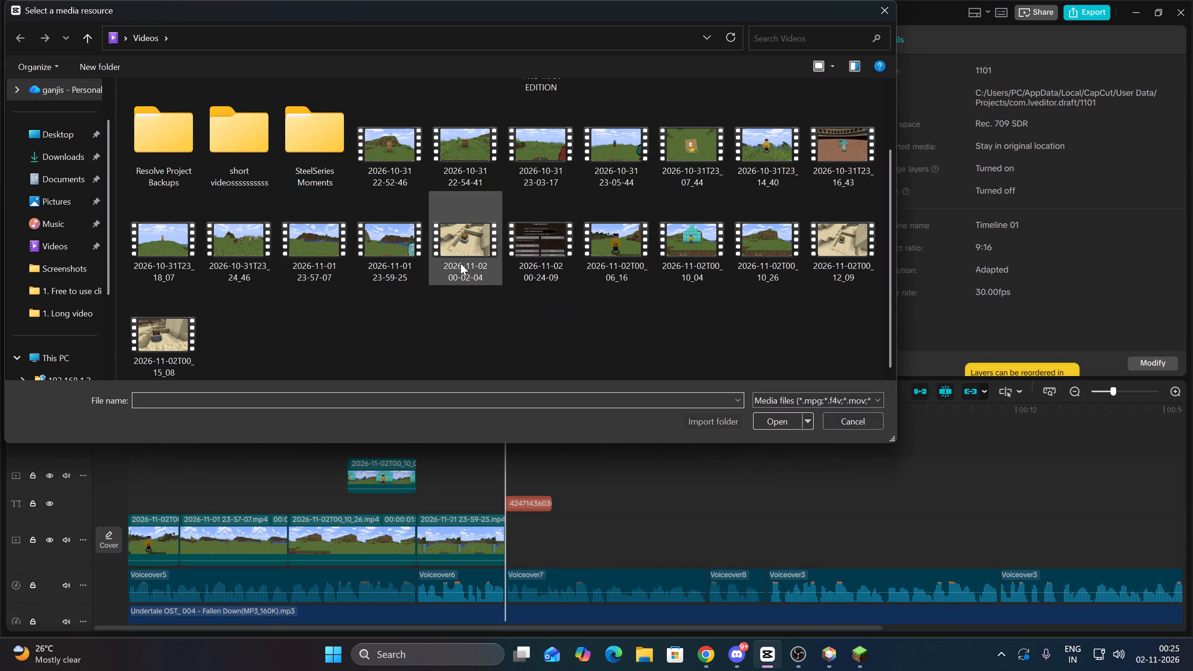
pyautogui.click(555, 251)
pyautogui.click(767, 414)
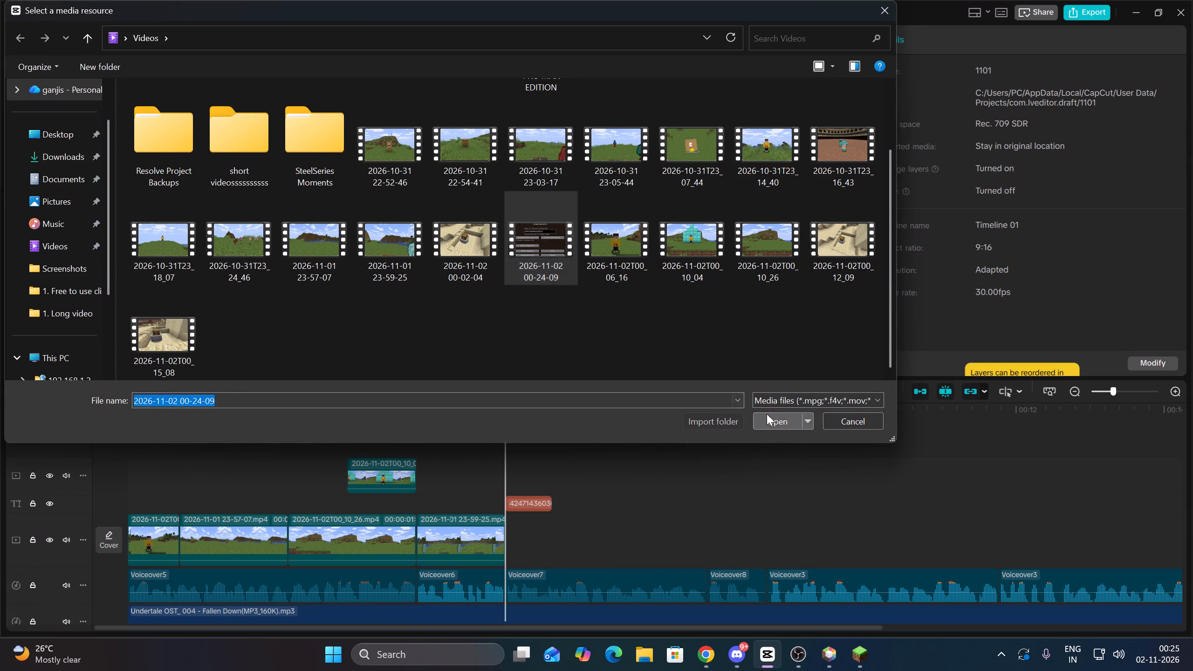
pyautogui.scroll(-2, 337, 326)
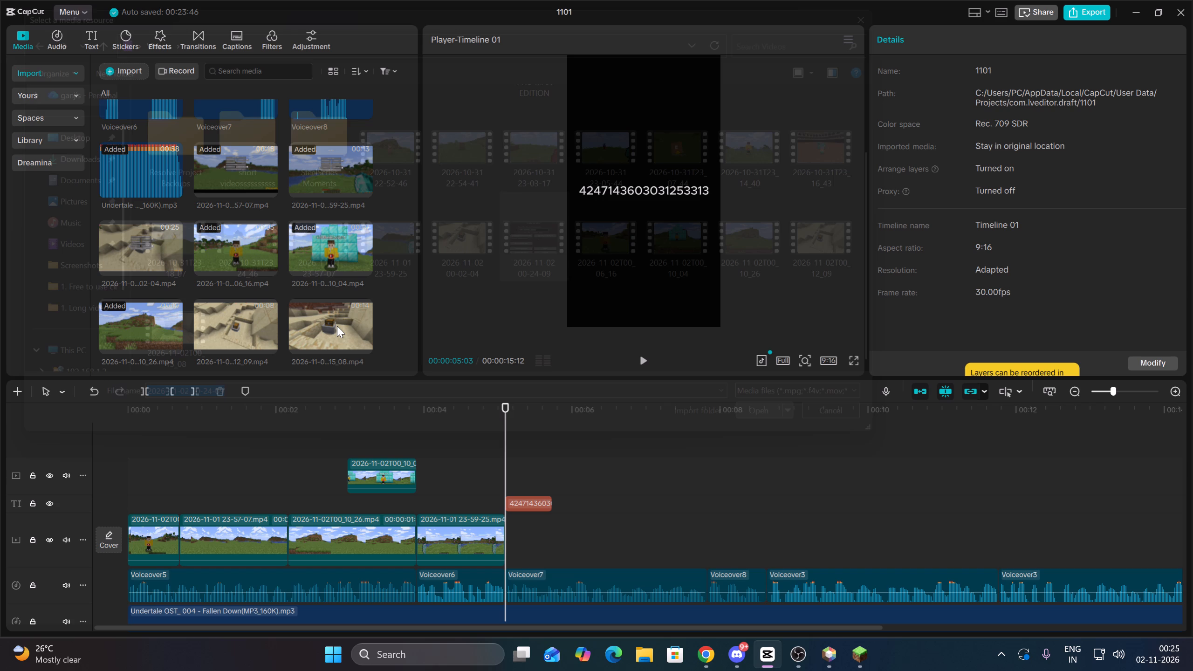
pyautogui.scroll(-2, 337, 326)
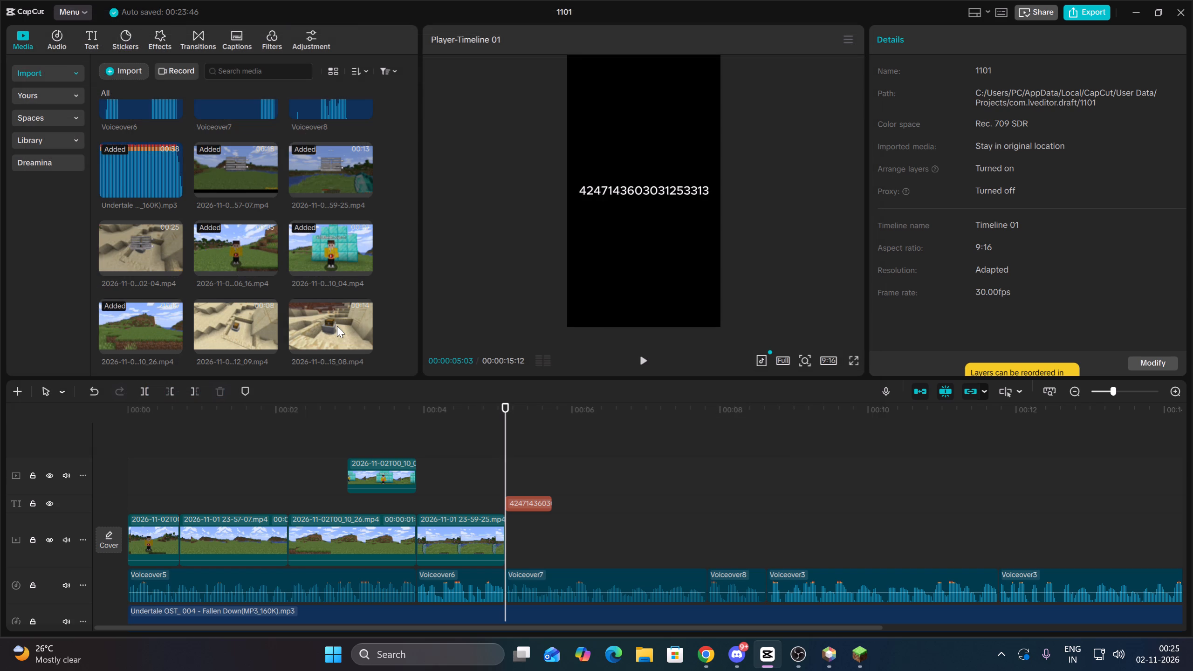
pyautogui.scroll(-7, 337, 326)
pyautogui.moveTo(136, 326); pyautogui.dragTo(234, 368)
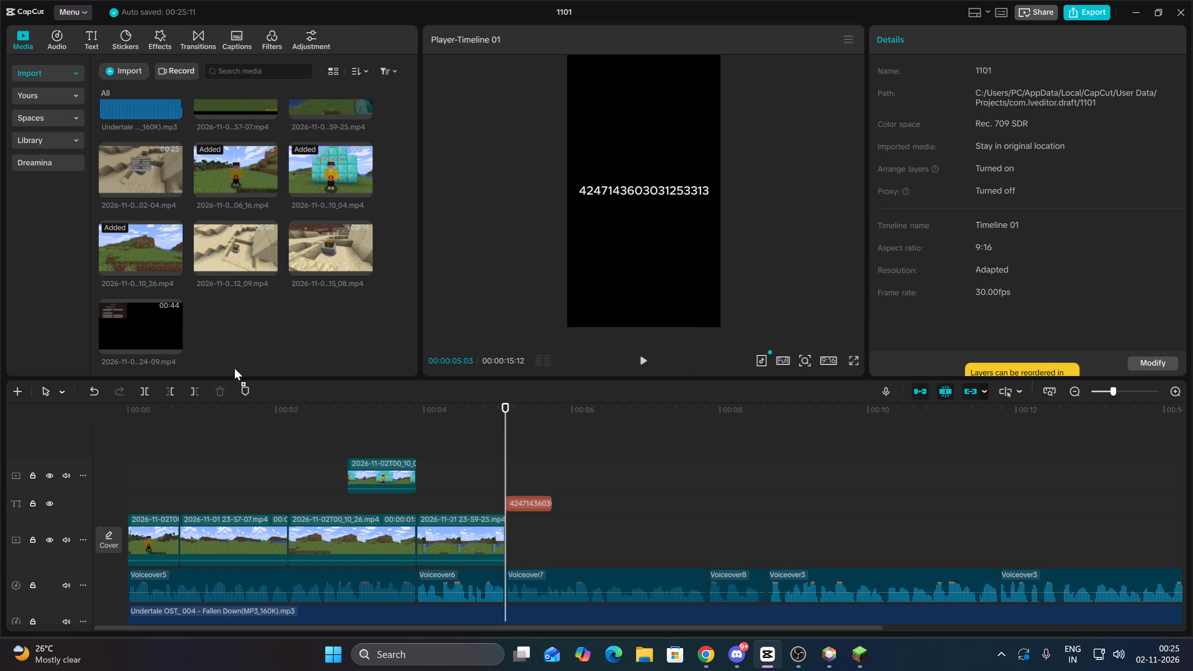
pyautogui.moveTo(234, 368); pyautogui.dragTo(527, 542)
pyautogui.moveTo(720, 236); pyautogui.dragTo(824, 413)
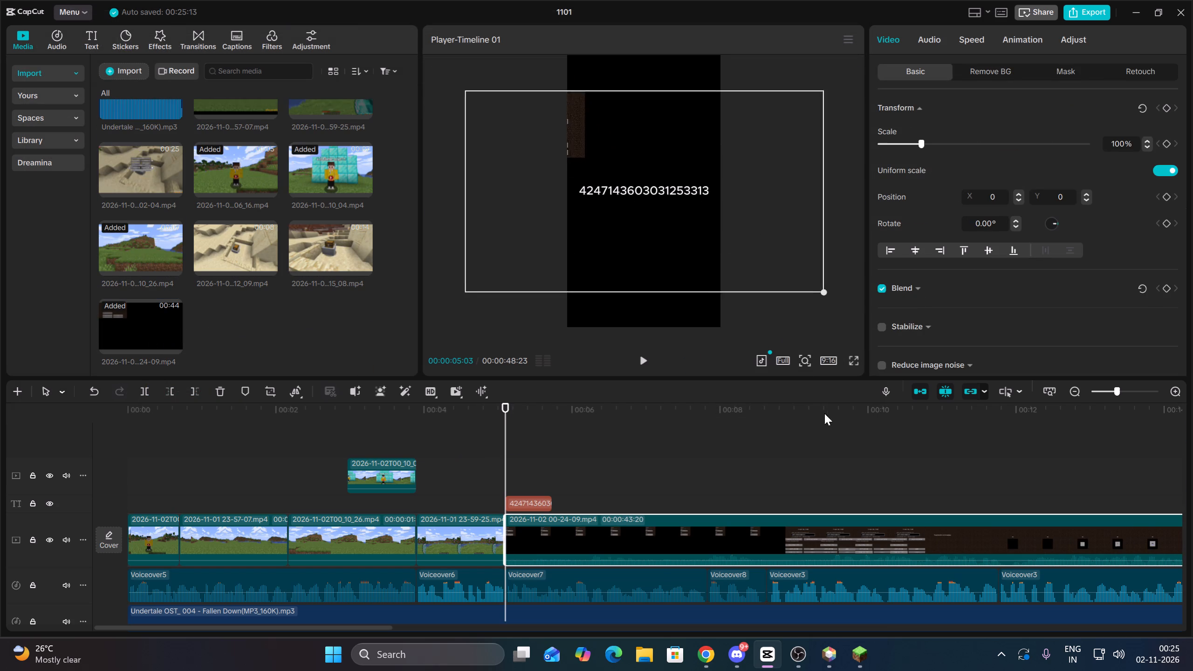
pyautogui.moveTo(824, 413); pyautogui.dragTo(884, 509)
# Trim away everything in the 00-24-09 clip before 00:00:11:02, so it begins at the world-loading screen.
pyautogui.click(770, 486)
pyautogui.moveTo(770, 486); pyautogui.dragTo(803, 495)
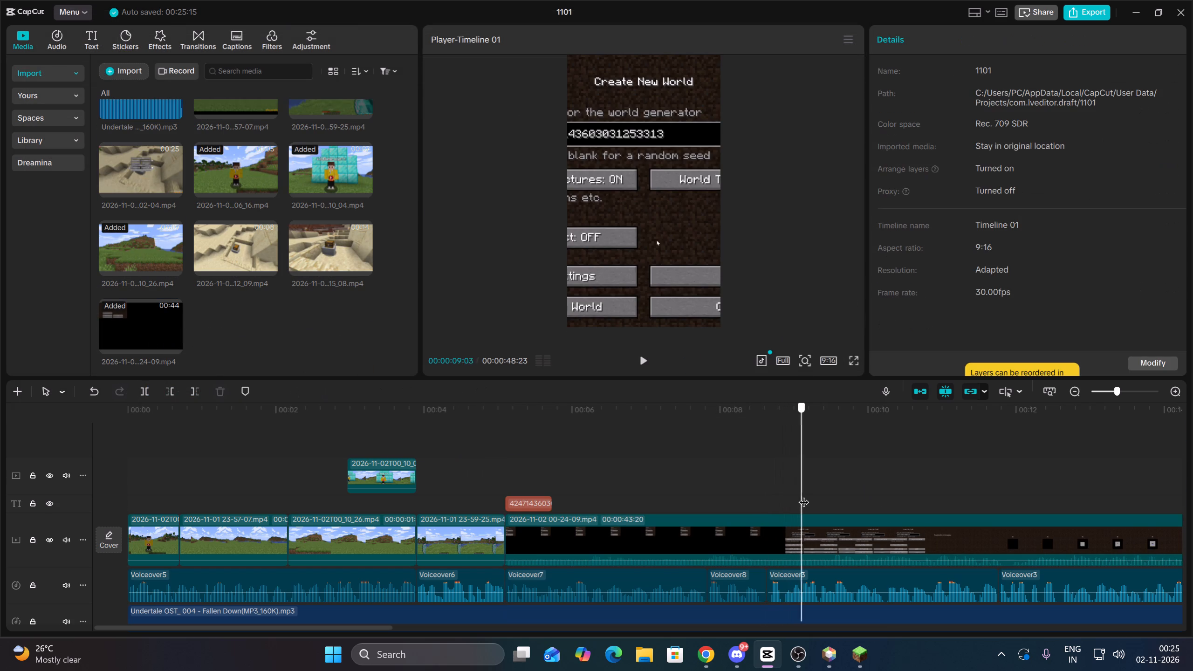
pyautogui.moveTo(803, 495); pyautogui.dragTo(947, 490)
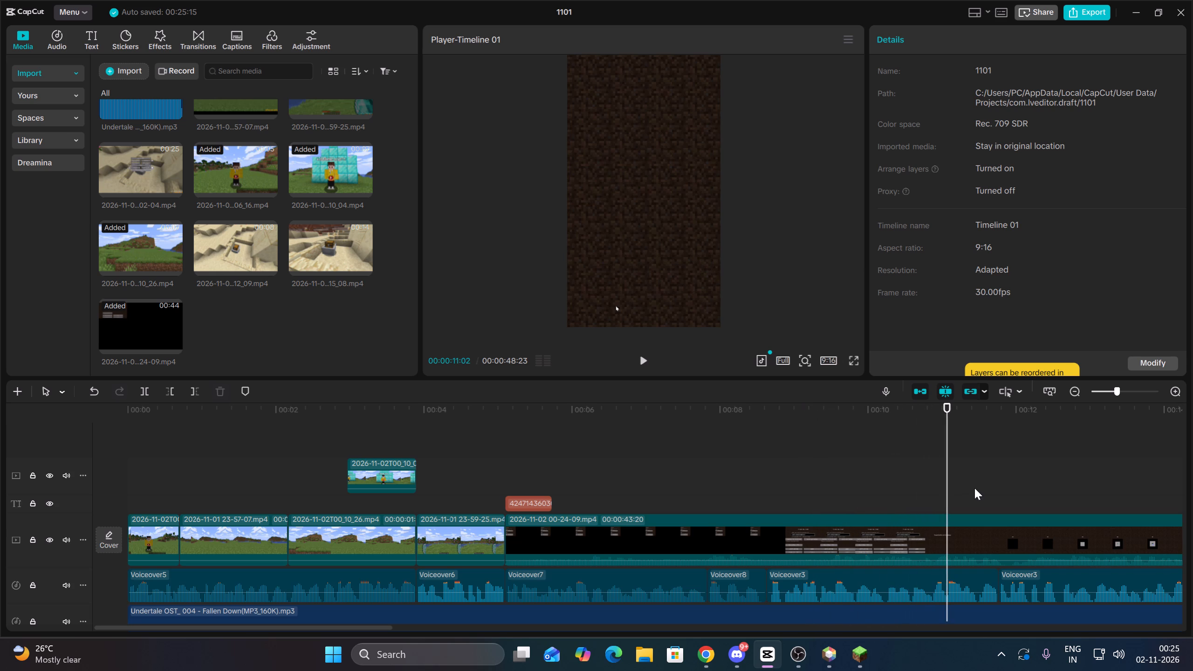
pyautogui.moveTo(976, 487); pyautogui.dragTo(1001, 531)
pyautogui.click(171, 394)
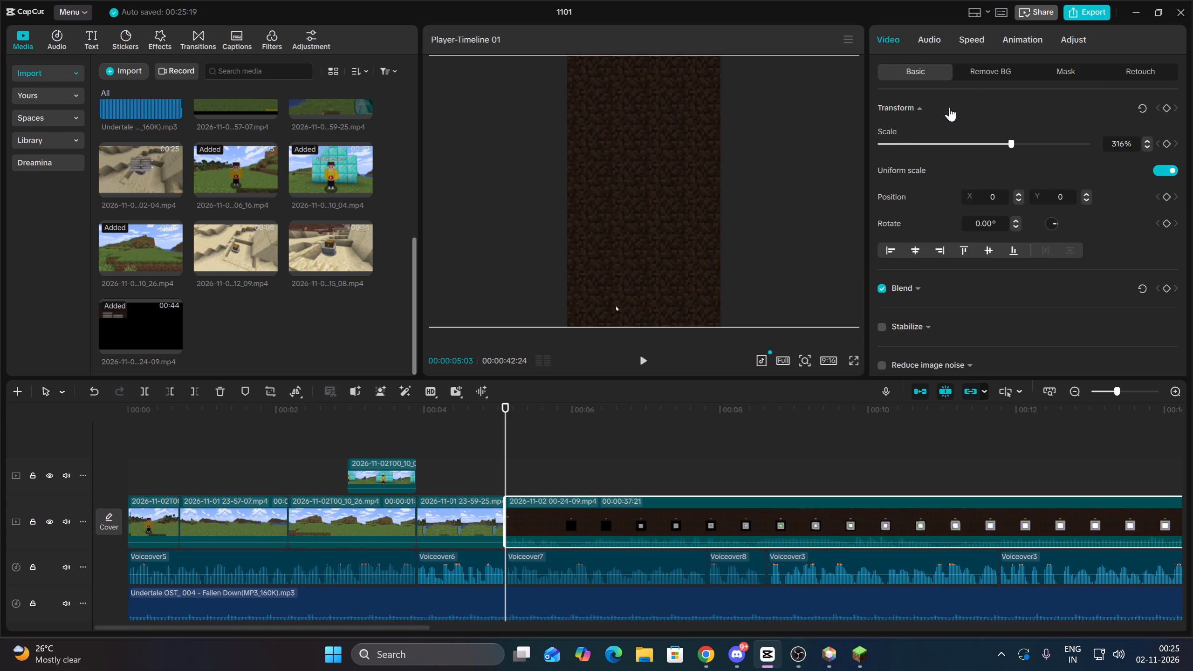
# Mute the 00-24-09 clip by lowering its volume to -∞ dB.
pyautogui.click(944, 42)
pyautogui.moveTo(952, 143); pyautogui.dragTo(745, 133)
# Play the muted loading-screen clip and trim two more short pieces off its start, around the 0% loading moment.
pyautogui.press('space')
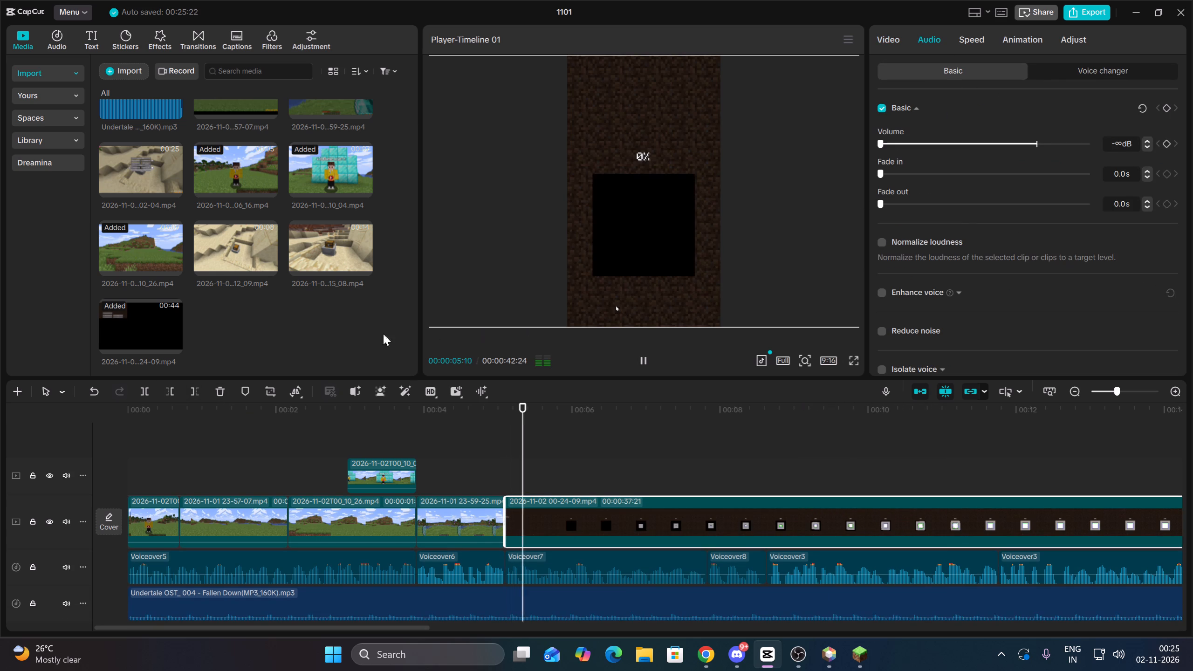
pyautogui.press('space')
pyautogui.click(168, 386)
pyautogui.press('space')
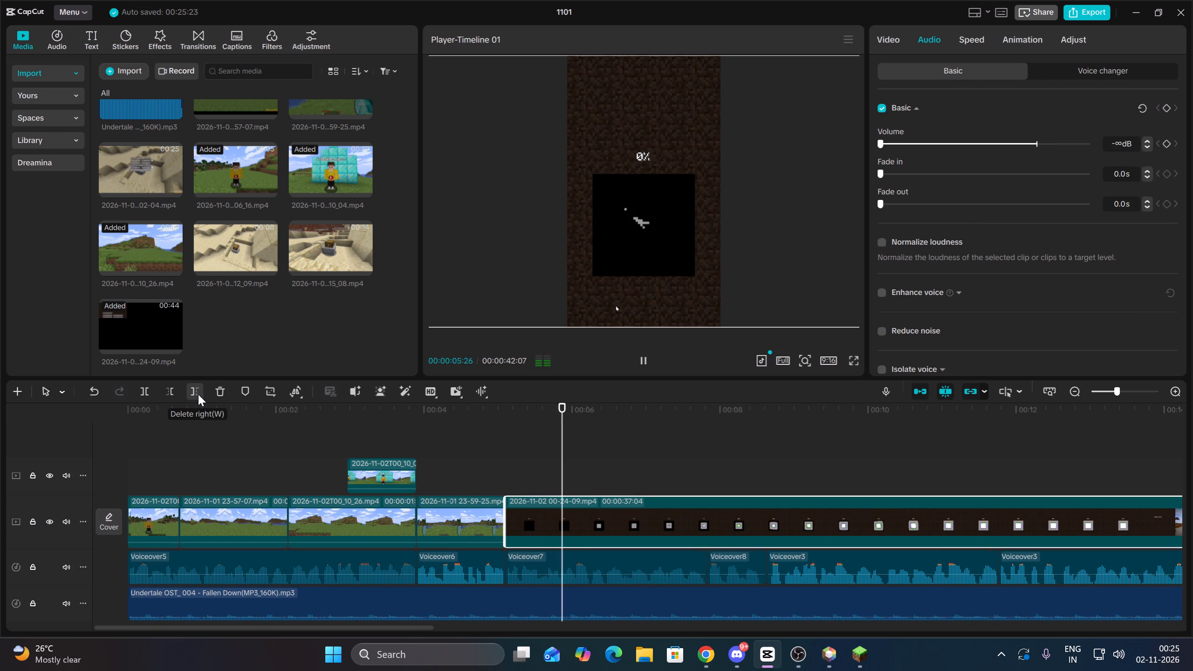
pyautogui.press('space')
pyautogui.click(165, 395)
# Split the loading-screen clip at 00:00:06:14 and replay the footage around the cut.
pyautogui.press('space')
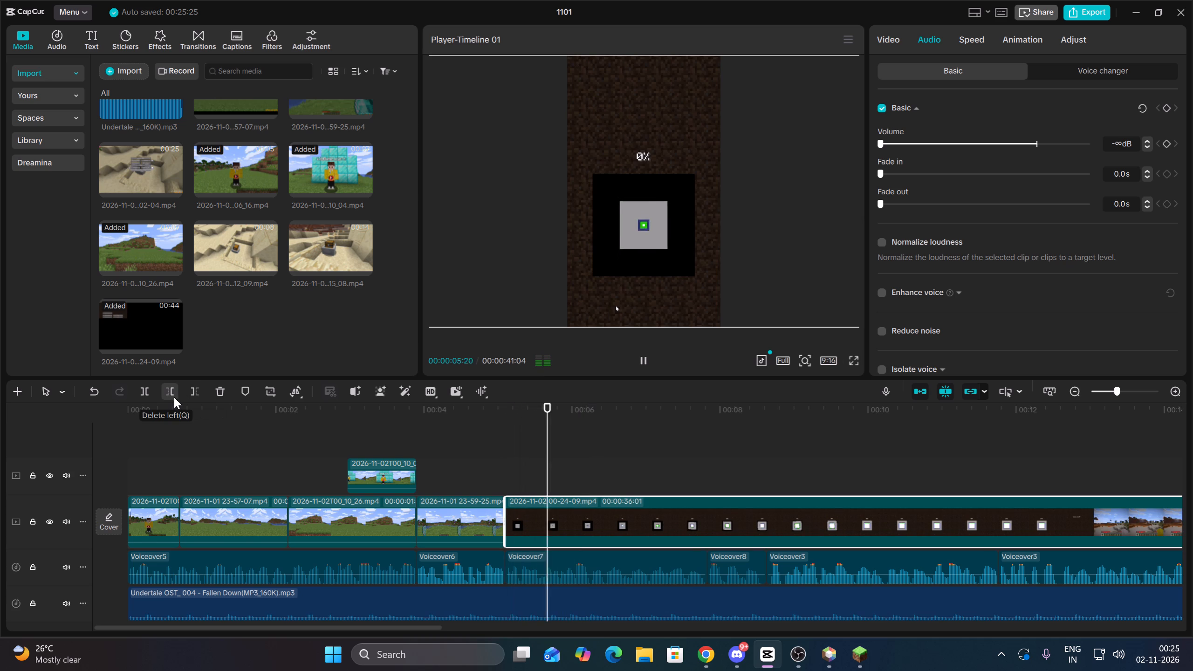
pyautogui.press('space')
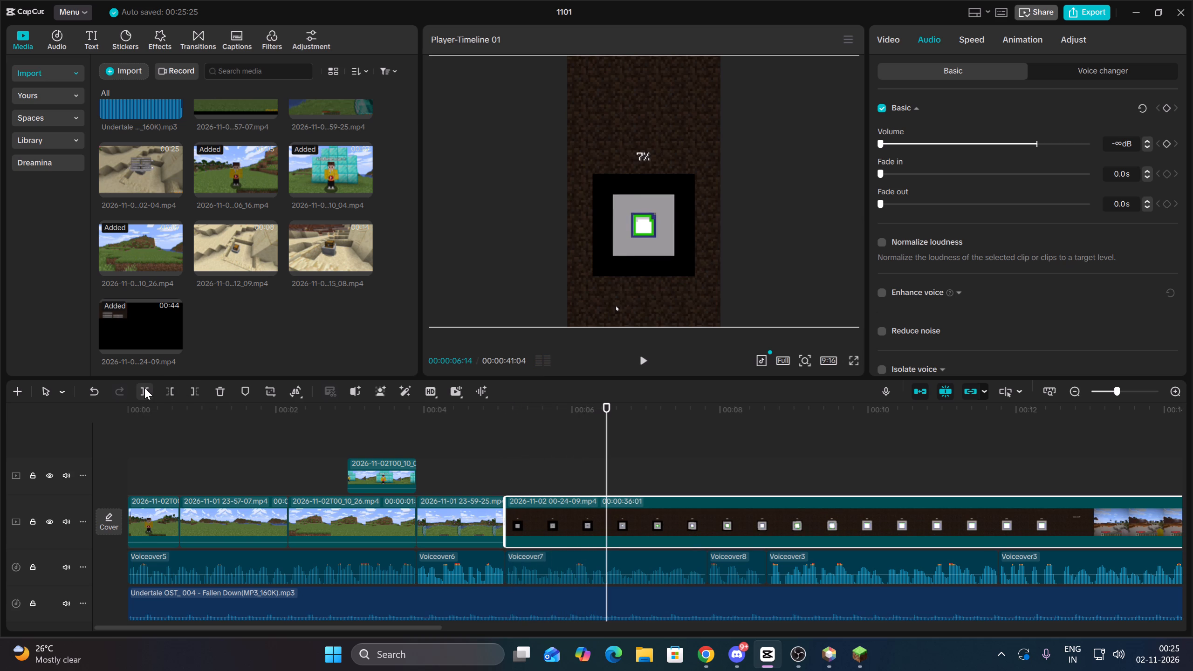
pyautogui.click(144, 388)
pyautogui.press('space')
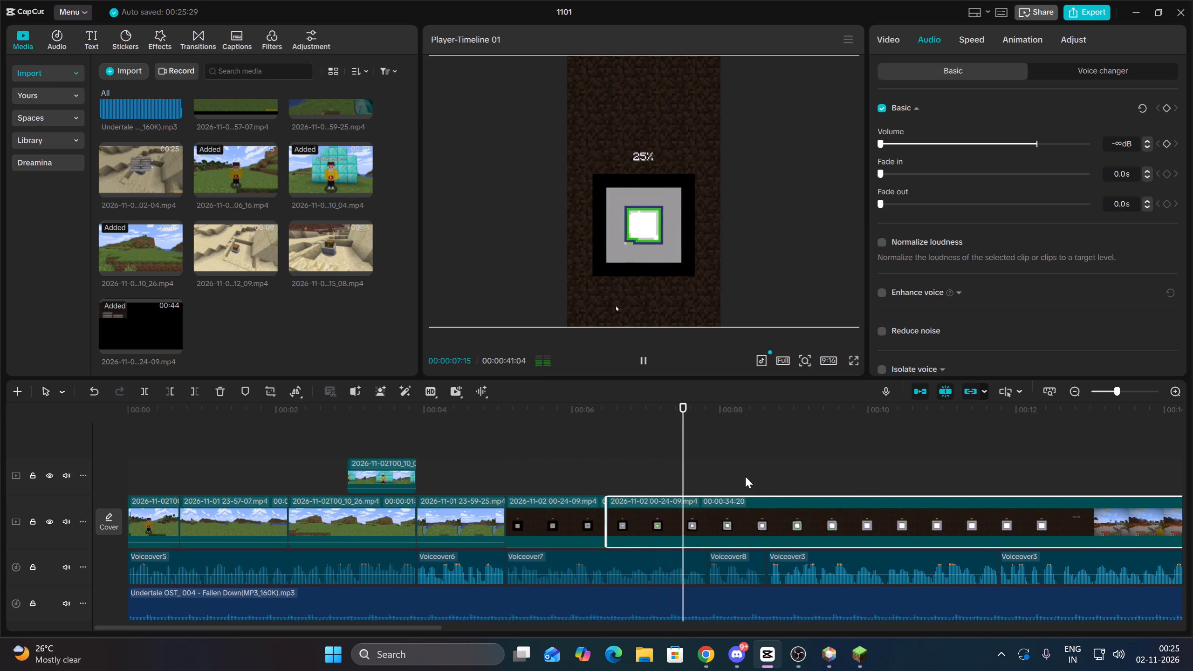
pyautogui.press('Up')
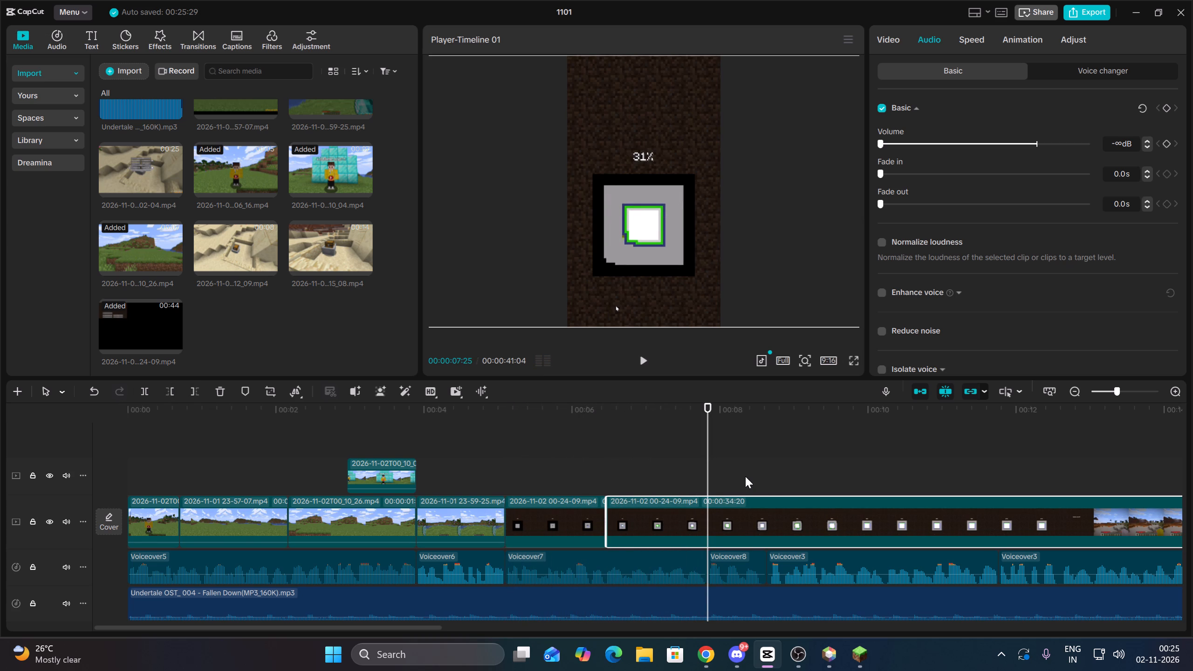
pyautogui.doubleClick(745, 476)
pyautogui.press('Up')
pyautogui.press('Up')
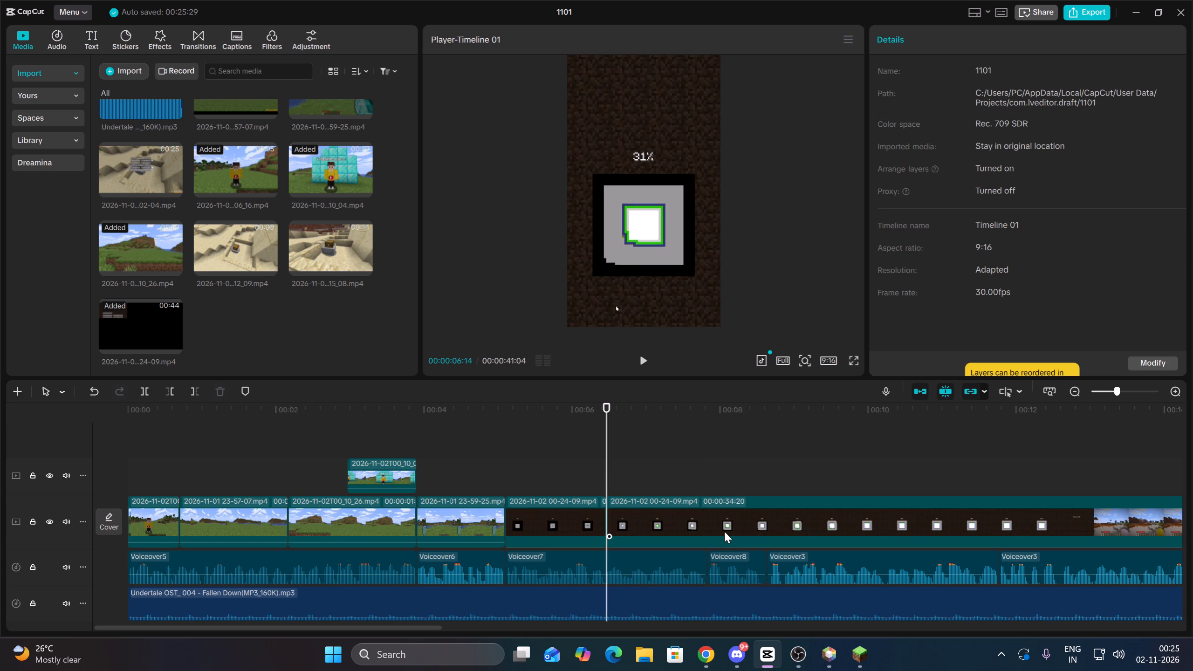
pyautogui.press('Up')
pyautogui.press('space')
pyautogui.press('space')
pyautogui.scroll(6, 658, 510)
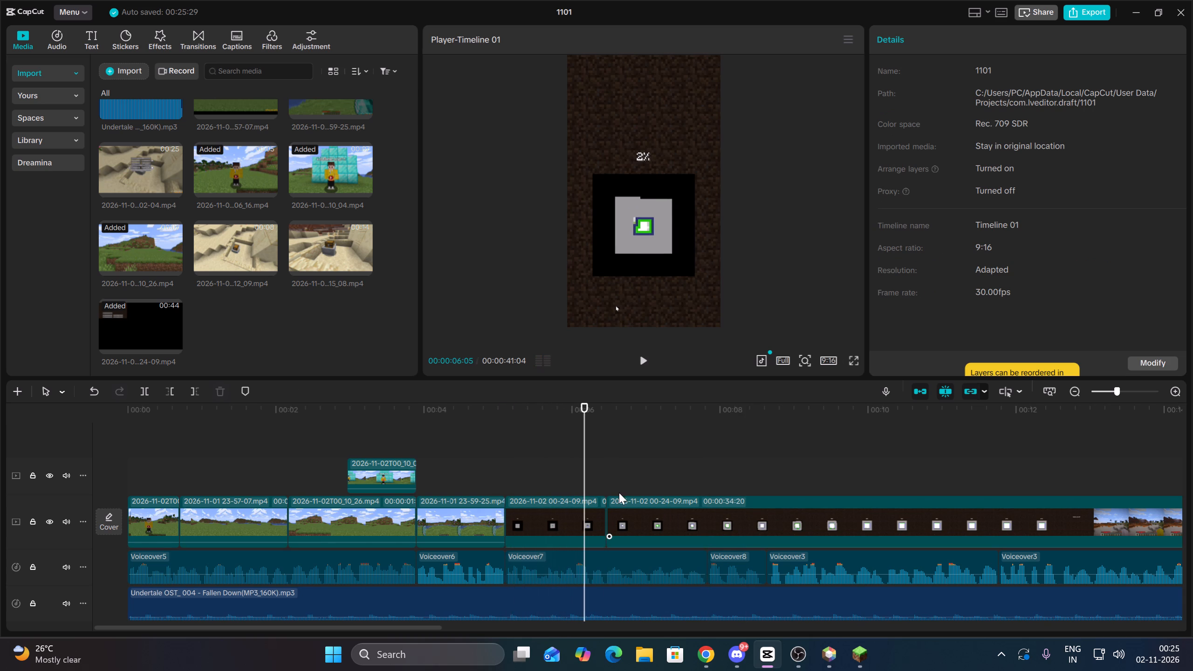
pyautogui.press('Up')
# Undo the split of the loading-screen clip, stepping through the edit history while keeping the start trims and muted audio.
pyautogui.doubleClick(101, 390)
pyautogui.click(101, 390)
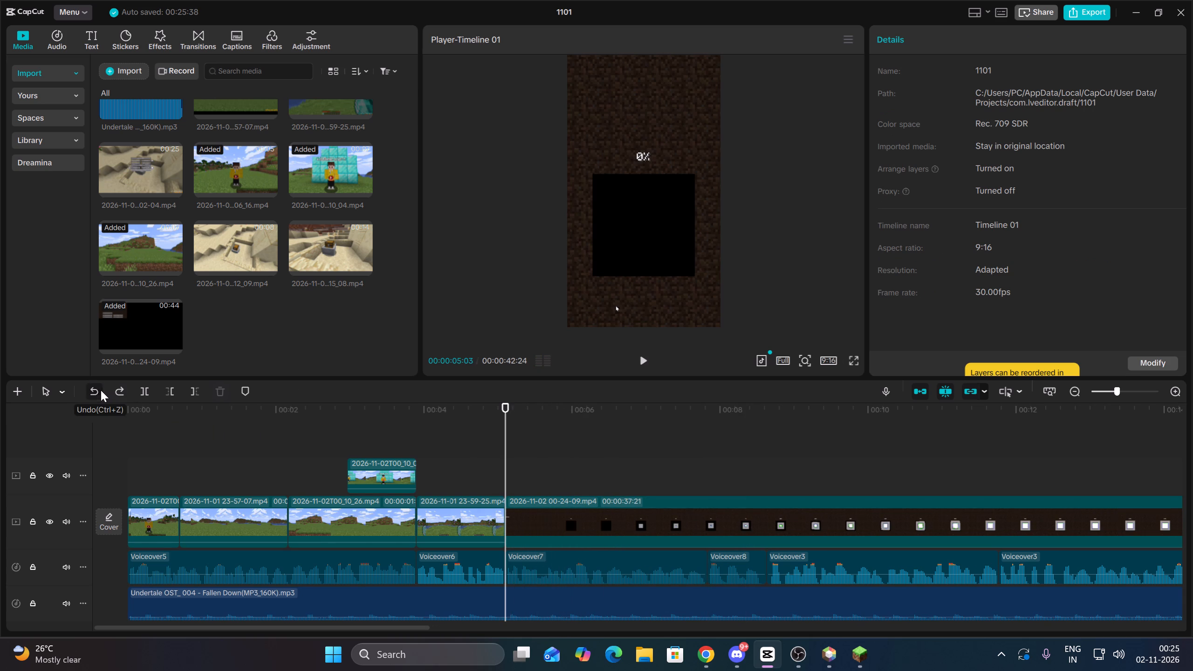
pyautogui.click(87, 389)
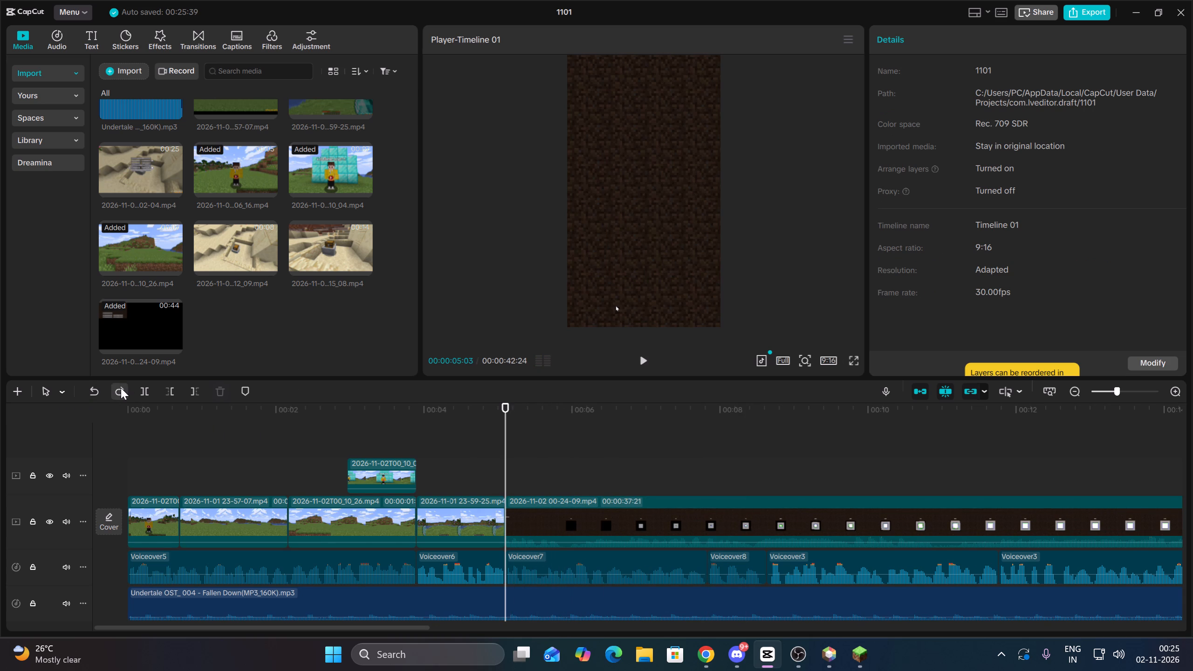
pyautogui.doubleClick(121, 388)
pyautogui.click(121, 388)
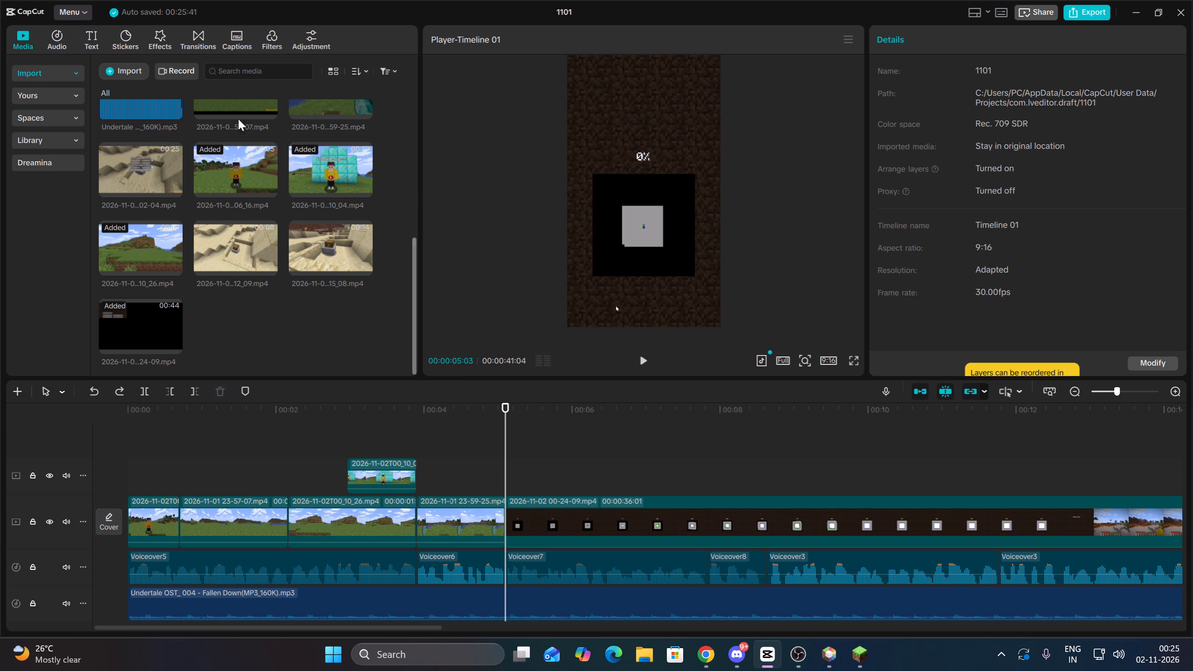
pyautogui.scroll(3, 514, 455)
pyautogui.doubleClick(1079, 397)
pyautogui.scroll(5, 721, 479)
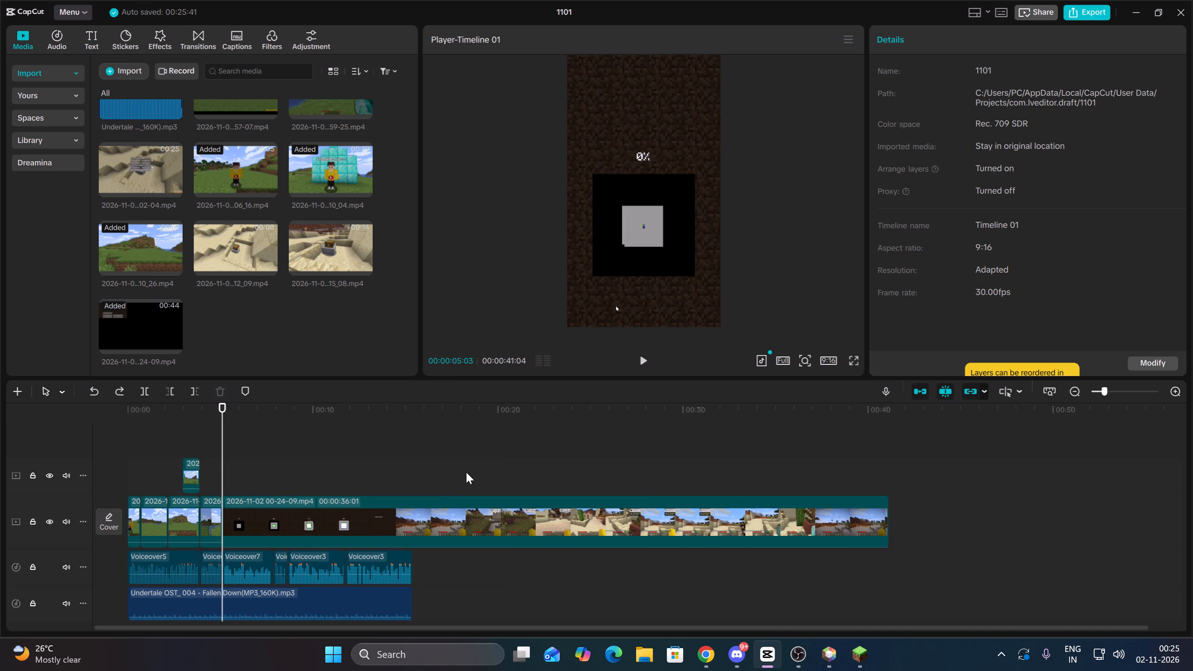
pyautogui.scroll(-6, 433, 467)
pyautogui.scroll(6, 434, 467)
pyautogui.doubleClick(1075, 394)
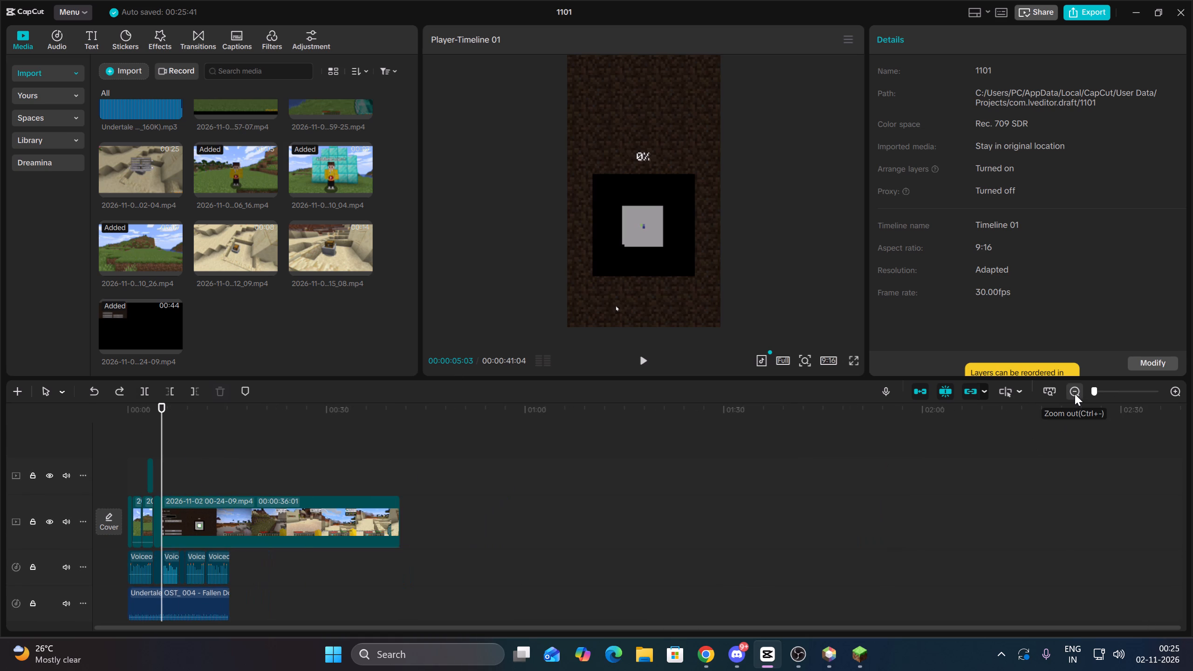
pyautogui.click(1075, 394)
pyautogui.tripleClick(1177, 392)
pyautogui.doubleClick(1177, 392)
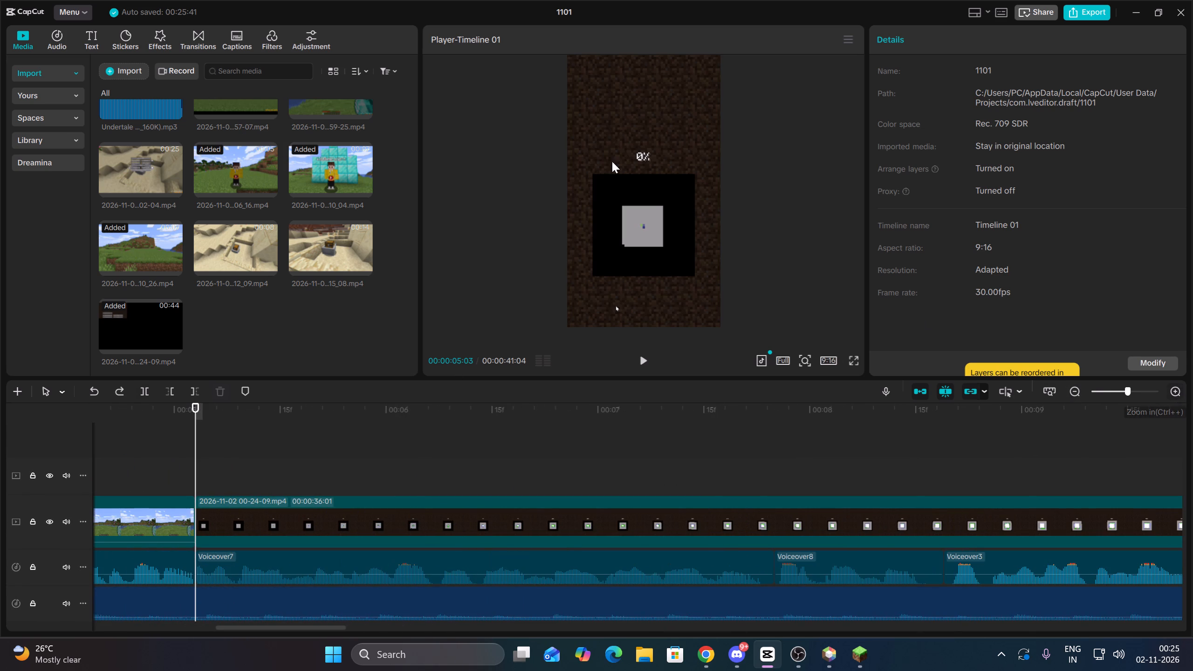
pyautogui.click(94, 46)
pyautogui.moveTo(120, 93); pyautogui.dragTo(199, 486)
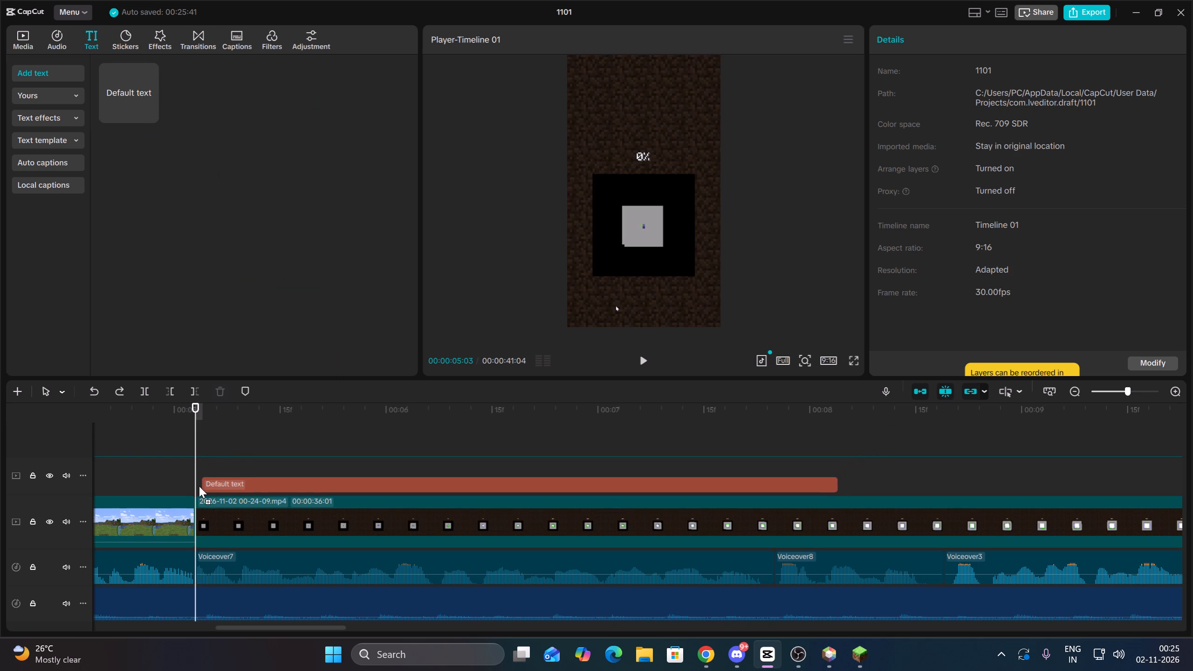
pyautogui.moveTo(199, 486); pyautogui.dragTo(199, 486)
pyautogui.moveTo(964, 116); pyautogui.dragTo(823, 94)
pyautogui.press('BackSpace')
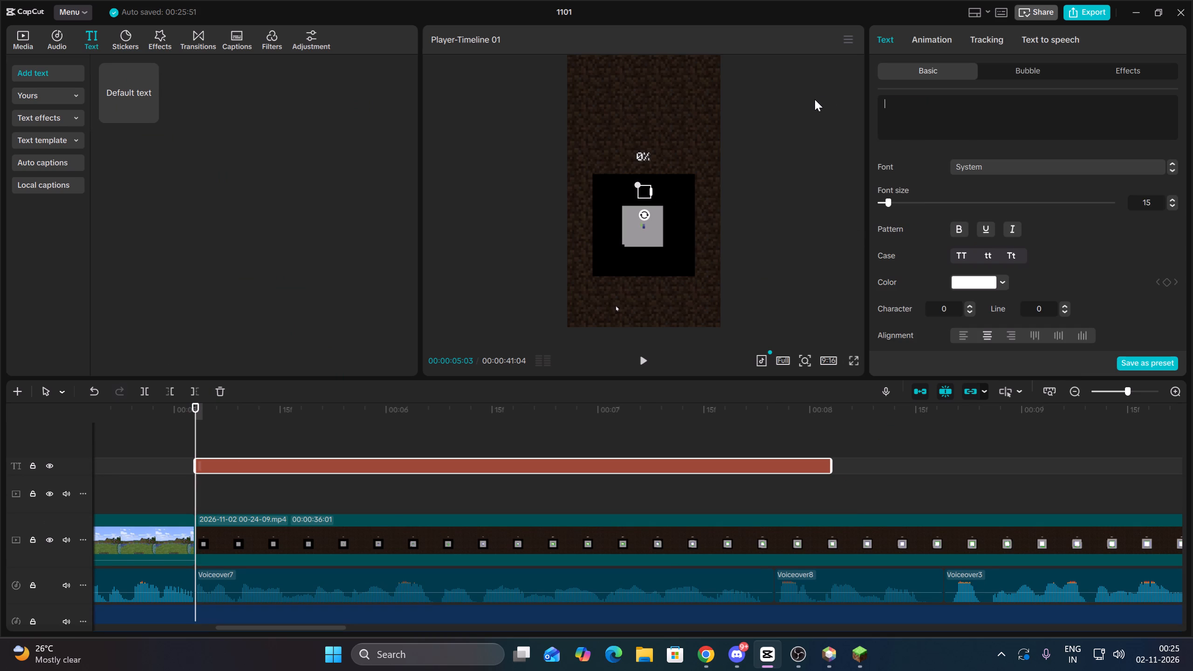
pyautogui.press('super+v')
pyautogui.click(1049, 470)
pyautogui.hotkey('ctrl', 'v')
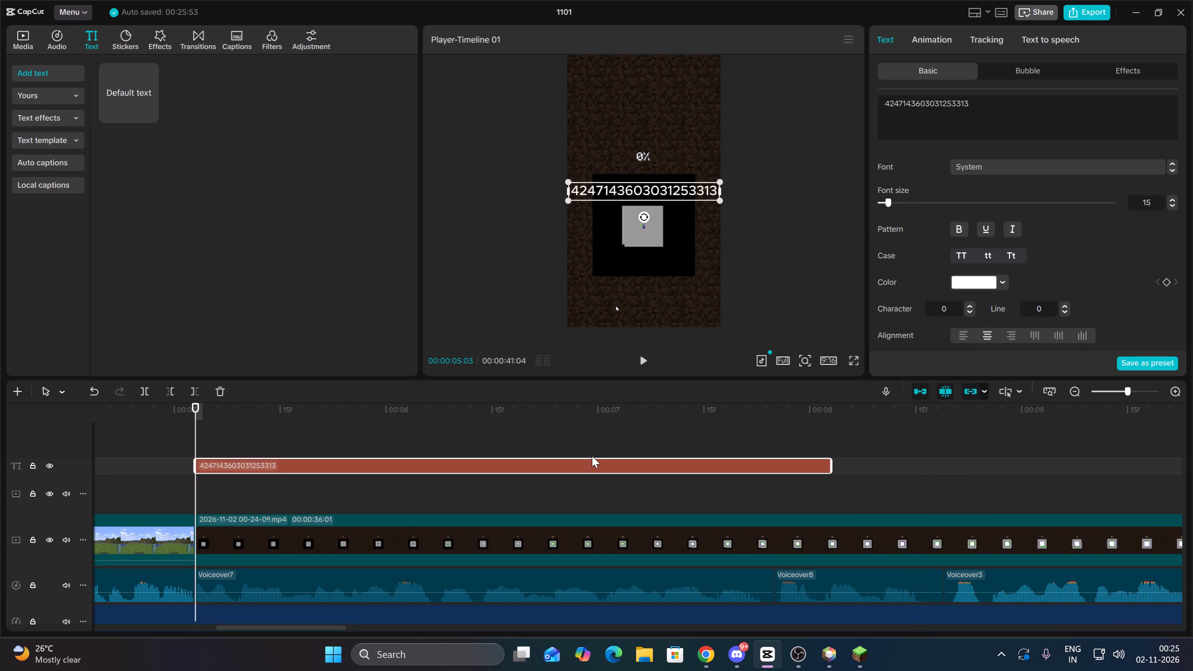
# Play the loading-screen footage with the voiceover and split the 00-24-09 clip at 00:00:06:22.
pyautogui.click(231, 434)
pyautogui.press('Up')
pyautogui.click(231, 465)
pyautogui.press('space')
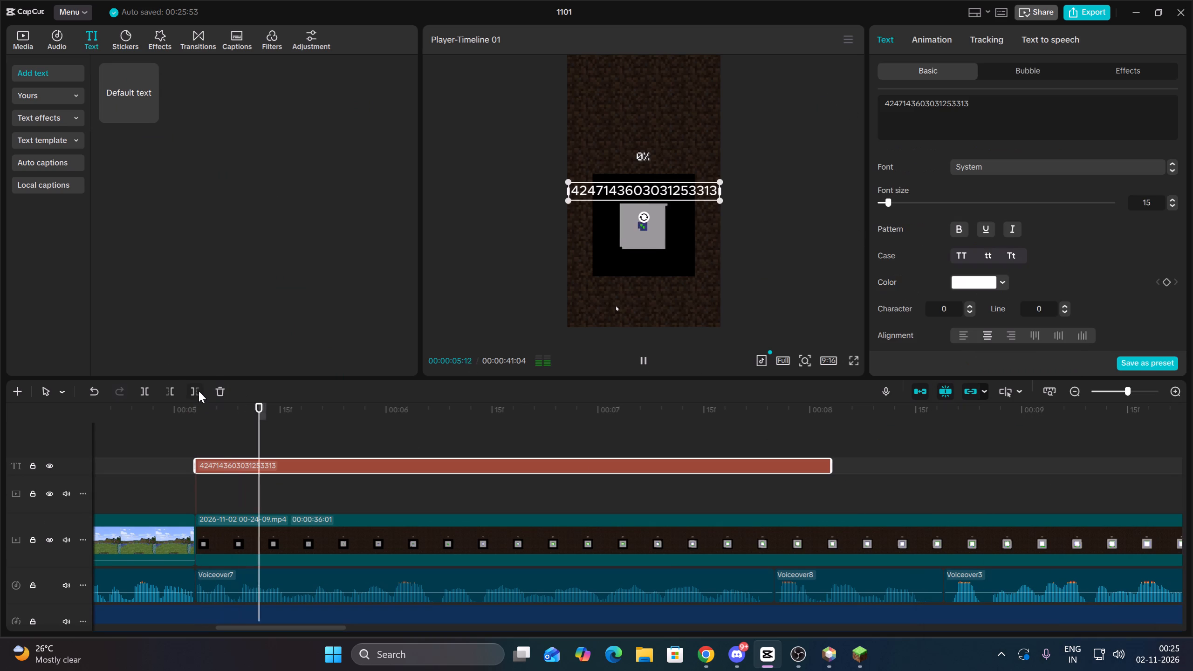
pyautogui.press('space')
pyautogui.click(442, 525)
pyautogui.press('Up')
pyautogui.press('space')
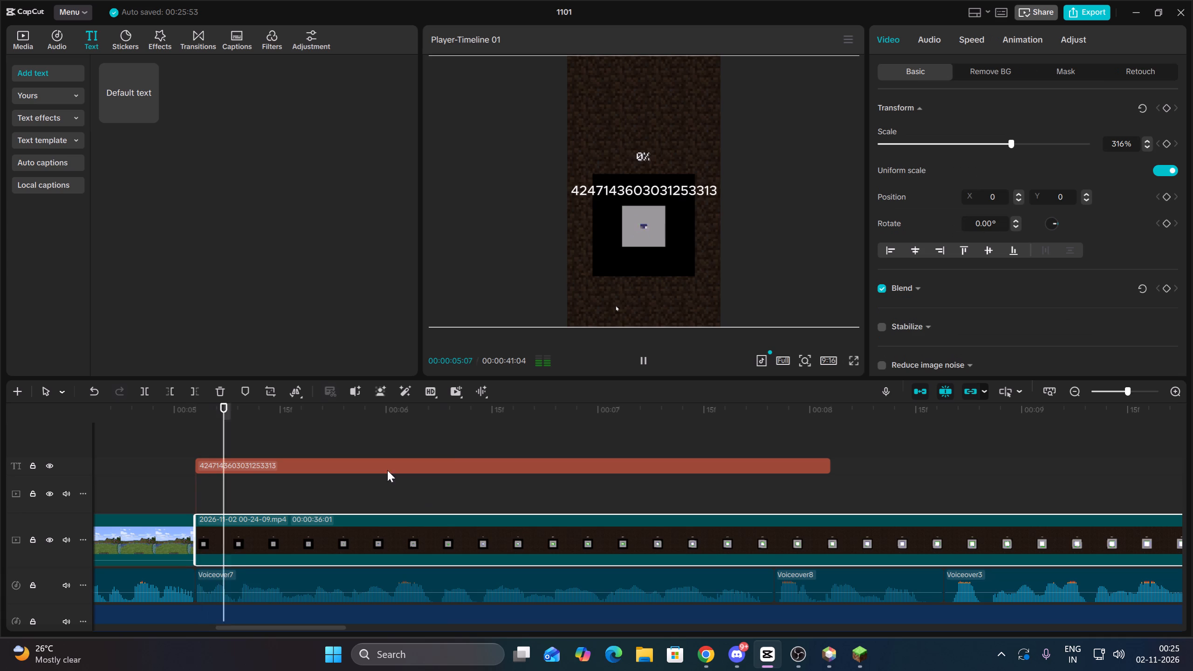
pyautogui.press('space')
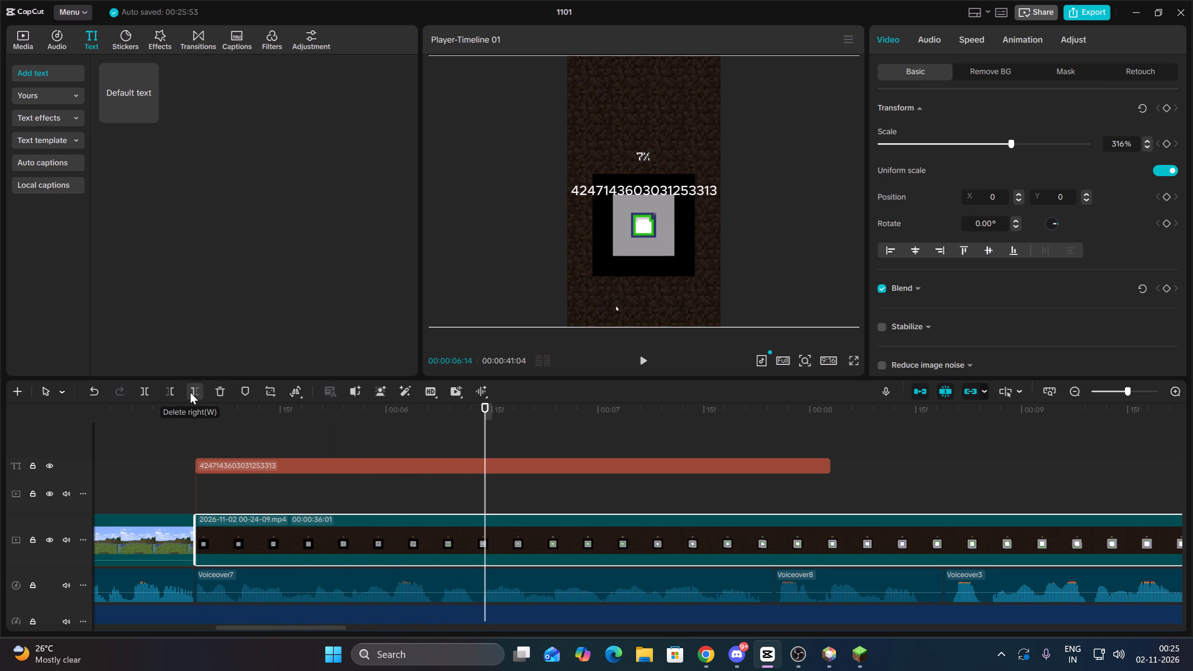
pyautogui.press('space')
pyautogui.press('space')
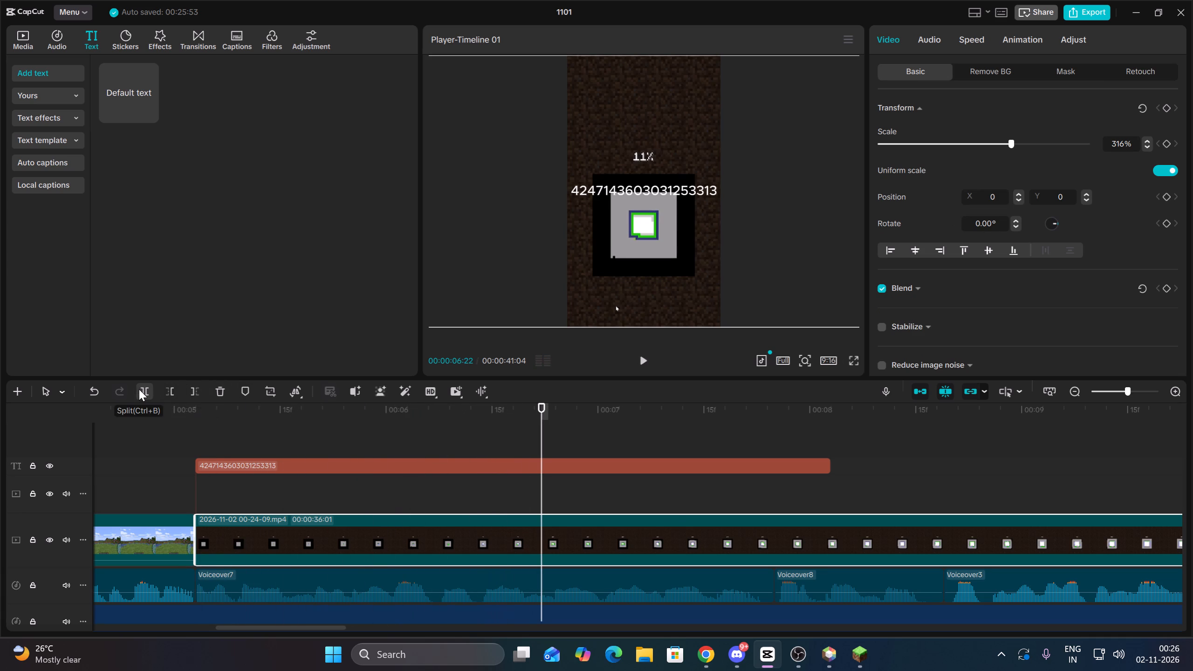
pyautogui.click(139, 389)
# Delete the beginning of the second 00-24-09 segment up to 00:00:29:15, where the collected loot is shown in the hotbar.
pyautogui.doubleClick(1076, 392)
pyautogui.click(848, 445)
pyautogui.moveTo(848, 445); pyautogui.dragTo(1011, 437)
pyautogui.press('space')
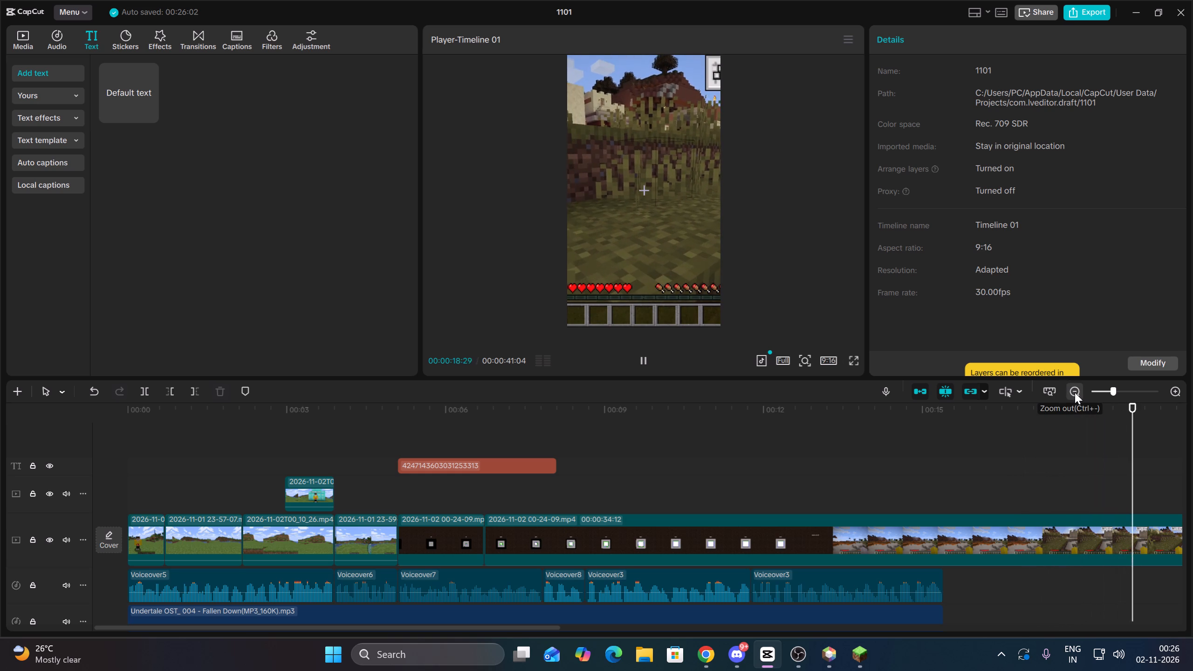
pyautogui.click(391, 489)
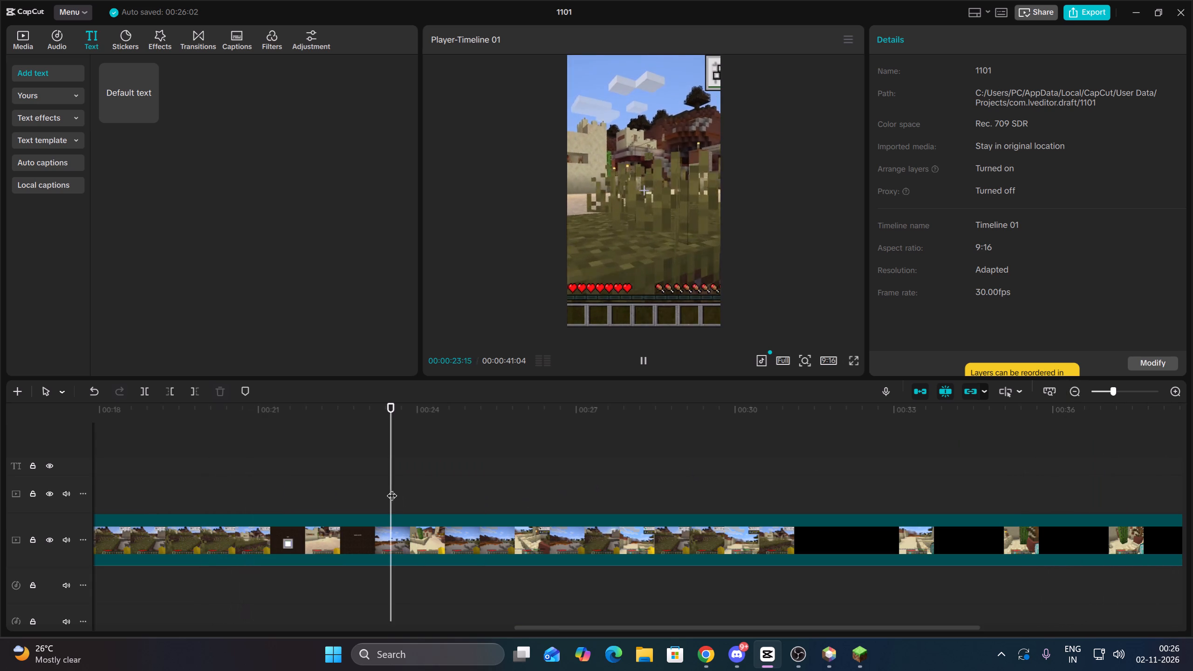
pyautogui.moveTo(391, 488); pyautogui.dragTo(584, 453)
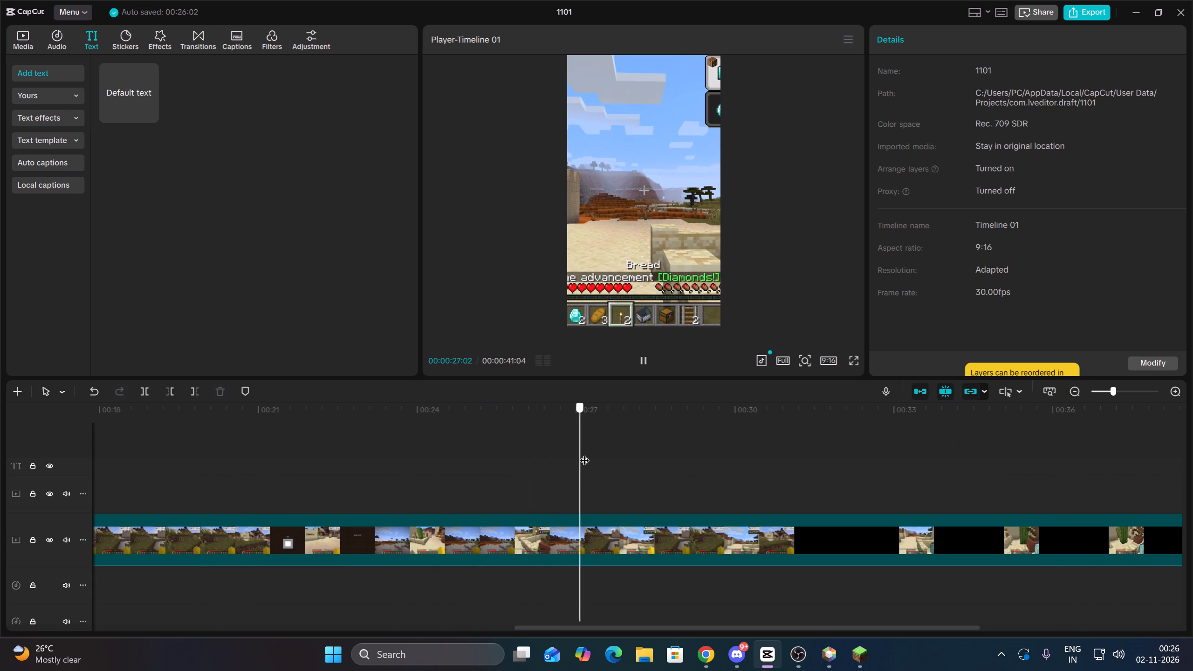
pyautogui.moveTo(584, 453); pyautogui.dragTo(701, 454)
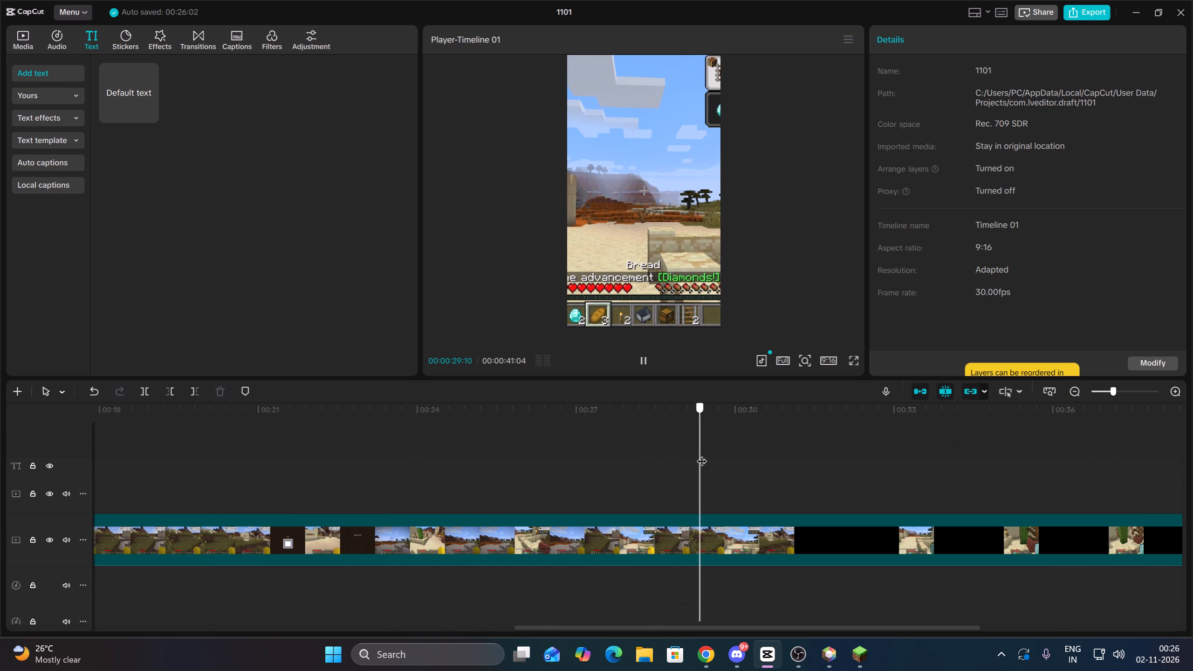
pyautogui.moveTo(701, 454); pyautogui.dragTo(710, 454)
pyautogui.moveTo(743, 461); pyautogui.dragTo(787, 539)
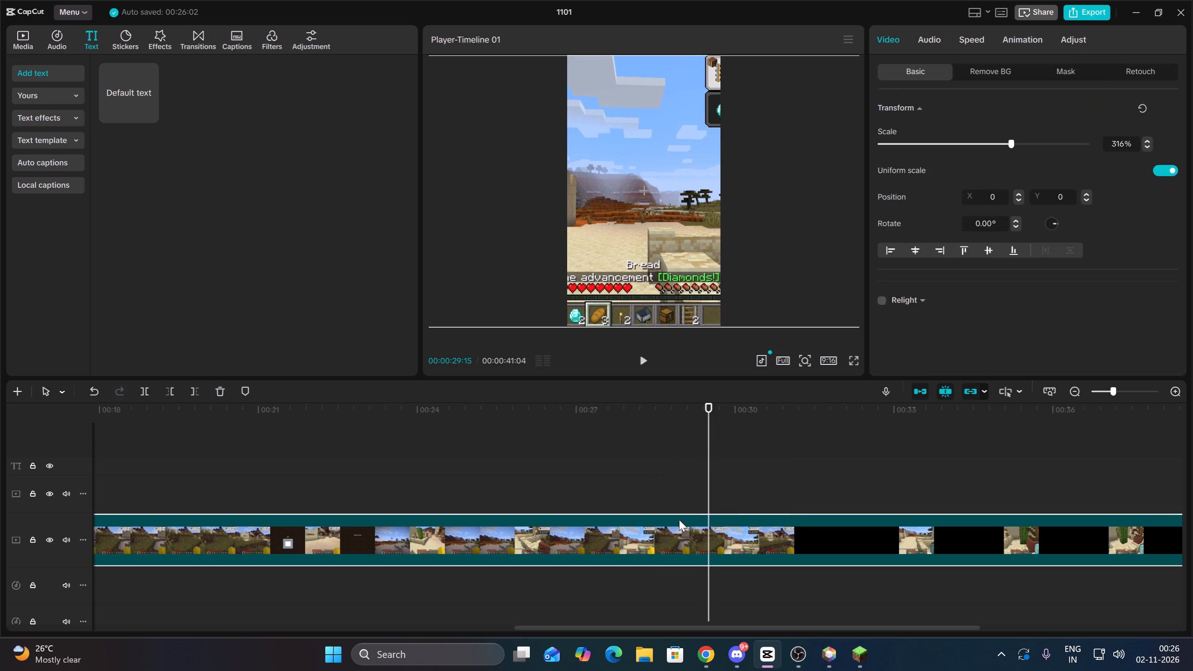
pyautogui.click(179, 390)
pyautogui.click(172, 392)
# Play the loot segment and trim two further pieces off its start.
pyautogui.press('space')
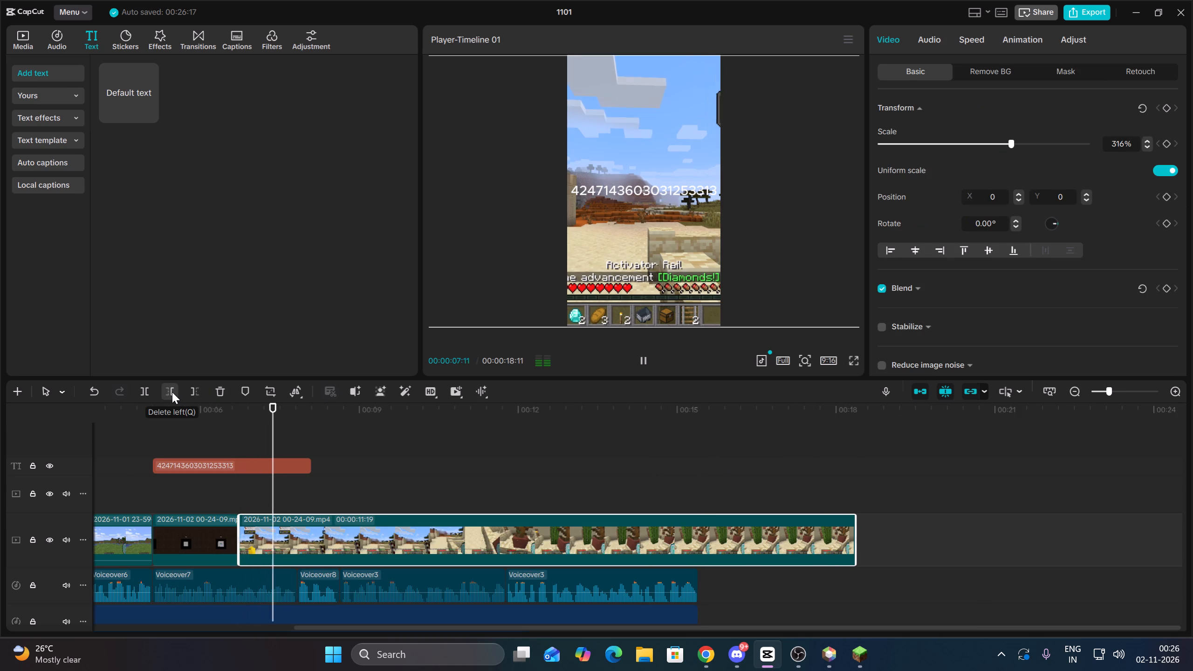
pyautogui.press('space')
pyautogui.click(172, 392)
pyautogui.press('space')
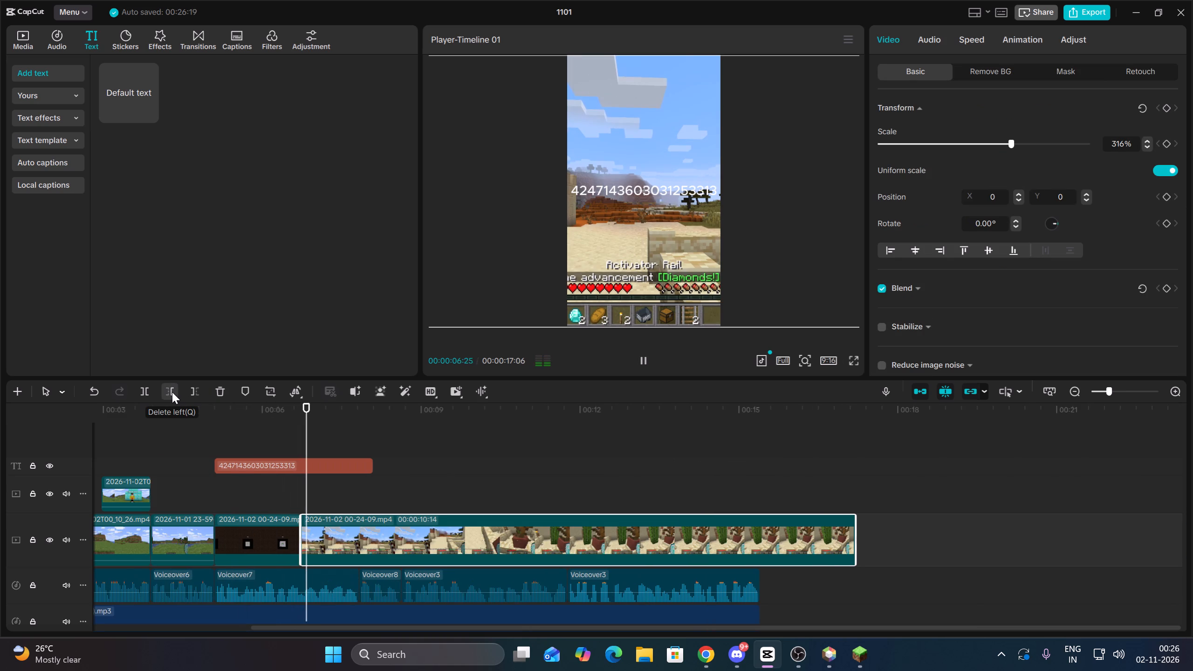
pyautogui.press('space')
pyautogui.click(172, 392)
# Play the loot segment against the voiceover and split it at 00:00:07:25.
pyautogui.press('space')
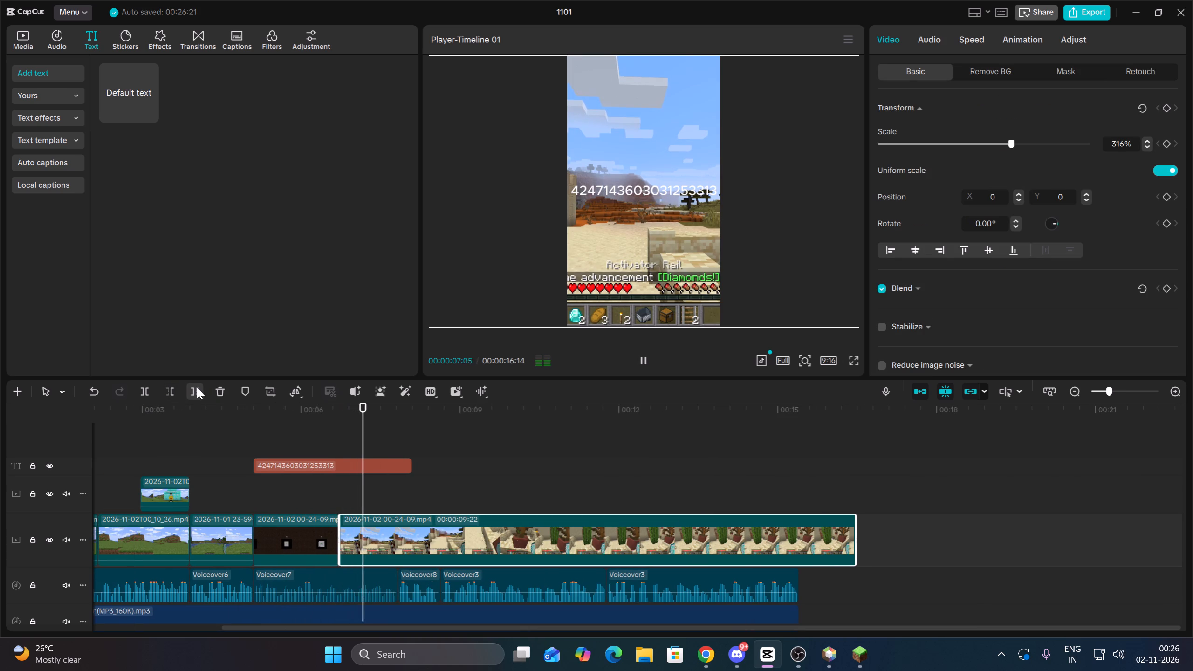
pyautogui.press('Up')
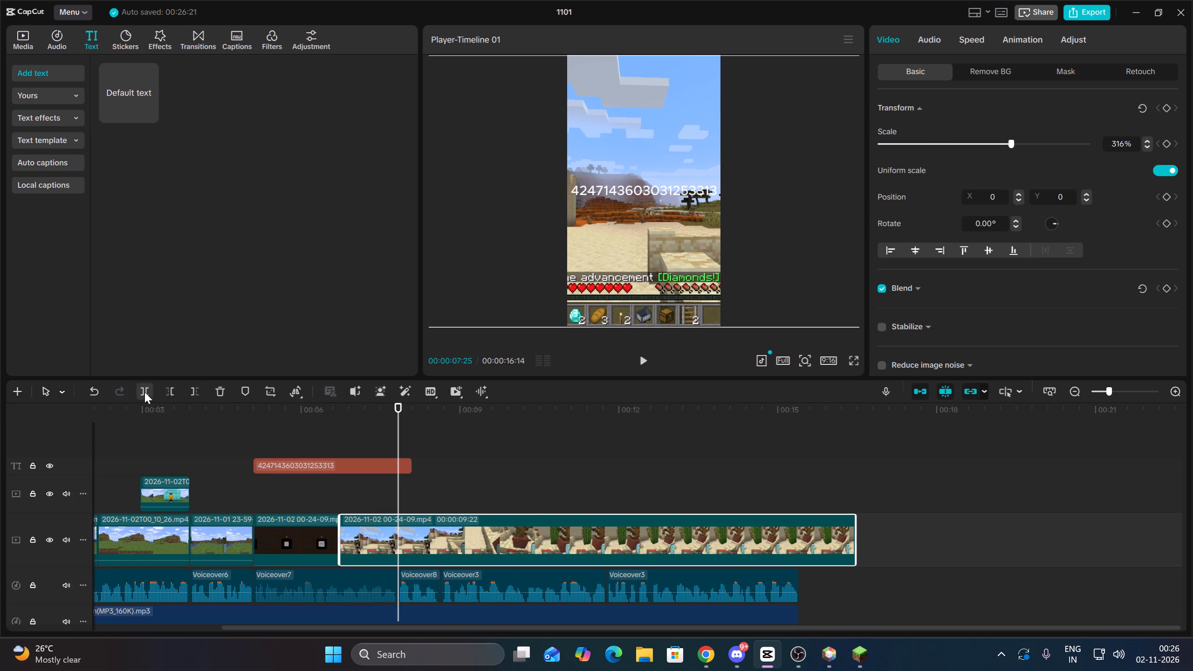
pyautogui.click(144, 392)
pyautogui.press('space')
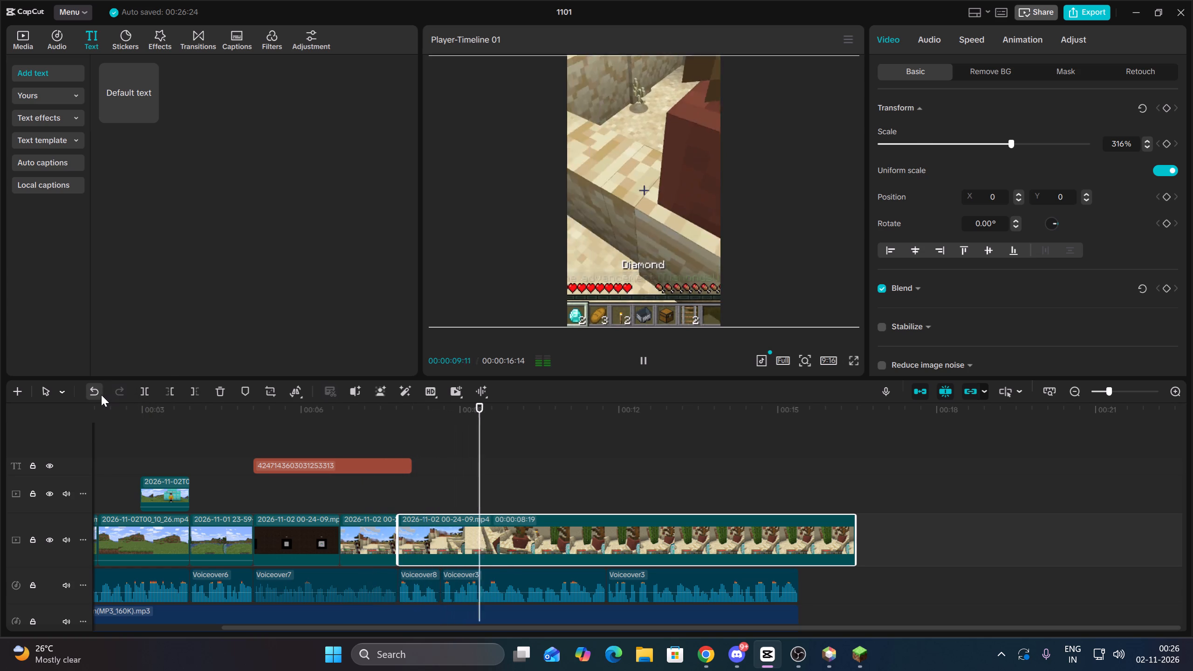
# Undo the last split of the loot segment and delete the segment's beginning up to 00:00:07:25 instead.
pyautogui.press('space')
pyautogui.click(94, 395)
pyautogui.press('Up')
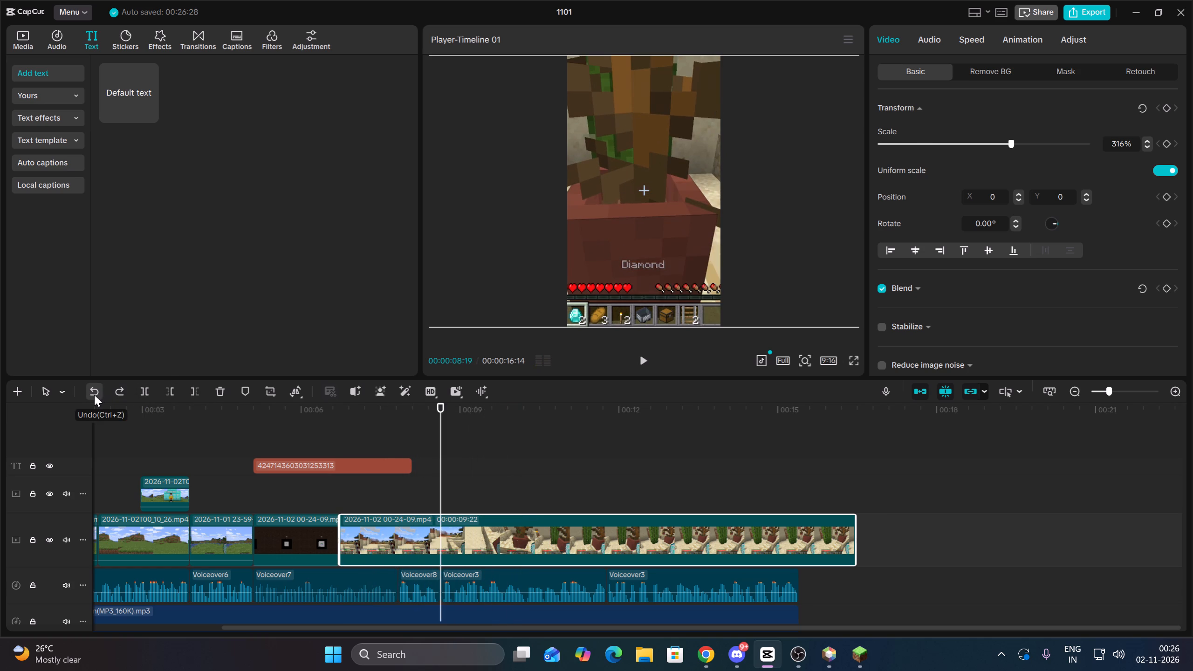
pyautogui.press('Up')
pyautogui.press('Up')
pyautogui.click(167, 386)
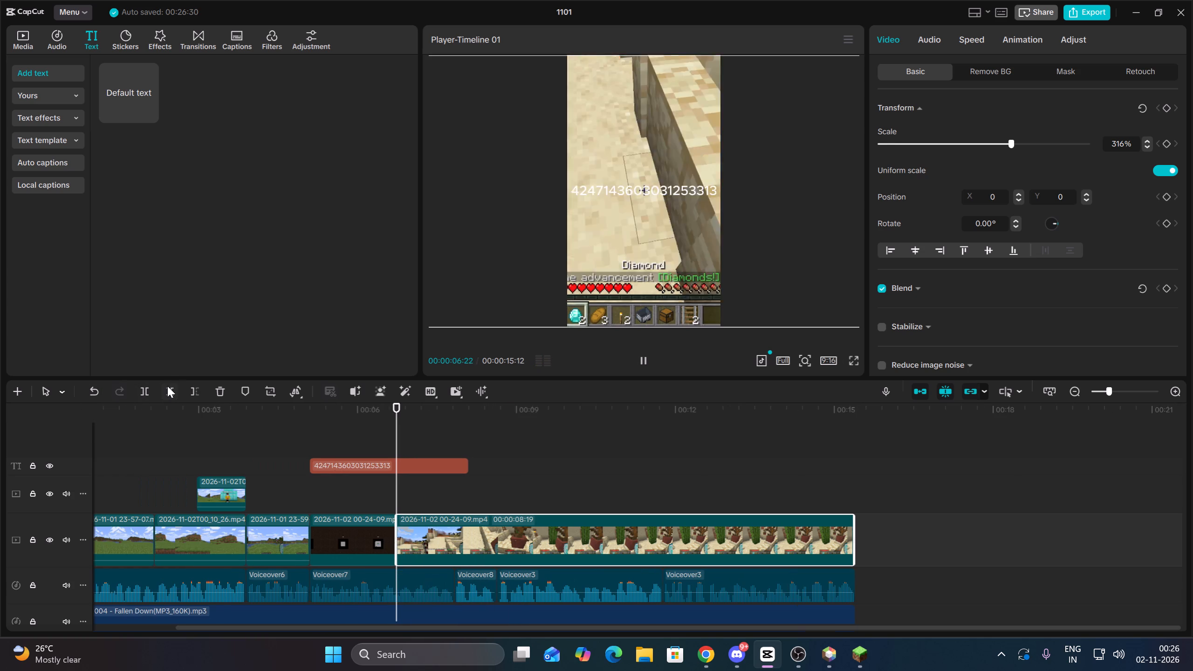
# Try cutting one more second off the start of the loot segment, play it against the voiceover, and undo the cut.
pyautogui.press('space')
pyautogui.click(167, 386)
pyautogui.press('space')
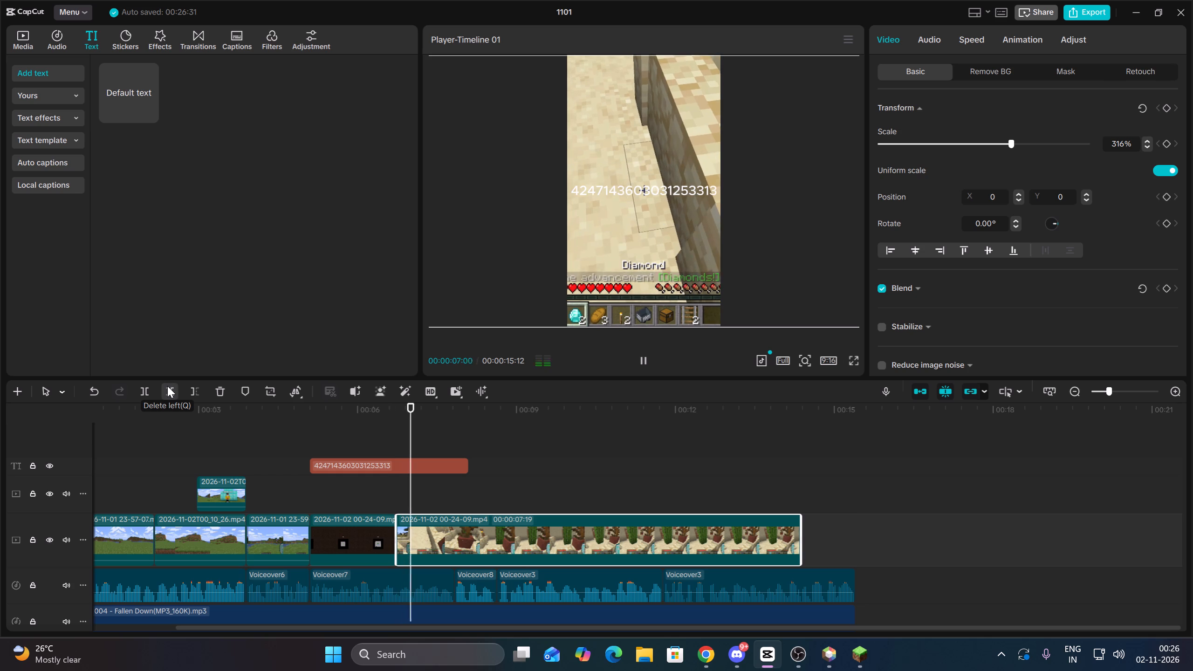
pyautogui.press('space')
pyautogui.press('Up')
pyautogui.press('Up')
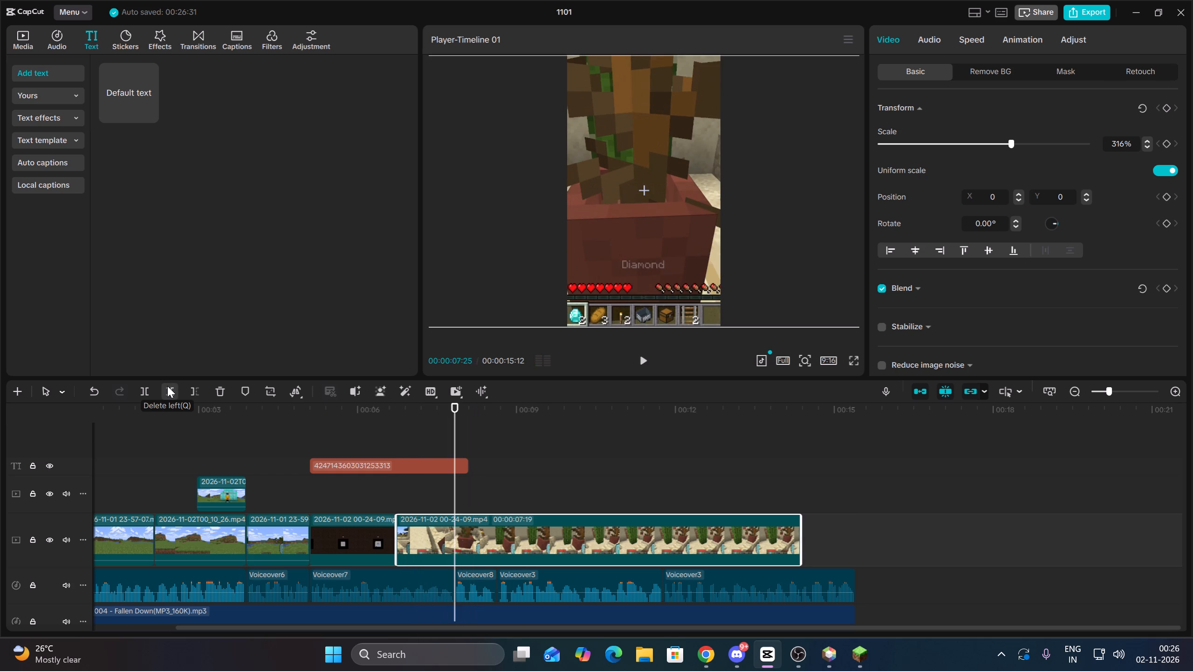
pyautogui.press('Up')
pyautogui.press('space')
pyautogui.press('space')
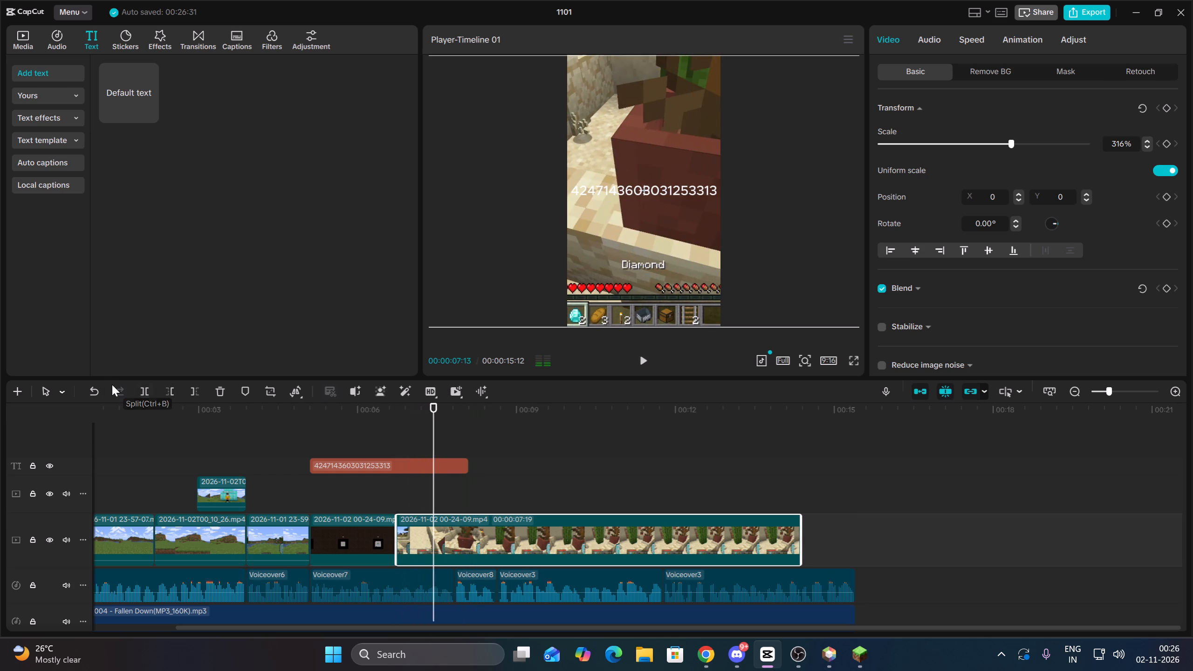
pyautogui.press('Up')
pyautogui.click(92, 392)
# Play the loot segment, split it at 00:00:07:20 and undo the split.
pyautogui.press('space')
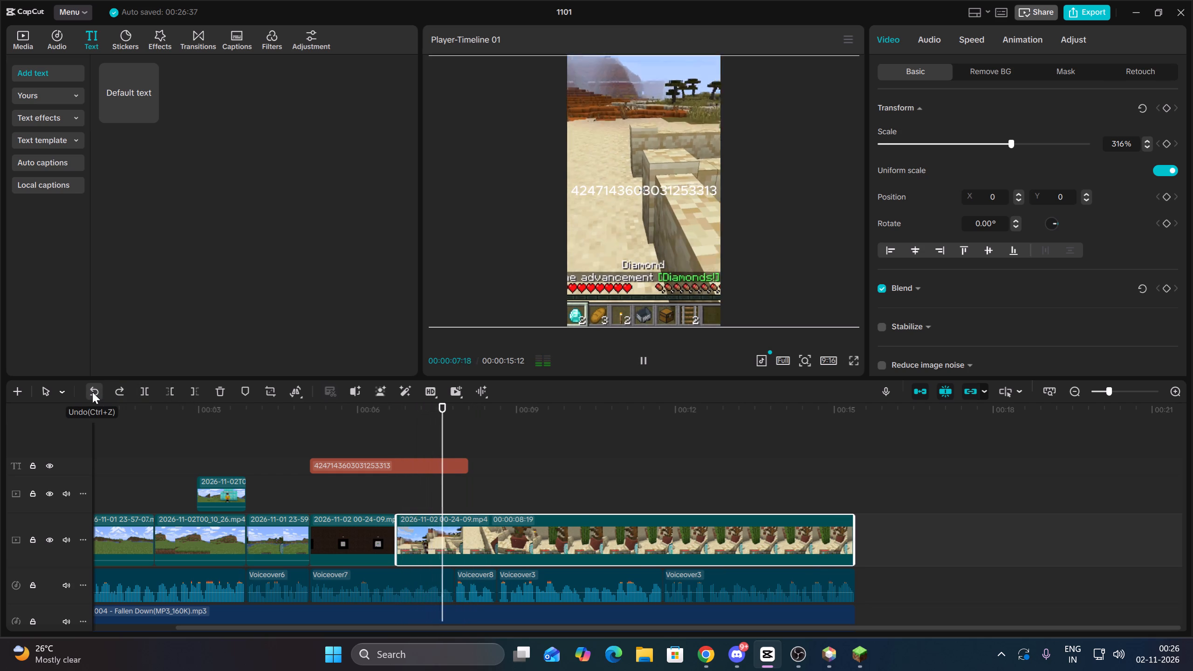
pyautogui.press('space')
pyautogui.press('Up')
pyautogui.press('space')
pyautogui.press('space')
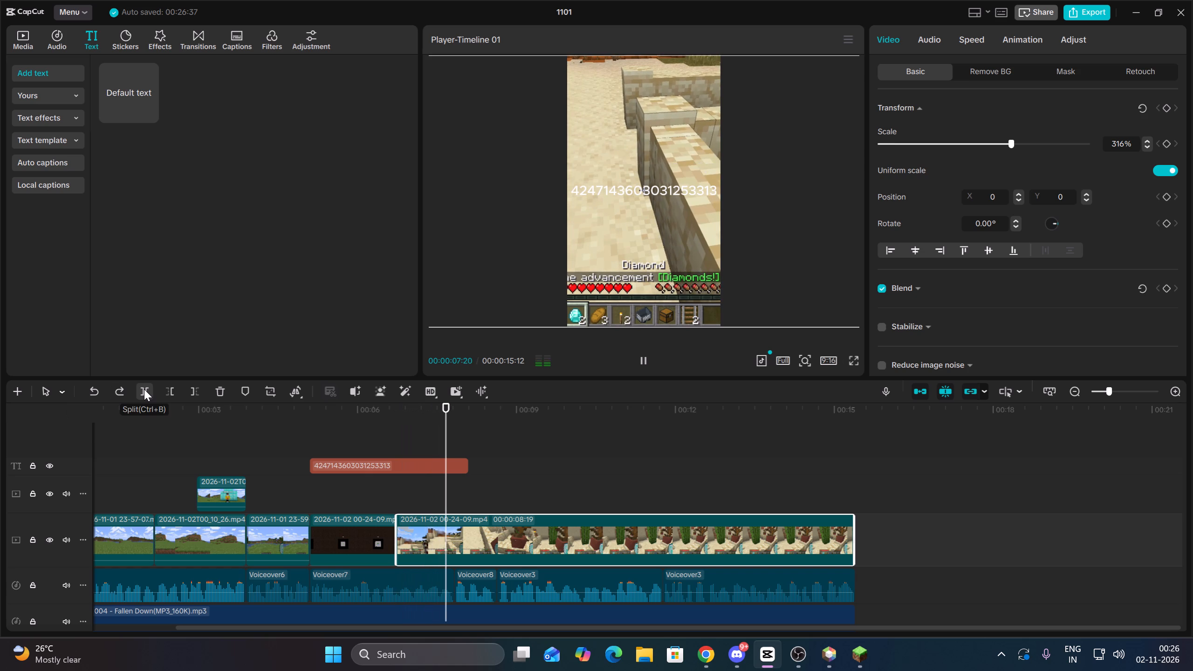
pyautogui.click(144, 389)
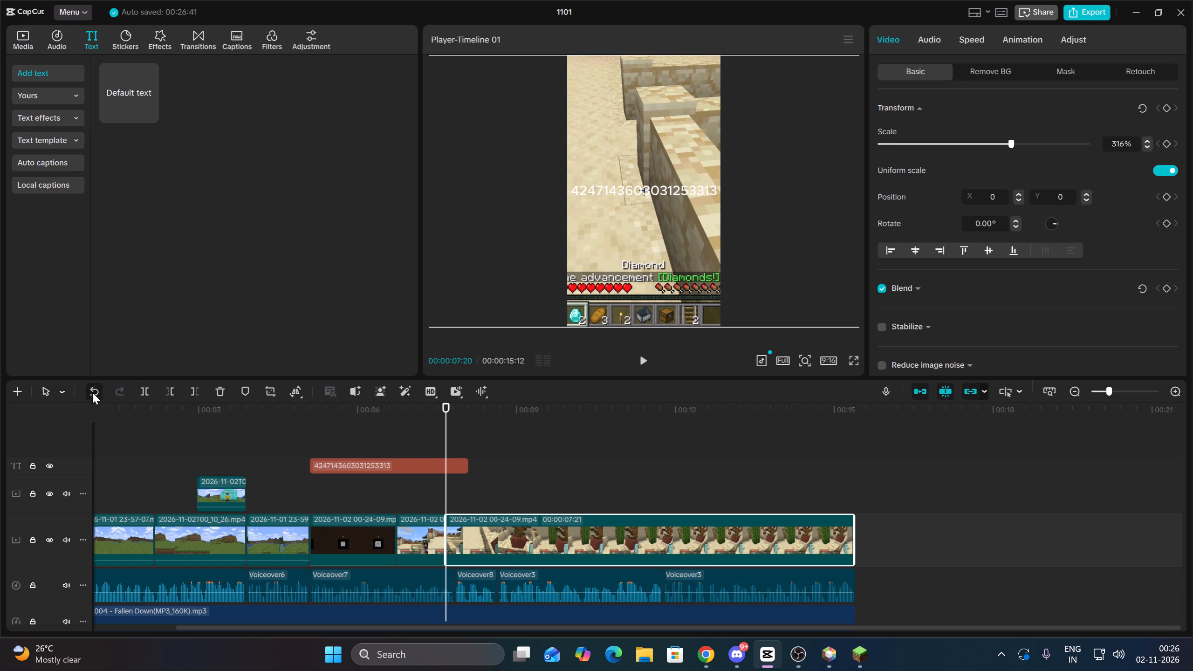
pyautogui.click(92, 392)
# Split the loot segment at 00:00:07:12 and delete the long remainder after the split.
pyautogui.click(425, 488)
pyautogui.moveTo(425, 488); pyautogui.dragTo(432, 488)
pyautogui.click(447, 531)
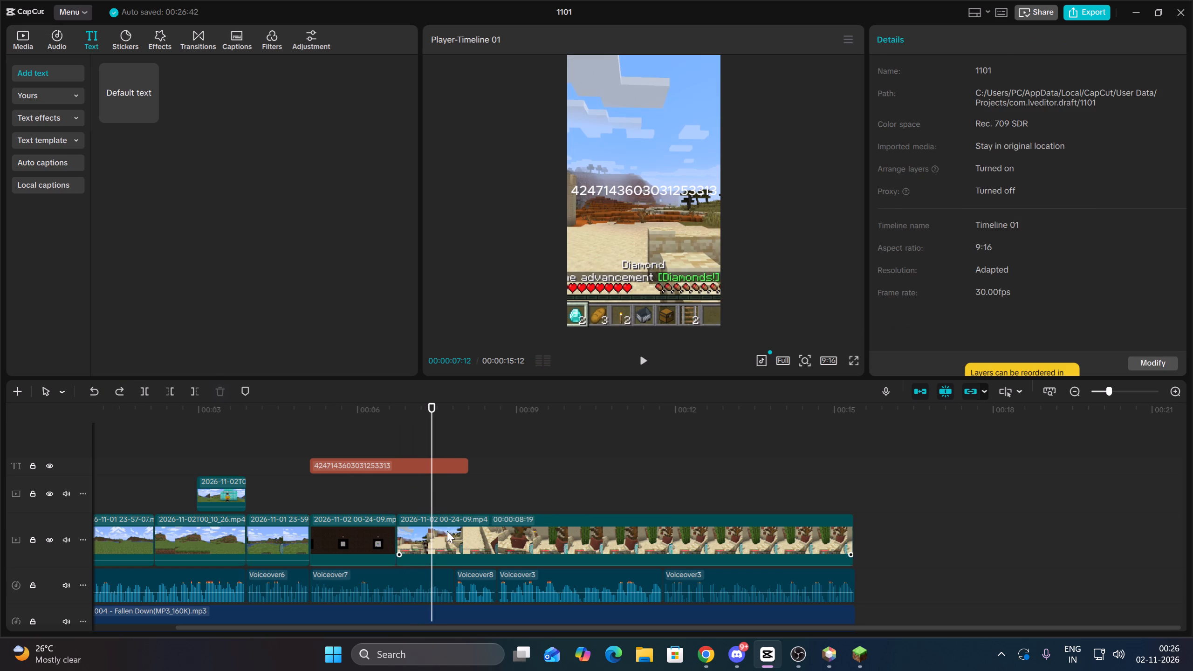
pyautogui.click(145, 394)
pyautogui.press('space')
pyautogui.click(502, 480)
pyautogui.moveTo(502, 480); pyautogui.dragTo(514, 480)
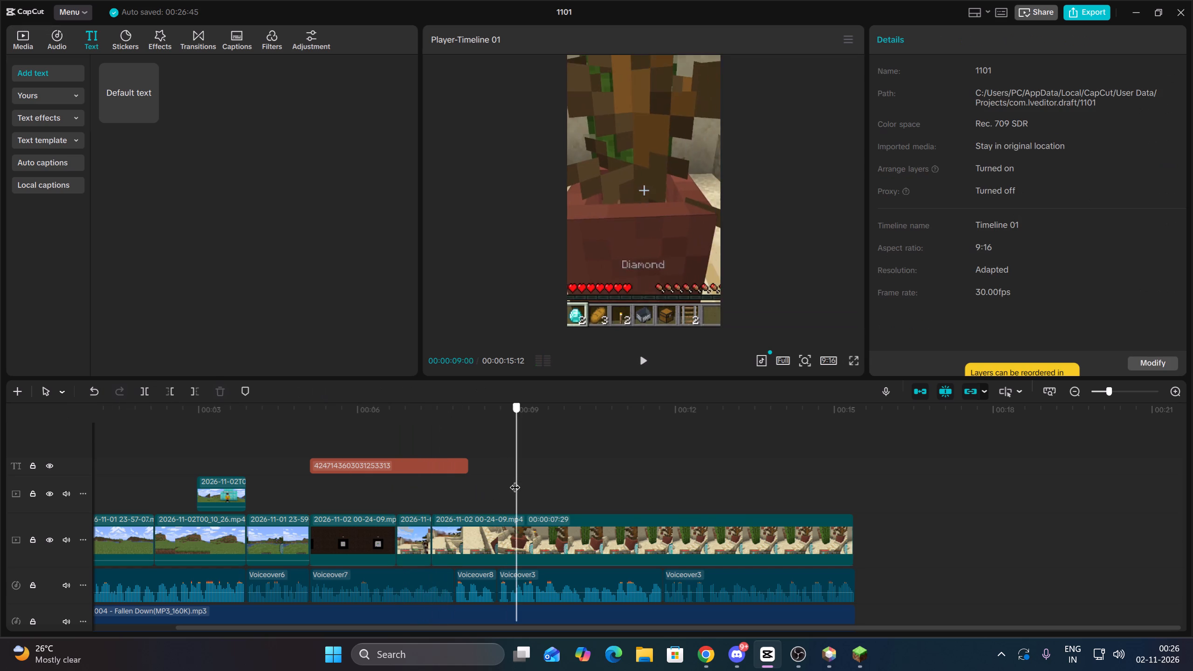
pyautogui.moveTo(514, 480); pyautogui.dragTo(457, 487)
pyautogui.click(487, 520)
pyautogui.press('Delete')
# Extend the end of the short loot segment to 00:00:07:25, where Voiceover8 starts, and play it back.
pyautogui.press('Up')
pyautogui.press('space')
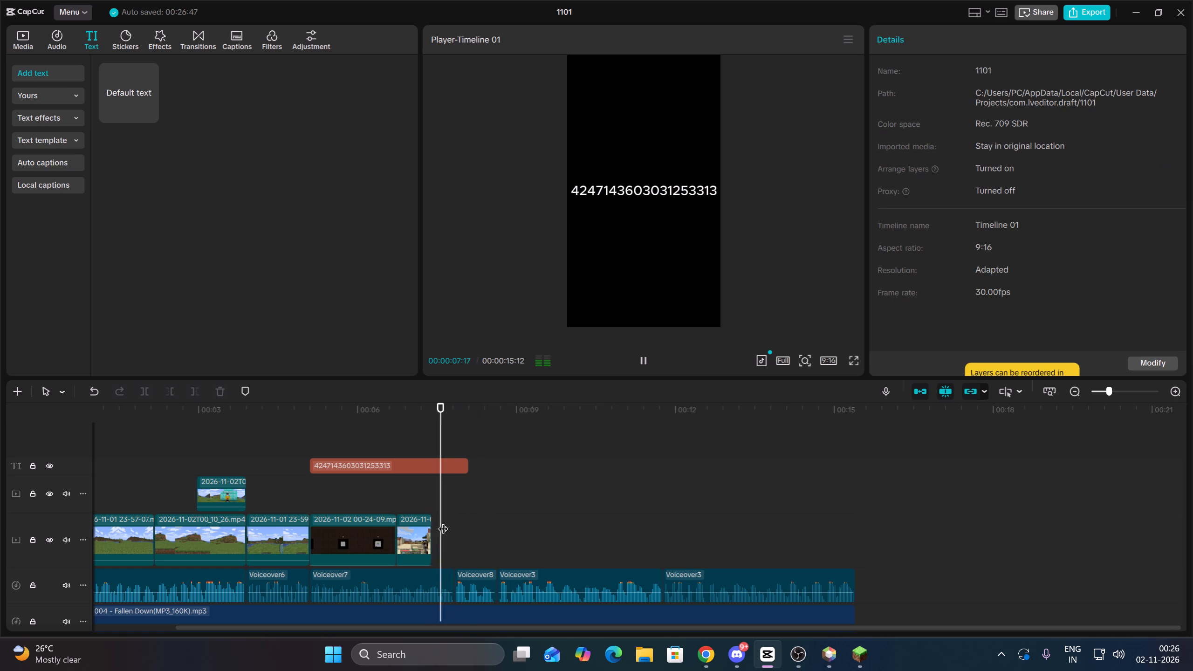
pyautogui.press('Up')
pyautogui.click(424, 526)
pyautogui.moveTo(433, 525); pyautogui.dragTo(449, 530)
pyautogui.press('Up')
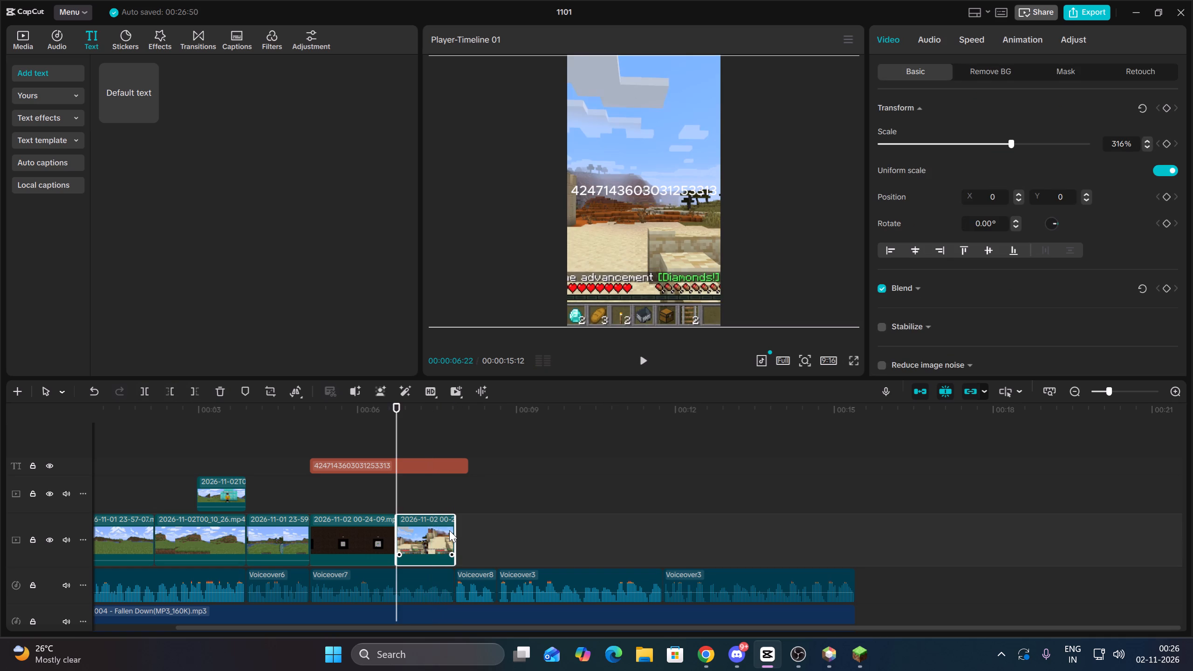
pyautogui.press('space')
pyautogui.press('space')
pyautogui.click(474, 538)
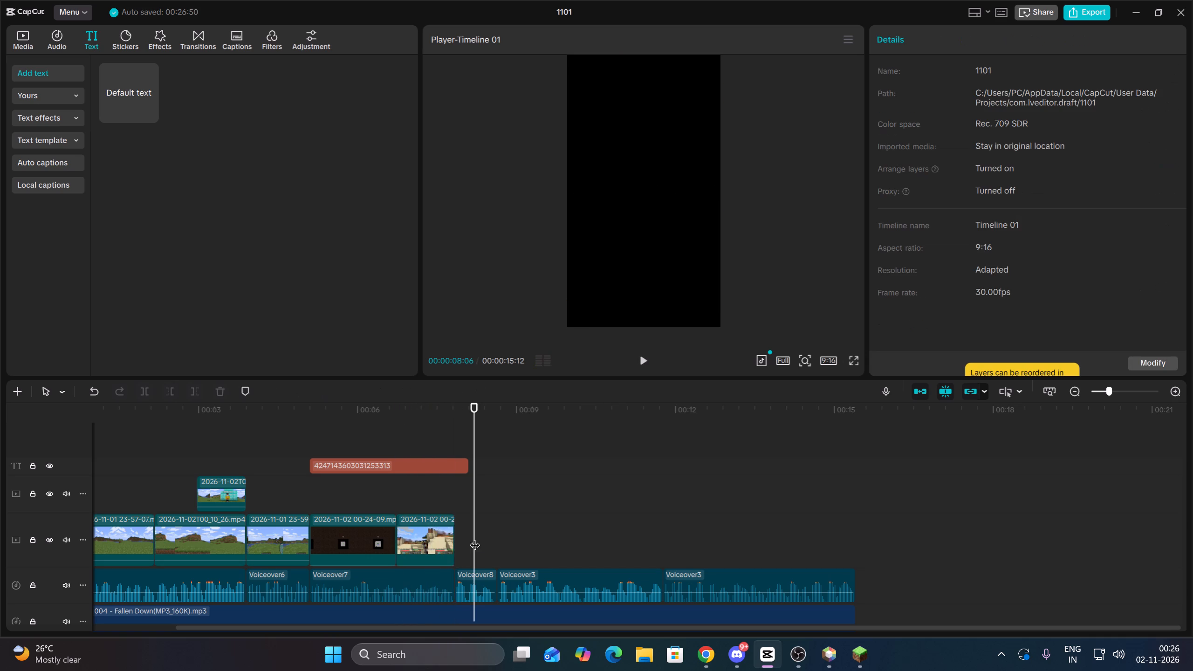
pyautogui.press('Up')
pyautogui.press('Up')
pyautogui.click(17, 39)
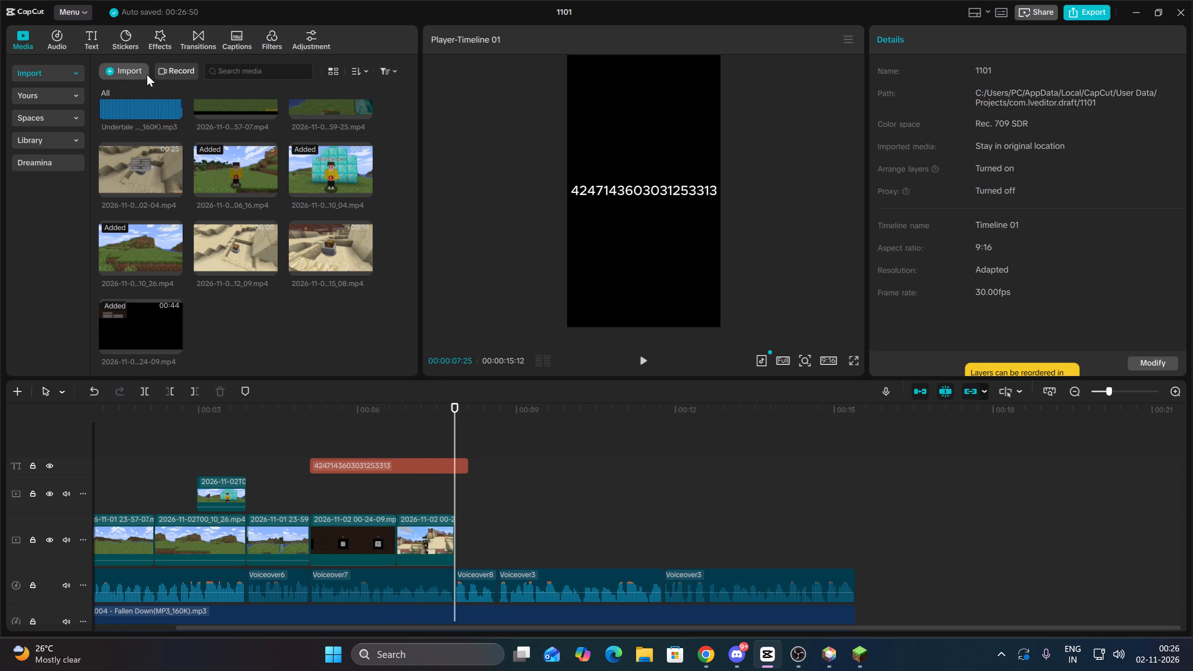
pyautogui.click(147, 75)
pyautogui.click(277, 329)
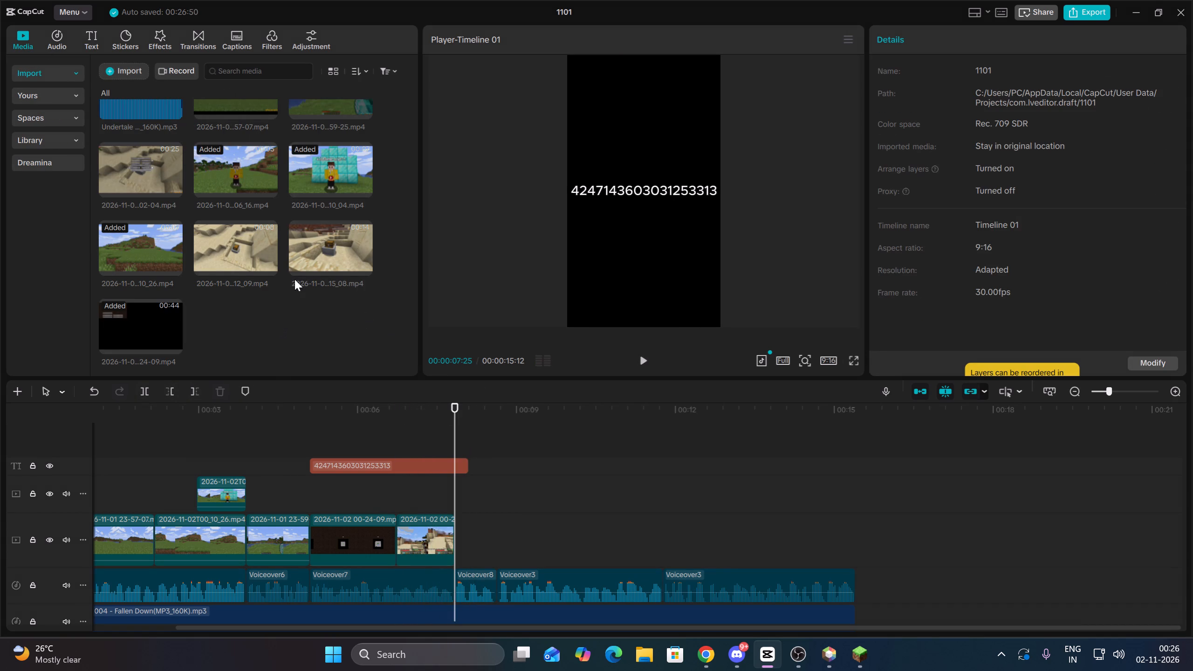
pyautogui.scroll(2, 295, 279)
pyautogui.click(127, 76)
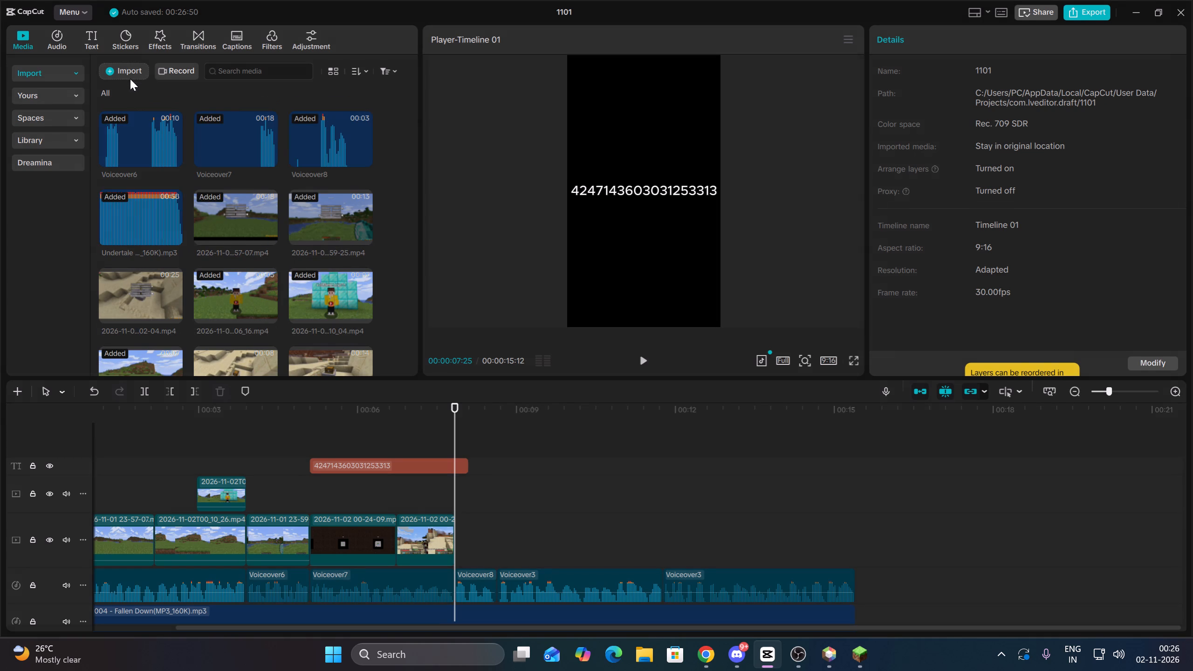
pyautogui.click(141, 92)
pyautogui.doubleClick(236, 145)
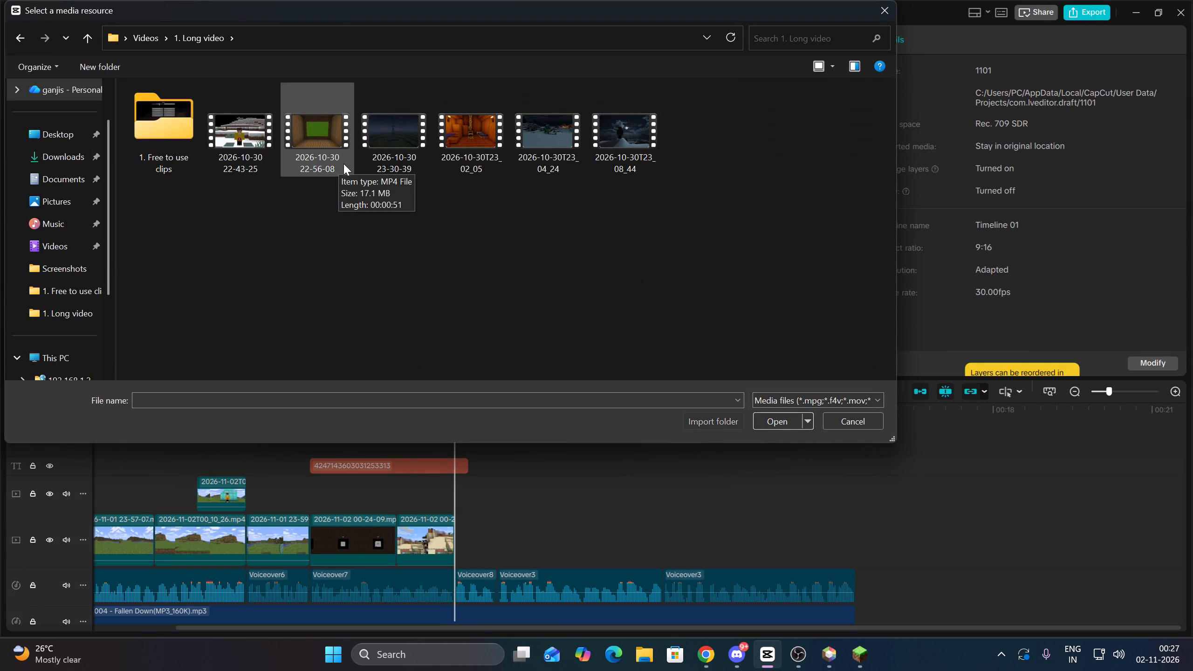
pyautogui.doubleClick(174, 135)
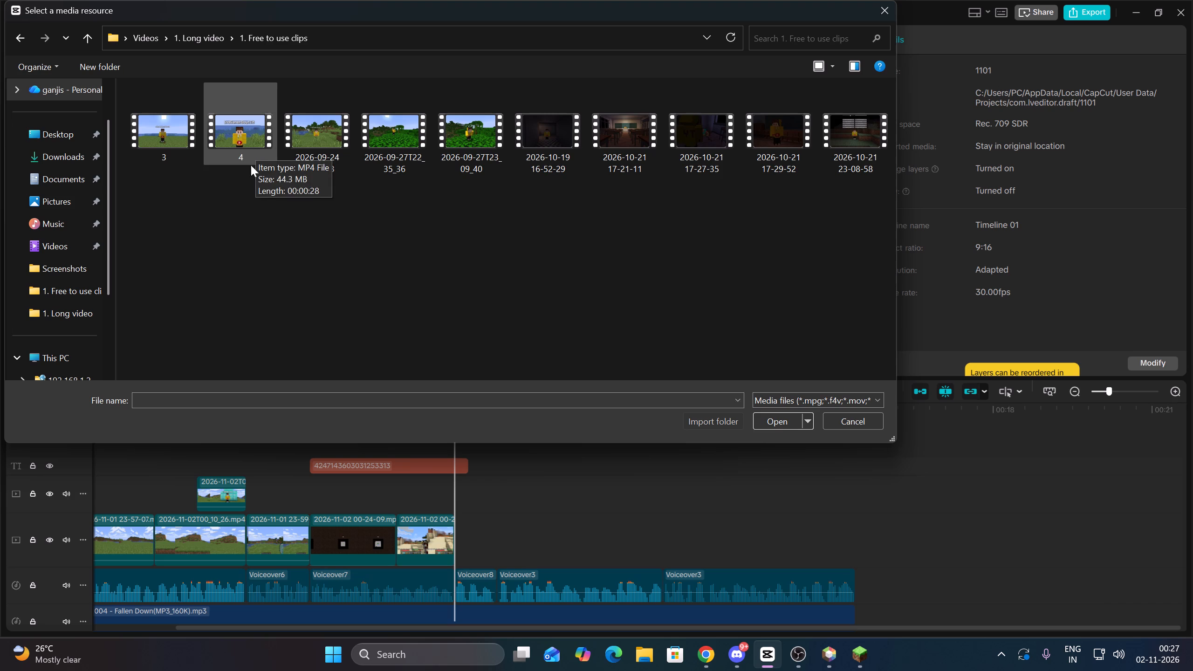
pyautogui.moveTo(353, 198); pyautogui.dragTo(323, 184)
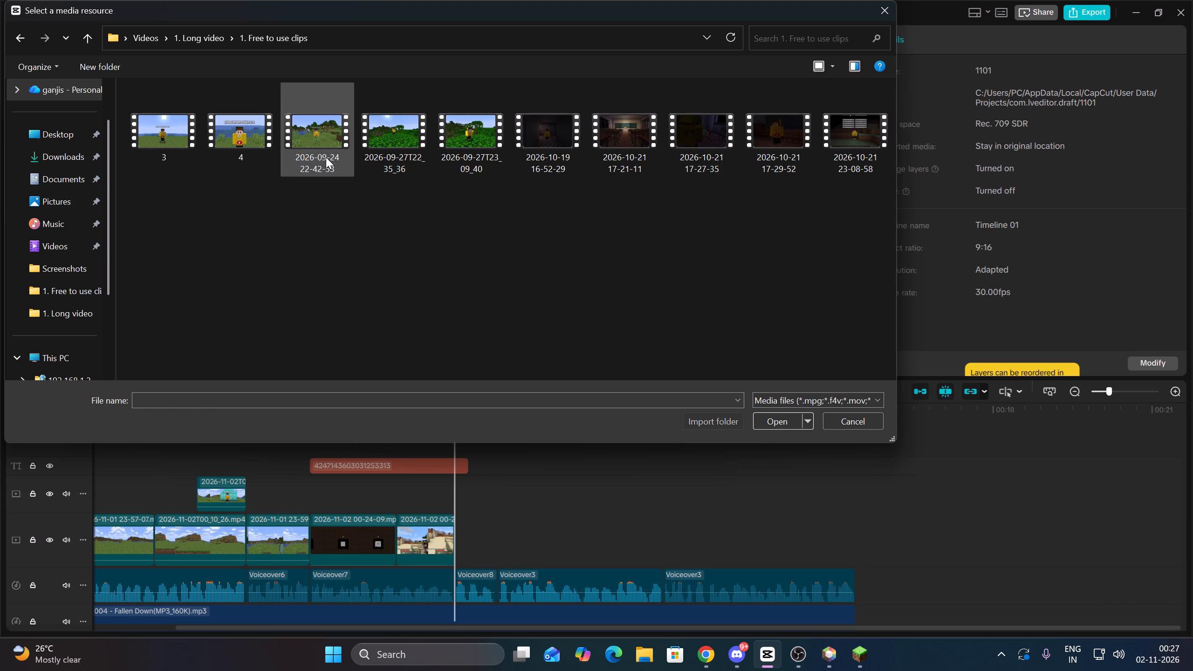
pyautogui.click(326, 157)
pyautogui.click(768, 424)
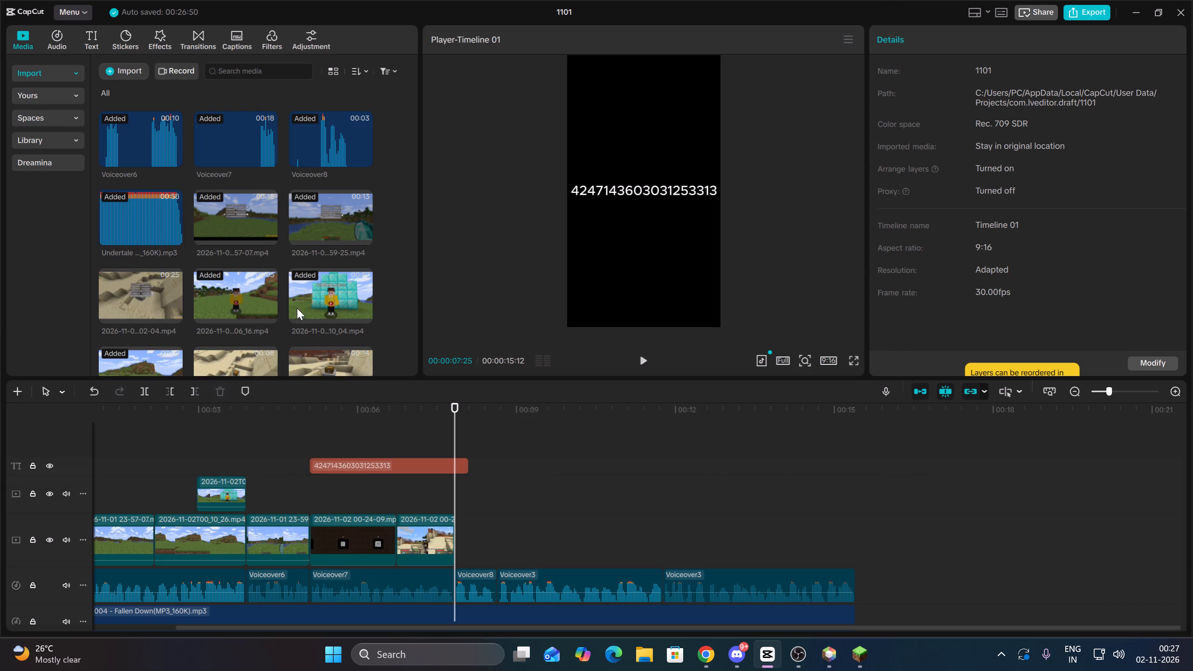
pyautogui.scroll(-8, 296, 312)
pyautogui.click(428, 468)
pyautogui.click(429, 465)
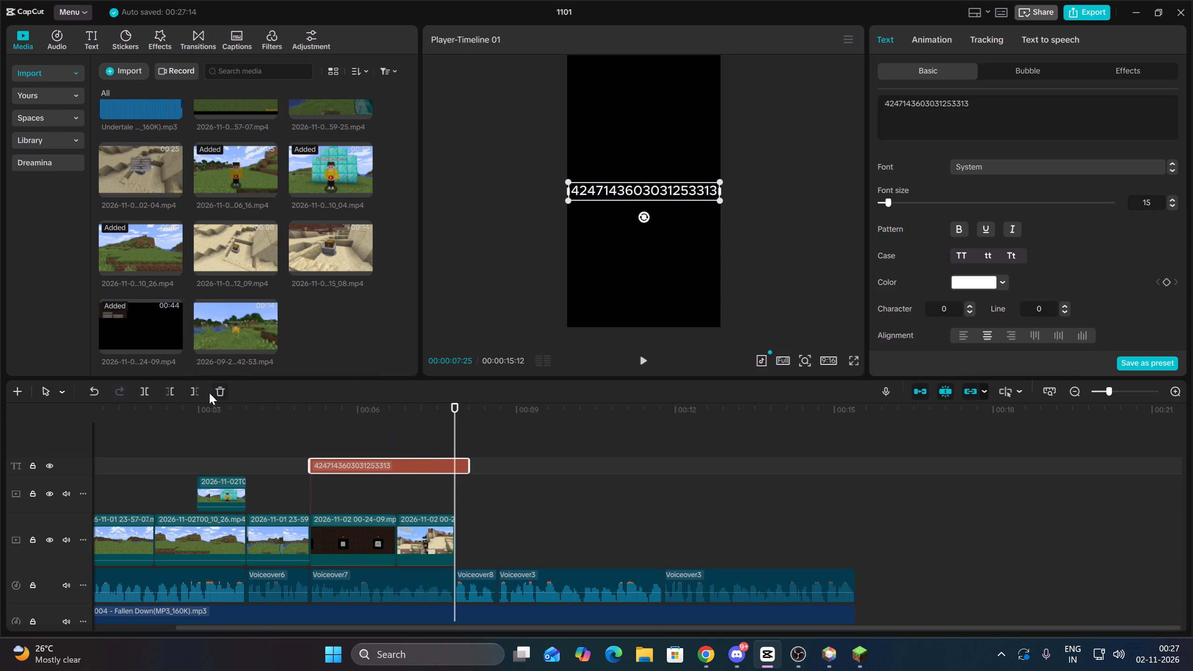
pyautogui.click(197, 392)
pyautogui.moveTo(251, 337); pyautogui.dragTo(475, 533)
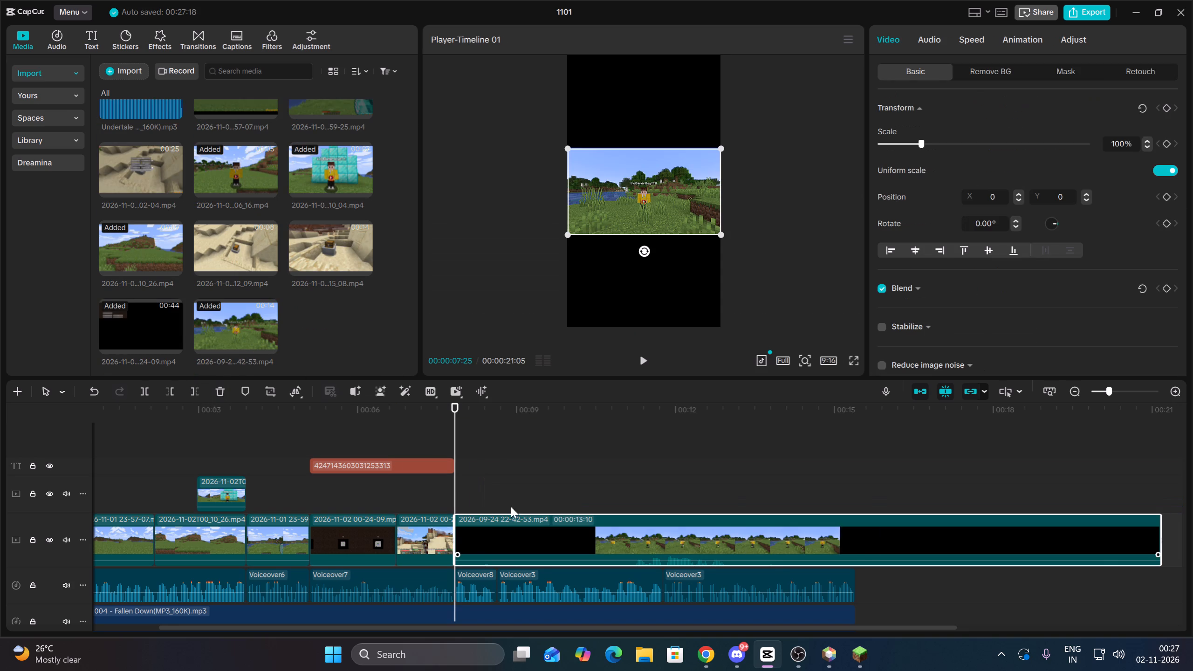
pyautogui.click(928, 36)
pyautogui.moveTo(1006, 140); pyautogui.dragTo(913, 142)
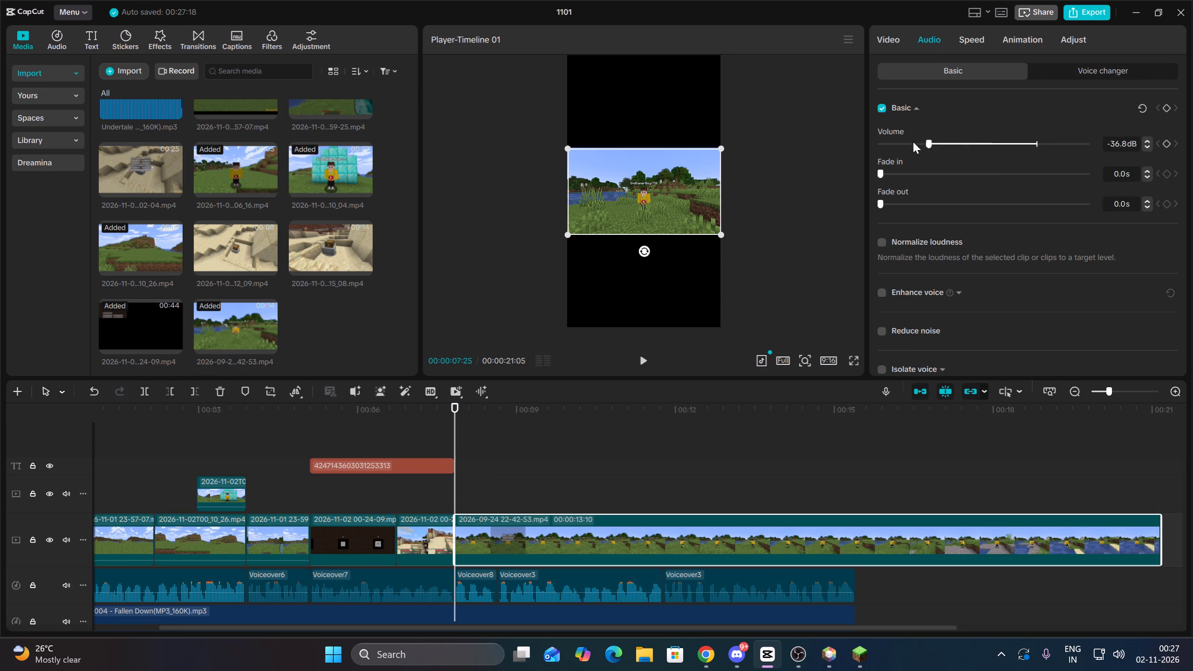
pyautogui.moveTo(913, 142); pyautogui.dragTo(785, 161)
pyautogui.moveTo(719, 232); pyautogui.dragTo(920, 433)
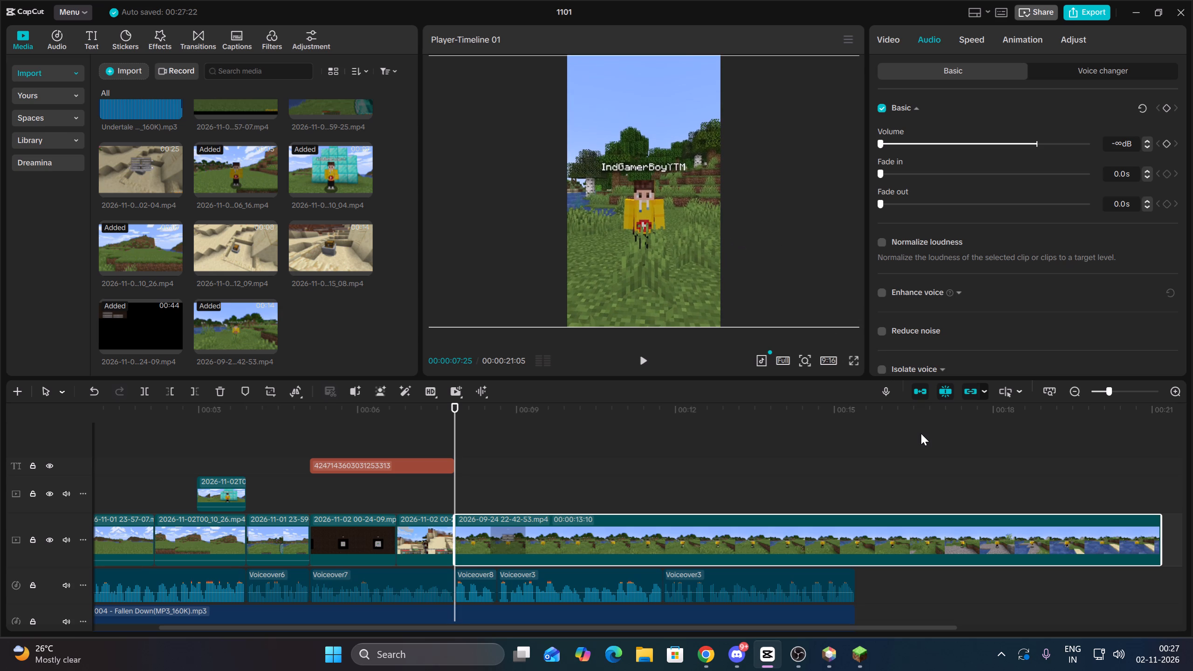
pyautogui.press('space')
pyautogui.press('space')
pyautogui.click(171, 392)
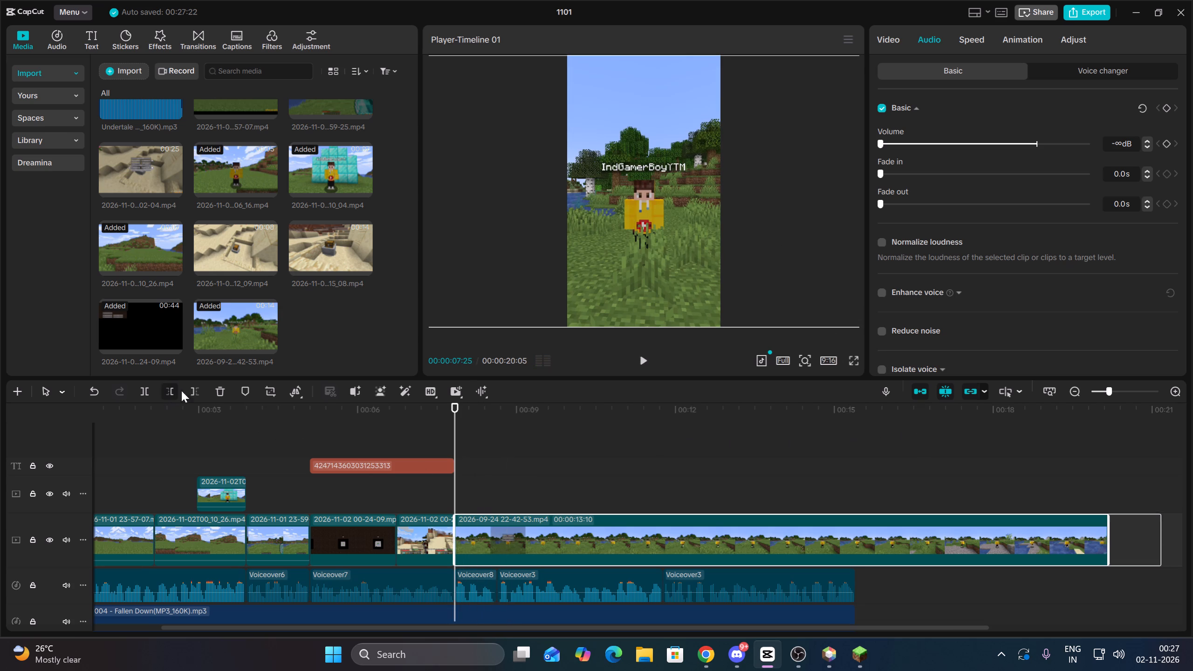
pyautogui.press('space')
pyautogui.press('space')
pyautogui.press('space')
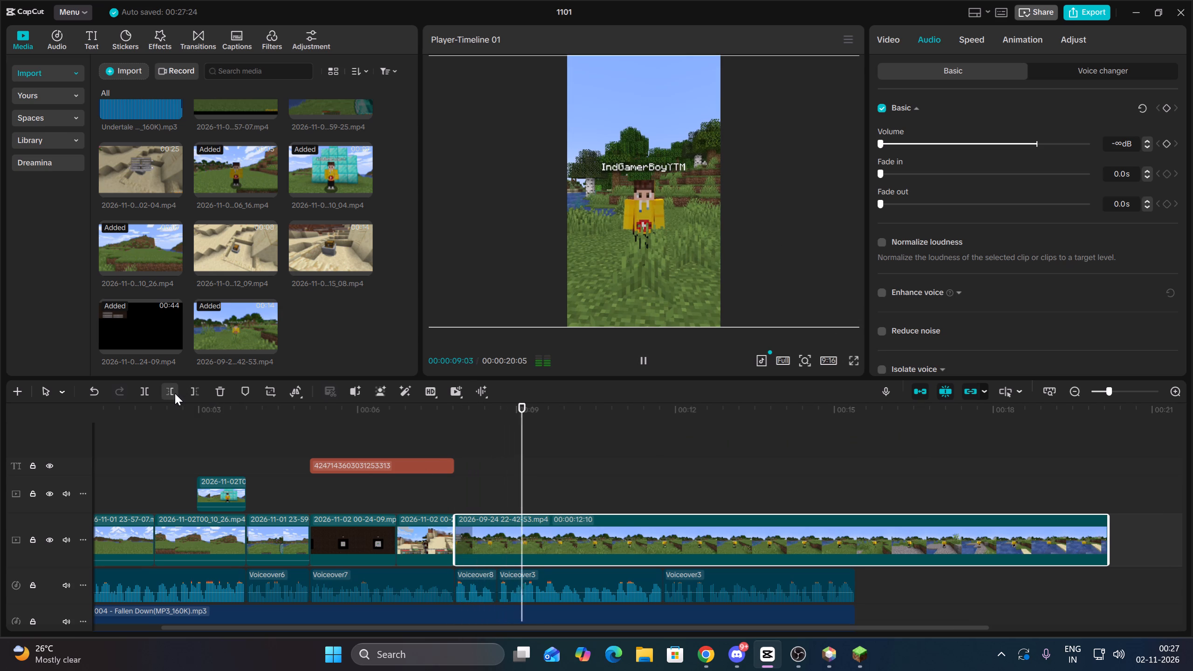
pyautogui.press('space')
pyautogui.click(175, 393)
pyautogui.press('space')
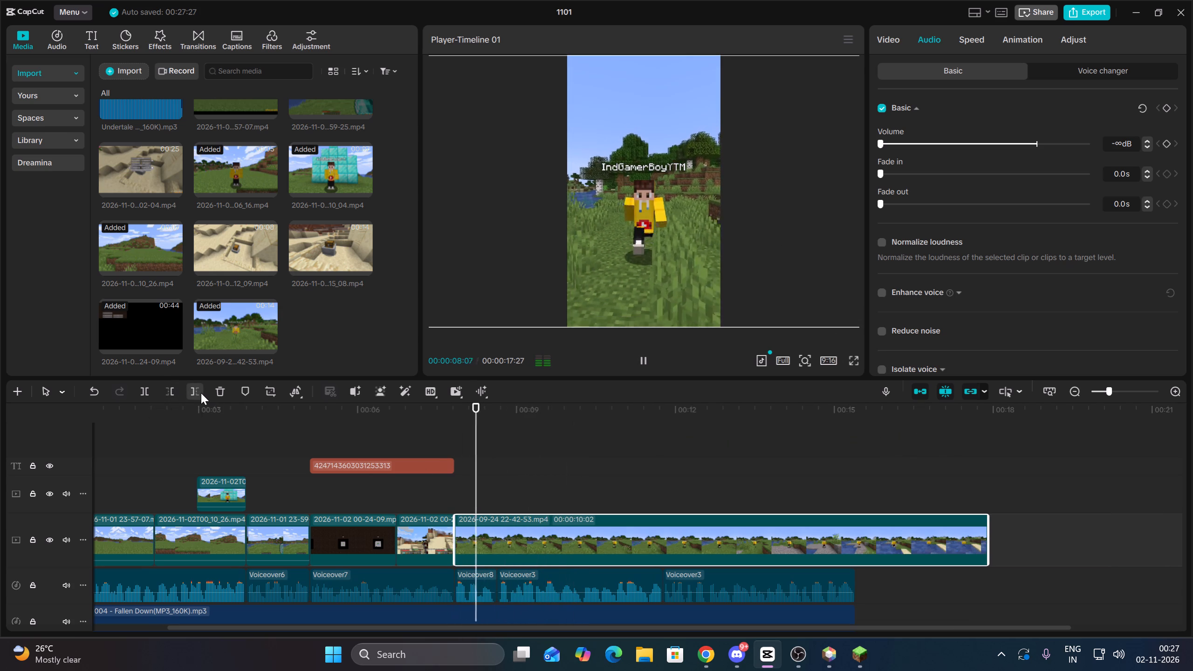
pyautogui.press('Up')
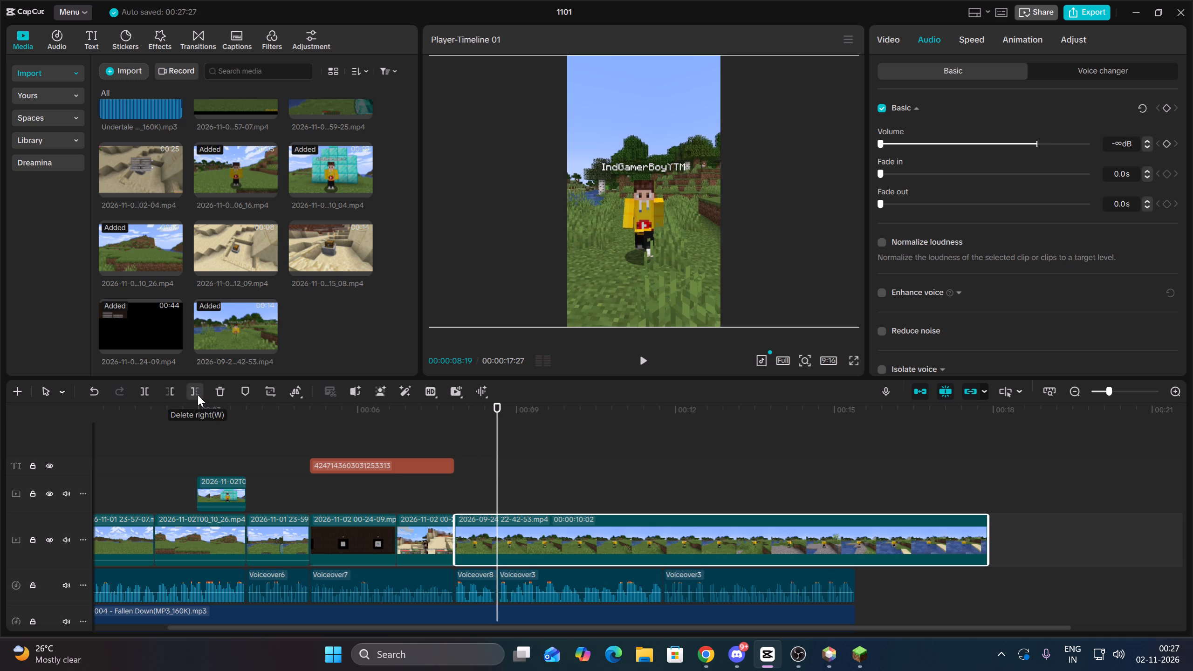
pyautogui.click(198, 395)
pyautogui.press('Up')
pyautogui.press('space')
pyautogui.press('space')
# Add the 2026-11-02T00_12_09 and 2026-11-02T00_15_08 desert clips to the main track, starting at 00:00:08:19.
pyautogui.click(527, 534)
pyautogui.press('Up')
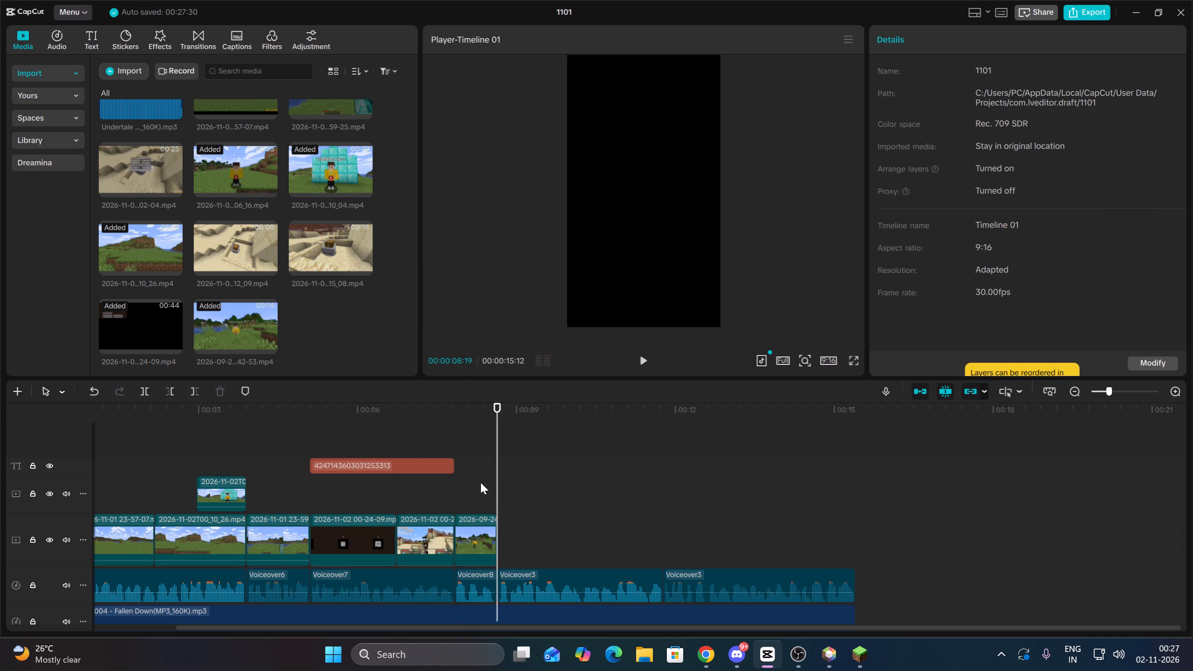
pyautogui.moveTo(392, 249); pyautogui.dragTo(254, 256)
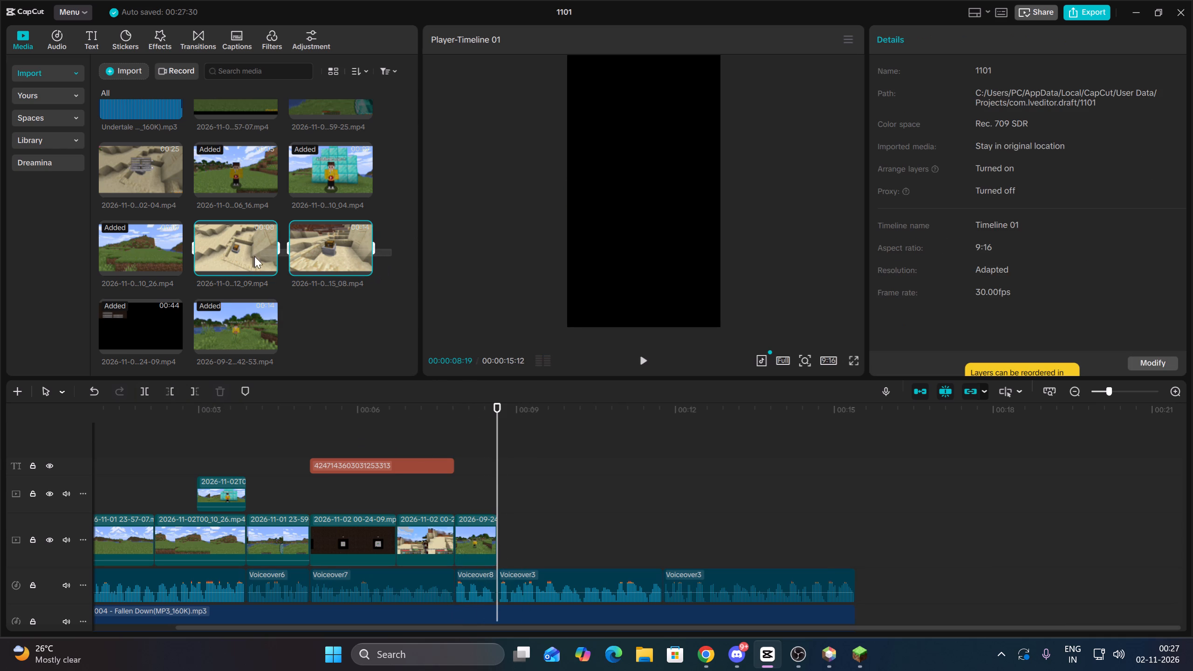
pyautogui.moveTo(254, 256); pyautogui.dragTo(235, 254)
pyautogui.moveTo(210, 240); pyautogui.dragTo(405, 368)
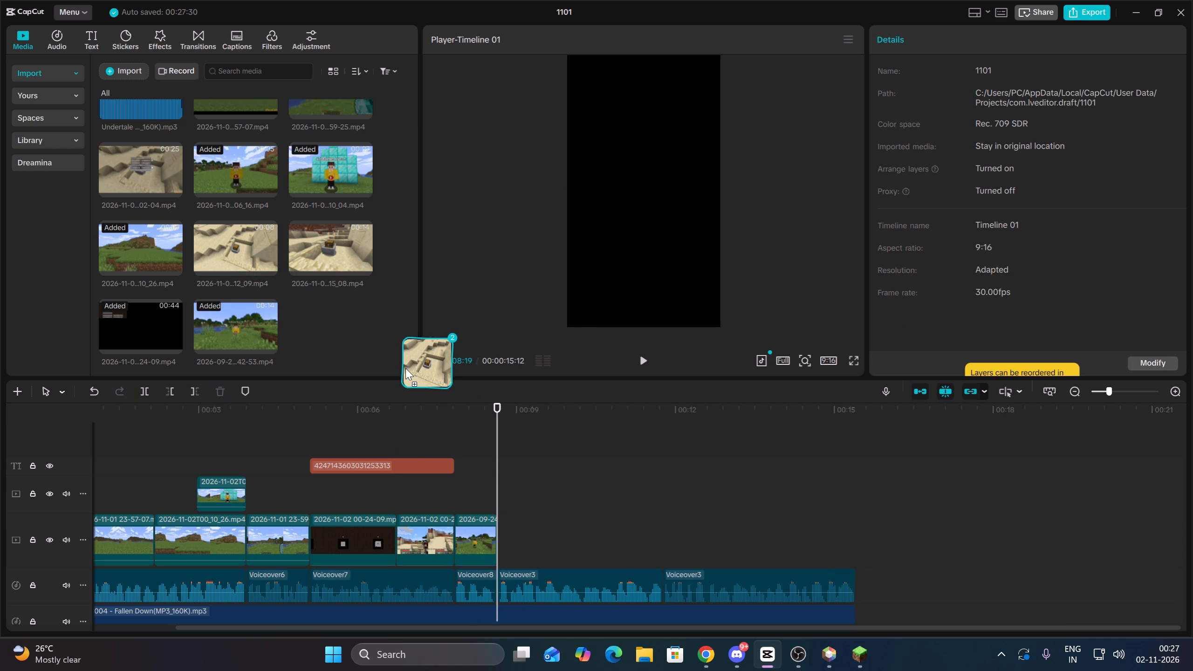
pyautogui.moveTo(405, 368); pyautogui.dragTo(549, 543)
pyautogui.click(558, 483)
pyautogui.press('Up')
# Play the 2026-11-02T00_12_09 clip and trim its start, shortening the clip to 00:00:04:26.
pyautogui.click(555, 531)
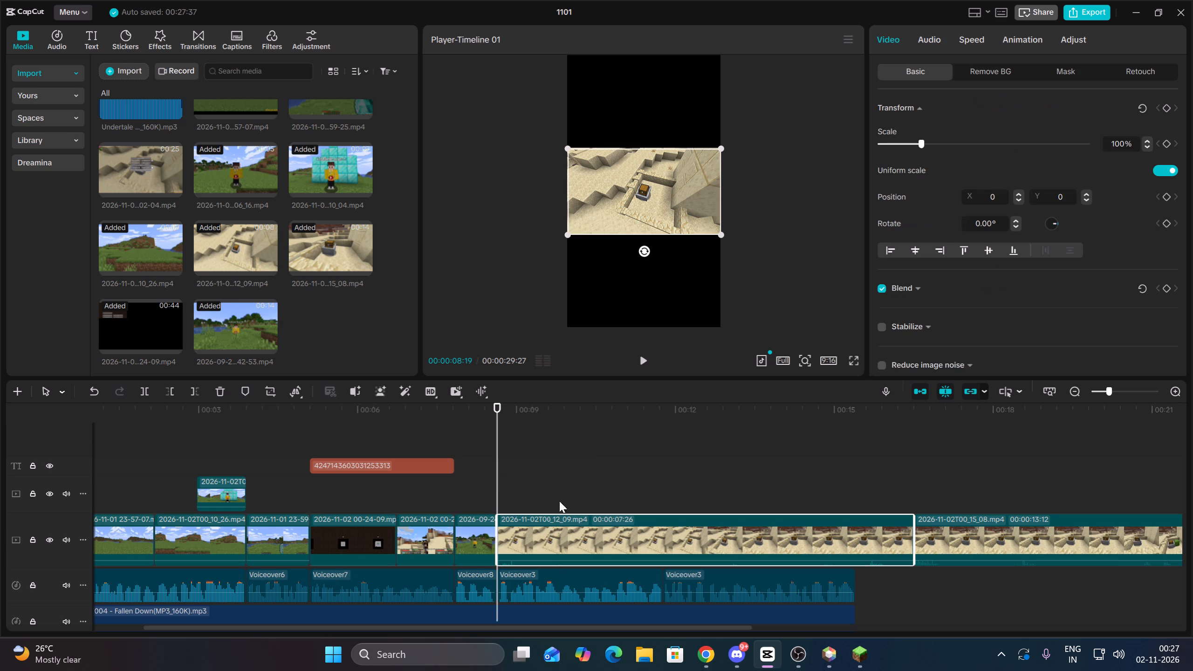
pyautogui.press('space')
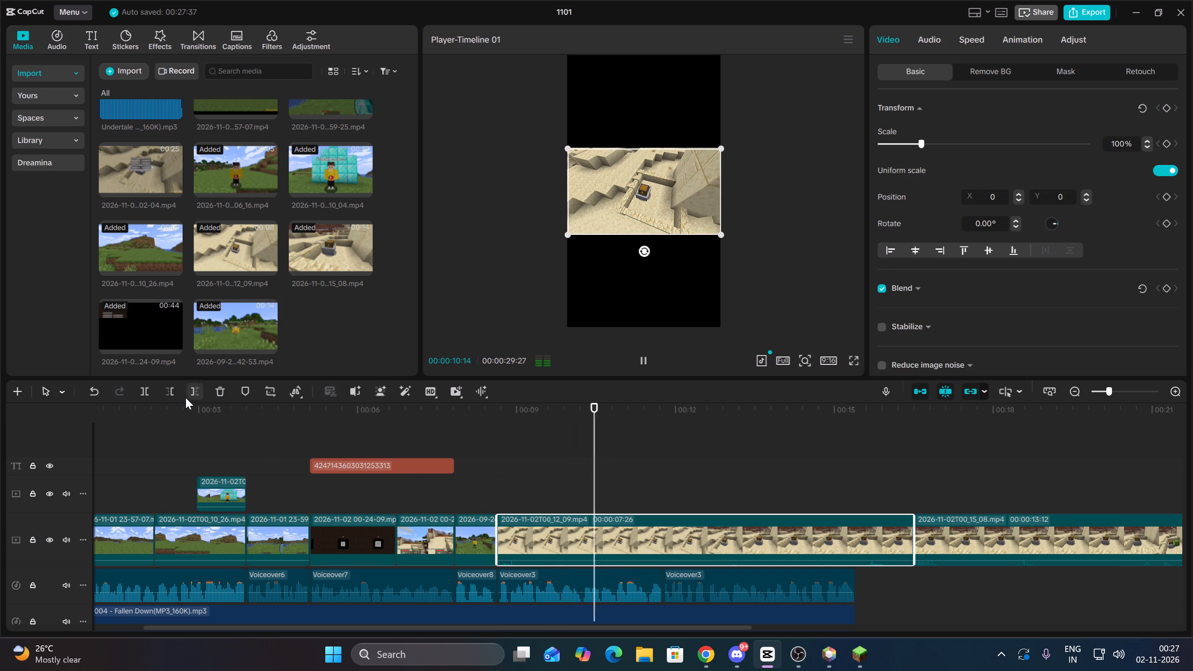
pyautogui.press('space')
pyautogui.click(168, 392)
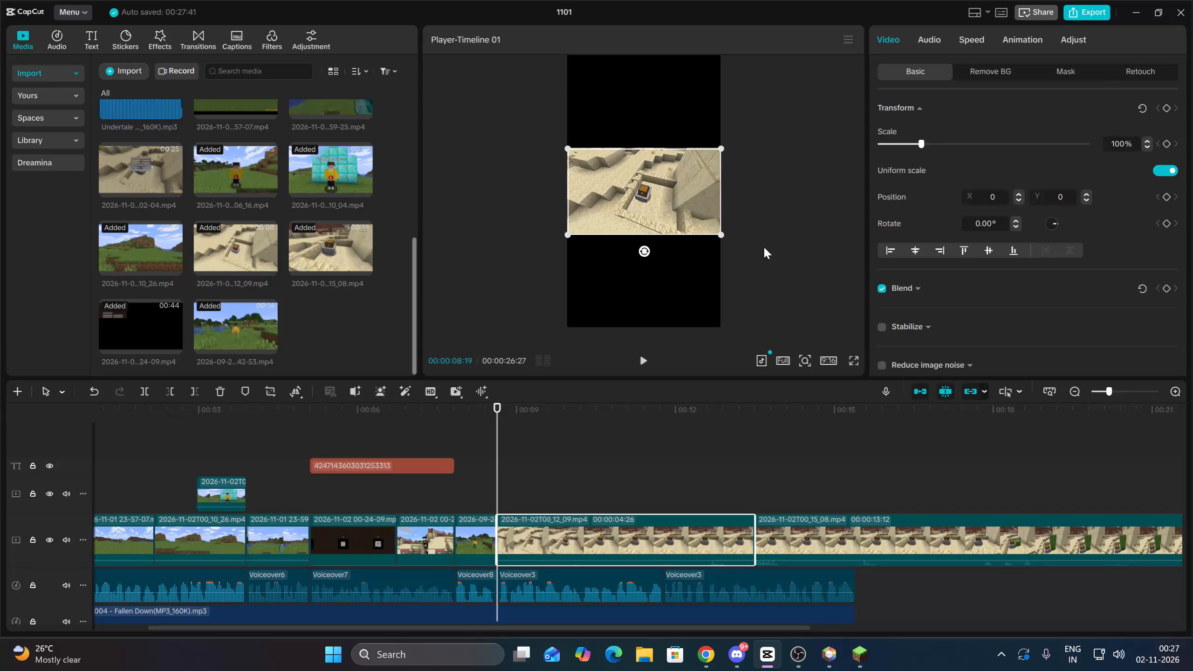
# Enlarge the 2026-11-02T00_12_09 clip to about 316% so it fills the vertical frame.
pyautogui.moveTo(728, 234); pyautogui.dragTo(731, 242)
pyautogui.click(695, 215)
pyautogui.moveTo(719, 232); pyautogui.dragTo(924, 472)
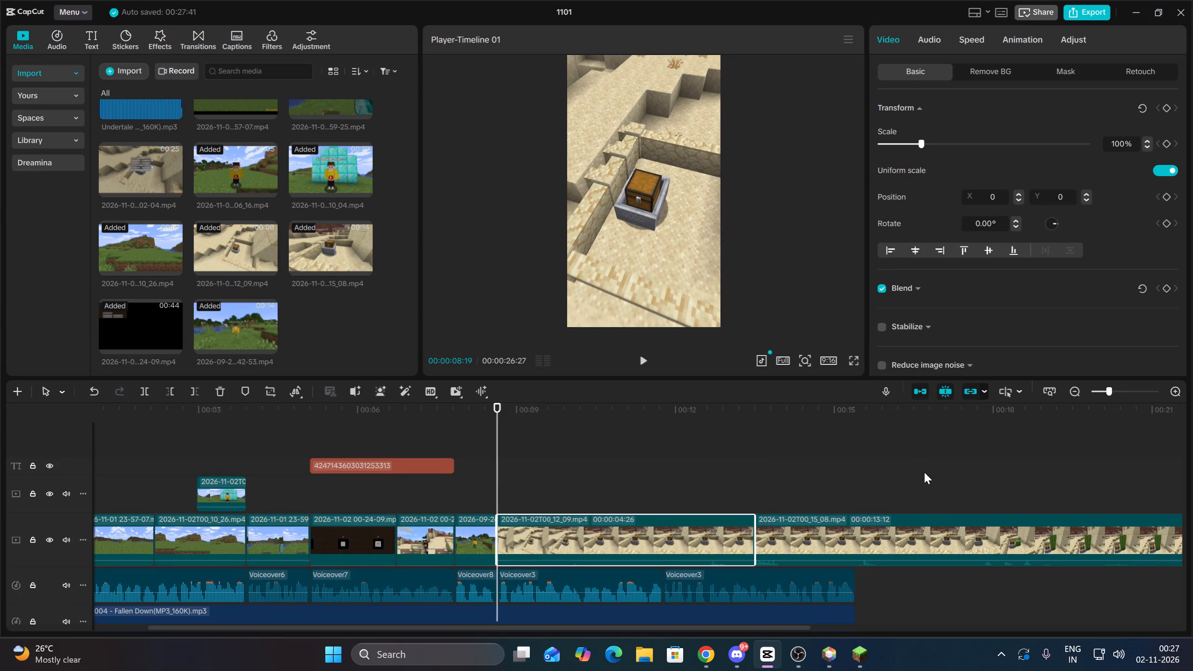
# Play the 2026-11-02T00_12_09 clip against the voiceover and delete its part after 00:00:10:15.
pyautogui.moveTo(924, 472); pyautogui.dragTo(914, 466)
pyautogui.press('space')
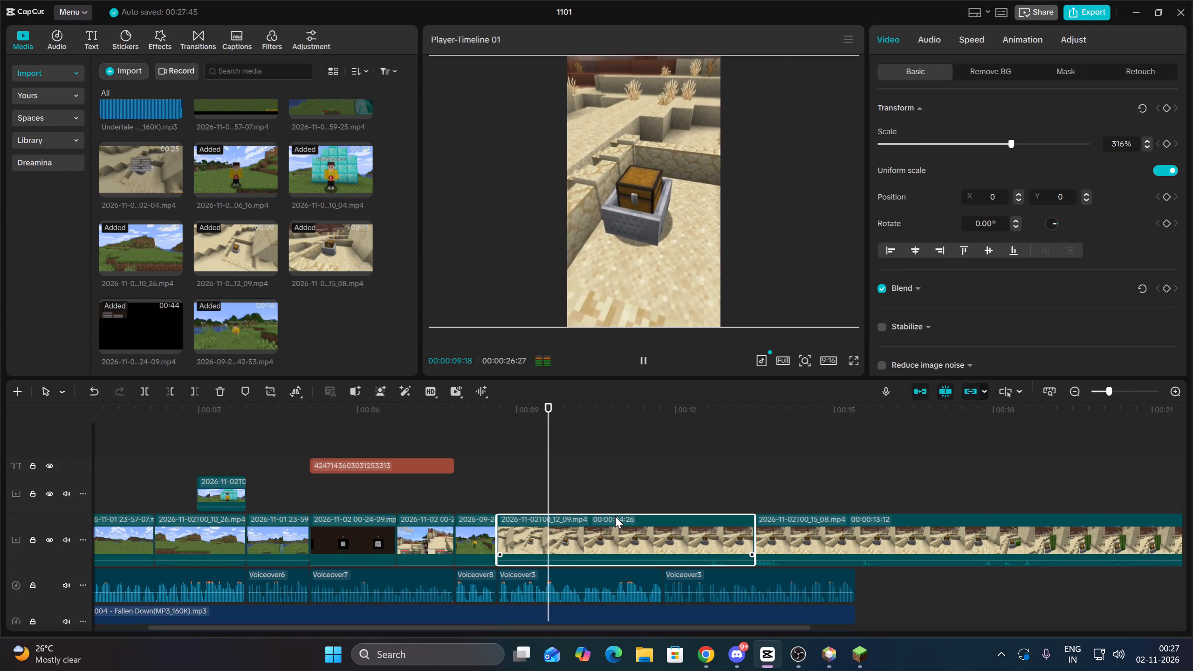
pyautogui.press('space')
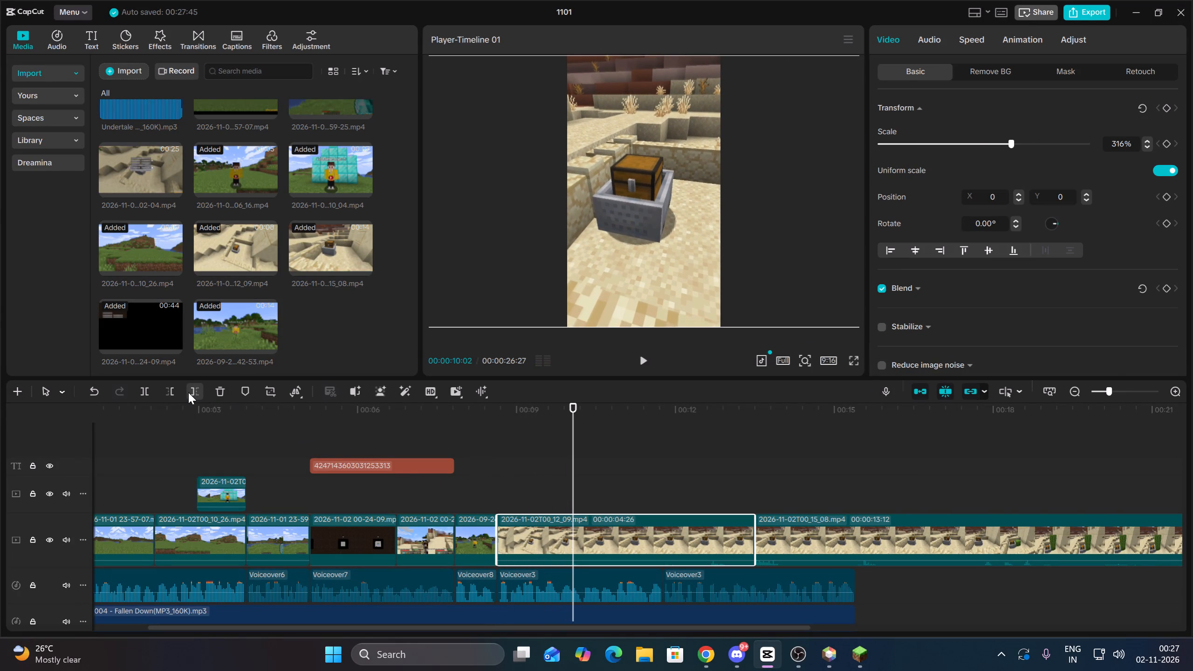
pyautogui.press('space')
pyautogui.press('space')
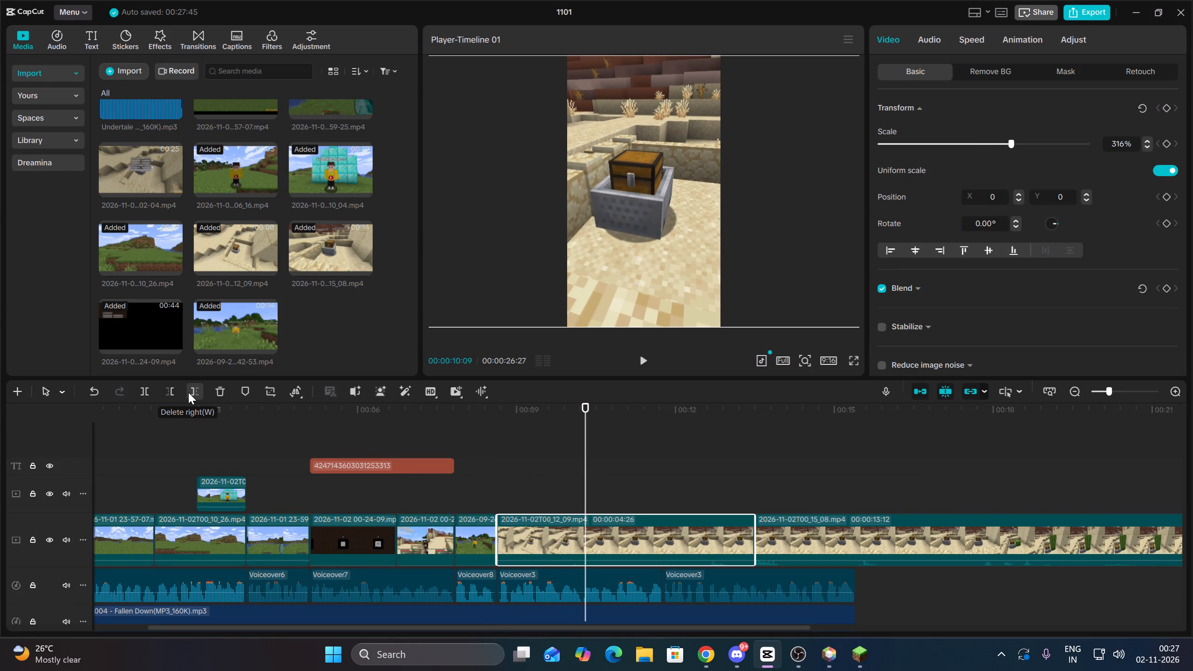
pyautogui.press('space')
pyautogui.press('space')
pyautogui.click(188, 392)
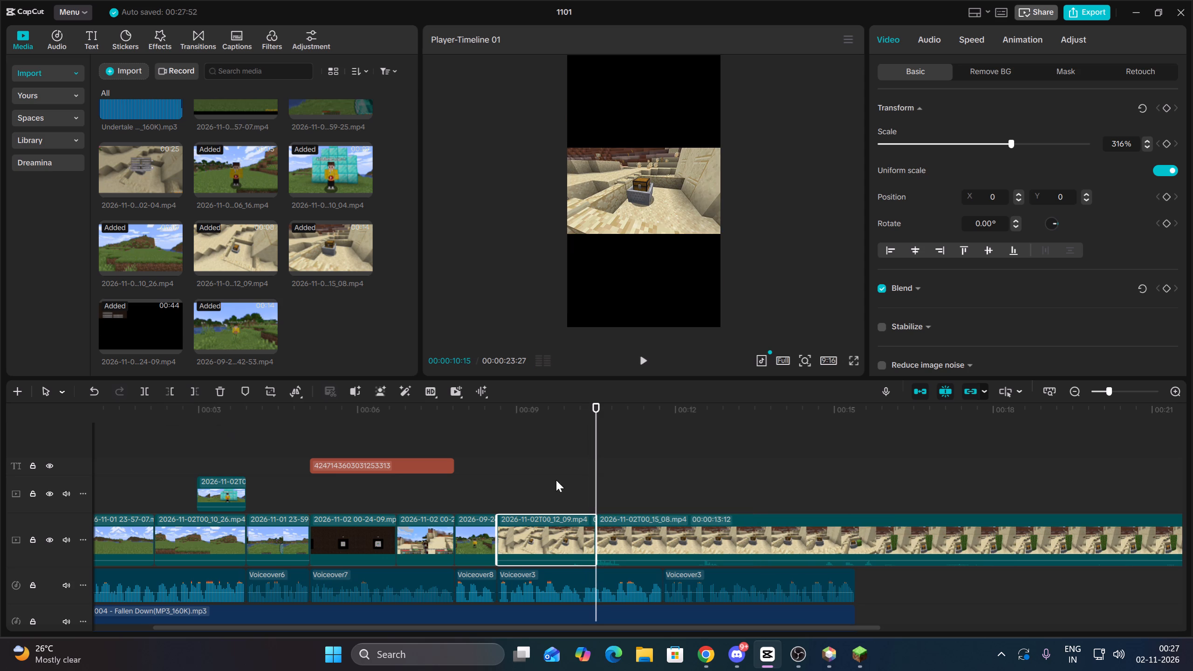
pyautogui.click(667, 481)
pyautogui.press('Up')
pyautogui.press('Up')
pyautogui.click(656, 533)
pyautogui.press('space')
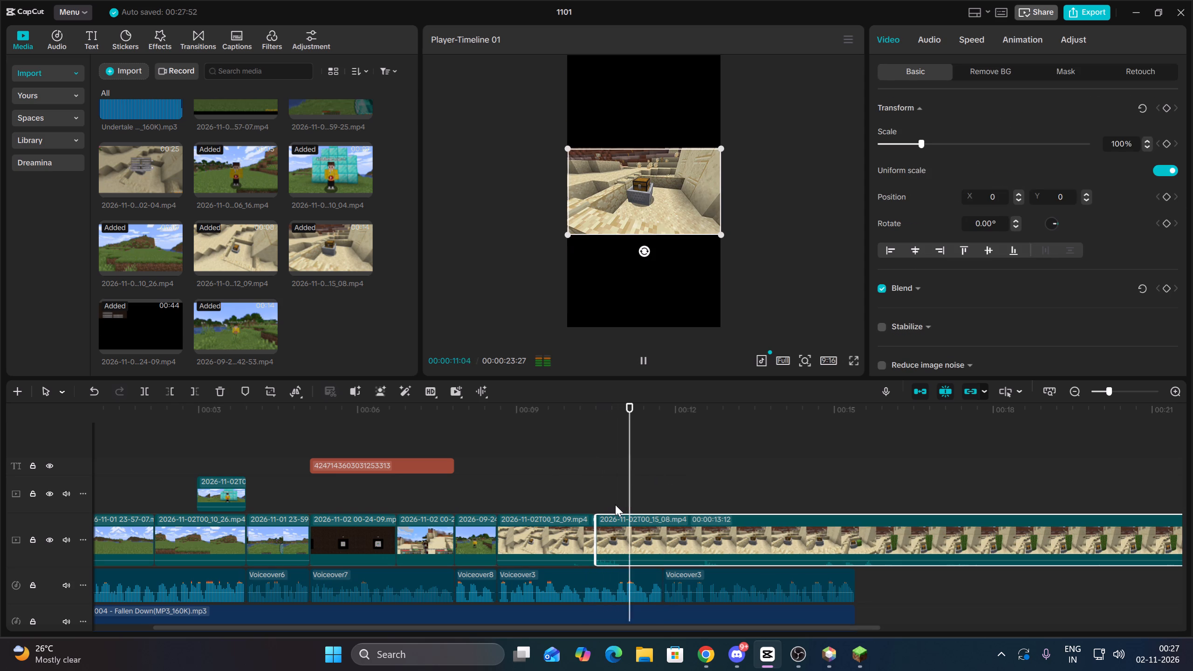
pyautogui.press('Up')
pyautogui.click(604, 494)
pyautogui.press('Up')
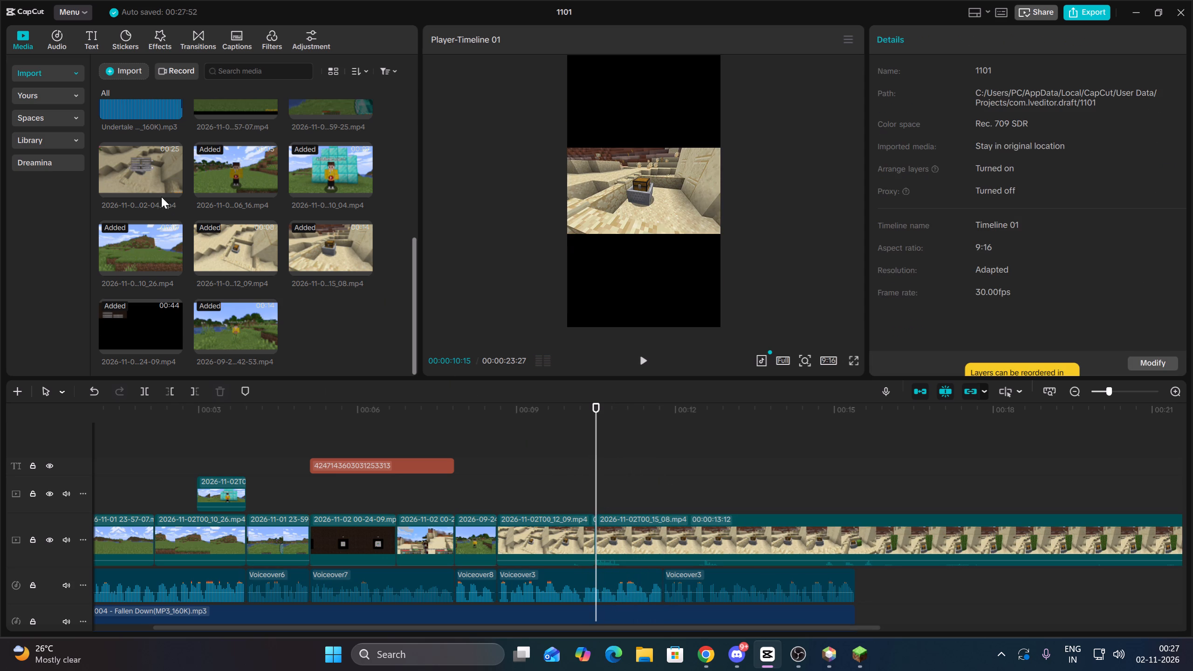
pyautogui.moveTo(145, 166); pyautogui.dragTo(149, 177)
pyautogui.click(174, 189)
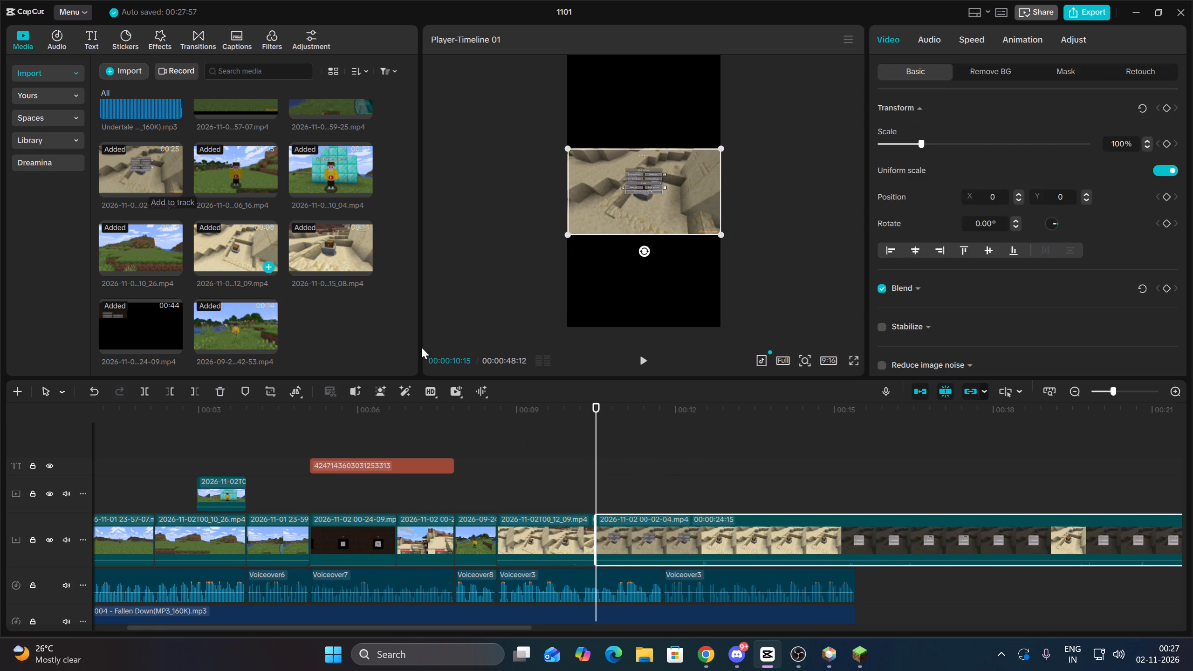
pyautogui.click(766, 444)
pyautogui.moveTo(766, 444); pyautogui.dragTo(887, 461)
pyautogui.moveTo(952, 466); pyautogui.dragTo(967, 537)
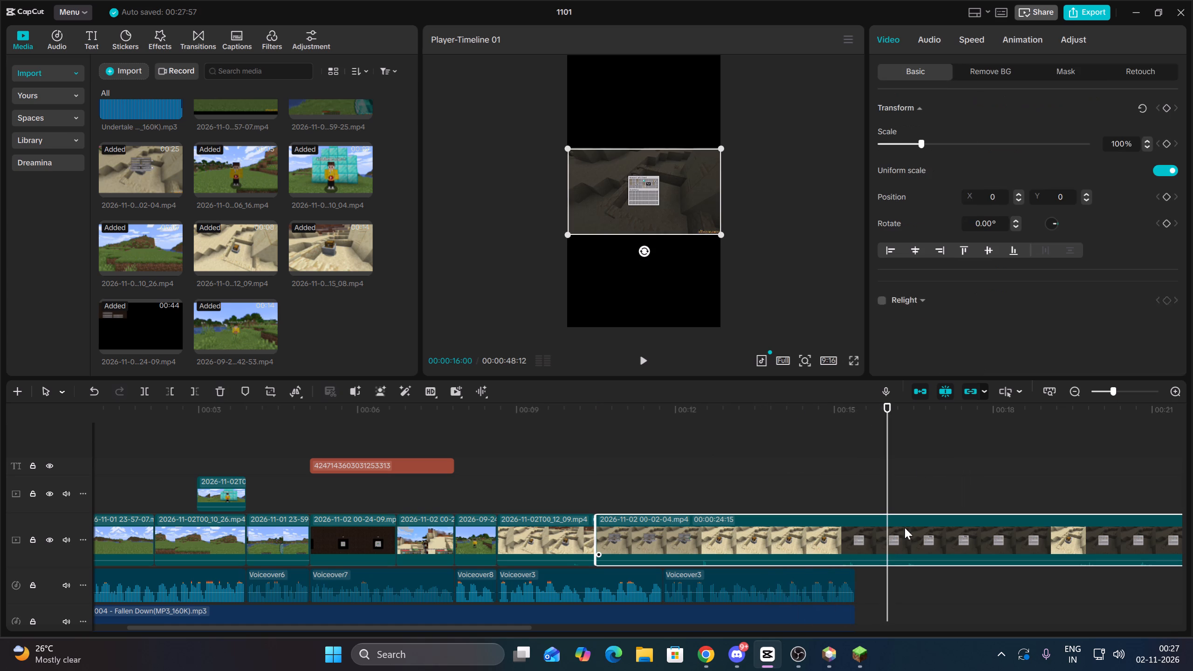
pyautogui.click(885, 493)
pyautogui.moveTo(885, 493); pyautogui.dragTo(824, 485)
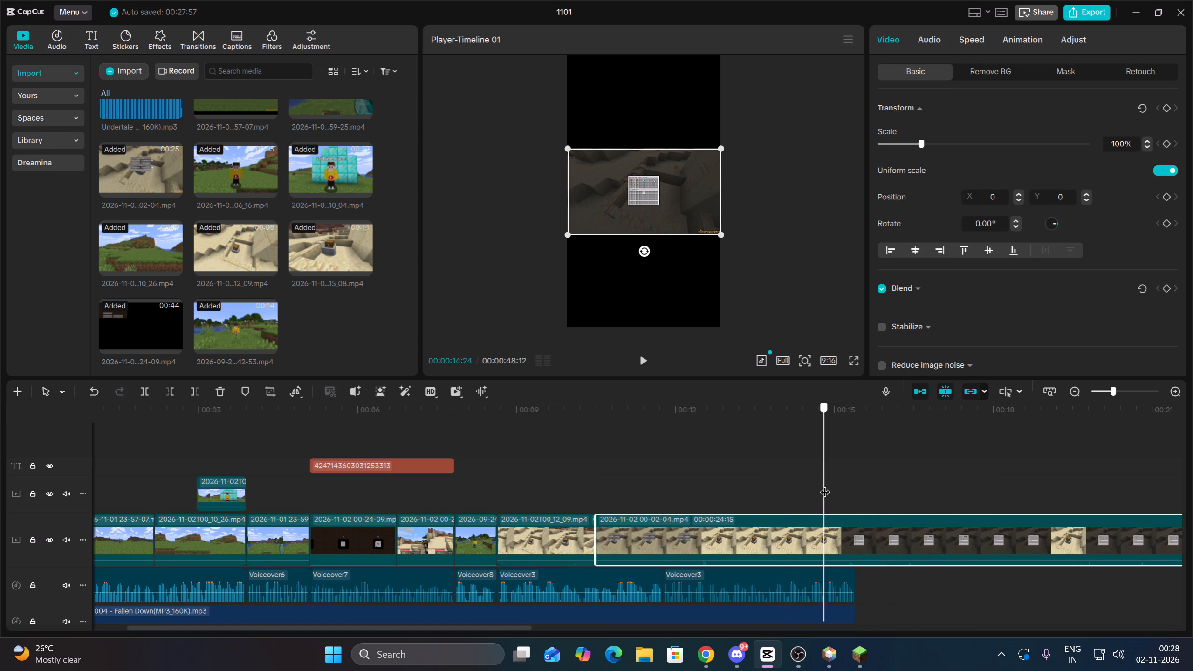
pyautogui.moveTo(824, 485); pyautogui.dragTo(1028, 491)
pyautogui.moveTo(1055, 500); pyautogui.dragTo(1076, 551)
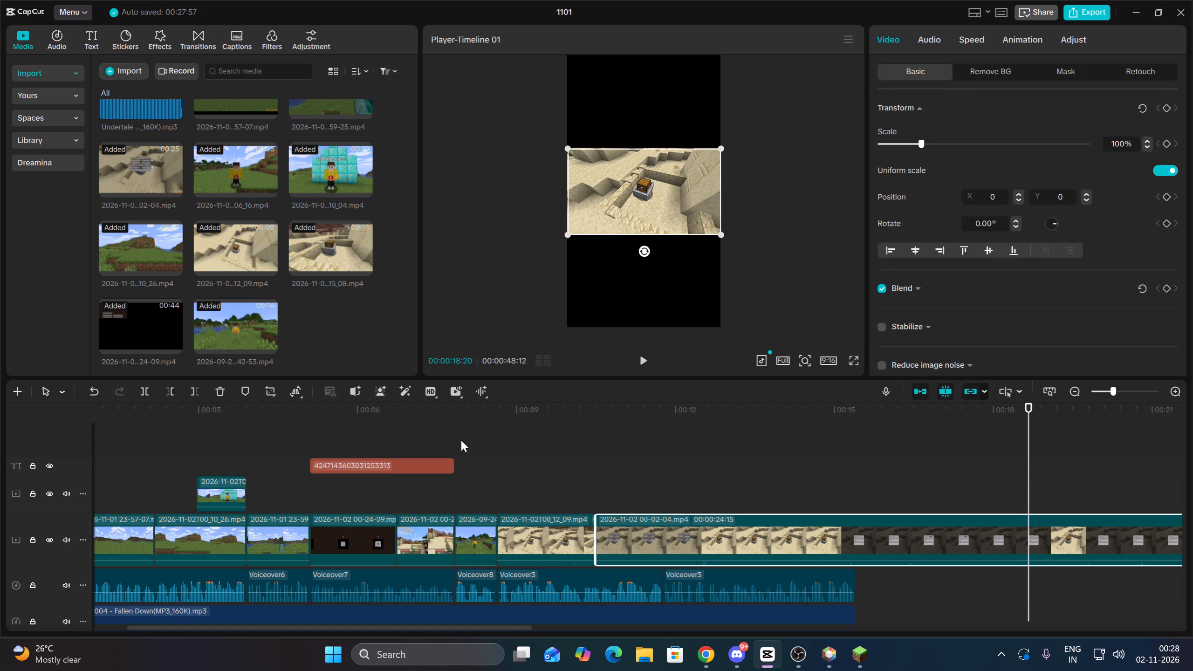
pyautogui.click(173, 393)
pyautogui.moveTo(716, 234); pyautogui.dragTo(829, 377)
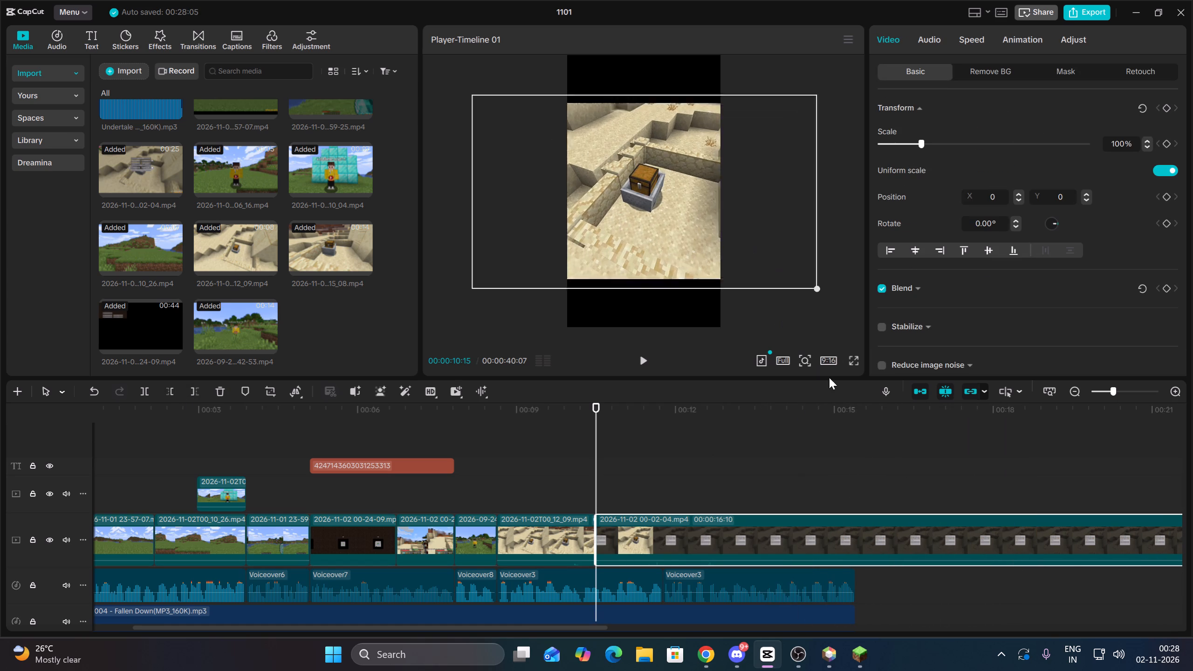
pyautogui.moveTo(829, 377); pyautogui.dragTo(900, 454)
pyautogui.press('space')
pyautogui.press('space')
pyautogui.press('space')
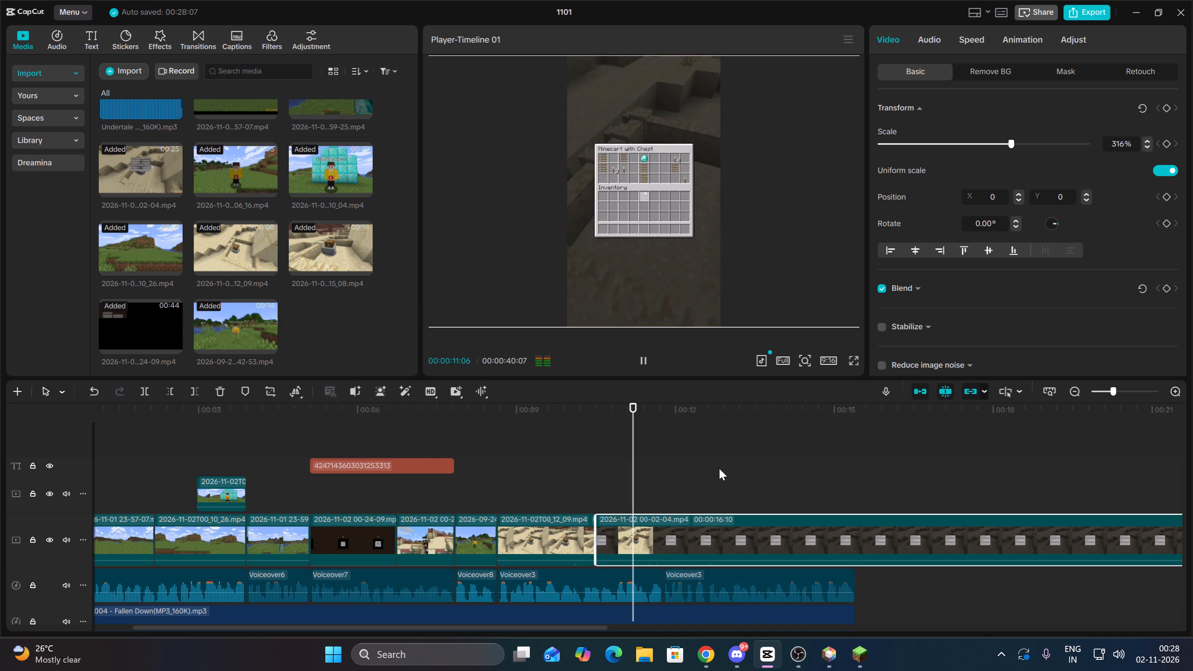
pyautogui.press('space')
pyautogui.press('Up')
pyautogui.press('space')
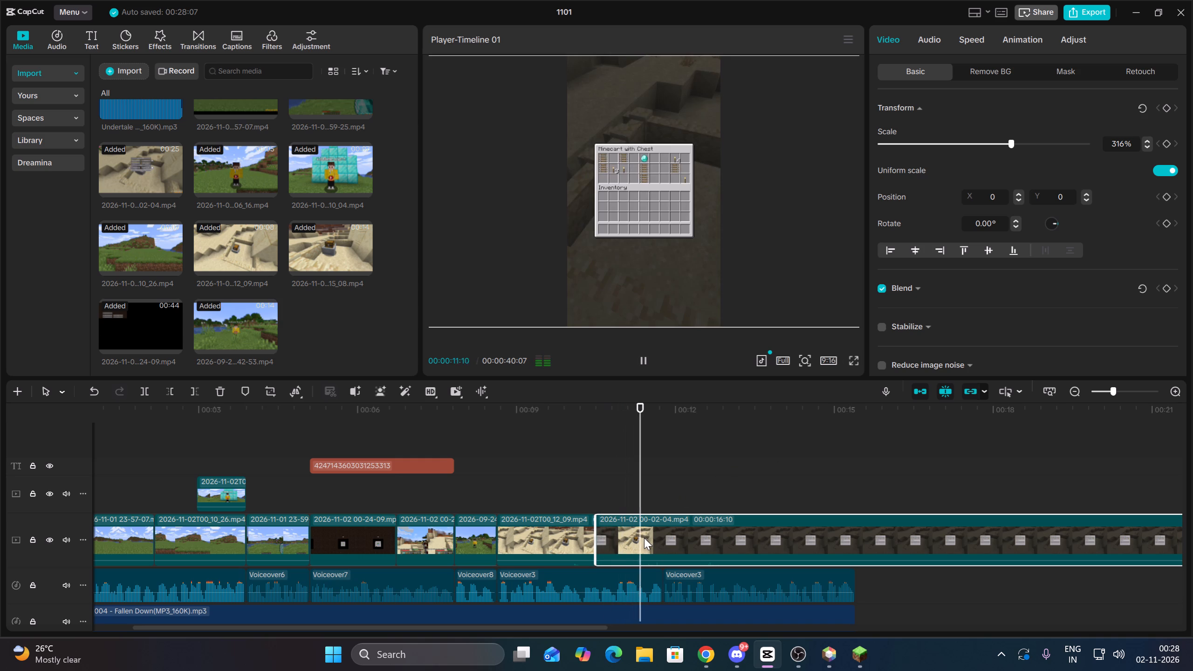
pyautogui.press('space')
pyautogui.press('Up')
pyautogui.press('space')
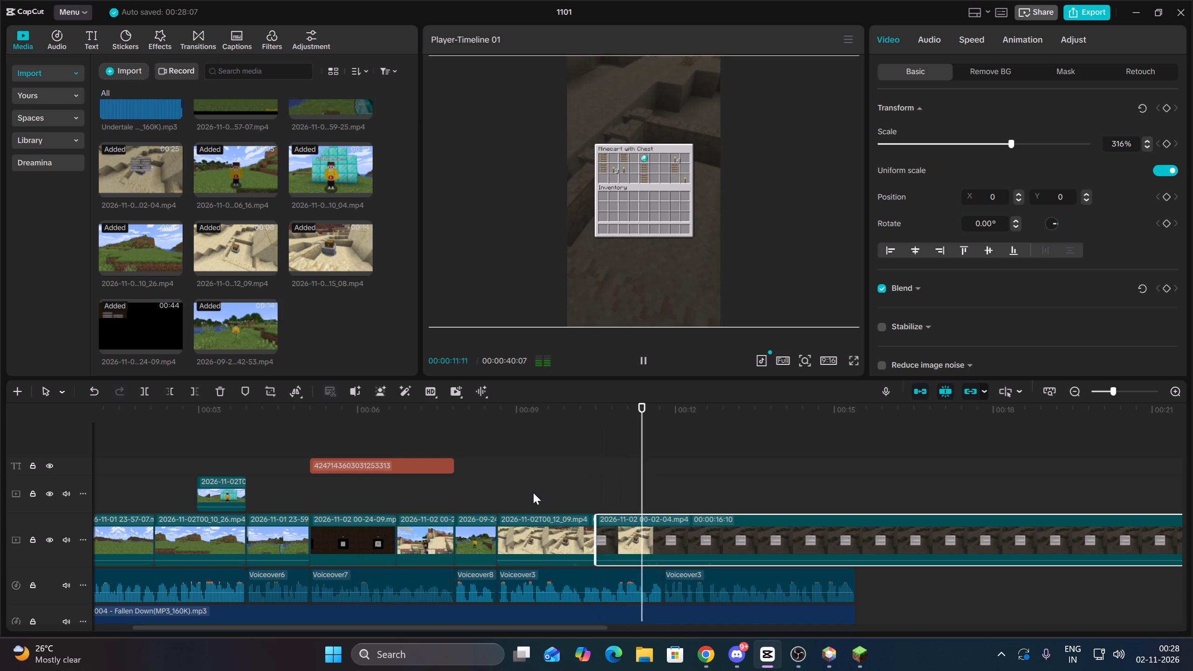
pyautogui.press('space')
pyautogui.press('space')
pyautogui.press('space')
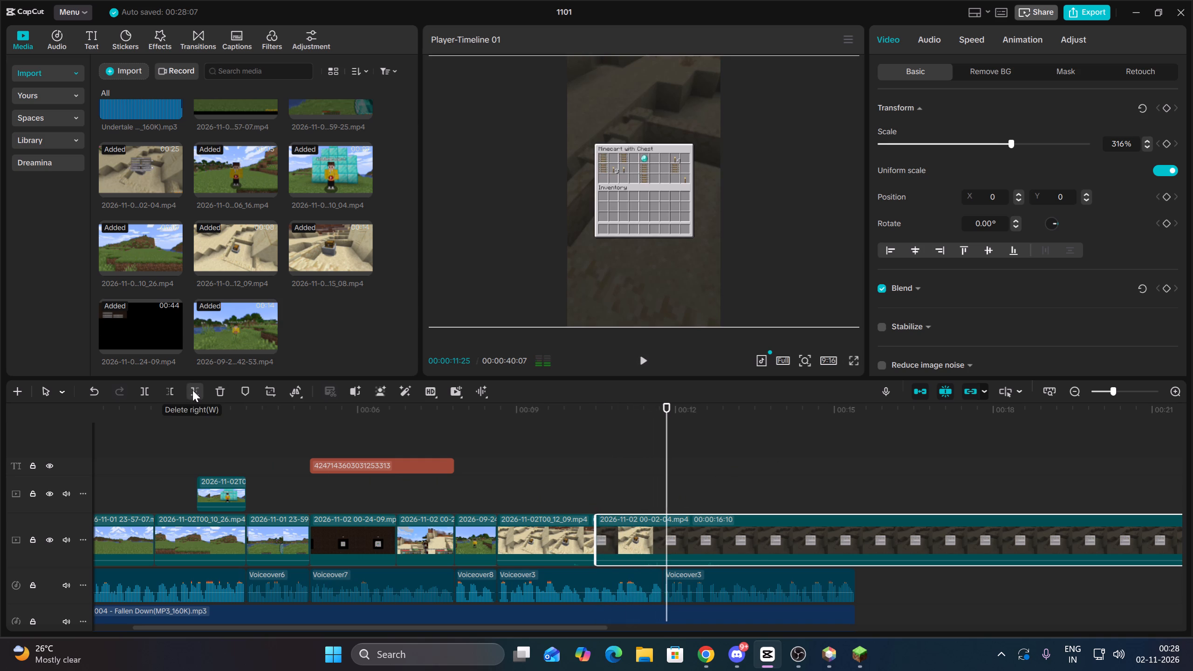
pyautogui.press('Up')
pyautogui.click(192, 390)
pyautogui.press('Up')
pyautogui.press('space')
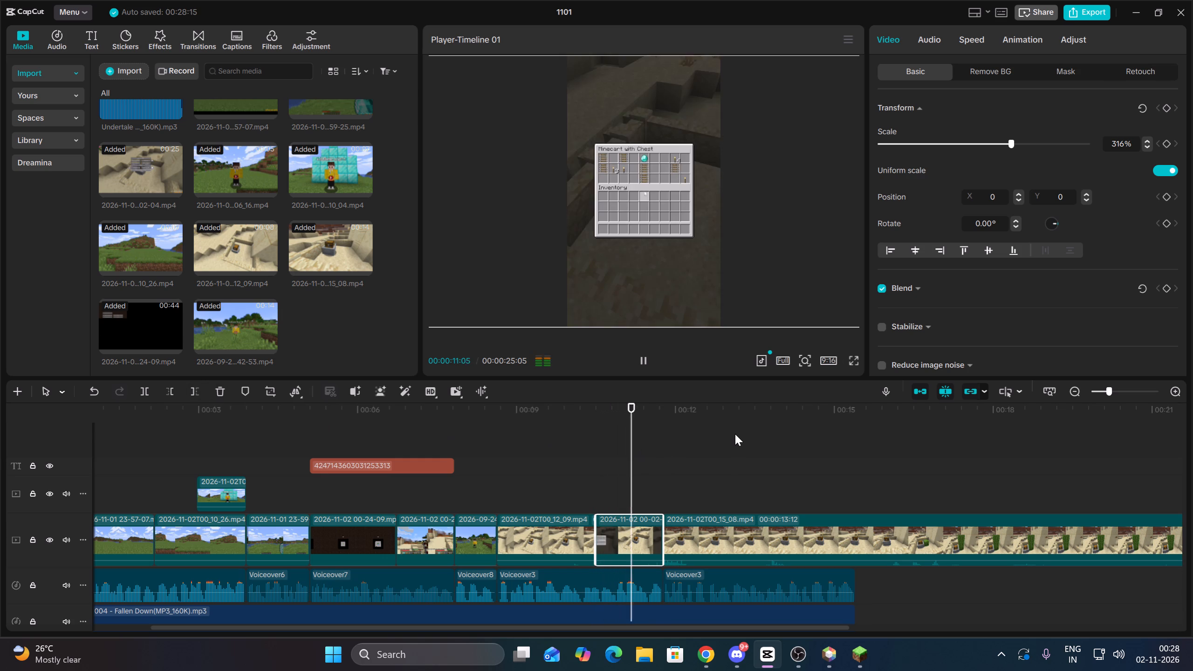
pyautogui.press('Up')
# Play the 2026-11-02T00_15_08 clip and trim its start, shortening the clip to 00:00:10:11.
pyautogui.click(746, 536)
pyautogui.press('space')
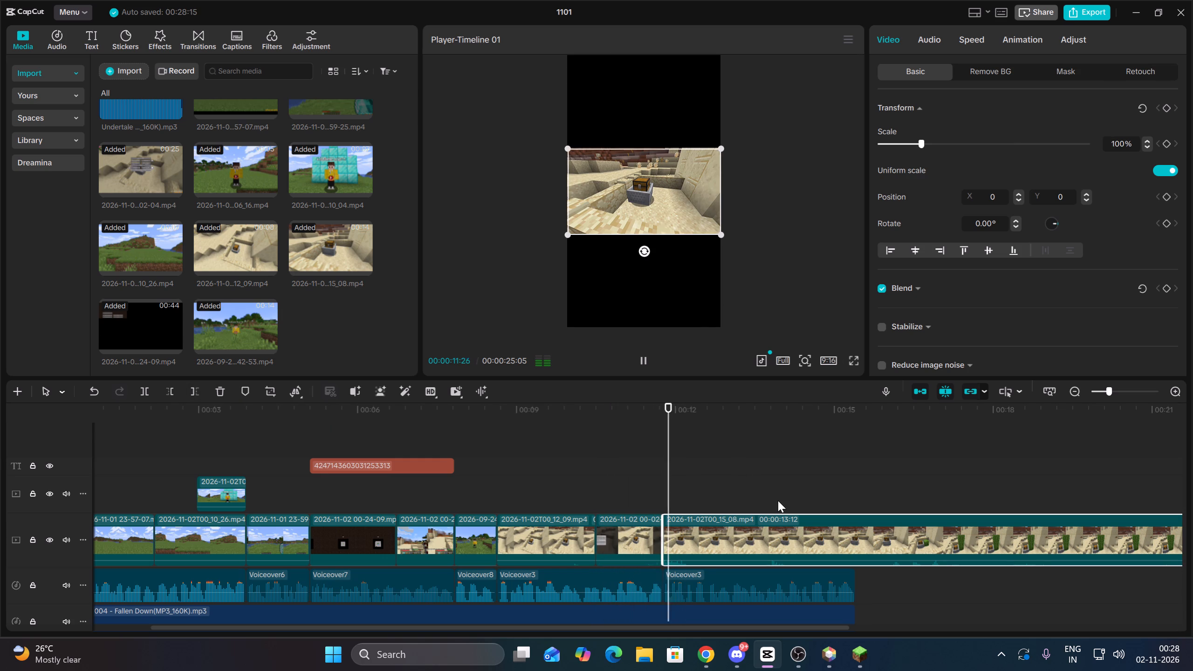
pyautogui.keyDown('ctrl'); pyautogui.scroll(-7, 897, 514); pyautogui.keyUp('ctrl')
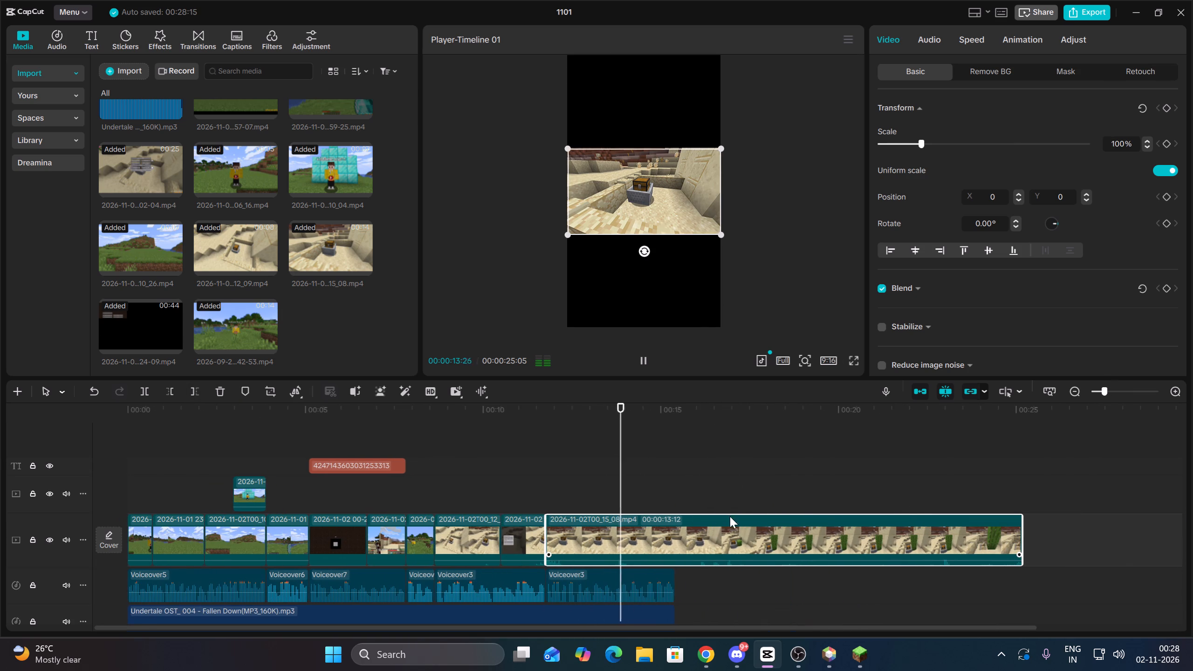
pyautogui.press('space')
pyautogui.click(175, 392)
# Preview the trimmed 2026-11-02T00_15_08 clip and enlarge it to about 316% to fill the vertical frame.
pyautogui.press('space')
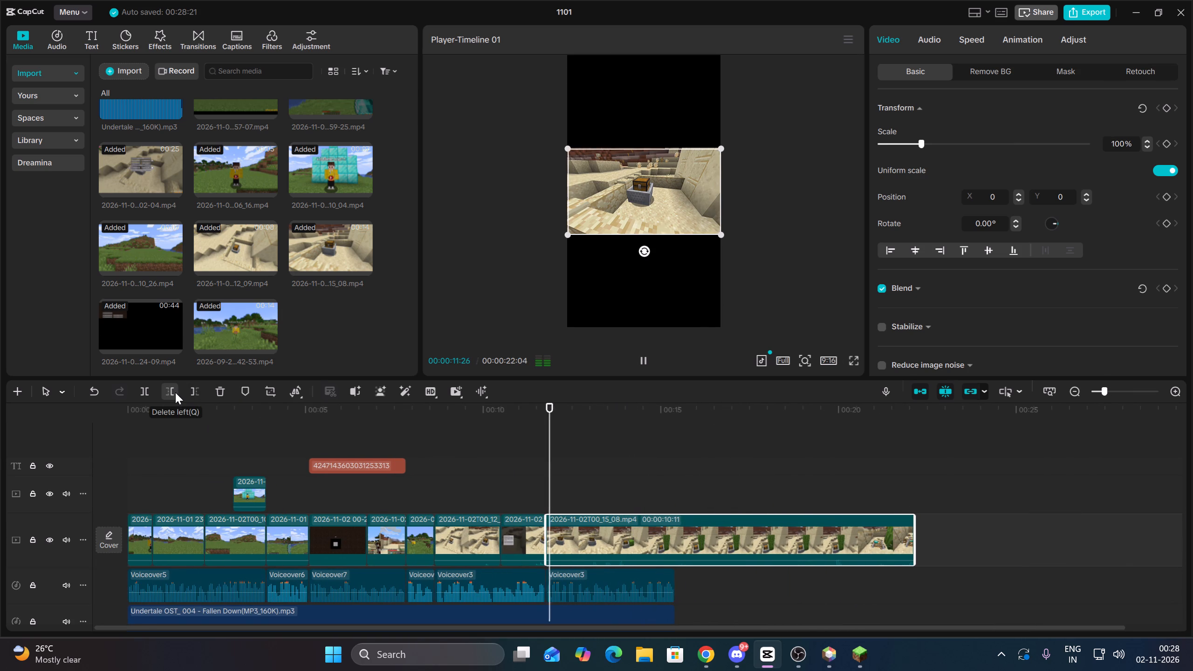
pyautogui.press('space')
pyautogui.press('Up')
pyautogui.press('space')
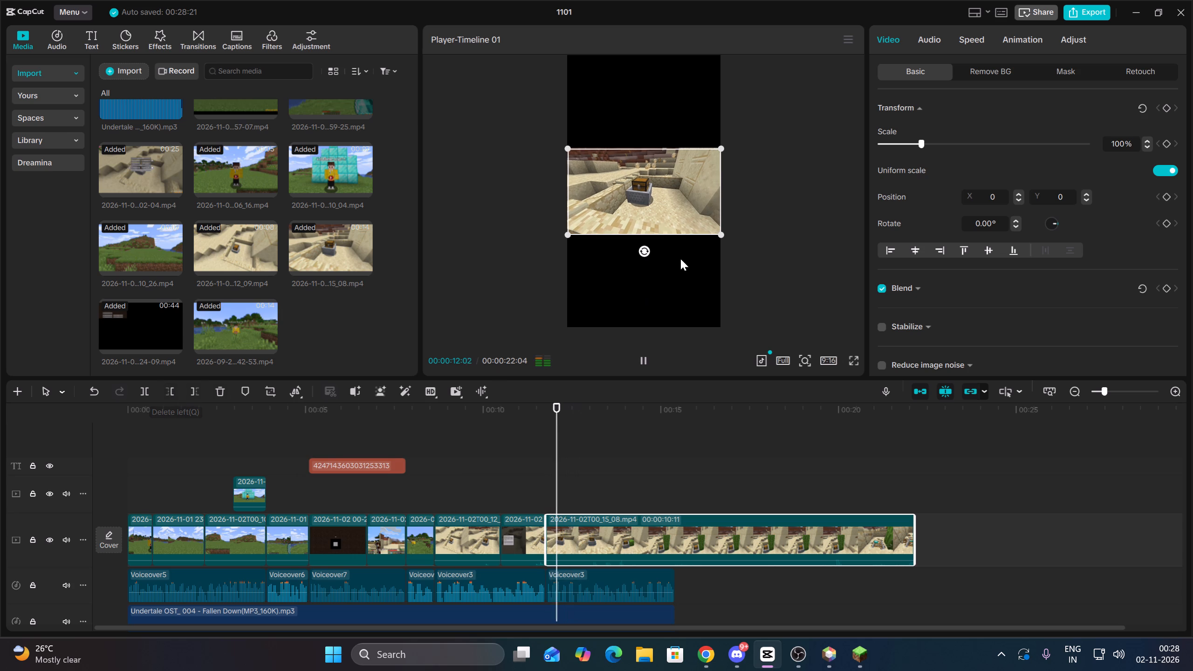
pyautogui.press('space')
pyautogui.moveTo(724, 236); pyautogui.dragTo(899, 519)
# Play the 2026-11-02T00_15_08 clip from its start and split it at 00:00:13:29, once the cactus is placed.
pyautogui.press('Up')
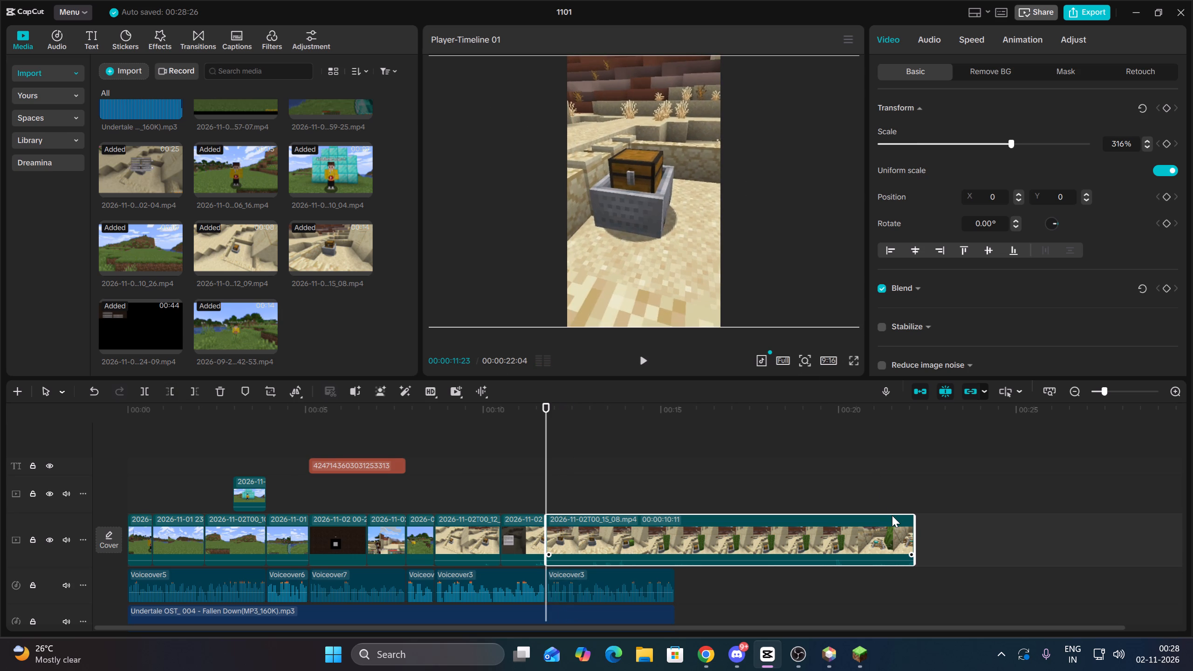
pyautogui.press('space')
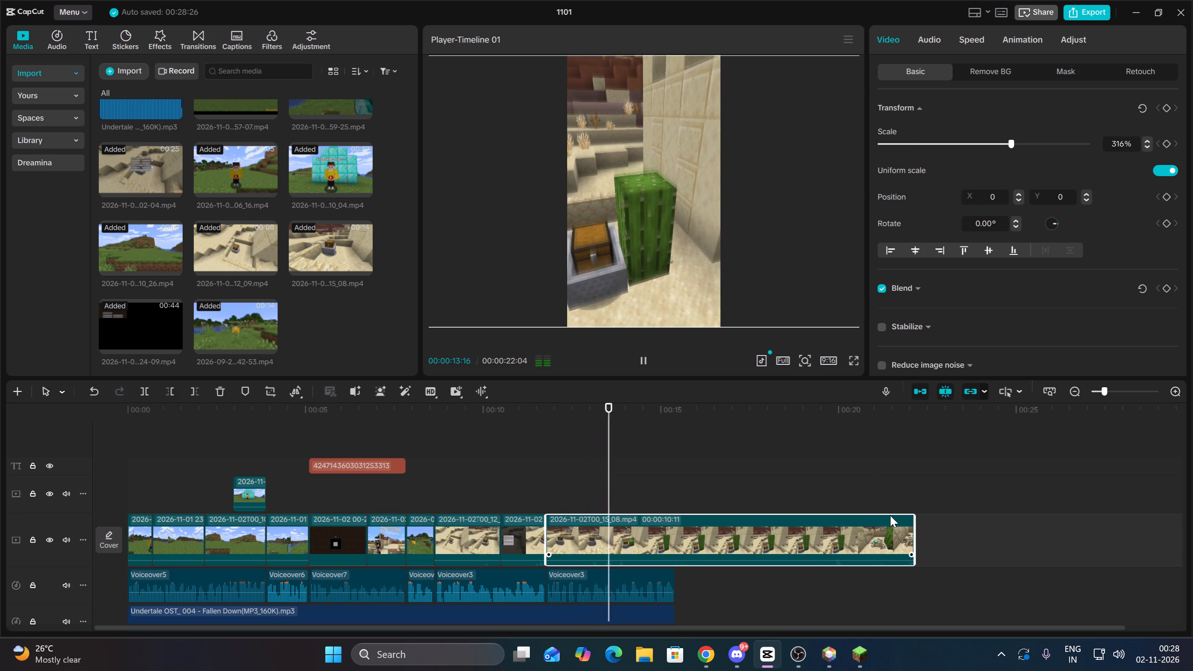
pyautogui.press('space')
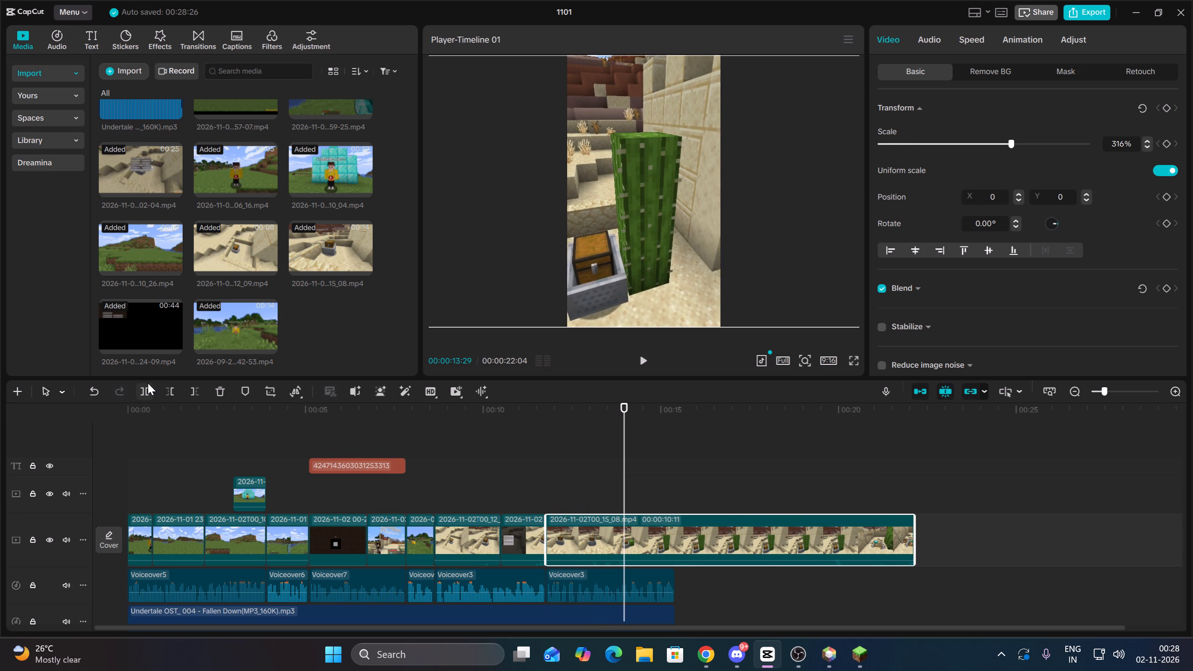
pyautogui.click(147, 383)
# Delete the part of the second 2026-11-02T00_15_08 segment before 00:00:19:10.
pyautogui.press('space')
pyautogui.click(756, 476)
pyautogui.moveTo(756, 476); pyautogui.dragTo(824, 480)
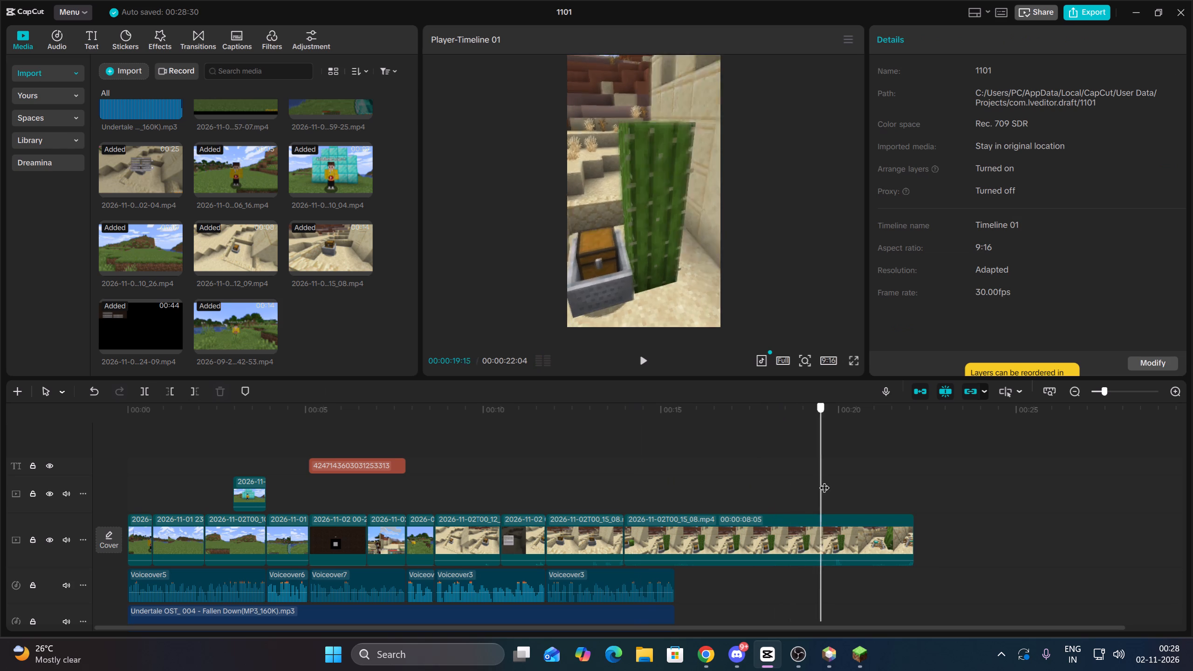
pyautogui.moveTo(824, 480); pyautogui.dragTo(815, 480)
pyautogui.moveTo(834, 474); pyautogui.dragTo(850, 531)
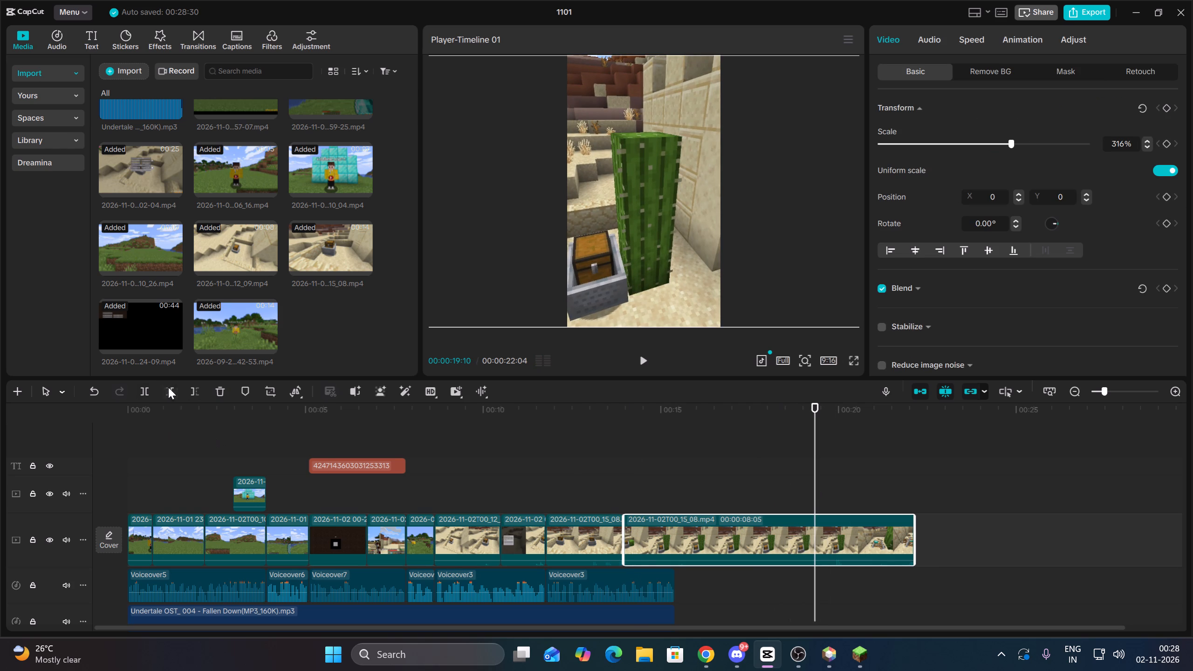
pyautogui.click(169, 388)
# Play the last 2026-11-02T00_15_08 segment and cut off its end at 00:00:15:12, where the voiceover and music end.
pyautogui.press('space')
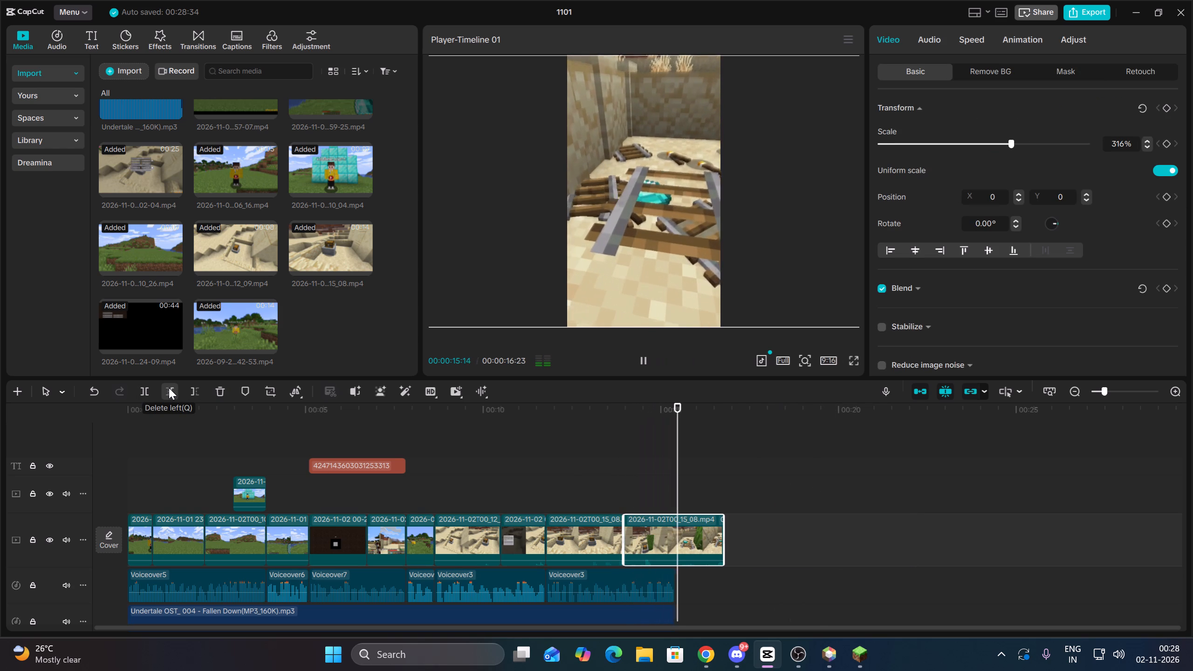
pyautogui.press('space')
pyautogui.press('Up')
pyautogui.click(192, 390)
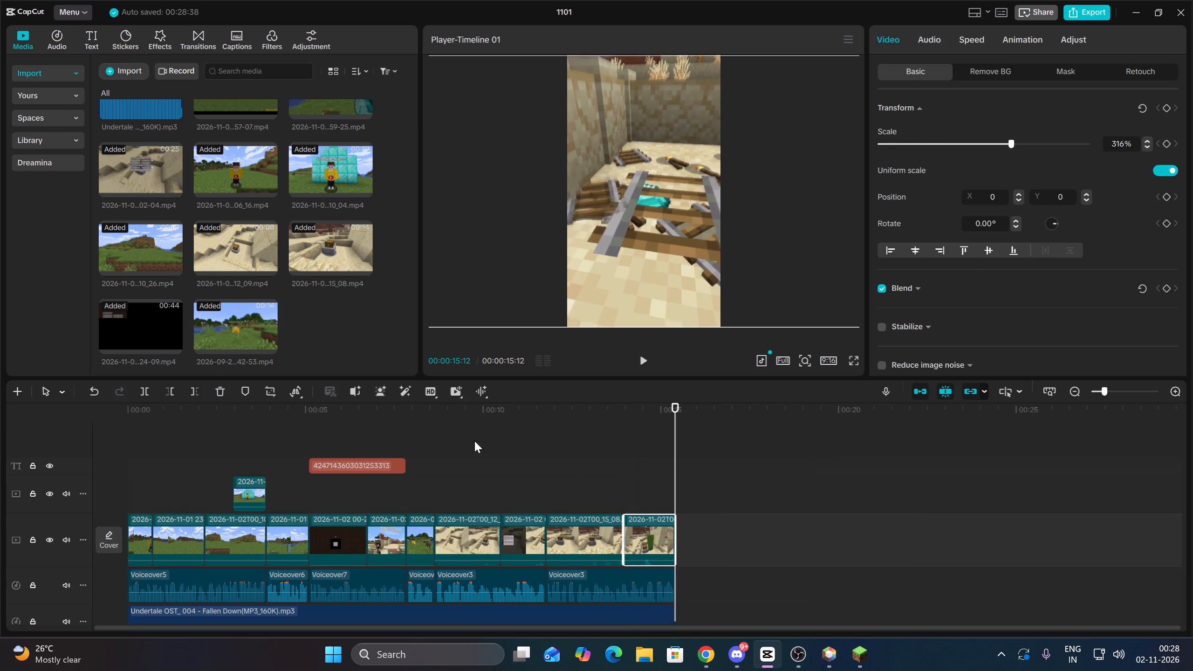
# Review the edited video in full screen from the beginning, and return the playhead to 00:00:00:00.
pyautogui.click(501, 441)
pyautogui.moveTo(501, 441); pyautogui.dragTo(0, 438)
pyautogui.press('space')
pyautogui.click(855, 362)
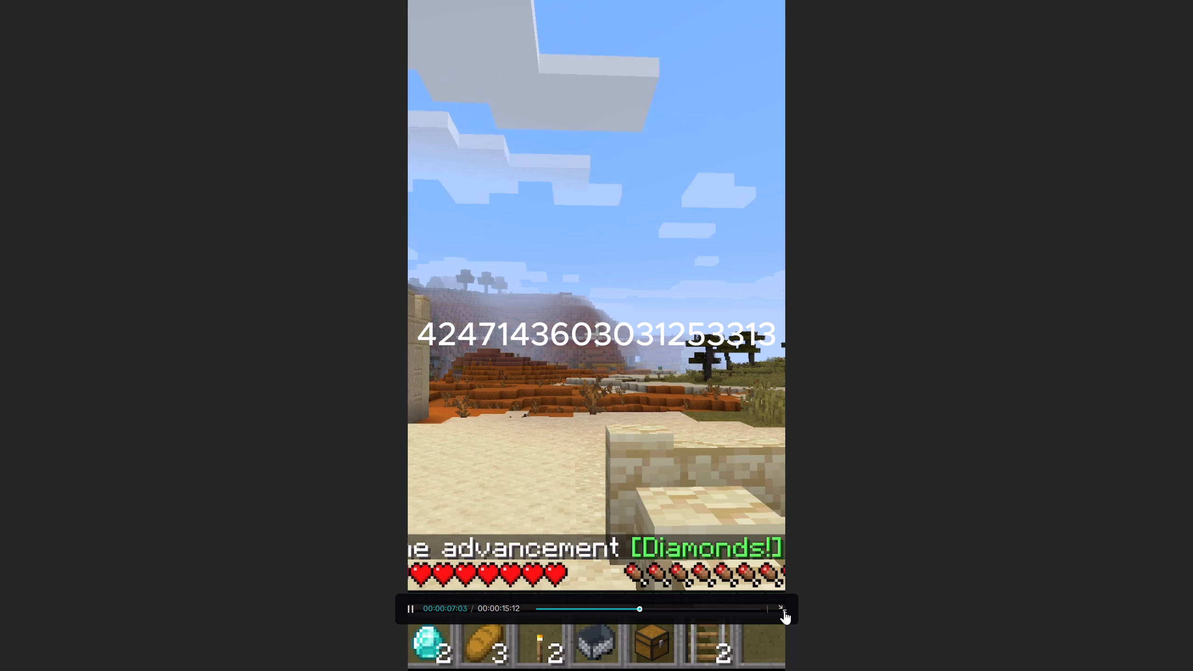
pyautogui.click(784, 610)
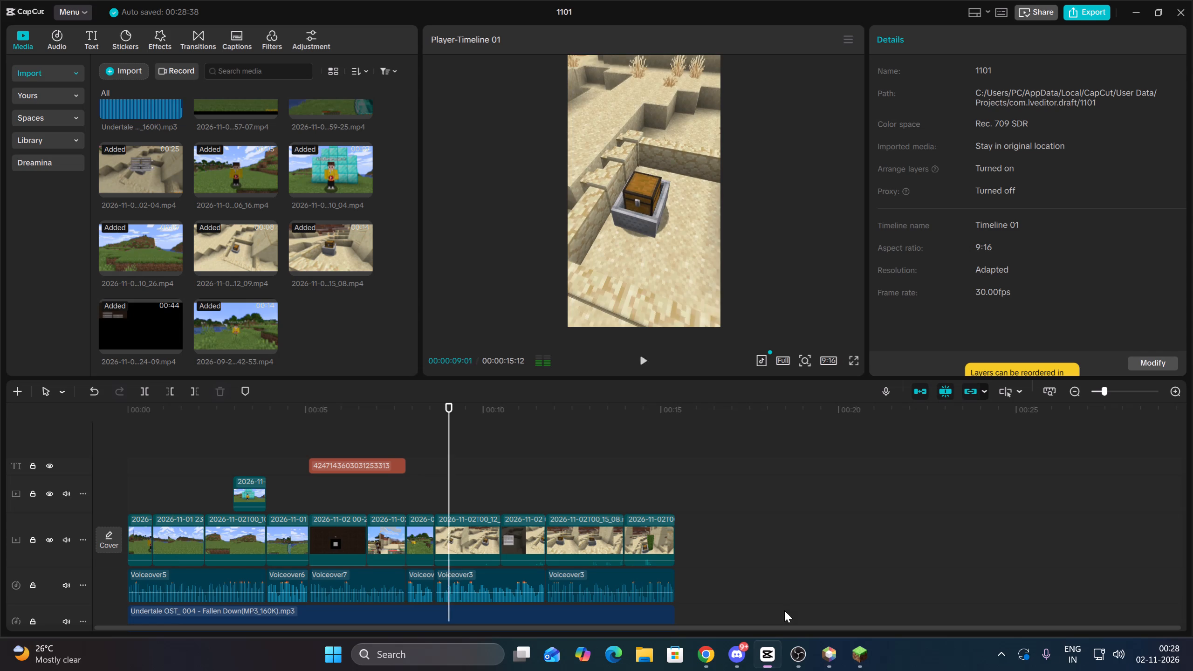
pyautogui.click(360, 485)
pyautogui.moveTo(360, 485); pyautogui.dragTo(149, 498)
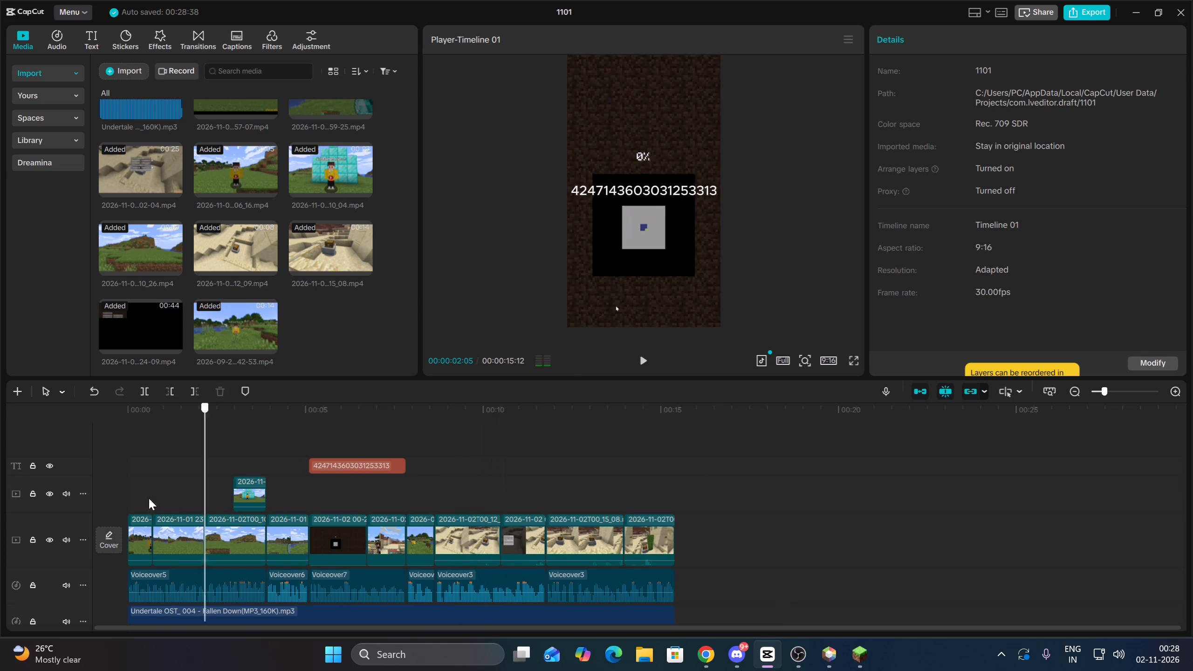
pyautogui.moveTo(149, 498); pyautogui.dragTo(0, 493)
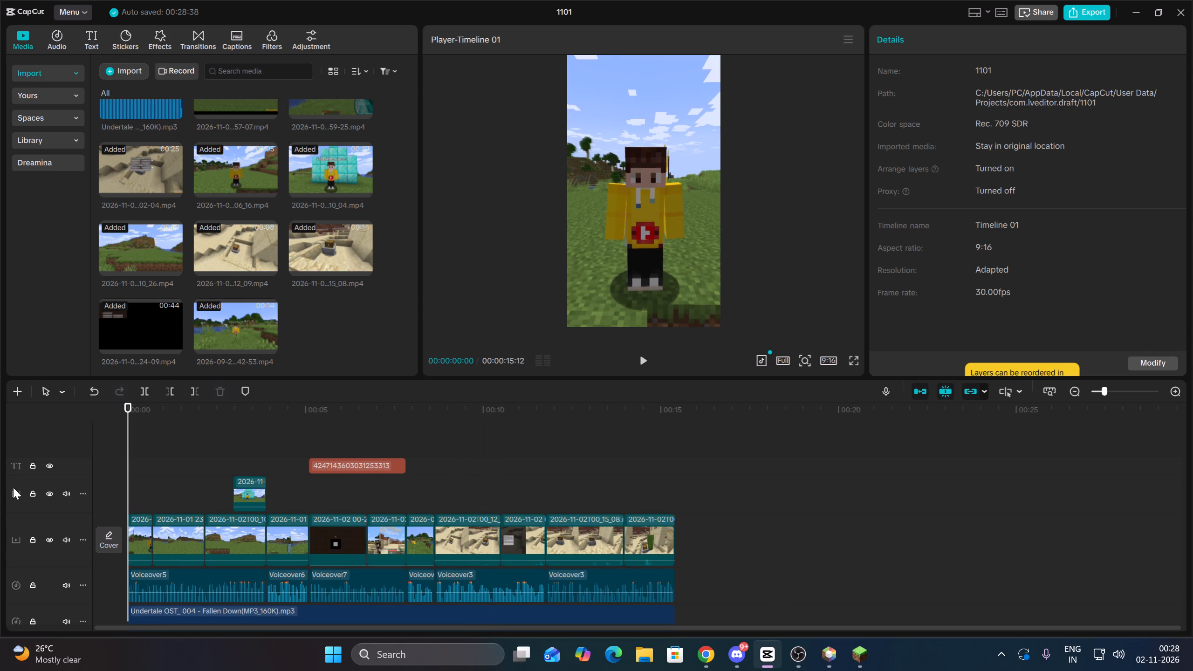
# Add a default text on its own track above the seed text, spanning from 00:00:00:00 to the video's end at 00:00:15:12.
pyautogui.scroll(4, 0, 502)
pyautogui.click(80, 32)
pyautogui.moveTo(108, 98); pyautogui.dragTo(137, 170)
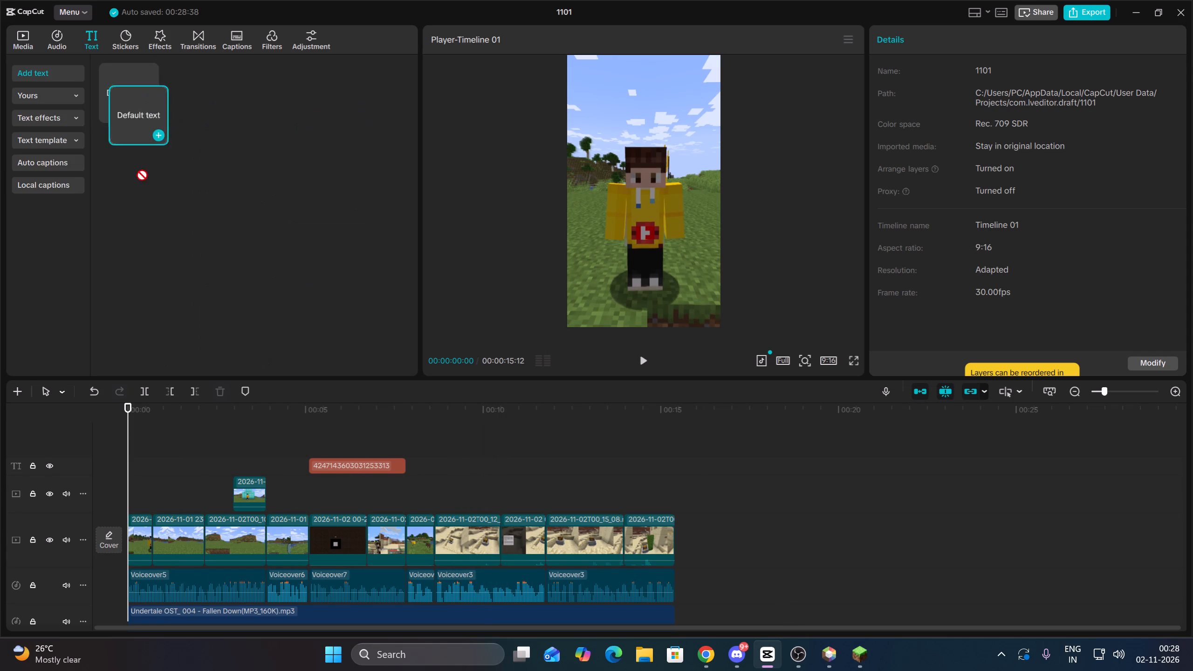
pyautogui.moveTo(137, 170); pyautogui.dragTo(120, 466)
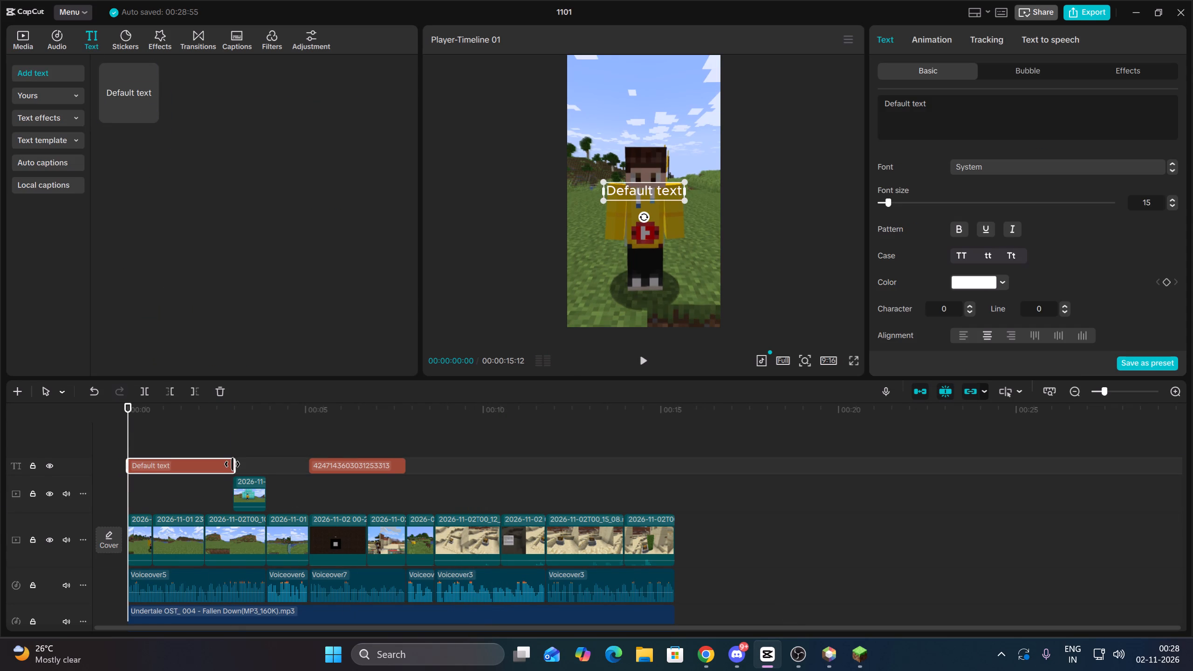
pyautogui.moveTo(207, 467); pyautogui.dragTo(208, 447)
pyautogui.moveTo(233, 459); pyautogui.dragTo(357, 462)
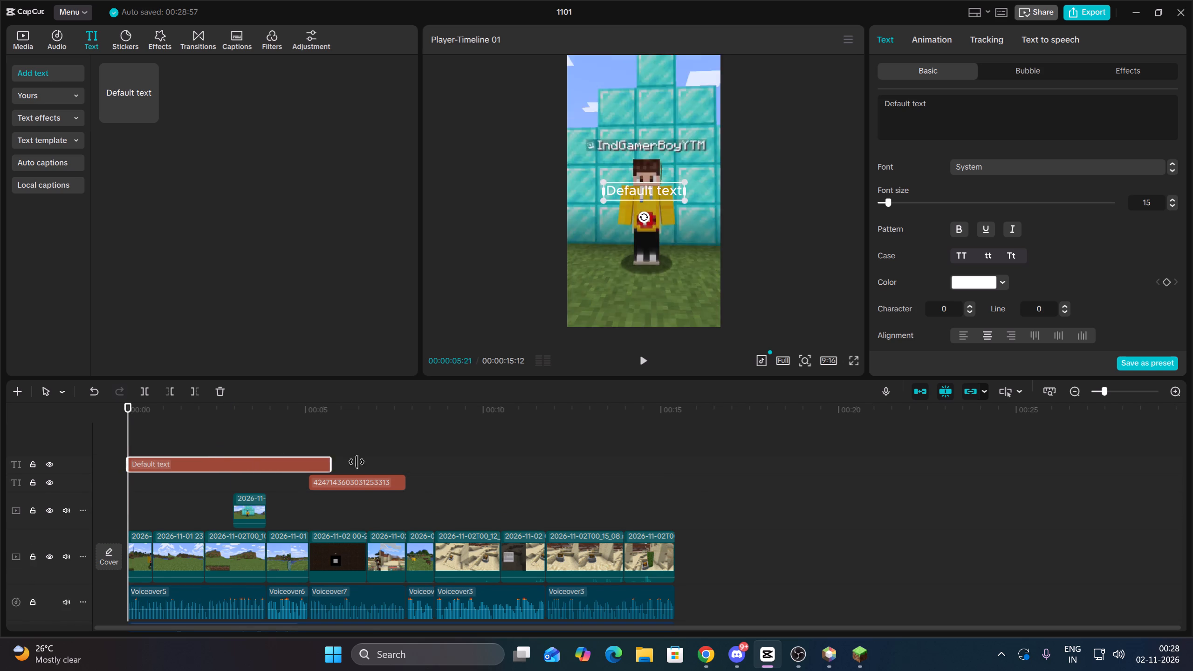
pyautogui.moveTo(357, 462); pyautogui.dragTo(677, 467)
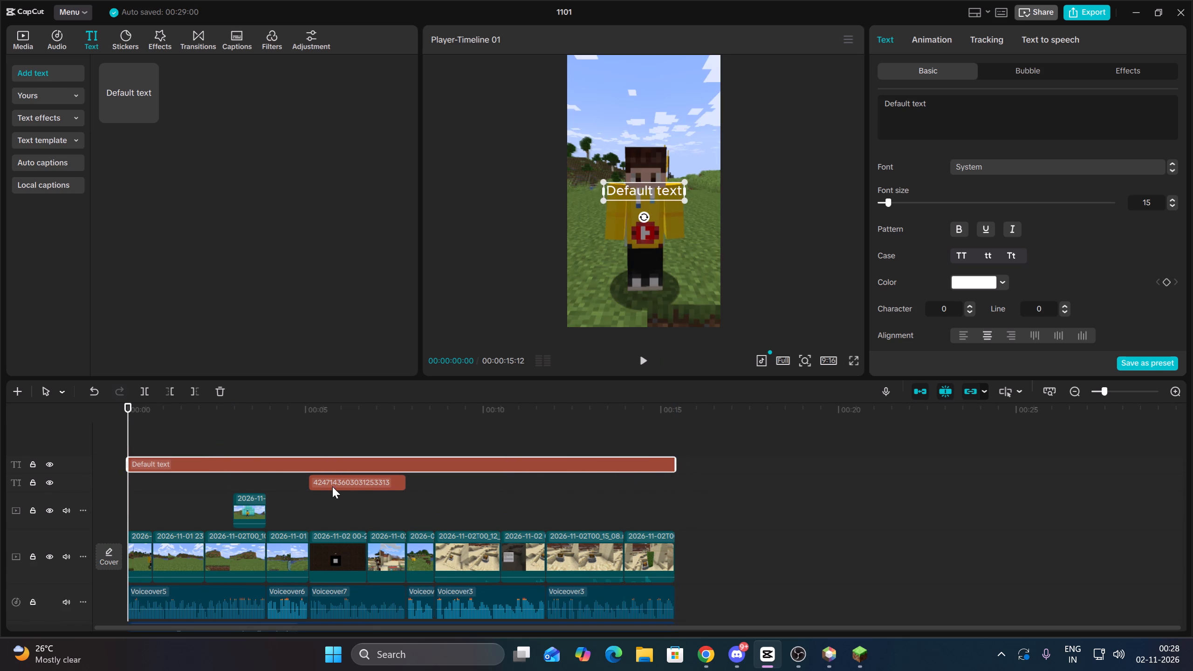
# Apply the white preset style with black outline to the default text.
pyautogui.click(317, 501)
pyautogui.moveTo(317, 501); pyautogui.dragTo(68, 508)
pyautogui.doubleClick(1185, 392)
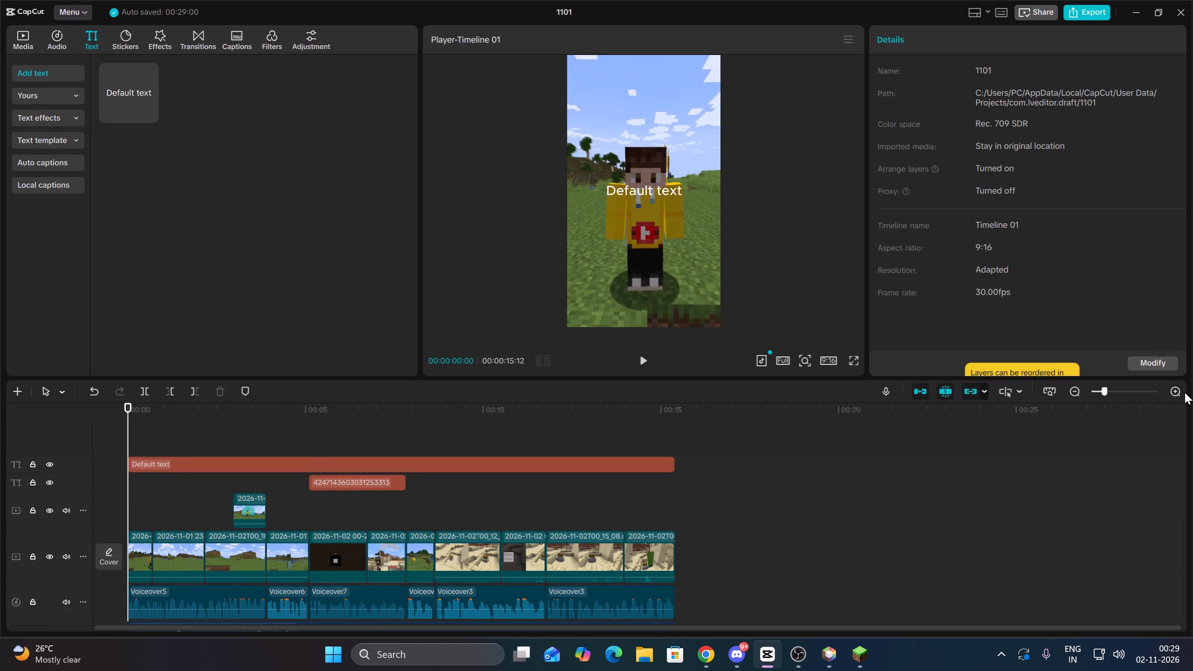
pyautogui.doubleClick(1180, 391)
pyautogui.click(652, 455)
pyautogui.click(651, 460)
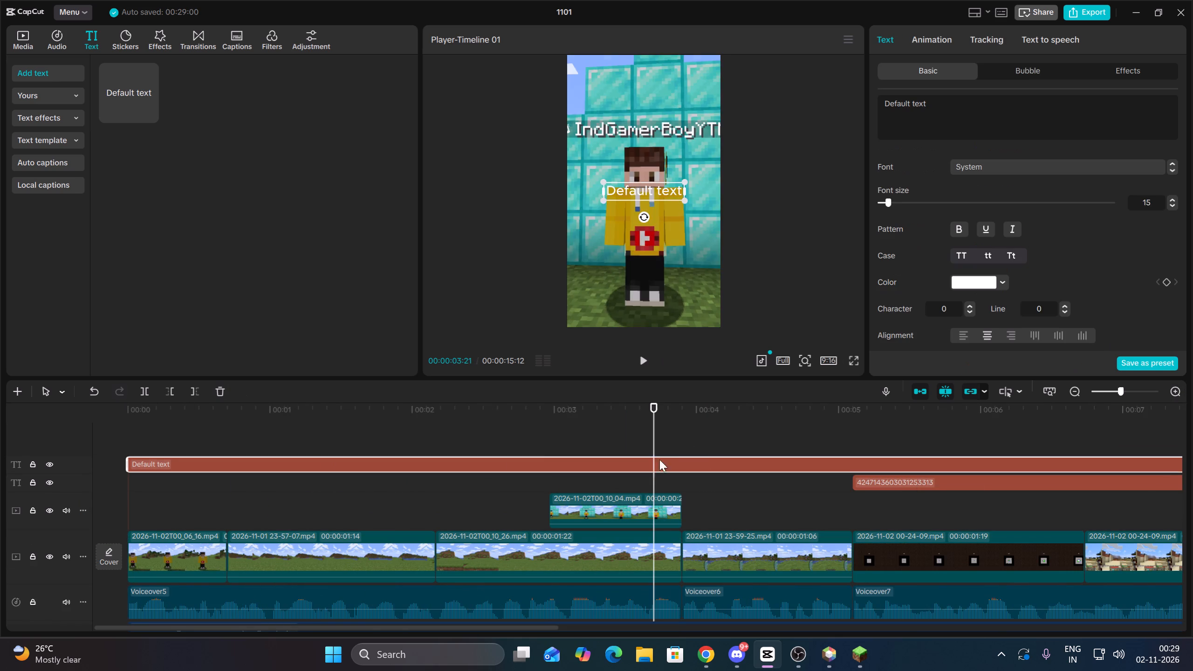
pyautogui.press('Up')
pyautogui.scroll(-4, 970, 253)
pyautogui.scroll(1, 944, 237)
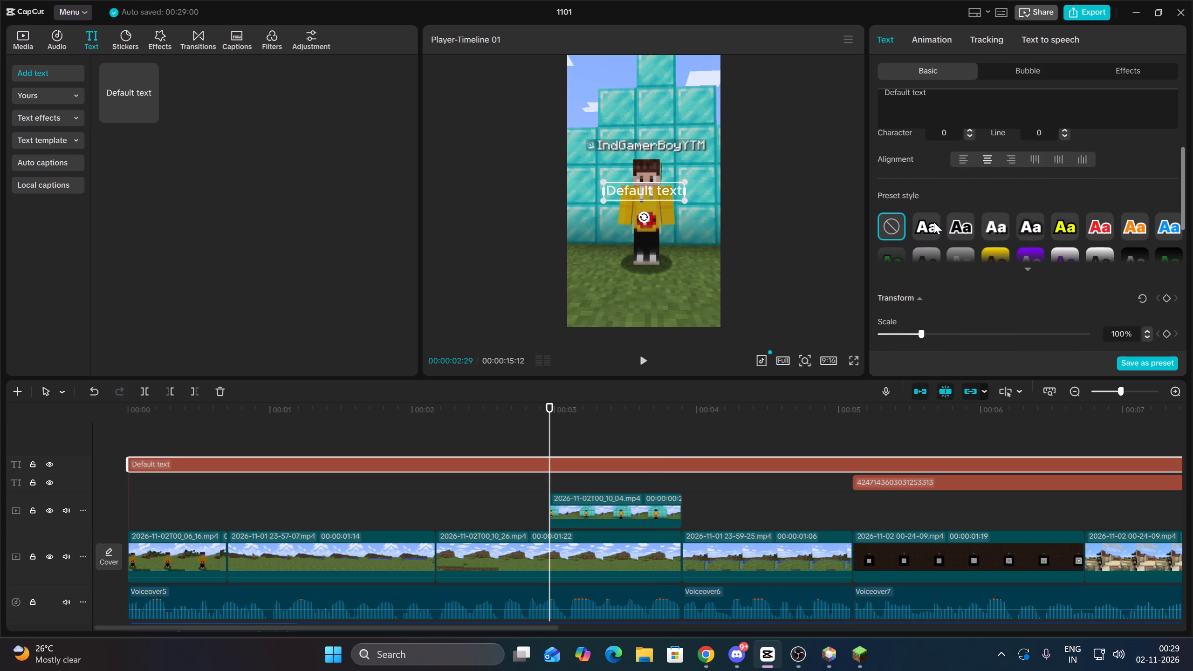
pyautogui.click(933, 222)
pyautogui.scroll(-6, 952, 247)
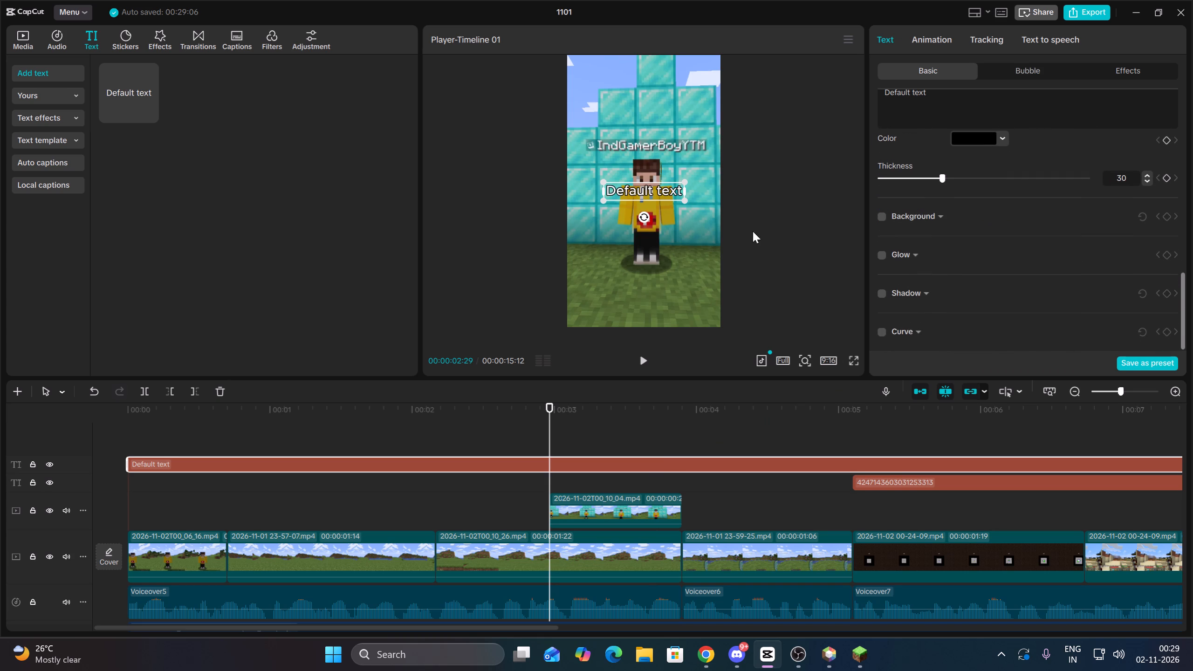
# Scale the default text to 92% and move it down, centred, to about Y -1075.
pyautogui.moveTo(682, 203); pyautogui.dragTo(690, 209)
pyautogui.moveTo(689, 202); pyautogui.dragTo(675, 196)
pyautogui.moveTo(664, 191); pyautogui.dragTo(665, 267)
# Set the default text's font to Candy Beans and raise it slightly so it sits over the character's legs at 00:00:02:29.
pyautogui.scroll(6, 1086, 242)
pyautogui.scroll(-1, 1086, 242)
pyautogui.scroll(3, 1086, 242)
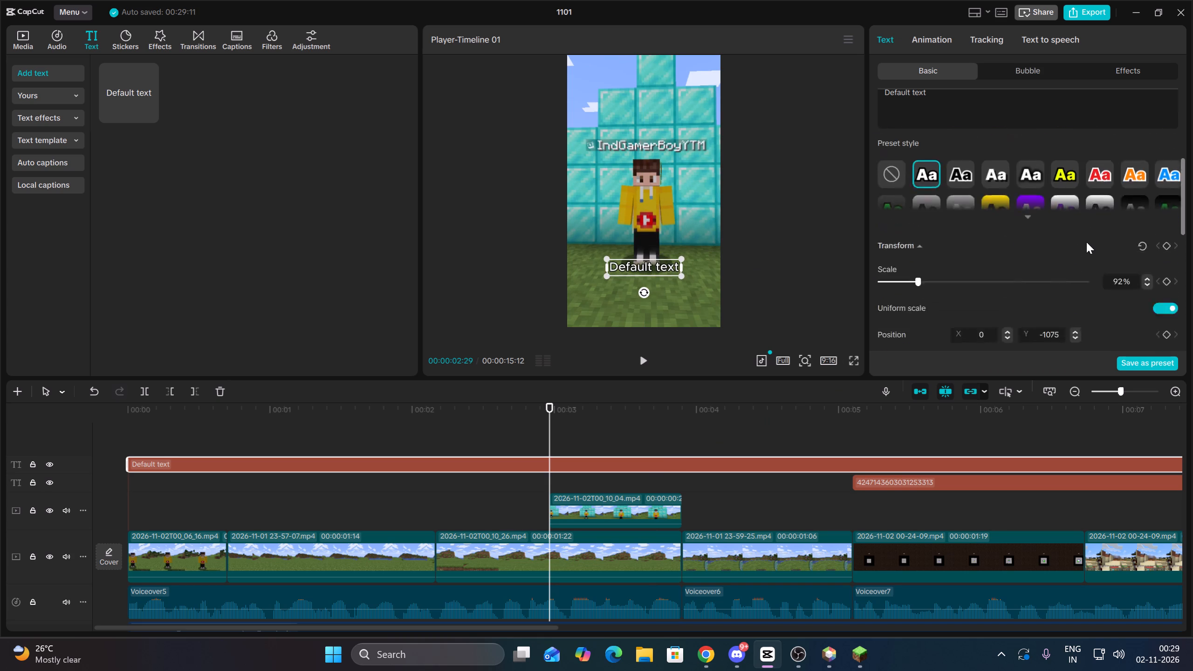
pyautogui.scroll(8, 1086, 242)
pyautogui.click(1000, 171)
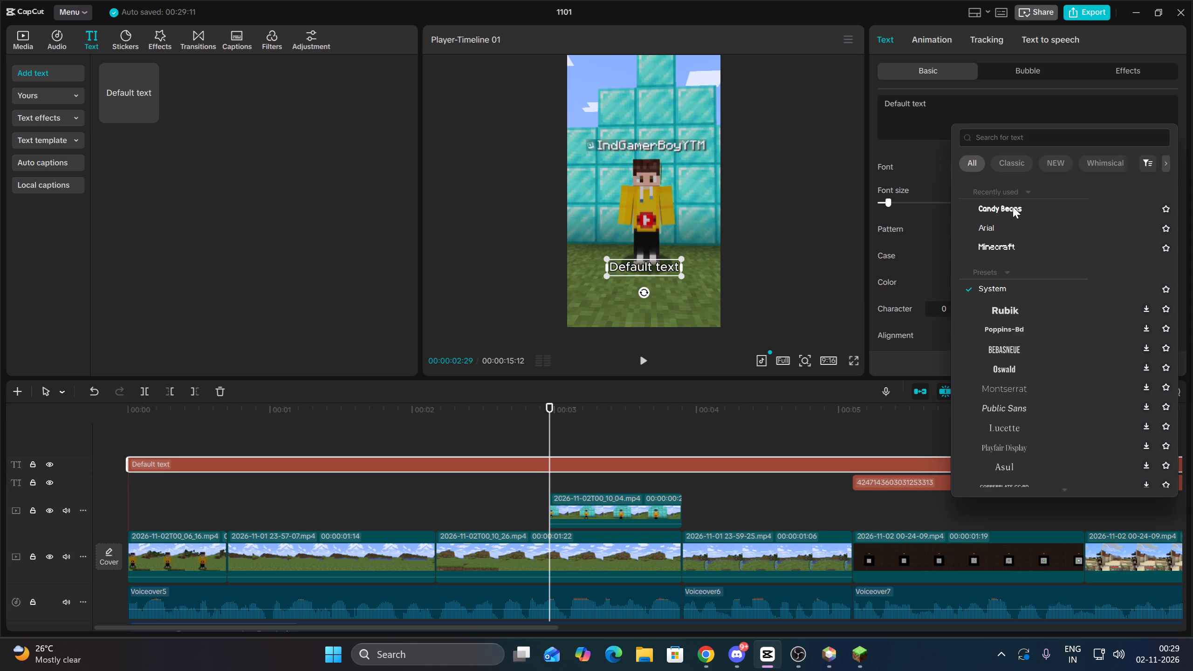
pyautogui.click(1013, 206)
pyautogui.moveTo(654, 267); pyautogui.dragTo(650, 256)
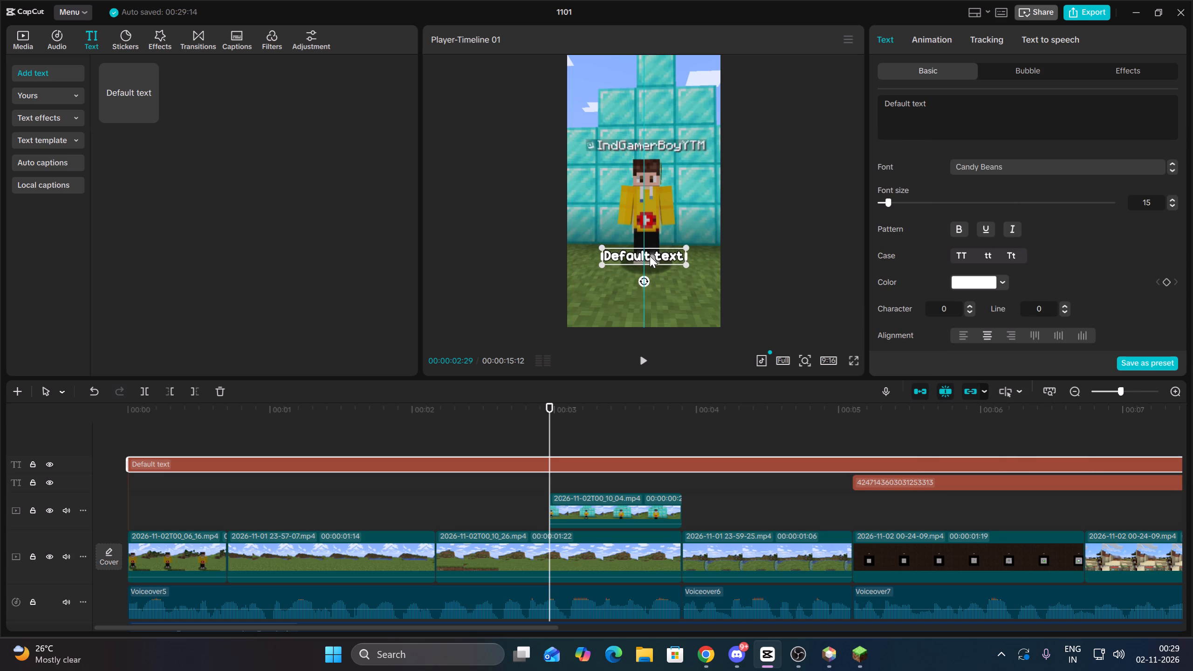
pyautogui.moveTo(650, 256); pyautogui.dragTo(650, 255)
pyautogui.moveTo(654, 255); pyautogui.dragTo(660, 251)
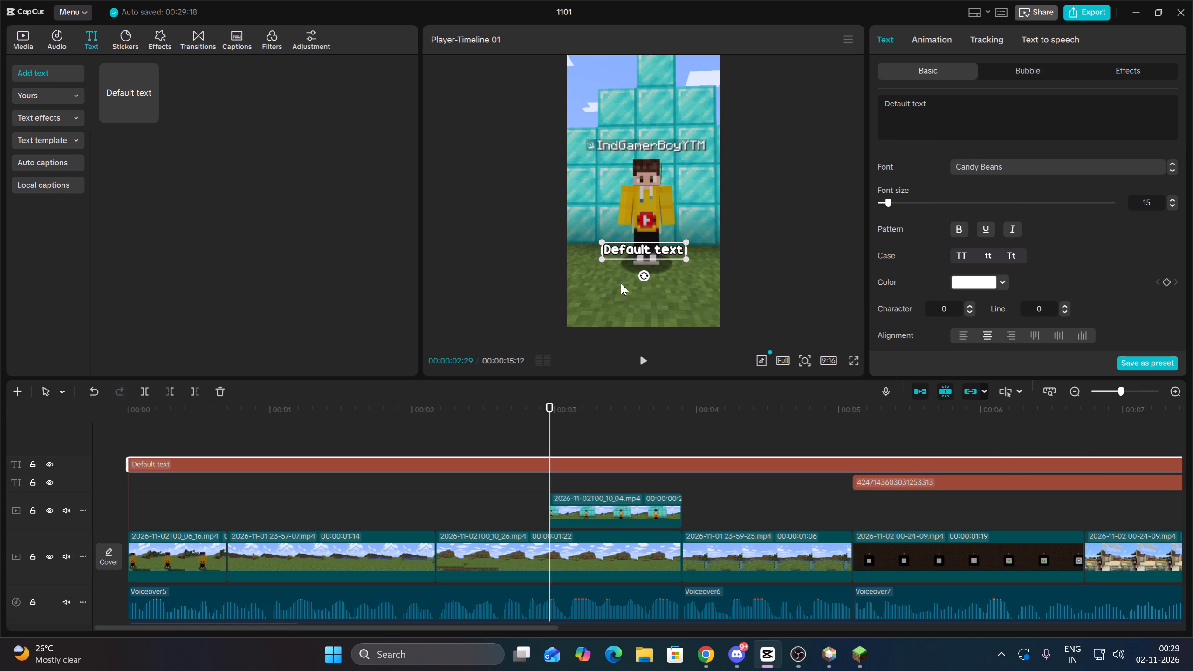
# Enable a white glow on the default text with intensity 34 and range 20.
pyautogui.click(289, 439)
pyautogui.moveTo(289, 439); pyautogui.dragTo(7, 442)
pyautogui.click(282, 472)
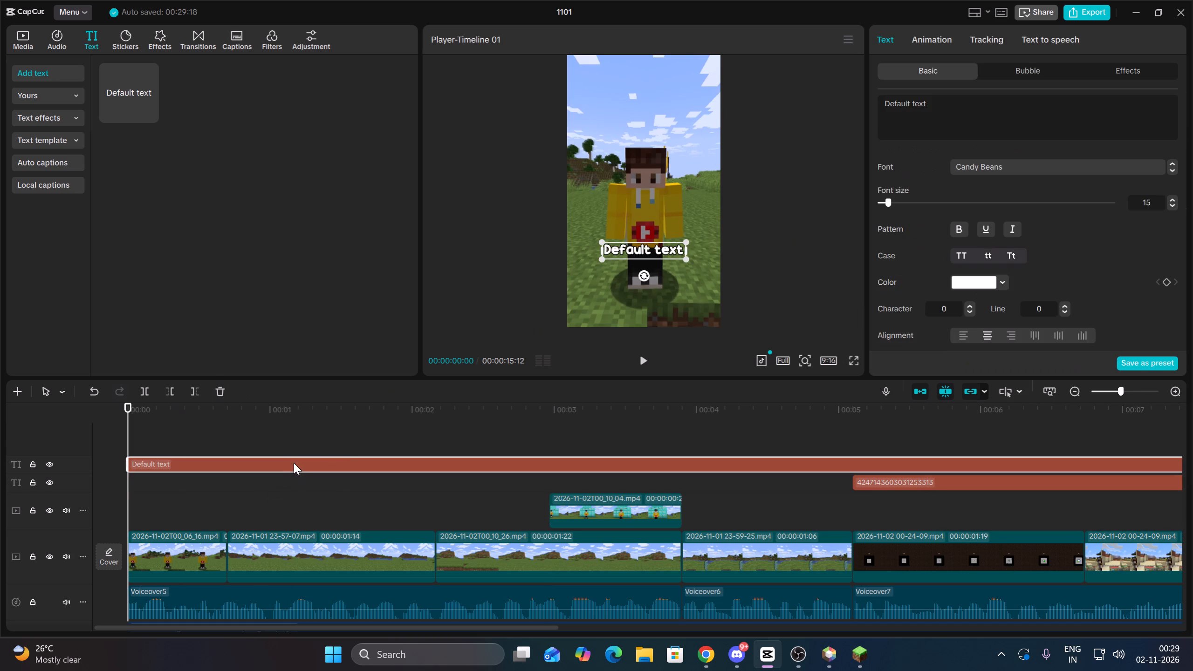
pyautogui.scroll(-14, 992, 289)
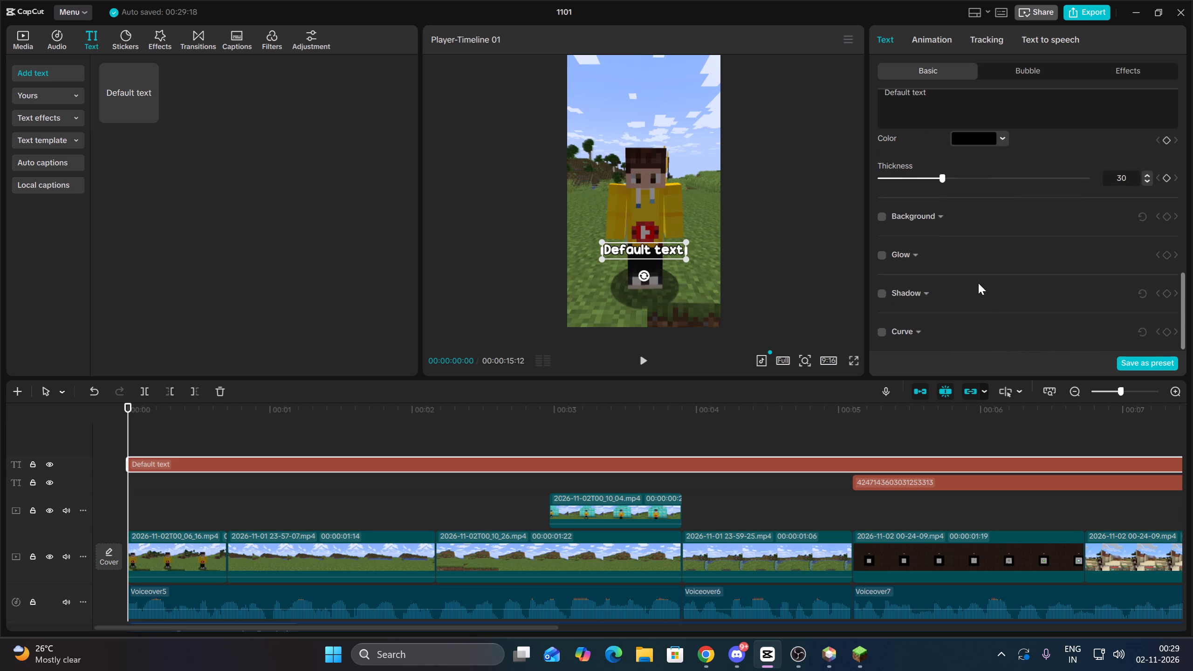
pyautogui.click(879, 253)
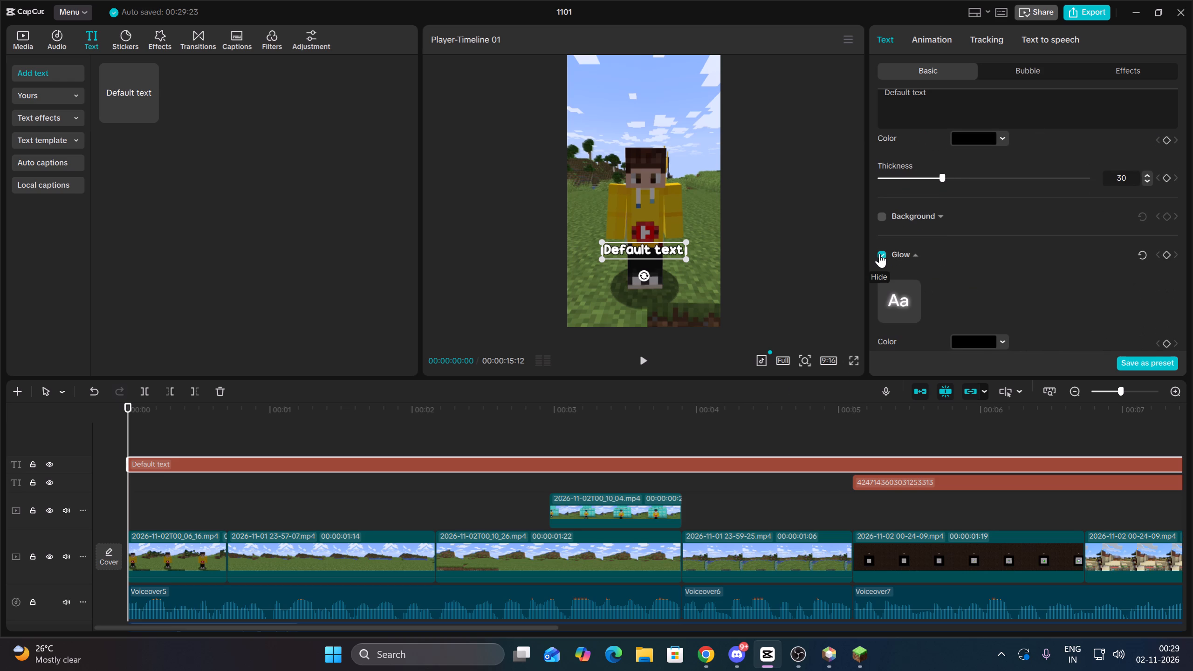
pyautogui.click(887, 291)
pyautogui.scroll(-1, 949, 285)
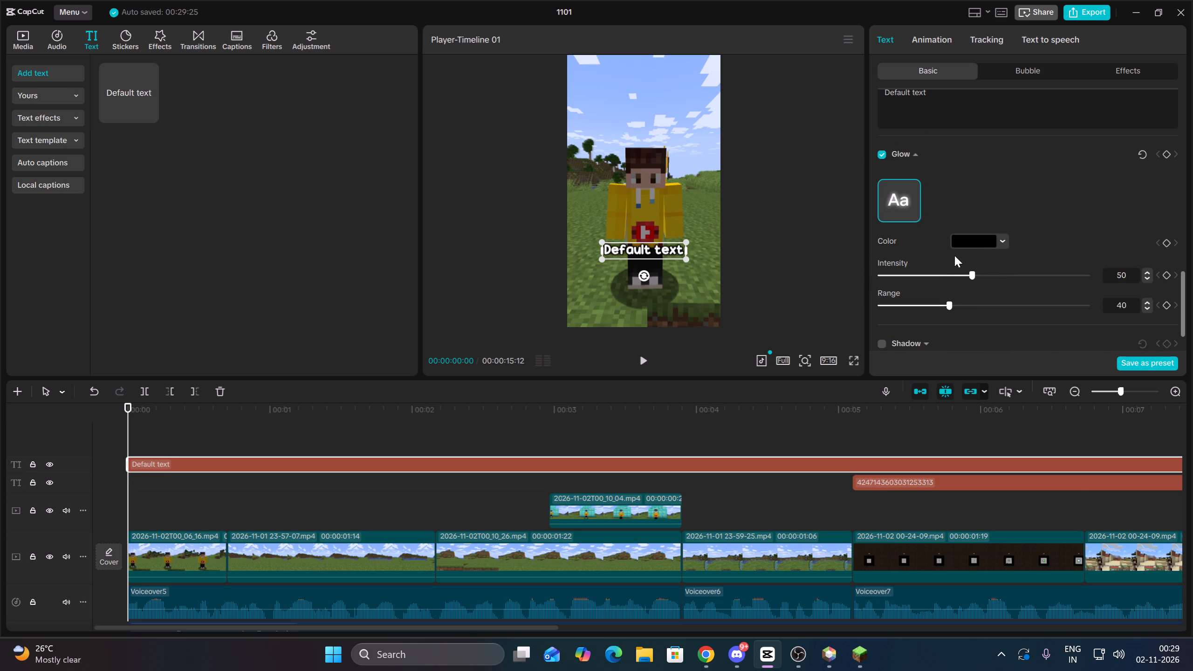
pyautogui.click(969, 244)
pyautogui.moveTo(960, 296); pyautogui.dragTo(911, 245)
pyautogui.click(980, 175)
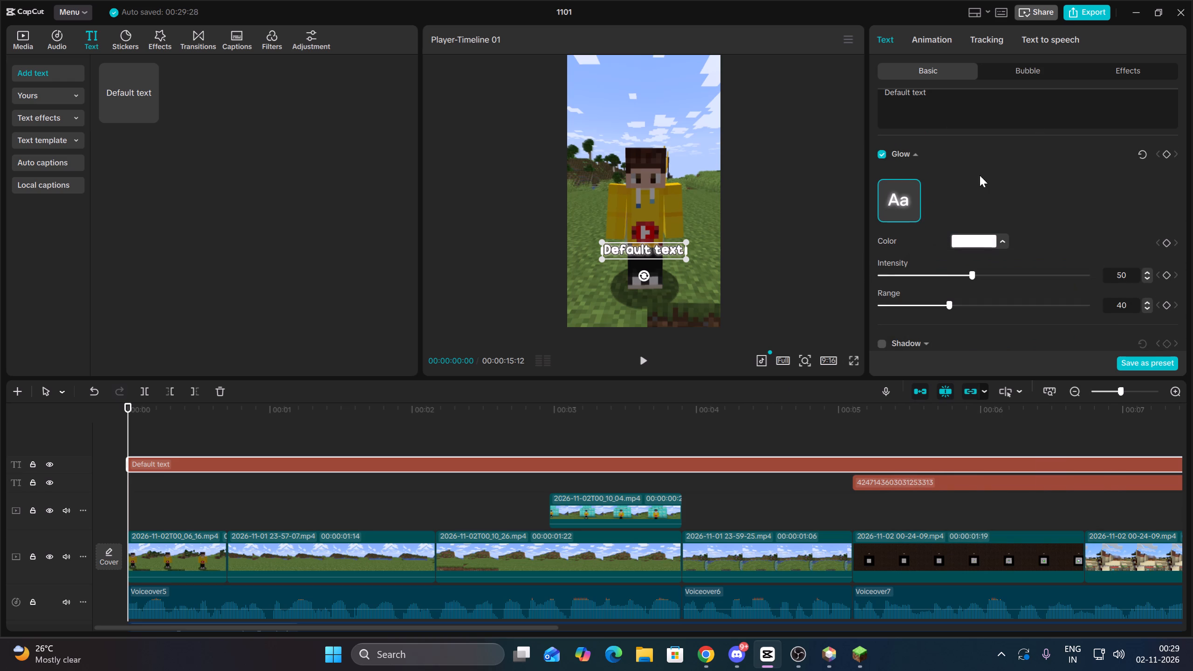
pyautogui.moveTo(945, 282); pyautogui.dragTo(936, 280)
pyautogui.moveTo(933, 313); pyautogui.dragTo(909, 312)
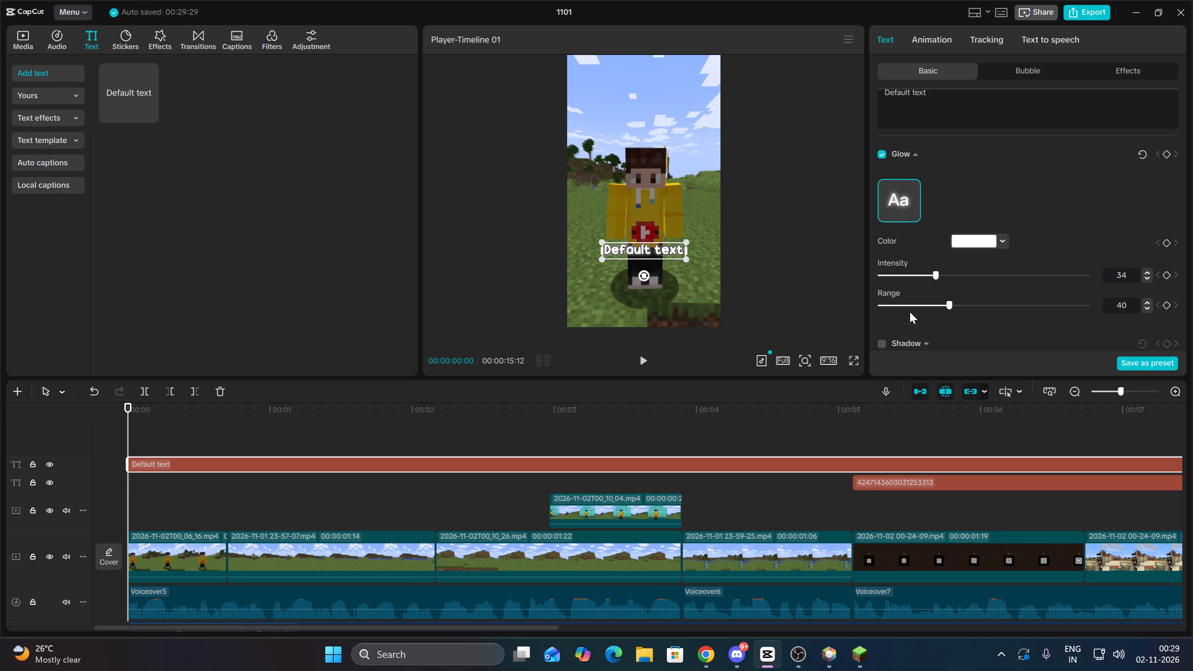
pyautogui.moveTo(915, 308); pyautogui.dragTo(904, 308)
# Check the styled text in full screen and briefly play the video from the start.
pyautogui.click(852, 360)
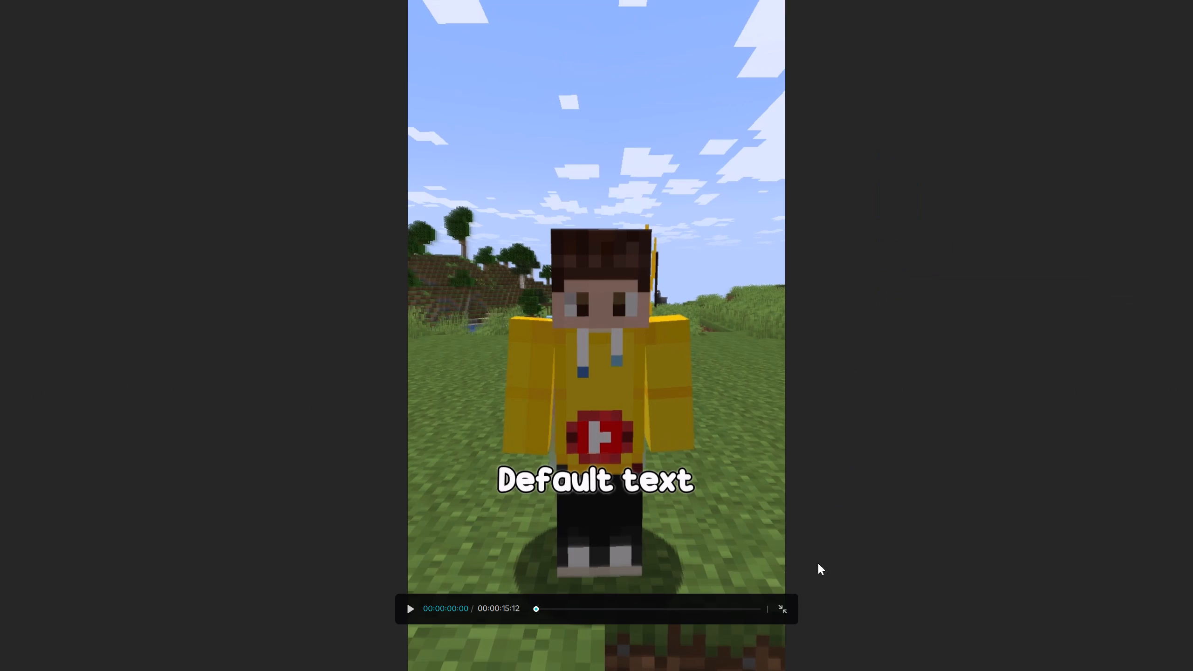
pyautogui.click(782, 612)
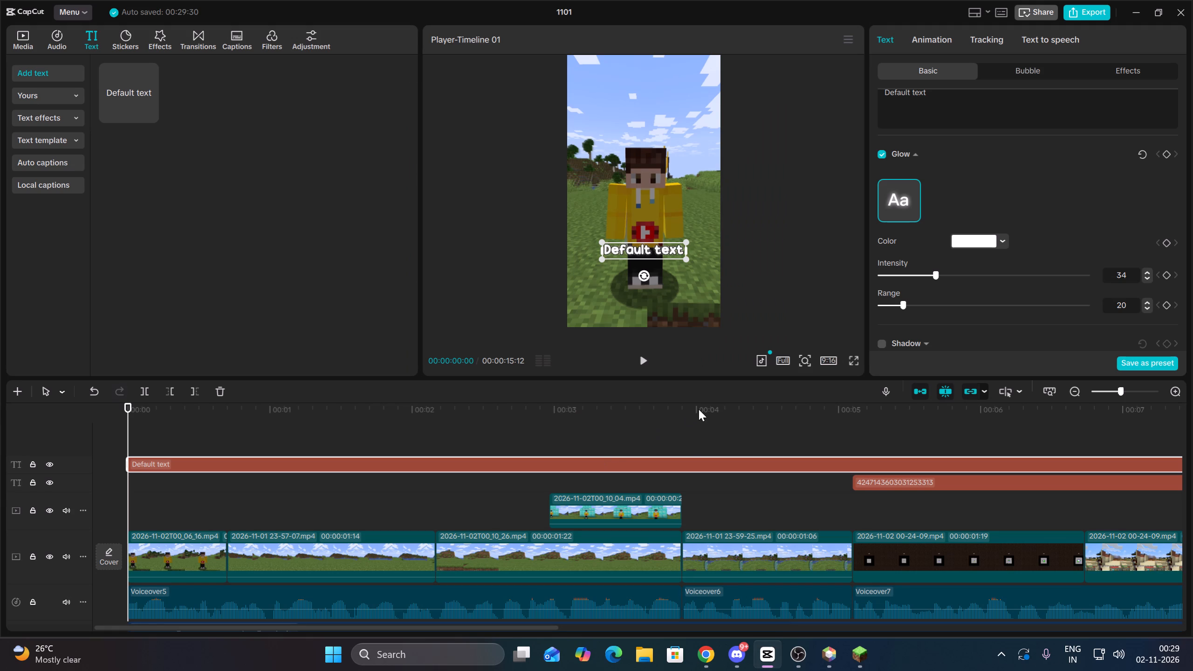
pyautogui.press('space')
pyautogui.press('space')
pyautogui.scroll(18, 986, 263)
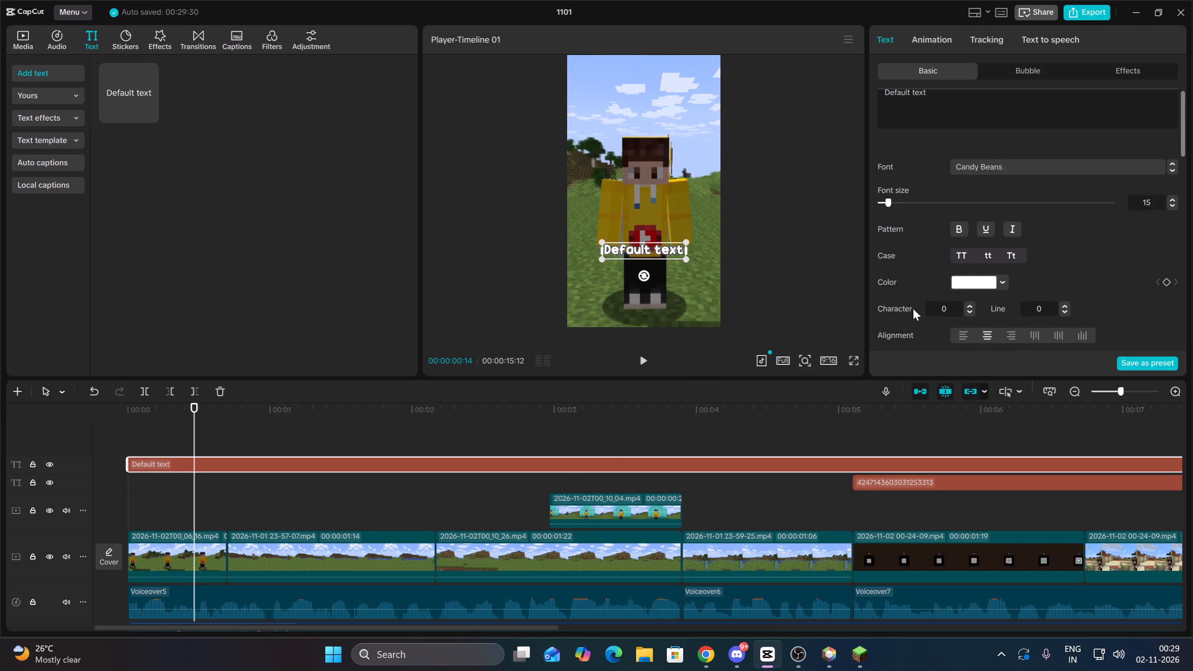
pyautogui.scroll(-4, 239, 545)
# Keyframe a zoom on the first clip, 2026-11-02T00_06_16, from 316% at 00:00:00:00 to 449% at 00:00:00:18, and play it.
pyautogui.click(192, 498)
pyautogui.press('Up')
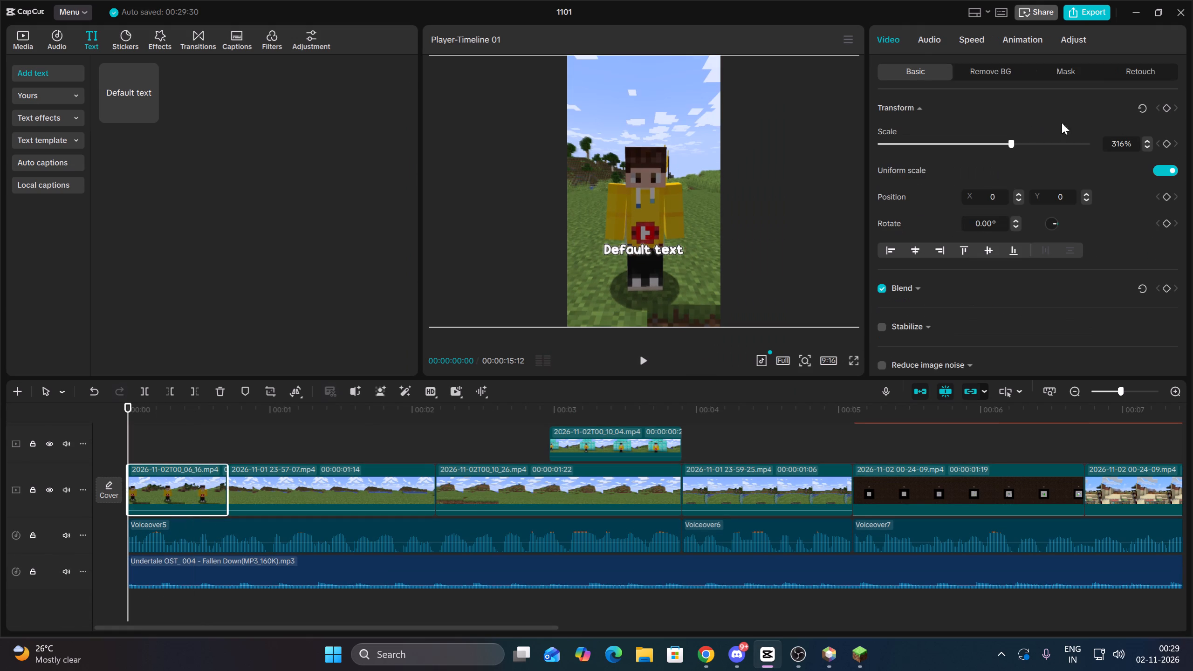
pyautogui.click(1171, 108)
pyautogui.click(209, 429)
pyautogui.moveTo(209, 429); pyautogui.dragTo(215, 429)
pyautogui.click(188, 485)
pyautogui.click(1164, 106)
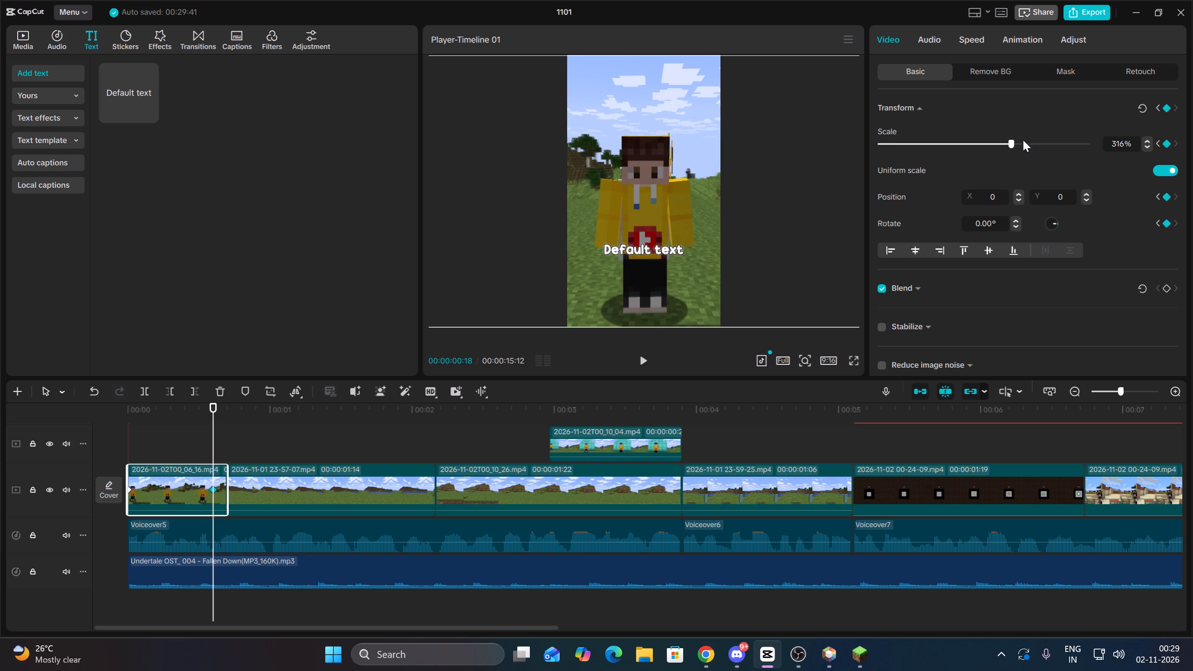
pyautogui.moveTo(1019, 148); pyautogui.dragTo(1050, 151)
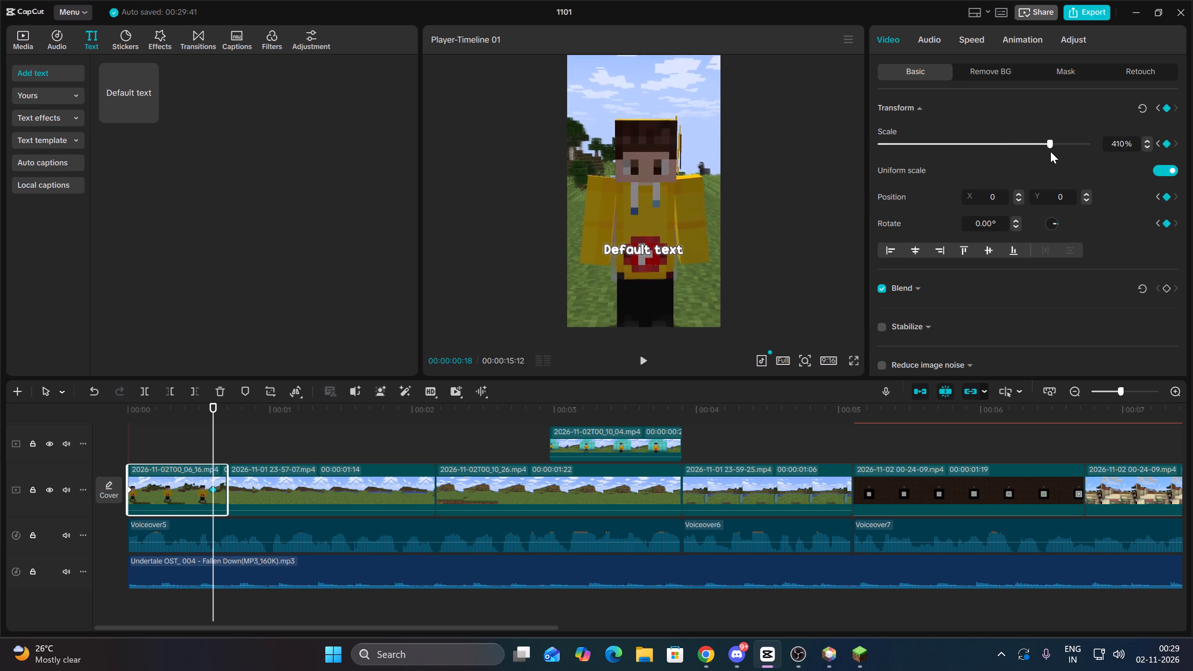
pyautogui.moveTo(1050, 151); pyautogui.dragTo(1067, 154)
pyautogui.press('Up')
pyautogui.press('space')
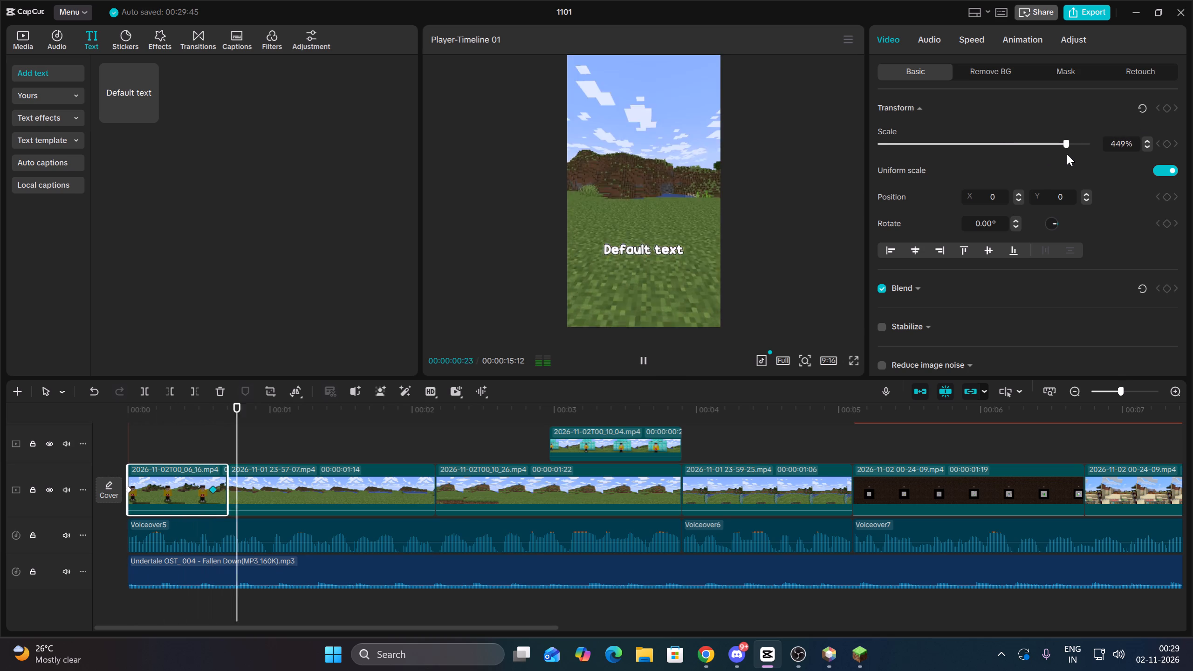
pyautogui.press('space')
pyautogui.press('Up')
pyautogui.click(333, 498)
pyautogui.click(1168, 106)
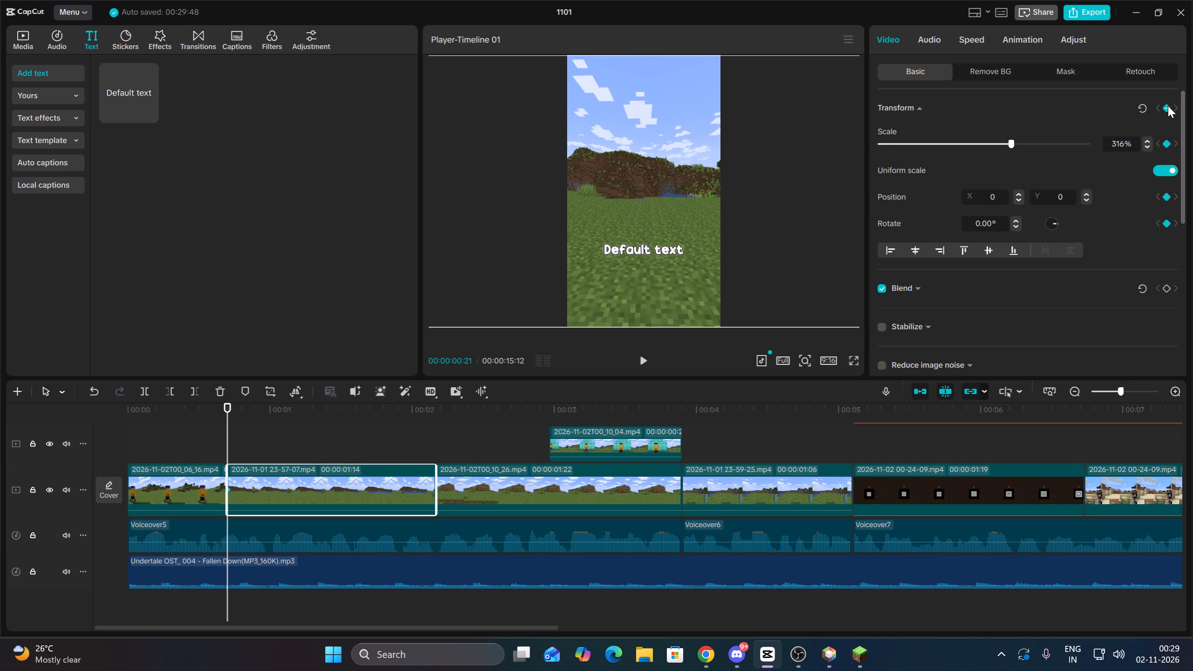
pyautogui.press('space')
pyautogui.press('space')
pyautogui.click(1168, 106)
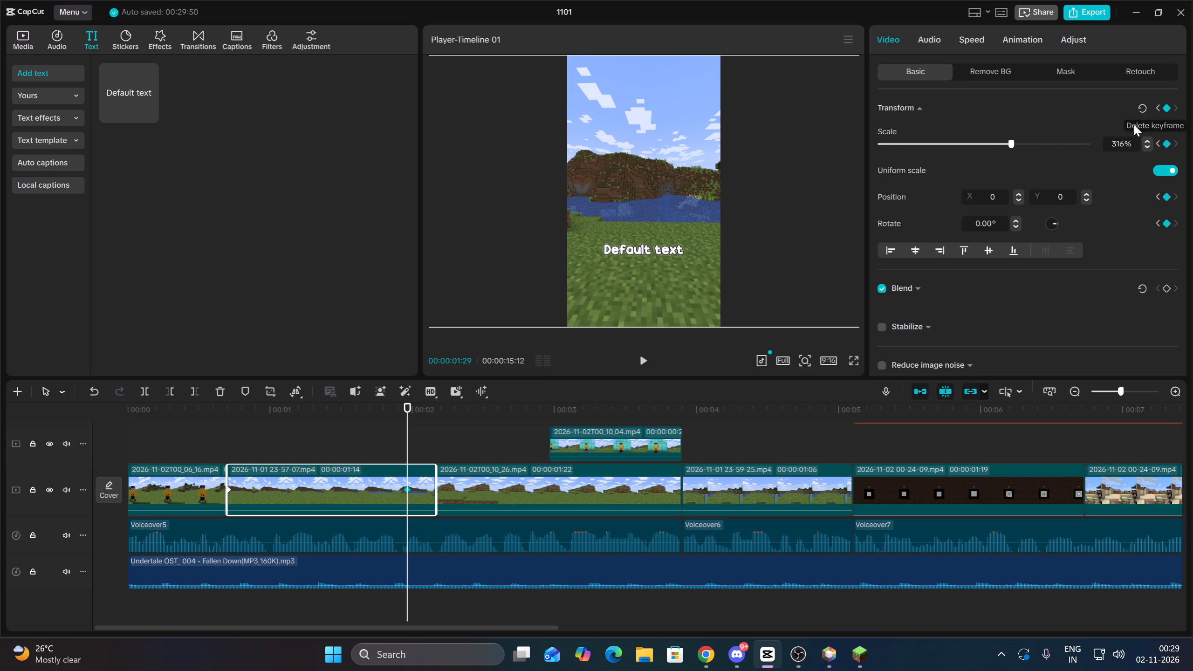
pyautogui.moveTo(1033, 140); pyautogui.dragTo(1110, 142)
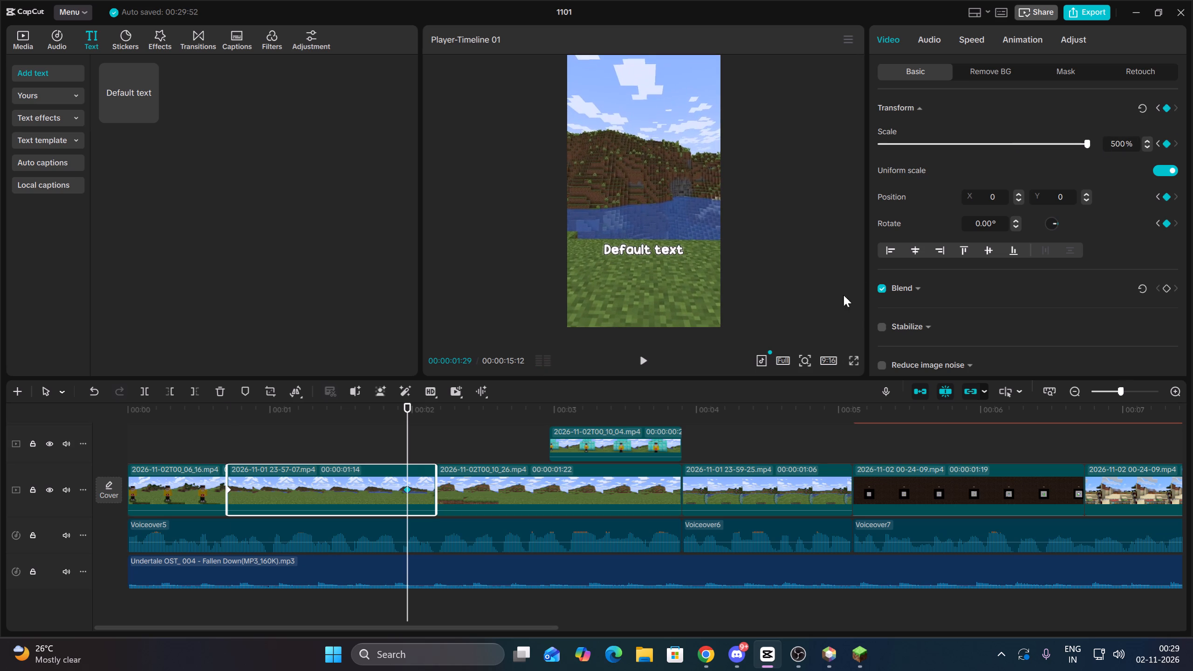
pyautogui.press('Up')
pyautogui.press('space')
pyautogui.press('Up')
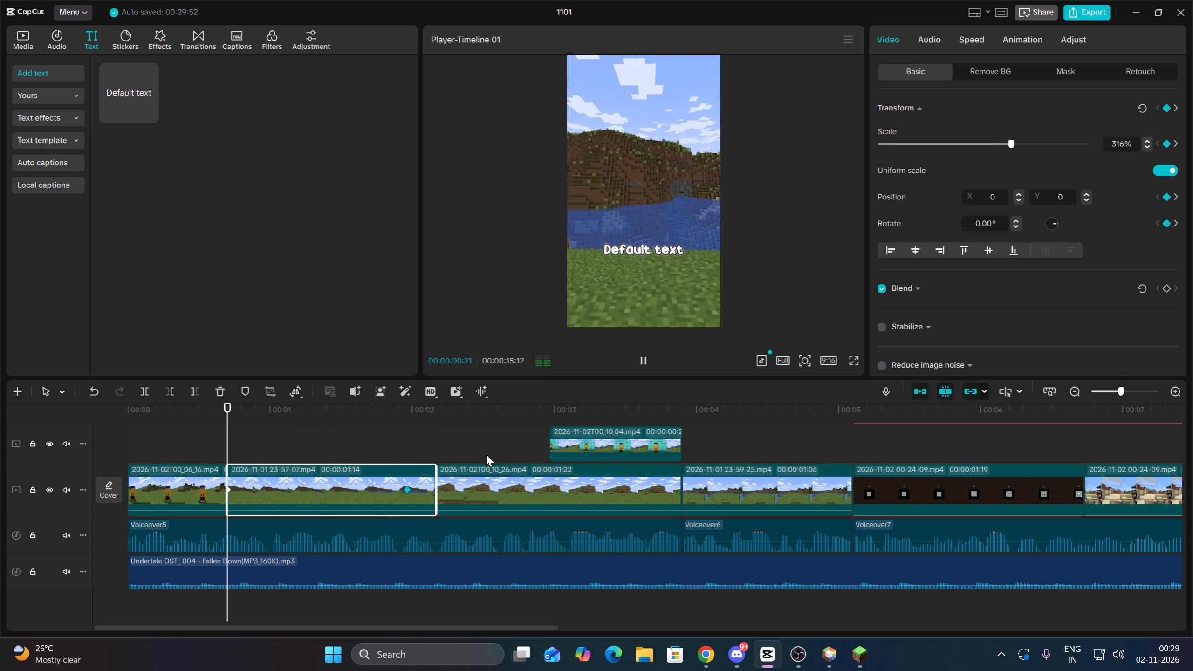
pyautogui.click(154, 42)
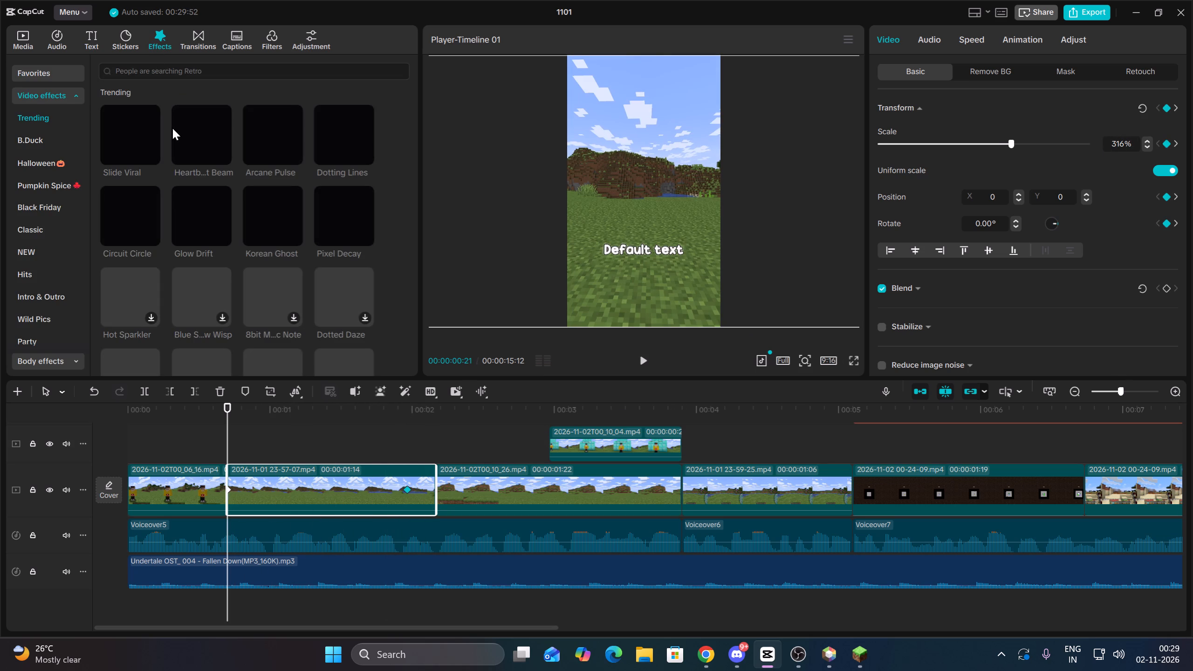
pyautogui.click(42, 232)
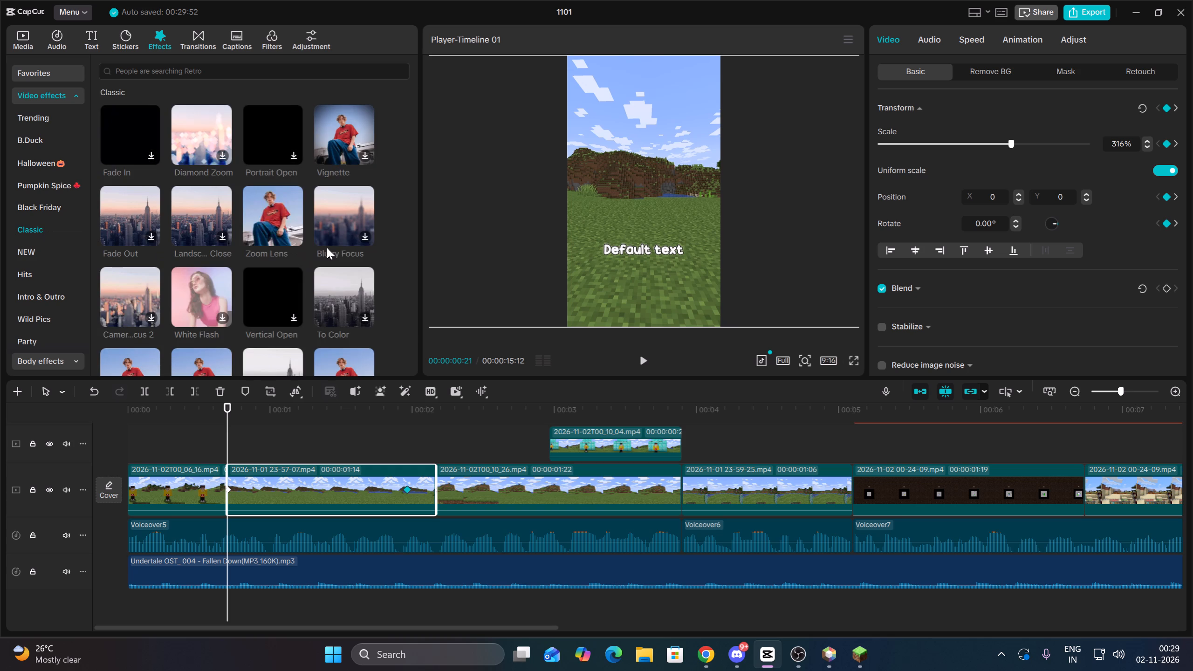
pyautogui.scroll(-1, 271, 220)
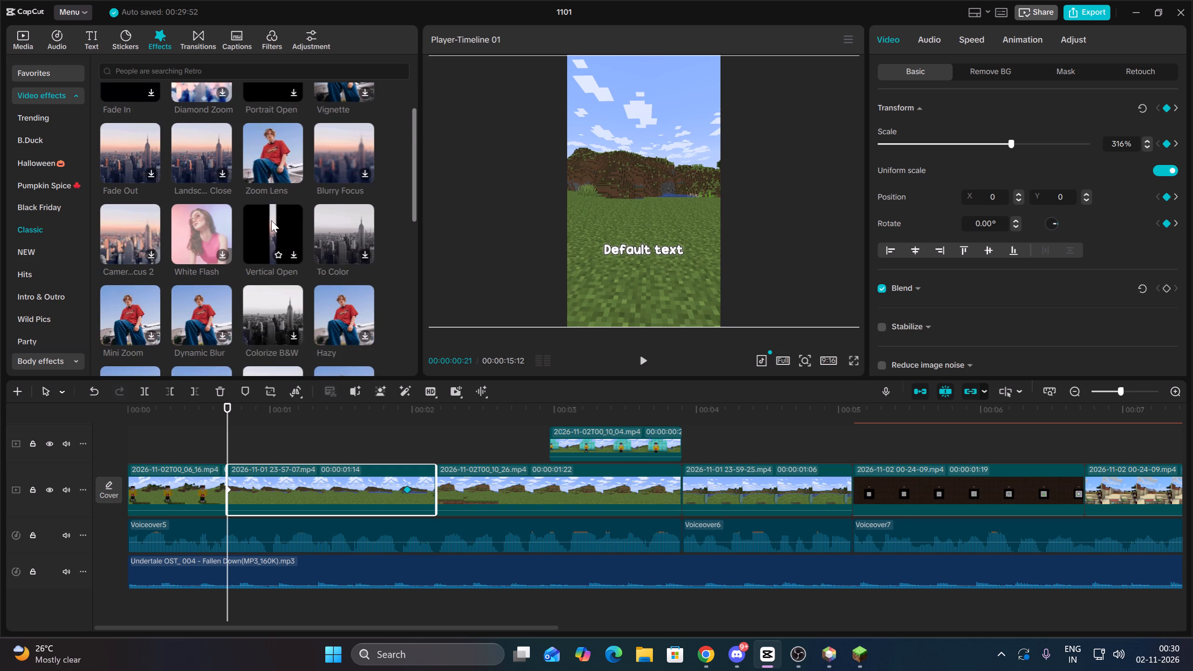
pyautogui.scroll(-2, 276, 240)
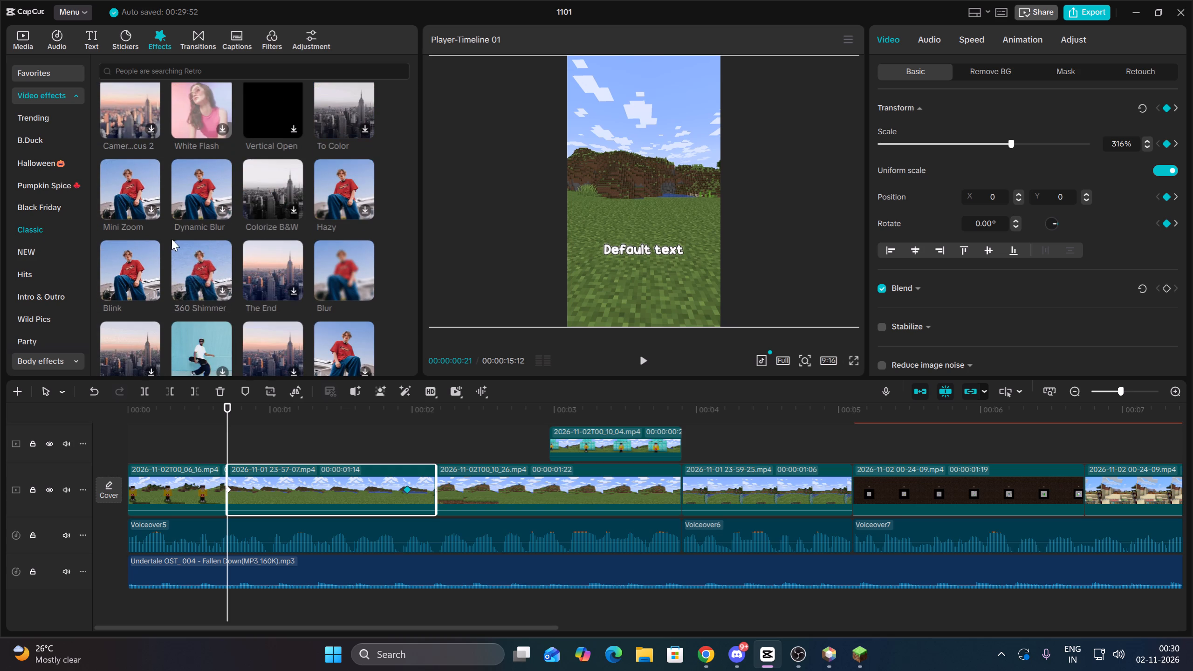
pyautogui.moveTo(338, 271); pyautogui.dragTo(309, 476)
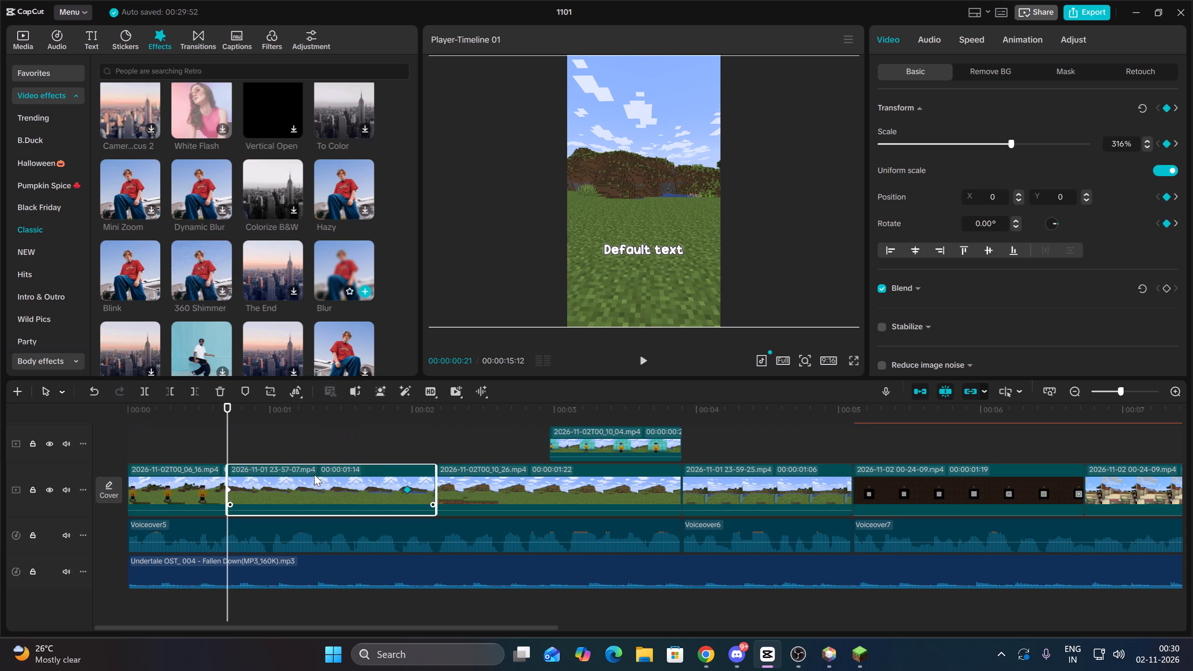
pyautogui.moveTo(1003, 160); pyautogui.dragTo(974, 170)
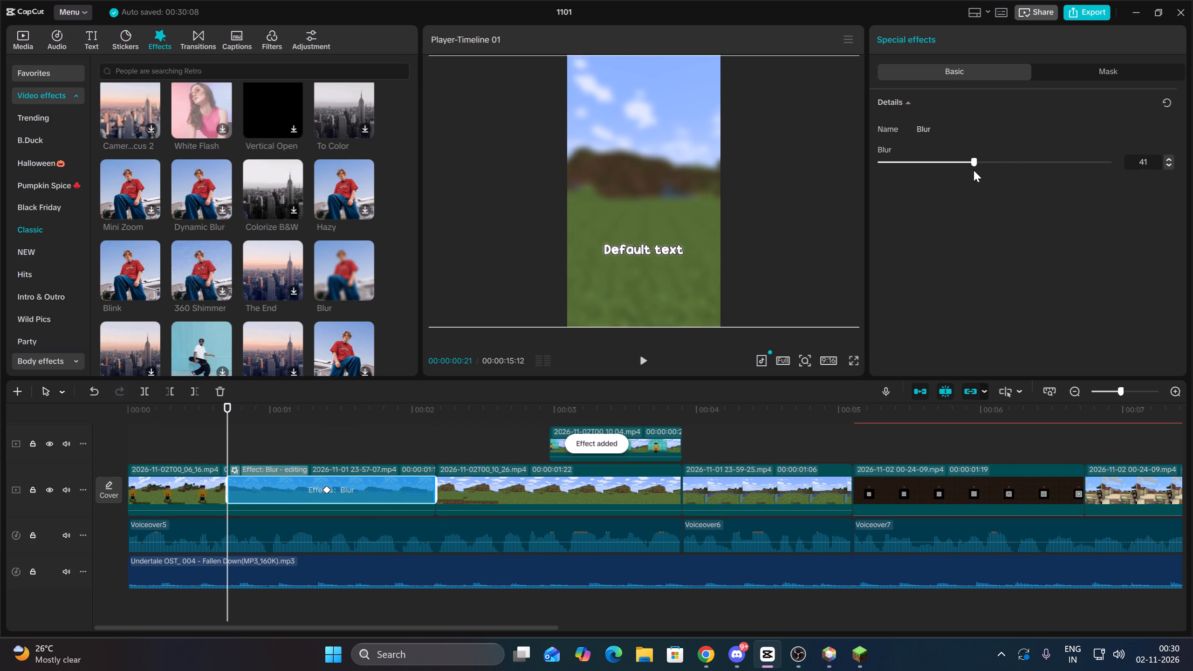
pyautogui.moveTo(974, 170); pyautogui.dragTo(974, 169)
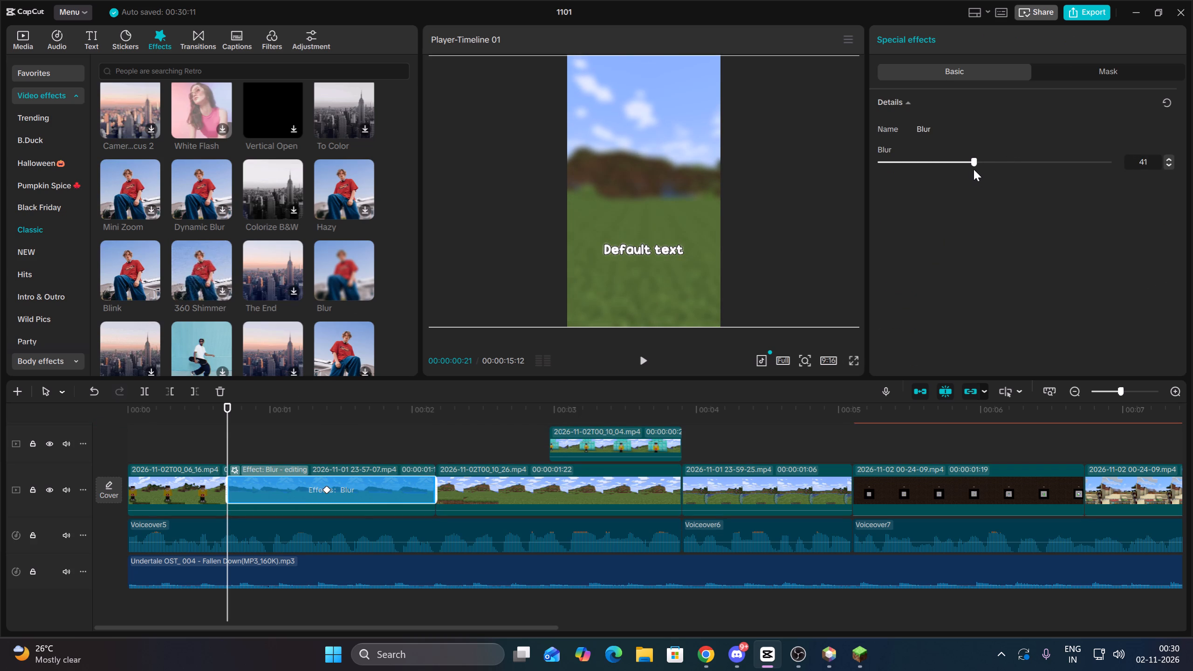
pyautogui.scroll(3, 269, 478)
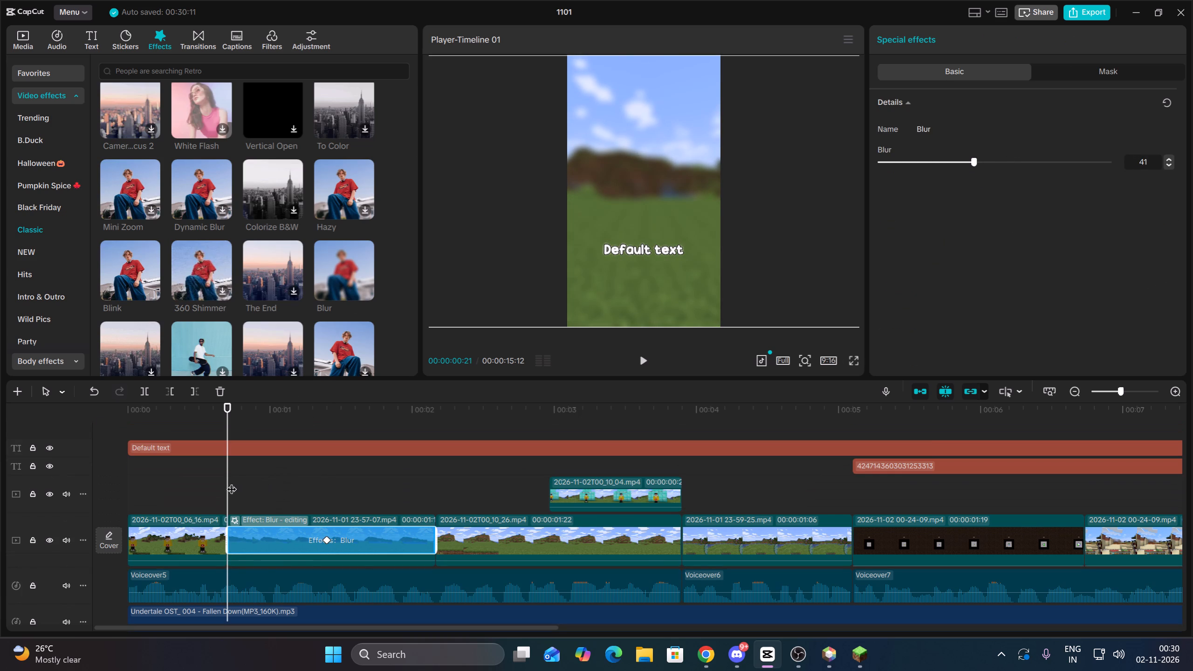
pyautogui.click(231, 482)
pyautogui.moveTo(231, 482); pyautogui.dragTo(46, 482)
pyautogui.press('space')
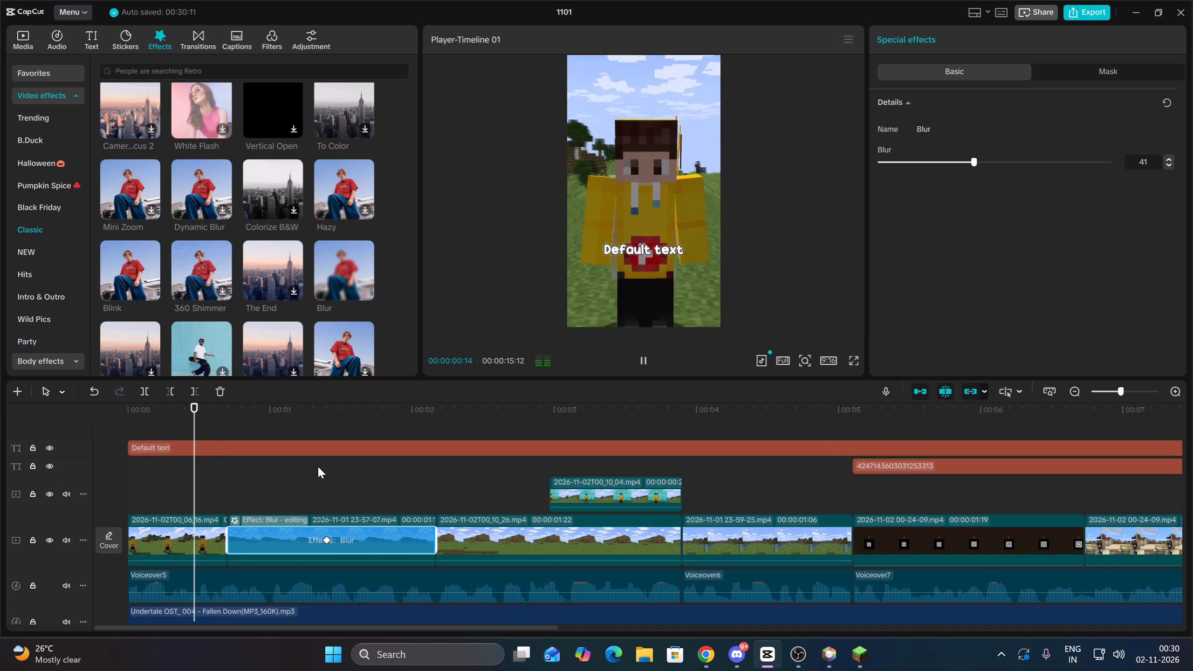
pyautogui.press('space')
pyautogui.press('space')
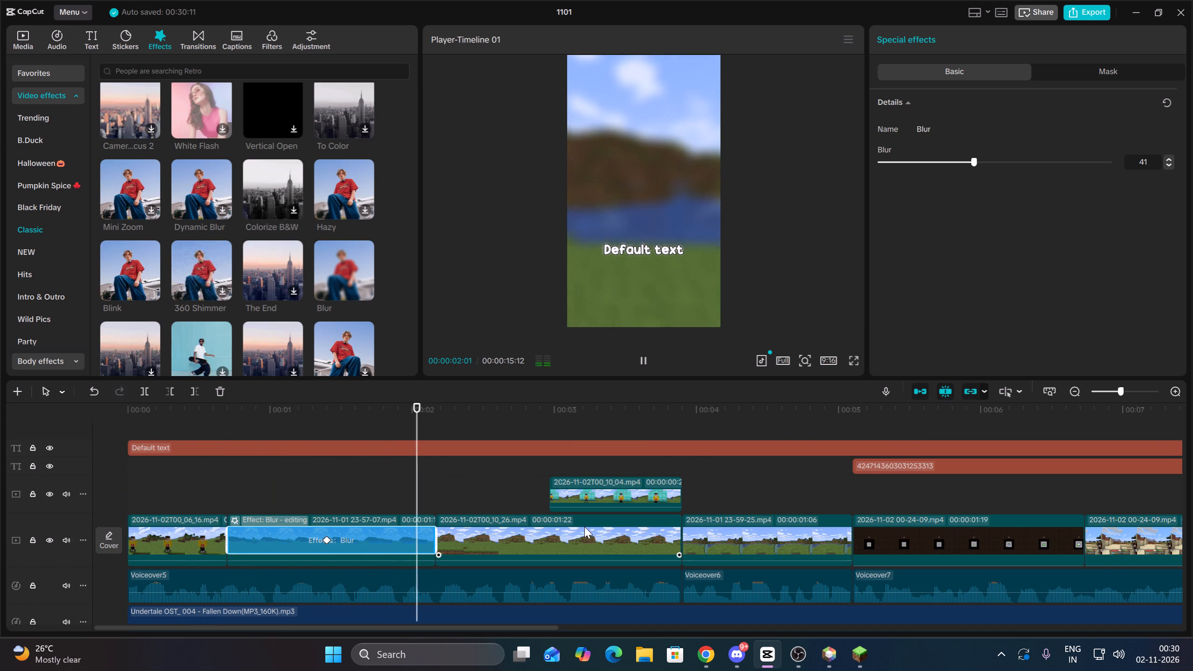
pyautogui.press('space')
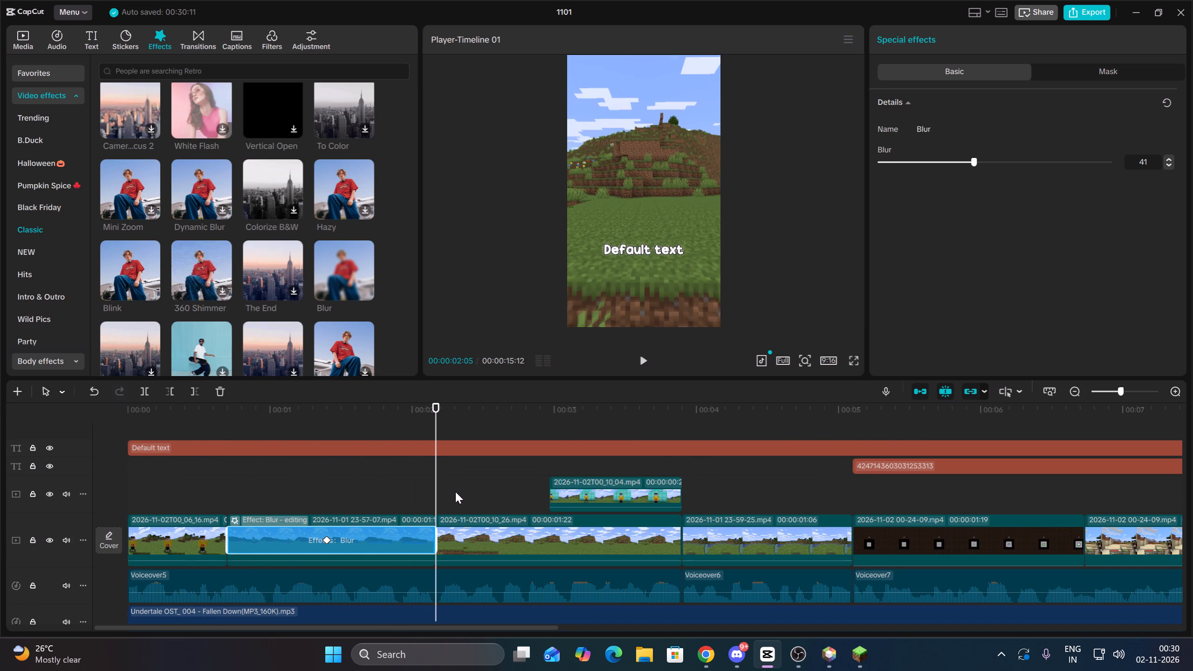
# Play through the 2026-11-02T00_10_26 clip and the 2026-11-02T00_10_04 overlay clip above it.
pyautogui.click(455, 492)
pyautogui.press('Up')
pyautogui.click(466, 530)
pyautogui.press('space')
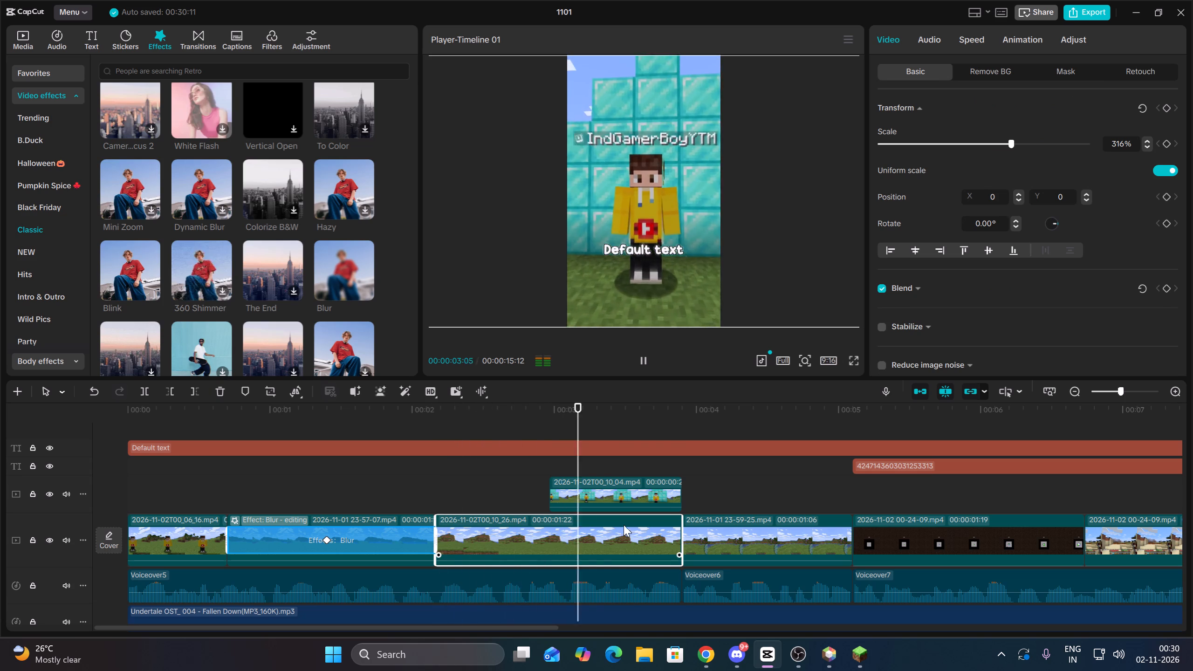
pyautogui.press('Up')
pyautogui.press('Up')
pyautogui.scroll(-7, 668, 526)
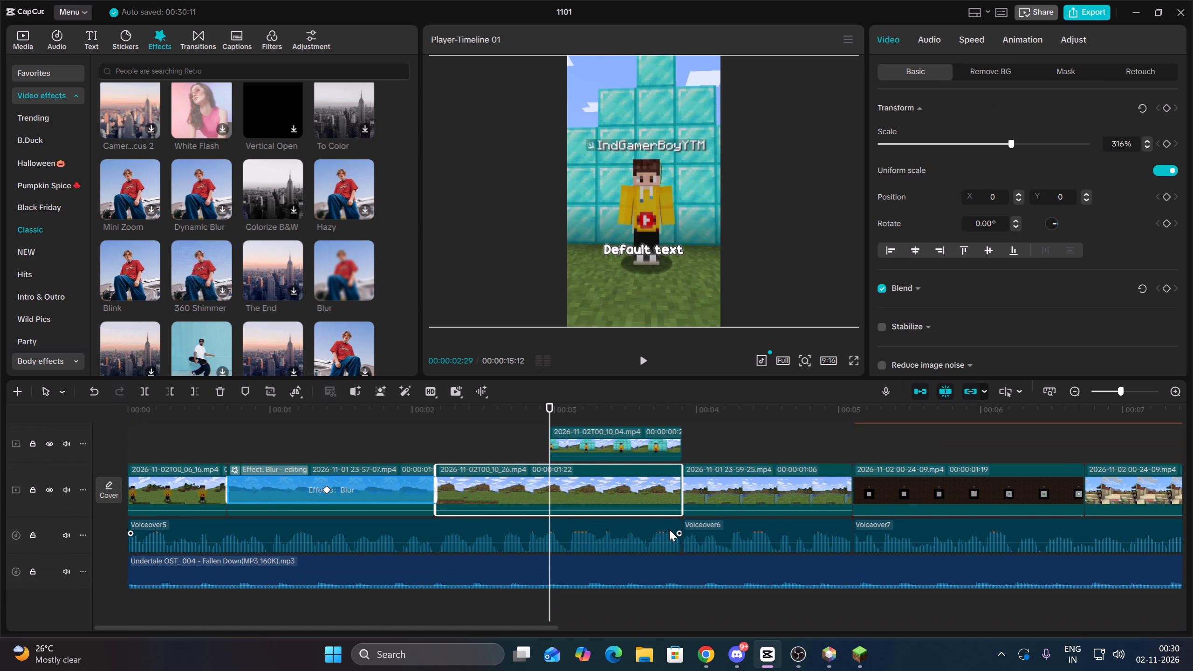
pyautogui.press('space')
pyautogui.press('Up')
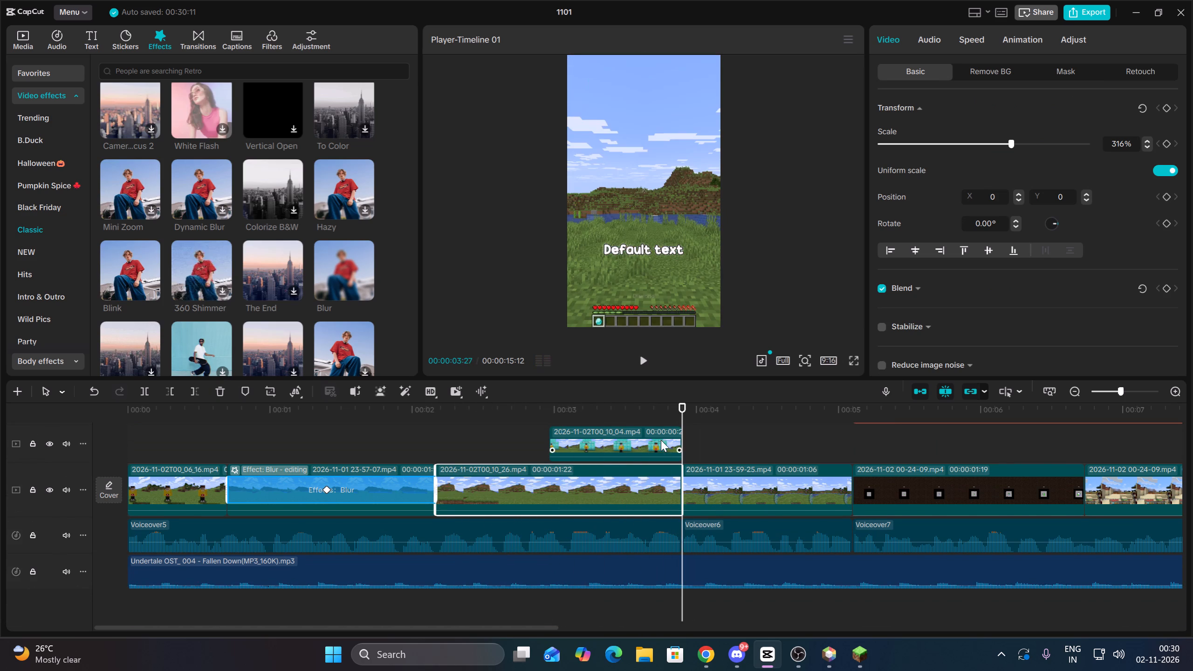
# Keyframe a zoom on the 2026-11-02T00_10_04 overlay clip from 316% at 00:00:03:16 to 451% at 00:00:03:25, and play it.
pyautogui.scroll(3, 658, 474)
pyautogui.click(632, 456)
pyautogui.click(617, 494)
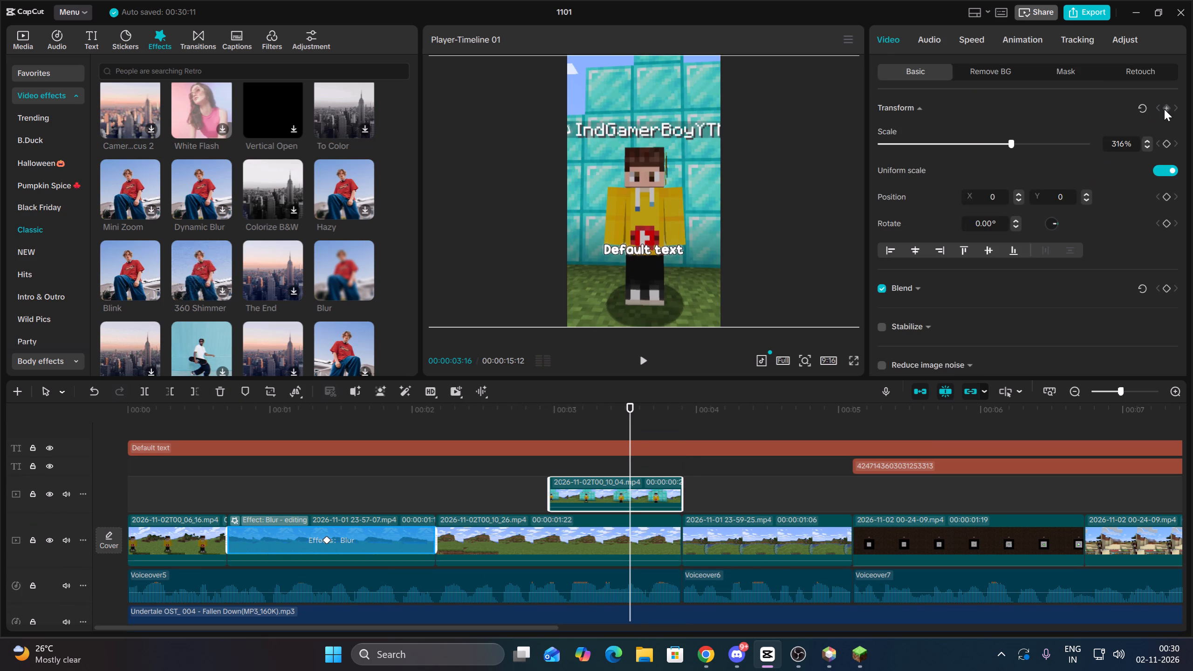
pyautogui.click(1164, 109)
pyautogui.press('space')
pyautogui.press('Up')
pyautogui.click(649, 483)
pyautogui.click(633, 464)
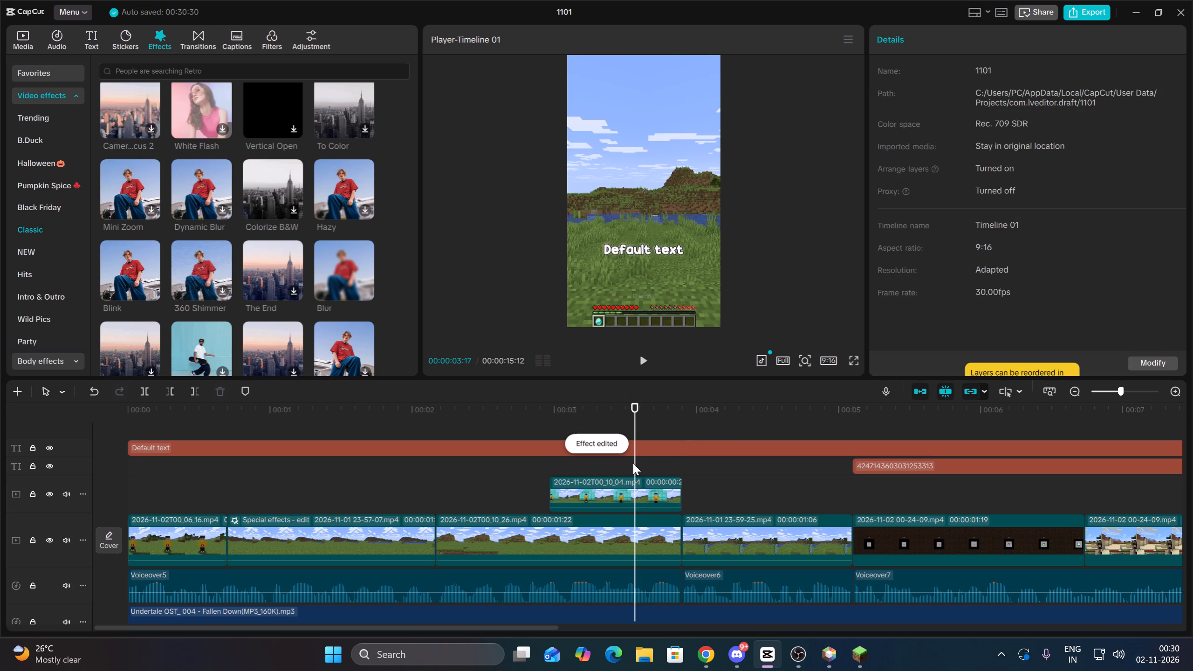
pyautogui.click(641, 484)
pyautogui.moveTo(633, 460); pyautogui.dragTo(670, 458)
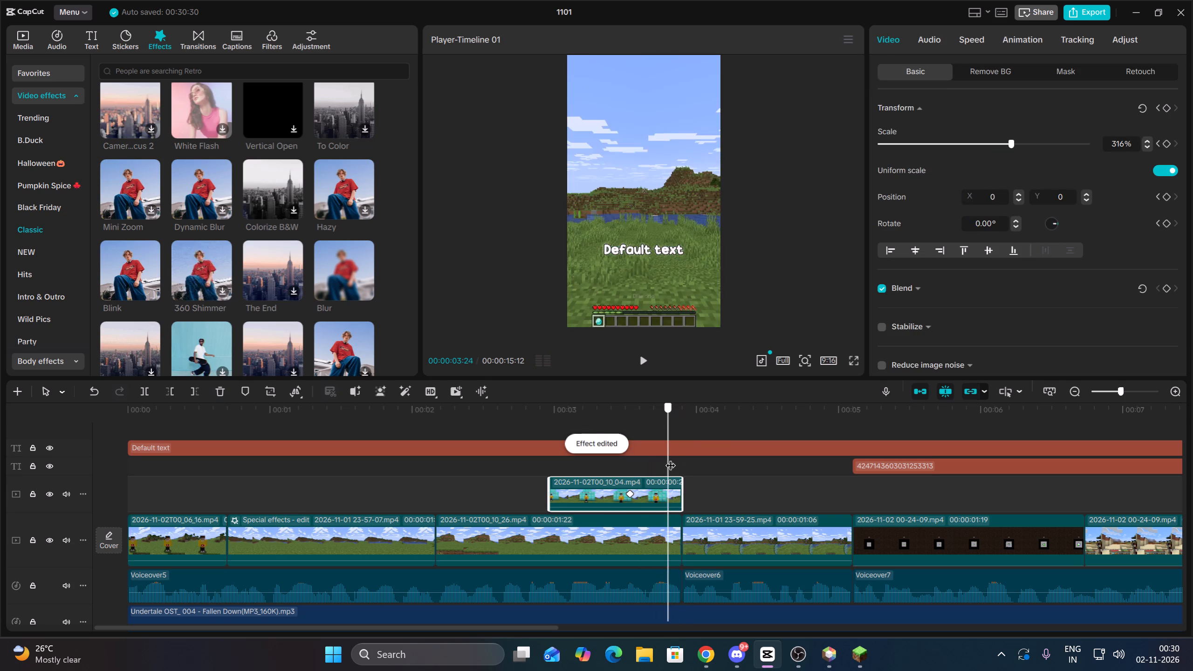
pyautogui.moveTo(670, 458); pyautogui.dragTo(673, 458)
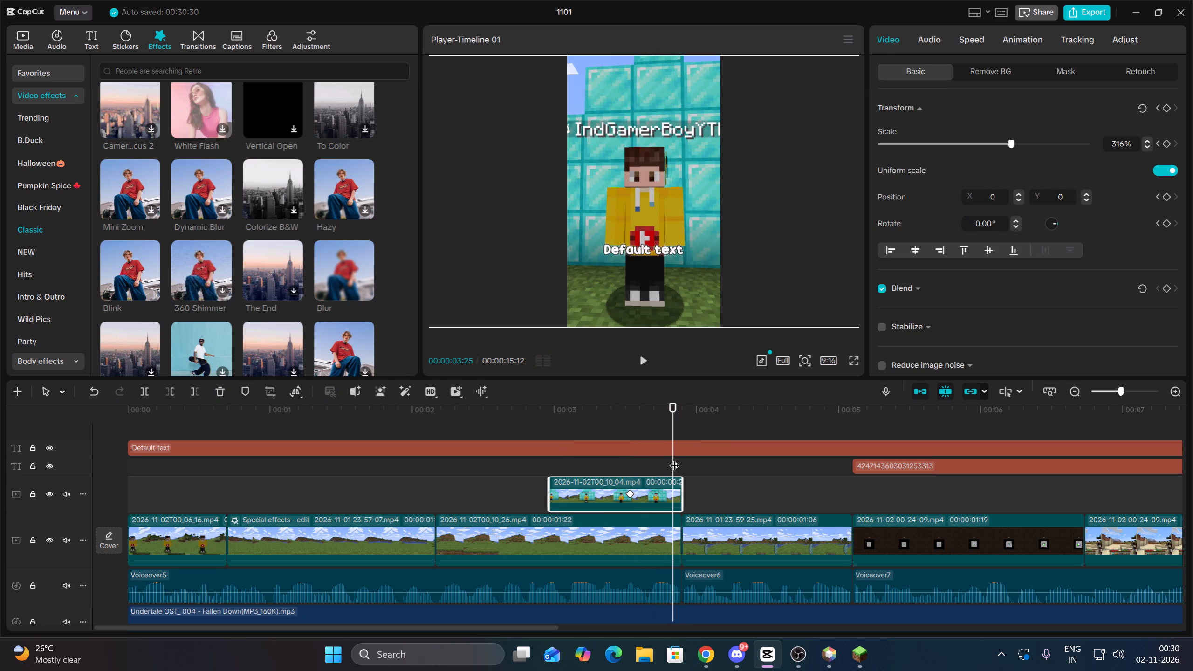
pyautogui.click(1166, 108)
pyautogui.moveTo(1018, 144); pyautogui.dragTo(1067, 151)
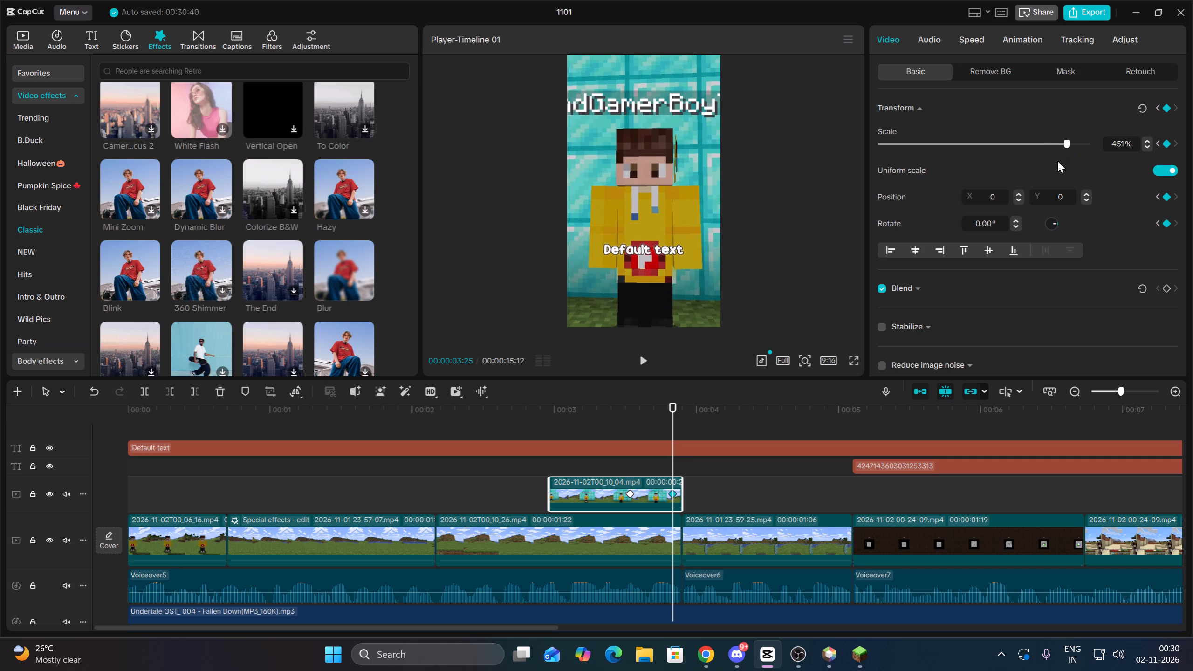
pyautogui.click(628, 494)
pyautogui.click(650, 353)
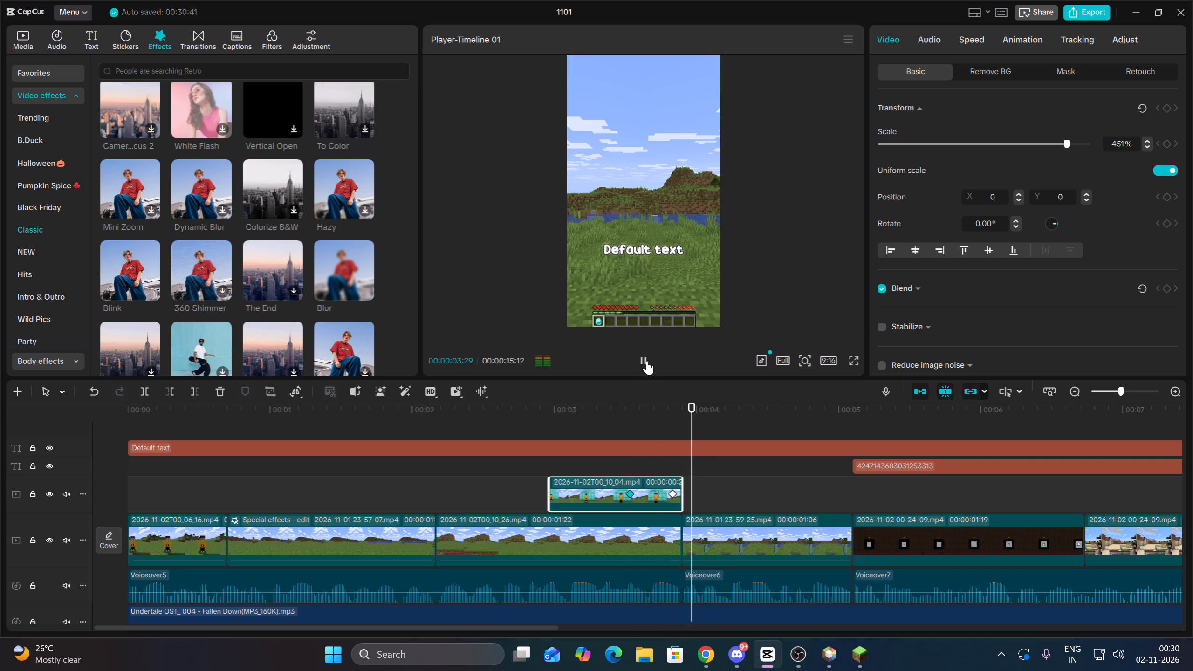
pyautogui.click(647, 361)
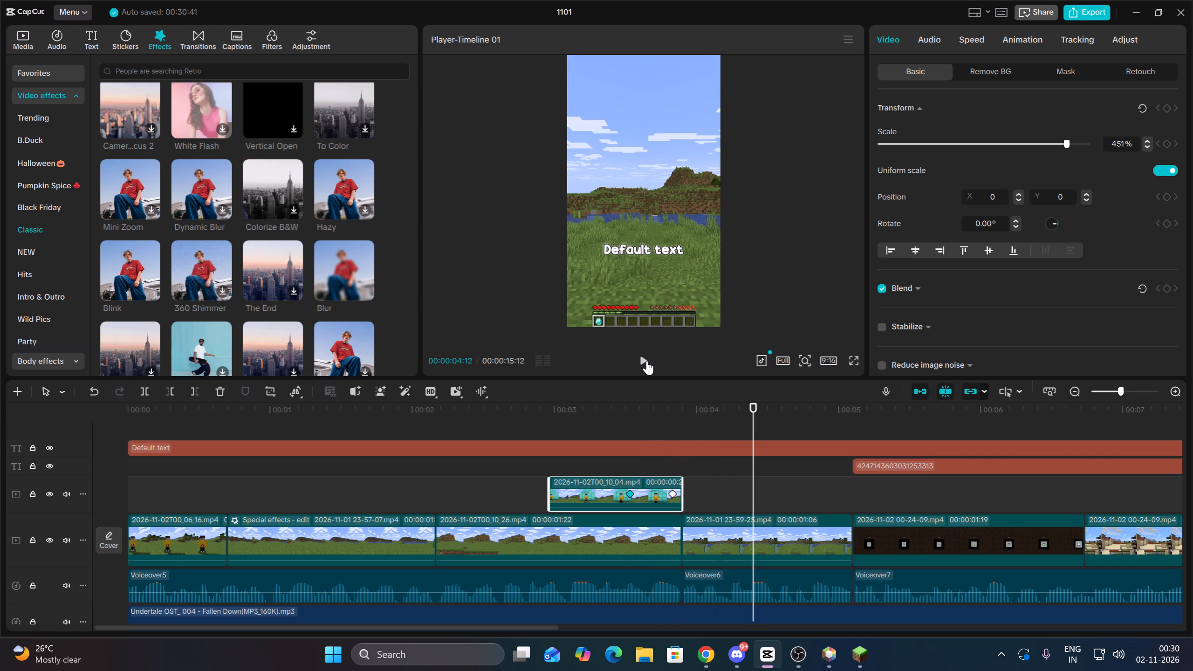
pyautogui.click(647, 361)
pyautogui.click(647, 361)
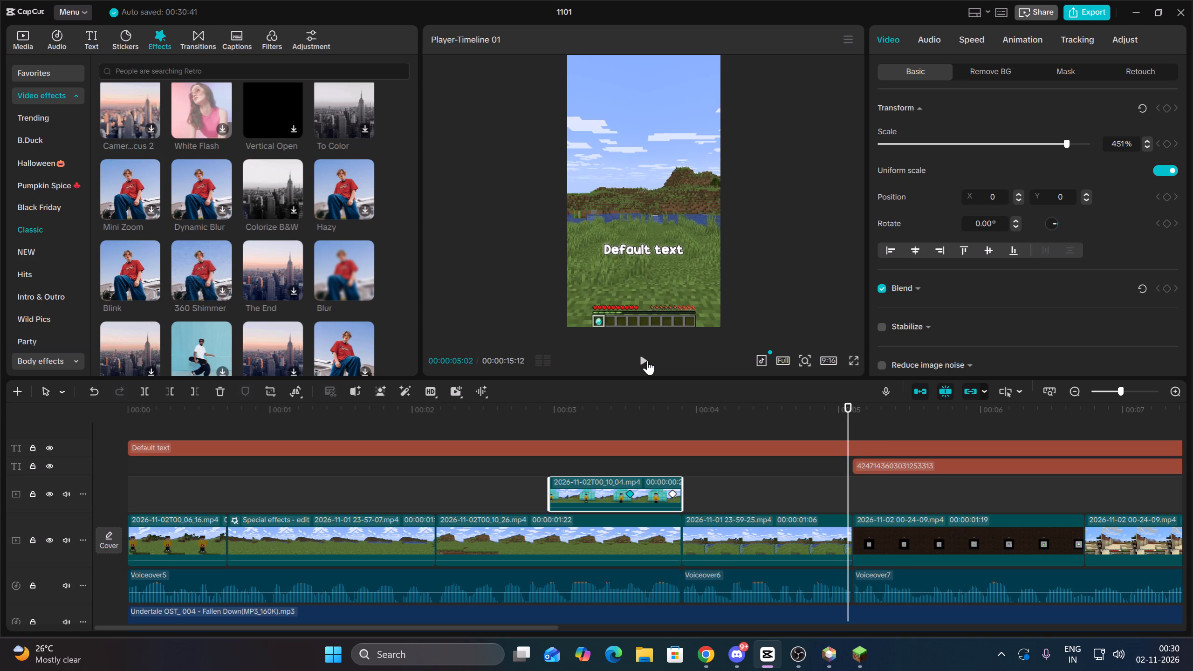
pyautogui.doubleClick(647, 361)
pyautogui.press('Up')
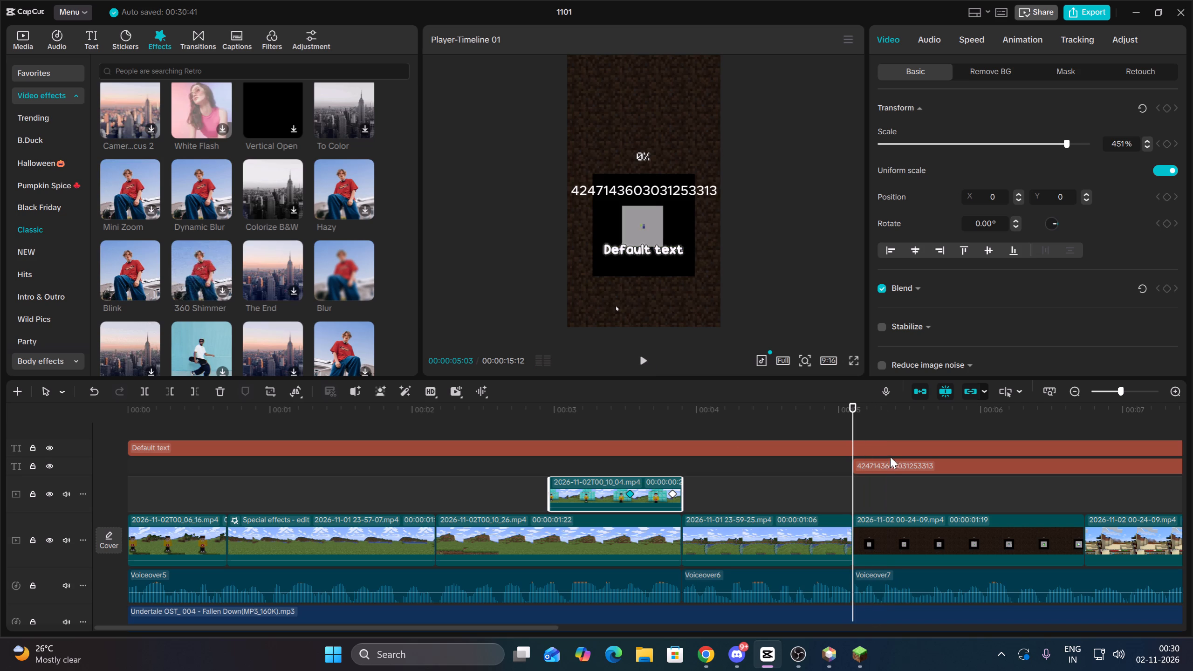
pyautogui.click(885, 466)
pyautogui.moveTo(701, 194); pyautogui.dragTo(697, 109)
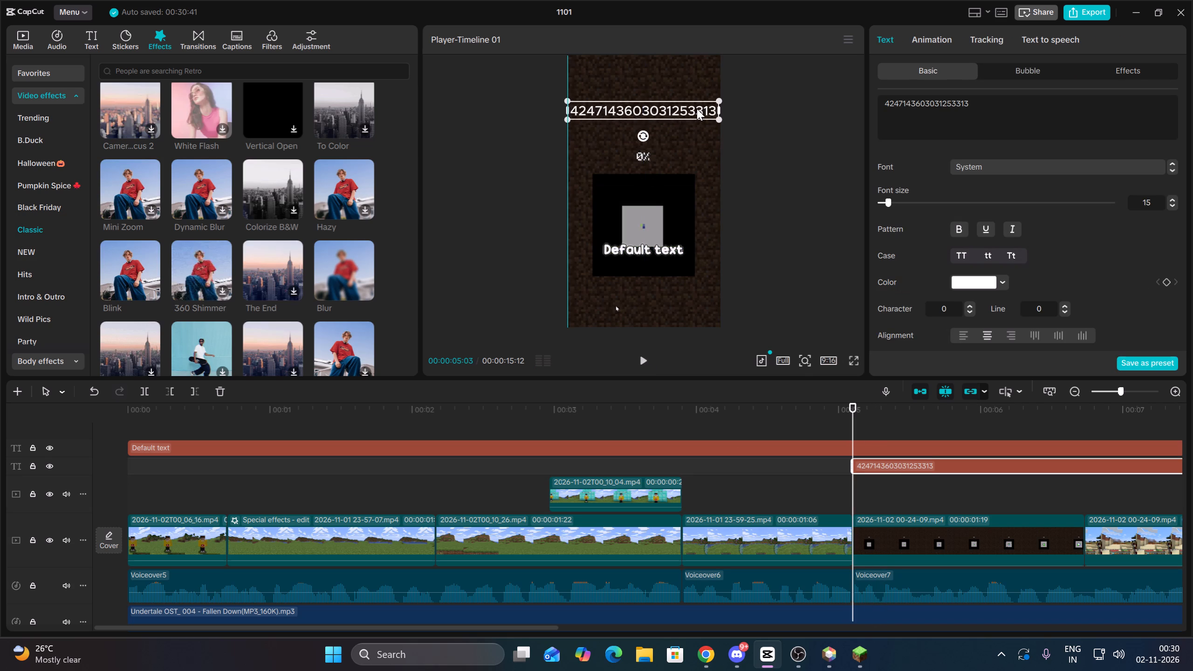
pyautogui.moveTo(697, 109); pyautogui.dragTo(697, 104)
pyautogui.moveTo(721, 114); pyautogui.dragTo(709, 108)
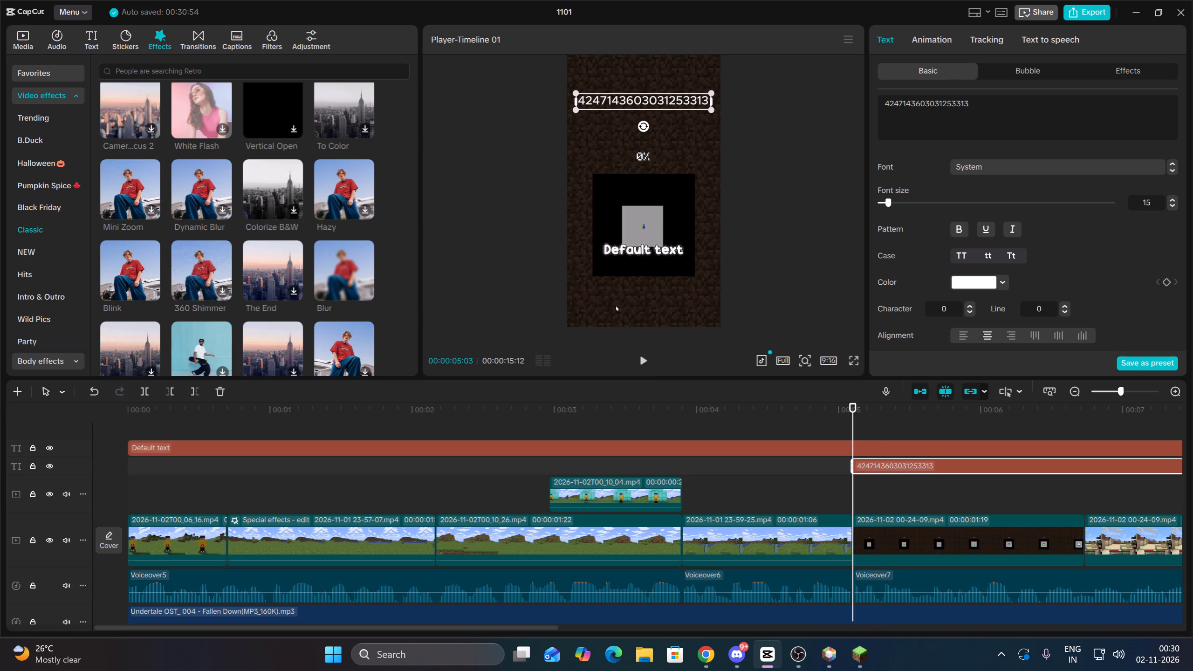
pyautogui.rightClick(878, 469)
pyautogui.click(907, 356)
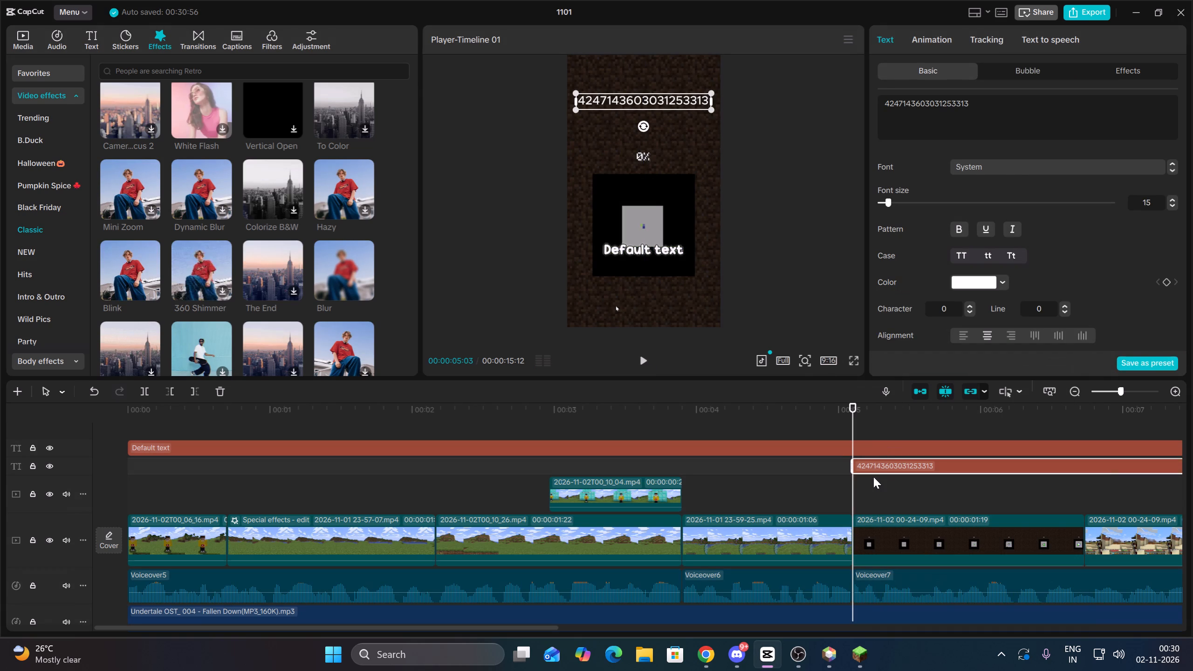
pyautogui.click(873, 477)
pyautogui.press('Up')
pyautogui.rightClick(873, 477)
pyautogui.click(899, 528)
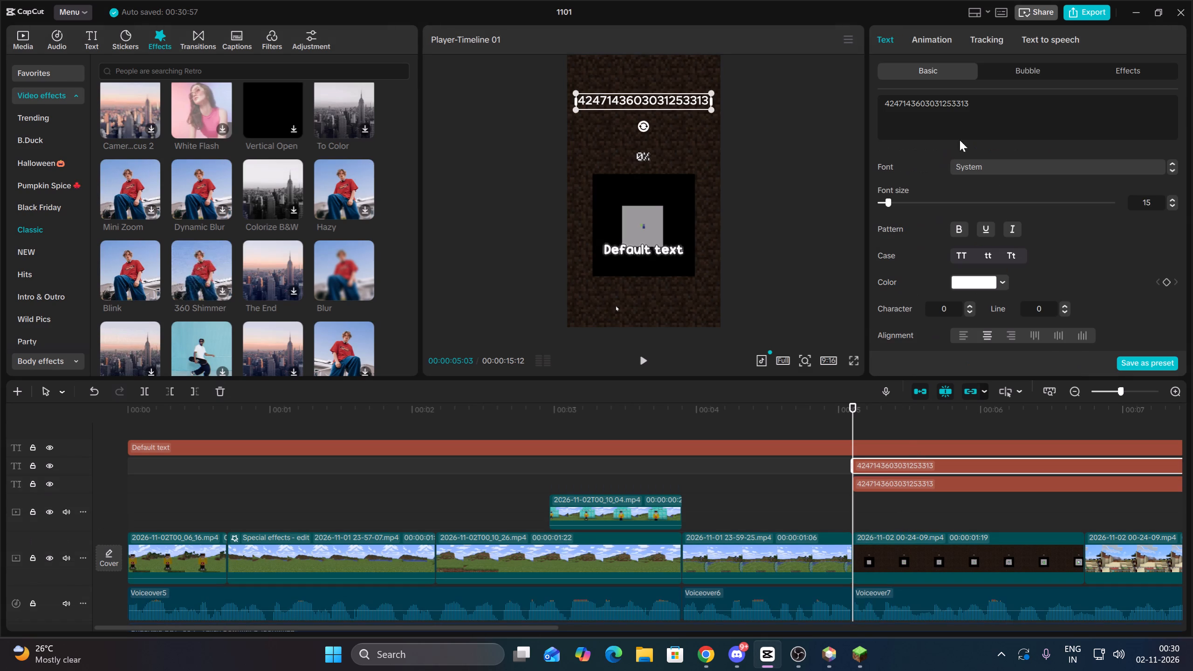
# Replace the duplicated text's content with (1.16.1).
pyautogui.moveTo(981, 111); pyautogui.dragTo(862, 96)
pyautogui.press('BackSpace')
pyautogui.press('9')
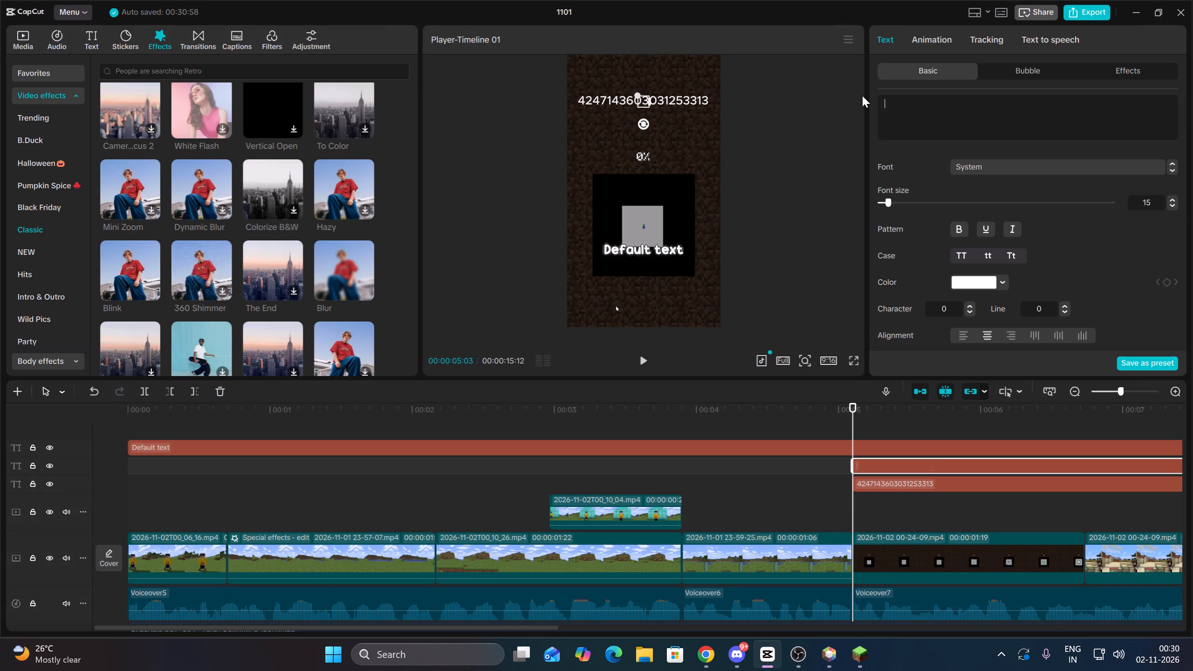
pyautogui.press('BackSpace')
pyautogui.hotkey('shift', '(')
pyautogui.write('1.1')
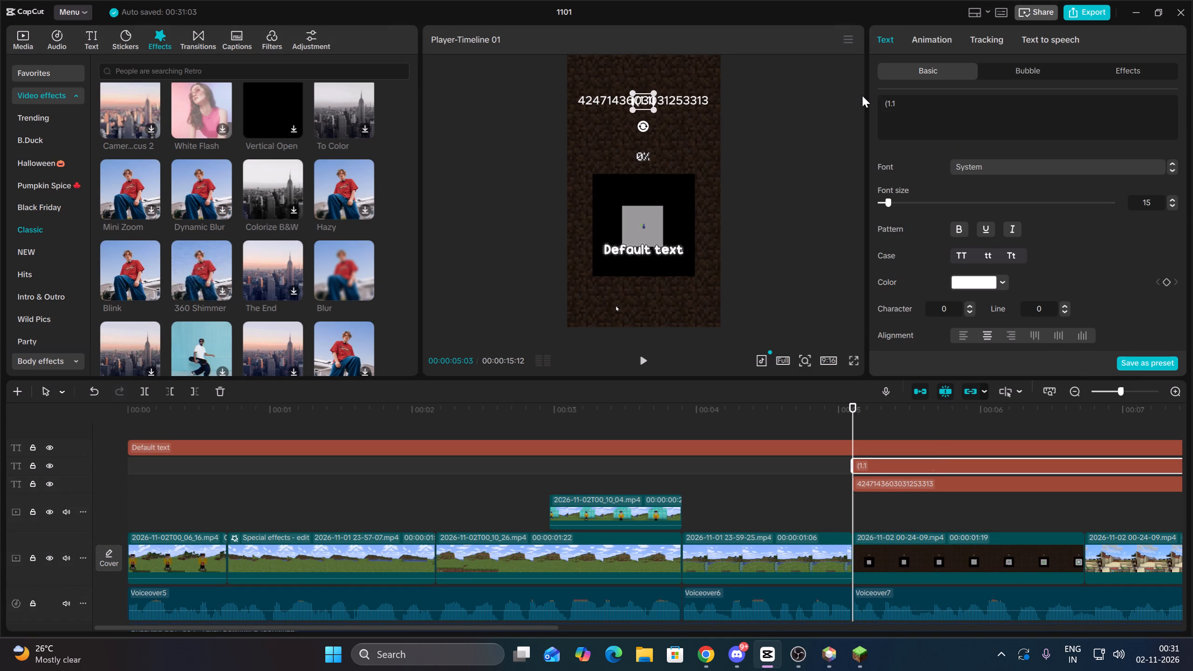
pyautogui.write('6.1')
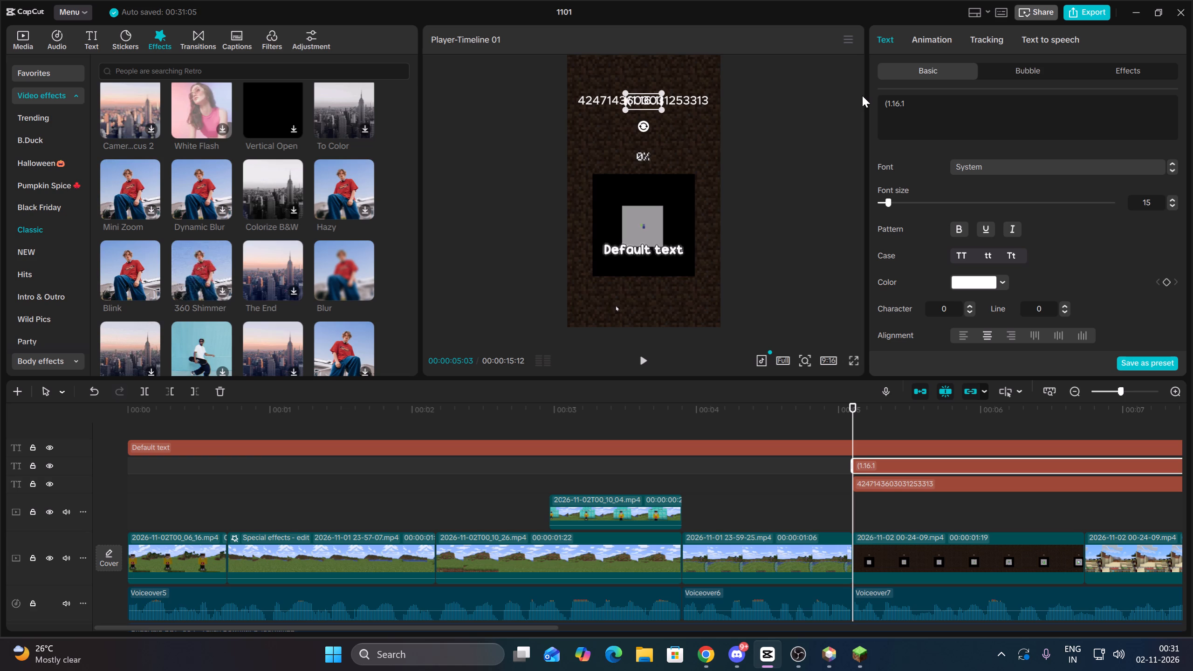
pyautogui.hotkey('shift', ')')
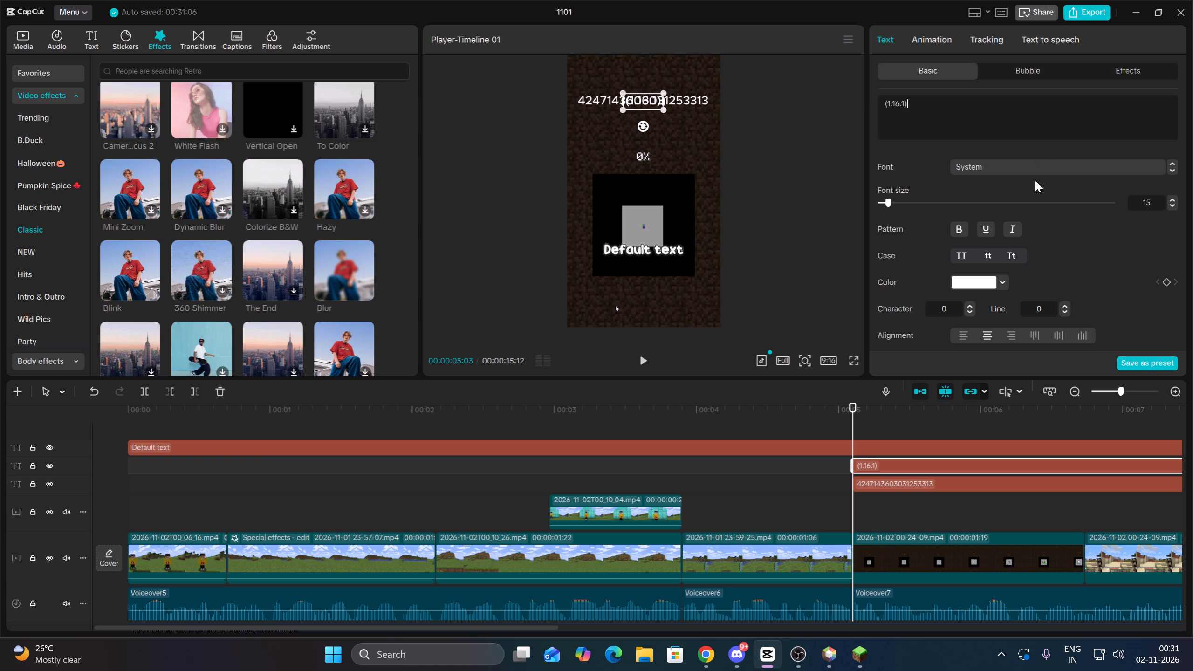
# Set the (1.16.1) text's font to Candy Beans and place it directly below the seed number.
pyautogui.click(1023, 170)
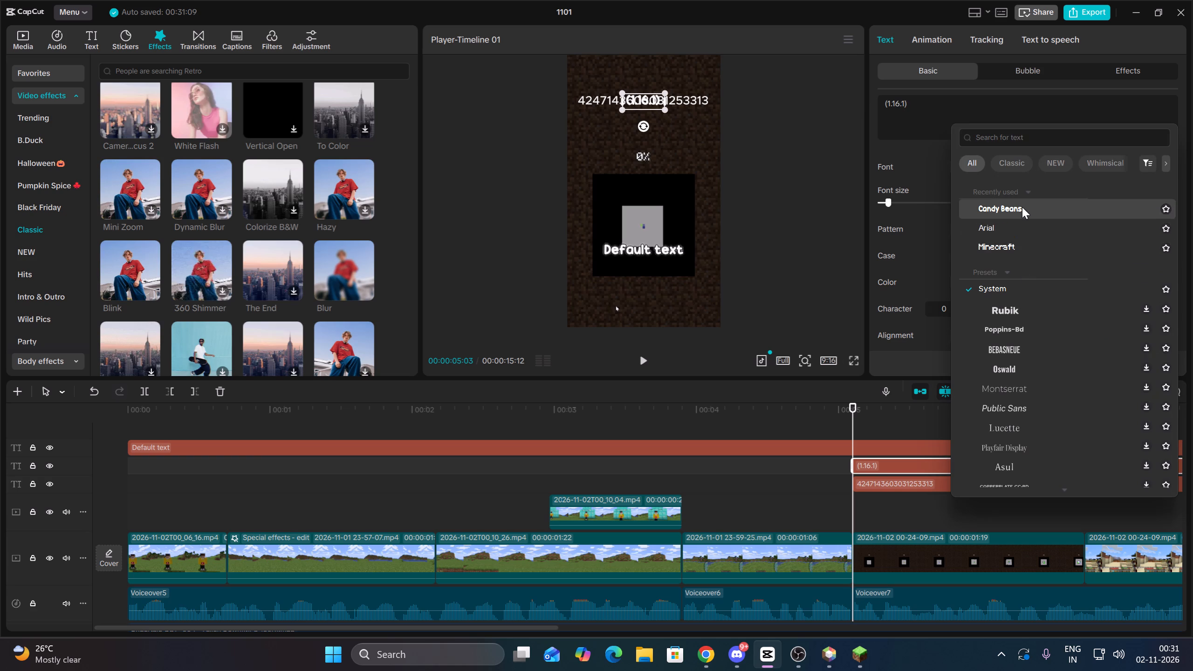
pyautogui.click(1022, 207)
pyautogui.moveTo(652, 103); pyautogui.dragTo(649, 118)
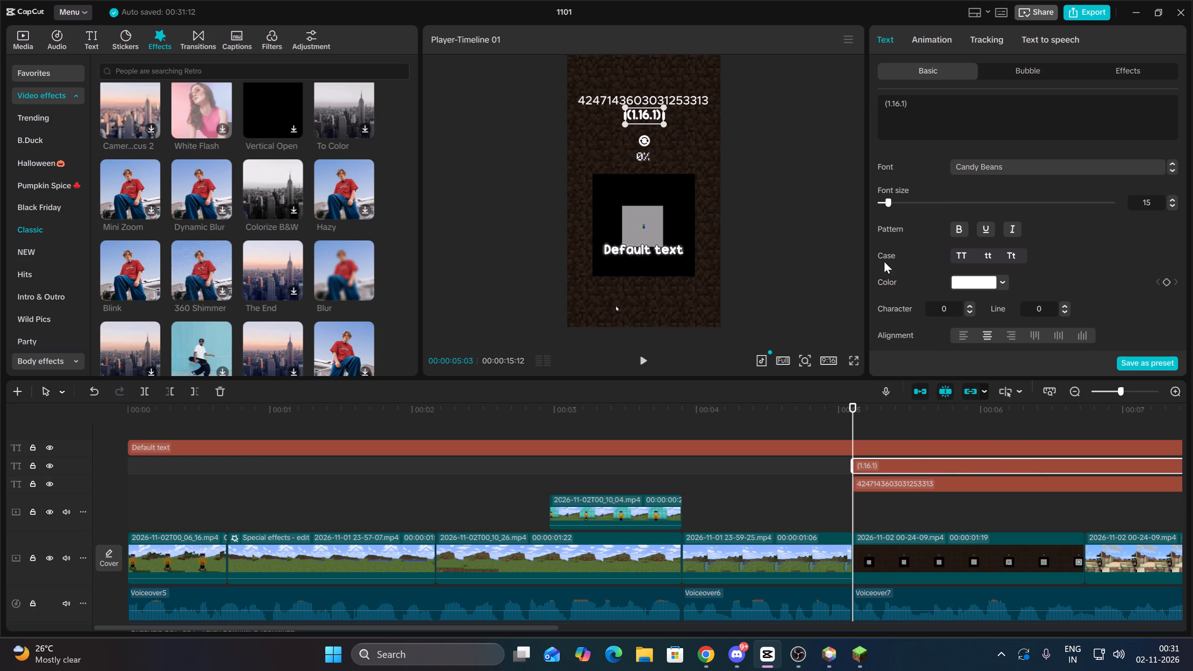
# Color the (1.16.1) text yellow, F7FF00, and check it at 00:00:05:03.
pyautogui.scroll(-2, 952, 245)
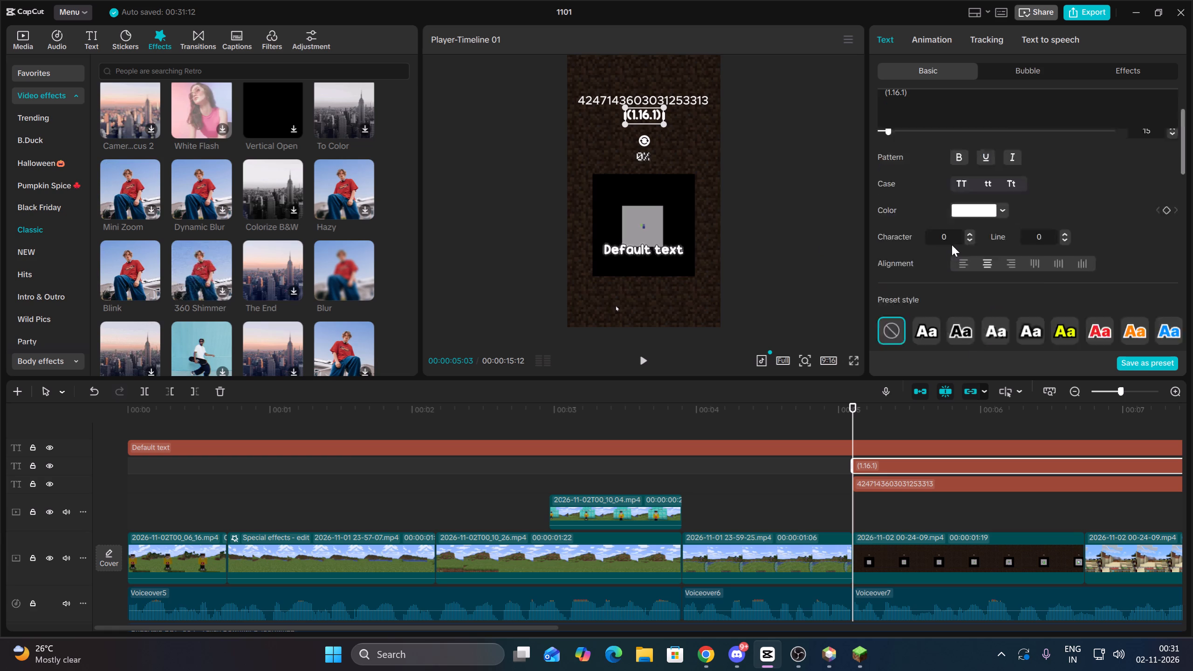
pyautogui.scroll(-1, 952, 245)
pyautogui.click(922, 169)
pyautogui.scroll(6, 935, 191)
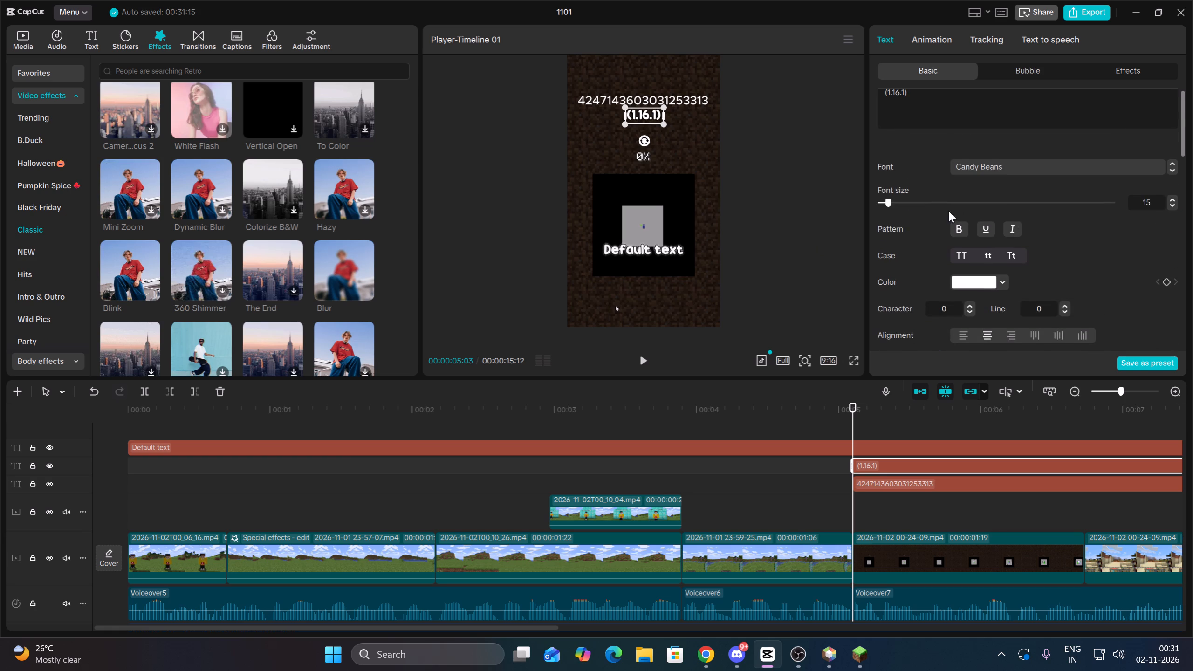
pyautogui.click(981, 279)
pyautogui.click(954, 401)
pyautogui.moveTo(956, 400); pyautogui.dragTo(963, 399)
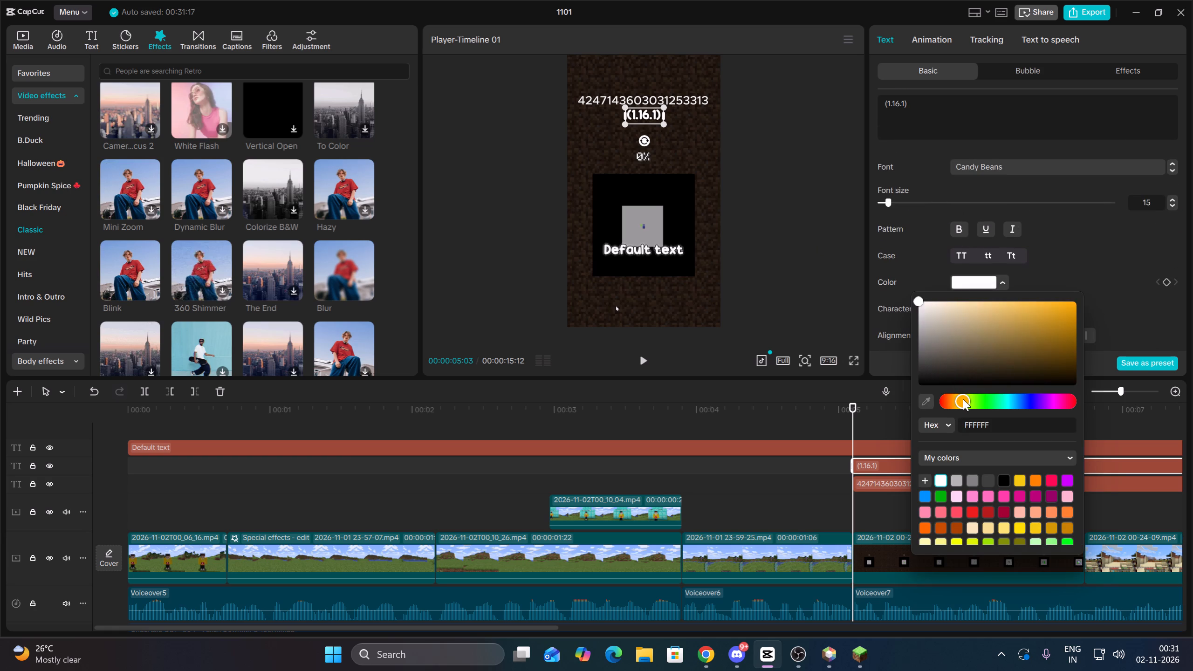
pyautogui.moveTo(963, 399); pyautogui.dragTo(963, 398)
pyautogui.moveTo(1007, 345); pyautogui.dragTo(1083, 288)
pyautogui.moveTo(965, 401); pyautogui.dragTo(971, 402)
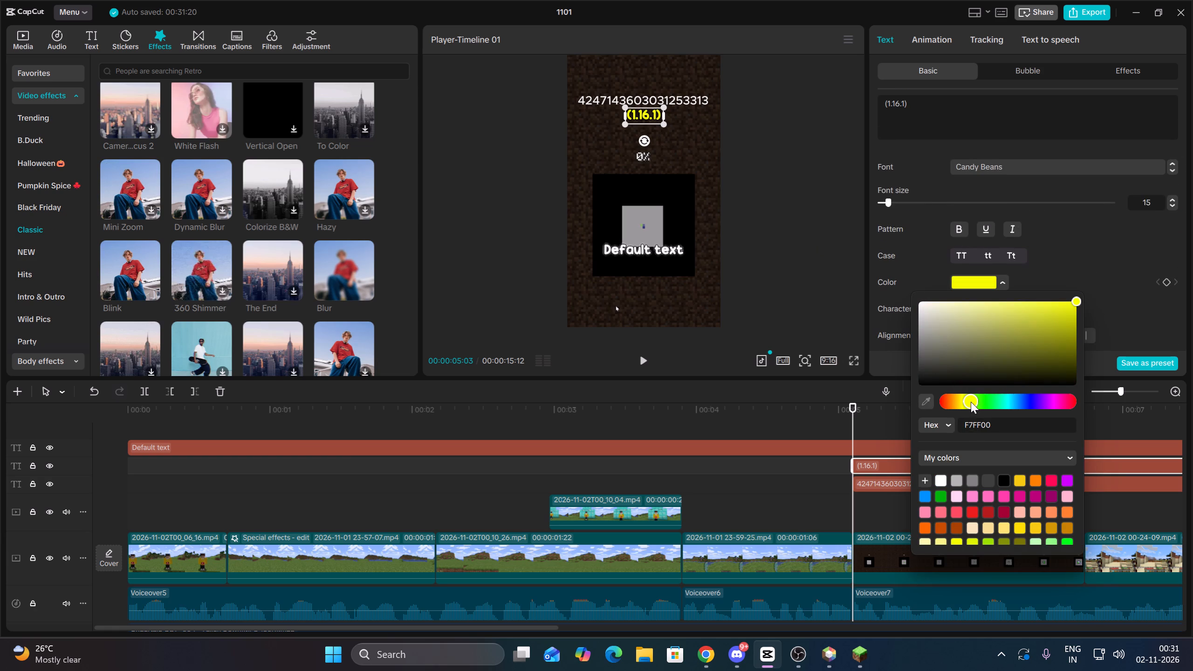
pyautogui.tripleClick(822, 499)
pyautogui.moveTo(823, 499); pyautogui.dragTo(750, 503)
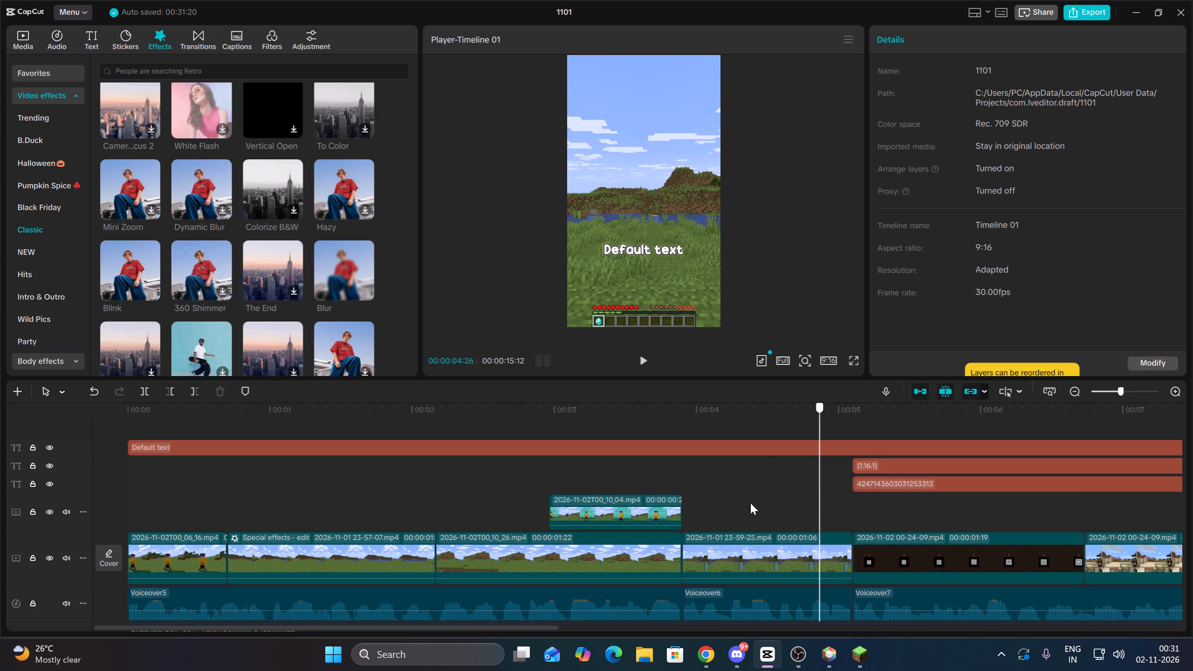
pyautogui.moveTo(750, 503); pyautogui.dragTo(867, 480)
pyautogui.press('Up')
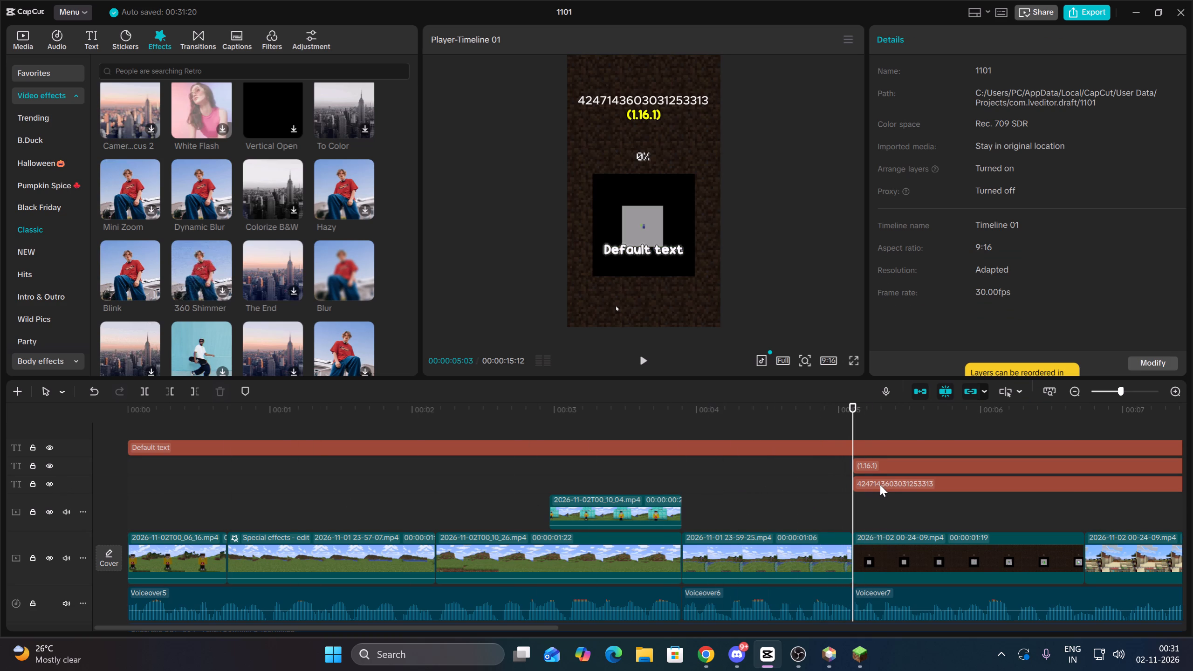
pyautogui.click(880, 484)
pyautogui.scroll(-6, 1037, 248)
pyautogui.scroll(3, 991, 255)
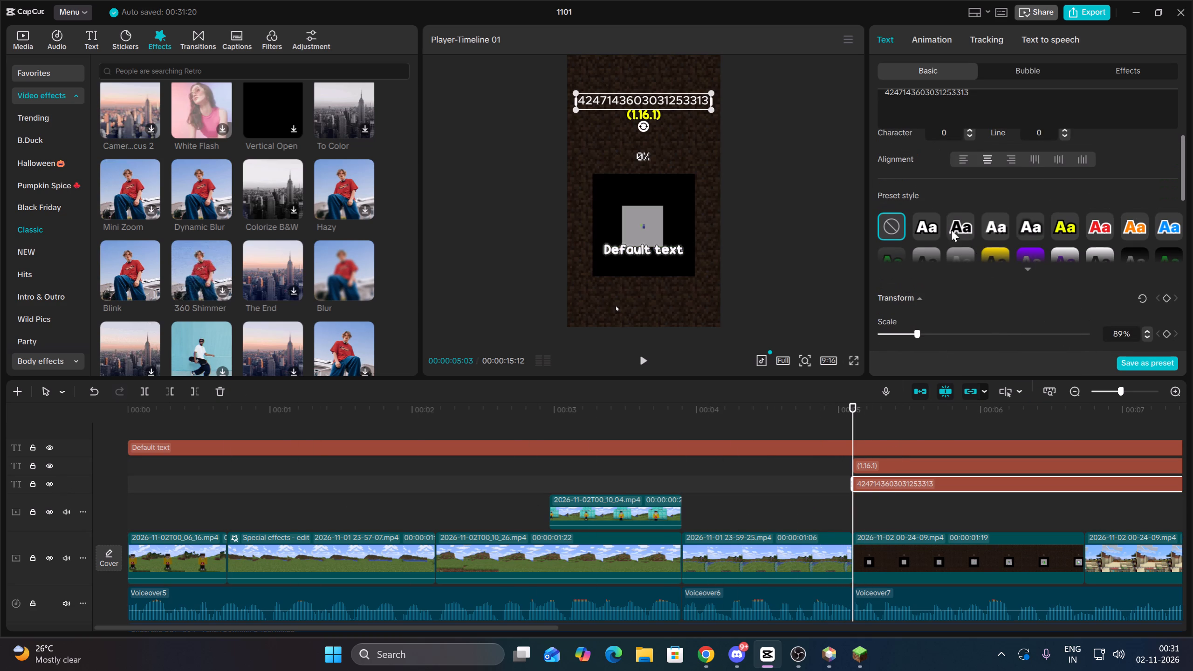
pyautogui.click(923, 206)
pyautogui.click(926, 229)
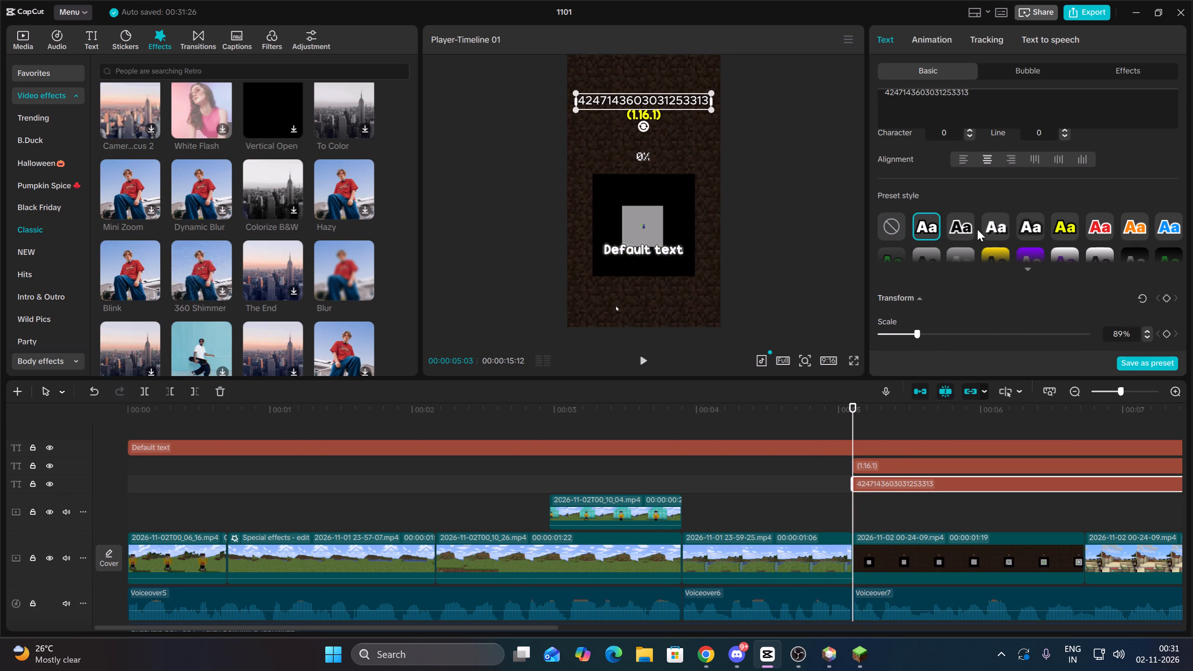
pyautogui.click(985, 228)
pyautogui.click(925, 229)
pyautogui.press('space')
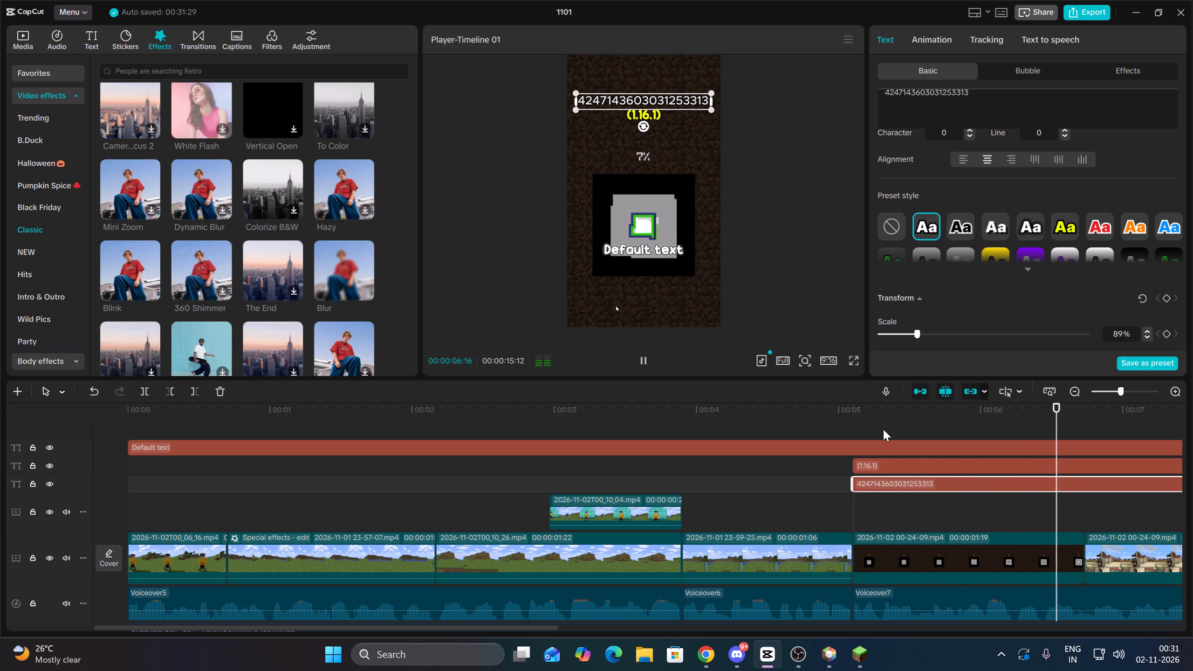
pyautogui.press('Up')
pyautogui.press('Down')
pyautogui.moveTo(1111, 521); pyautogui.dragTo(1113, 463)
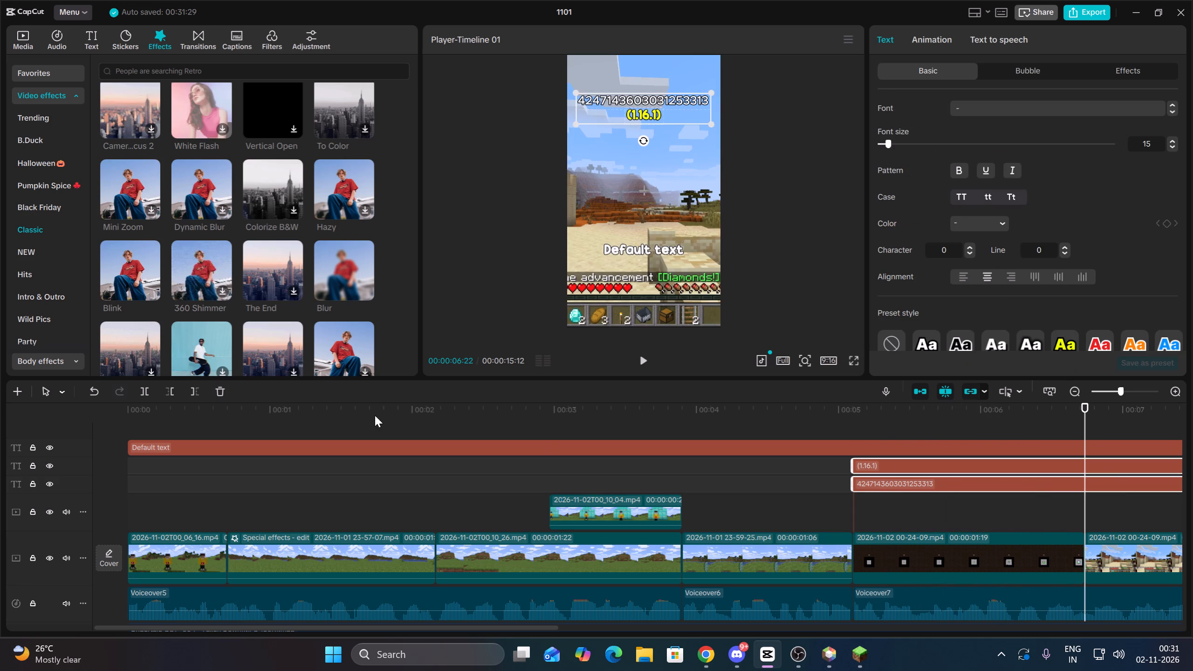
pyautogui.click(193, 390)
# Keyframe the loading clip's transform from 316% scale at 00:00:05:03 to 444% scale and Y position 542 at 00:00:06:18.
pyautogui.press('Up')
pyautogui.click(886, 539)
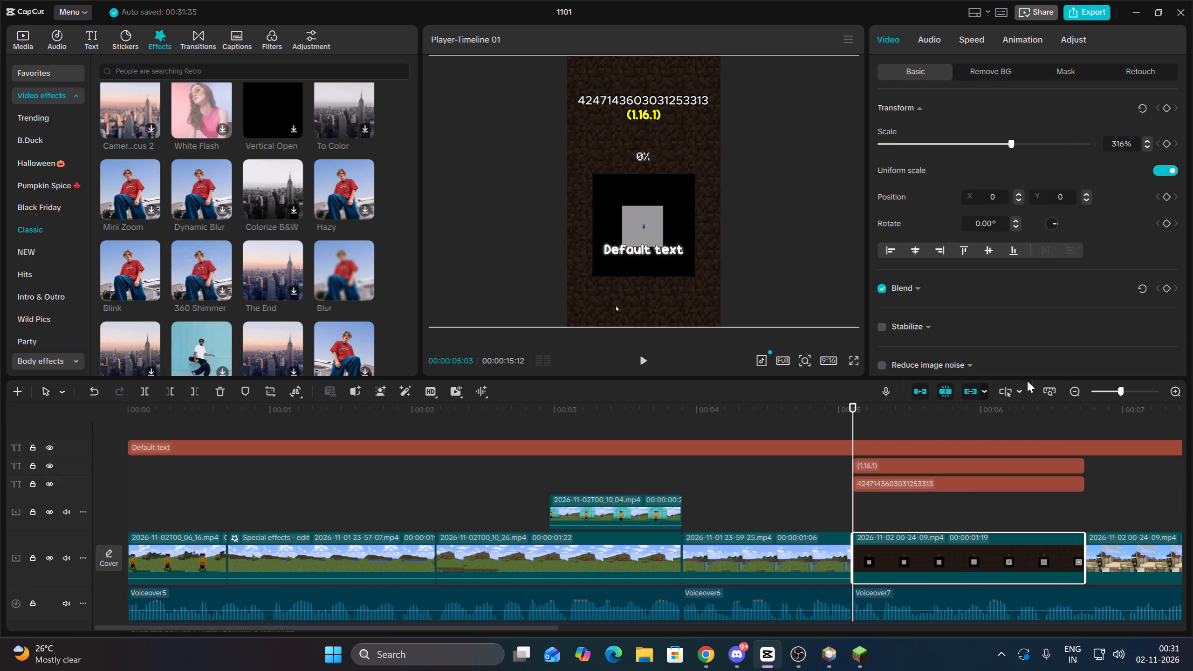
pyautogui.click(1168, 108)
pyautogui.press('space')
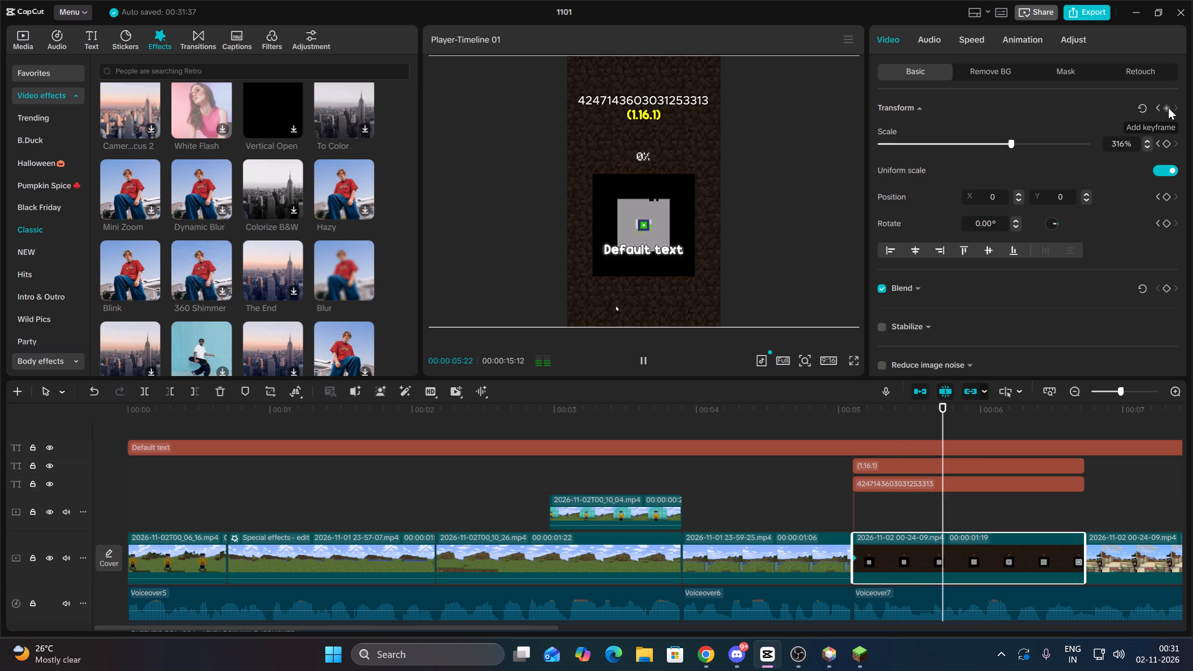
pyautogui.press('space')
pyautogui.click(1168, 108)
pyautogui.moveTo(1018, 145); pyautogui.dragTo(1192, 151)
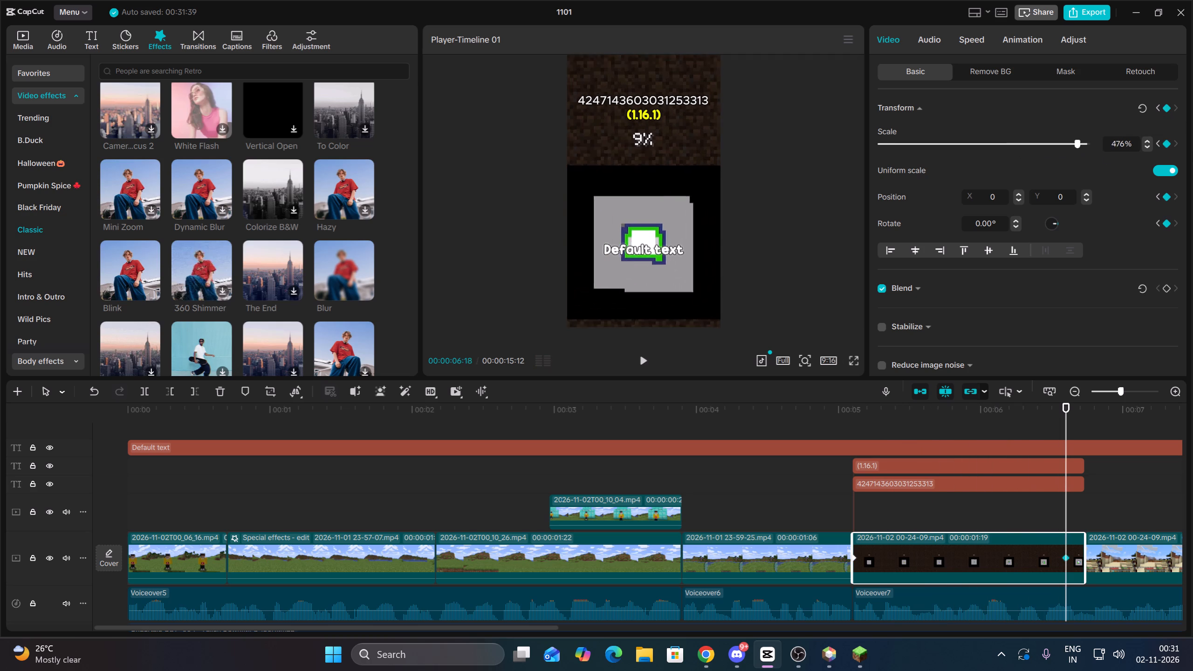
pyautogui.moveTo(1192, 151); pyautogui.dragTo(1192, 152)
pyautogui.moveTo(669, 231); pyautogui.dragTo(671, 192)
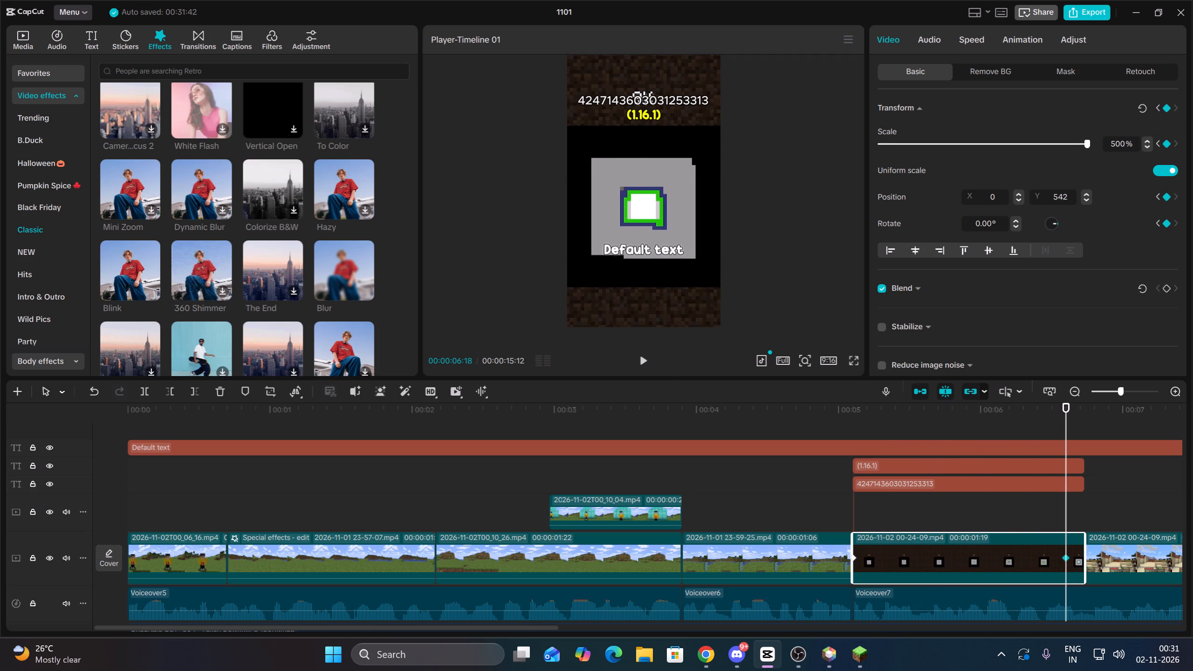
pyautogui.moveTo(1071, 143); pyautogui.dragTo(1064, 142)
# Play back the loading clip's keyframed zoom with the seed texts and review the surrounding timeline.
pyautogui.press('Up')
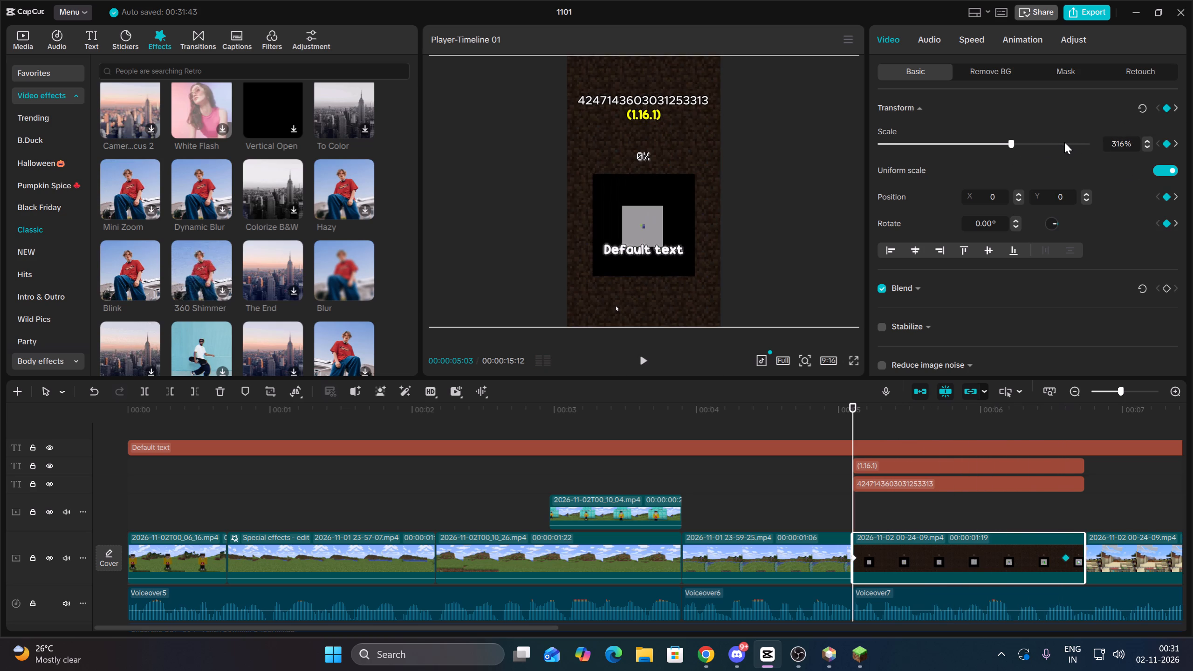
pyautogui.press('space')
pyautogui.press('space')
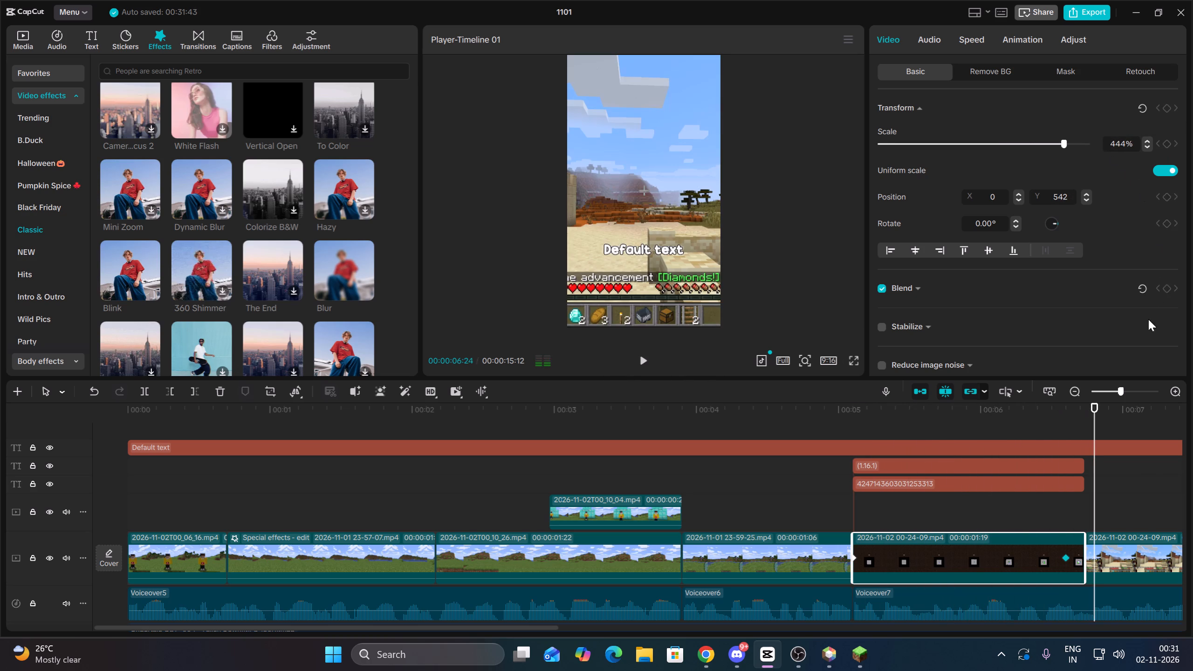
pyautogui.press('Up')
pyautogui.press('Up')
pyautogui.press('space')
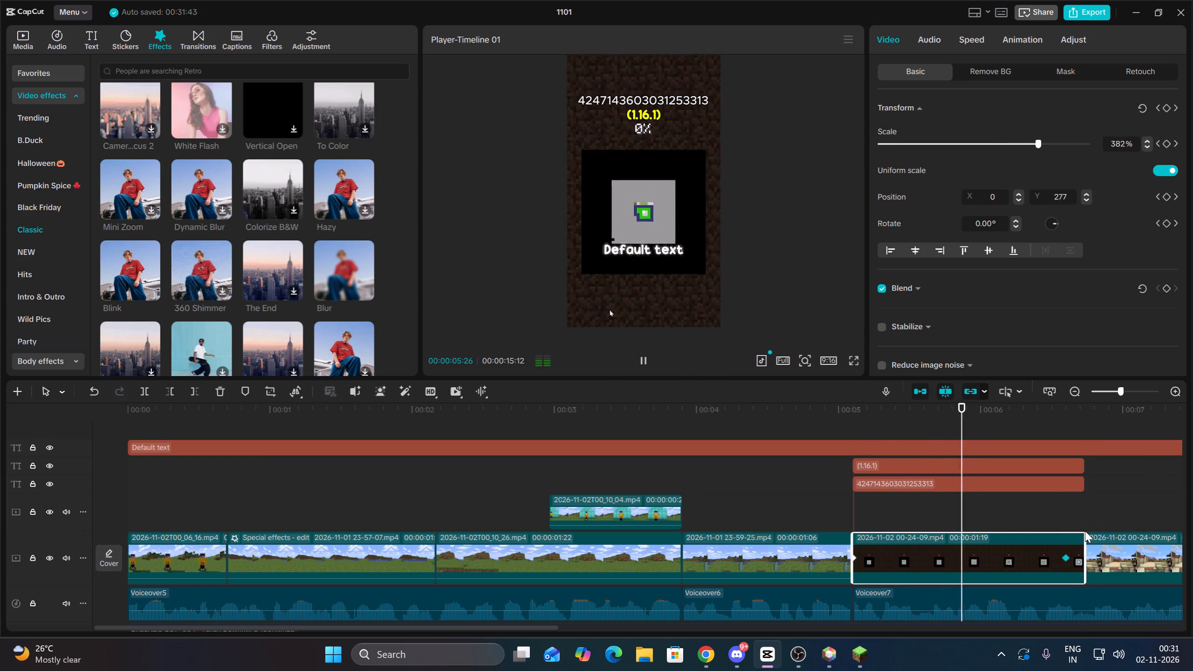
pyautogui.press('space')
pyautogui.press('space')
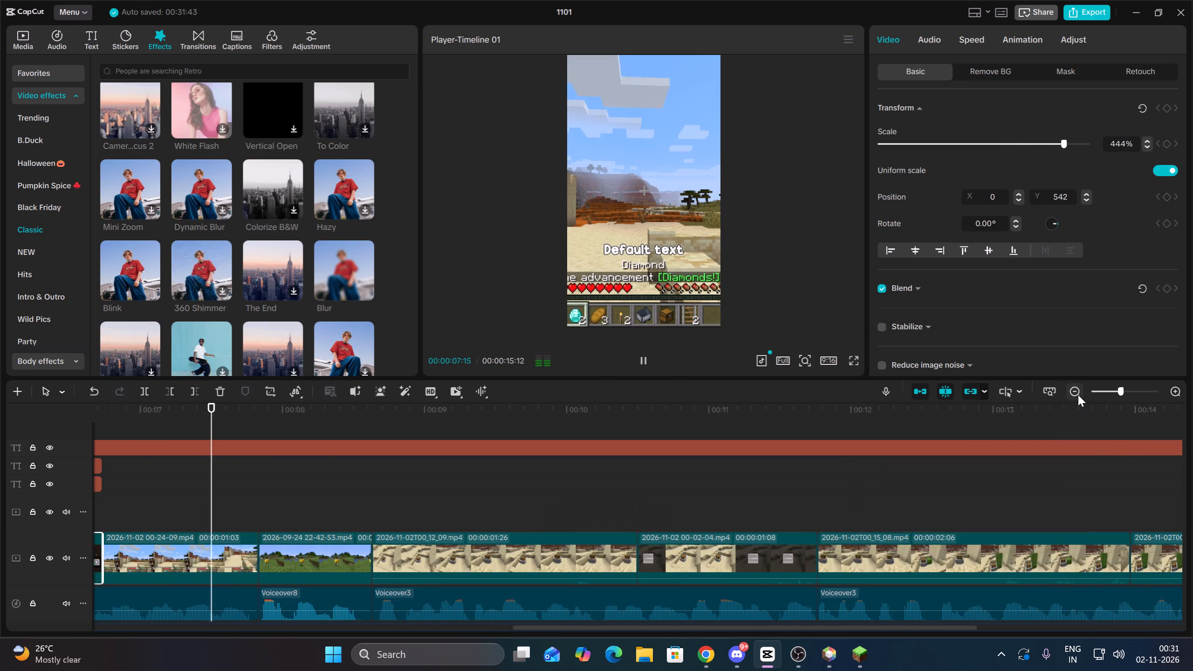
pyautogui.click(1078, 395)
pyautogui.press('space')
pyautogui.press('Up')
pyautogui.click(317, 520)
pyautogui.moveTo(317, 520); pyautogui.dragTo(0, 509)
pyautogui.press('space')
pyautogui.press('space')
# Replace the Default text caption's content with Kya Issi.
pyautogui.click(187, 444)
pyautogui.press('Up')
pyautogui.moveTo(963, 107); pyautogui.dragTo(836, 96)
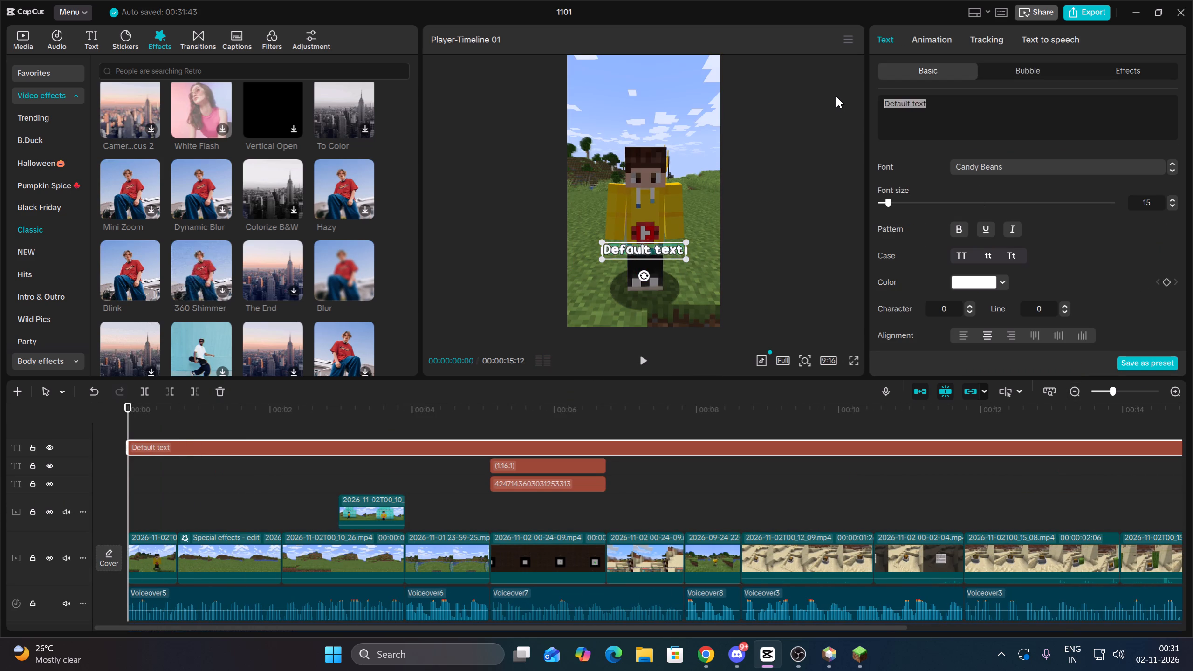
pyautogui.moveTo(836, 96); pyautogui.dragTo(836, 96)
pyautogui.press('BackSpace')
pyautogui.write('Kya Issi')
# Split the caption at 00:00:00:13 and change the second part's text to Situation.
pyautogui.click(646, 356)
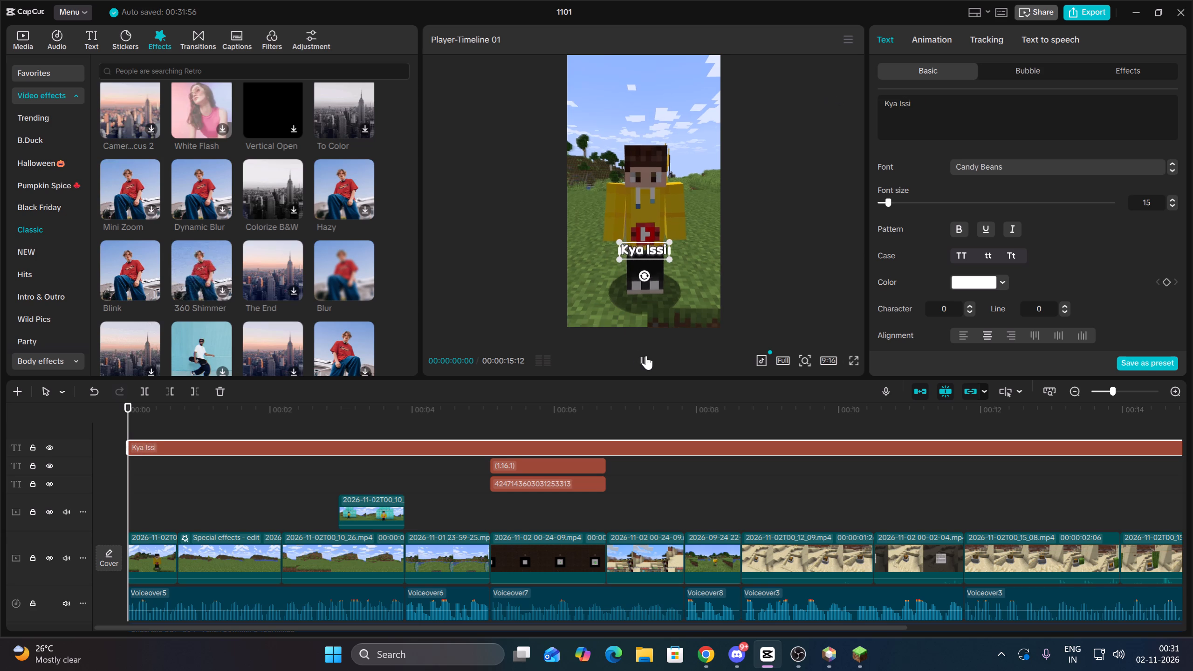
pyautogui.press('space')
pyautogui.click(145, 388)
pyautogui.moveTo(993, 114); pyautogui.dragTo(869, 94)
pyautogui.press('BackSpace')
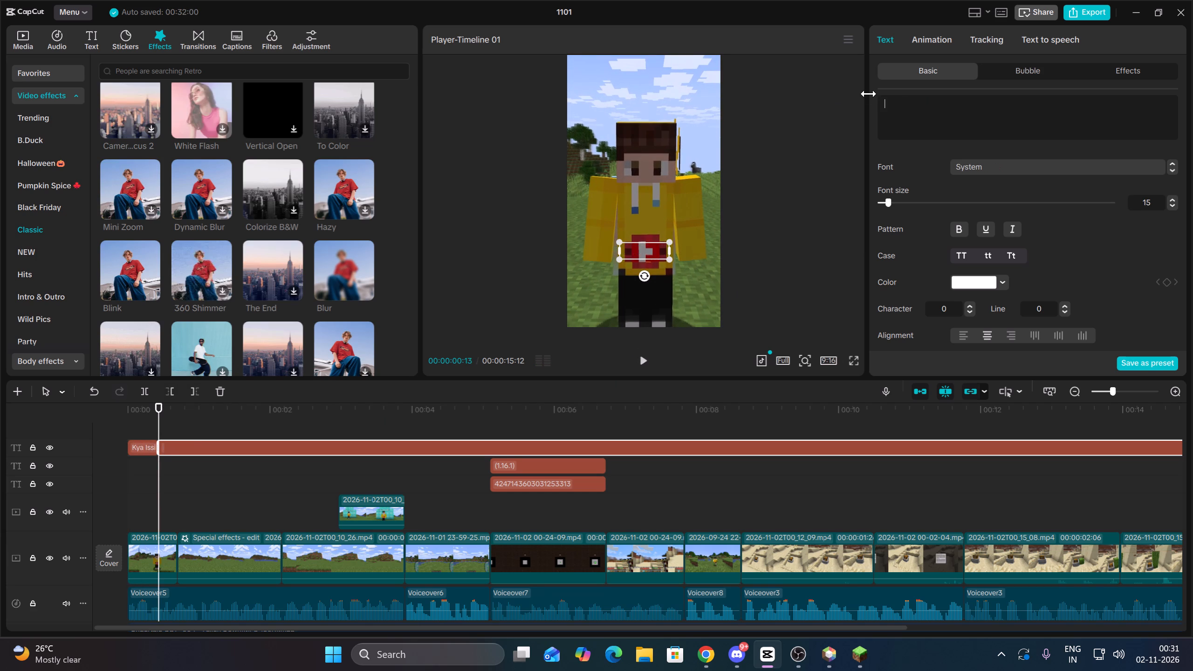
pyautogui.write('Situ')
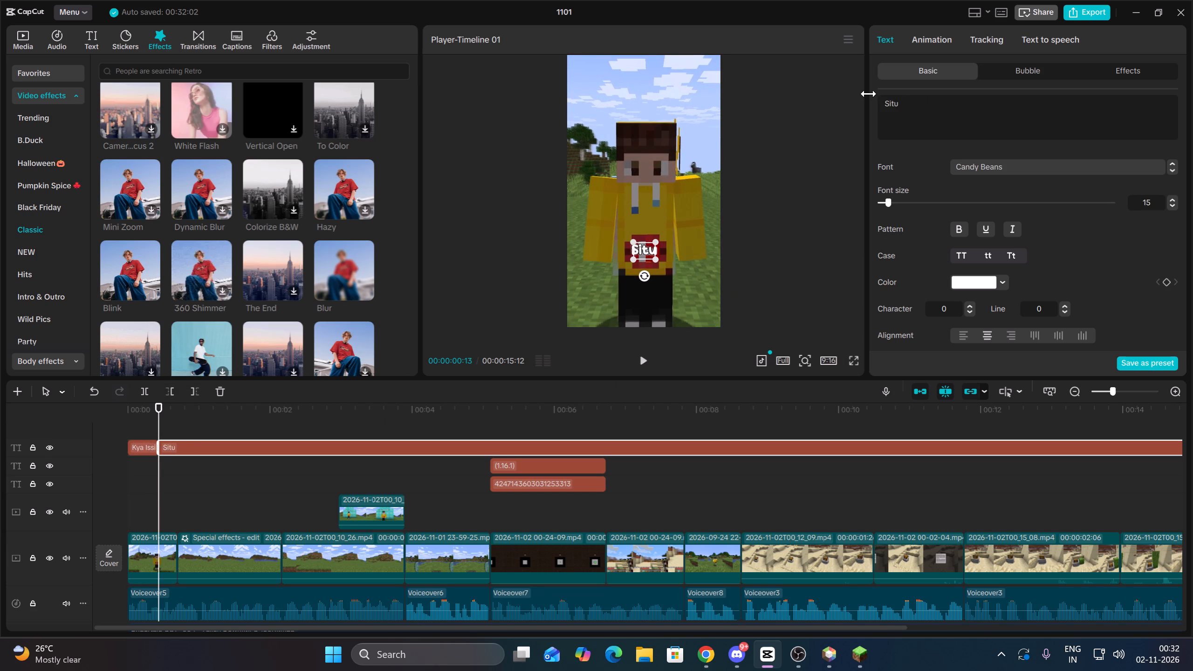
pyautogui.write('ation')
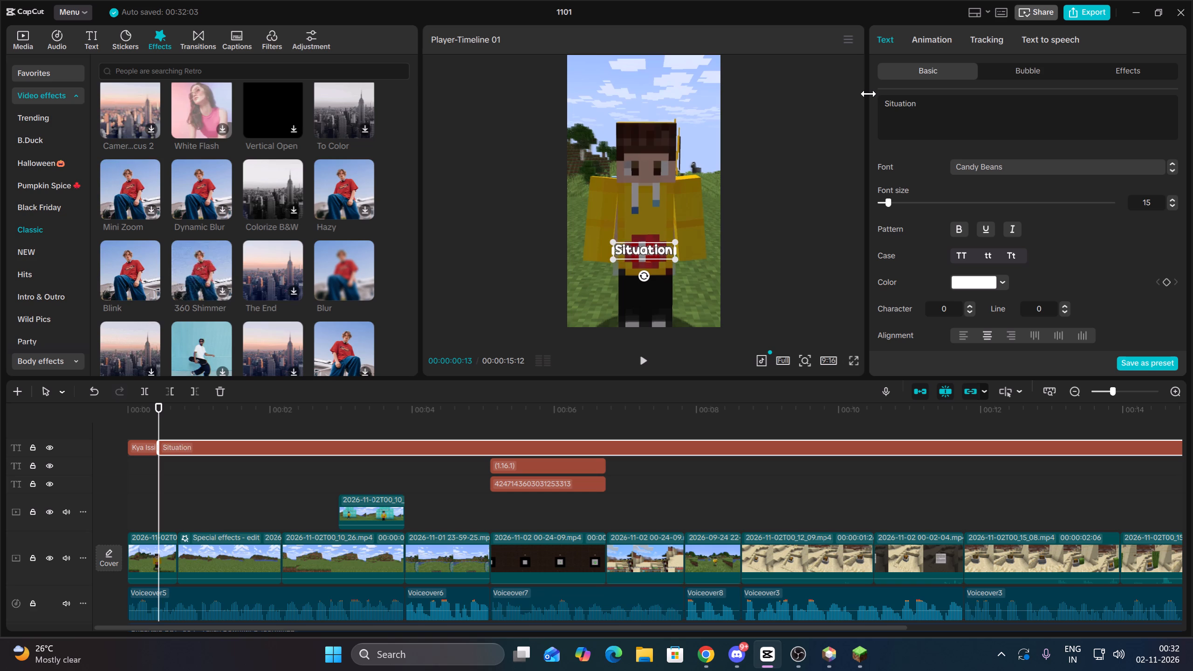
# Split the Situation caption at 00:00:00:26 and change the second part's text to Tumare.
pyautogui.click(644, 355)
pyautogui.press('space')
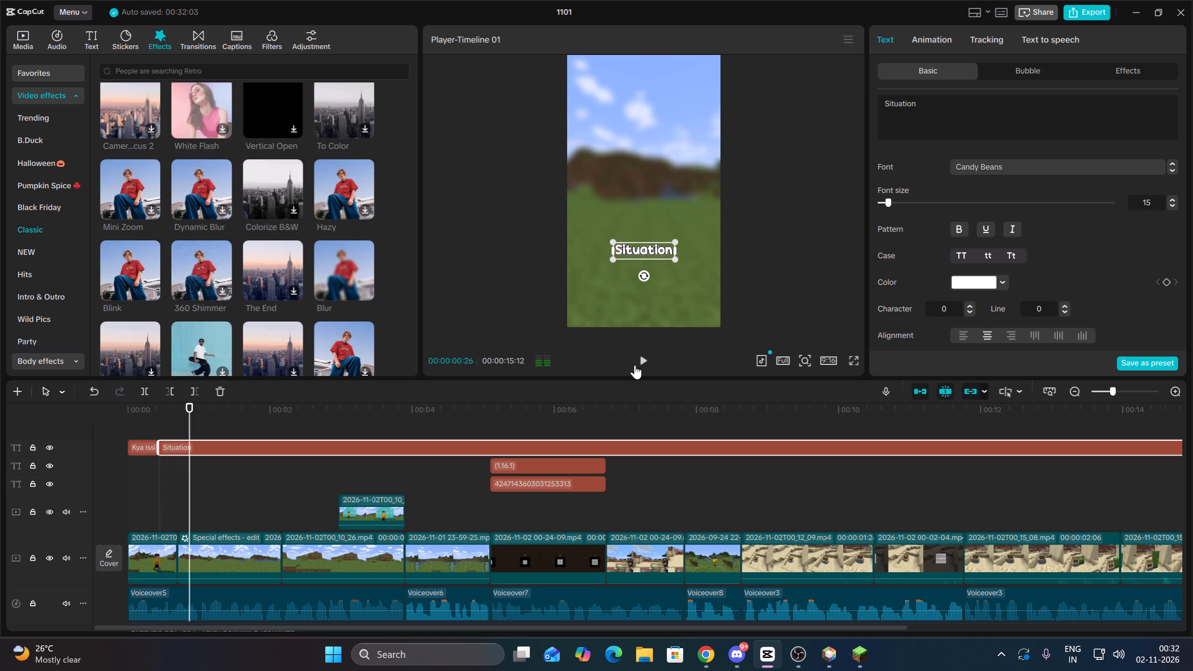
pyautogui.click(143, 389)
pyautogui.press('space')
pyautogui.press('space')
pyautogui.moveTo(944, 119); pyautogui.dragTo(893, 102)
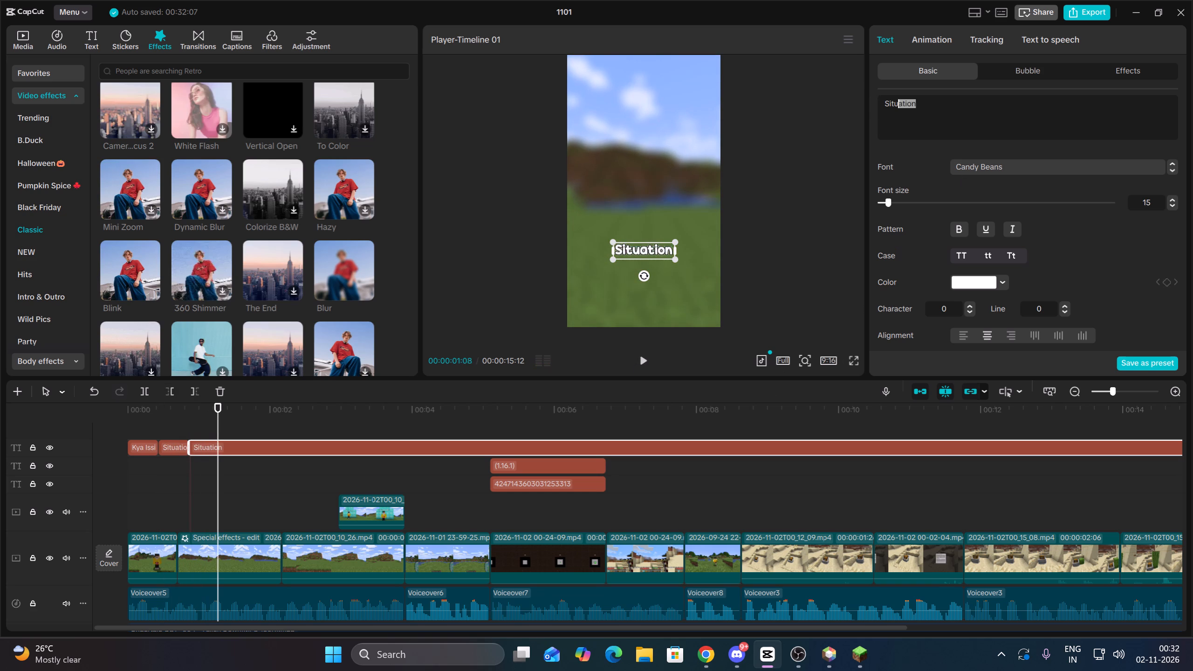
pyautogui.moveTo(893, 102); pyautogui.dragTo(870, 102)
pyautogui.press('BackSpace')
pyautogui.write('Tumare')
pyautogui.press('space')
pyautogui.press('BackSpace')
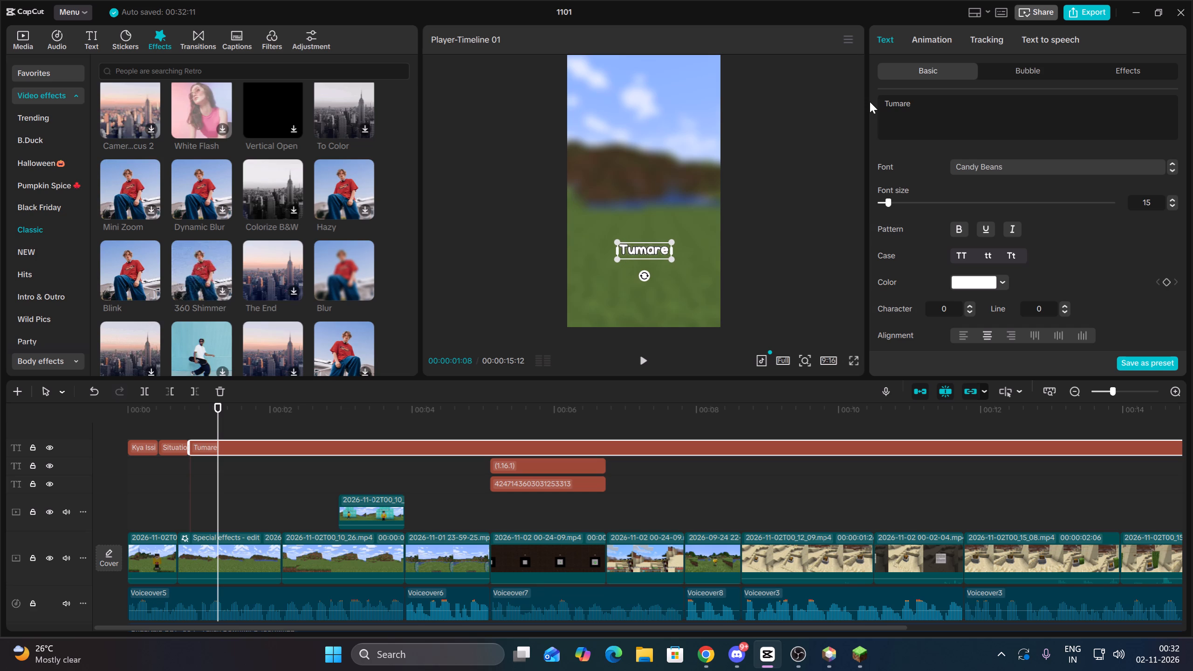
# Split the Tumare caption at 00:00:01:07 and change the second part's text to Sath.
pyautogui.doubleClick(642, 358)
pyautogui.press('Up')
pyautogui.press('space')
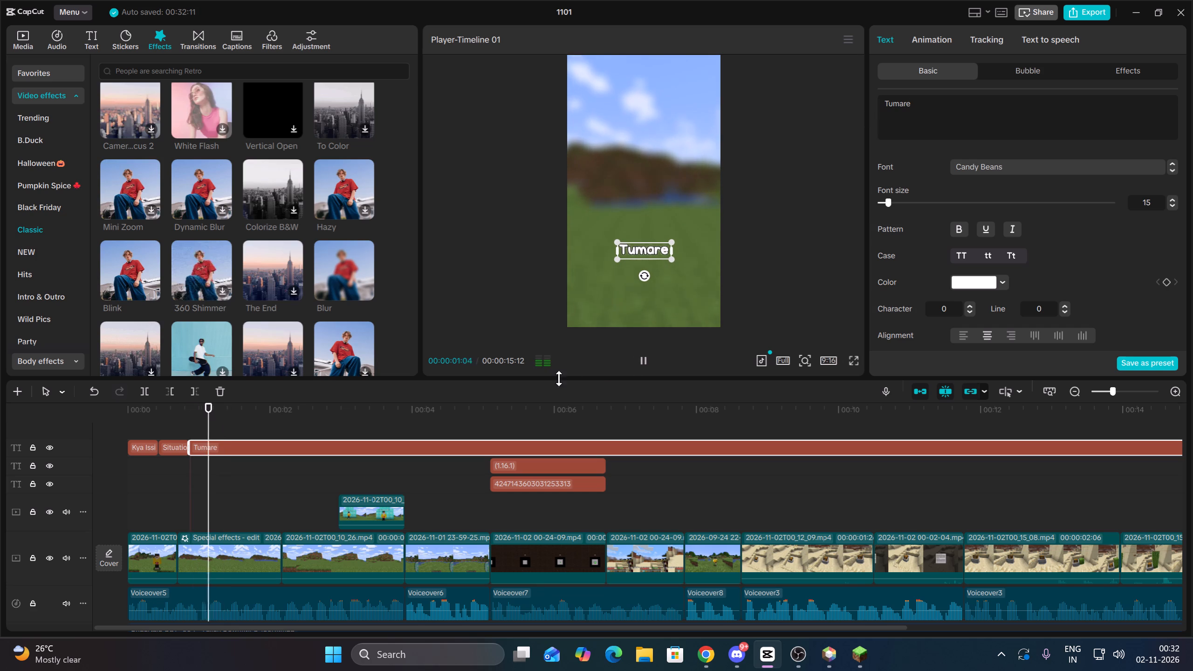
pyautogui.press('space')
pyautogui.click(147, 396)
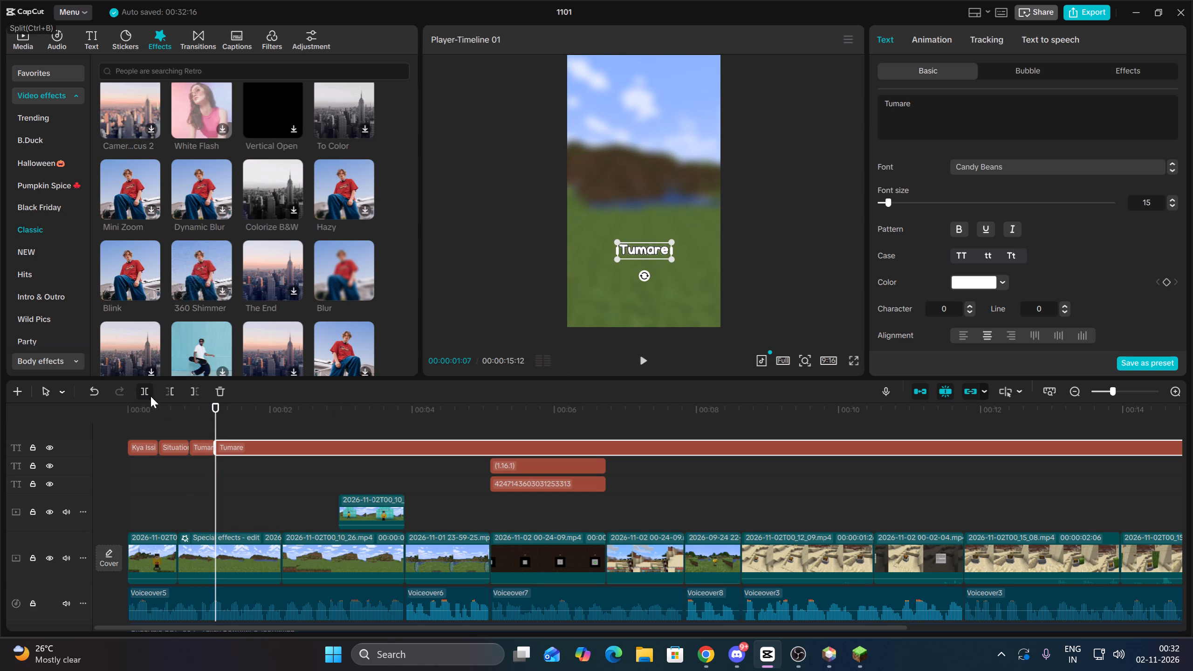
pyautogui.moveTo(961, 121); pyautogui.dragTo(837, 101)
pyautogui.press('BackSpace')
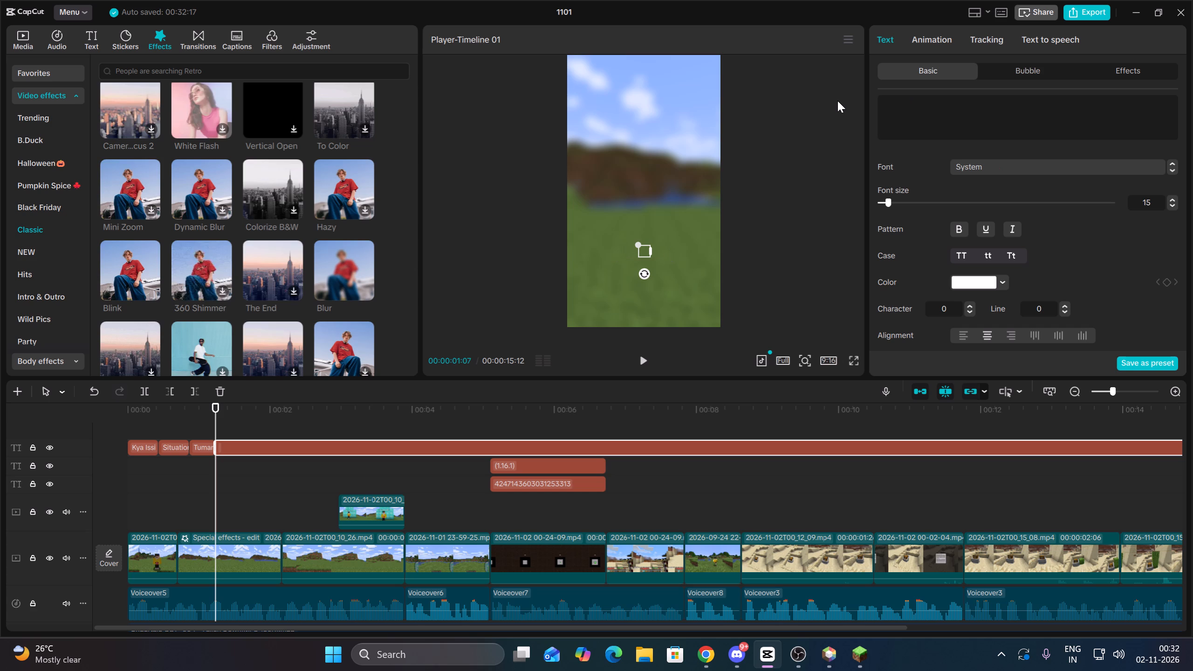
pyautogui.write('Sath')
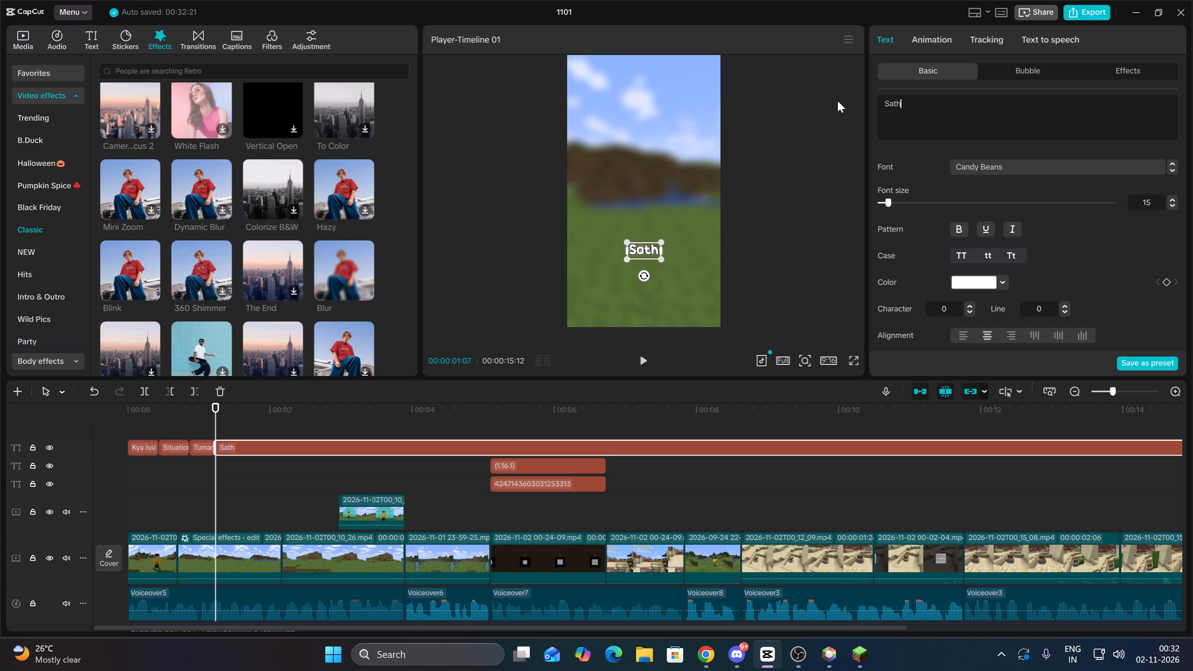
# Split the Sath caption at 00:00:01:17 and change the second part's text to Hui Hai.
pyautogui.doubleClick(644, 363)
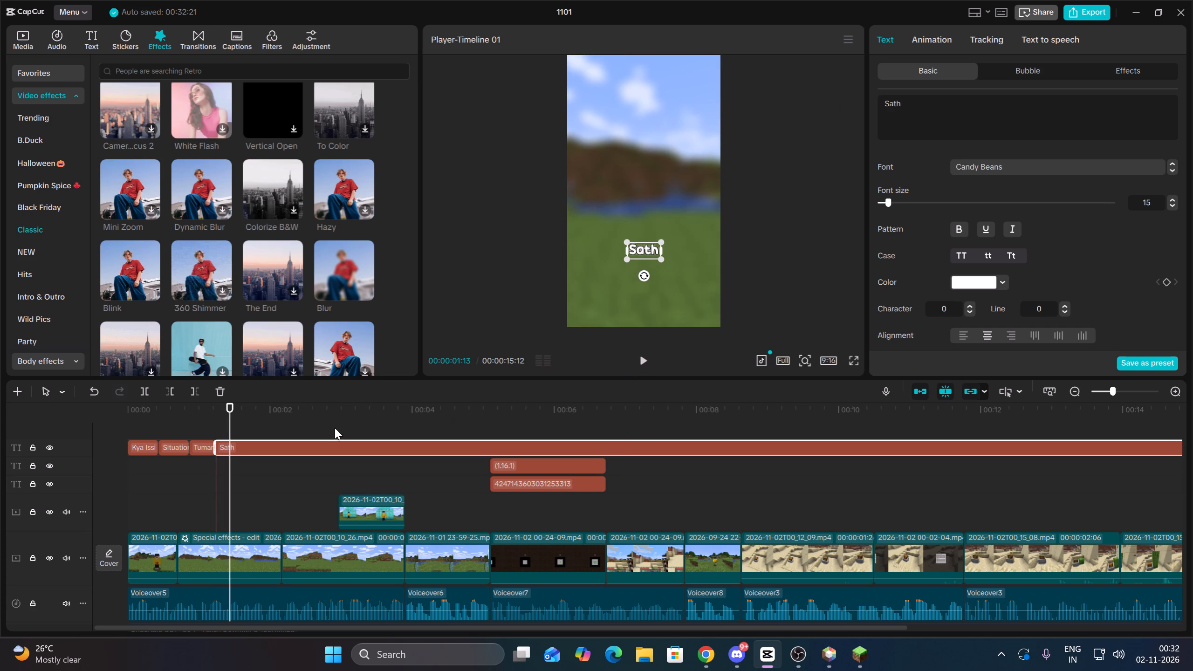
pyautogui.press('Up')
pyautogui.press('space')
pyautogui.press('space')
pyautogui.click(146, 390)
pyautogui.moveTo(946, 111); pyautogui.dragTo(911, 105)
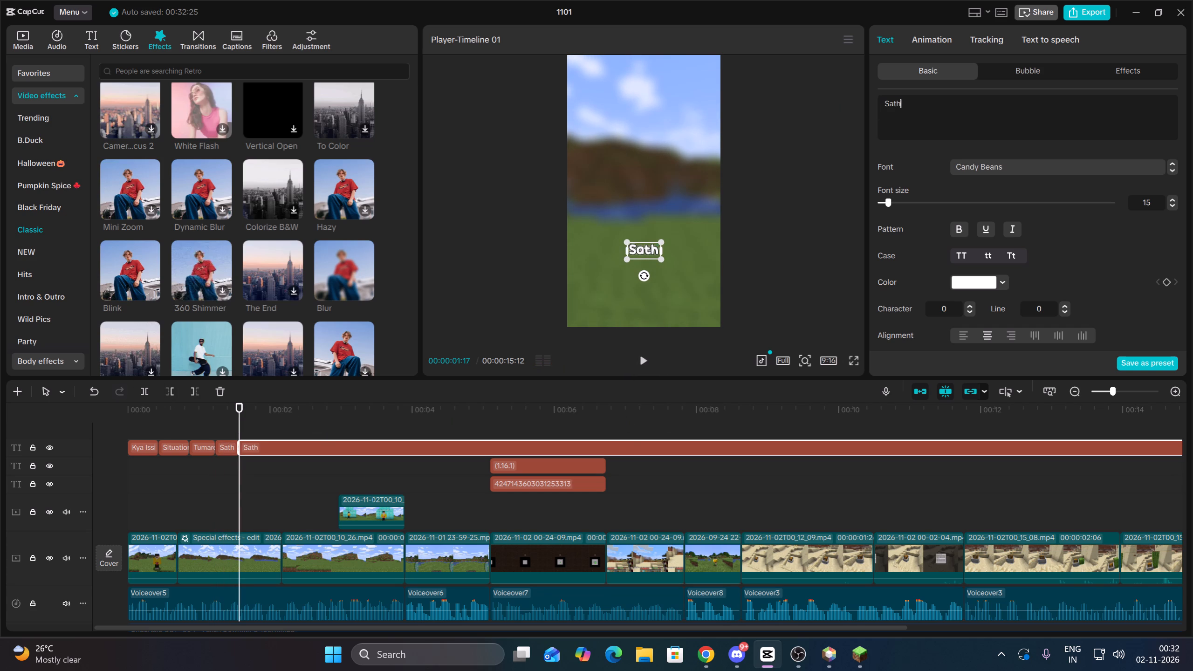
pyautogui.moveTo(911, 105); pyautogui.dragTo(865, 102)
pyautogui.press('BackSpace')
pyautogui.write('Hui Hai')
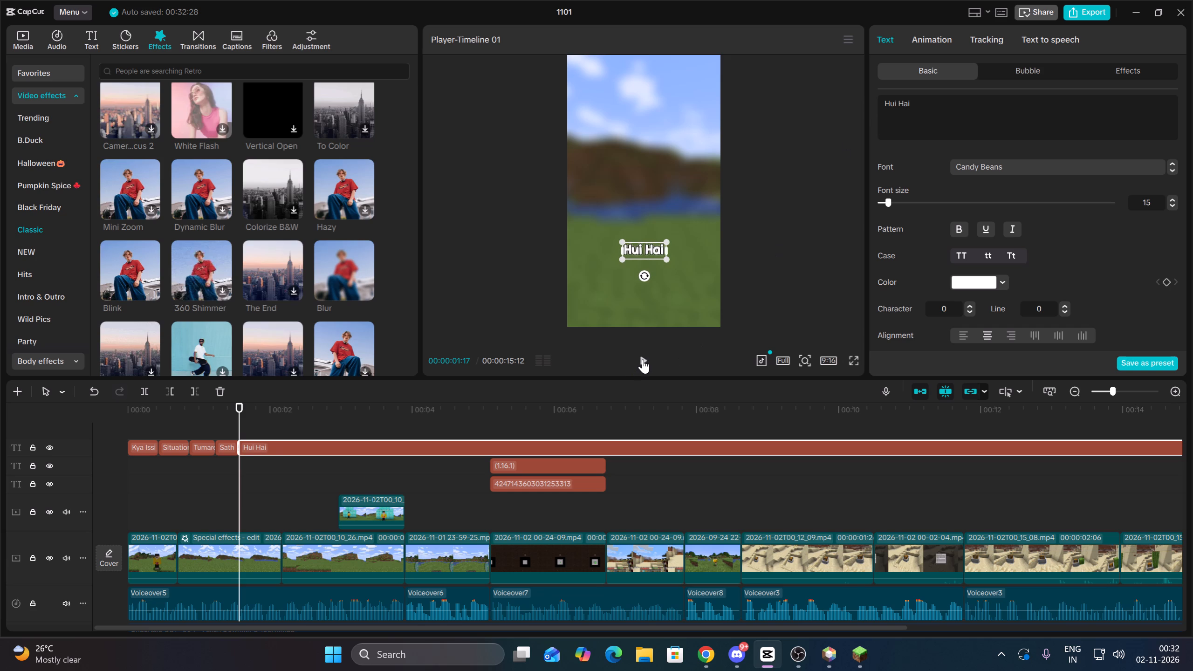
# Split the Hui Hai caption at 00:00:01:26 and change the second part's text to Ki Spawn.
pyautogui.click(643, 359)
pyautogui.press('space')
pyautogui.press('Up')
pyautogui.press('space')
pyautogui.press('space')
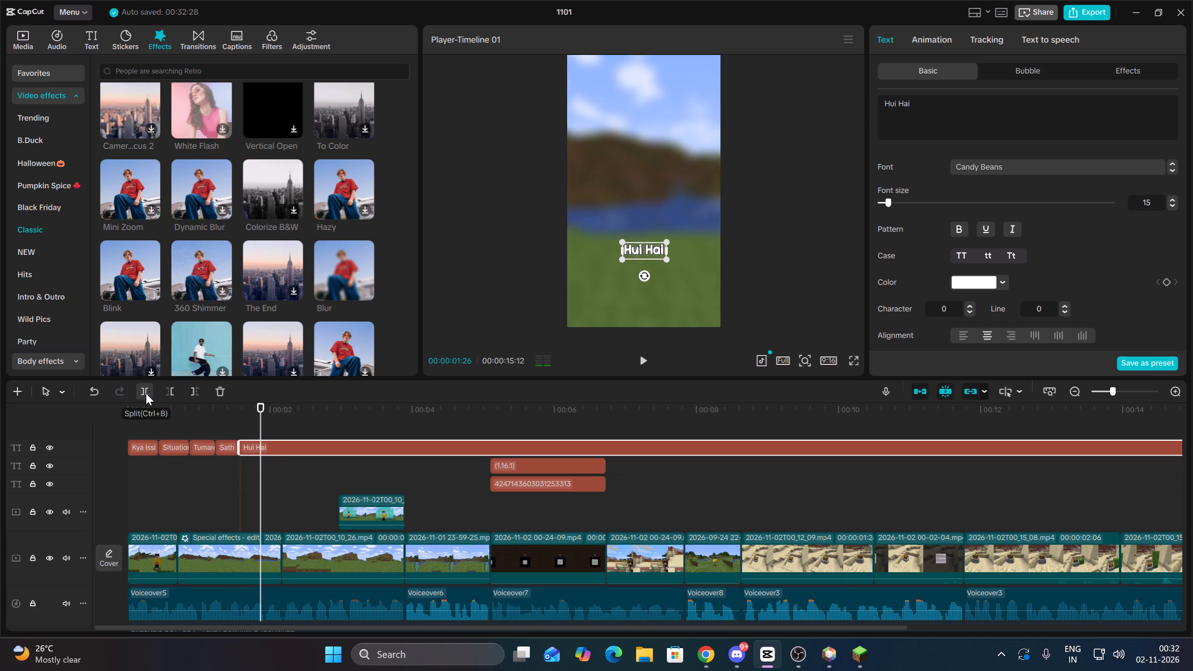
pyautogui.click(146, 393)
pyautogui.press('space')
pyautogui.press('Up')
pyautogui.moveTo(980, 116); pyautogui.dragTo(854, 94)
pyautogui.press('BackSpace')
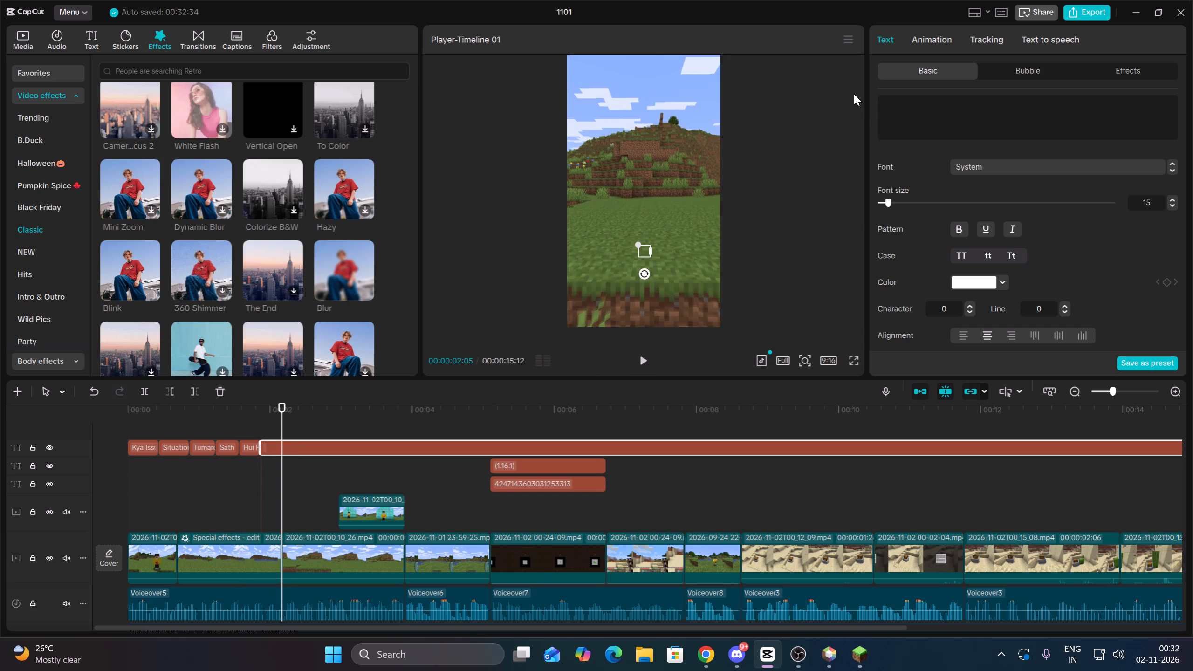
pyautogui.write('Ki Spawn')
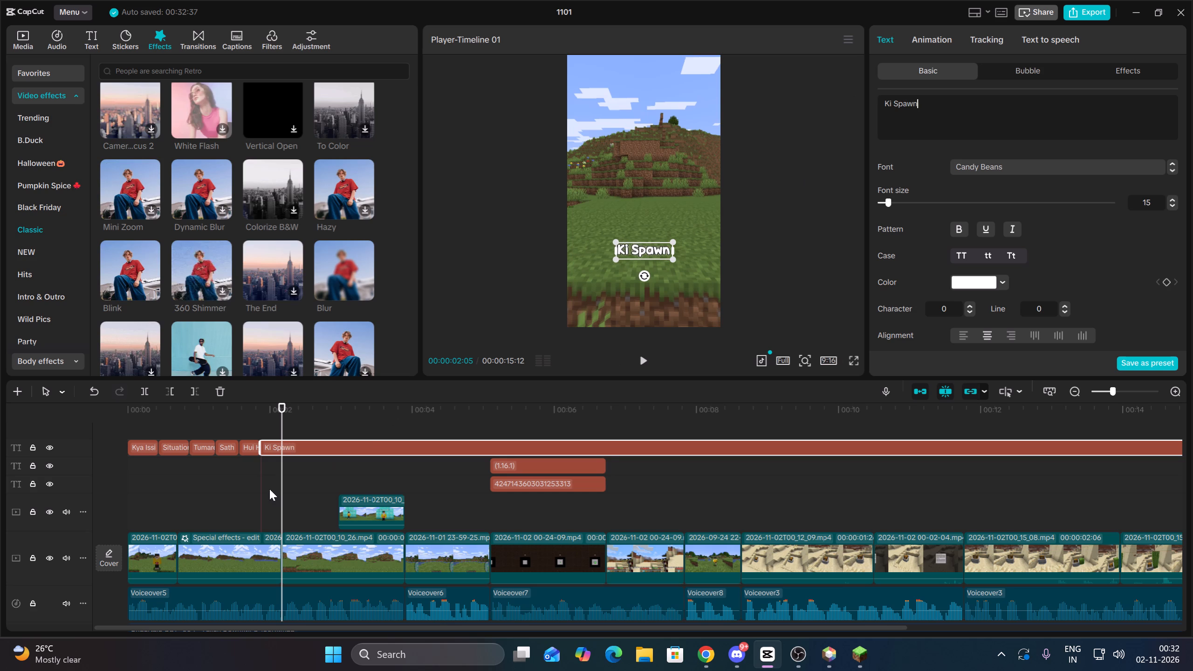
# Split the Ki Spawn caption at 00:00:02:13 and change the second part's text to Hote Hi.
pyautogui.click(267, 489)
pyautogui.press('Up')
pyautogui.click(287, 447)
pyautogui.press('space')
pyautogui.press('space')
pyautogui.press('space')
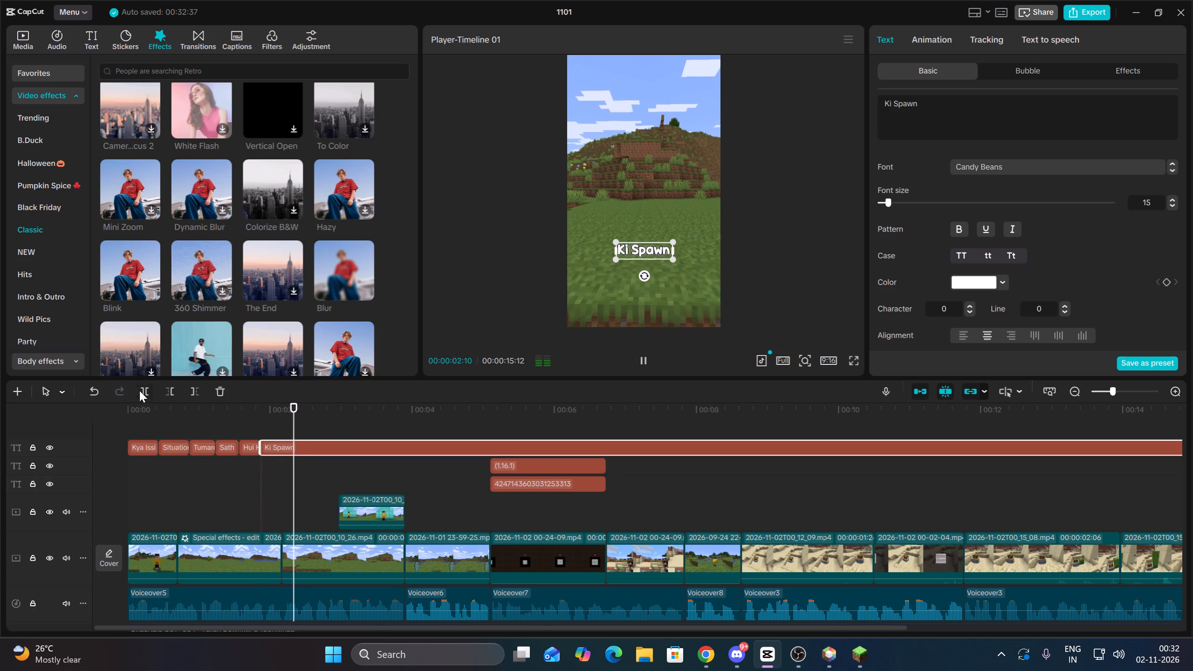
pyautogui.press('space')
pyautogui.click(141, 390)
pyautogui.moveTo(978, 129); pyautogui.dragTo(872, 110)
pyautogui.press('BackSpace')
pyautogui.press('BackSpace')
pyautogui.press('BackSpace')
pyautogui.press('BackSpace')
pyautogui.press('BackSpace')
pyautogui.press('BackSpace')
pyautogui.press('BackSpace')
pyautogui.press('BackSpace')
pyautogui.press('BackSpace')
pyautogui.press('BackSpace')
pyautogui.press('BackSpace')
pyautogui.press('BackSpace')
pyautogui.press('BackSpace')
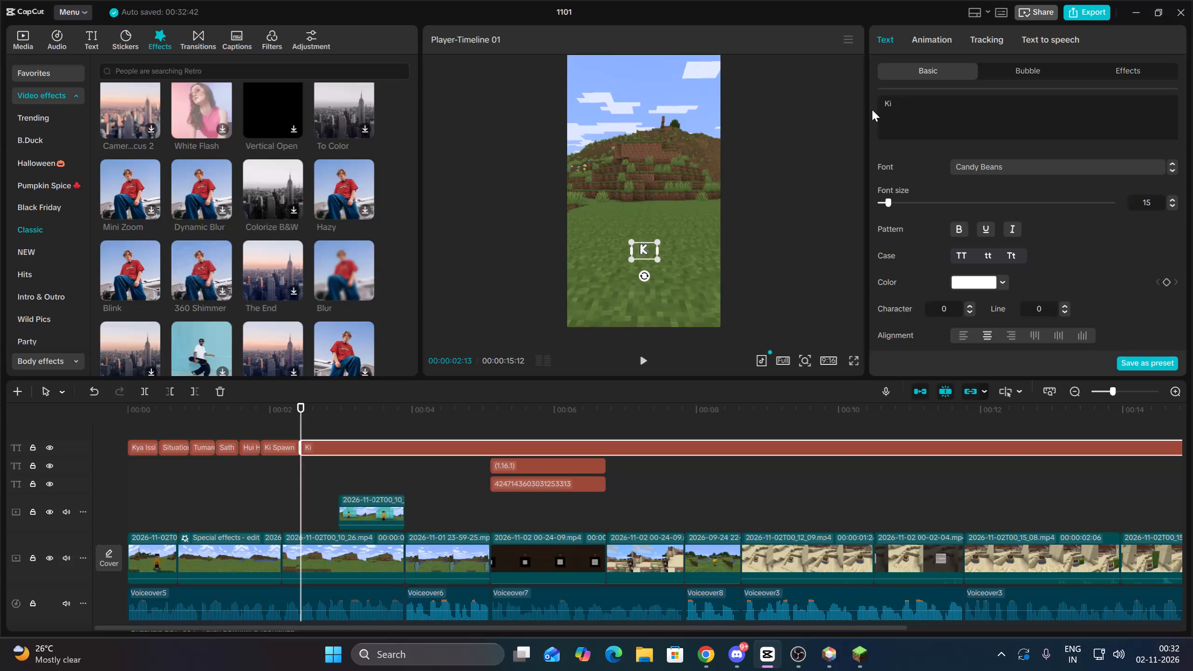
pyautogui.write('Hote Hi')
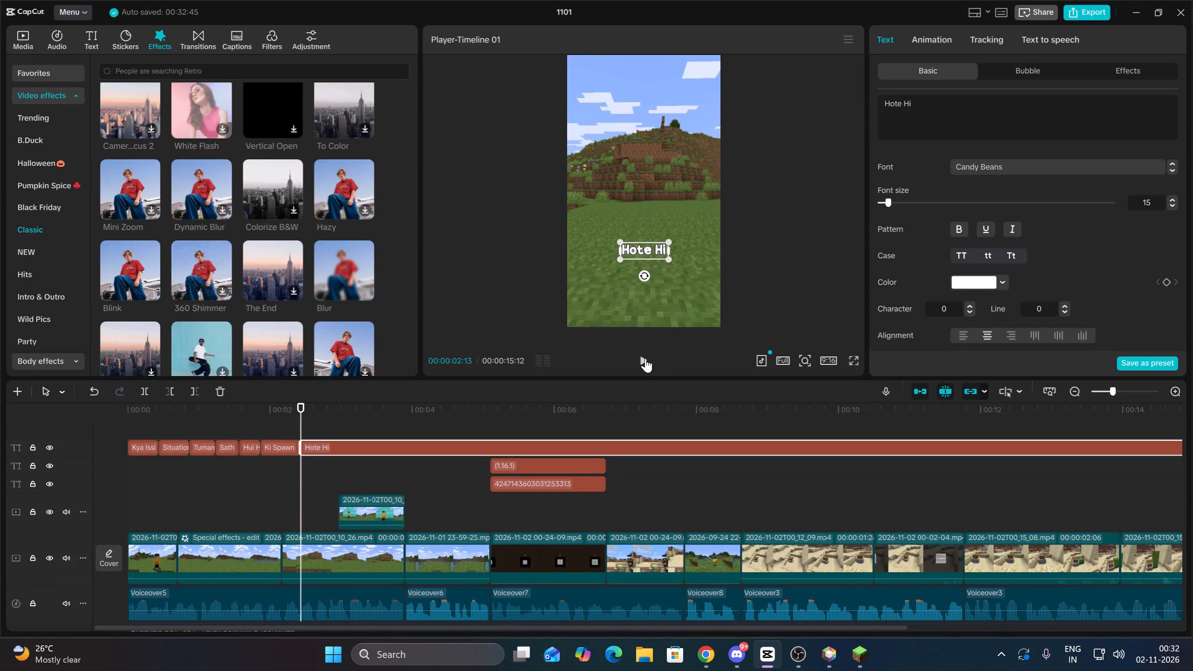
# Split the Hote Hi caption at 00:00:02:27 and change the second part's text to Tume Diamond.
pyautogui.click(645, 358)
pyautogui.click(645, 358)
pyautogui.press('space')
pyautogui.press('Up')
pyautogui.press('Up')
pyautogui.press('space')
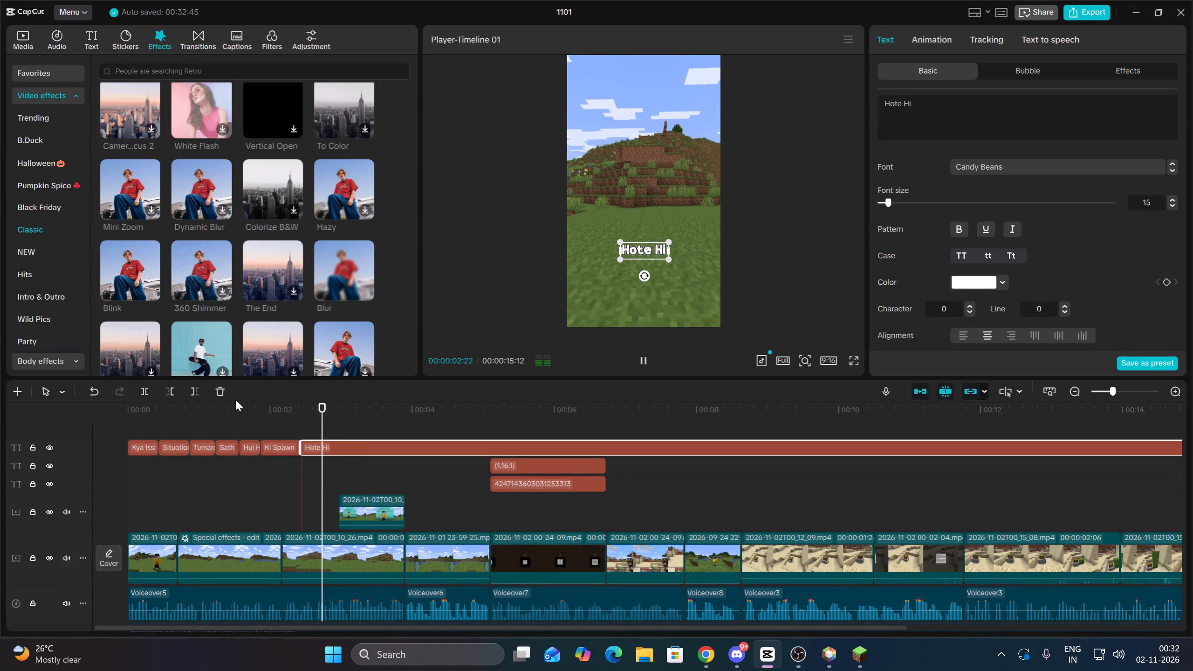
pyautogui.press('space')
pyautogui.click(145, 390)
pyautogui.moveTo(929, 116); pyautogui.dragTo(847, 95)
pyautogui.press('BackSpace')
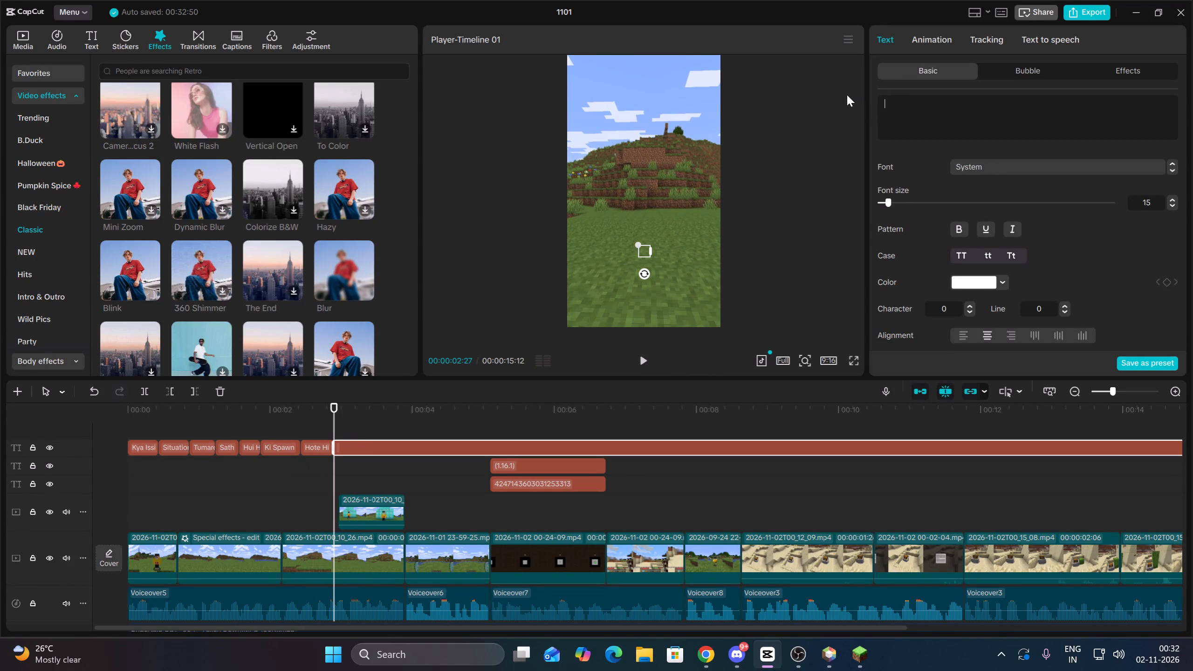
pyautogui.write('Tume Dia')
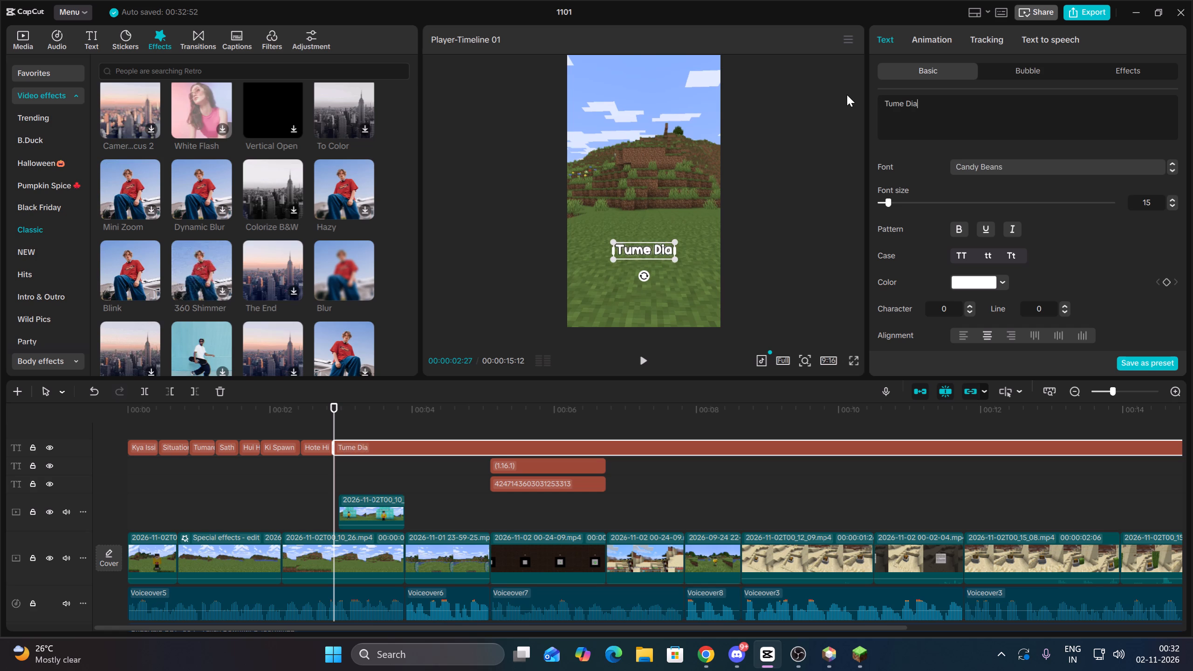
pyautogui.press('BackSpace')
pyautogui.press('BackSpace')
pyautogui.press('BackSpace')
pyautogui.write('Diam')
pyautogui.write('ond')
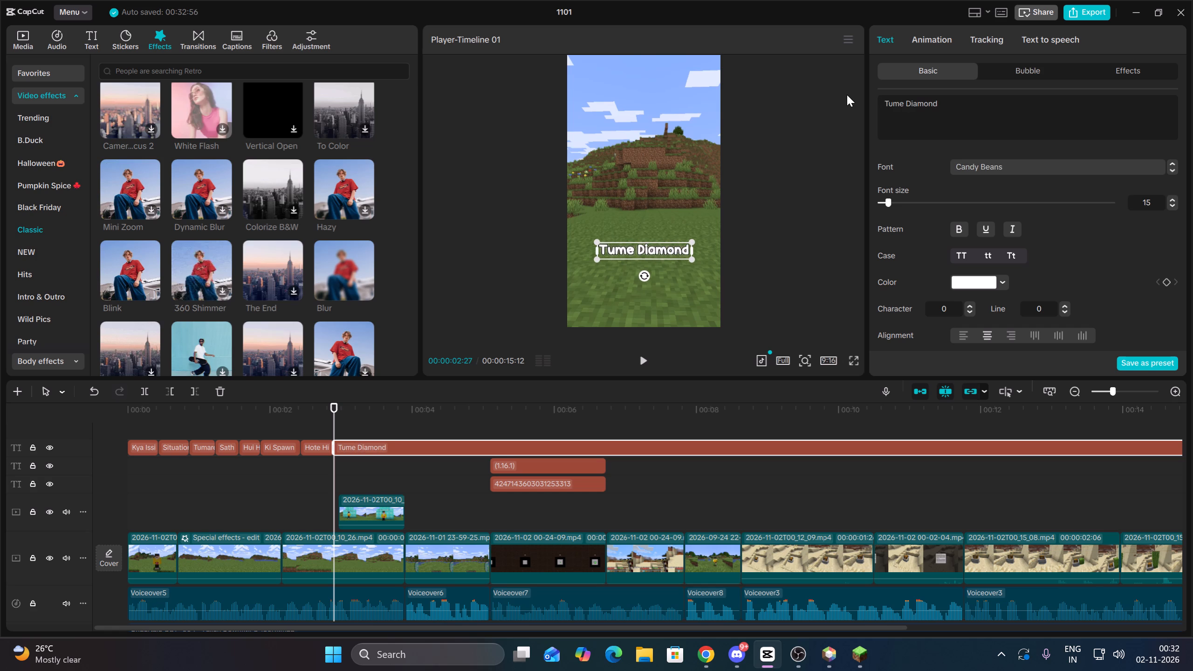
# Split the Tume Diamond caption at 00:00:03:18 and change the second part's text to Milte Hai.
pyautogui.click(644, 361)
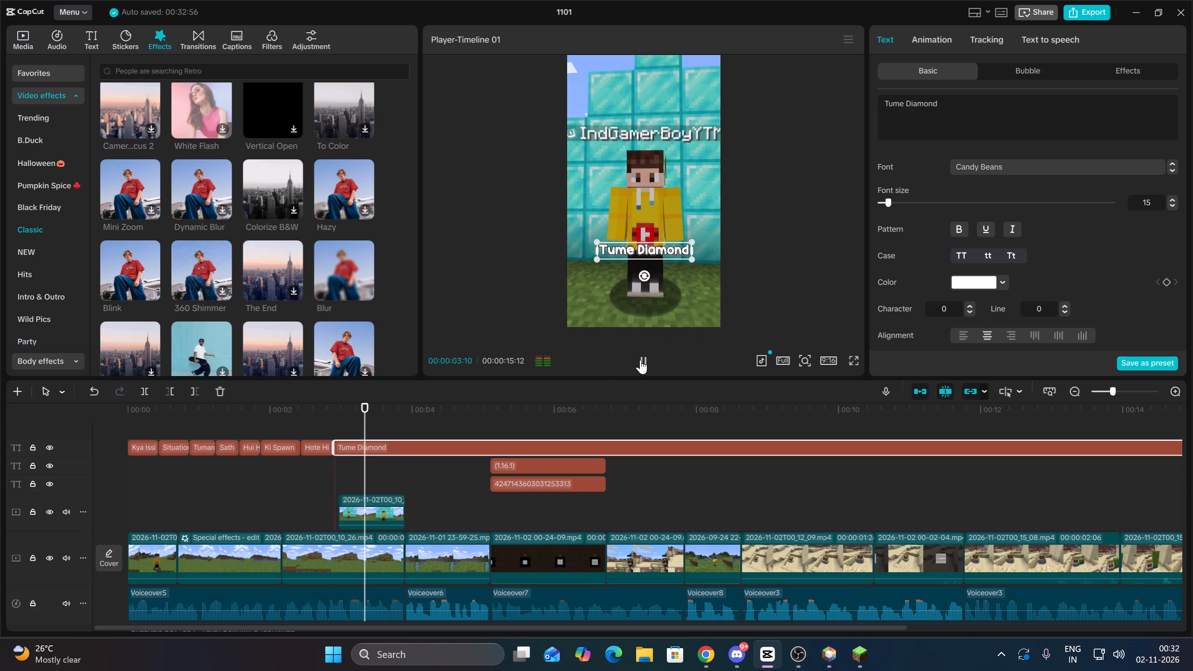
pyautogui.press('space')
pyautogui.press('space')
pyautogui.press('space')
pyautogui.click(149, 393)
pyautogui.moveTo(983, 116); pyautogui.dragTo(862, 89)
pyautogui.press('BackSpace')
pyautogui.write('Milte Hai')
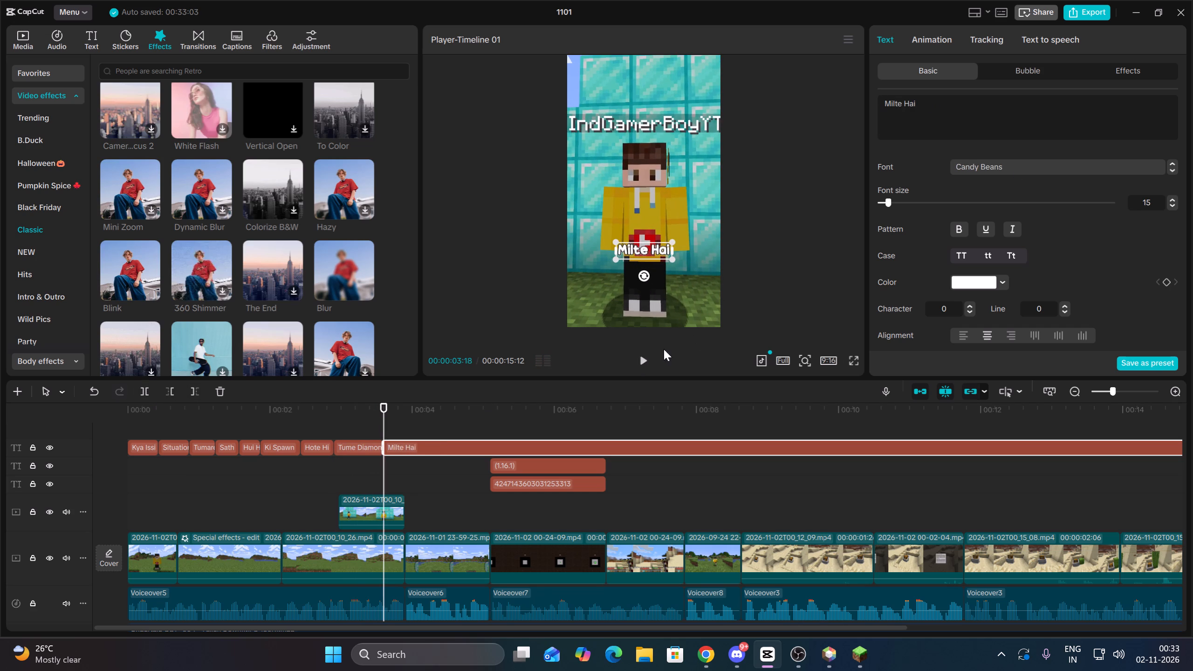
# Split the Milte Hai caption at 00:00:03:27 and change the second part's text to Vo Bhi.
pyautogui.click(650, 359)
pyautogui.press('Up')
pyautogui.click(153, 390)
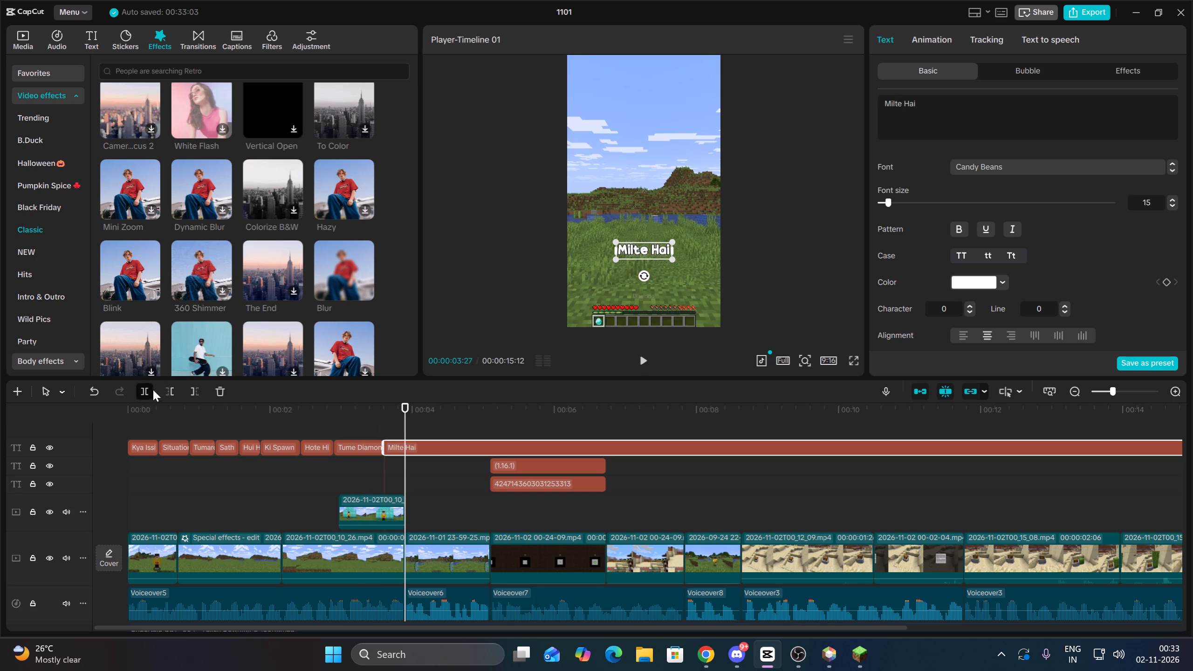
pyautogui.click(136, 392)
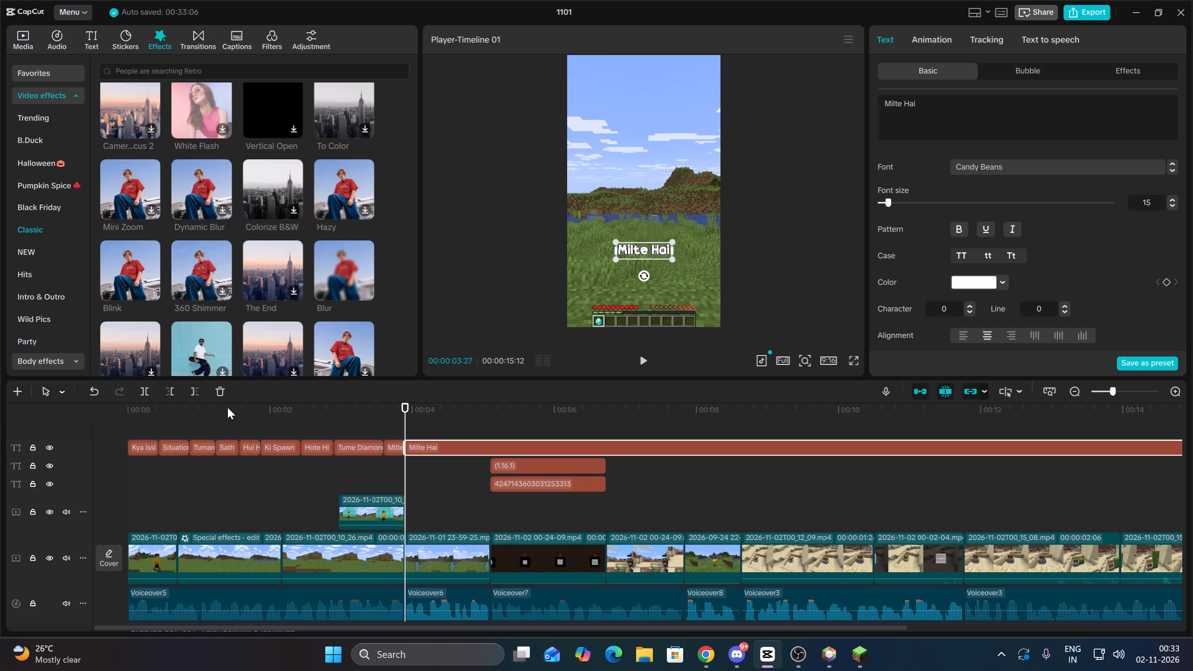
pyautogui.click(644, 357)
pyautogui.press('space')
pyautogui.moveTo(948, 108); pyautogui.dragTo(870, 100)
pyautogui.press('BackSpace')
pyautogui.write('Vo Bhi')
pyautogui.press('space')
pyautogui.press('BackSpace')
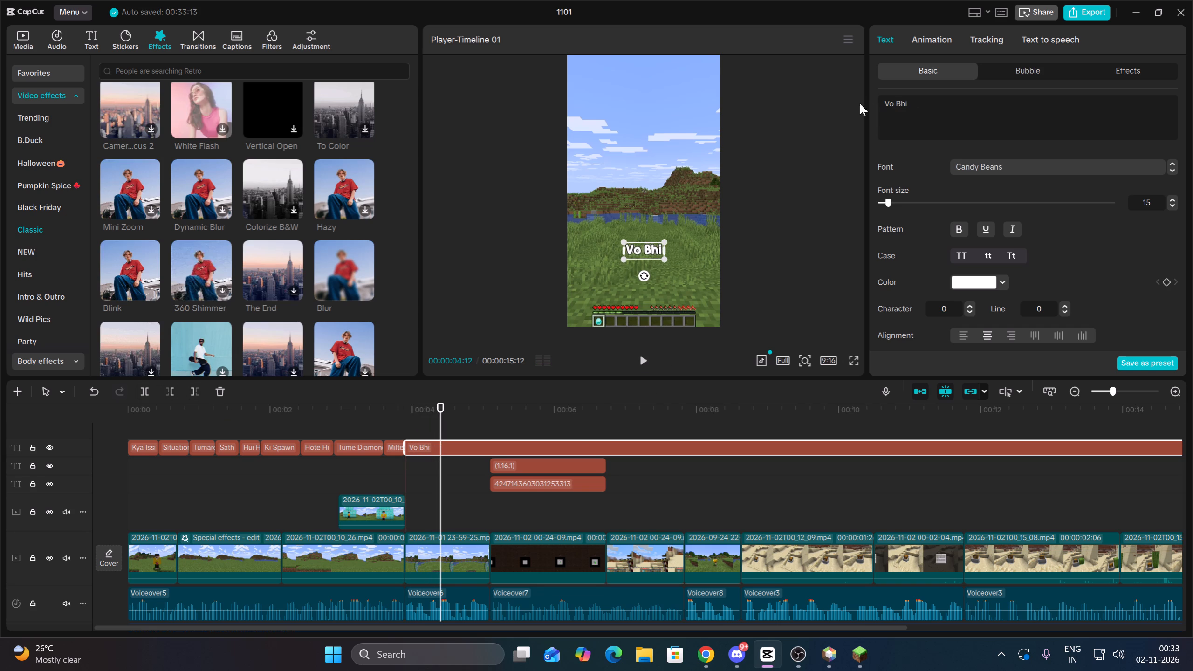
# Split the Vo Bhi caption at 00:00:04:09 and change the second part's text to Bina Kuch.
pyautogui.click(437, 475)
pyautogui.press('Up')
pyautogui.press('space')
pyautogui.press('space')
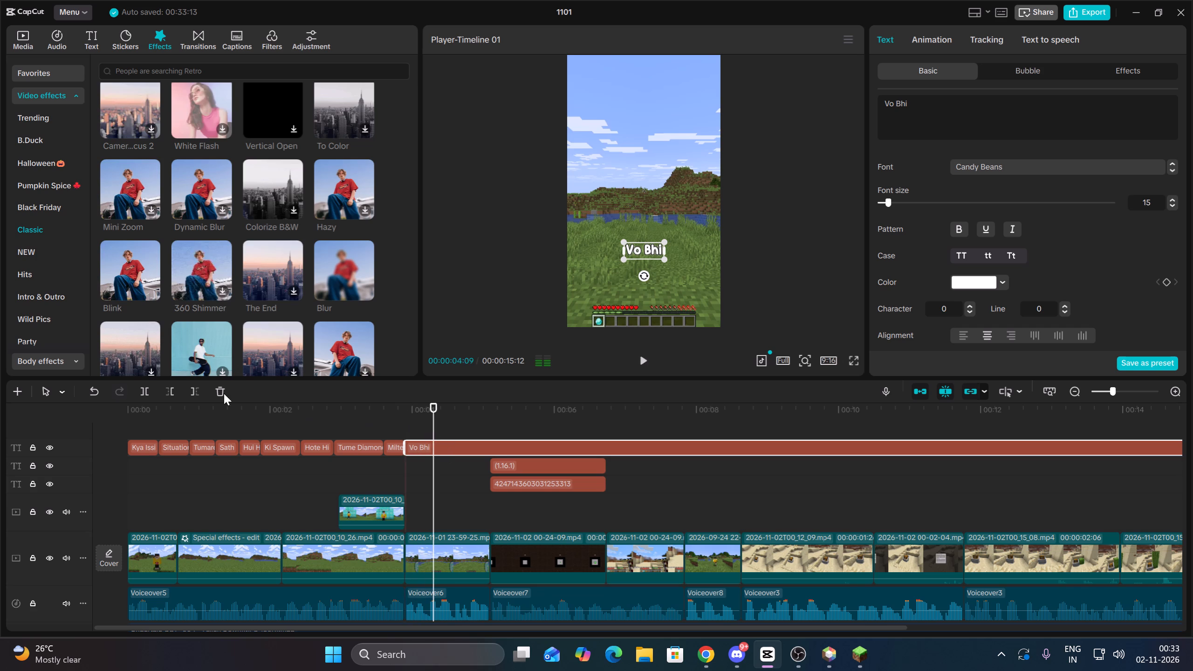
pyautogui.click(139, 396)
pyautogui.moveTo(938, 110); pyautogui.dragTo(871, 81)
pyautogui.press('BackSpace')
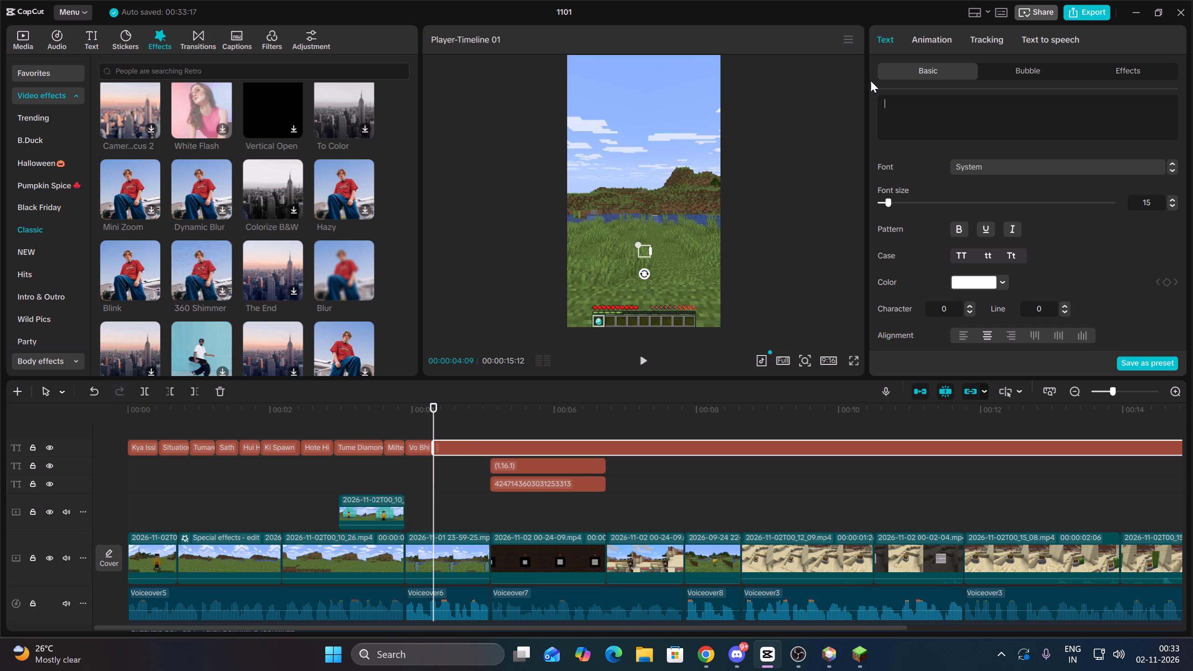
pyautogui.write('Bina Kuhc')
pyautogui.press('BackSpace')
pyautogui.press('BackSpace')
pyautogui.write('ch')
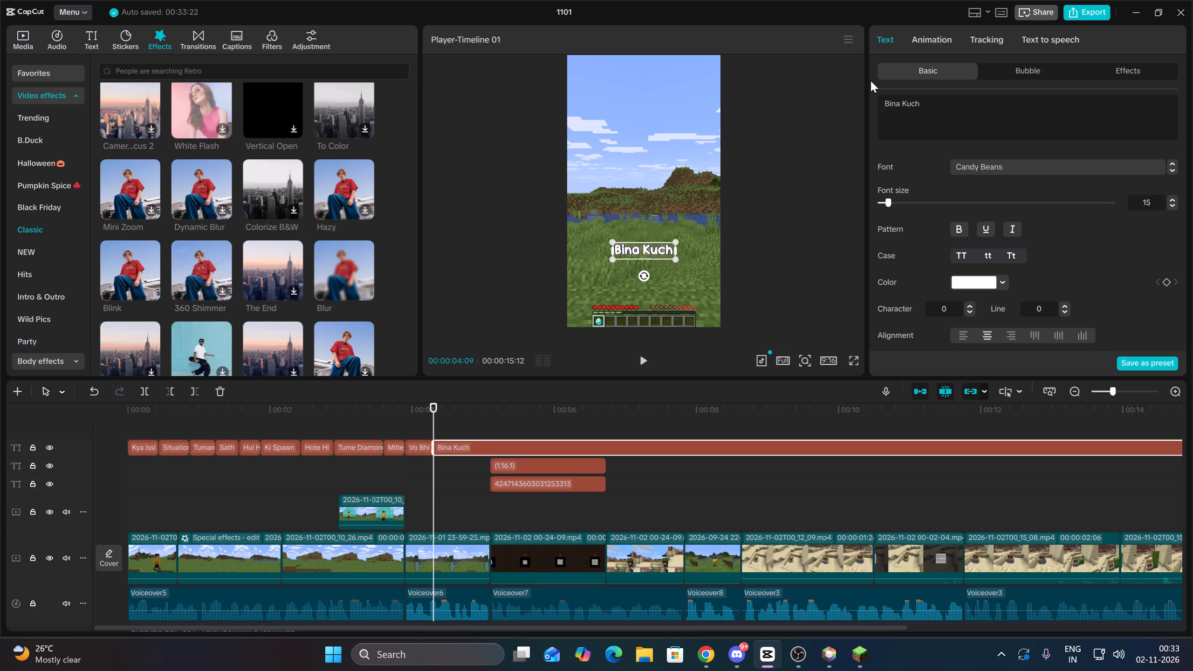
# Split the Bina Kuch caption at 00:00:04:21 and change the second part's text to kare.
pyautogui.click(644, 360)
pyautogui.press('space')
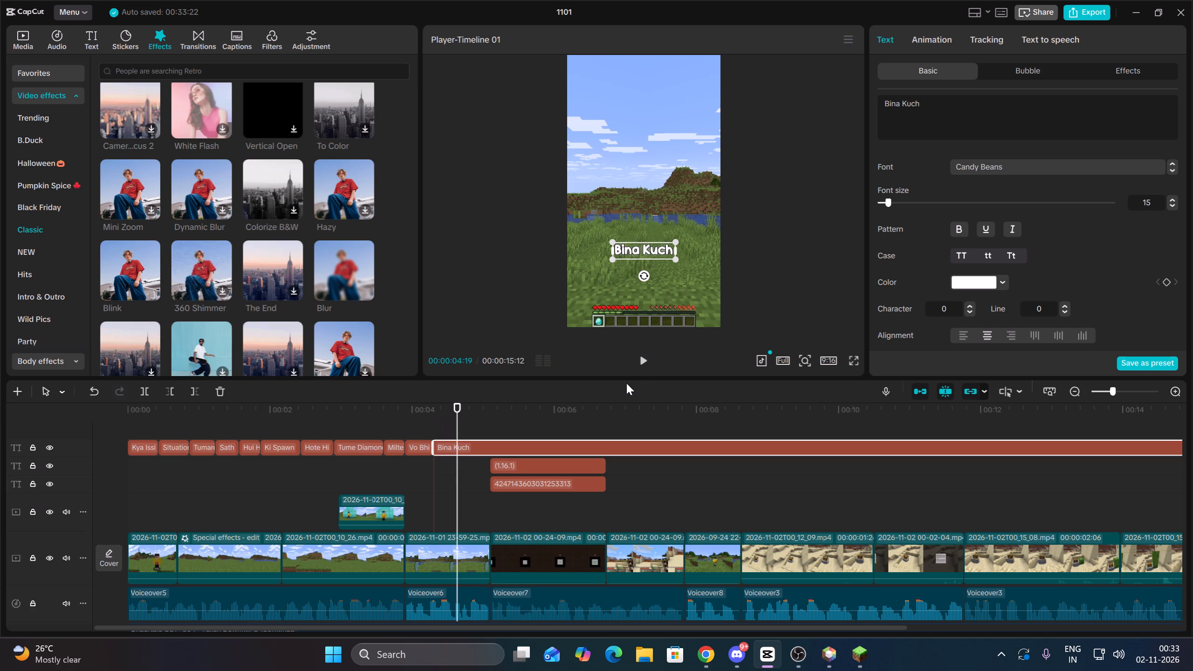
pyautogui.press('Up')
pyautogui.press('space')
pyautogui.press('space')
pyautogui.click(143, 392)
pyautogui.moveTo(985, 112); pyautogui.dragTo(830, 88)
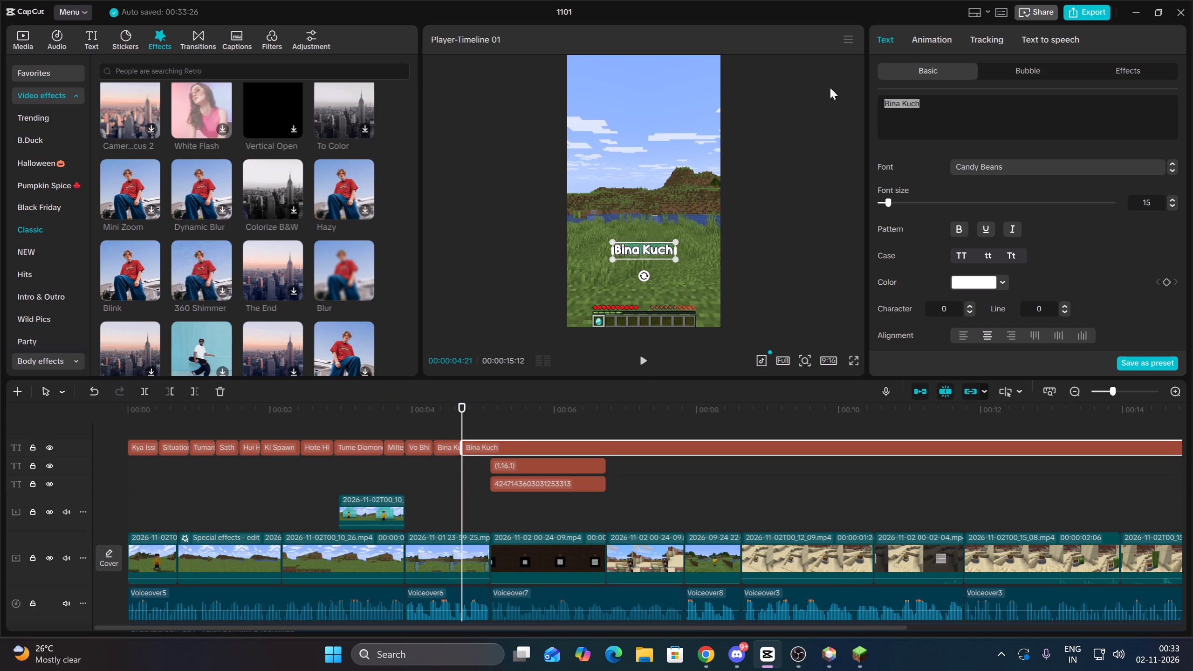
pyautogui.moveTo(830, 88); pyautogui.dragTo(817, 87)
pyautogui.press('BackSpace')
pyautogui.write('kare')
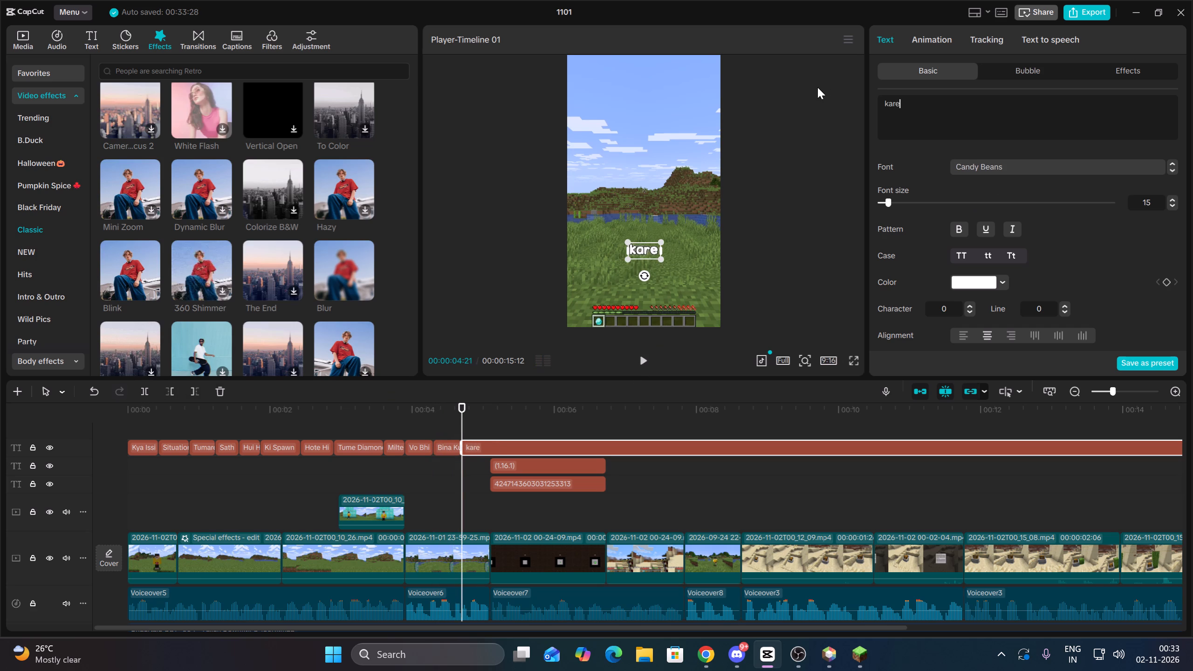
# Split the kare caption at 00:00:05:03, where the seed text starts, and change the second part's text to Agar tum.
pyautogui.click(643, 365)
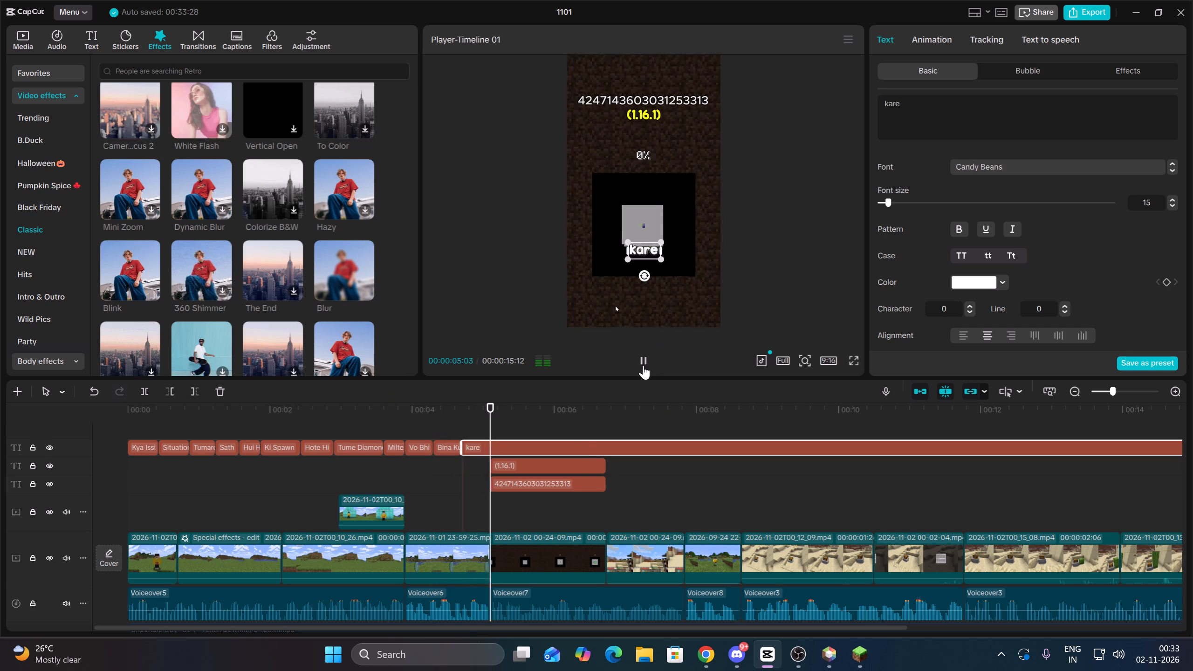
pyautogui.press('Up')
pyautogui.click(147, 392)
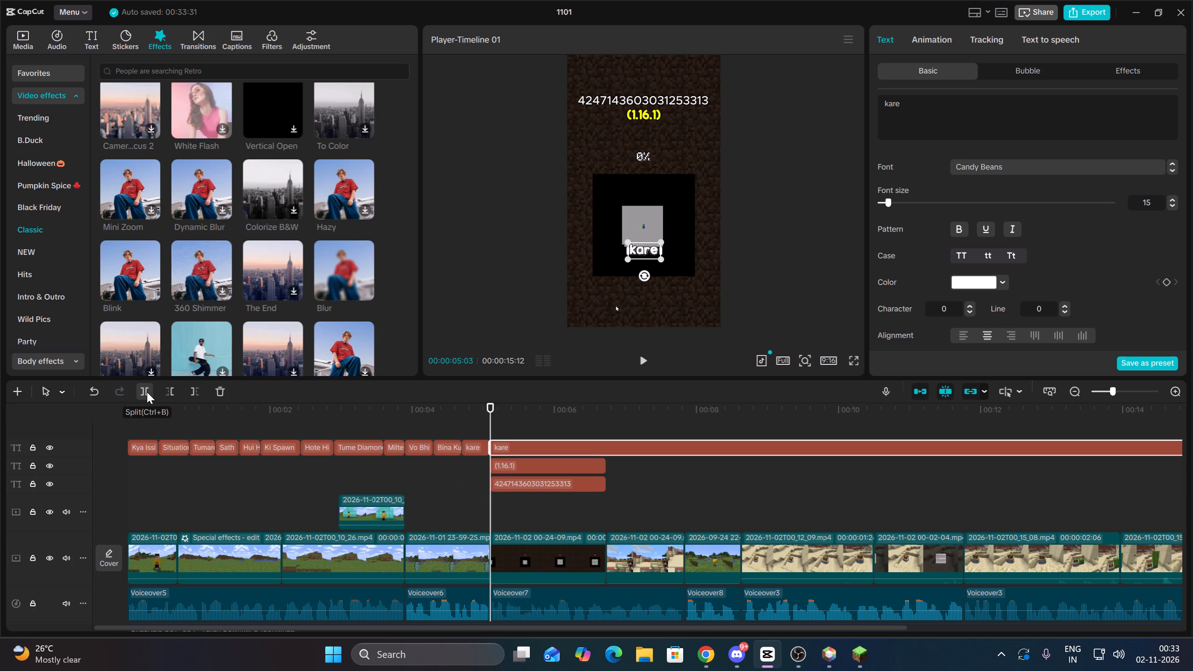
pyautogui.press('space')
pyautogui.press('space')
pyautogui.moveTo(944, 115); pyautogui.dragTo(841, 95)
pyautogui.press('BackSpace')
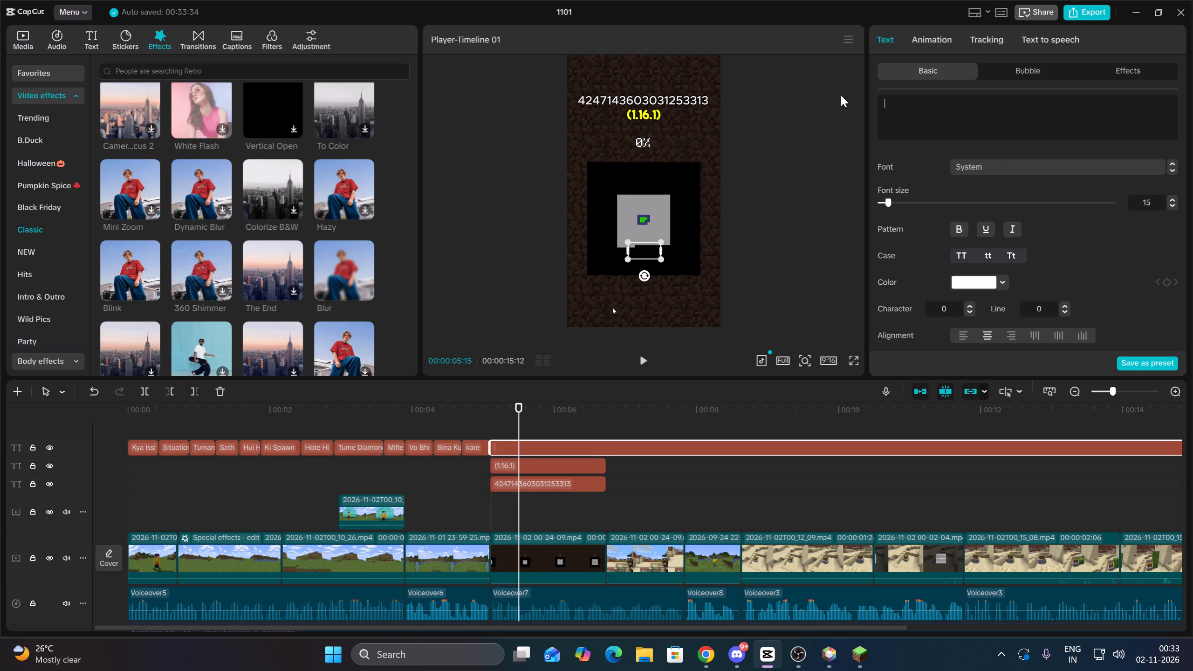
pyautogui.write('Agar tum')
# Split the Agar tum caption at 00:00:05:16 and change the second part's text to Is Seed.
pyautogui.click(501, 425)
pyautogui.press('Up')
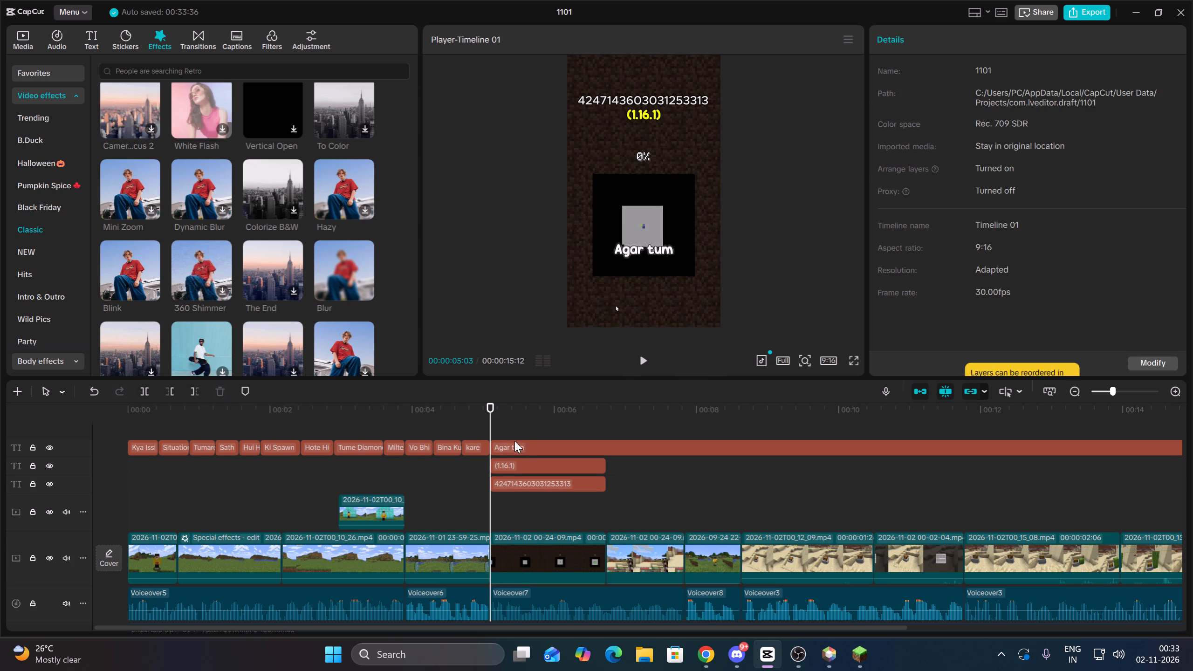
pyautogui.click(512, 445)
pyautogui.press('space')
pyautogui.press('space')
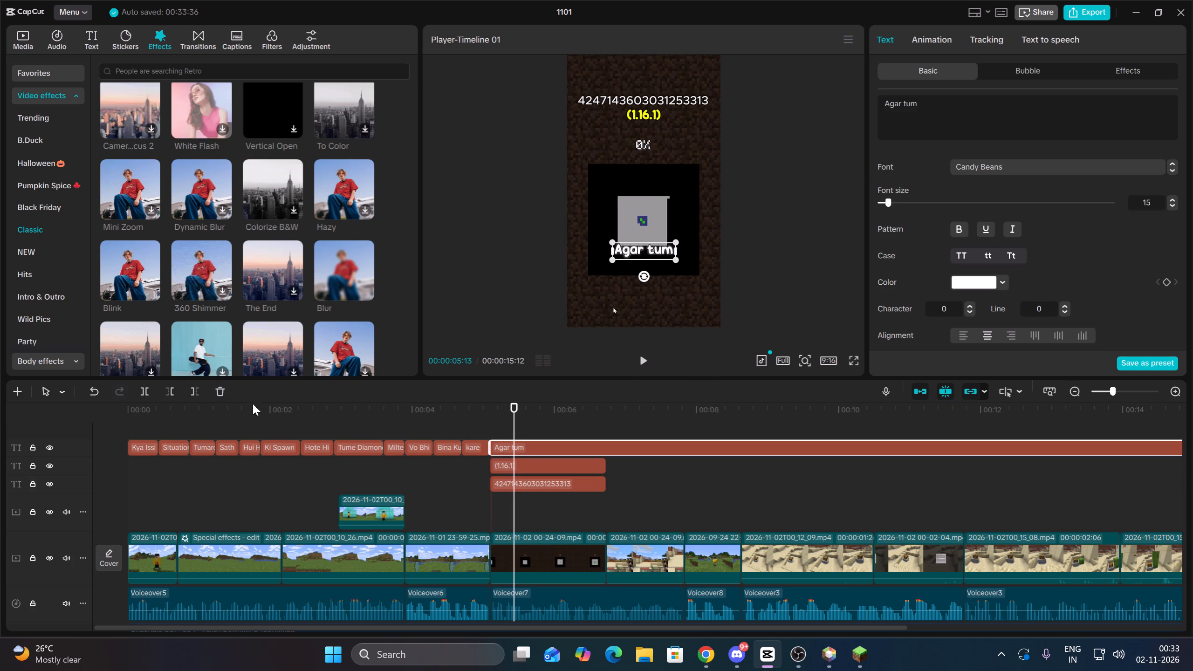
pyautogui.press('Up')
pyautogui.press('space')
pyautogui.press('space')
pyautogui.click(145, 387)
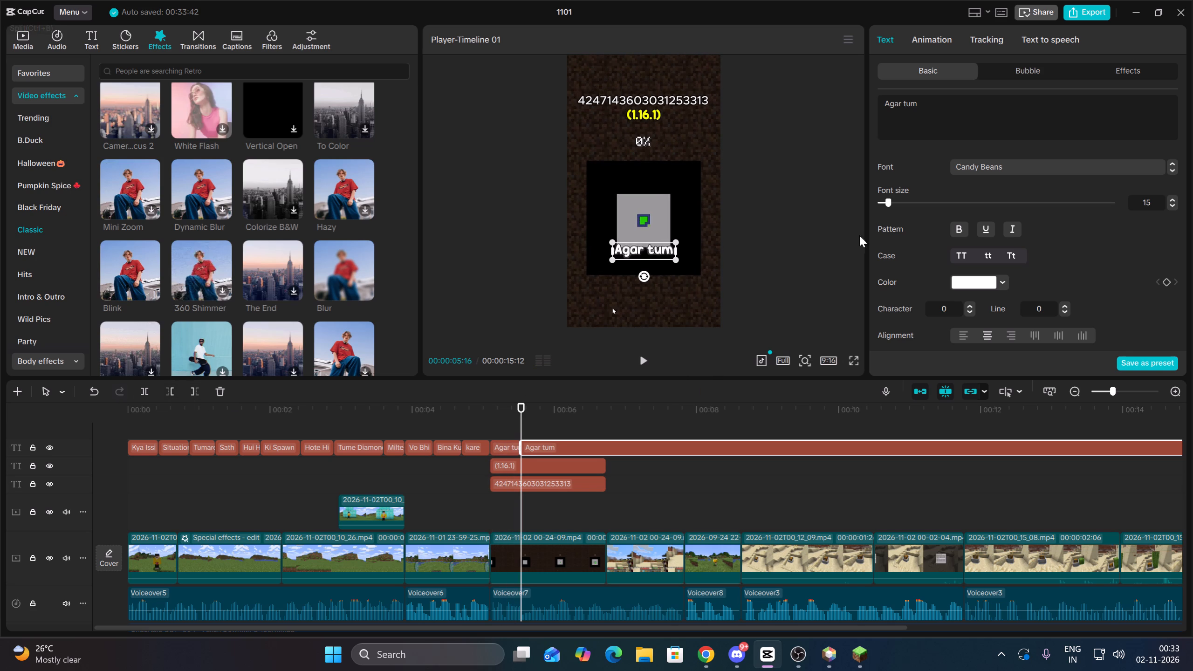
pyautogui.moveTo(958, 118); pyautogui.dragTo(884, 102)
pyautogui.press('BackSpace')
pyautogui.write('Is Seed')
# Split the Is Seed caption at 00:00:05:25 and change the second part's text to Mai Jate.
pyautogui.click(643, 362)
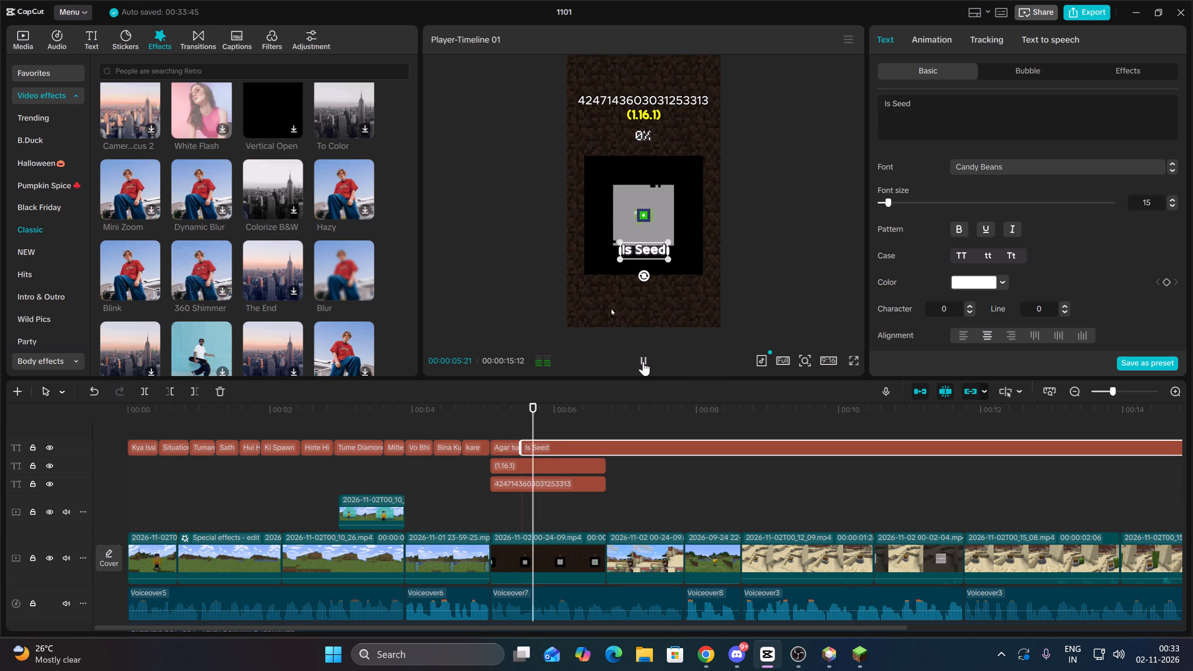
pyautogui.press('space')
pyautogui.click(140, 383)
pyautogui.click(142, 394)
pyautogui.press('space')
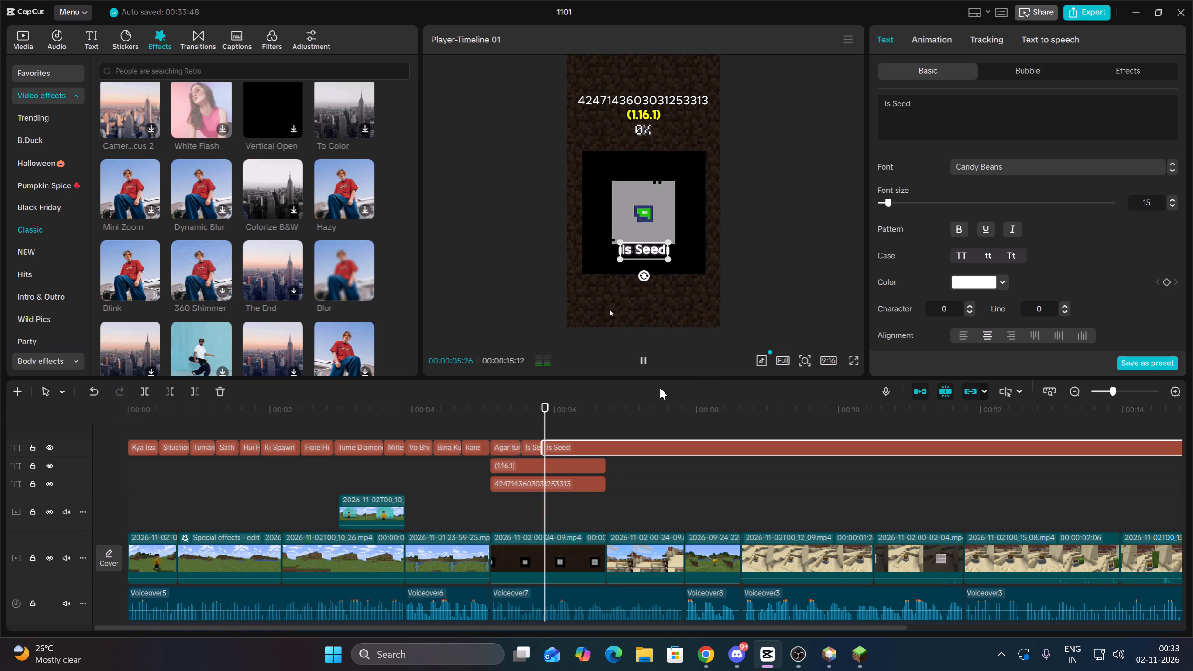
pyautogui.press('space')
pyautogui.moveTo(955, 103); pyautogui.dragTo(879, 93)
pyautogui.press('BackSpace')
pyautogui.write('Mai Jate')
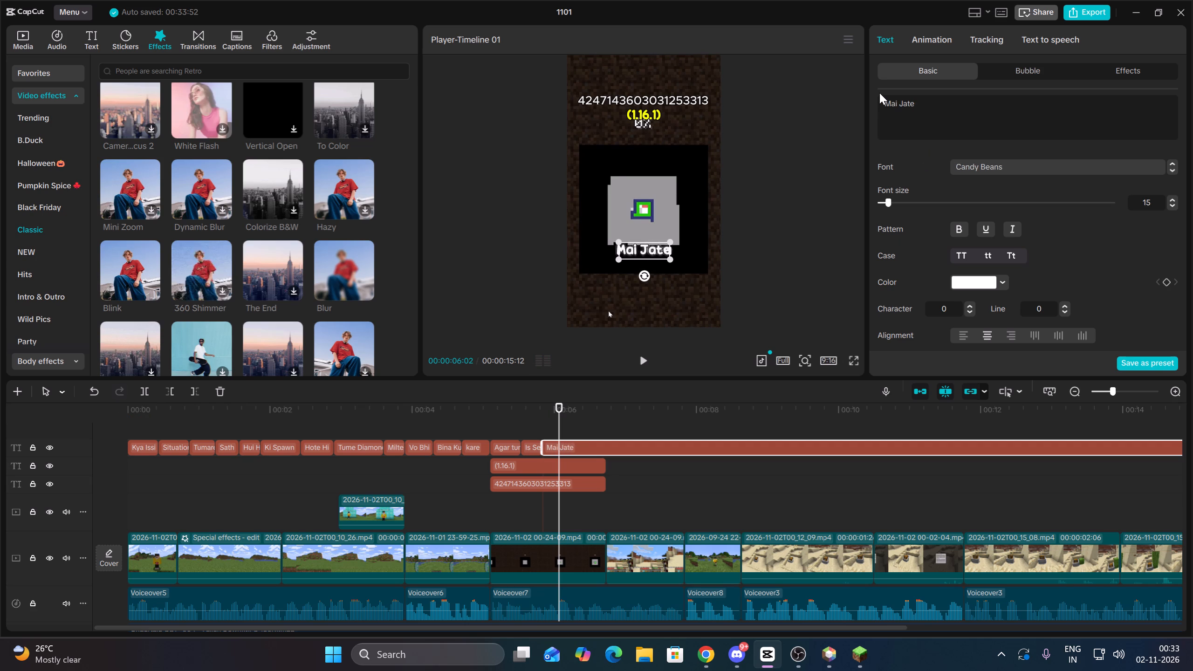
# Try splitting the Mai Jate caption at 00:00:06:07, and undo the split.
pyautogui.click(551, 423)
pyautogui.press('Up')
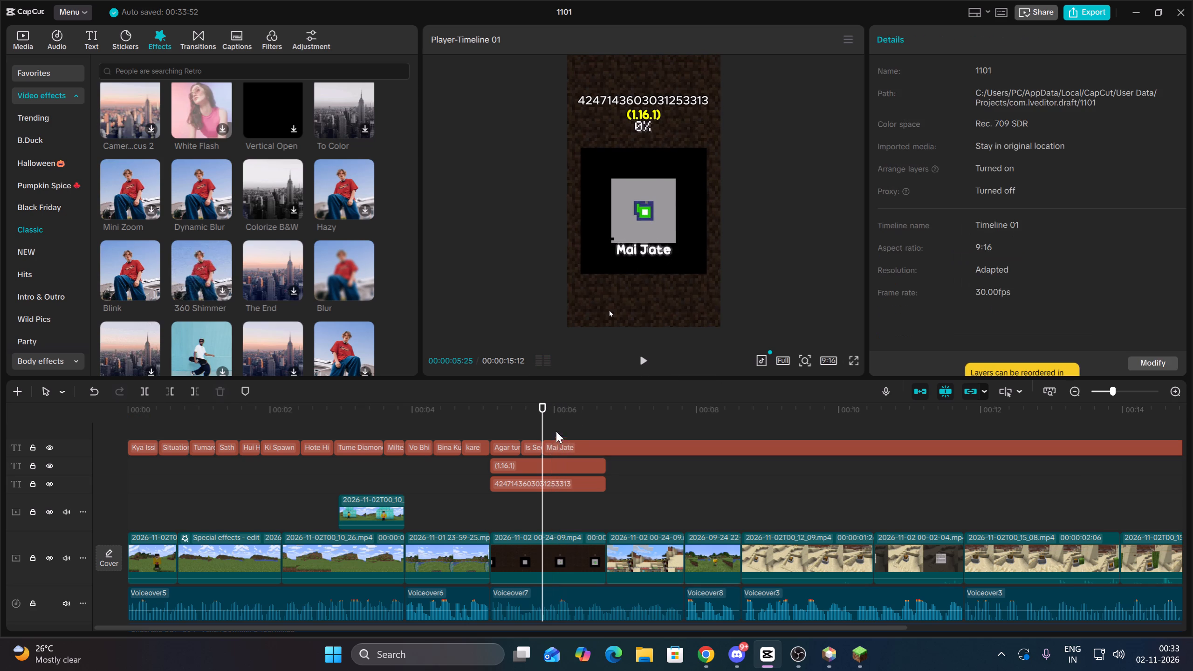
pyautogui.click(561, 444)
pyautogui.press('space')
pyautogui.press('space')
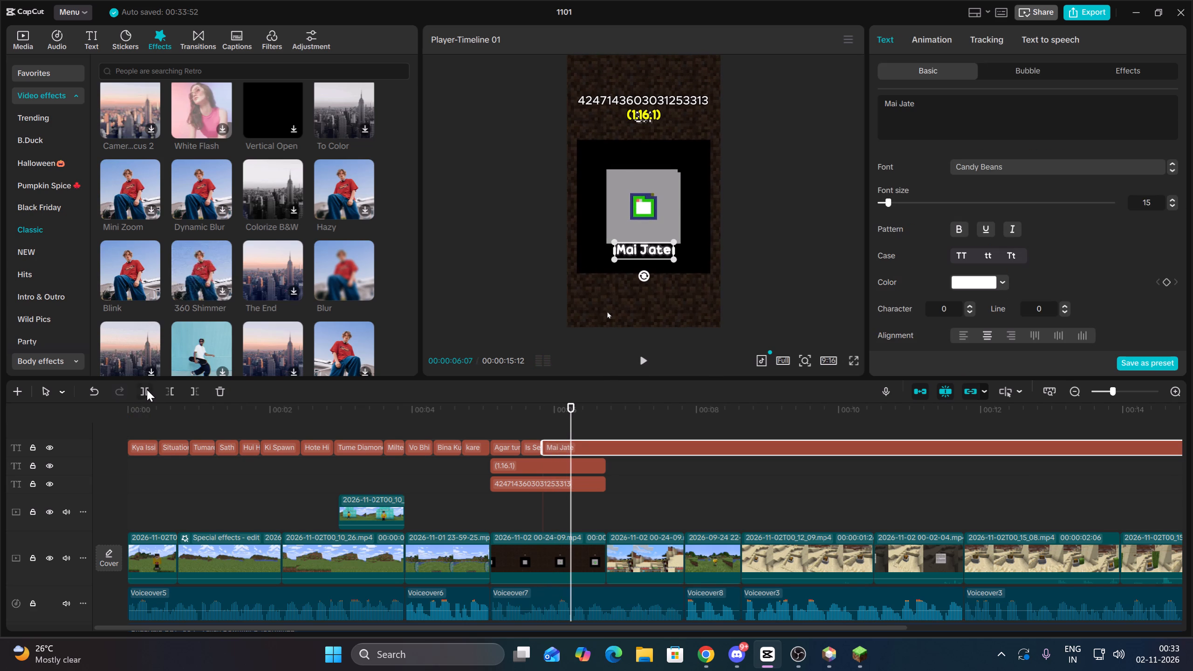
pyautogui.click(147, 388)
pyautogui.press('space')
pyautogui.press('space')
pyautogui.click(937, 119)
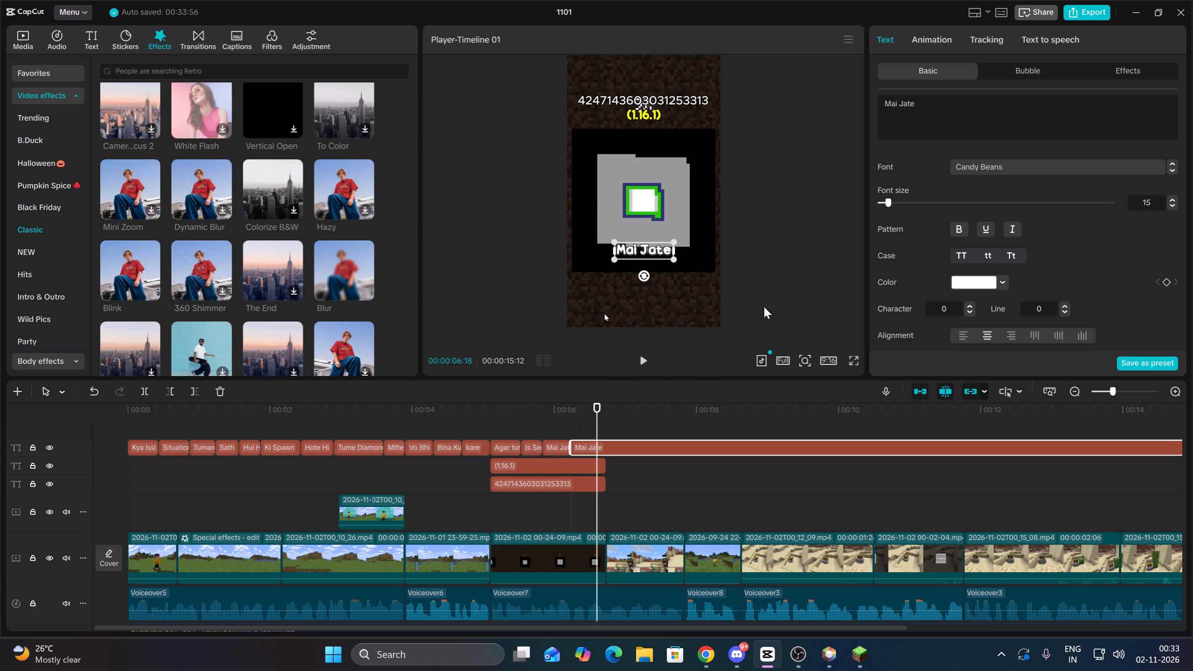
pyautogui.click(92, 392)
# Split the Mai Jate caption at 00:00:06:22, where the seed and version texts end.
pyautogui.press('space')
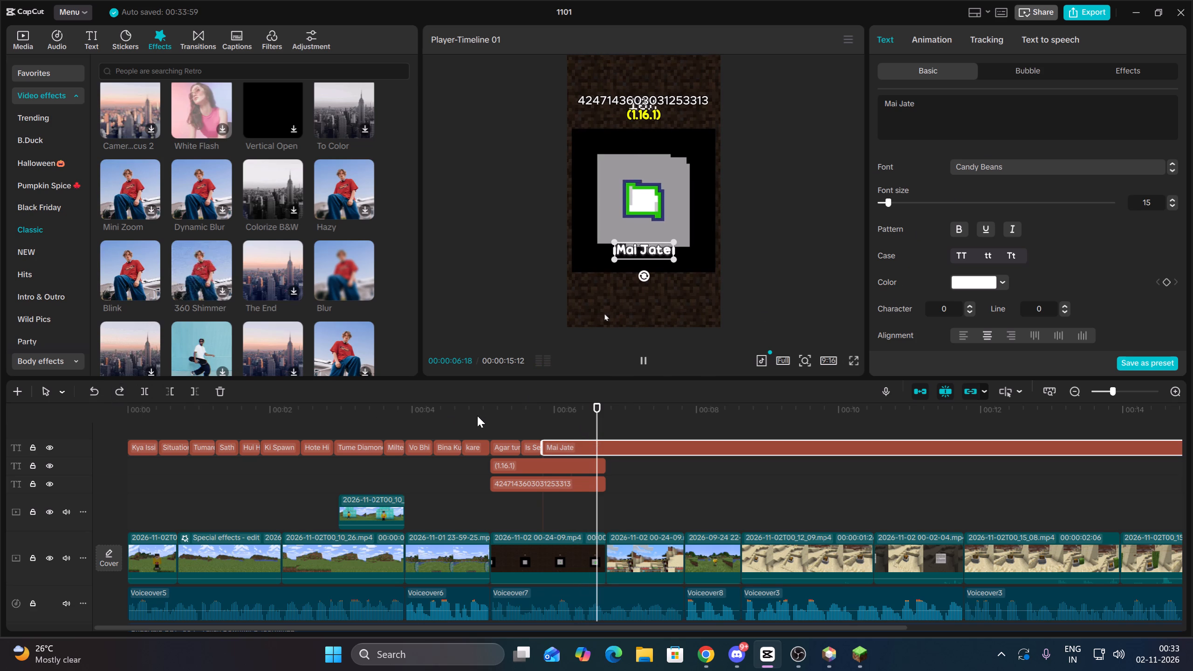
pyautogui.press('space')
pyautogui.press('Up')
pyautogui.click(129, 391)
pyautogui.click(142, 391)
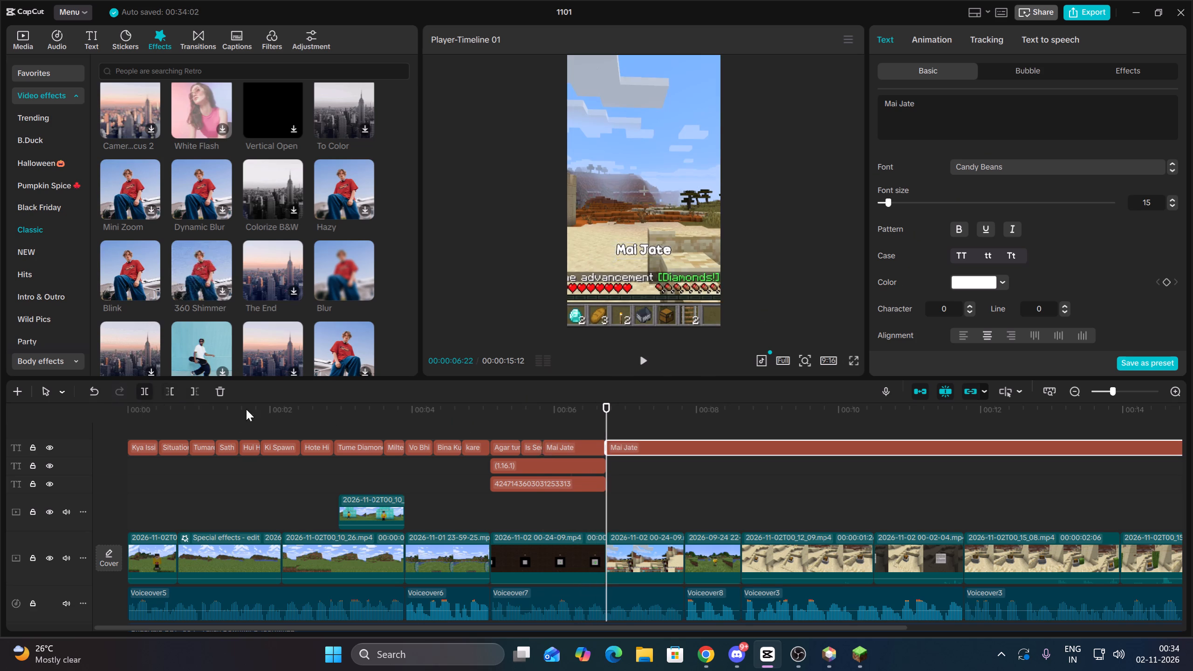
# Split the first Mai Jate caption at 00:00:06:11 and change its second part's text to Ho!
pyautogui.press('Up')
pyautogui.click(569, 444)
pyautogui.press('space')
pyautogui.press('space')
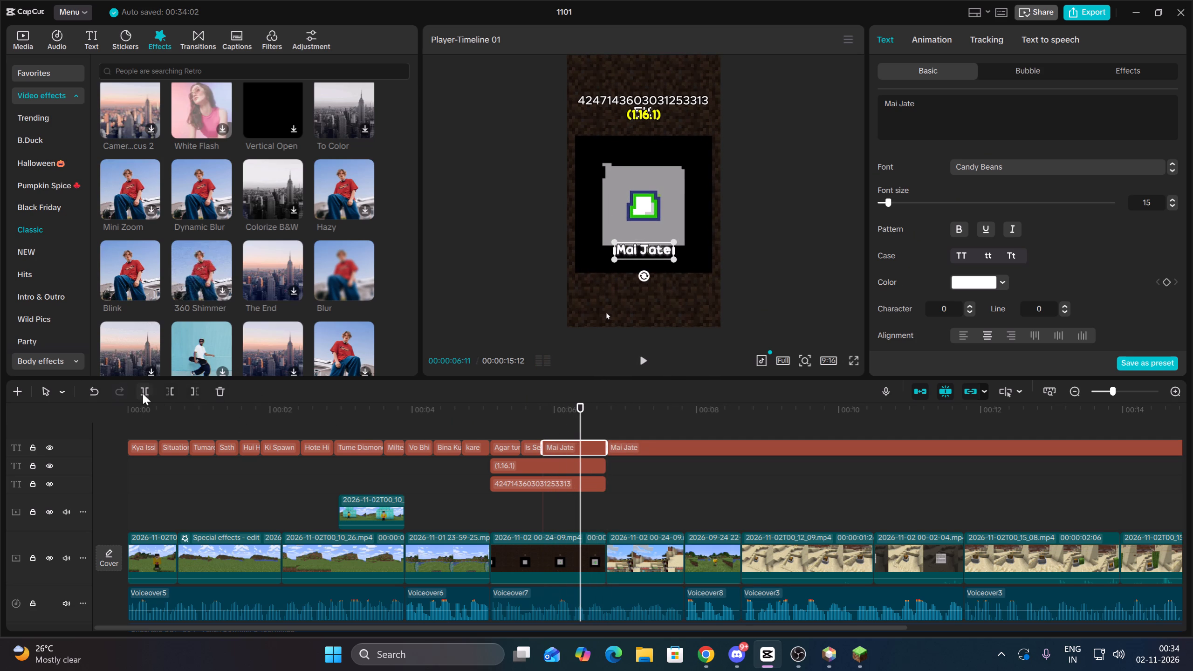
pyautogui.click(143, 393)
pyautogui.moveTo(996, 113); pyautogui.dragTo(832, 100)
pyautogui.press('BackSpace')
pyautogui.write('Ho!')
# Change the text of the long Mai Jate caption following Ho! to To Ye.
pyautogui.click(642, 361)
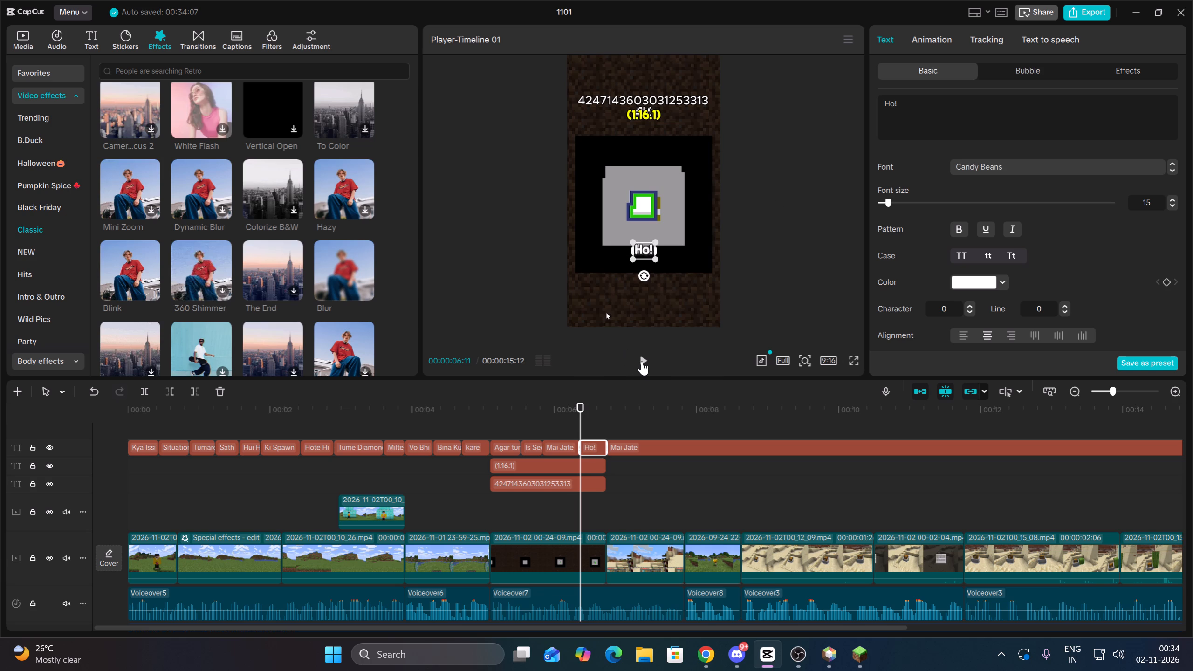
pyautogui.press('Up')
pyautogui.click(660, 452)
pyautogui.press('space')
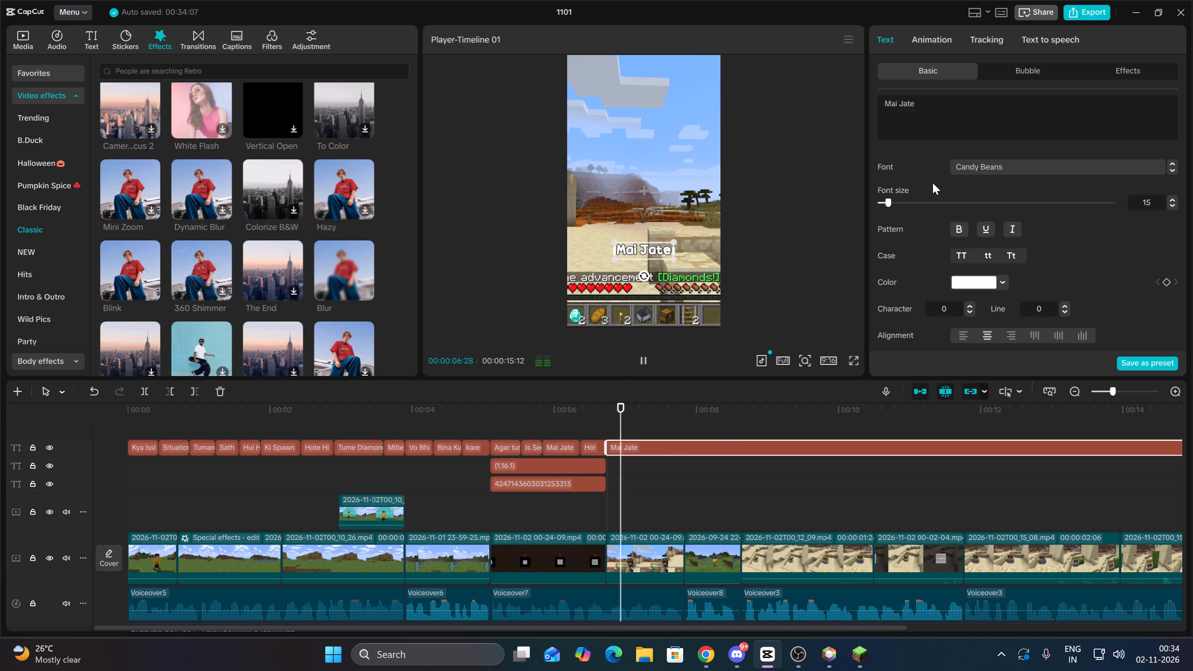
pyautogui.press('space')
pyautogui.moveTo(962, 109); pyautogui.dragTo(888, 110)
pyautogui.press('BackSpace')
pyautogui.press('BackSpace')
pyautogui.press('BackSpace')
pyautogui.press('BackSpace')
pyautogui.press('BackSpace')
pyautogui.press('BackSpace')
pyautogui.press('BackSpace')
pyautogui.press('BackSpace')
pyautogui.press('BackSpace')
pyautogui.press('BackSpace')
pyautogui.press('BackSpace')
pyautogui.press('BackSpace')
pyautogui.press('BackSpace')
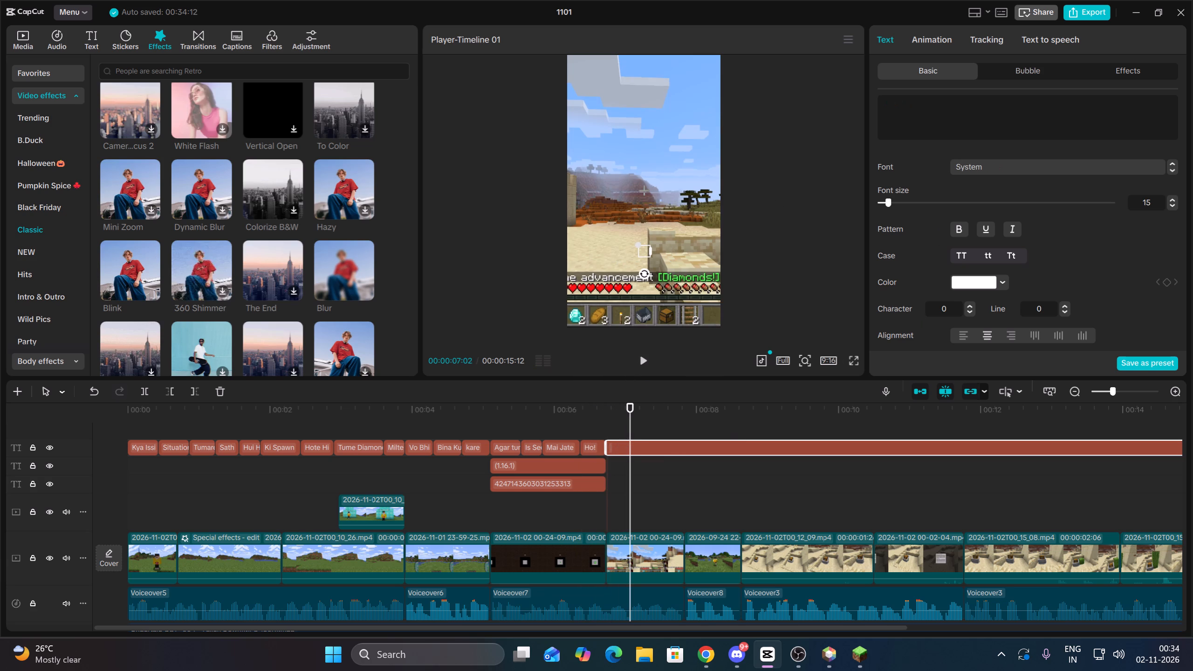
pyautogui.write('To Ye')
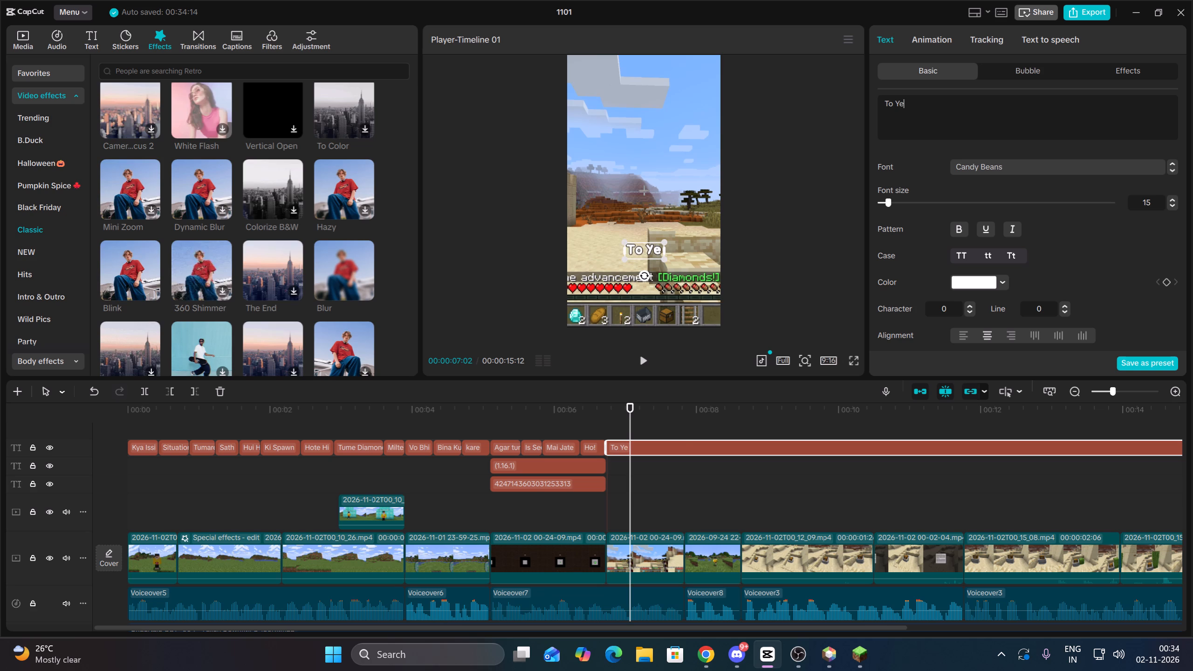
# Split the To Ye caption at 00:00:07:04 and change its second part's text to Same Chez.
pyautogui.click(624, 464)
pyautogui.press('Up')
pyautogui.click(632, 446)
pyautogui.press('space')
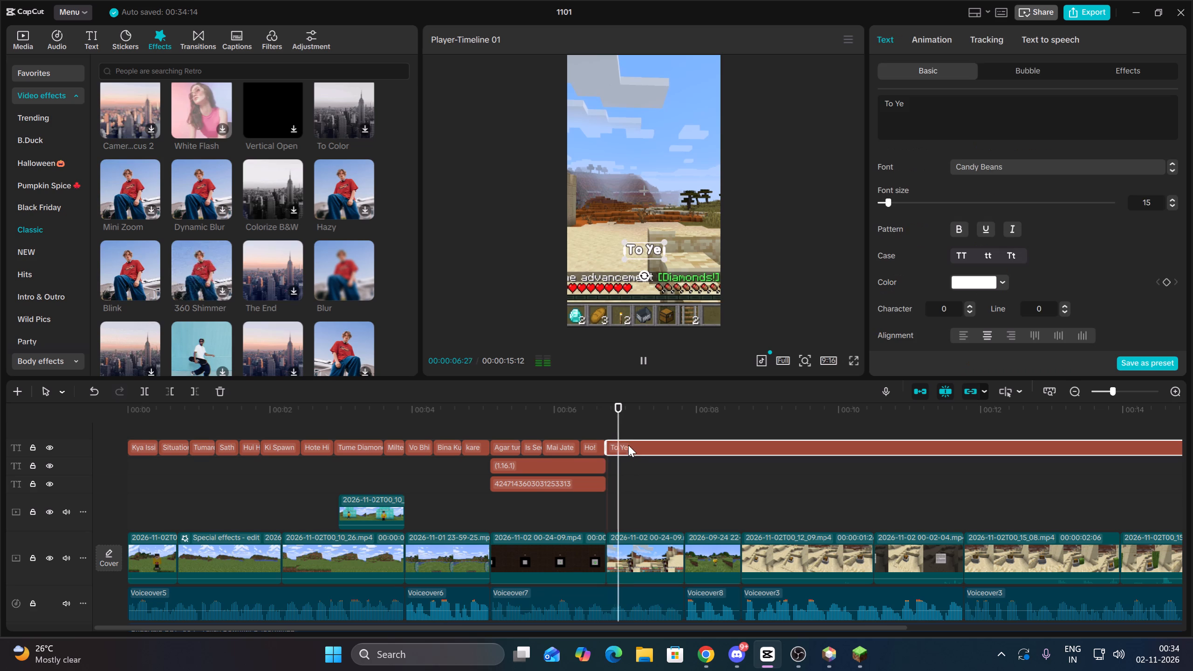
pyautogui.press('space')
pyautogui.press('Up')
pyautogui.press('space')
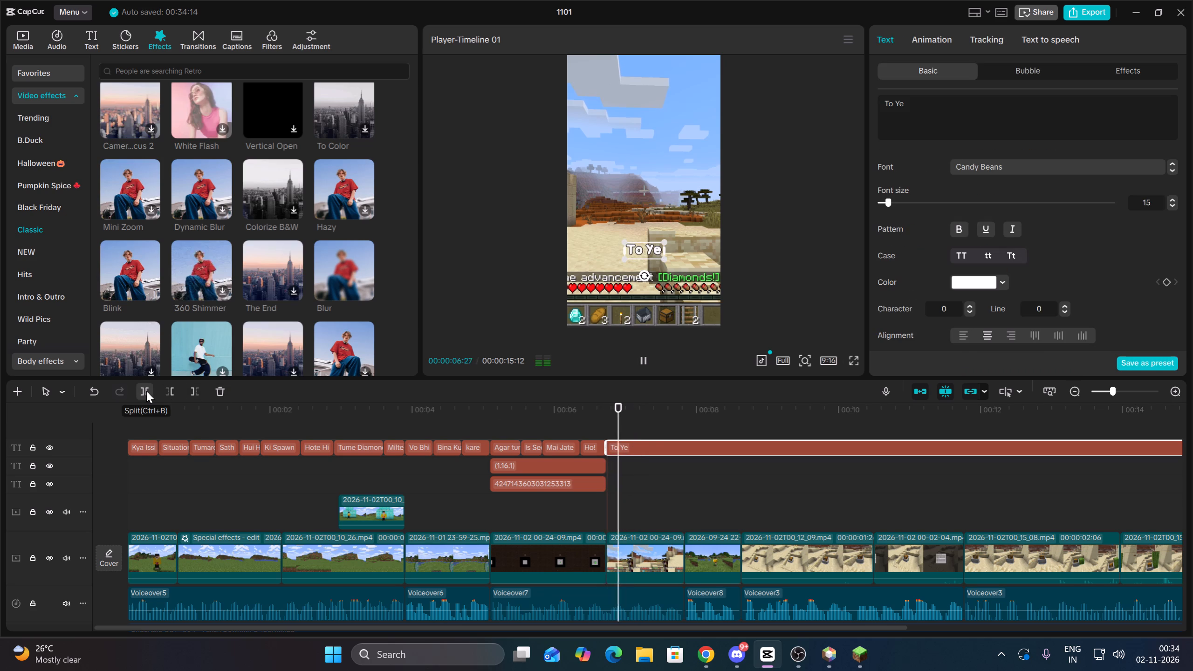
pyautogui.press('space')
pyautogui.click(146, 391)
pyautogui.moveTo(926, 125); pyautogui.dragTo(862, 93)
pyautogui.press('BackSpace')
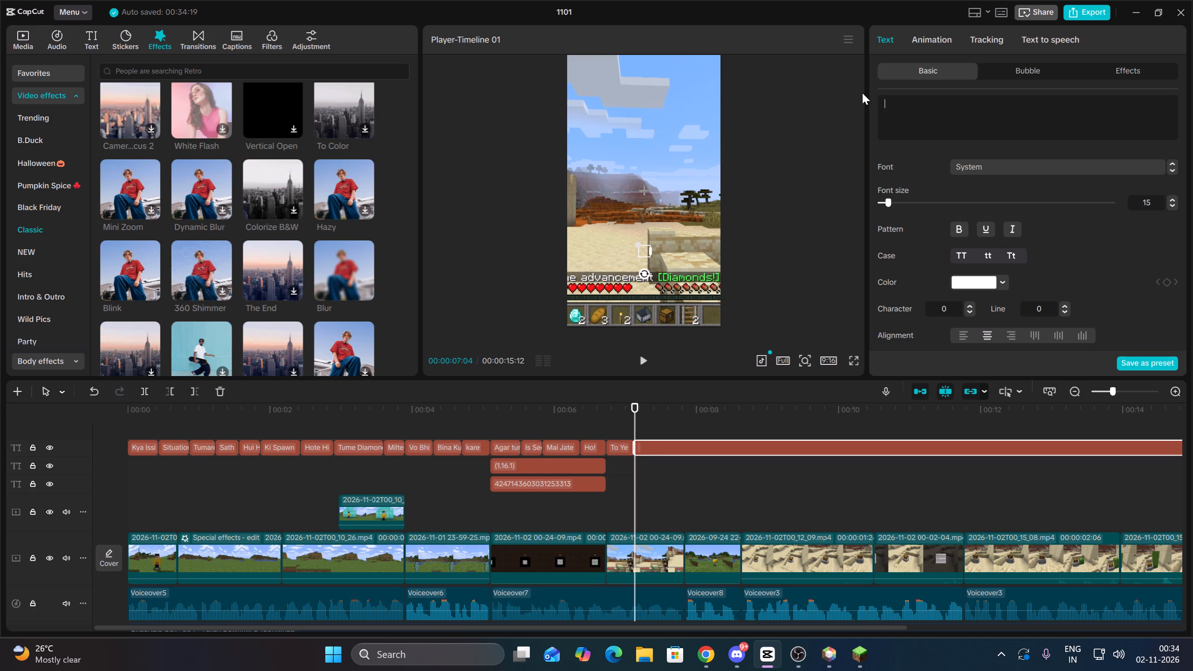
pyautogui.write('Same')
pyautogui.press('space')
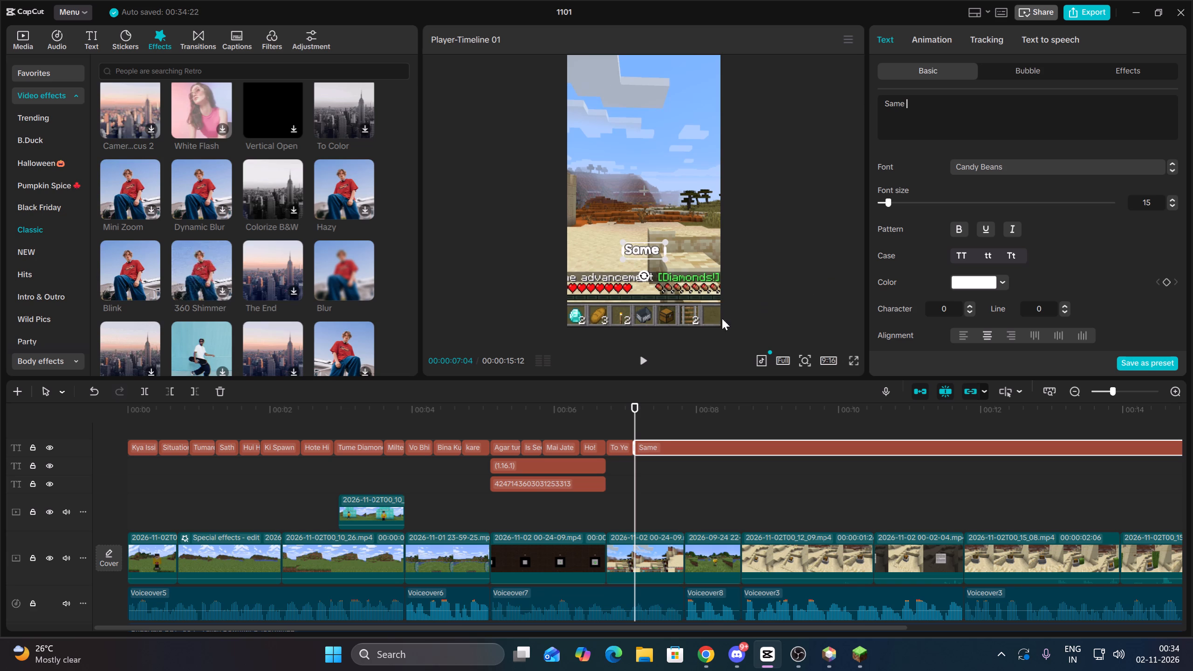
pyautogui.press('BackSpace')
pyautogui.click(648, 359)
pyautogui.press('Up')
pyautogui.click(972, 110)
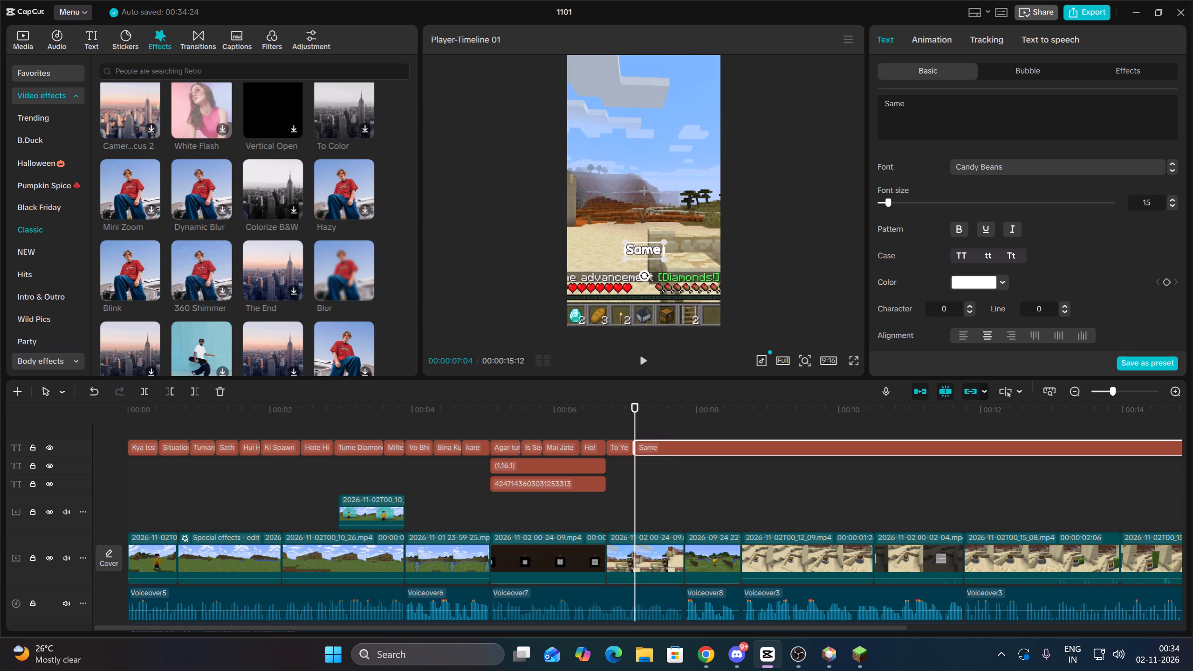
pyautogui.press('space')
pyautogui.write('Chez')
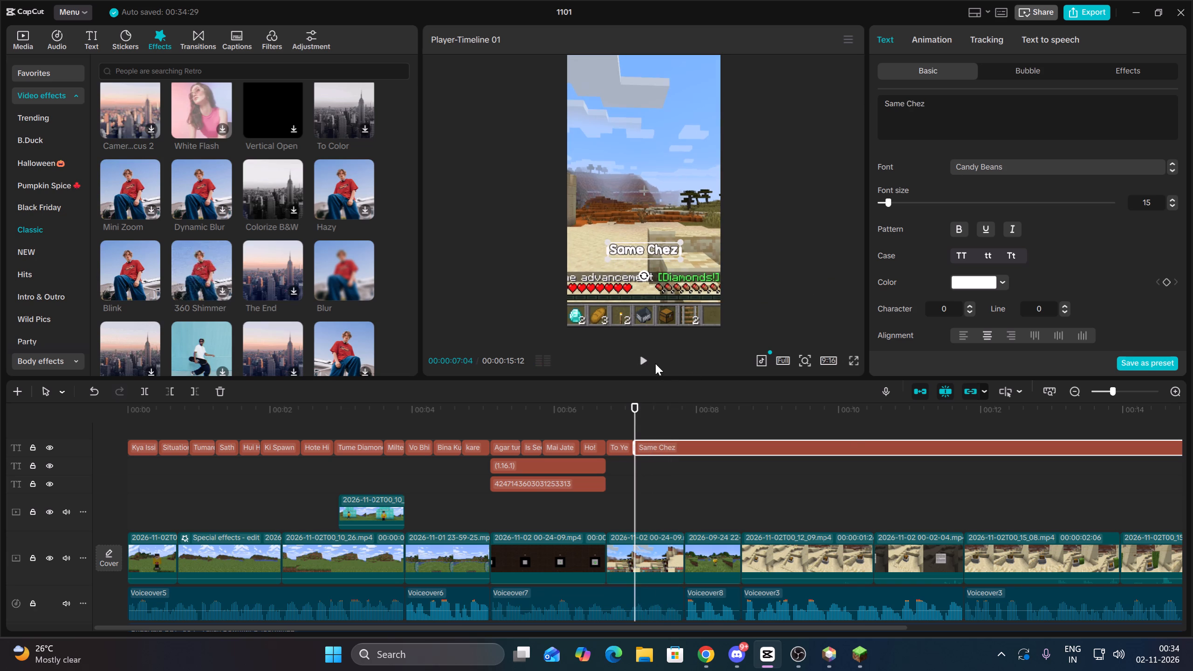
# Split the Same Chez caption at 00:00:07:16 and change its second part's text to Hogi!
pyautogui.click(643, 361)
pyautogui.press('Up')
pyautogui.press('space')
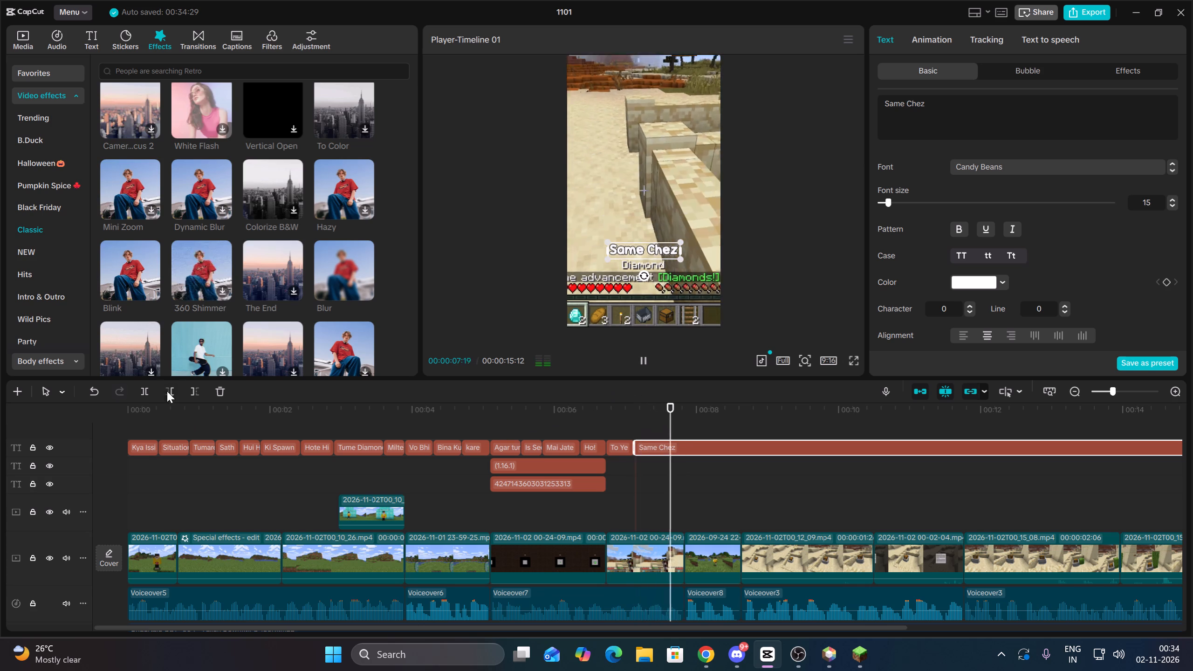
pyautogui.press('space')
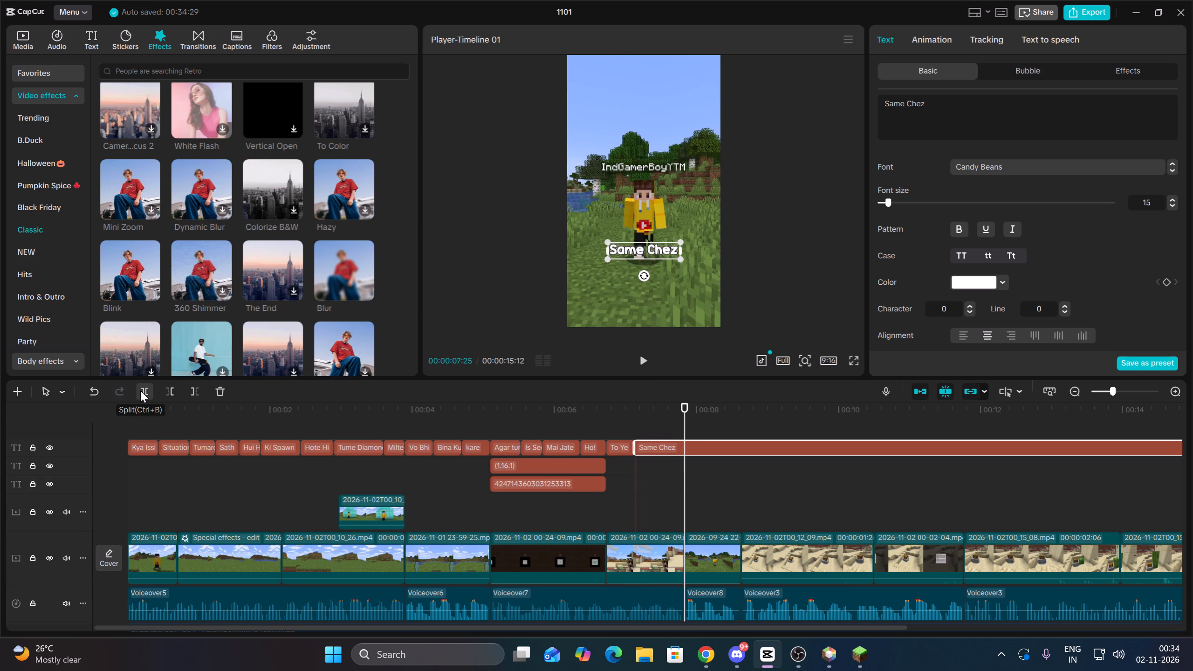
pyautogui.press('Up')
pyautogui.press('space')
pyautogui.press('space')
pyautogui.click(140, 390)
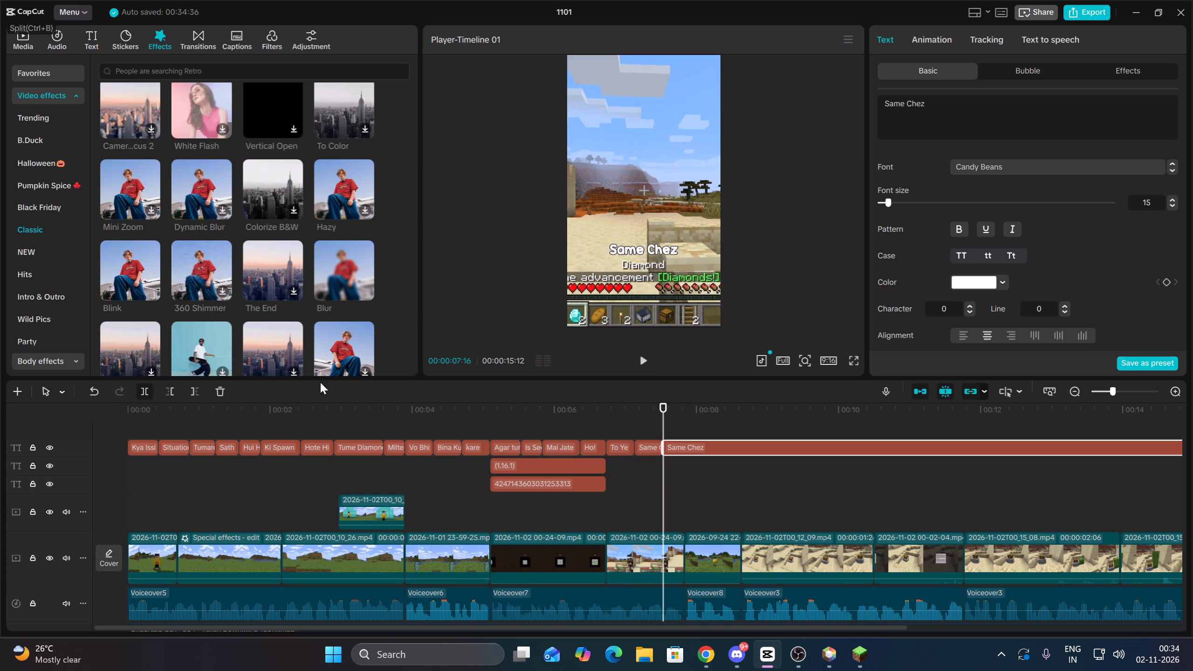
pyautogui.moveTo(953, 100); pyautogui.dragTo(866, 97)
pyautogui.press('BackSpace')
pyautogui.write('Hogi!')
# Split the Hogi! caption at 00:00:07:25 and change its second part's text to Per Kese?
pyautogui.click(647, 352)
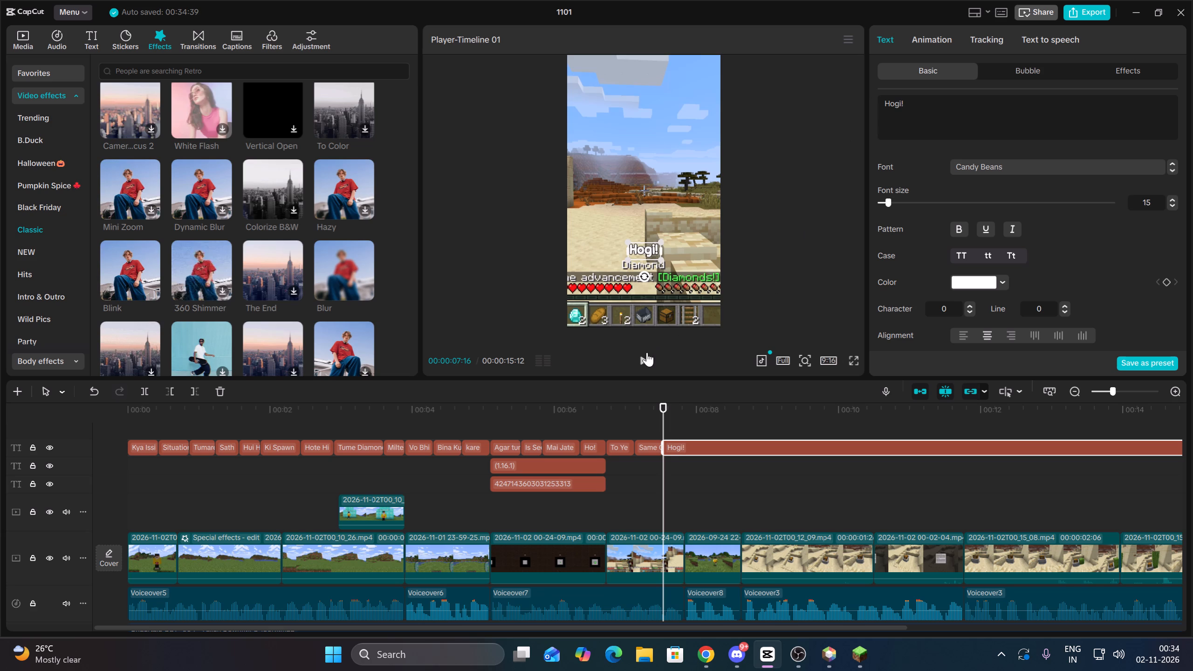
pyautogui.press('Up')
pyautogui.click(136, 390)
pyautogui.click(140, 391)
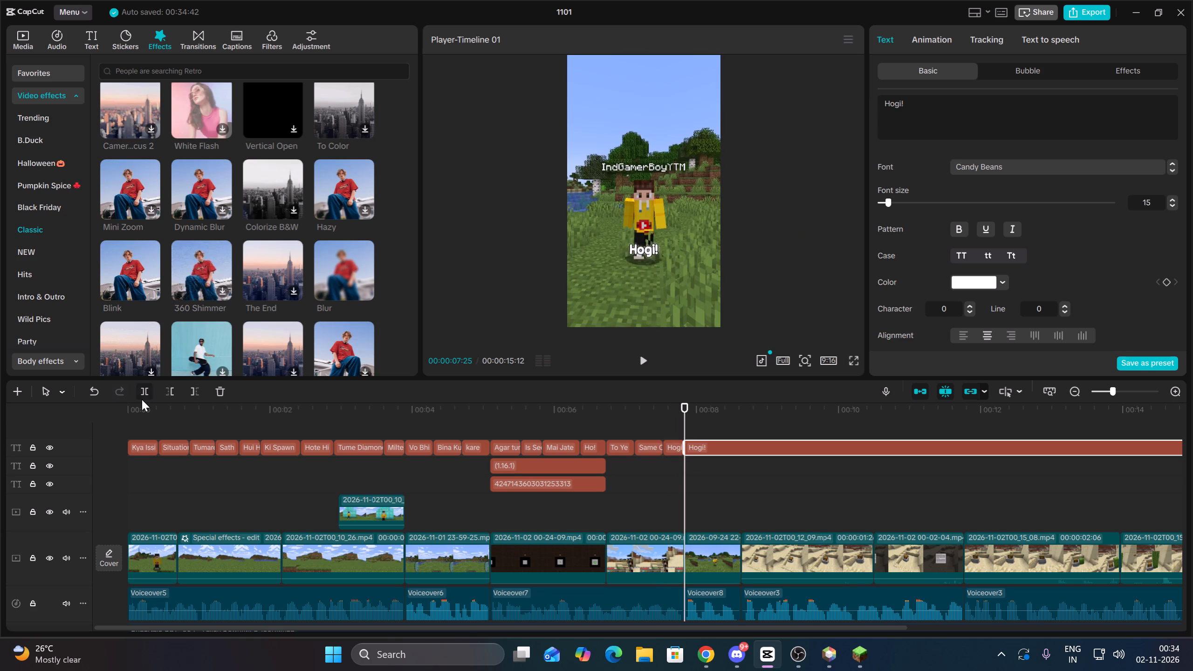
pyautogui.press('space')
pyautogui.press('space')
pyautogui.moveTo(939, 124); pyautogui.dragTo(886, 101)
pyautogui.press('BackSpace')
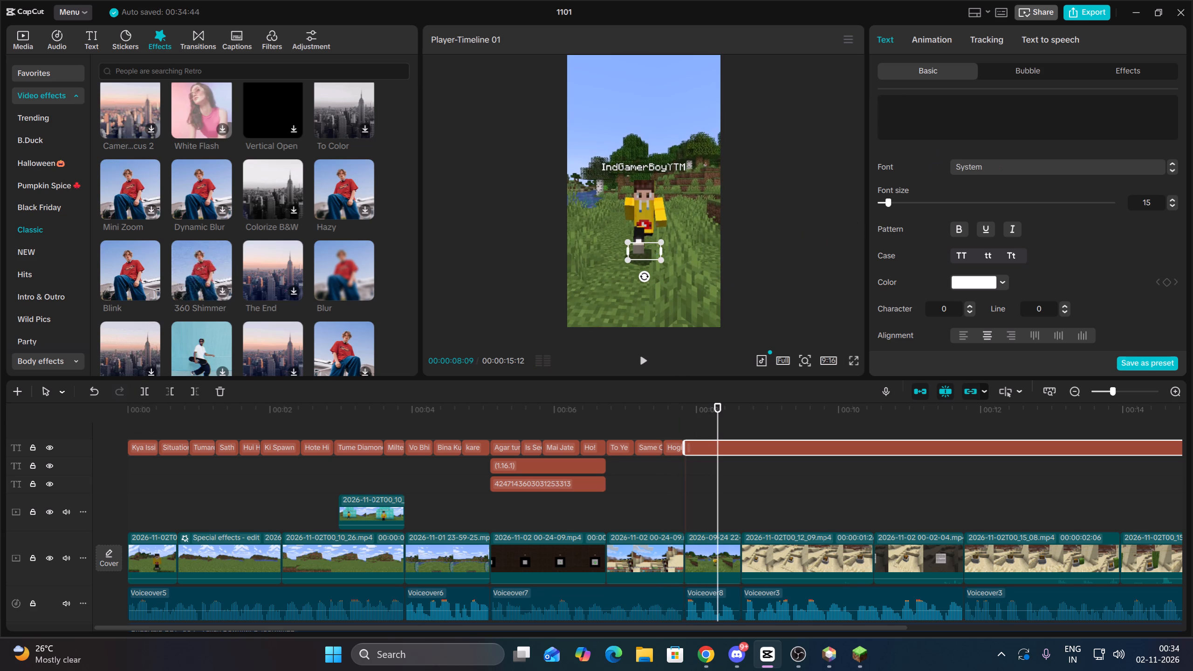
pyautogui.write('Per Kese')
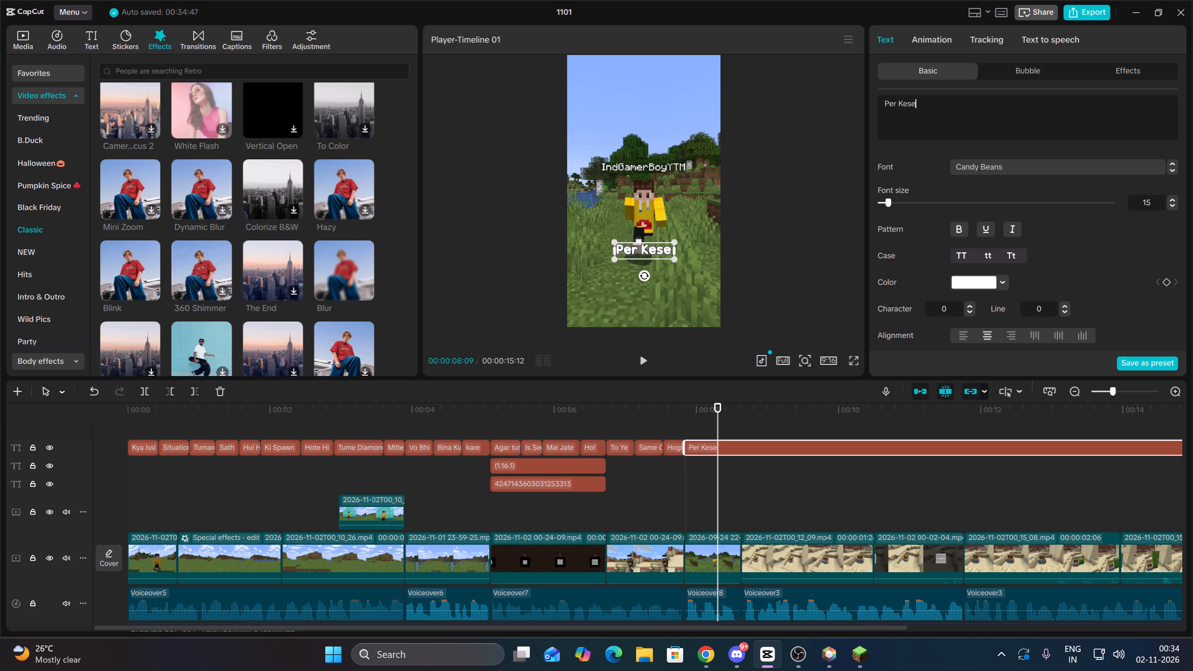
pyautogui.hotkey('shift', '?')
# Split the Per Kese? caption where the 2026-11-02T00_12_09.mp4 clip begins and change its second part's text to Actually.
pyautogui.click(643, 353)
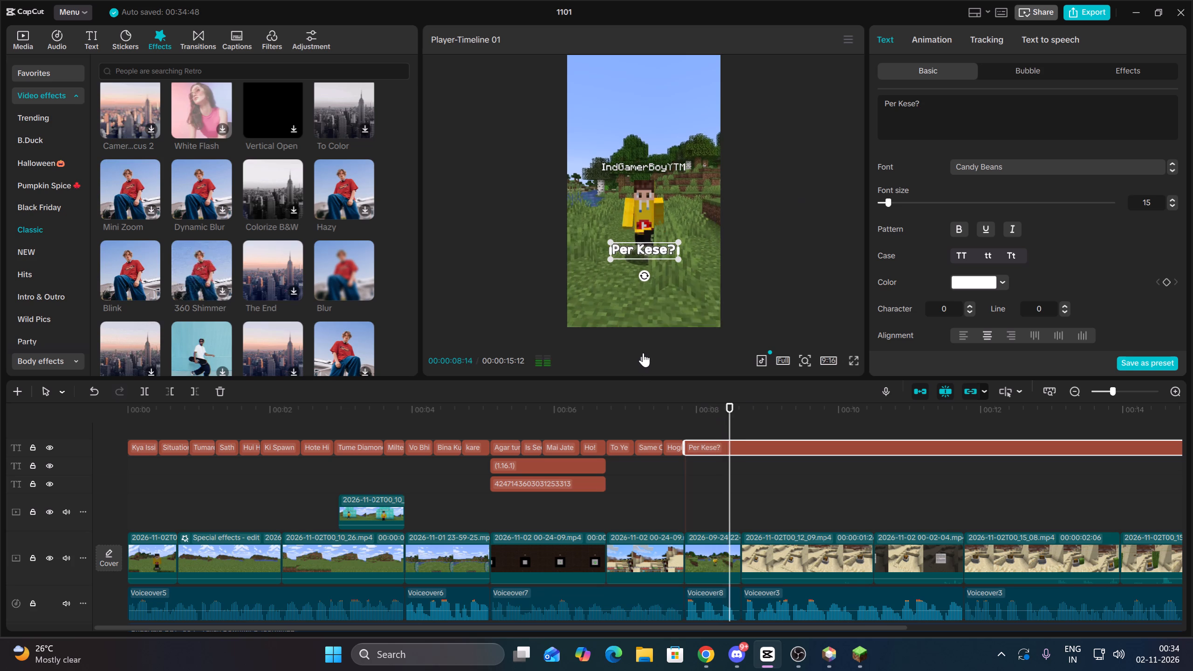
pyautogui.press('Up')
pyautogui.click(143, 386)
pyautogui.press('space')
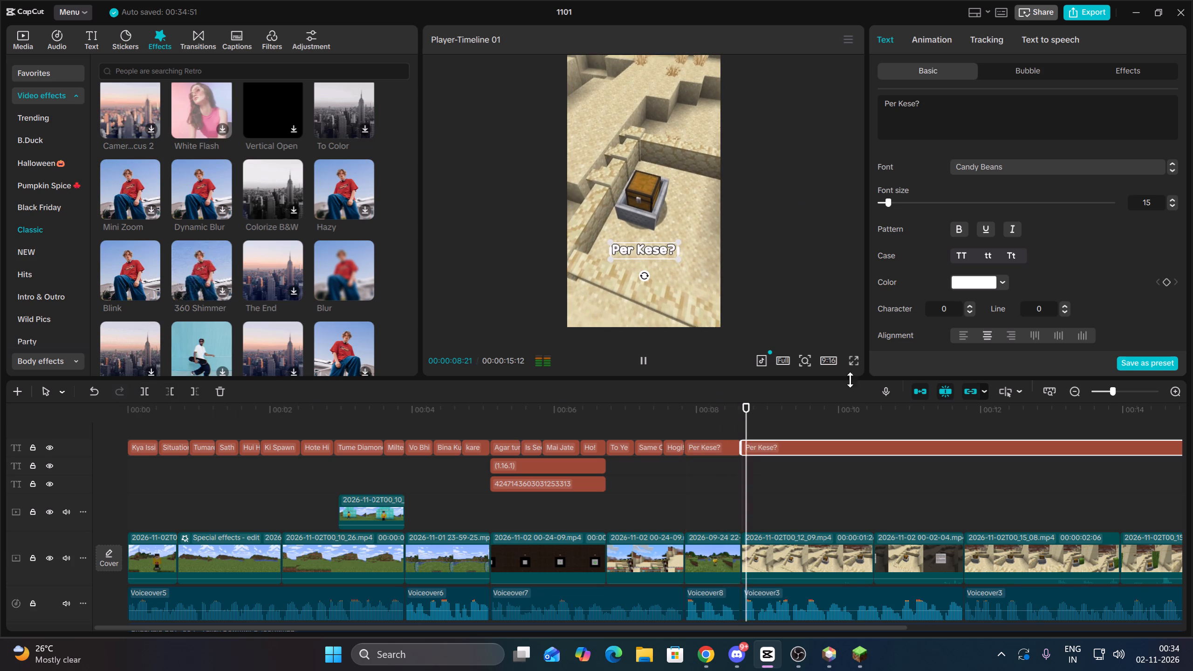
pyautogui.press('space')
pyautogui.moveTo(961, 113); pyautogui.dragTo(867, 95)
pyautogui.press('BackSpace')
pyautogui.write('Actually')
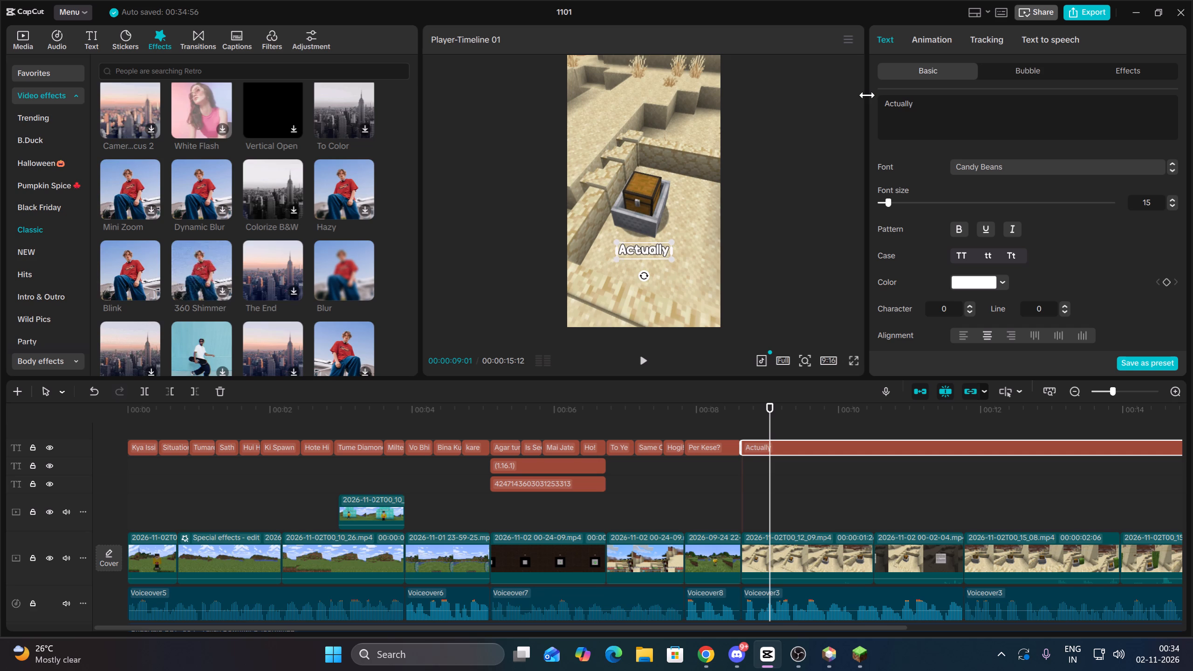
# Split the Actually caption shortly after 00:00:09:01, at the end of the spoken word, and change its second part's text to Wala Per.
pyautogui.moveTo(747, 488); pyautogui.dragTo(750, 479)
pyautogui.press('Up')
pyautogui.click(770, 431)
pyautogui.click(766, 445)
pyautogui.press('space')
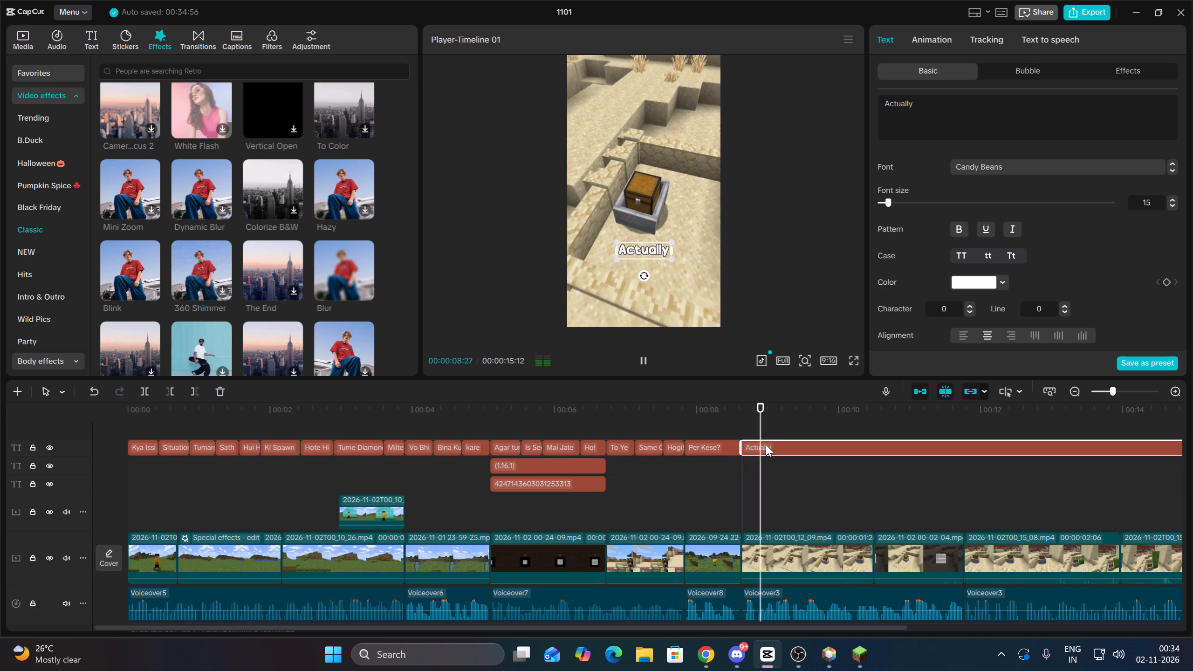
pyautogui.press('space')
pyautogui.click(143, 392)
pyautogui.press('space')
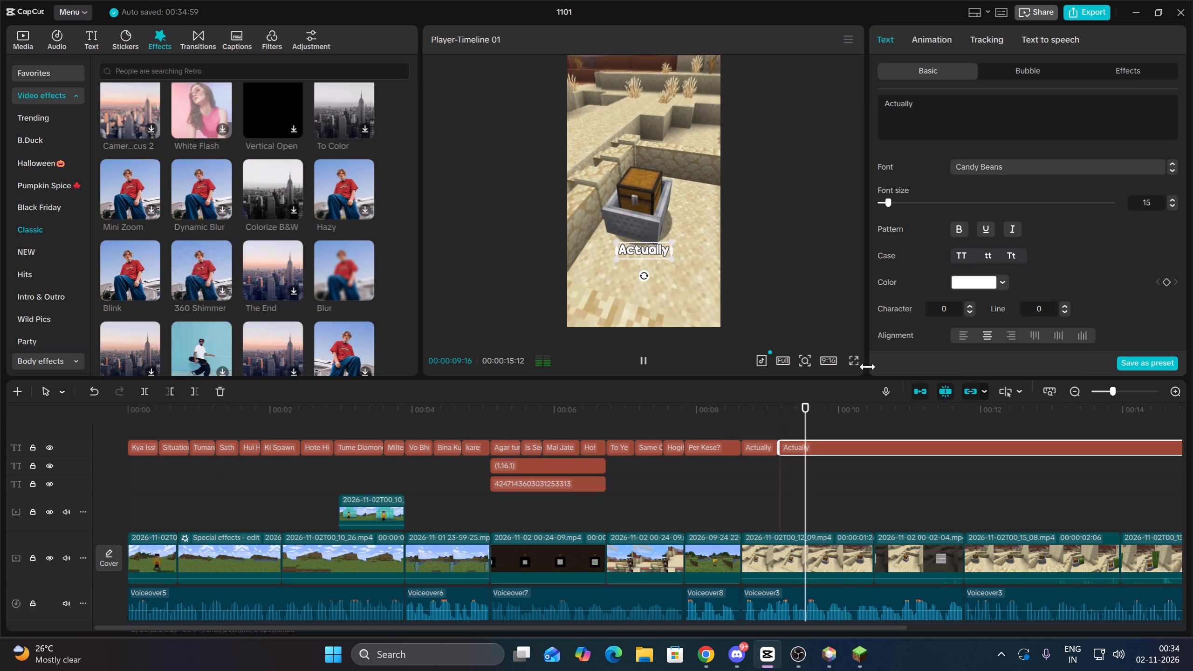
pyautogui.press('space')
pyautogui.moveTo(951, 106); pyautogui.dragTo(864, 101)
pyautogui.press('BackSpace')
pyautogui.press('w')
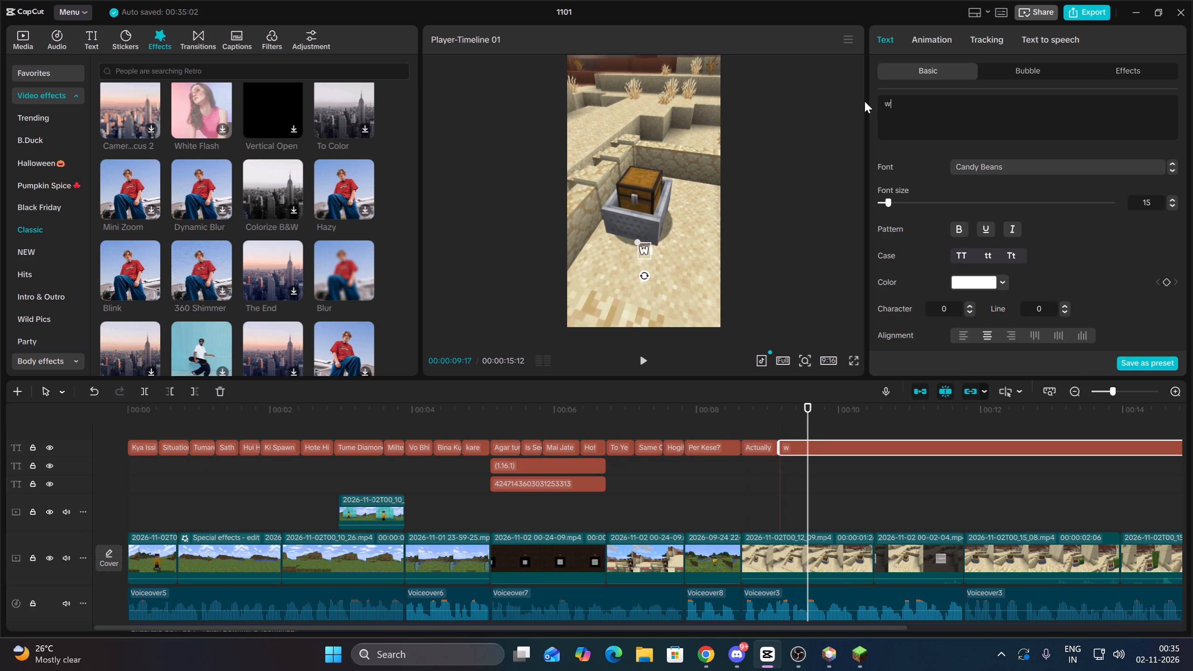
pyautogui.press('BackSpace')
pyautogui.write('Wala Per')
# Play the Wala Per caption up to 00:00:09:17 and shorten its text to Wala Pe.
pyautogui.moveTo(802, 481); pyautogui.dragTo(799, 475)
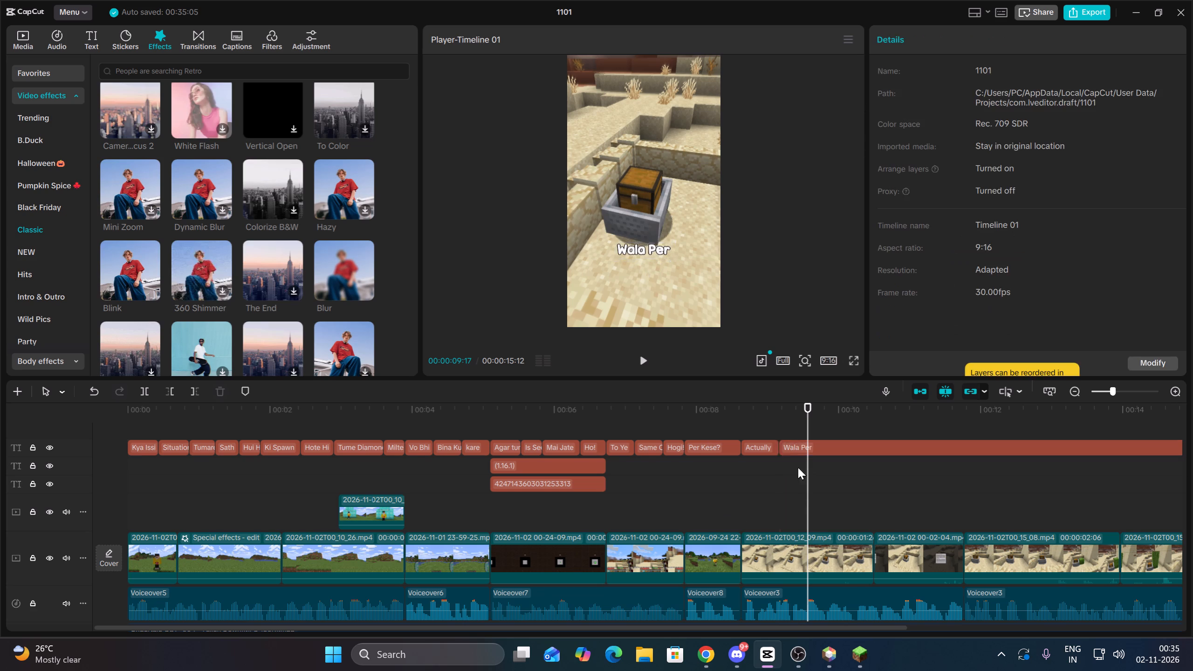
pyautogui.press('Up')
pyautogui.click(799, 441)
pyautogui.press('space')
pyautogui.press('space')
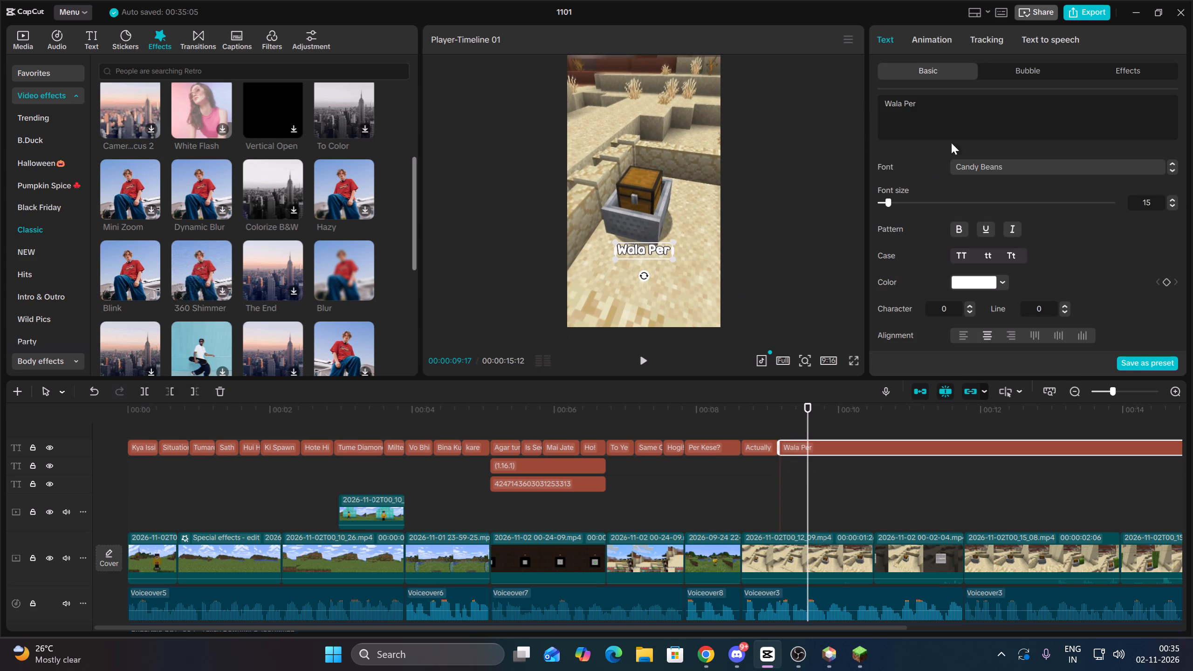
pyautogui.click(959, 110)
pyautogui.press('BackSpace')
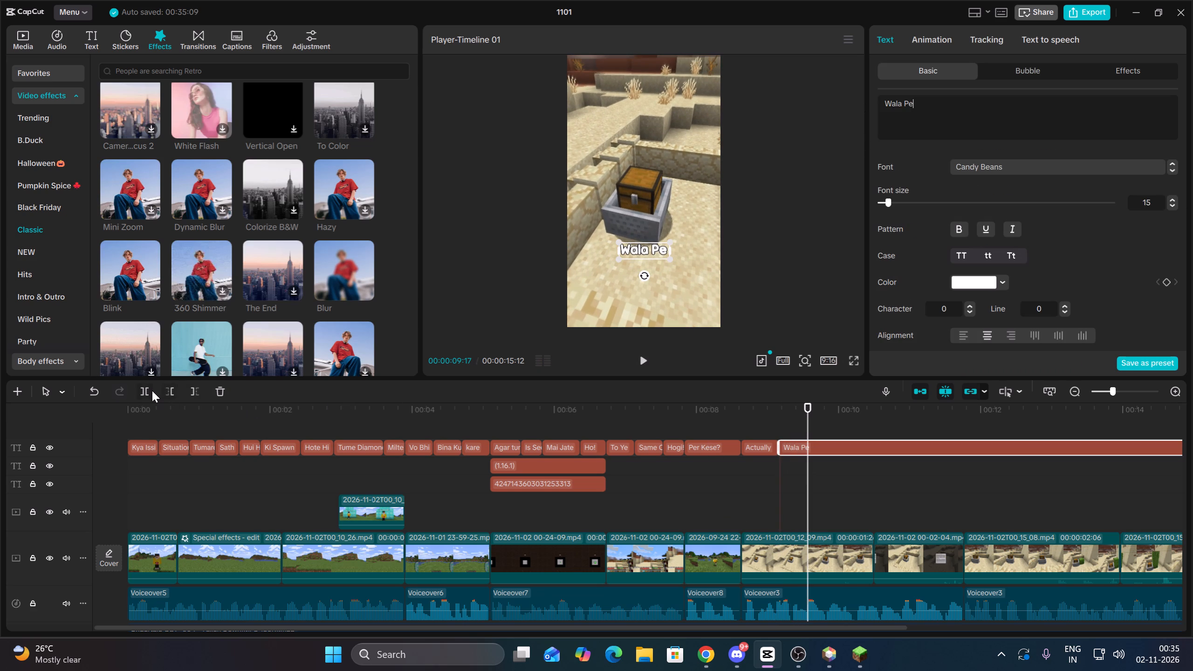
# Split the Wala Pe caption at 00:00:09:17 and change its second part's text to Minecart.
pyautogui.click(151, 390)
pyautogui.press('space')
pyautogui.press('space')
pyautogui.moveTo(980, 101); pyautogui.dragTo(883, 95)
pyautogui.press('BackSpace')
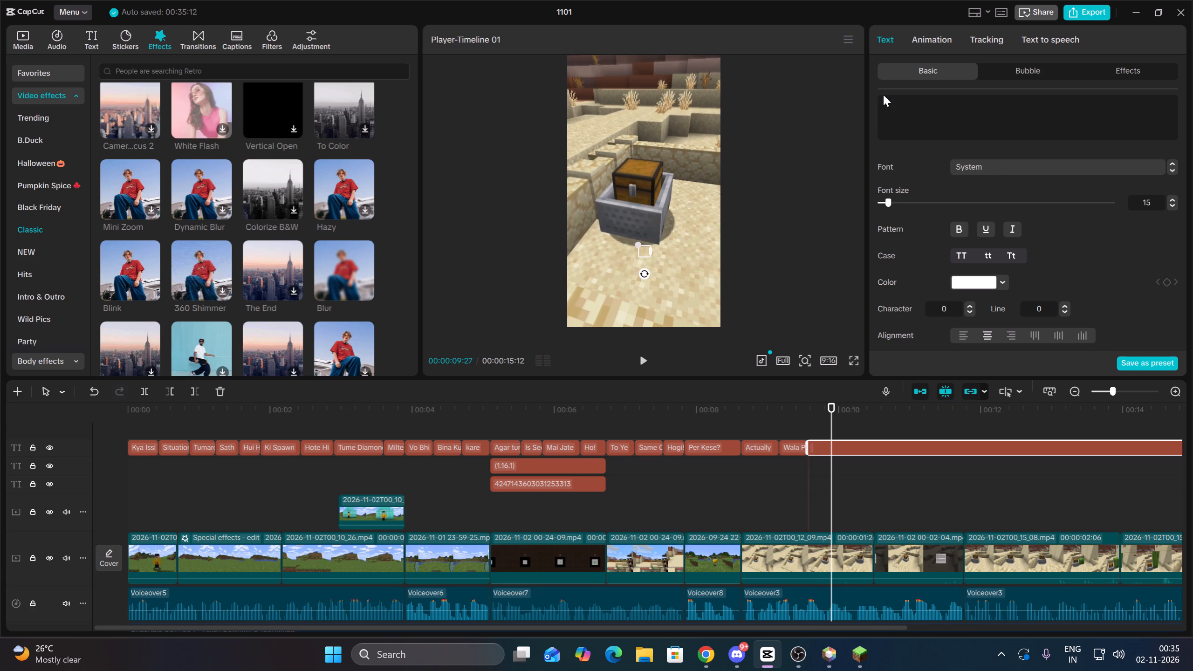
pyautogui.write('Minecart')
# Split the Minecart caption at about the 10-second mark and change its second part's text to Spawn.
pyautogui.moveTo(827, 456); pyautogui.dragTo(819, 464)
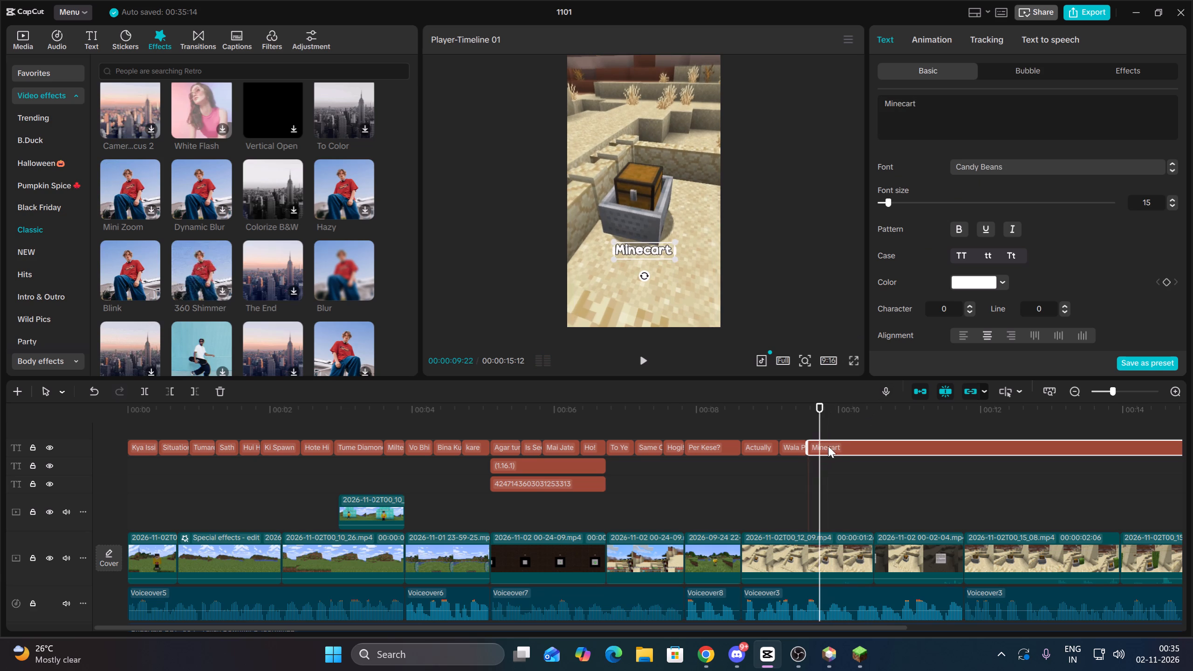
pyautogui.press('Up')
pyautogui.press('space')
pyautogui.press('space')
pyautogui.click(139, 395)
pyautogui.press('space')
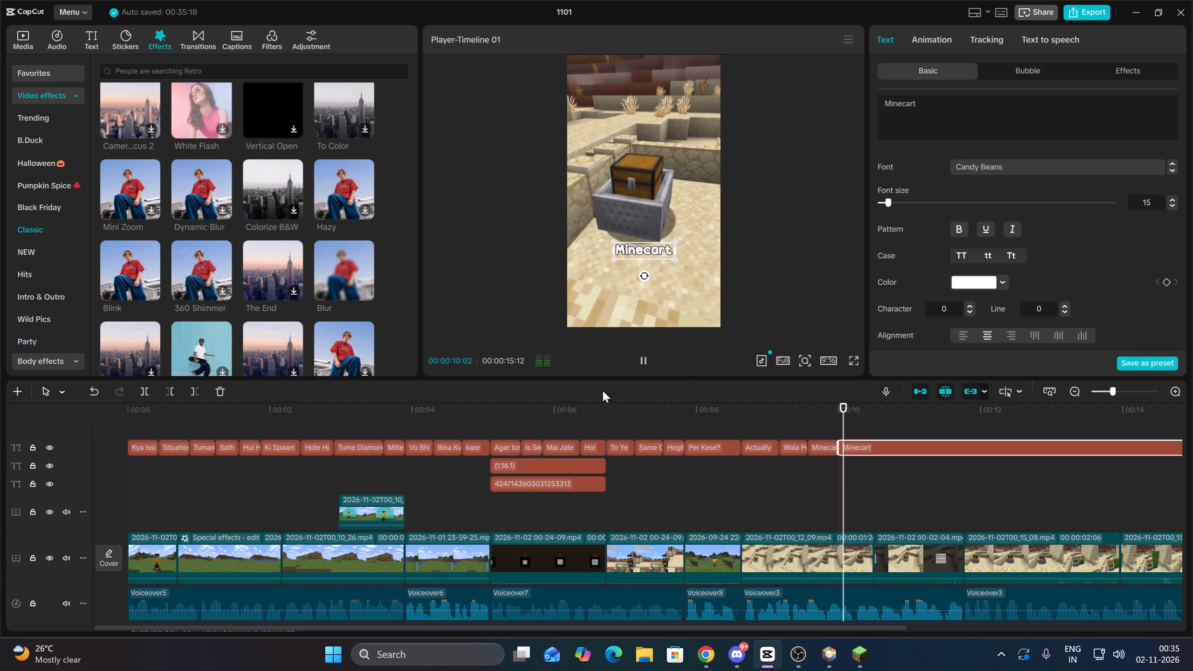
pyautogui.press('space')
pyautogui.moveTo(988, 95); pyautogui.dragTo(880, 96)
pyautogui.moveTo(946, 111); pyautogui.dragTo(860, 103)
pyautogui.press('BackSpace')
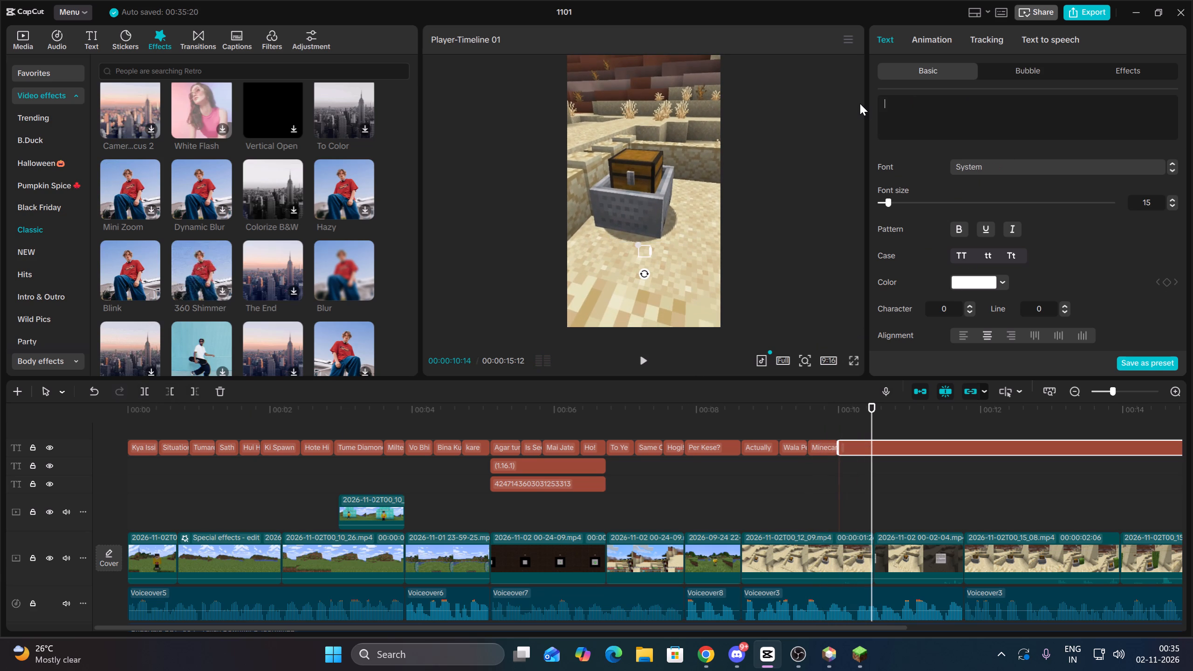
pyautogui.write('Spawn H')
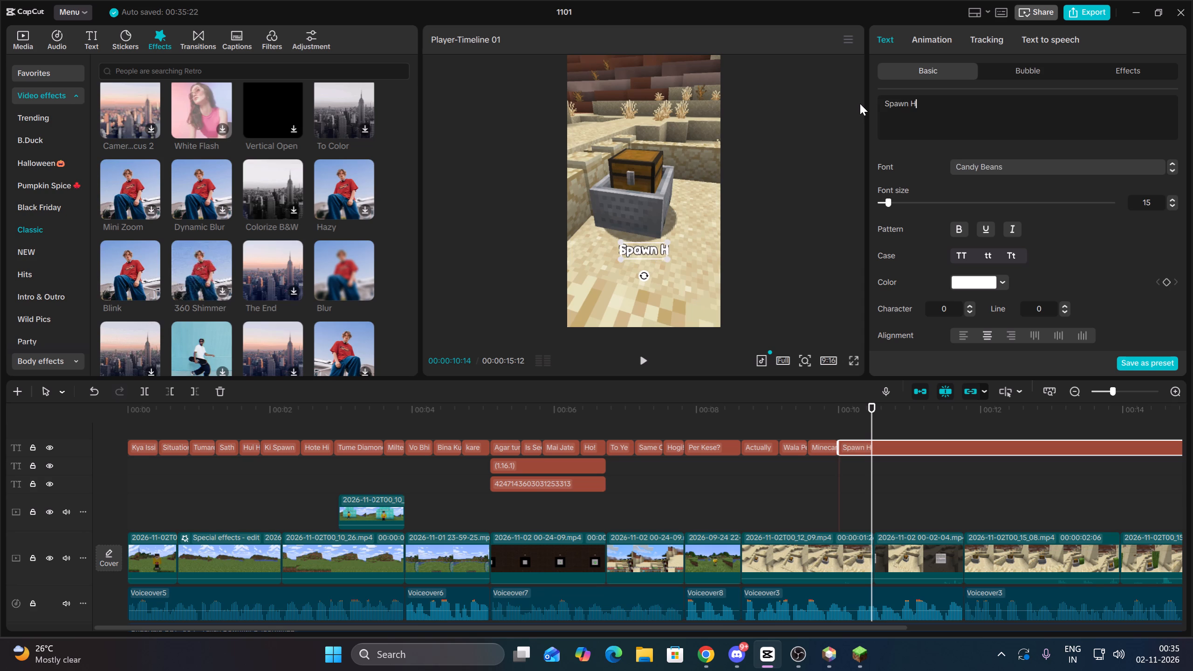
pyautogui.press('BackSpace')
pyautogui.press('BackSpace')
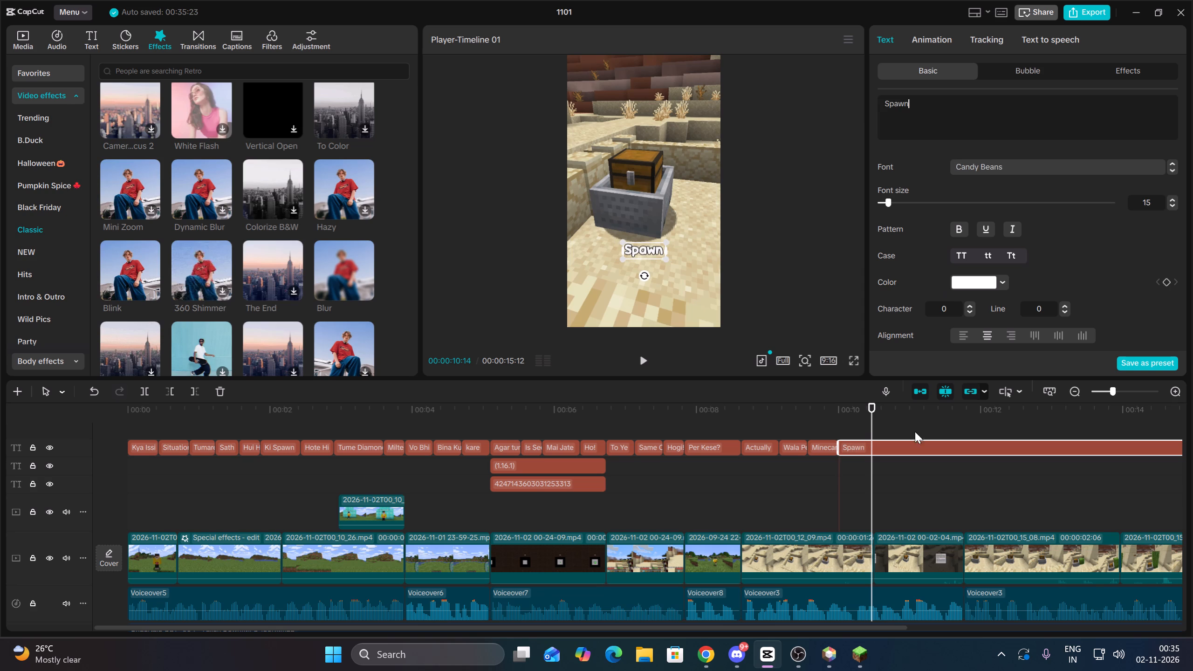
pyautogui.click(858, 468)
pyautogui.press('Up')
pyautogui.click(860, 449)
pyautogui.press('space')
pyautogui.press('space')
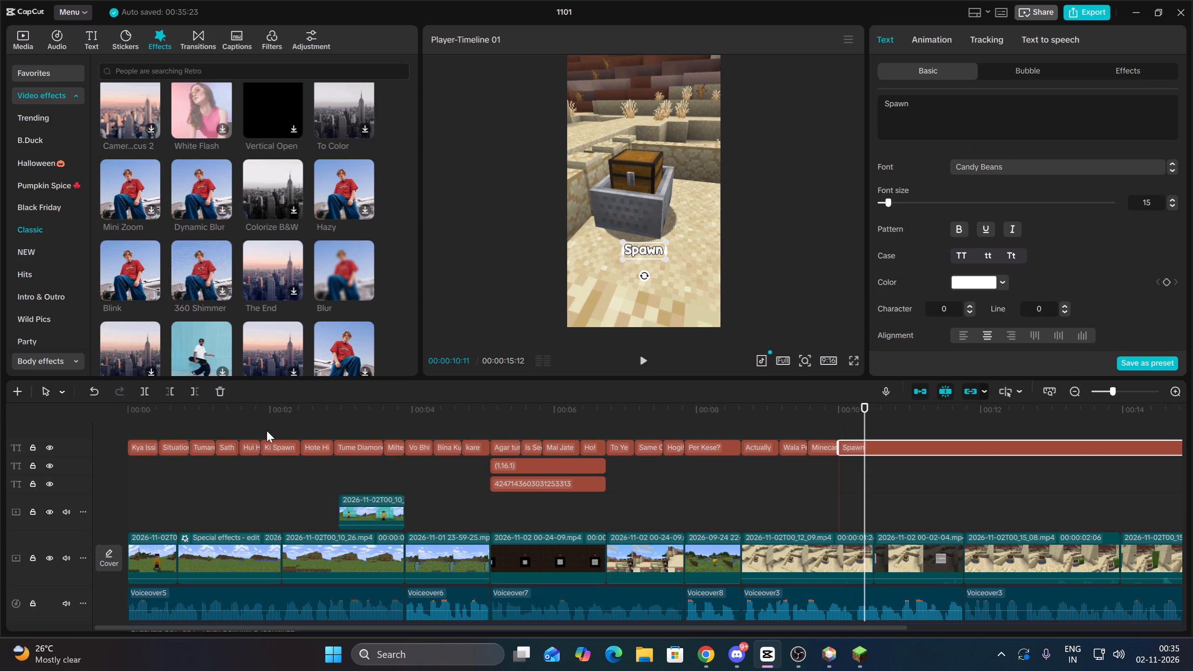
pyautogui.press('space')
pyautogui.press('space')
pyautogui.press('Up')
pyautogui.click(149, 390)
pyautogui.press('space')
pyautogui.press('space')
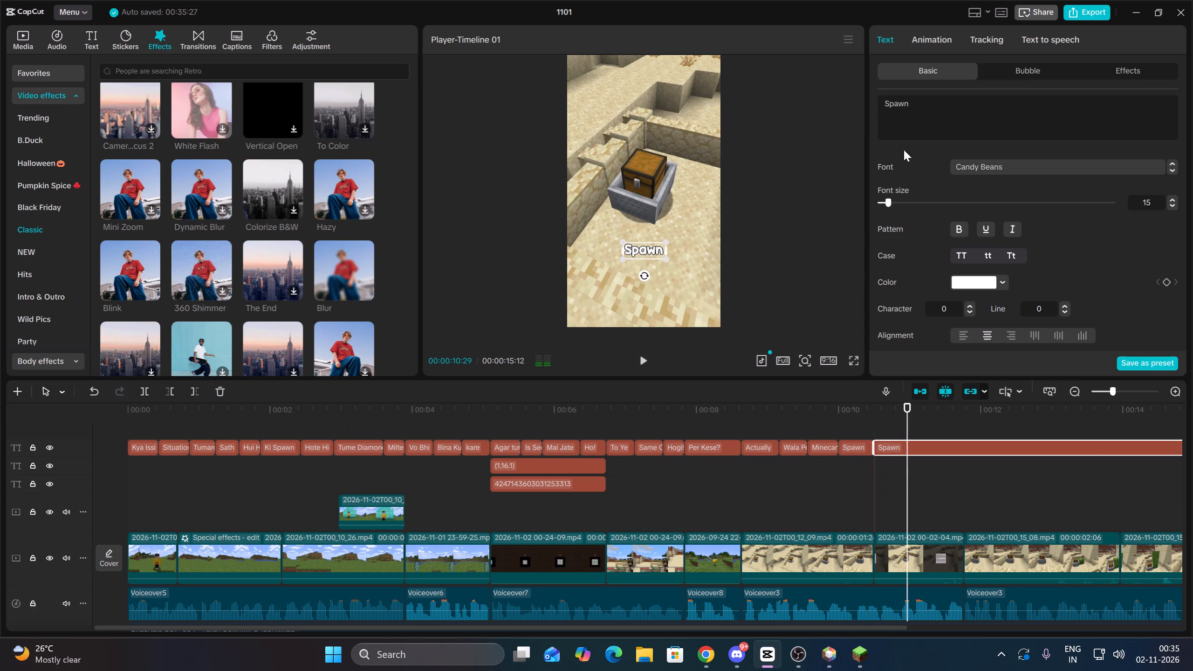
pyautogui.moveTo(930, 113); pyautogui.dragTo(877, 100)
pyautogui.press('BackSpace')
pyautogui.write('Hoti Jismai')
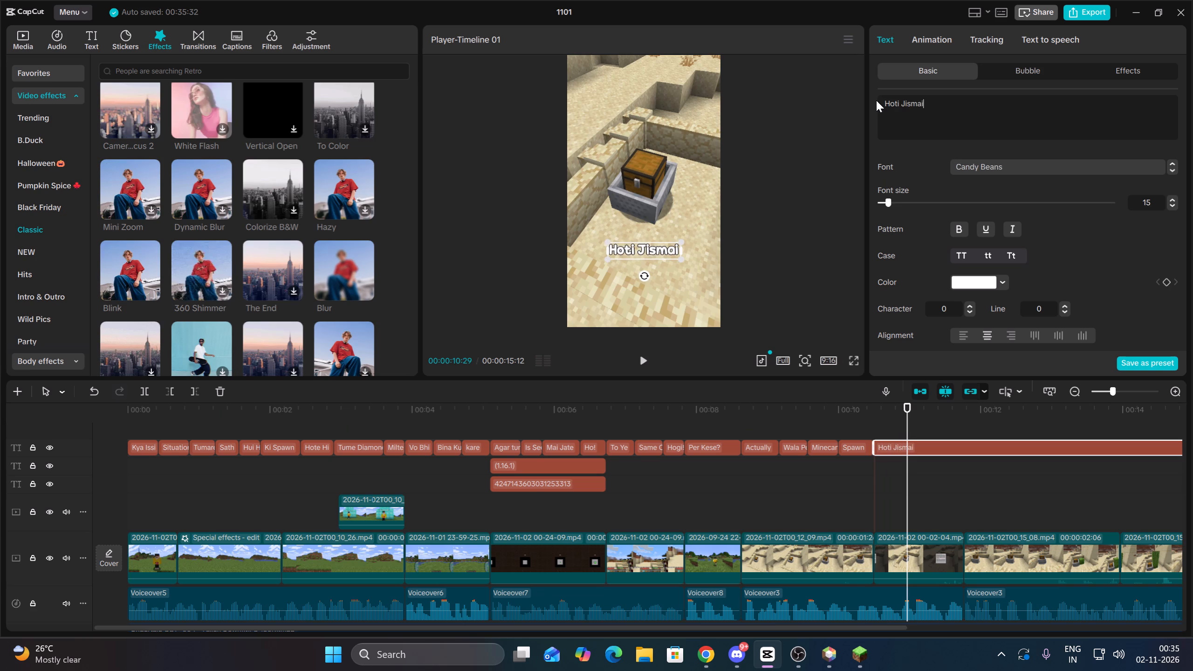
# Split the Hoti Jismai caption at 00:00:11:00 and change its second part's text to Diamond.
pyautogui.moveTo(910, 482); pyautogui.dragTo(897, 468)
pyautogui.press('Up')
pyautogui.press('space')
pyautogui.press('space')
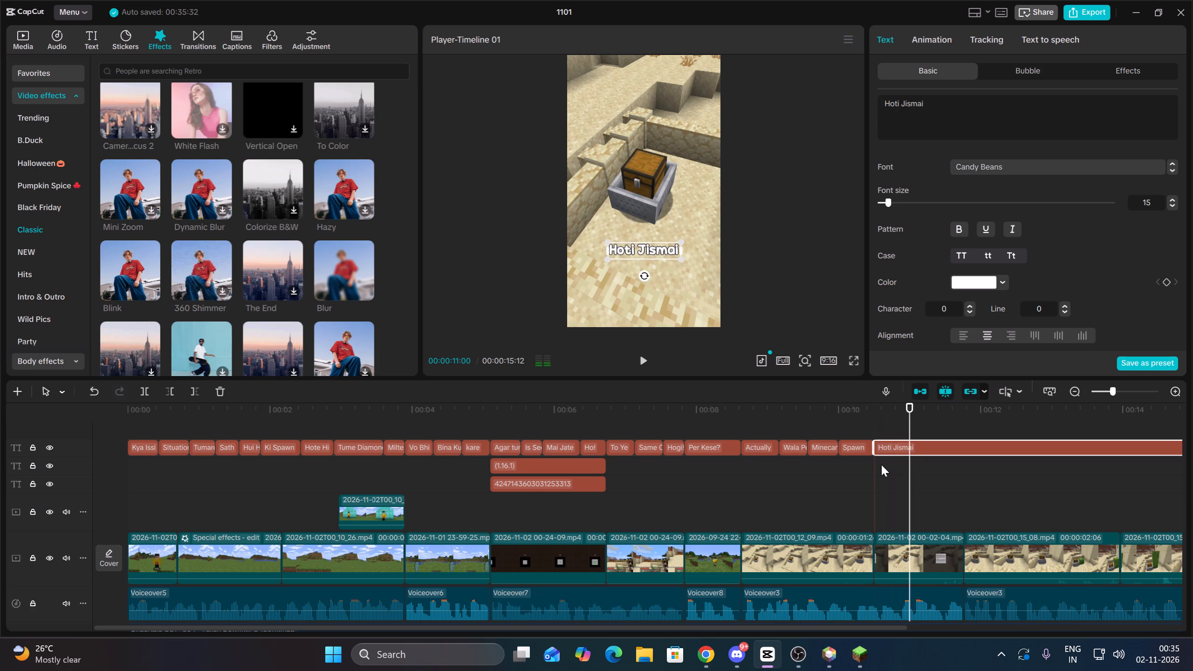
pyautogui.click(142, 394)
pyautogui.press('space')
pyautogui.press('space')
pyautogui.moveTo(950, 123); pyautogui.dragTo(856, 97)
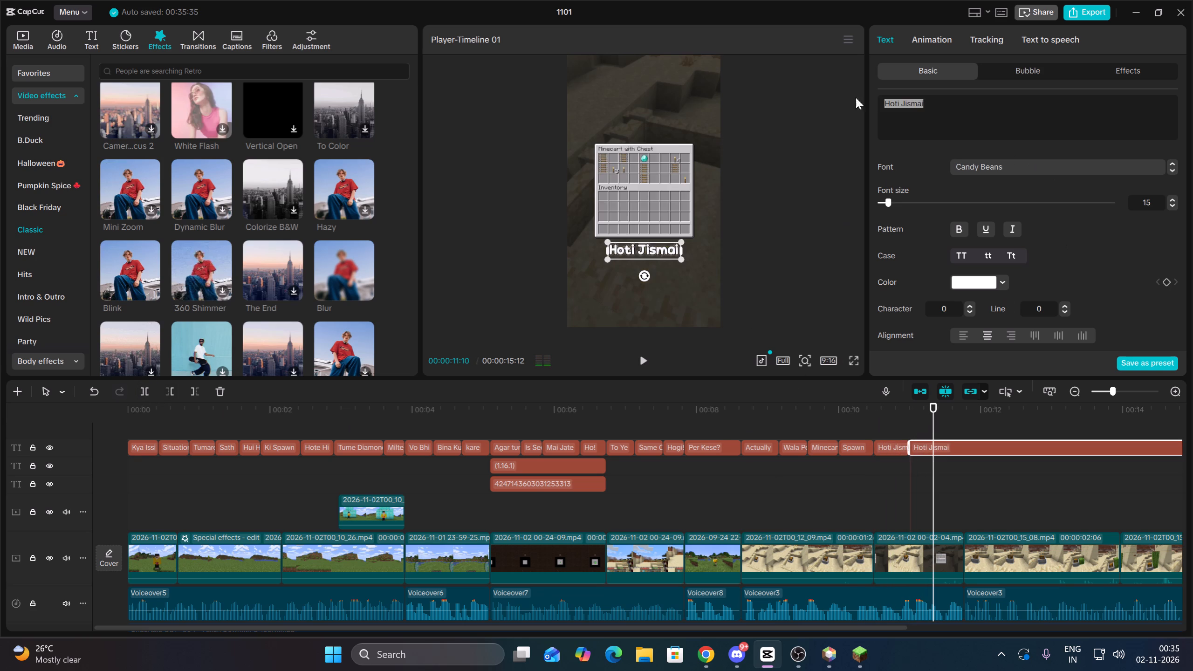
pyautogui.moveTo(856, 97); pyautogui.dragTo(844, 96)
pyautogui.press('BackSpace')
pyautogui.write('Dua')
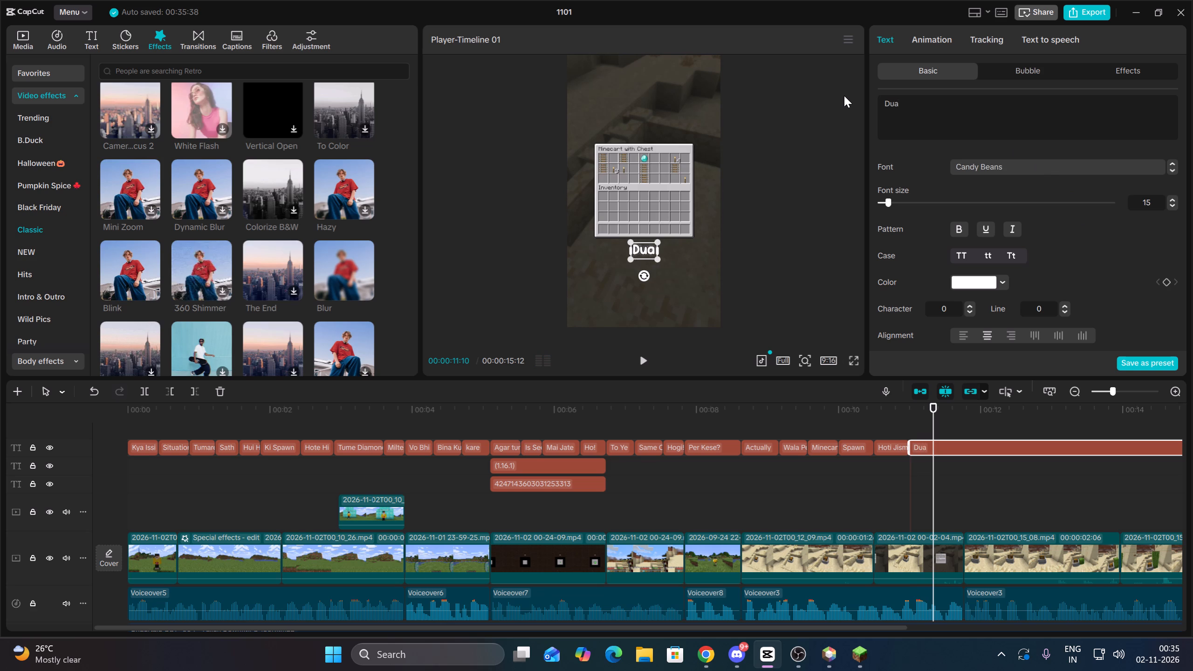
pyautogui.press('BackSpace')
pyautogui.press('BackSpace')
pyautogui.write('iamond')
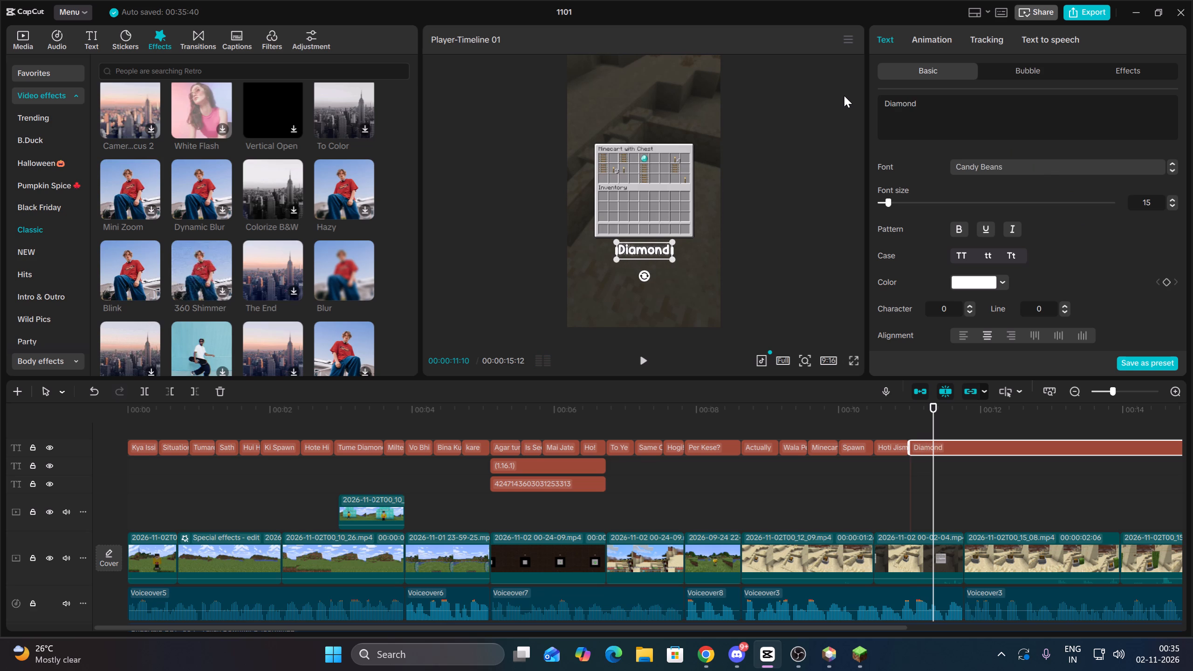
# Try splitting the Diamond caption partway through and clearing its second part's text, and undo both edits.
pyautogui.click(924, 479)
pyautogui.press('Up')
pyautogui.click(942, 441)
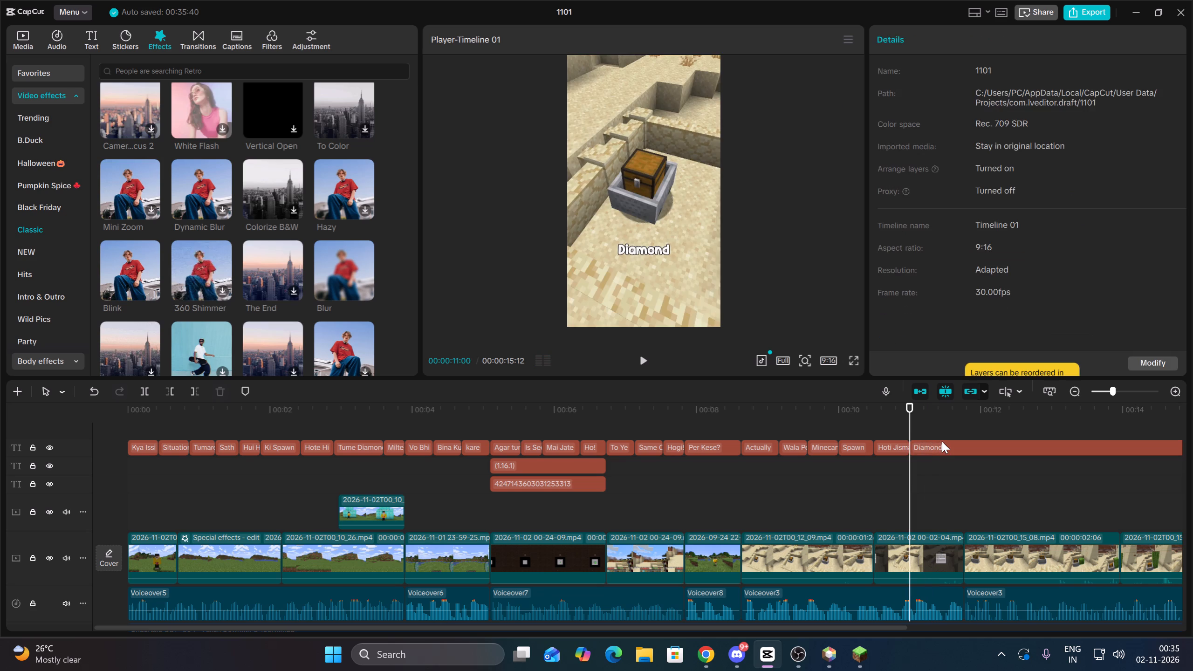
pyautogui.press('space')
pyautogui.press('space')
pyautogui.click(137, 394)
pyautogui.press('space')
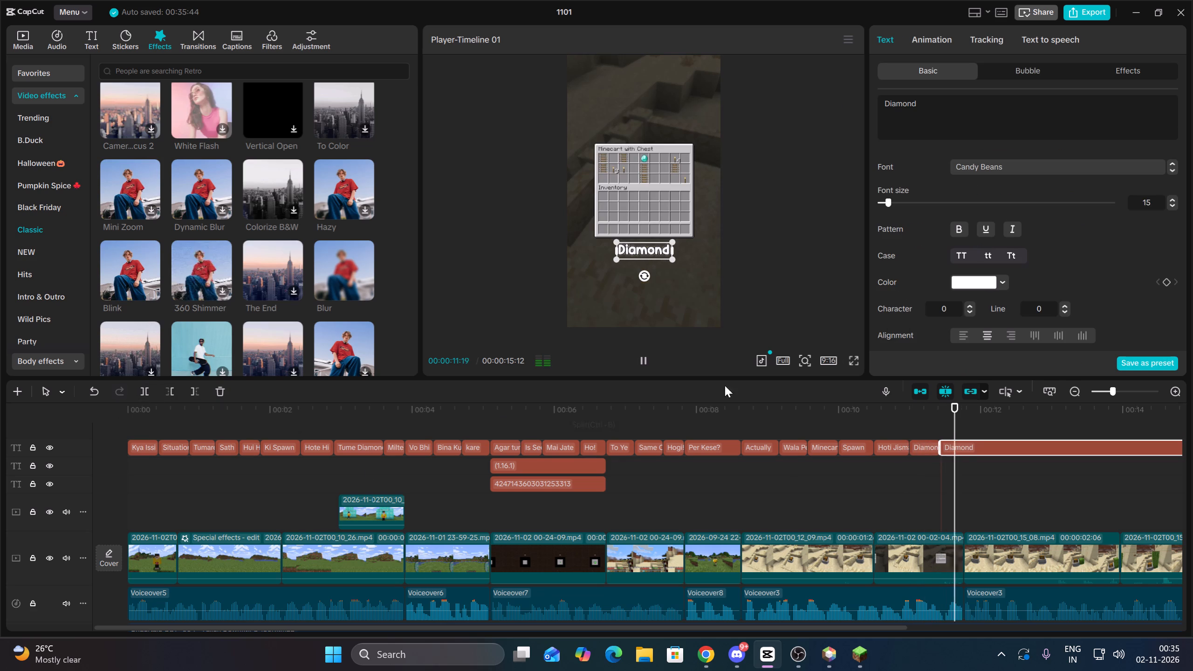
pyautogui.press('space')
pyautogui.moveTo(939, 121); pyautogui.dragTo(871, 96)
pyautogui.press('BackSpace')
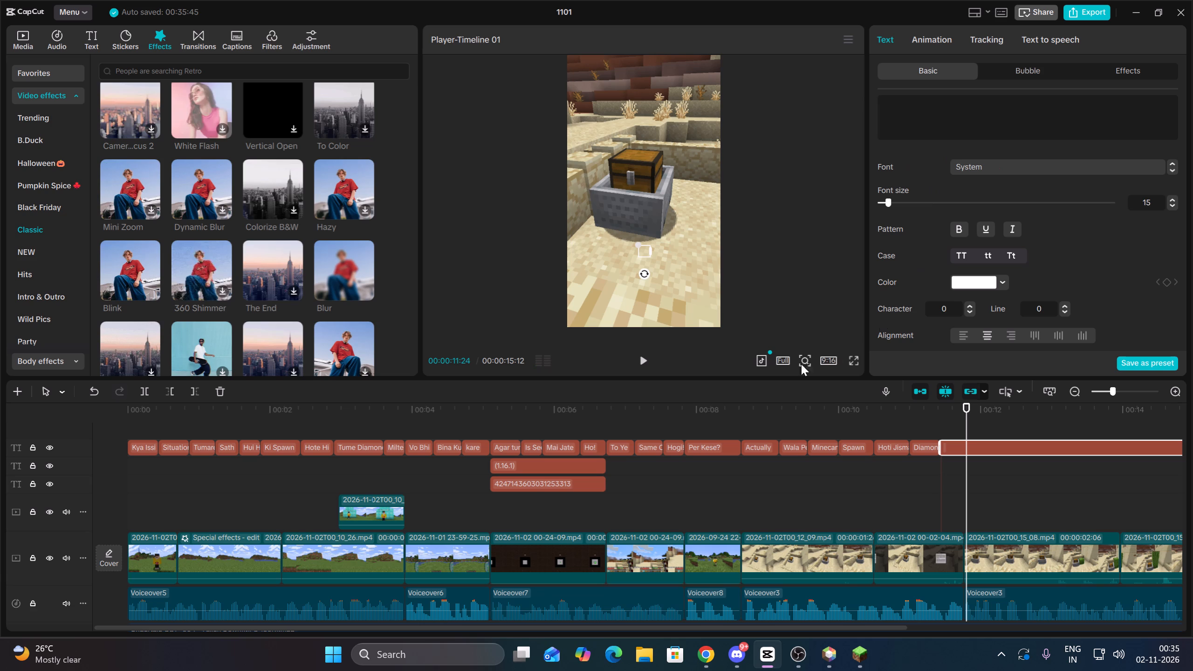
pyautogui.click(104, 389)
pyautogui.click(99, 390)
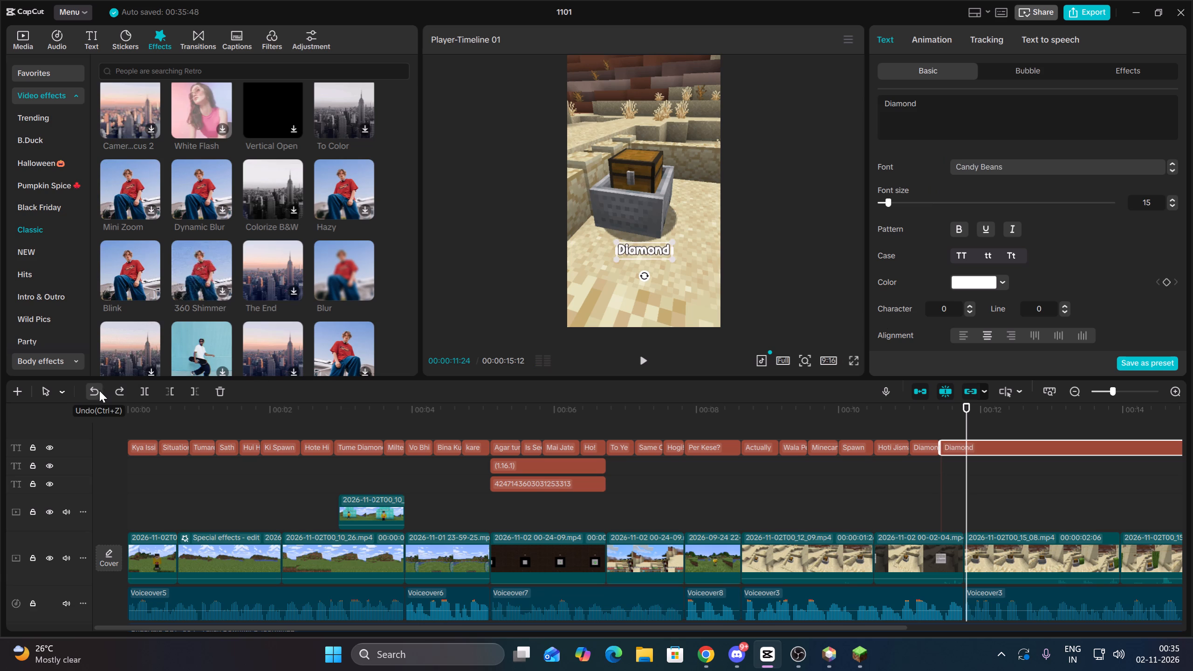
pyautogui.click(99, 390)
# Extend the Diamond caption's text to Diamond Tha.
pyautogui.click(968, 109)
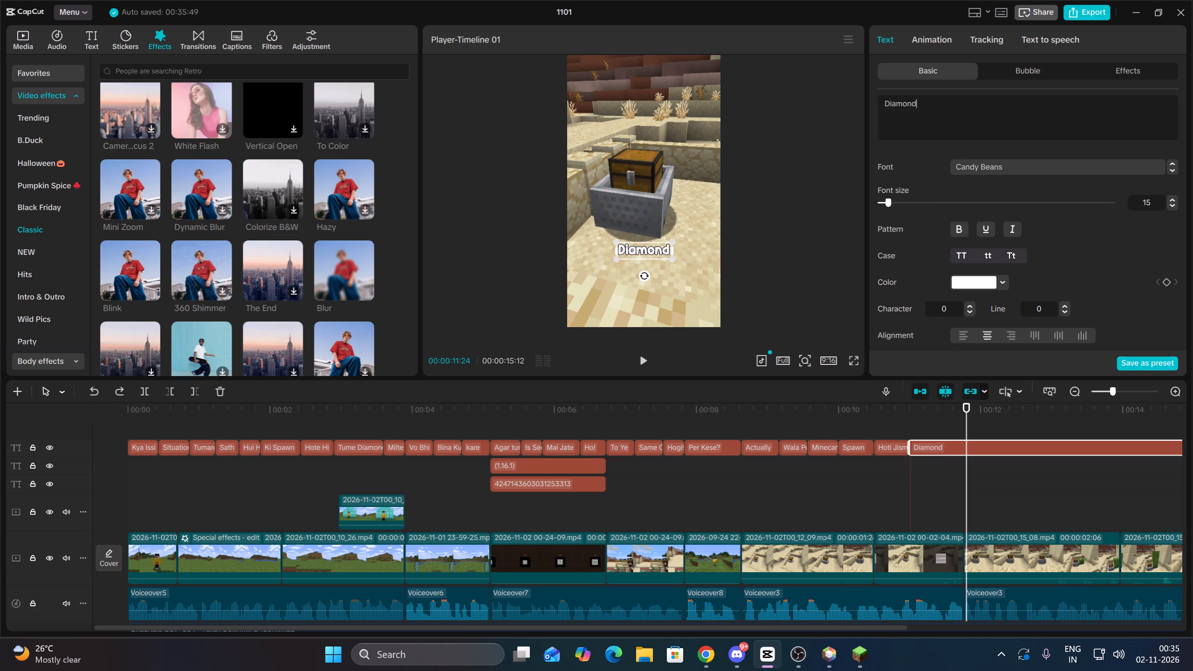
pyautogui.press('space')
pyautogui.write('Tha')
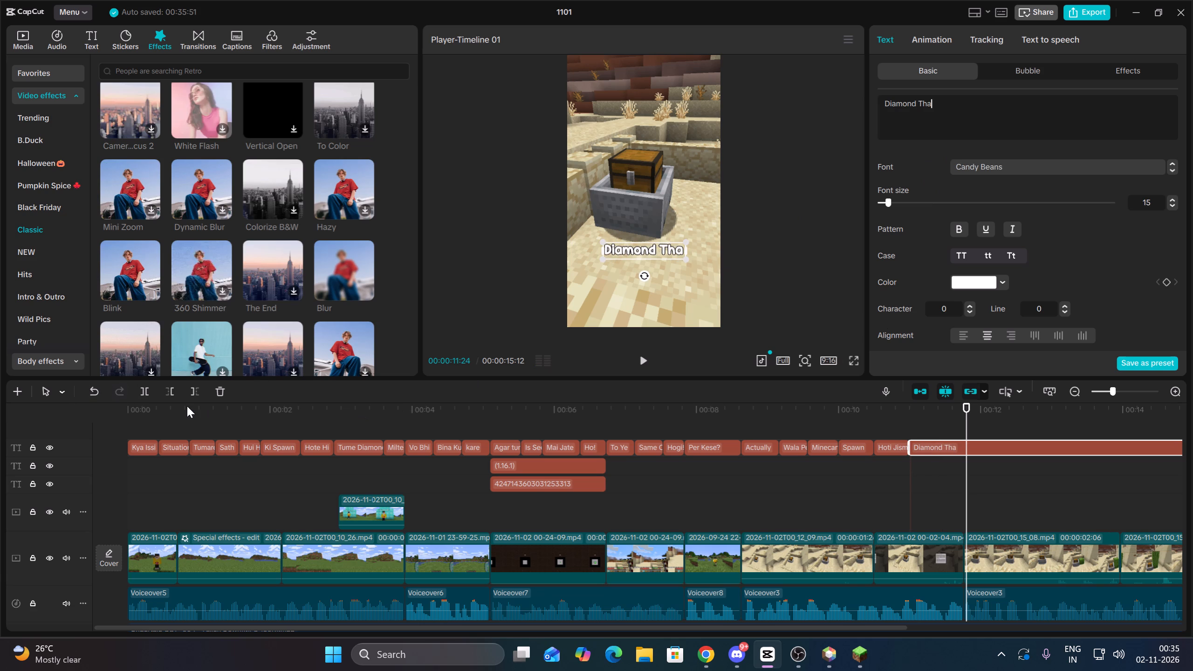
# Split the Diamond Tha caption at 00:00:11:23 and change its second part's text to Aur Vaha.
pyautogui.click(985, 496)
pyautogui.press('Up')
pyautogui.click(986, 452)
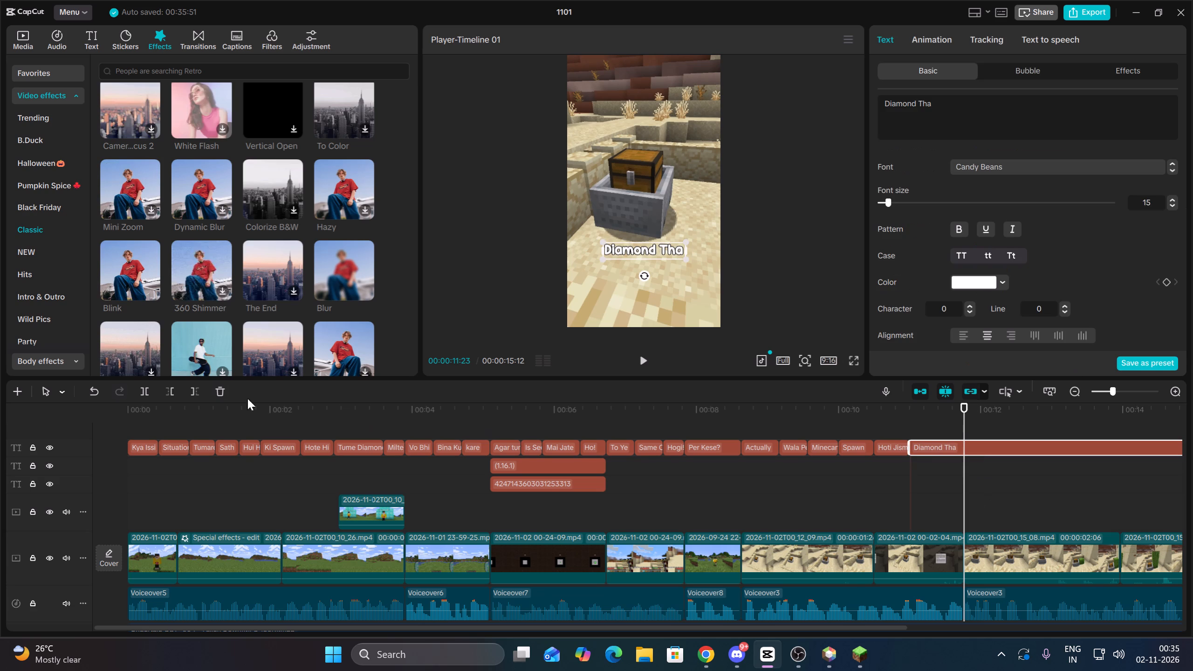
pyautogui.click(139, 385)
pyautogui.press('space')
pyautogui.press('space')
pyautogui.moveTo(953, 121); pyautogui.dragTo(825, 85)
pyautogui.press('BackSpace')
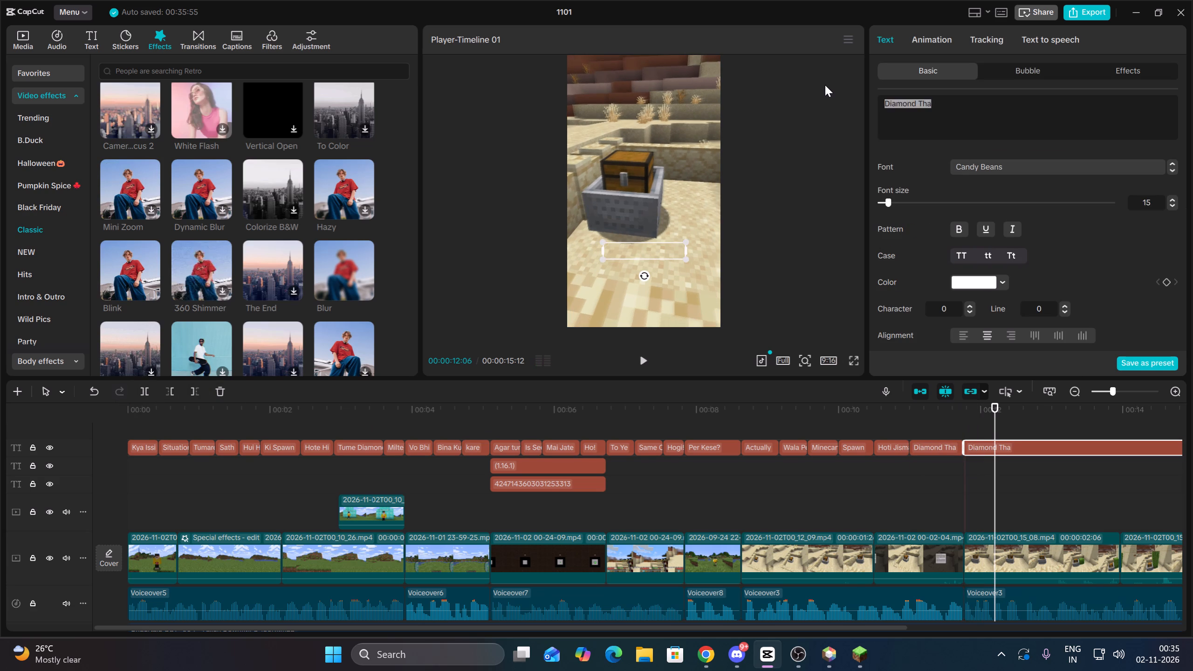
pyautogui.write('Aur cva')
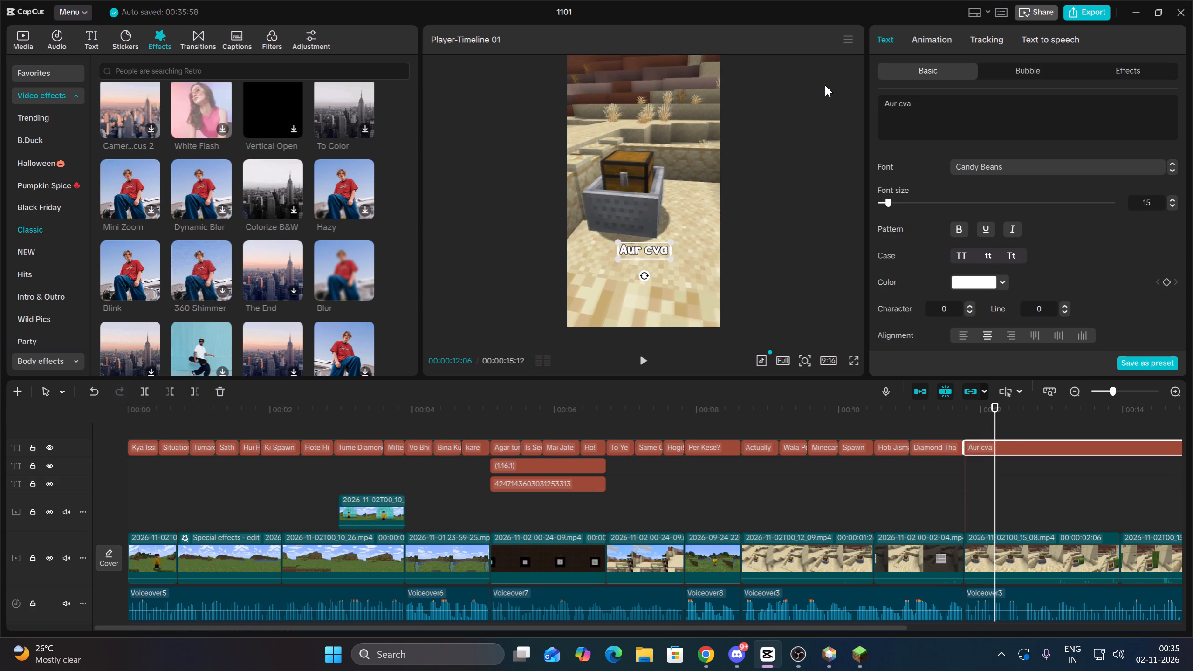
pyautogui.press('BackSpace')
pyautogui.press('BackSpace')
pyautogui.press('BackSpace')
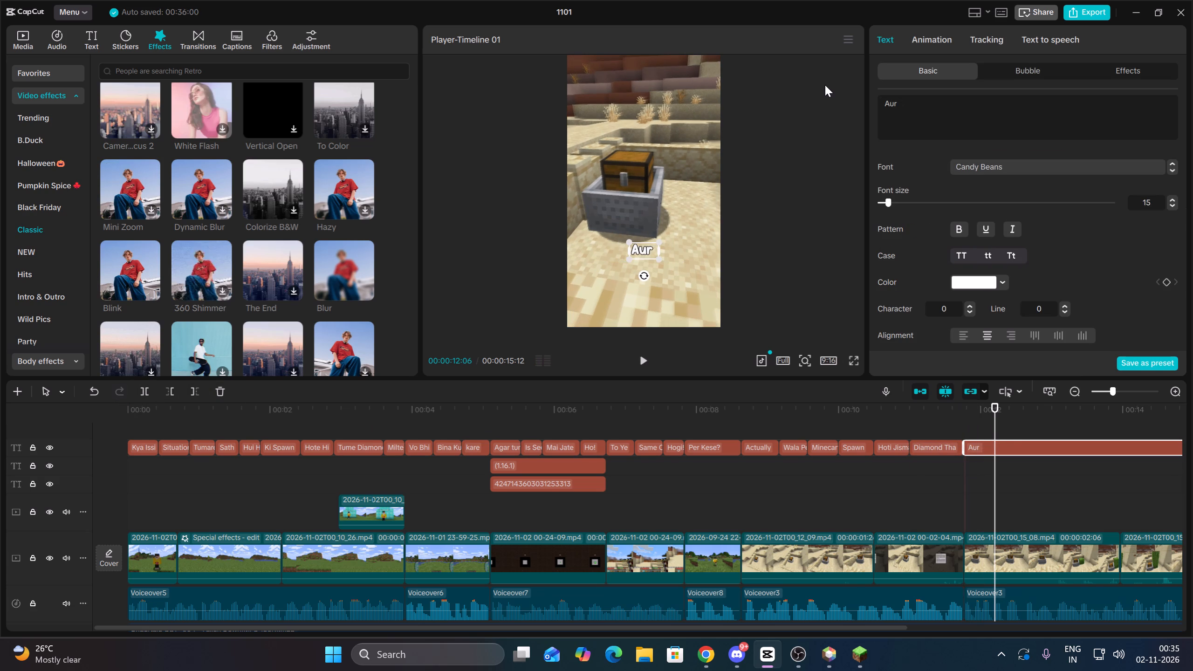
pyautogui.write('Vaha')
# Split the Aur Vaha caption at 00:00:12:07 and change its second part's text to Cactus.
pyautogui.moveTo(974, 474); pyautogui.dragTo(974, 466)
pyautogui.press('Up')
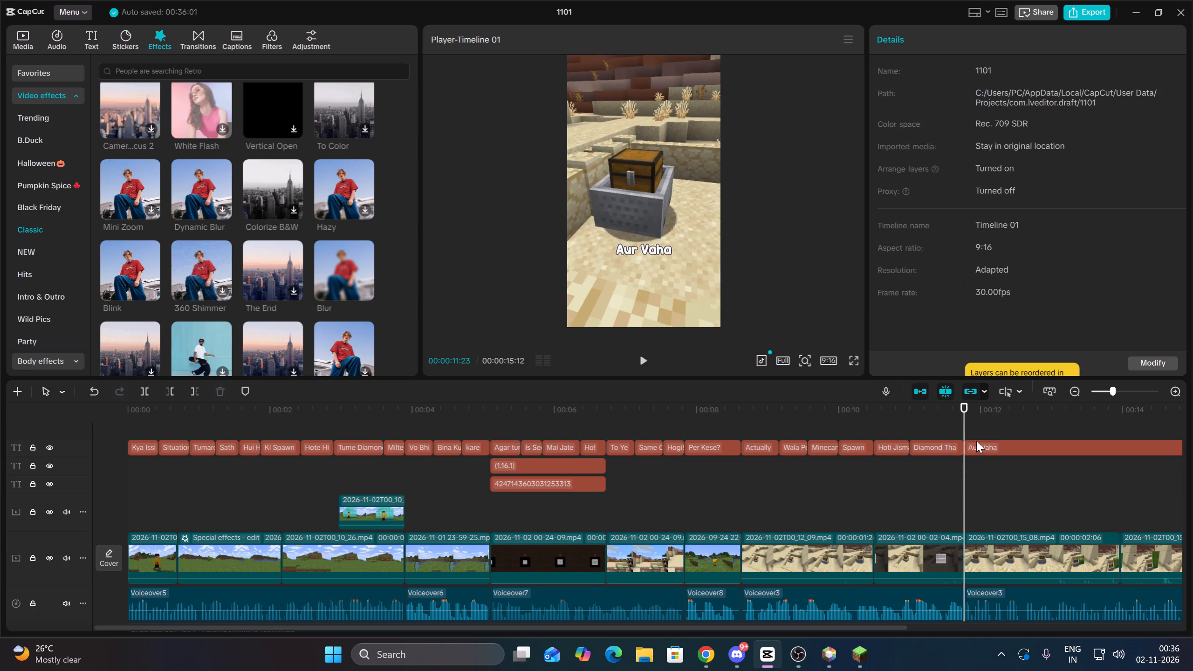
pyautogui.click(976, 441)
pyautogui.press('space')
pyautogui.press('space')
pyautogui.press('Up')
pyautogui.press('space')
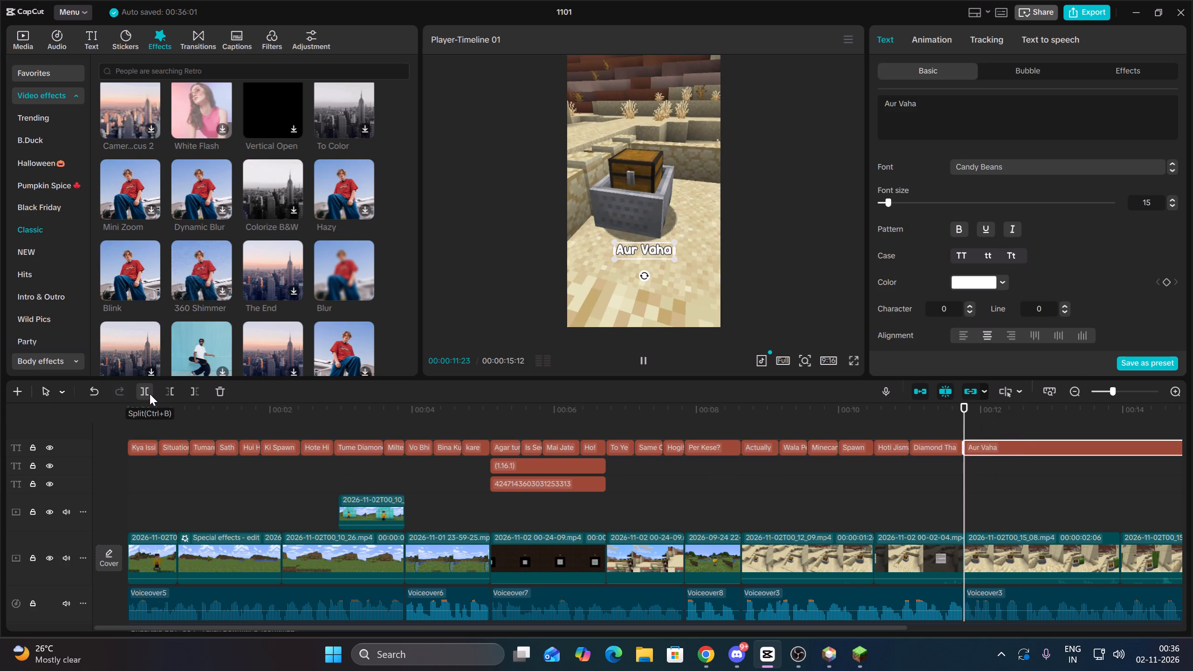
pyautogui.press('space')
pyautogui.click(150, 394)
pyautogui.moveTo(997, 96); pyautogui.dragTo(953, 102)
pyautogui.press('BackSpace')
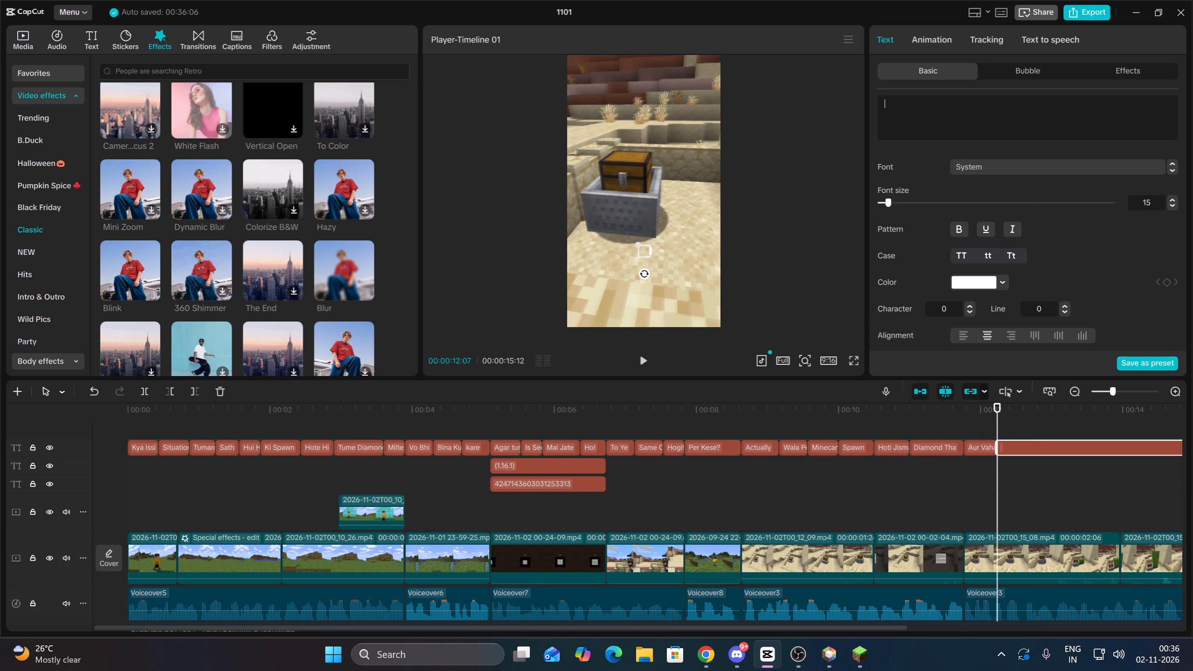
pyautogui.write('Cactus')
# Split the Cactus caption at 00:00:12:23 and change its second part's text to Spawn.
pyautogui.click(642, 360)
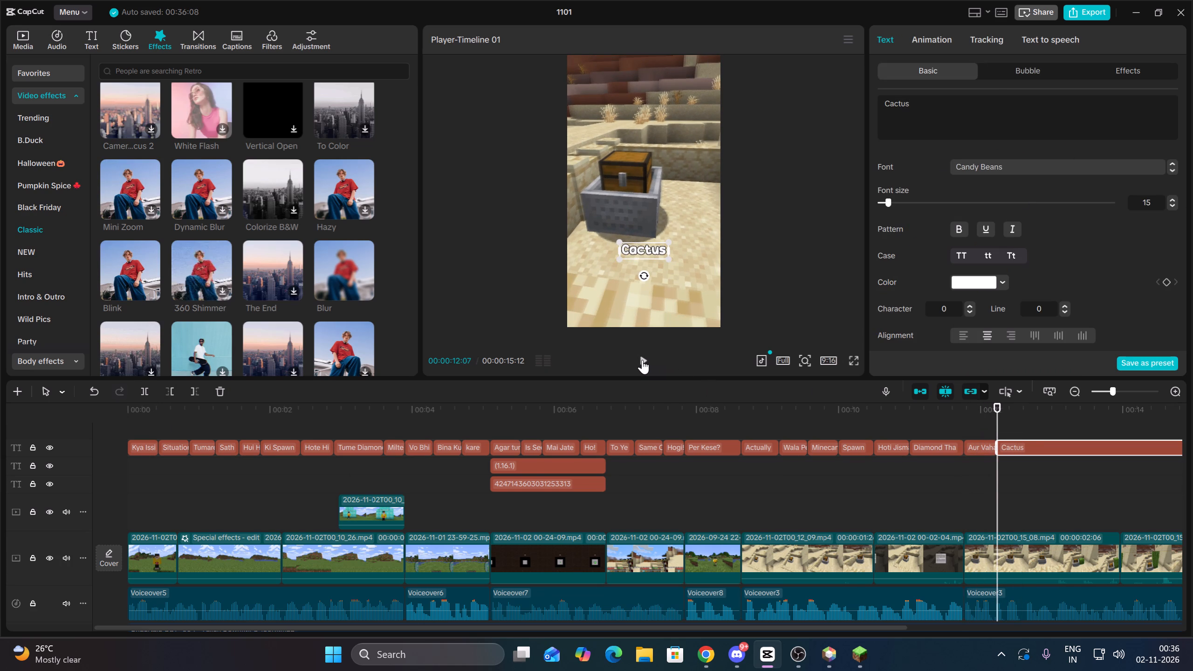
pyautogui.press('space')
pyautogui.press('space')
pyautogui.press('space')
pyautogui.click(147, 385)
pyautogui.press('space')
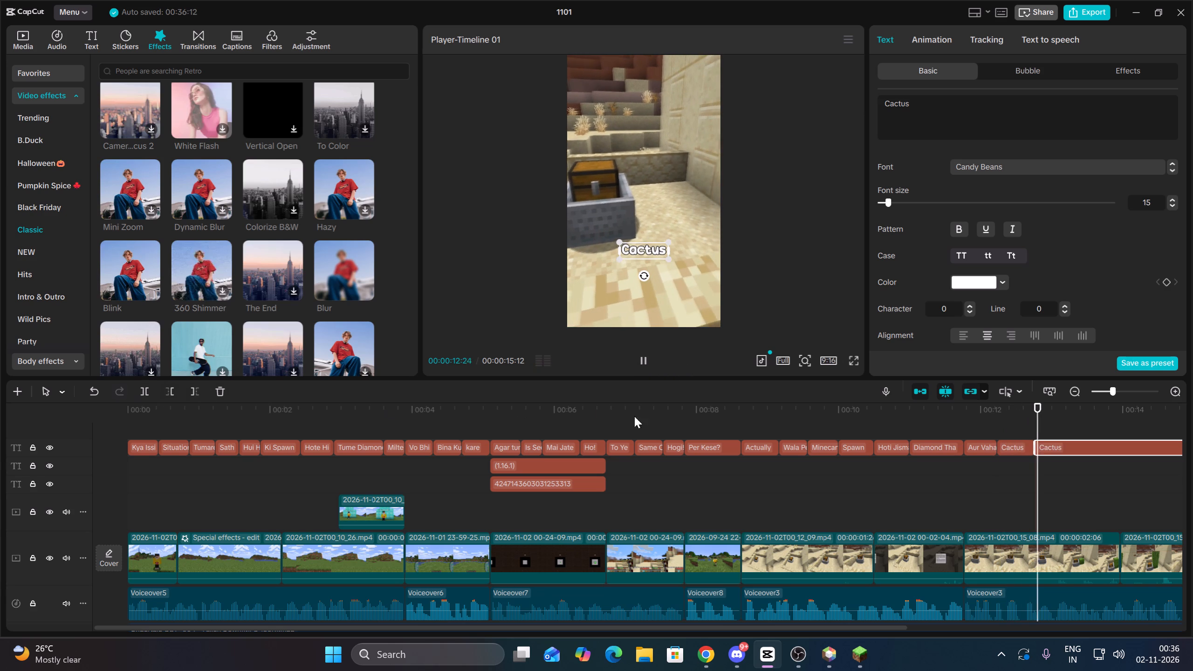
pyautogui.press('space')
pyautogui.moveTo(941, 118); pyautogui.dragTo(863, 94)
pyautogui.press('BackSpace')
pyautogui.write('Spawn')
# Split the last Spawn caption at 00:00:13:09 and change its second part's text to Hoga Jismai.
pyautogui.click(1049, 473)
pyautogui.press('Up')
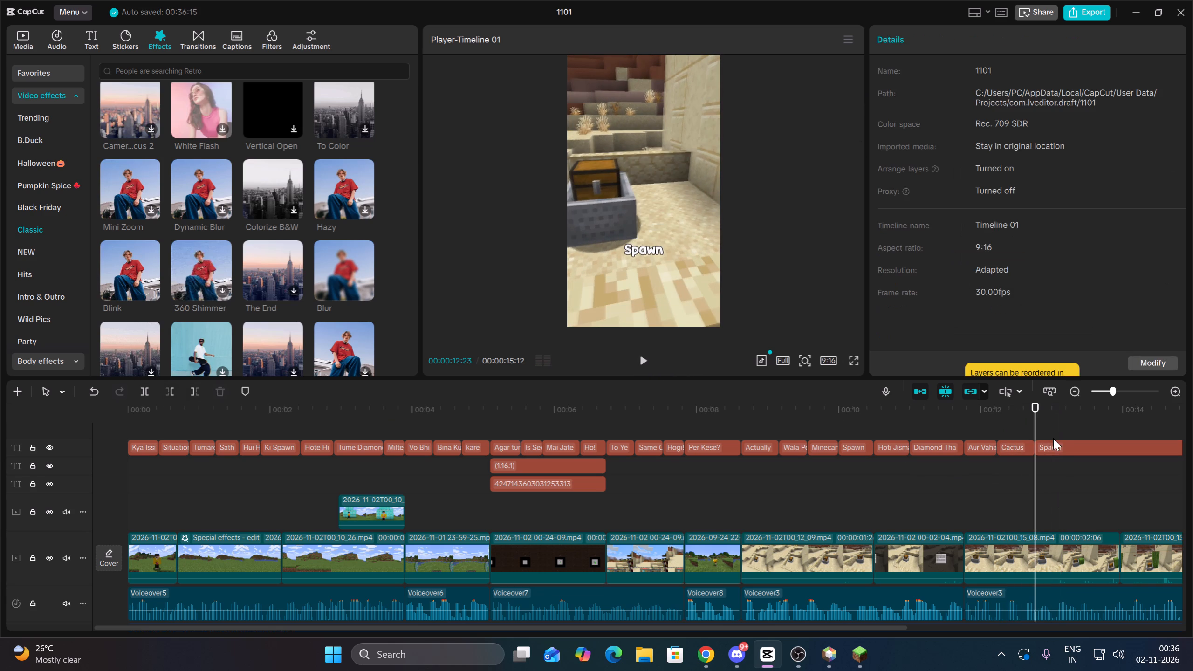
pyautogui.click(1049, 452)
pyautogui.press('space')
pyautogui.press('space')
pyautogui.click(146, 388)
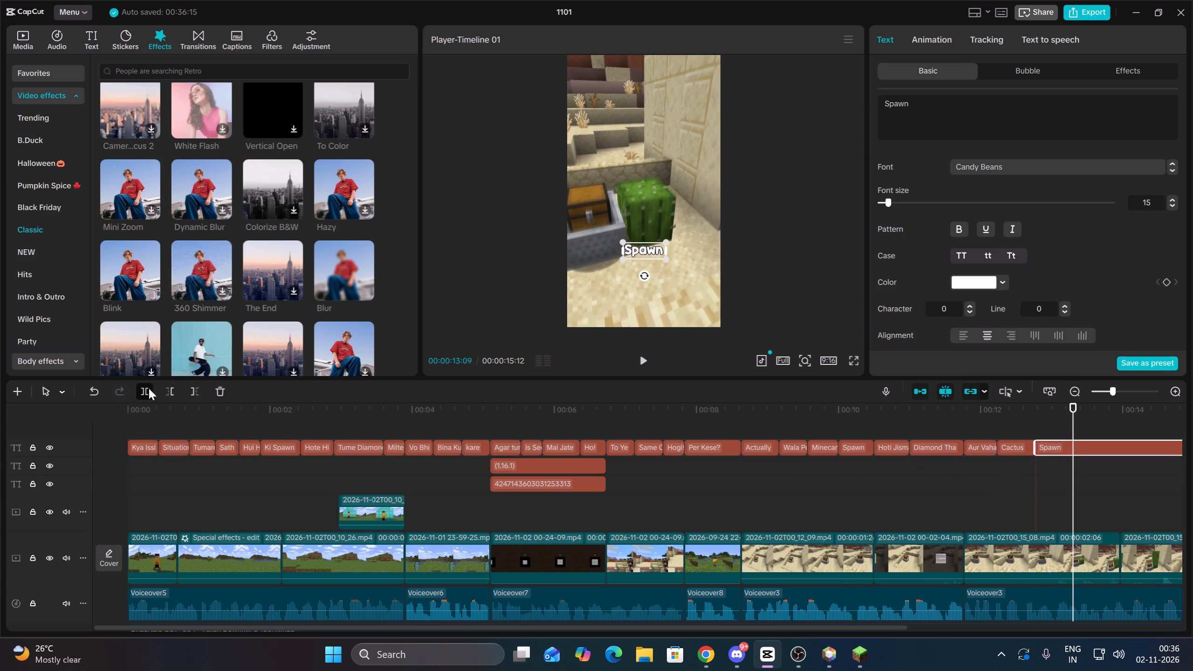
pyautogui.press('space')
pyautogui.press('space')
pyautogui.moveTo(946, 123); pyautogui.dragTo(861, 101)
pyautogui.press('BackSpace')
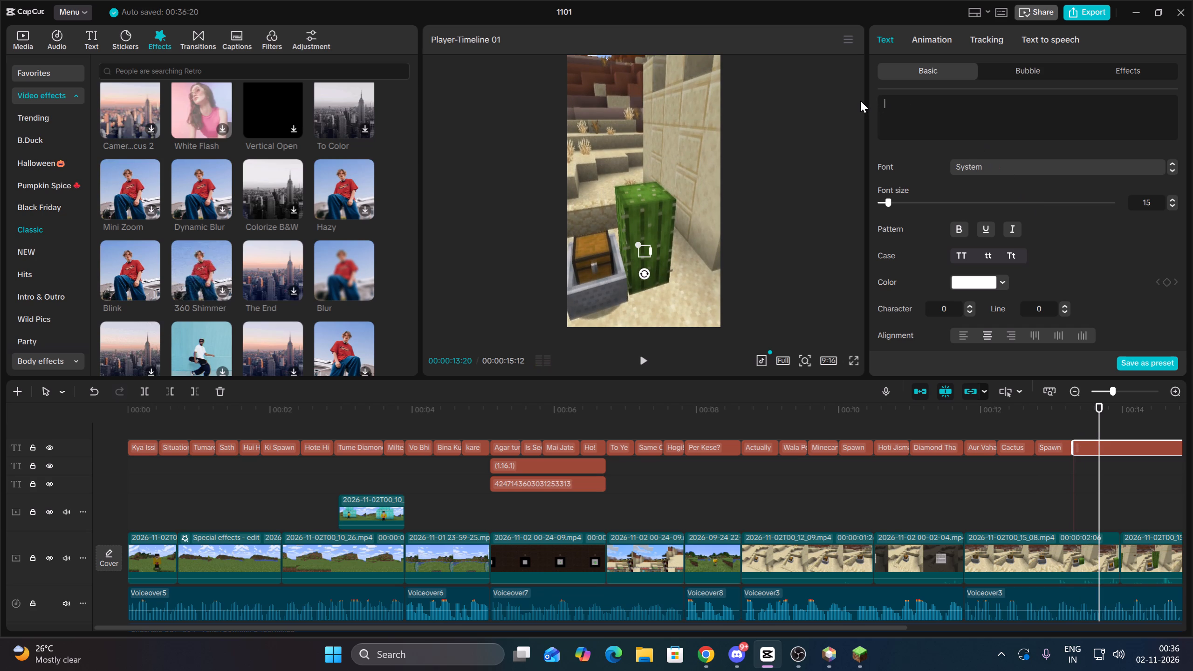
pyautogui.write('Hoga Jismai')
# Split the Hoga Jismai caption at 00:00:13:26 and change its second part's text to Minecart.
pyautogui.click(645, 358)
pyautogui.press('space')
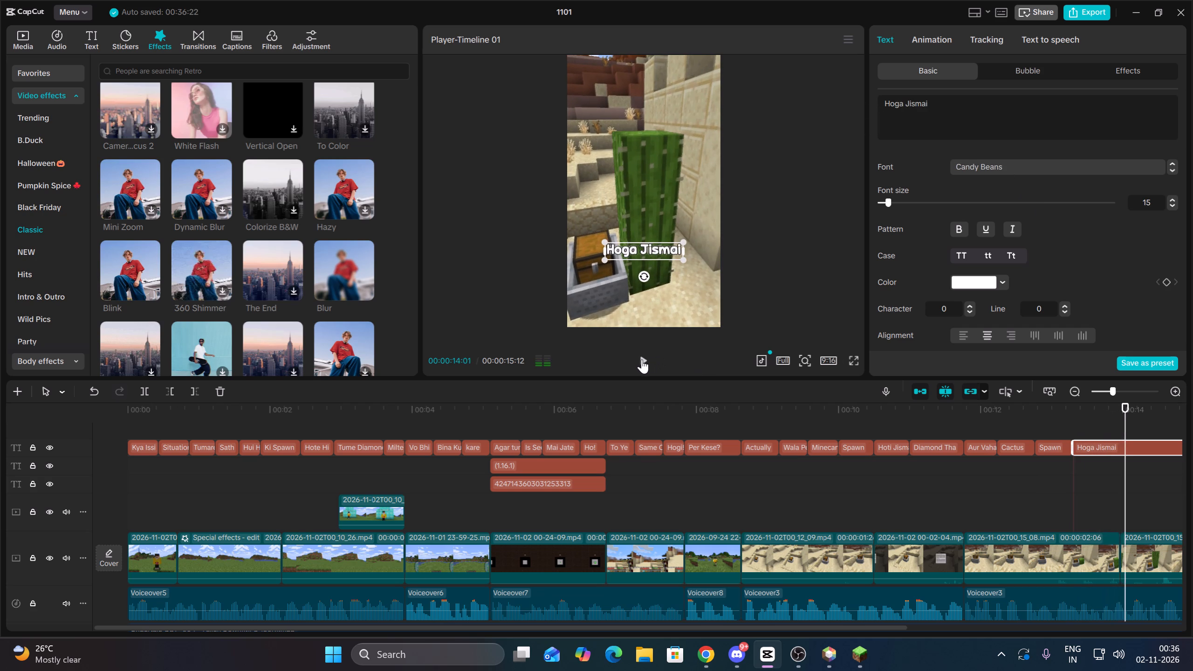
pyautogui.press('Up')
pyautogui.press('Up')
pyautogui.press('space')
pyautogui.press('space')
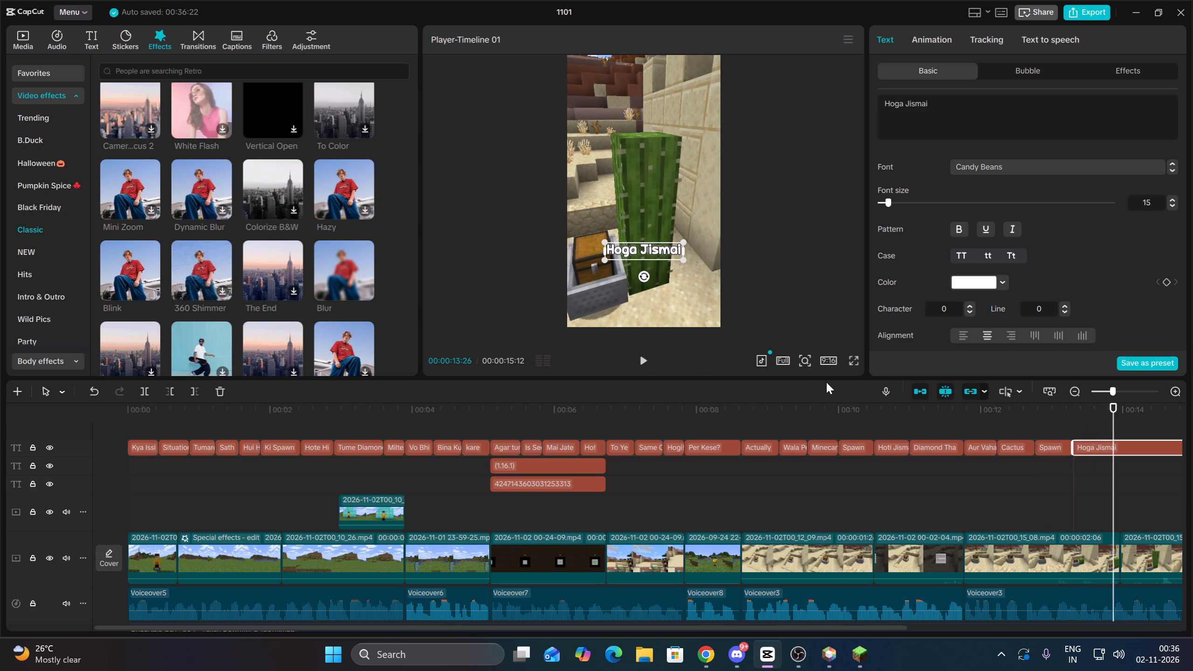
pyautogui.click(147, 393)
pyautogui.press('space')
pyautogui.press('space')
pyautogui.moveTo(987, 106); pyautogui.dragTo(882, 95)
pyautogui.press('BackSpace')
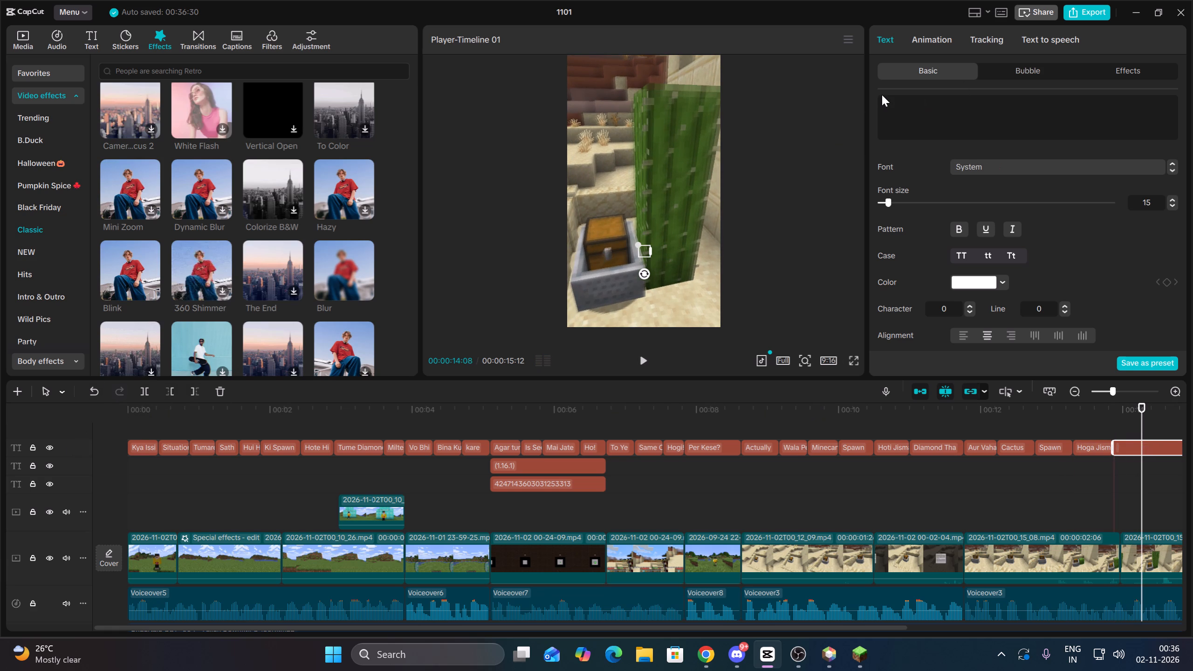
pyautogui.write('Minecart')
# Play the last Minecart caption against the voiceover and extend its text to Minecart Ko.
pyautogui.moveTo(1116, 477); pyautogui.dragTo(1116, 472)
pyautogui.press('Up')
pyautogui.press('Down')
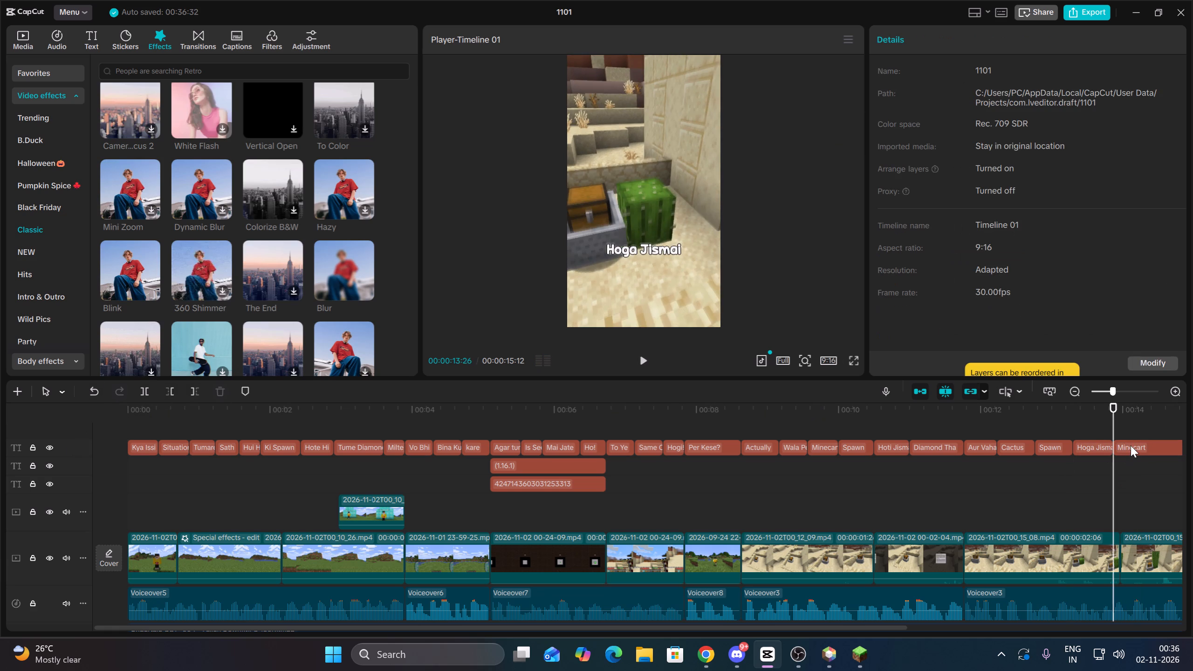
pyautogui.click(1131, 445)
pyautogui.press('space')
pyautogui.press('space')
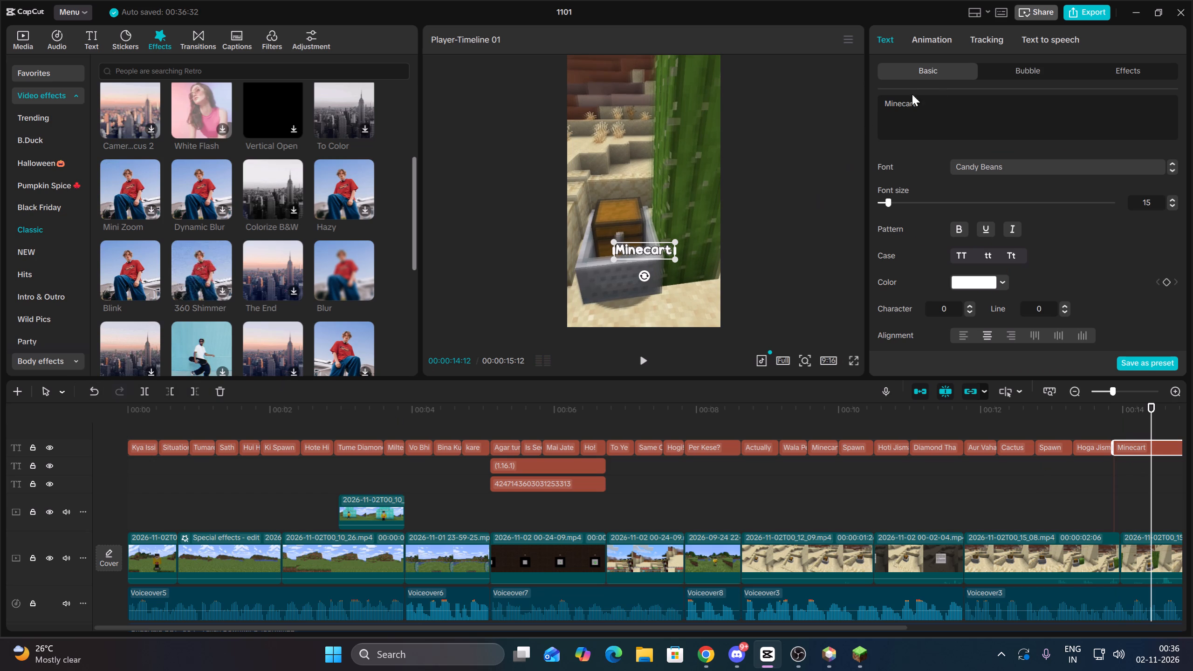
pyautogui.click(934, 88)
pyautogui.click(932, 101)
pyautogui.press('space')
pyautogui.write('Ko')
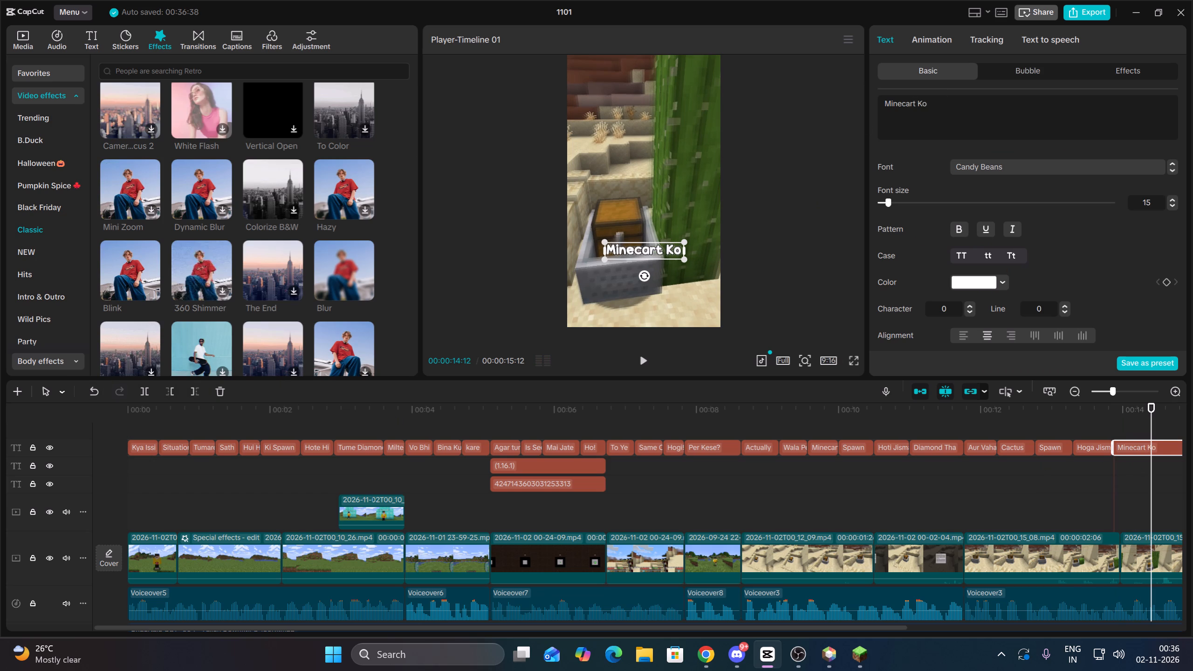
# Split the Minecart Ko caption at 00:00:14:18 and change its second part's text to Break.
pyautogui.click(1128, 470)
pyautogui.press('Up')
pyautogui.click(1143, 446)
pyautogui.press('space')
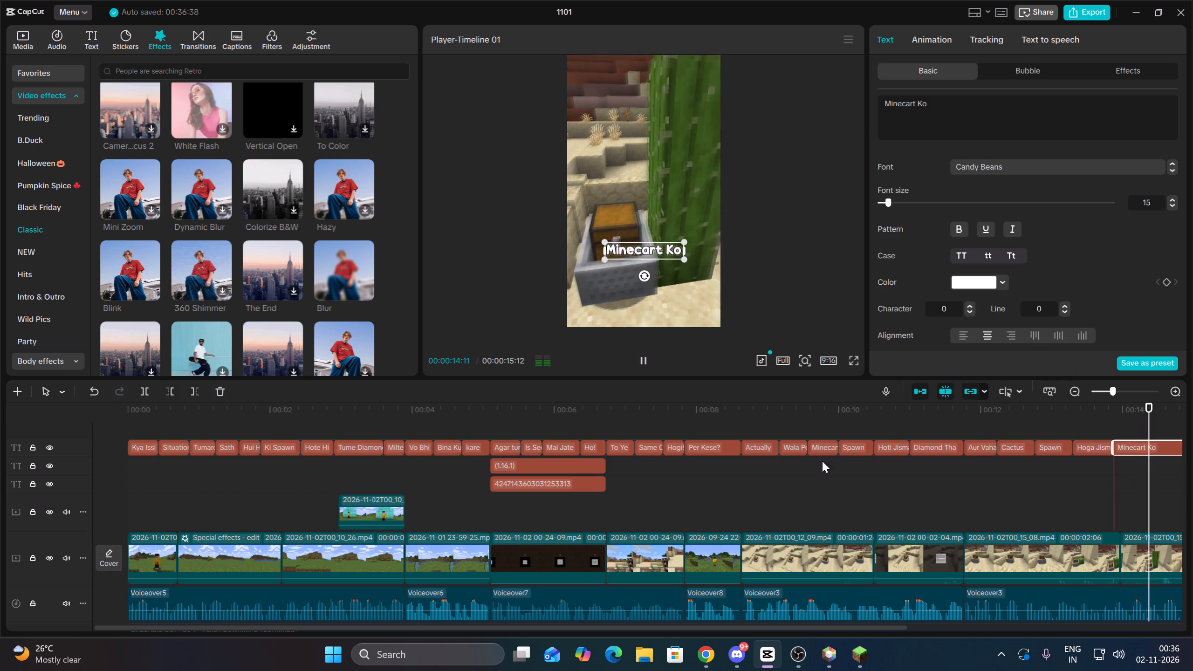
pyautogui.press('space')
pyautogui.click(149, 388)
pyautogui.moveTo(1012, 123); pyautogui.dragTo(845, 91)
pyautogui.press('BackSpace')
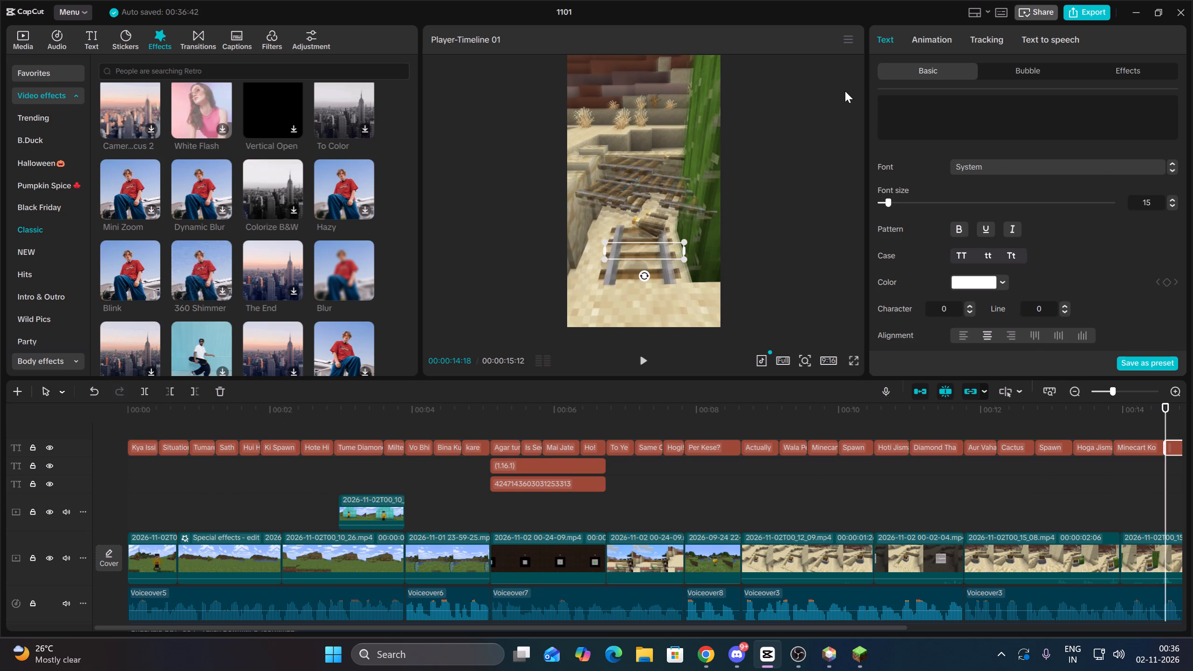
pyautogui.write('Break')
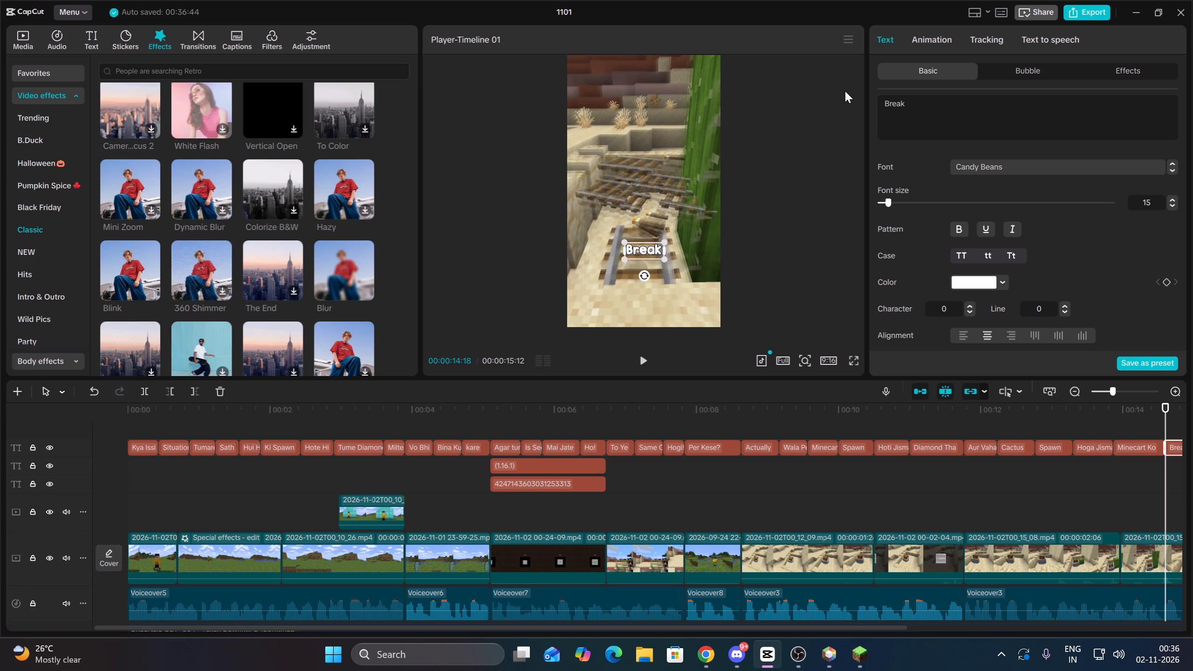
# Split the Break caption at 00:00:14:27 and change its second part's text to Kardiya.
pyautogui.click(652, 363)
pyautogui.press('space')
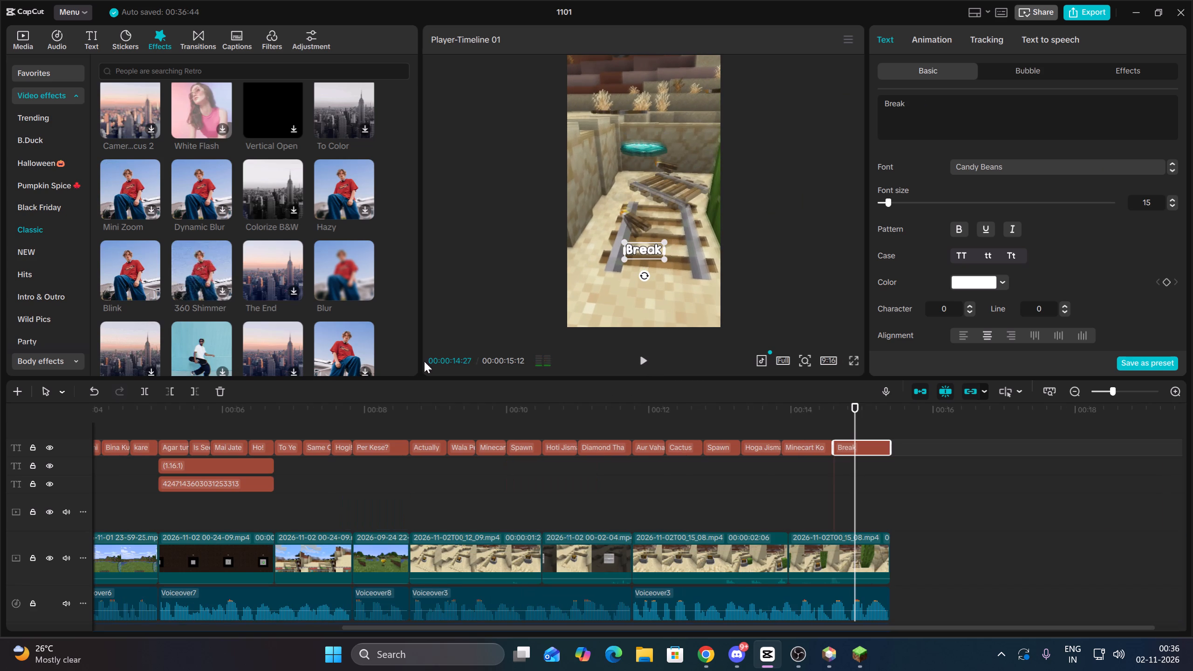
pyautogui.click(140, 389)
pyautogui.moveTo(990, 99); pyautogui.dragTo(846, 94)
pyautogui.press('BackSpace')
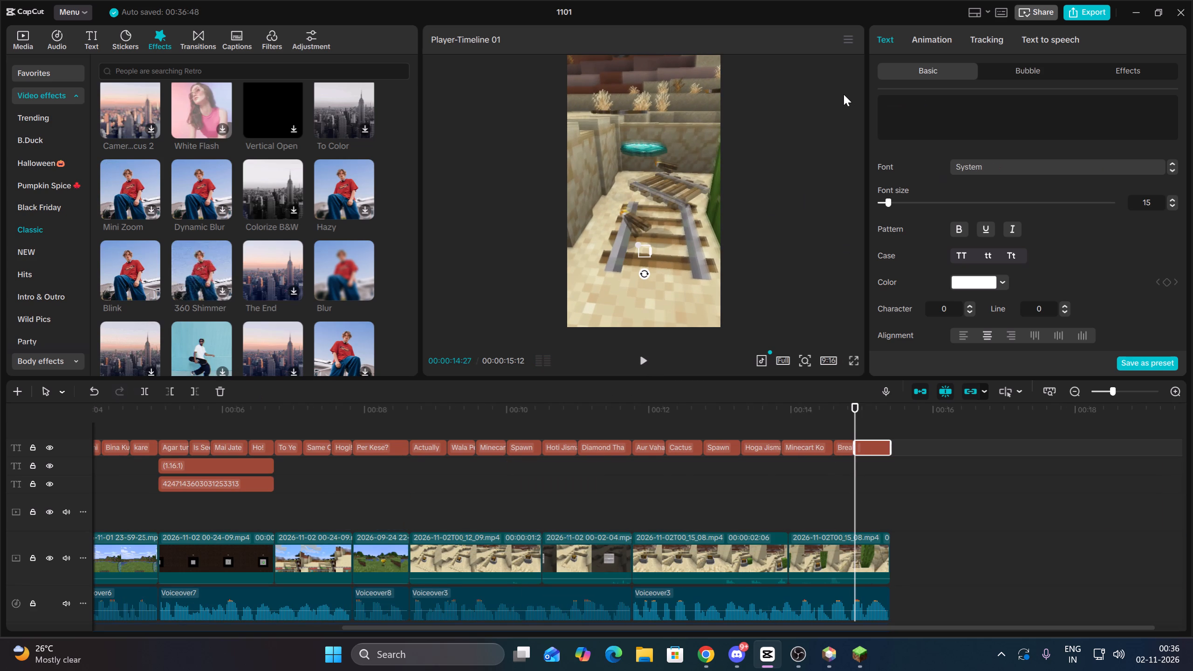
pyautogui.write('Kardiya')
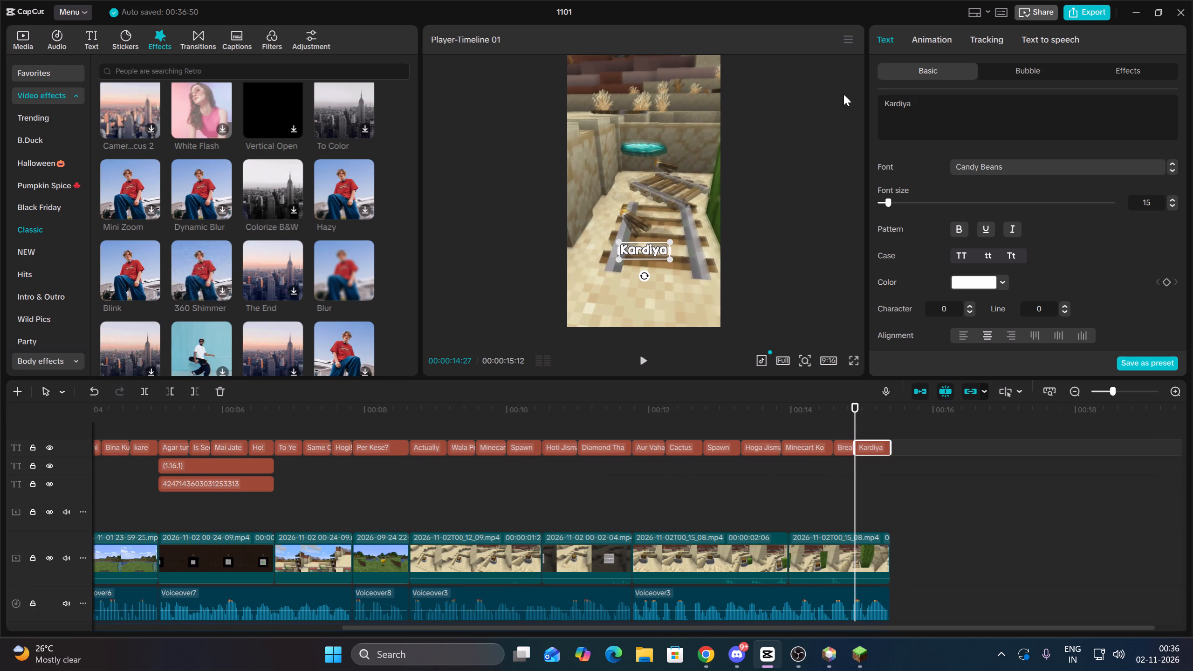
# Apply the Pop Up entrance animation to every caption on the caption track with a 0.1s duration.
pyautogui.click(643, 365)
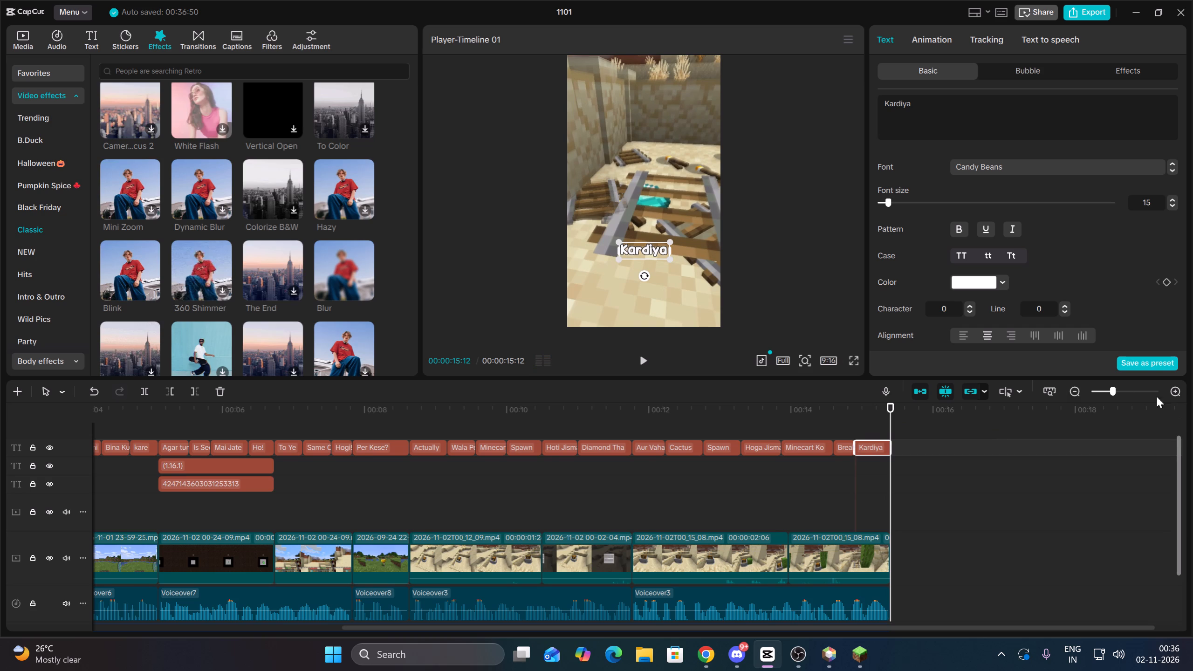
pyautogui.doubleClick(1068, 391)
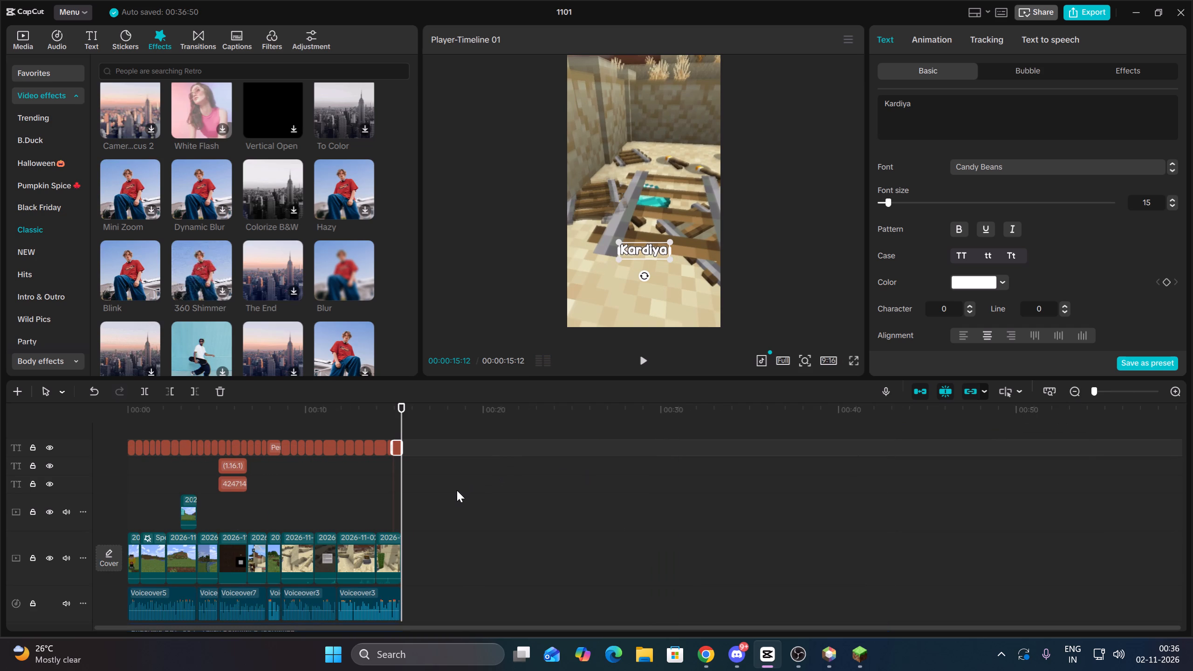
pyautogui.moveTo(457, 490); pyautogui.dragTo(384, 466)
pyautogui.moveTo(423, 449); pyautogui.dragTo(80, 436)
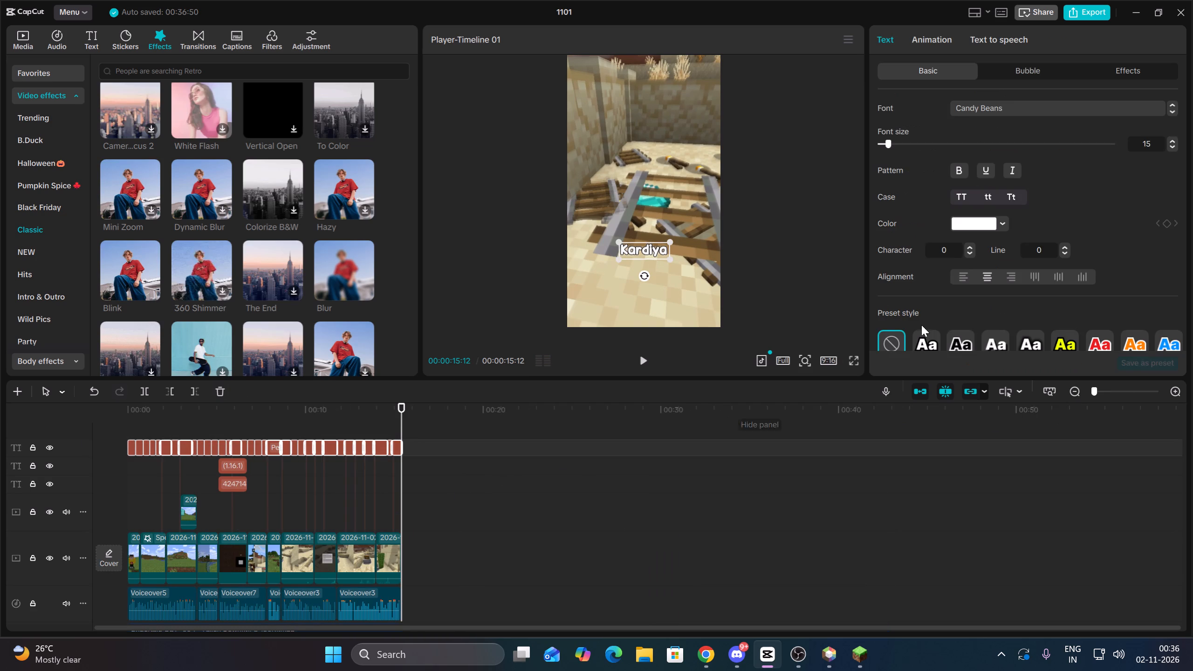
pyautogui.click(927, 40)
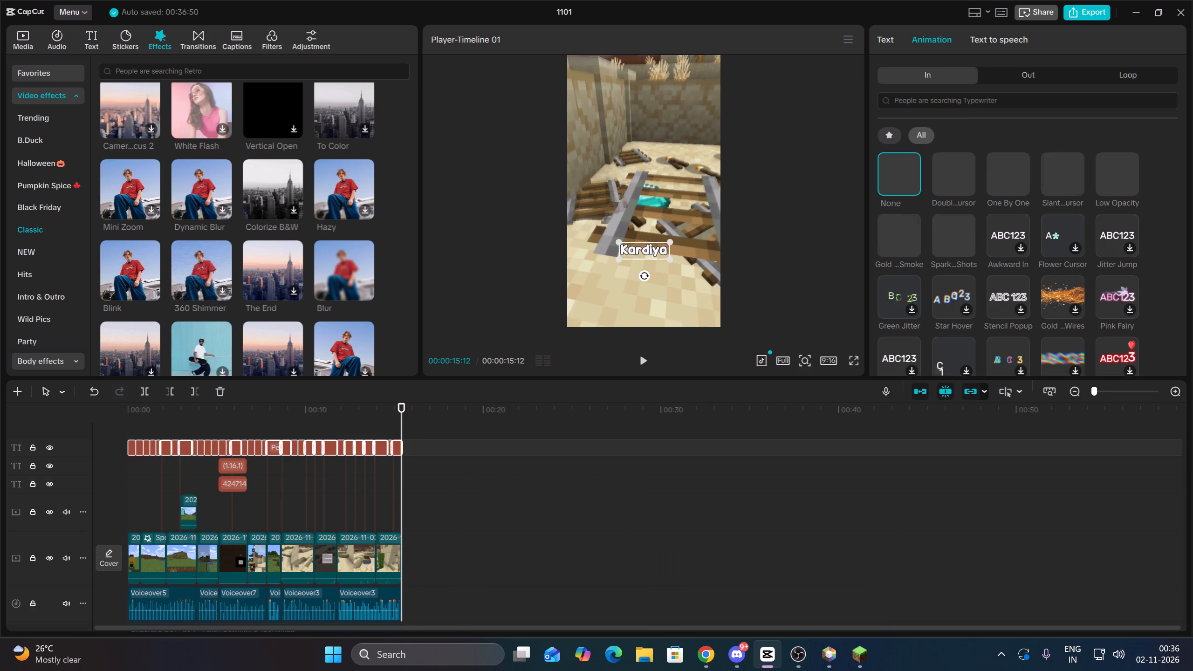
pyautogui.click(955, 100)
pyautogui.click(1058, 137)
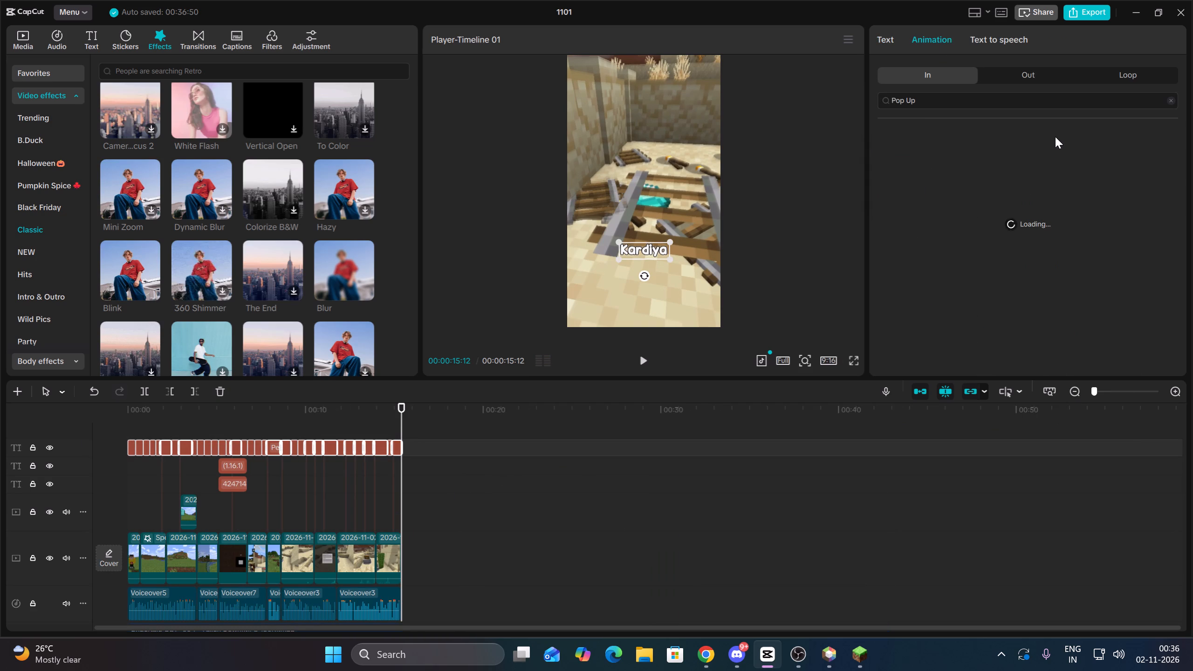
pyautogui.click(934, 153)
pyautogui.click(1004, 355)
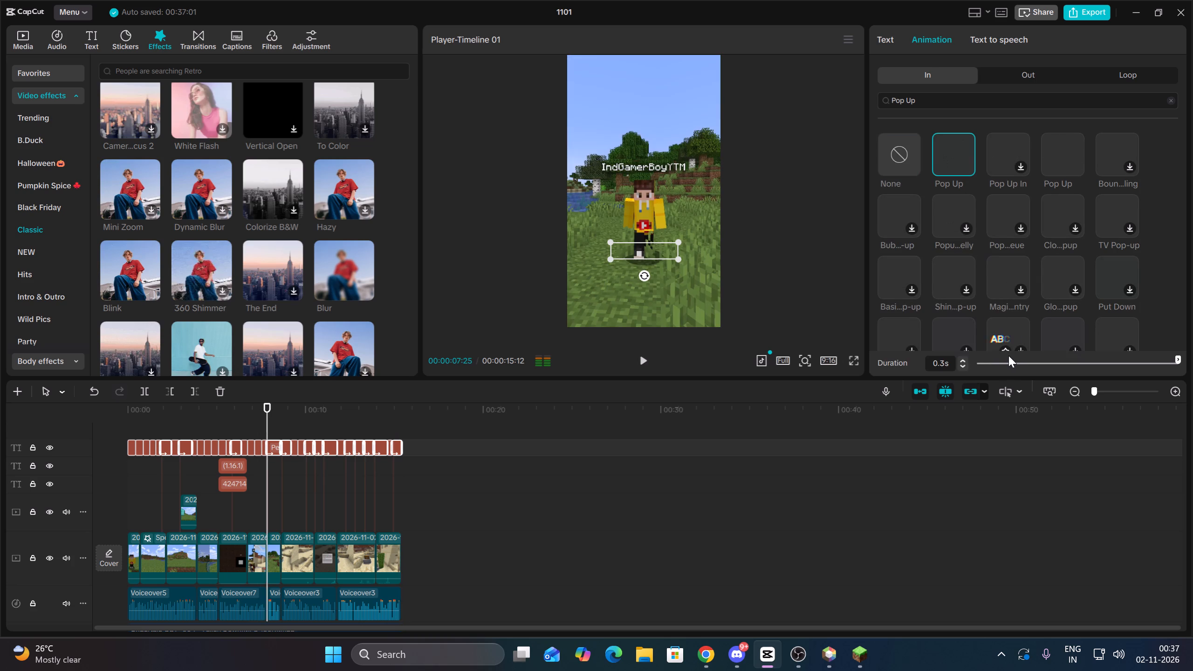
pyautogui.click(1015, 356)
pyautogui.moveTo(1023, 359); pyautogui.dragTo(1047, 363)
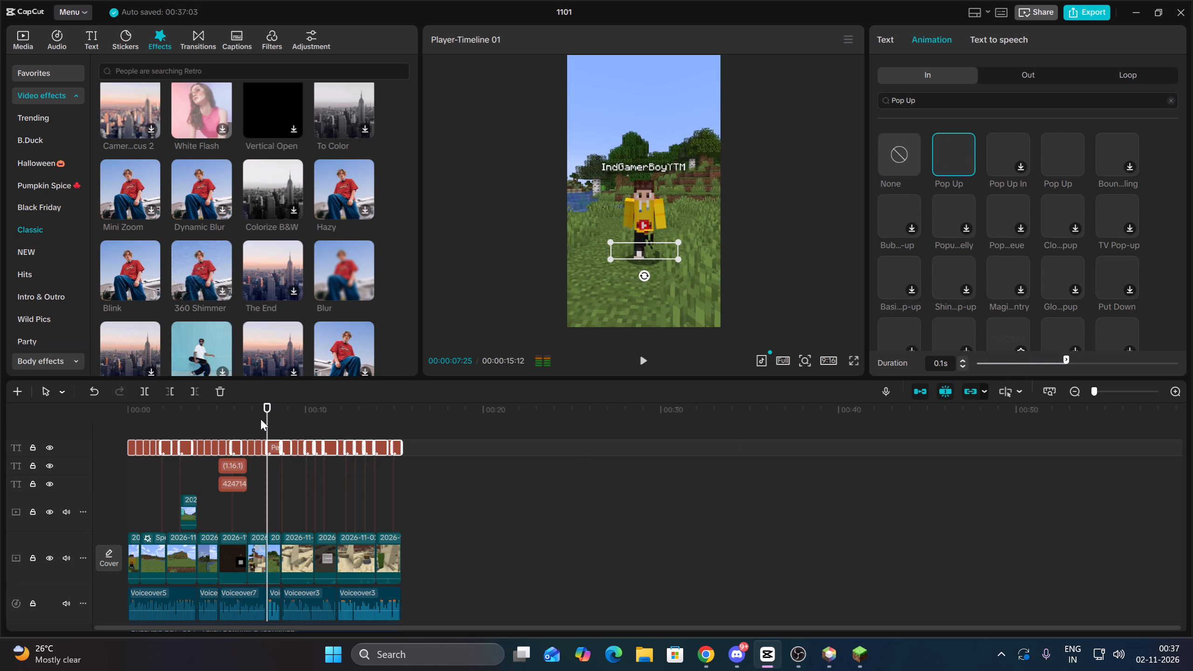
# Apply the Fade In entrance animation to the (1.16.1) and seed number texts, adjust its duration, and return the playhead to the start.
pyautogui.moveTo(257, 486); pyautogui.dragTo(215, 461)
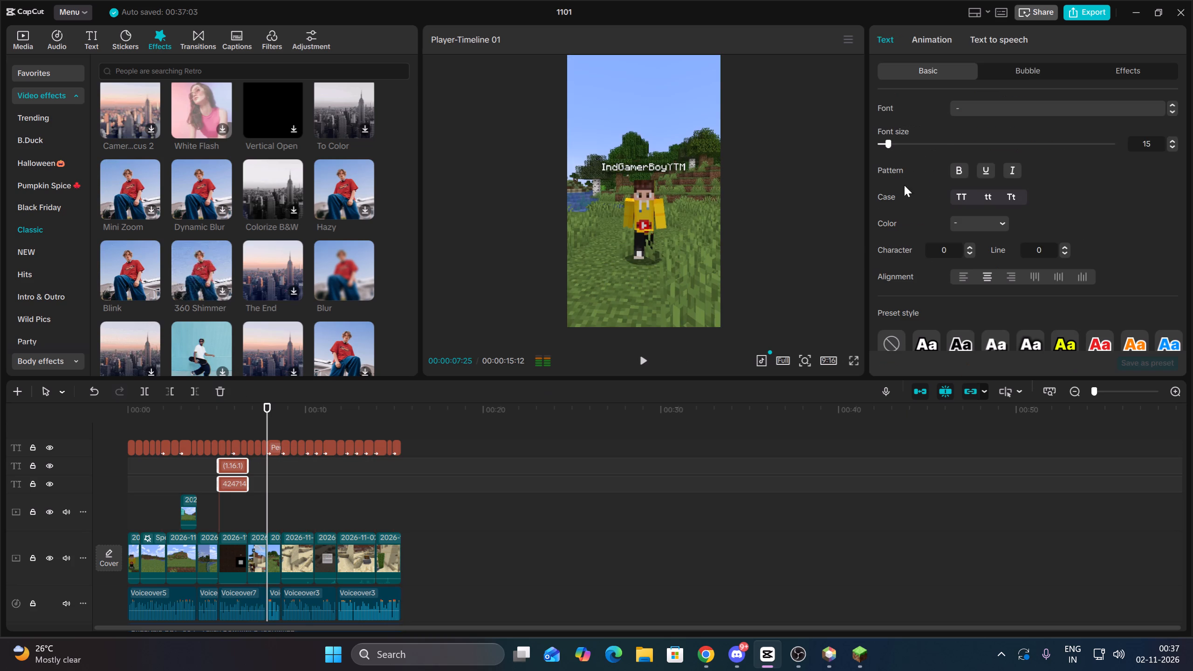
pyautogui.click(935, 41)
pyautogui.moveTo(957, 99); pyautogui.dragTo(858, 88)
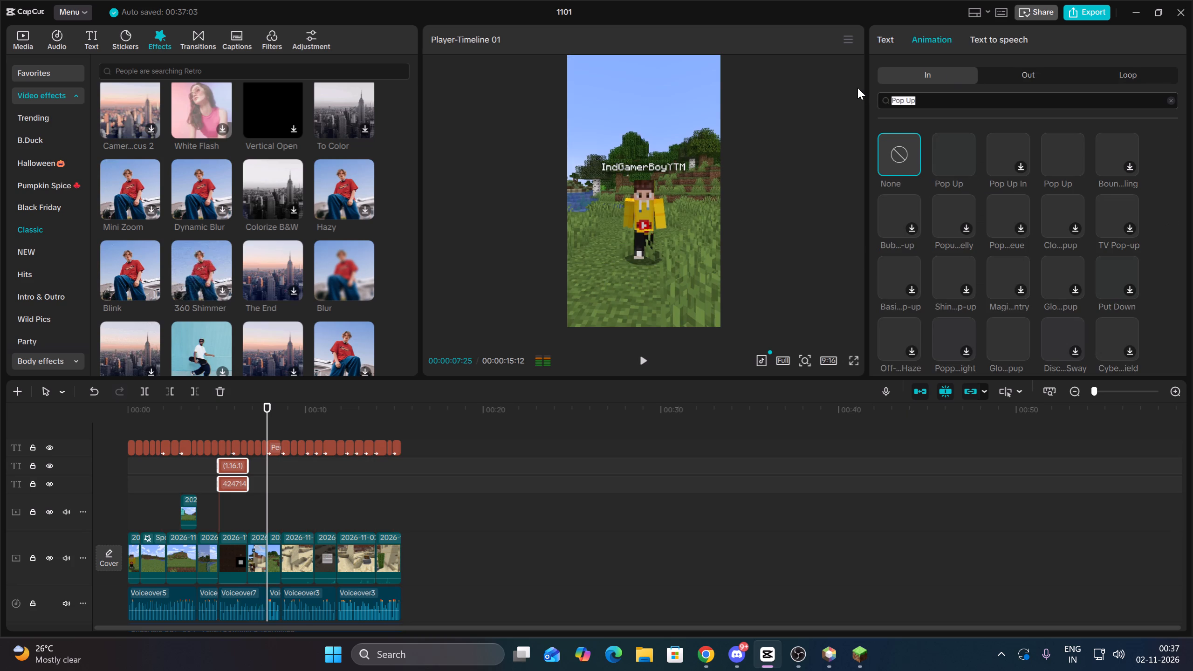
pyautogui.press('BackSpace')
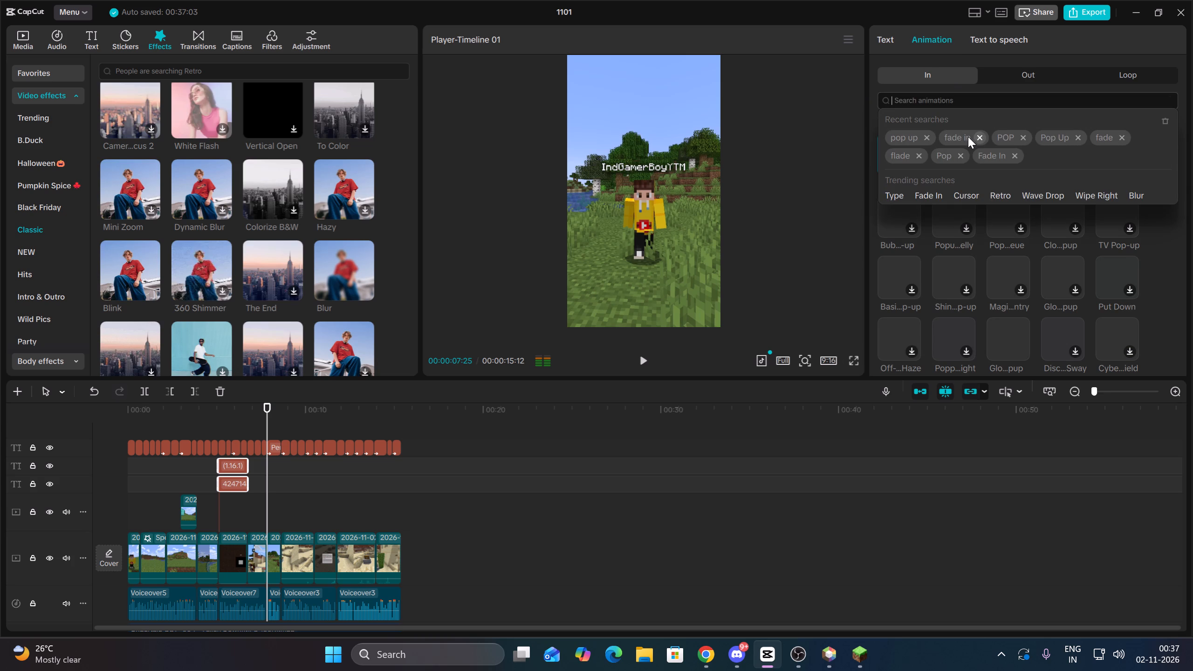
pyautogui.click(963, 138)
pyautogui.click(945, 143)
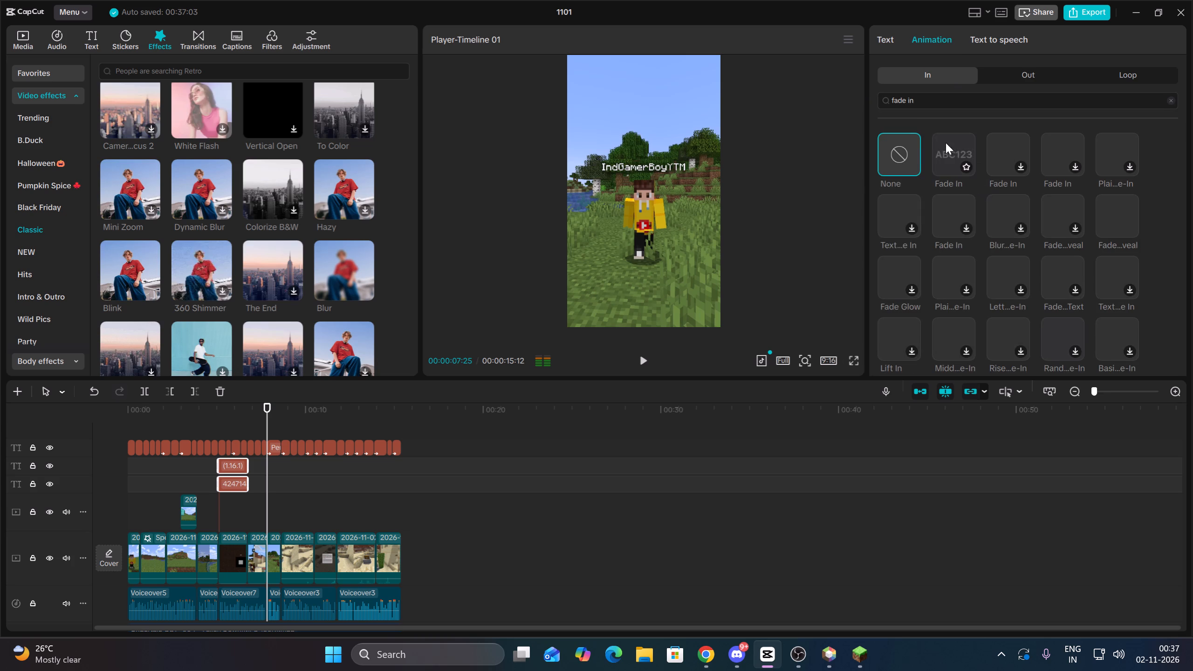
pyautogui.moveTo(1024, 360); pyautogui.dragTo(1017, 360)
pyautogui.moveTo(1021, 359); pyautogui.dragTo(1042, 354)
pyautogui.click(217, 508)
pyautogui.moveTo(217, 508); pyautogui.dragTo(0, 491)
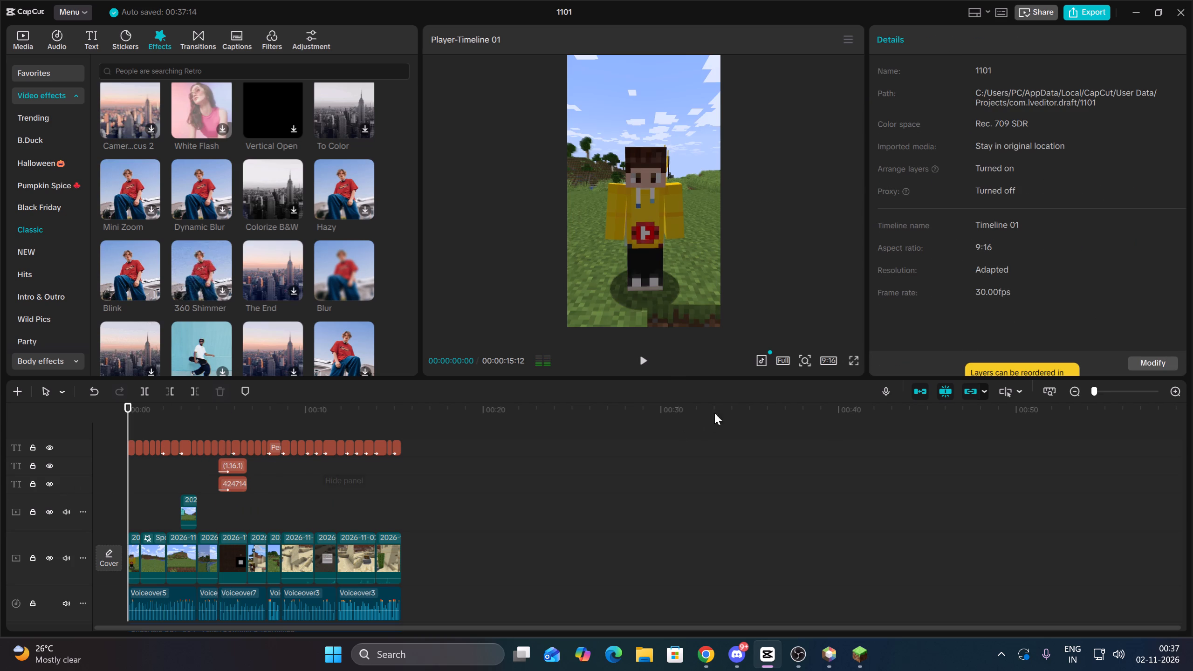
# Import the riser sound effect MP3 from the Downloads folder by searching for riser.
pyautogui.doubleClick(1175, 388)
pyautogui.scroll(-8, 661, 478)
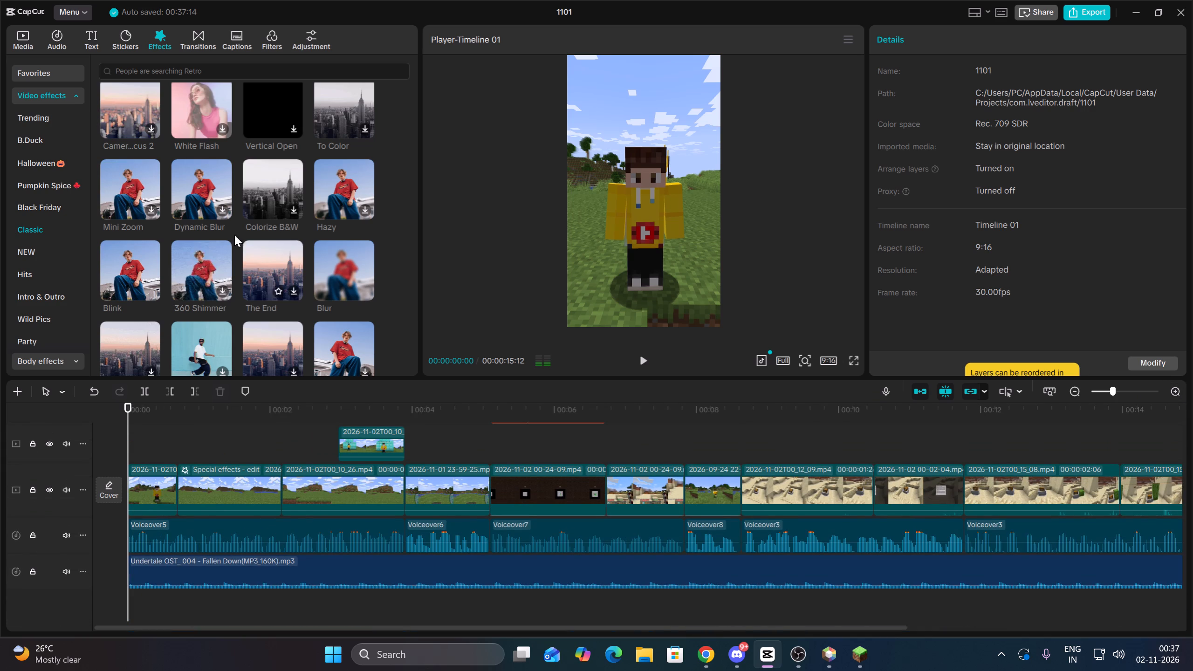
pyautogui.click(21, 37)
pyautogui.scroll(-4, 239, 203)
pyautogui.scroll(3, 199, 140)
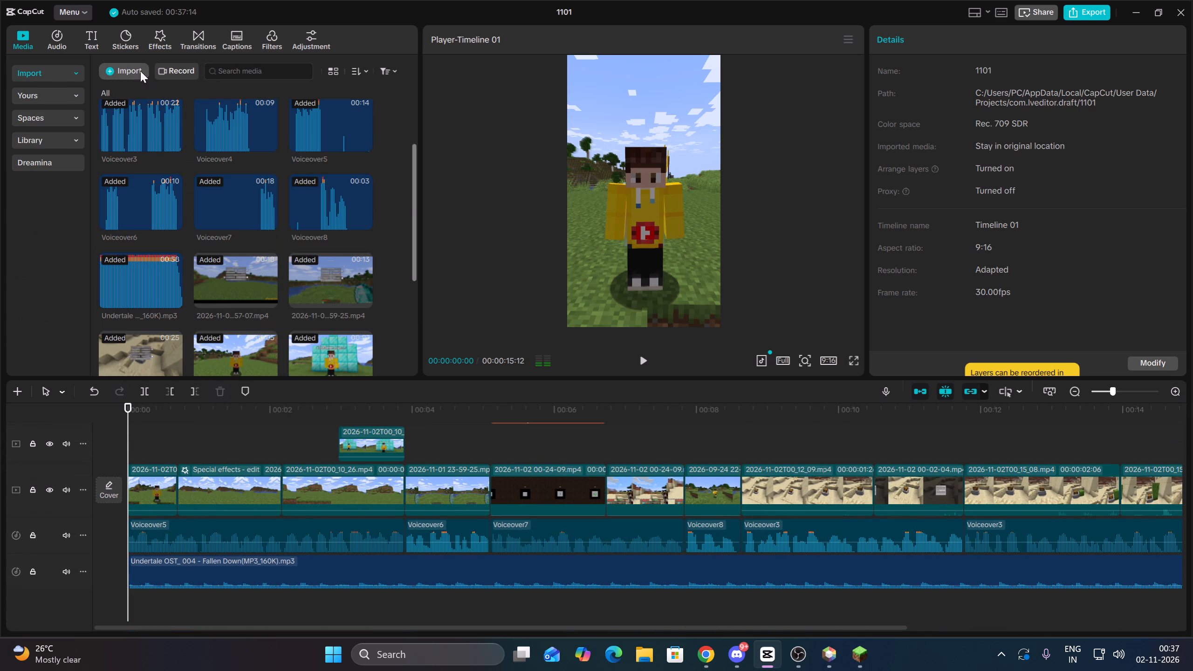
pyautogui.click(125, 65)
pyautogui.click(146, 102)
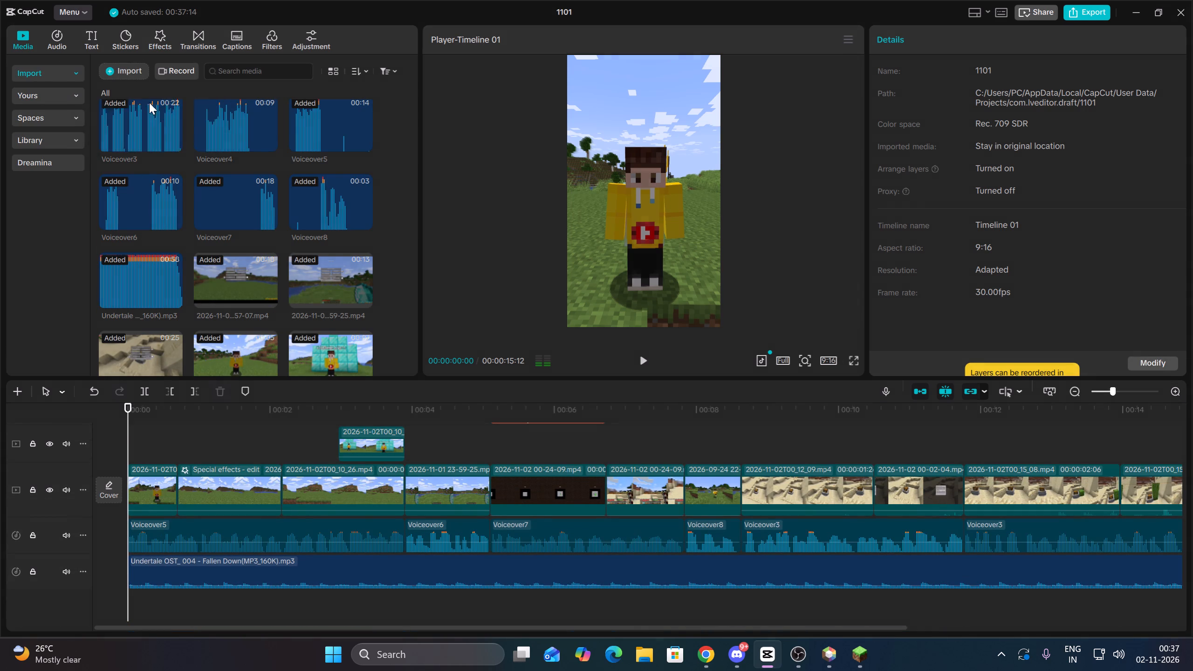
pyautogui.click(72, 155)
pyautogui.click(798, 37)
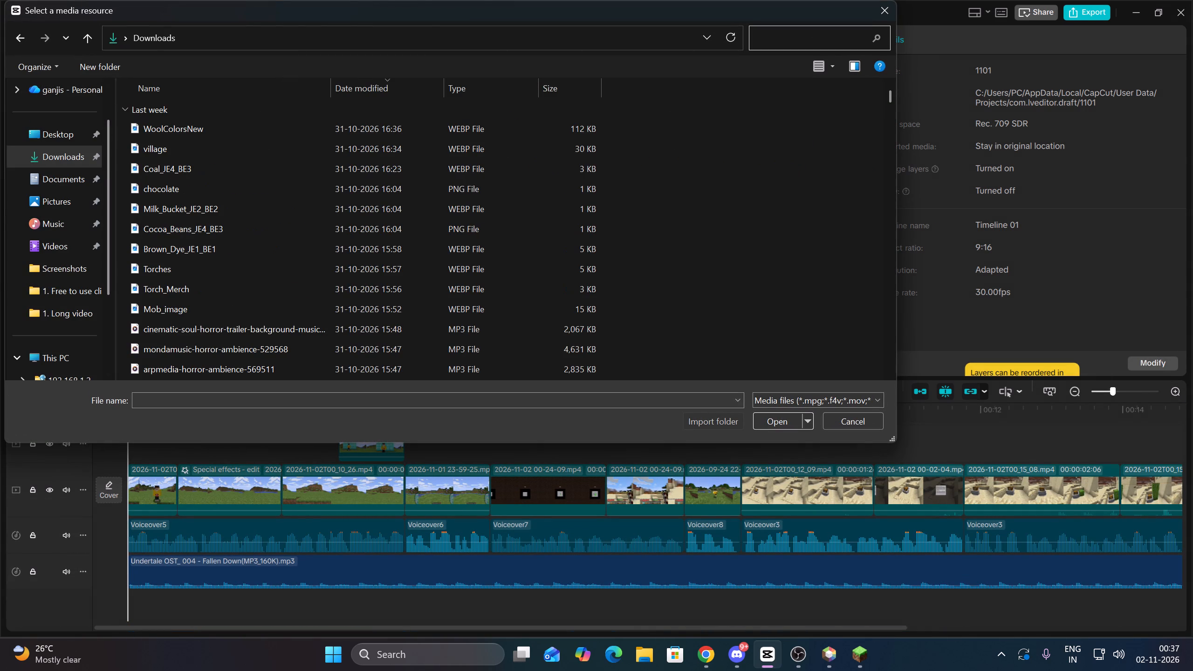
pyautogui.write('riser')
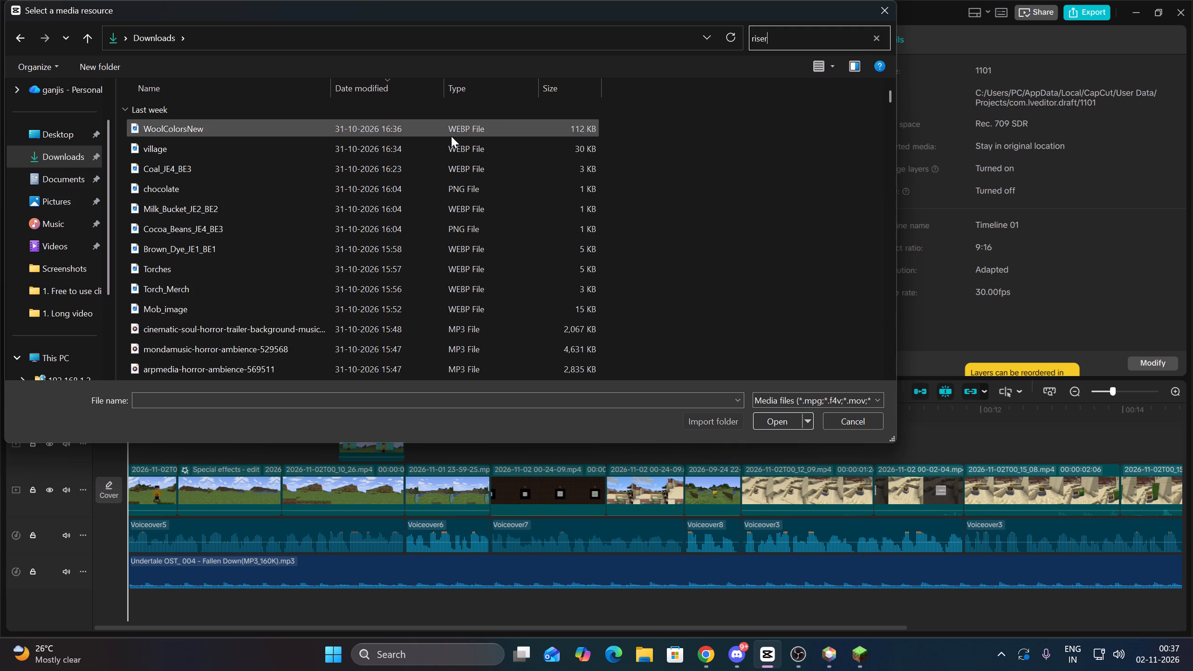
pyautogui.click(461, 128)
pyautogui.click(767, 418)
pyautogui.scroll(-6, 521, 552)
pyautogui.scroll(-2, 277, 454)
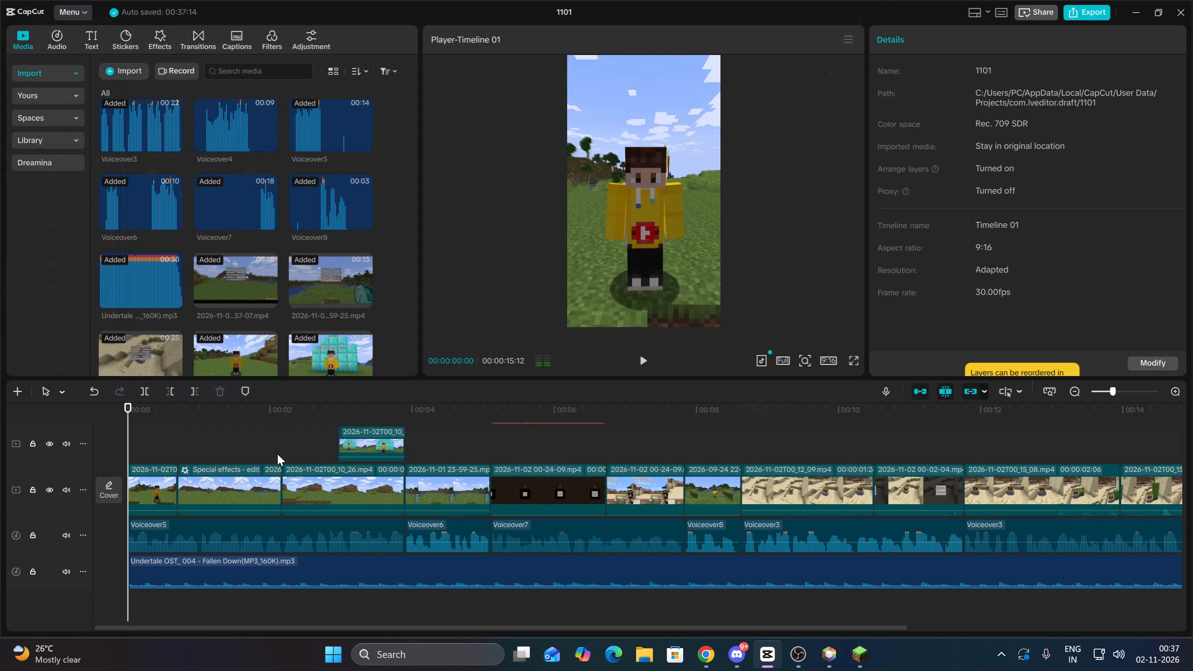
pyautogui.scroll(-5, 277, 454)
pyautogui.scroll(-8, 249, 251)
pyautogui.scroll(-4, 421, 500)
# Close Prism Launcher, quit Minecraft, and minimise OBS Studio to return to CapCut.
pyautogui.click(824, 663)
pyautogui.click(892, 179)
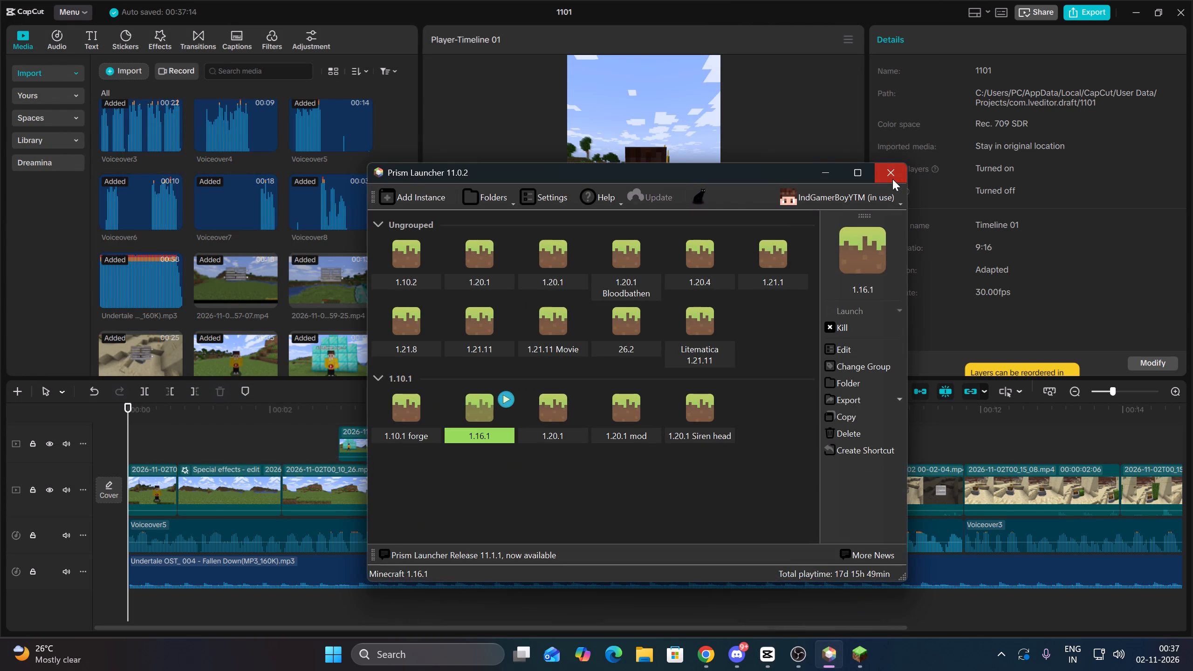
pyautogui.click(844, 665)
pyautogui.click(733, 484)
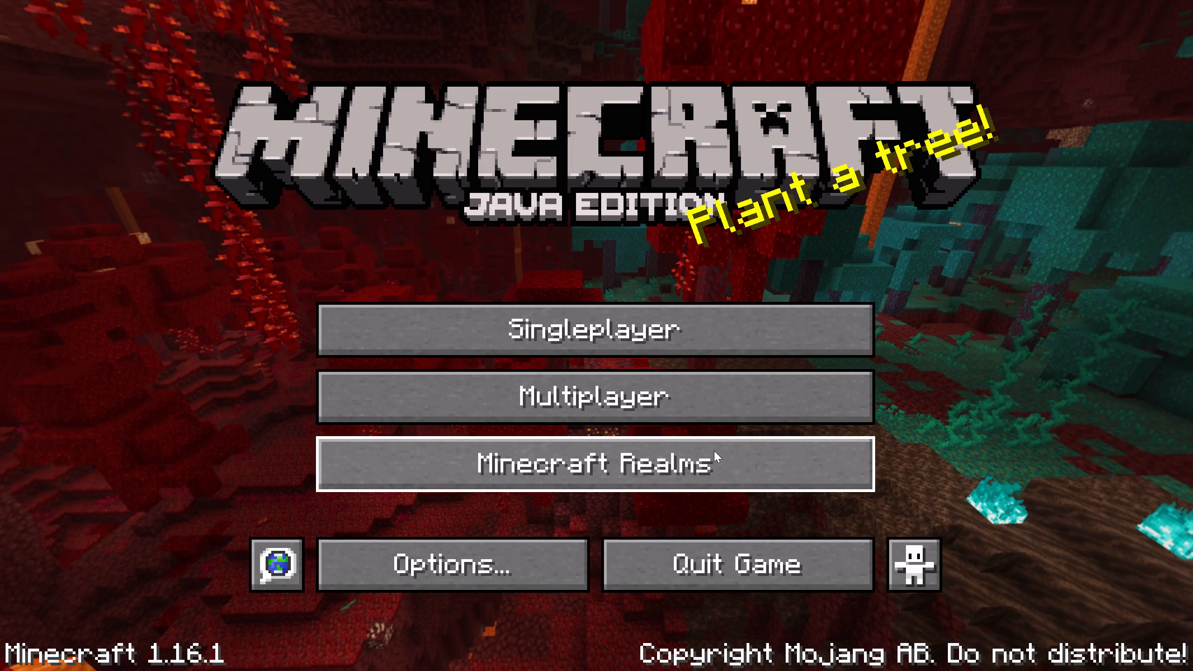
pyautogui.click(707, 550)
pyautogui.click(1149, 0)
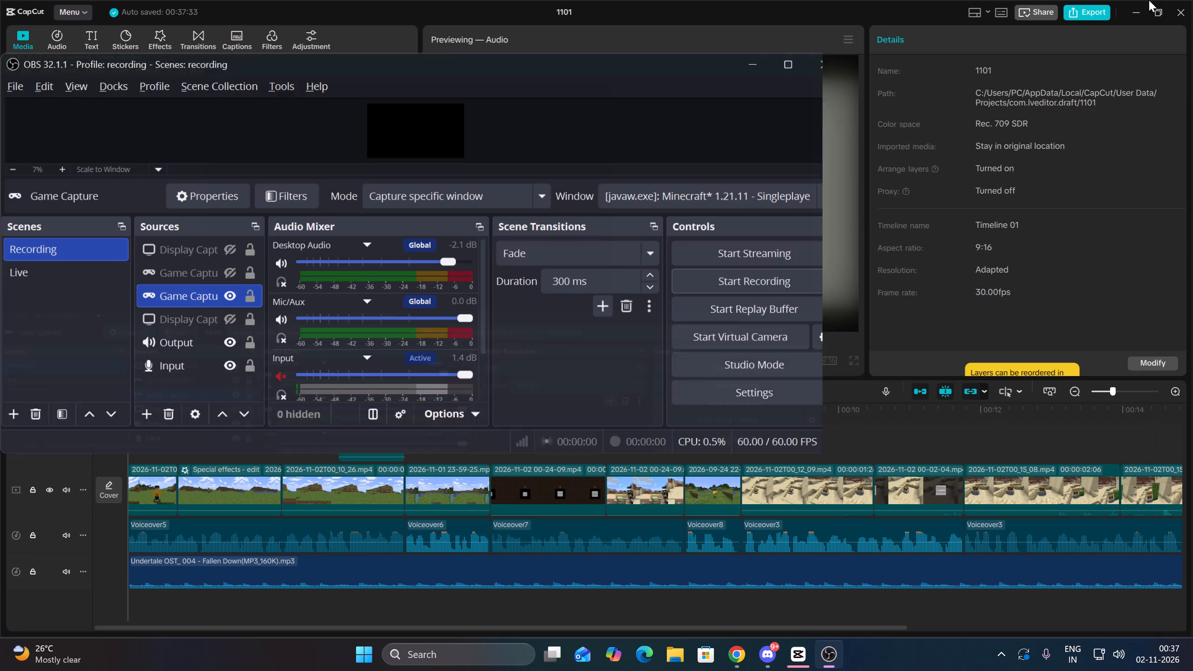
pyautogui.click(745, 71)
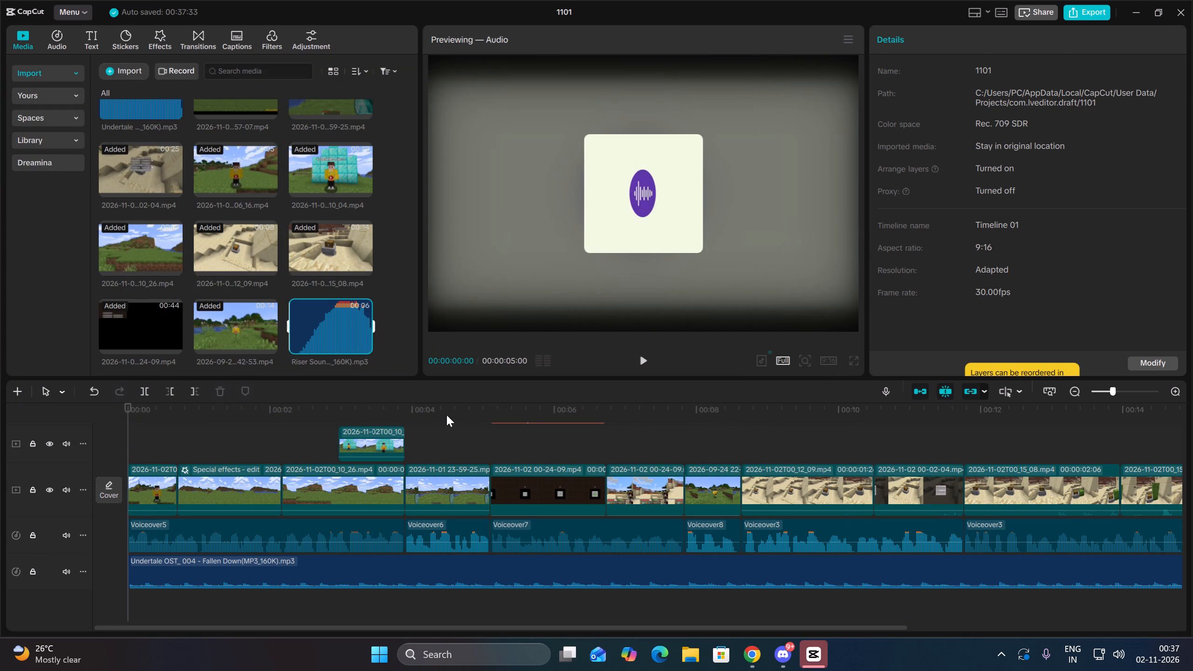
# Place the riser sound on a new audio track at the timeline's start and lower its volume to -18.0dB.
pyautogui.scroll(-1, 342, 384)
pyautogui.moveTo(358, 318); pyautogui.dragTo(73, 613)
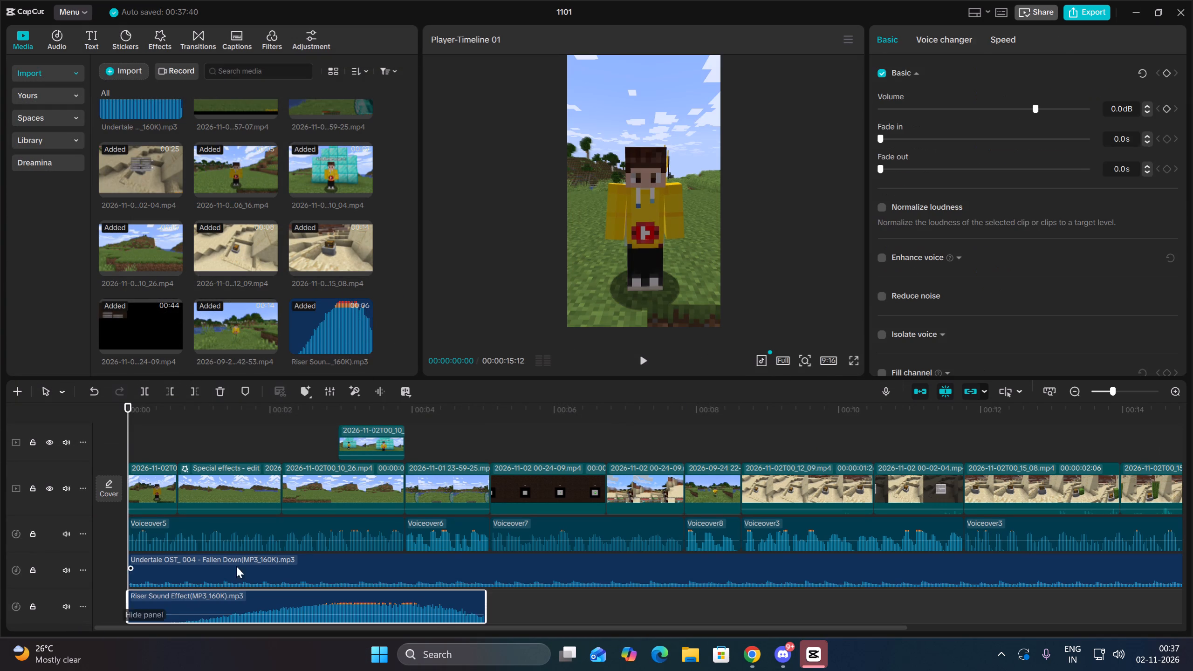
pyautogui.moveTo(1028, 113); pyautogui.dragTo(987, 119)
# Play the riser, trim about 1.7 s off its beginning, and move it back to the timeline's start.
pyautogui.press('space')
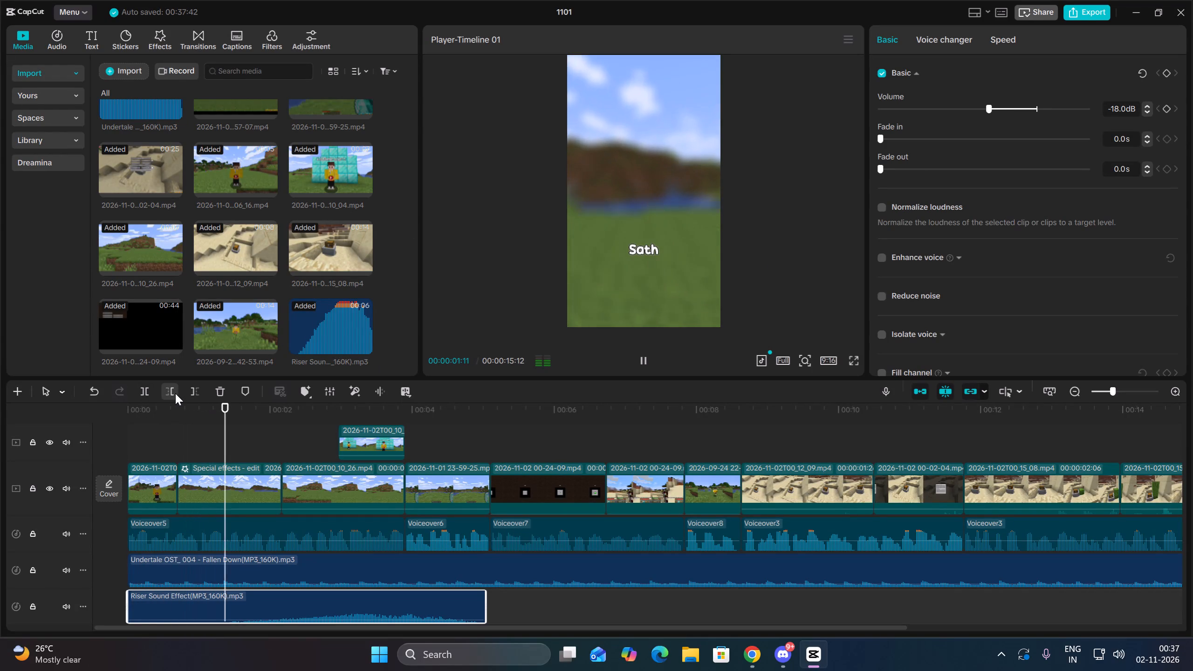
pyautogui.press('space')
pyautogui.press('space')
pyautogui.press('space')
pyautogui.click(175, 393)
pyautogui.moveTo(350, 613); pyautogui.dragTo(118, 613)
# Play the trimmed riser against the opening clips and trim its end to about 00:00:01:26.
pyautogui.press('Up')
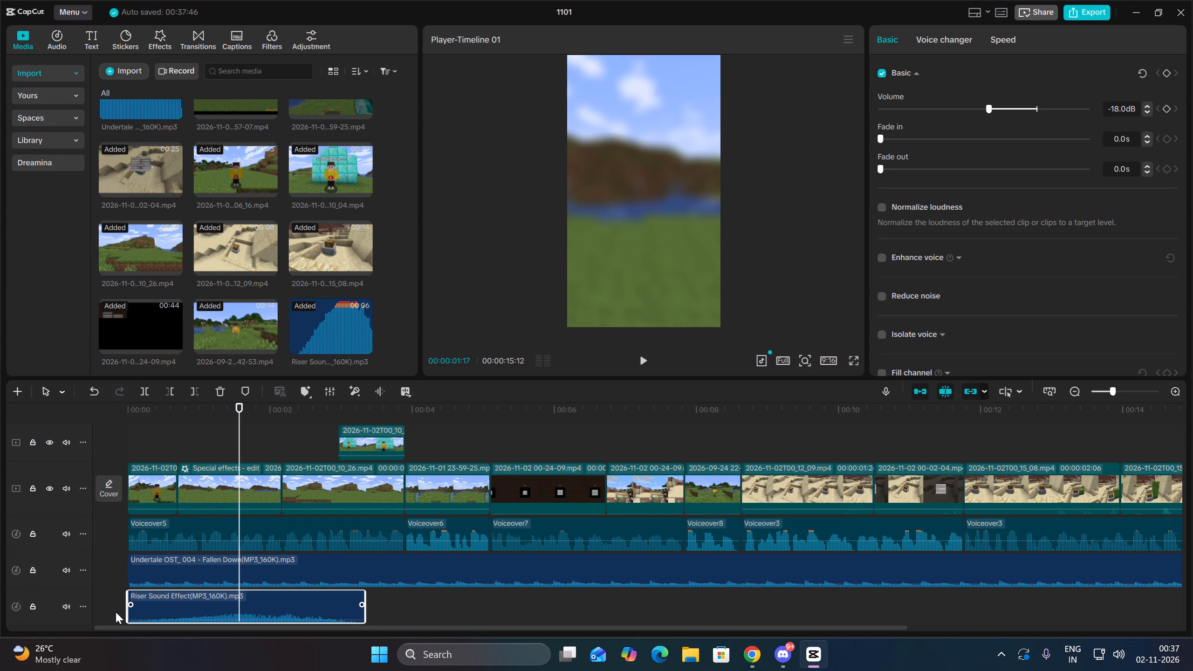
pyautogui.press('Up')
pyautogui.press('Up')
pyautogui.press('Up')
pyautogui.press('Up')
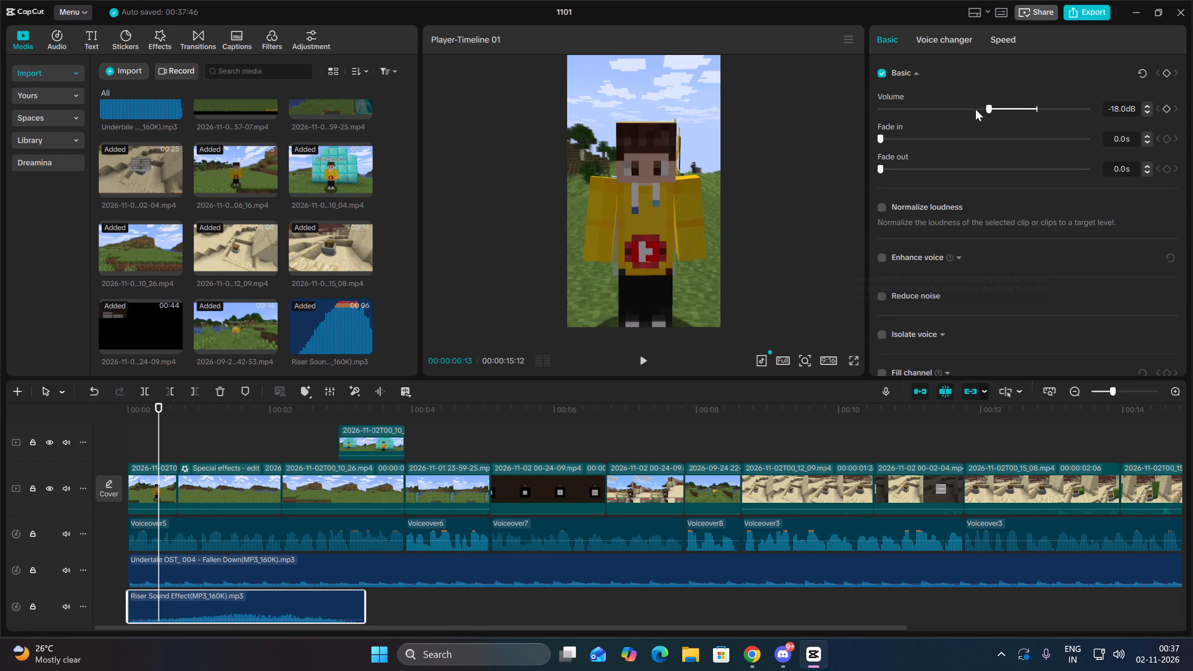
pyautogui.press('space')
pyautogui.press('Up')
pyautogui.press('Up')
pyautogui.press('Up')
pyautogui.press('Up')
pyautogui.press('Up')
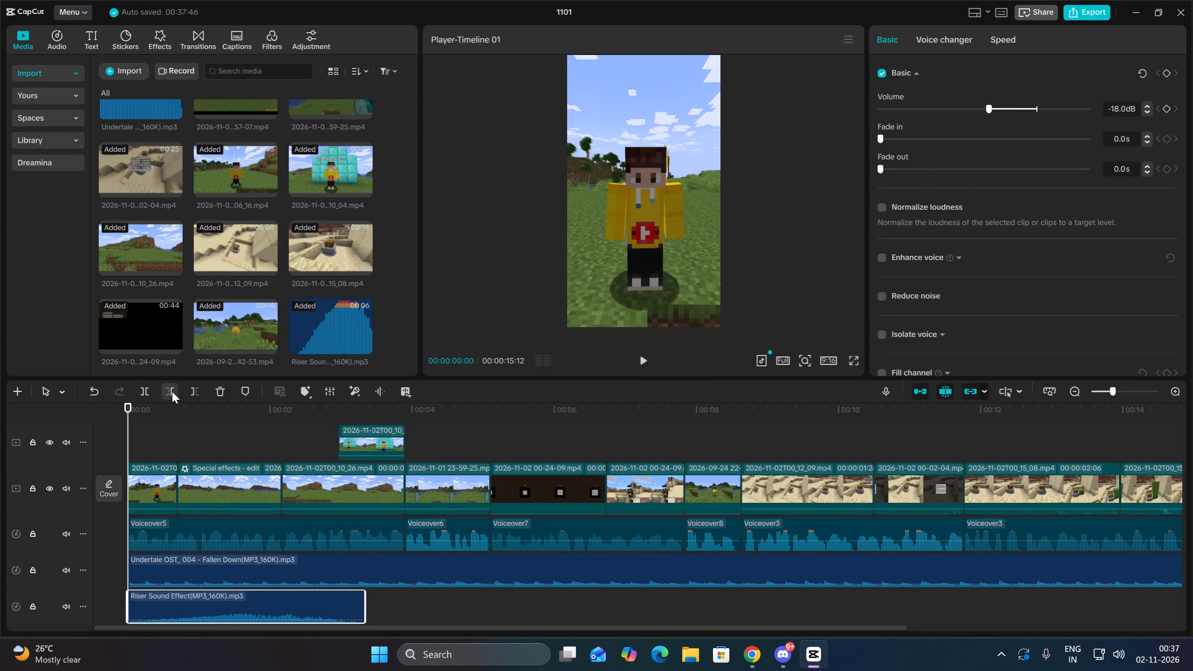
pyautogui.press('space')
pyautogui.press('space')
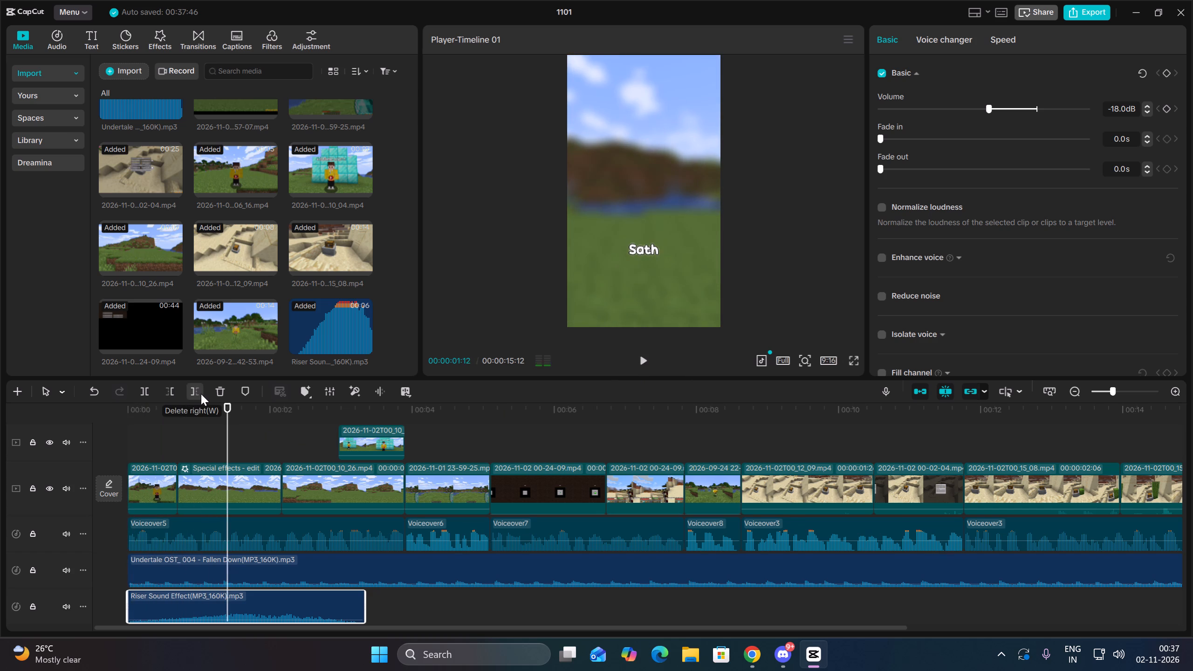
pyautogui.press('space')
pyautogui.press('space')
pyautogui.click(201, 394)
pyautogui.press('Up')
pyautogui.press('Up')
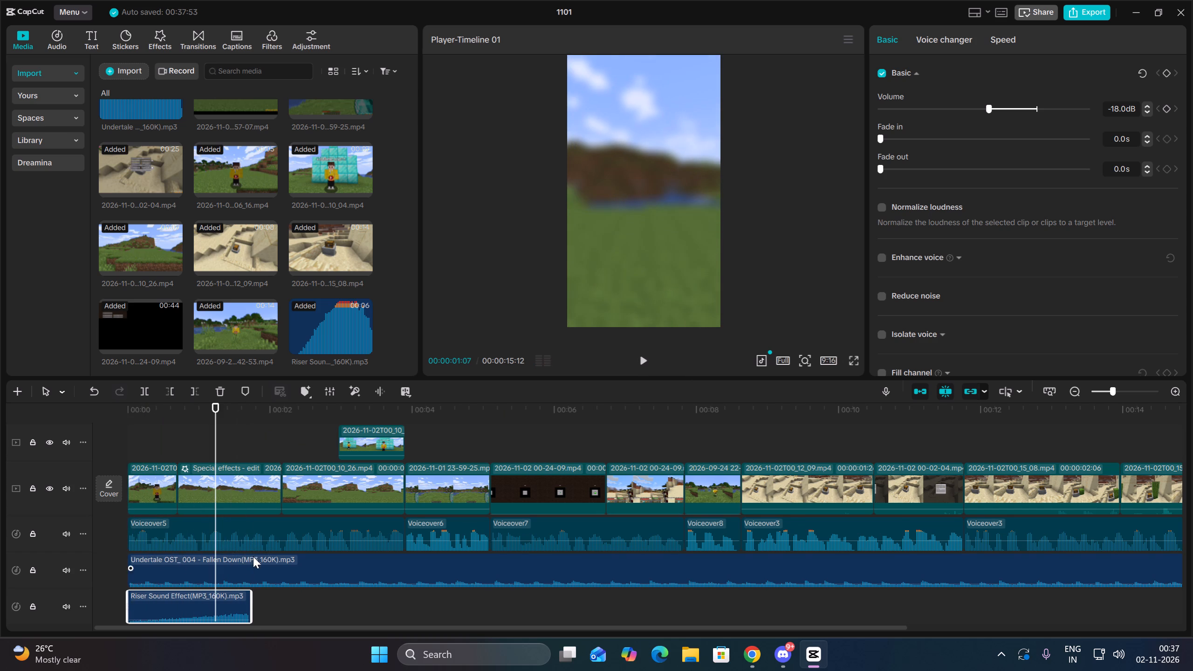
pyautogui.moveTo(254, 601); pyautogui.dragTo(261, 602)
# Replay the opening, set the riser's volume to -11.2dB, and listen to the new level.
pyautogui.press('Up')
pyautogui.press('Up')
pyautogui.press('Up')
pyautogui.press('Up')
pyautogui.press('Up')
pyautogui.press('Up')
pyautogui.press('Up')
pyautogui.press('Up')
pyautogui.press('Up')
pyautogui.press('Up')
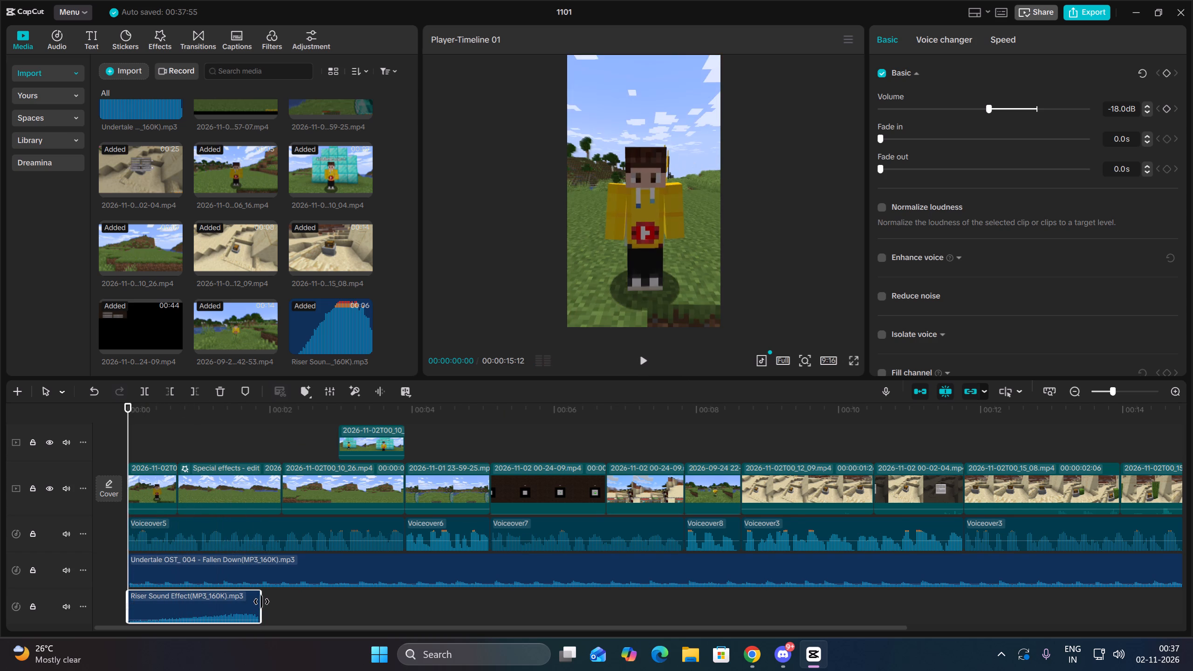
pyautogui.press('space')
pyautogui.press('space')
pyautogui.moveTo(998, 107); pyautogui.dragTo(1004, 108)
pyautogui.press('Up')
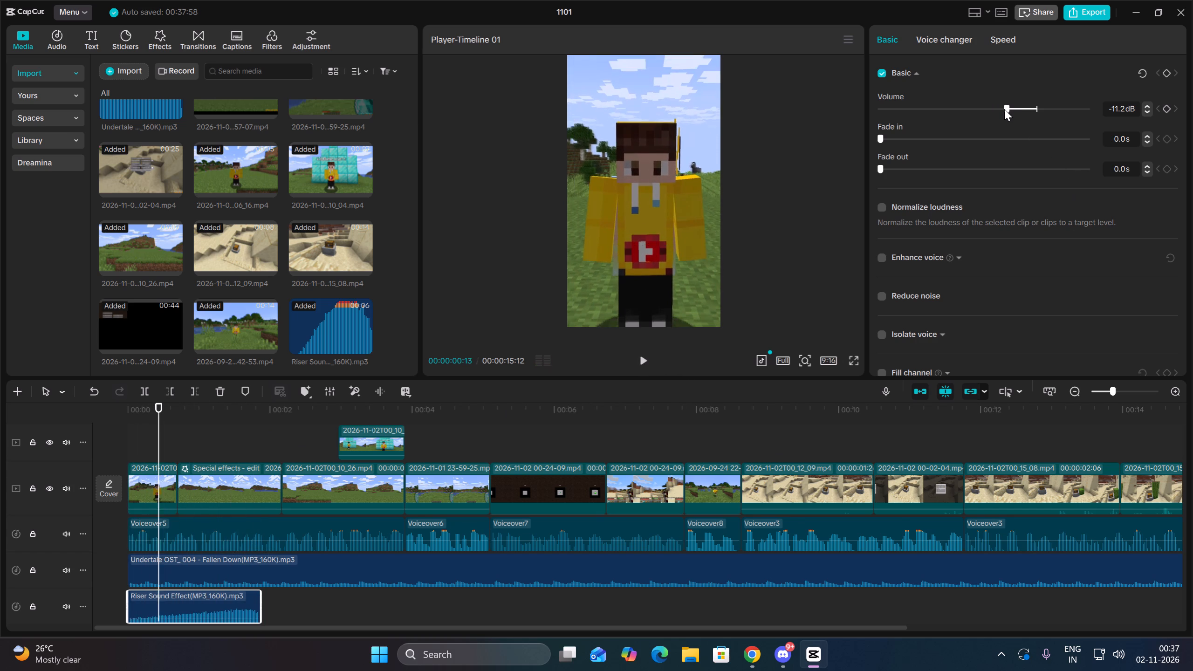
pyautogui.press('Up')
pyautogui.press('space')
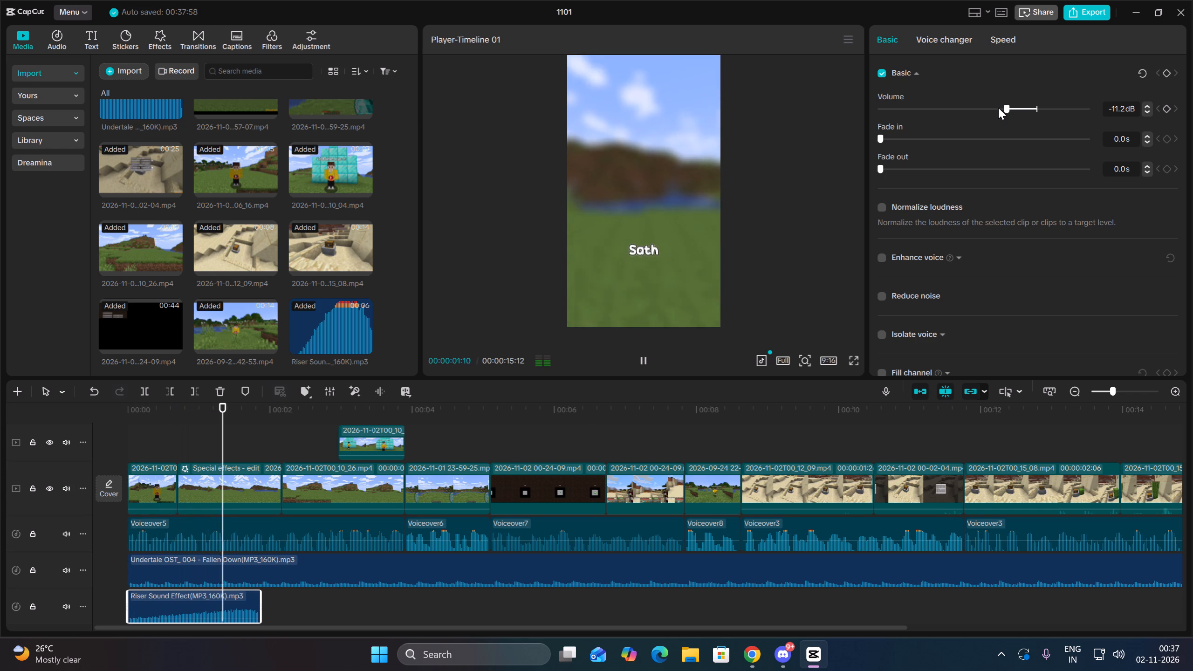
pyautogui.press('space')
pyautogui.press('Up')
# Shift the riser clip about 0.1 s later on its track and move the playhead back towards the start.
pyautogui.click(272, 569)
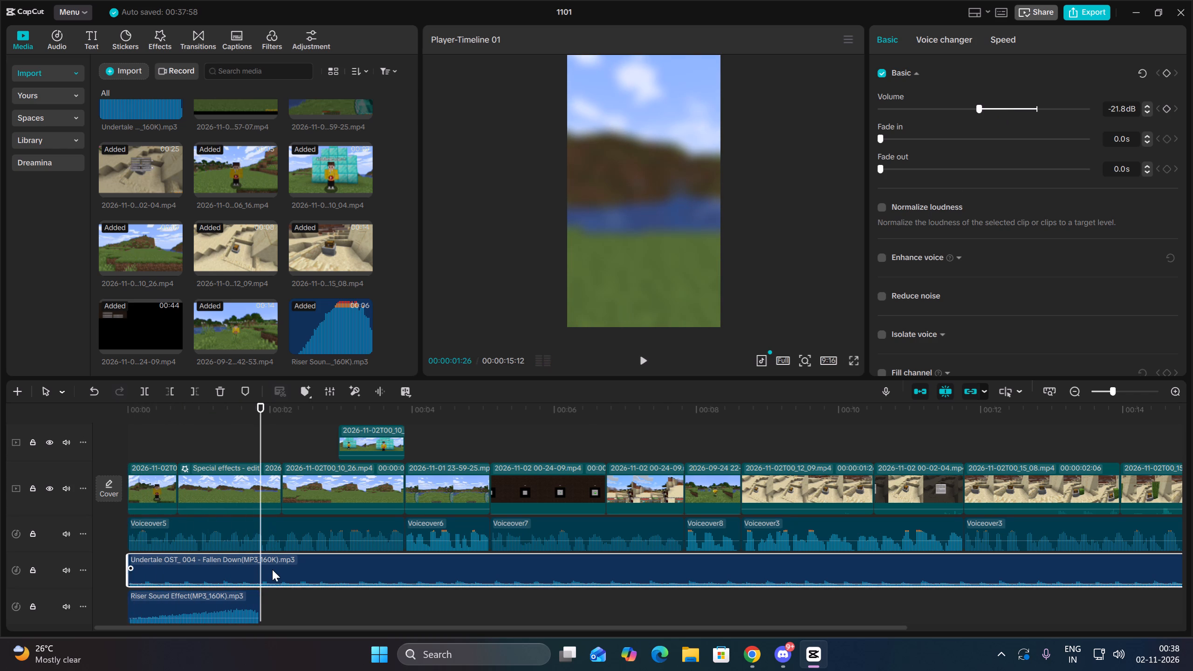
pyautogui.moveTo(239, 603); pyautogui.dragTo(246, 604)
pyautogui.press('Up')
pyautogui.press('Up')
pyautogui.press('Up')
pyautogui.press('Up')
pyautogui.press('Up')
pyautogui.press('Up')
pyautogui.press('Up')
pyautogui.press('Up')
pyautogui.press('Up')
pyautogui.press('Up')
pyautogui.press('Up')
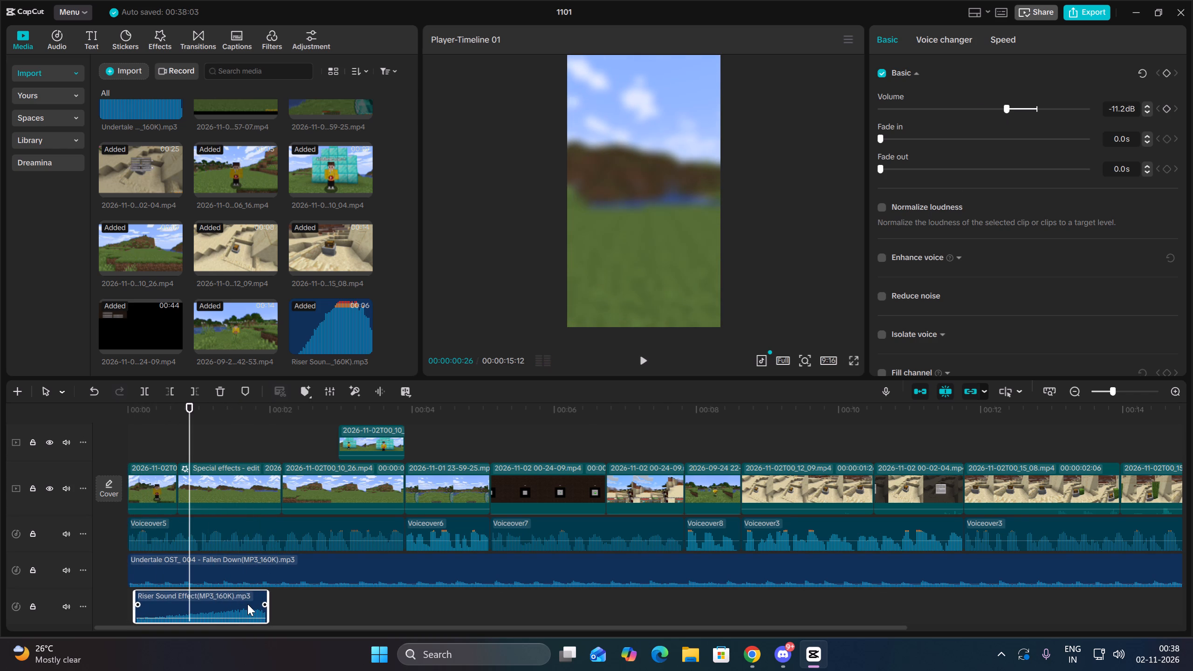
# Trim the start of the Undertale background music to the riser's end, at about 2 s, and replay the opening.
pyautogui.press('space')
pyautogui.click(263, 574)
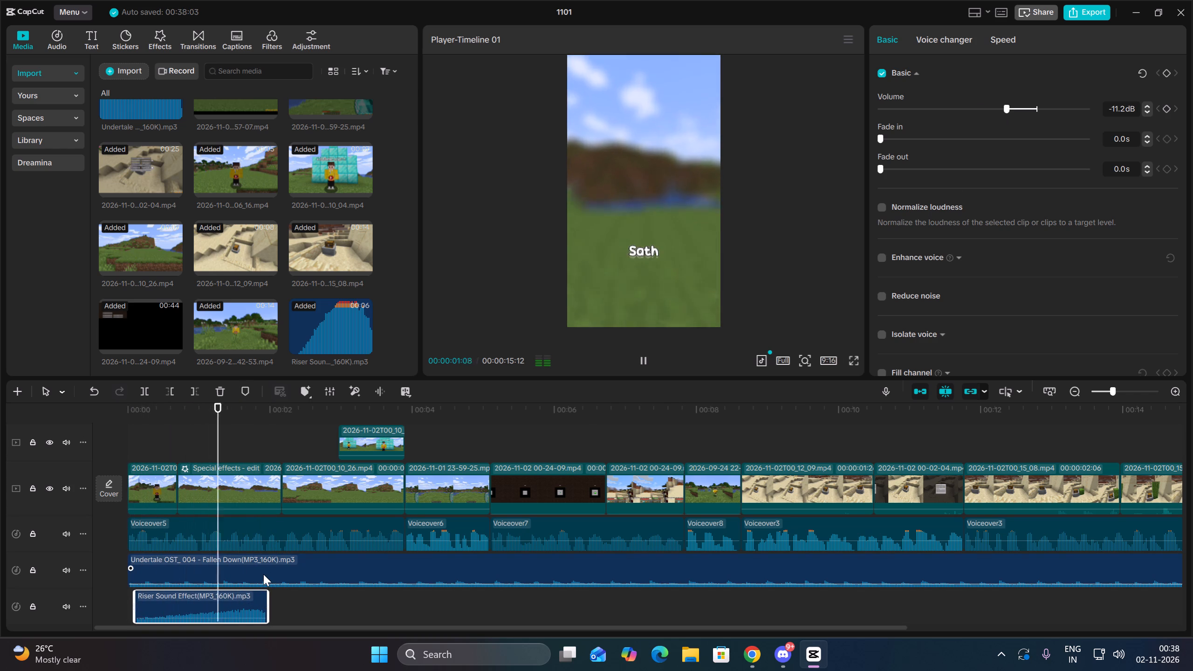
pyautogui.press('Up')
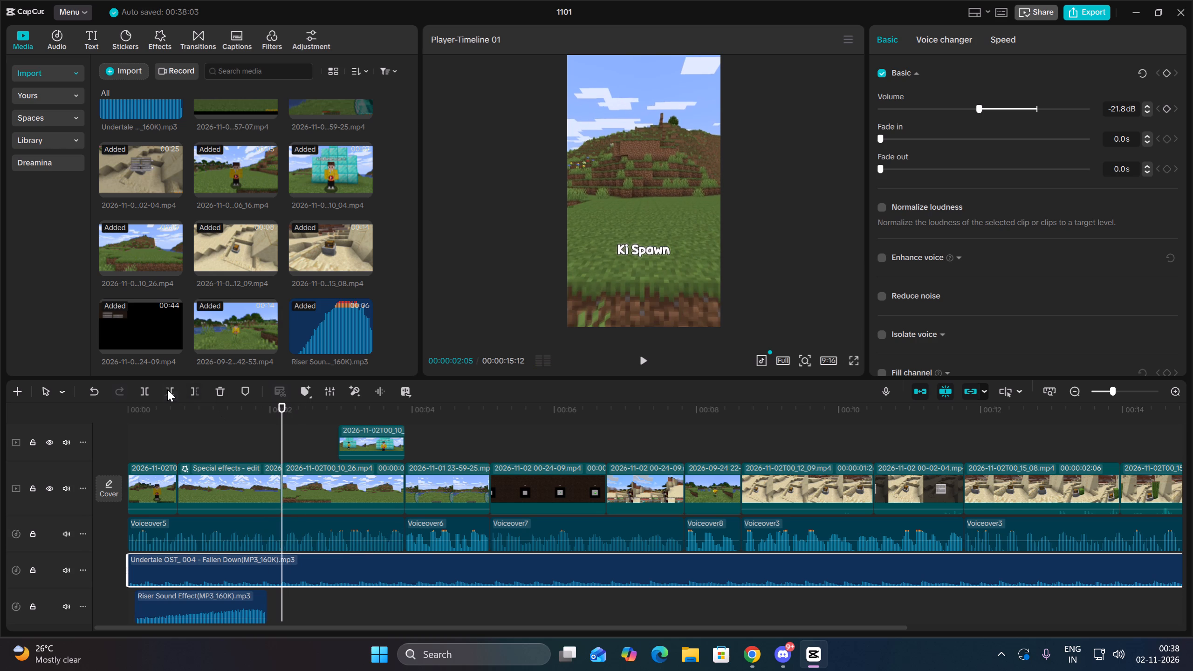
pyautogui.press('Up')
pyautogui.click(167, 390)
pyautogui.moveTo(197, 575); pyautogui.dragTo(192, 575)
pyautogui.click(192, 574)
pyautogui.moveTo(192, 574); pyautogui.dragTo(0, 571)
pyautogui.scroll(-6, 329, 556)
pyautogui.press('space')
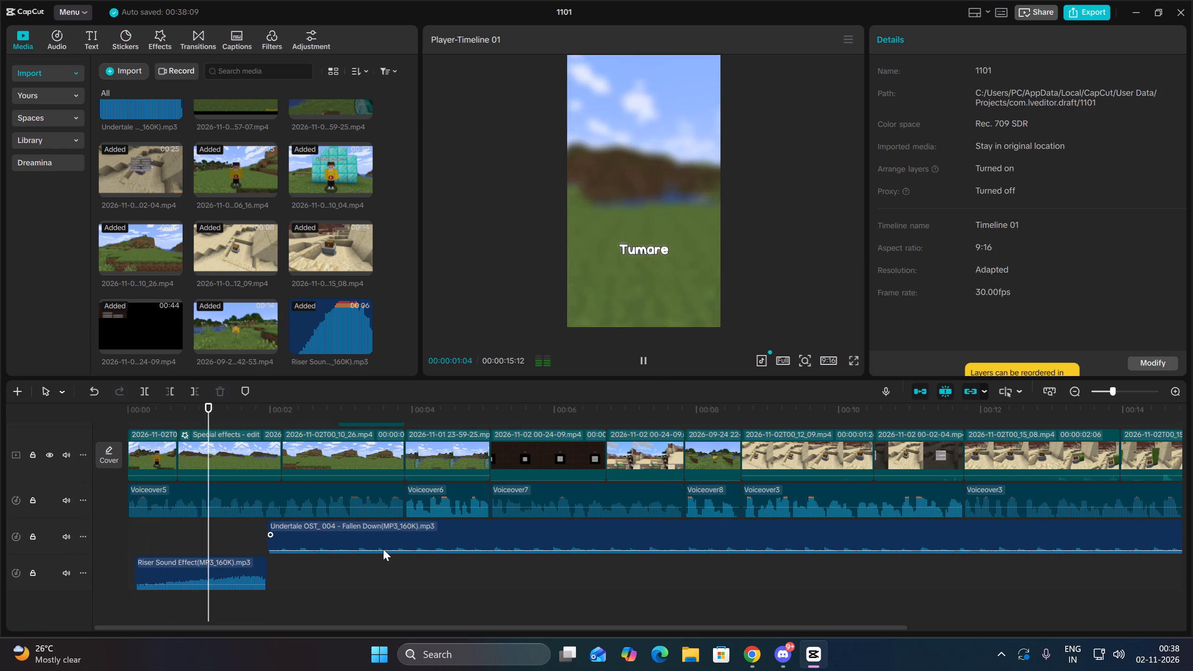
pyautogui.press('space')
pyautogui.press('Up')
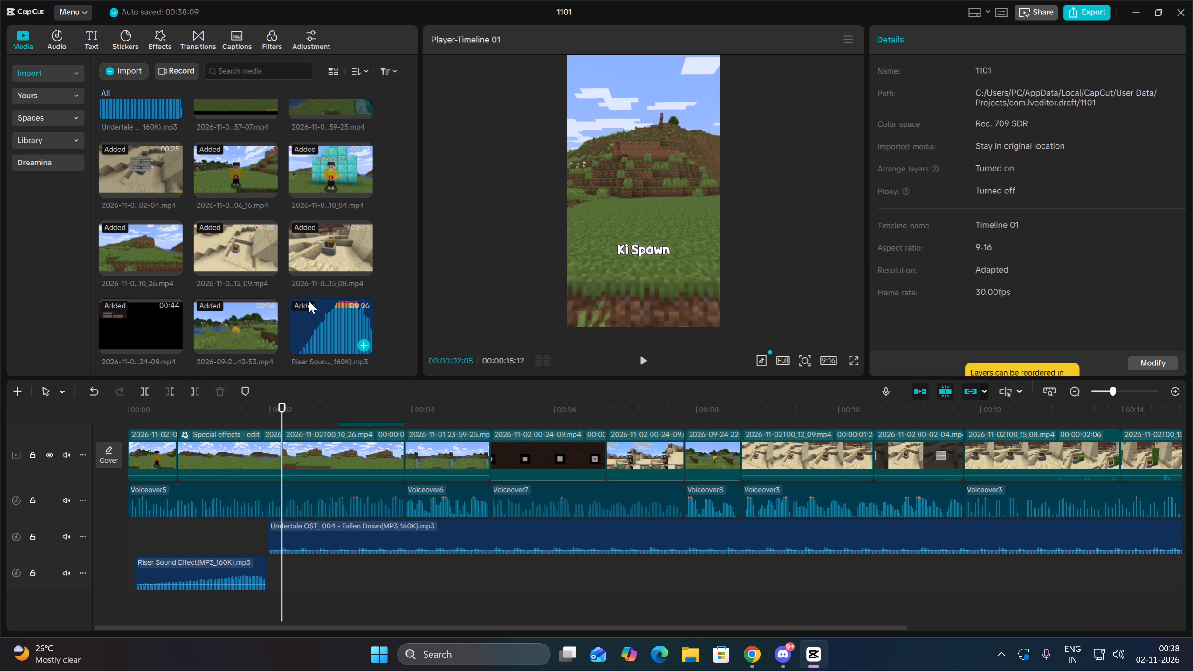
# Search Downloads for "click" and import the five sounds found, including click, Mouse Click and Copy of Camera Shutter.
pyautogui.scroll(-4, 298, 263)
pyautogui.click(134, 72)
pyautogui.click(154, 103)
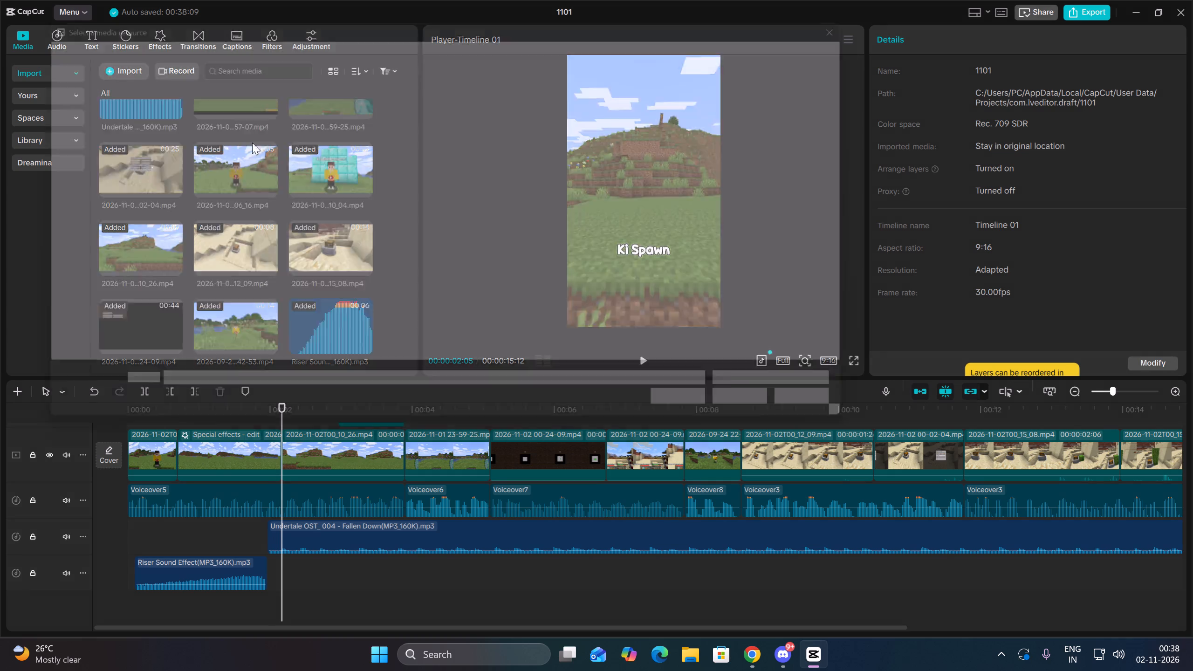
pyautogui.press('BackSpace')
pyautogui.write('click')
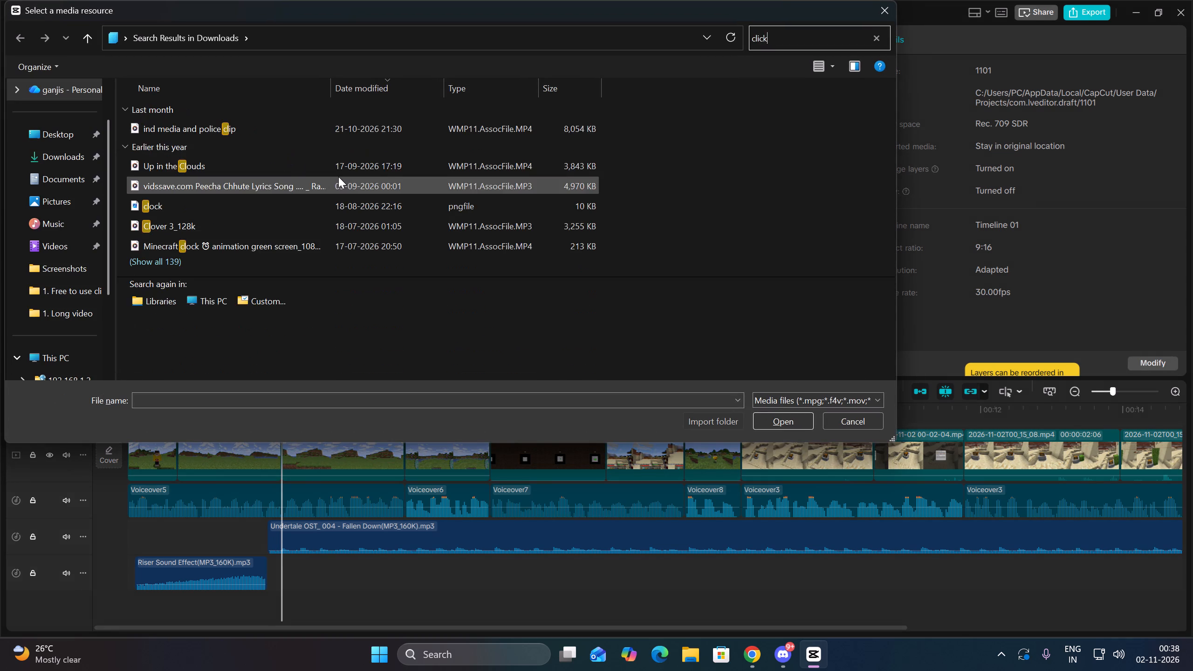
pyautogui.moveTo(613, 211); pyautogui.dragTo(521, 92)
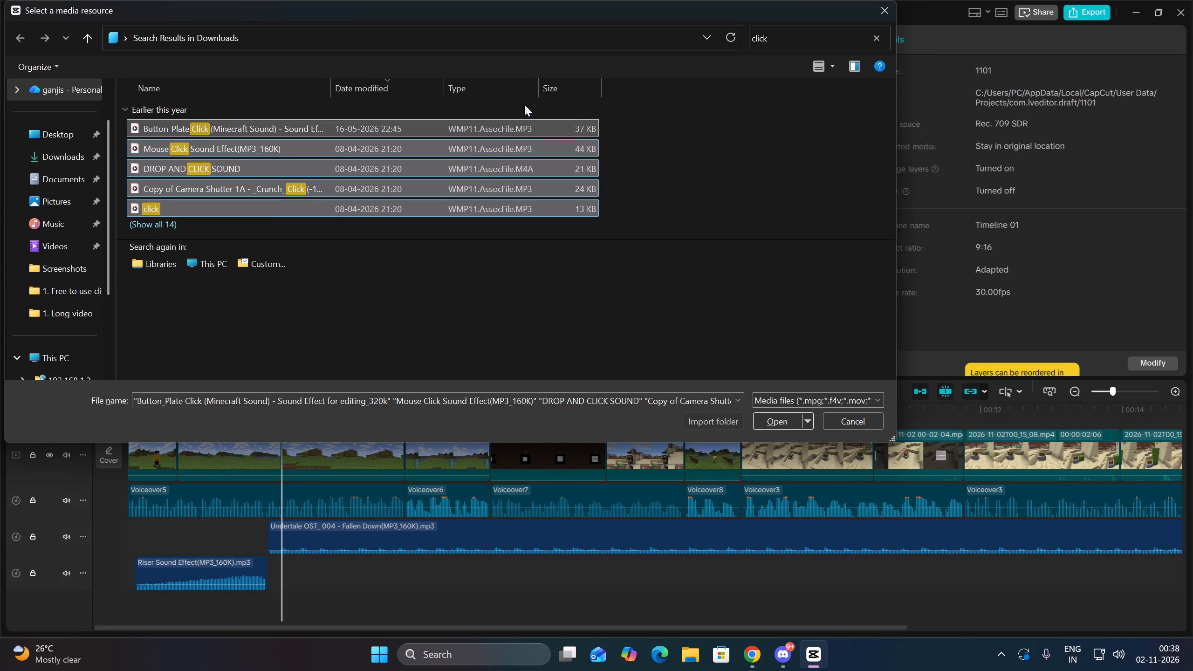
pyautogui.click(779, 418)
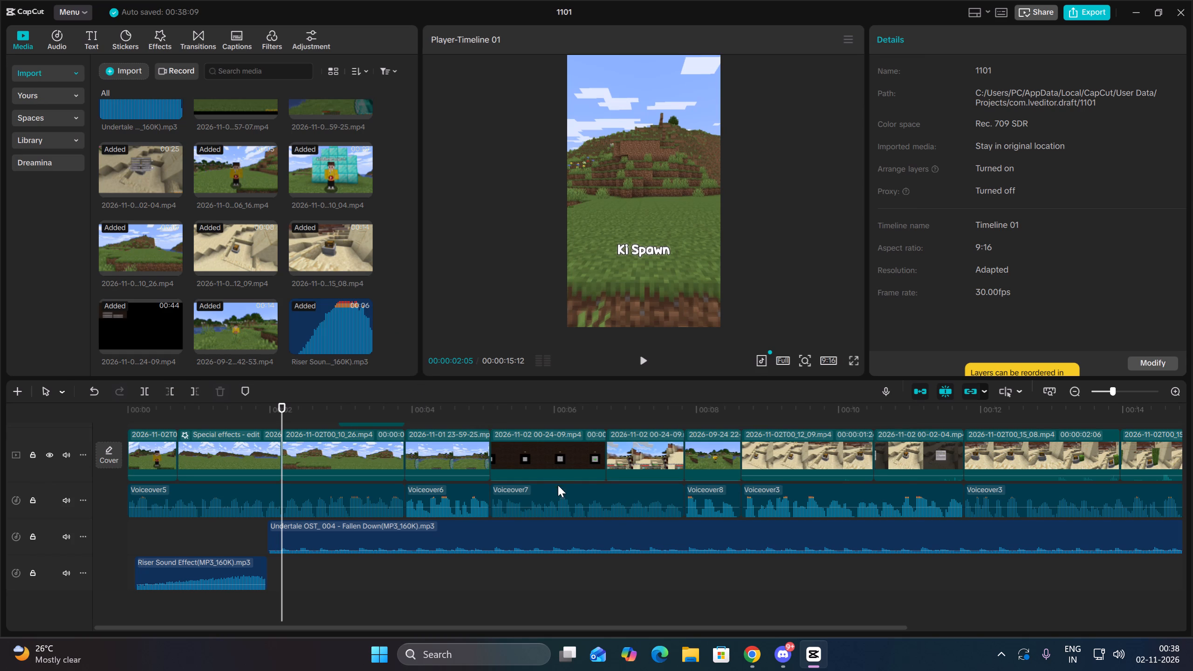
pyautogui.click(341, 327)
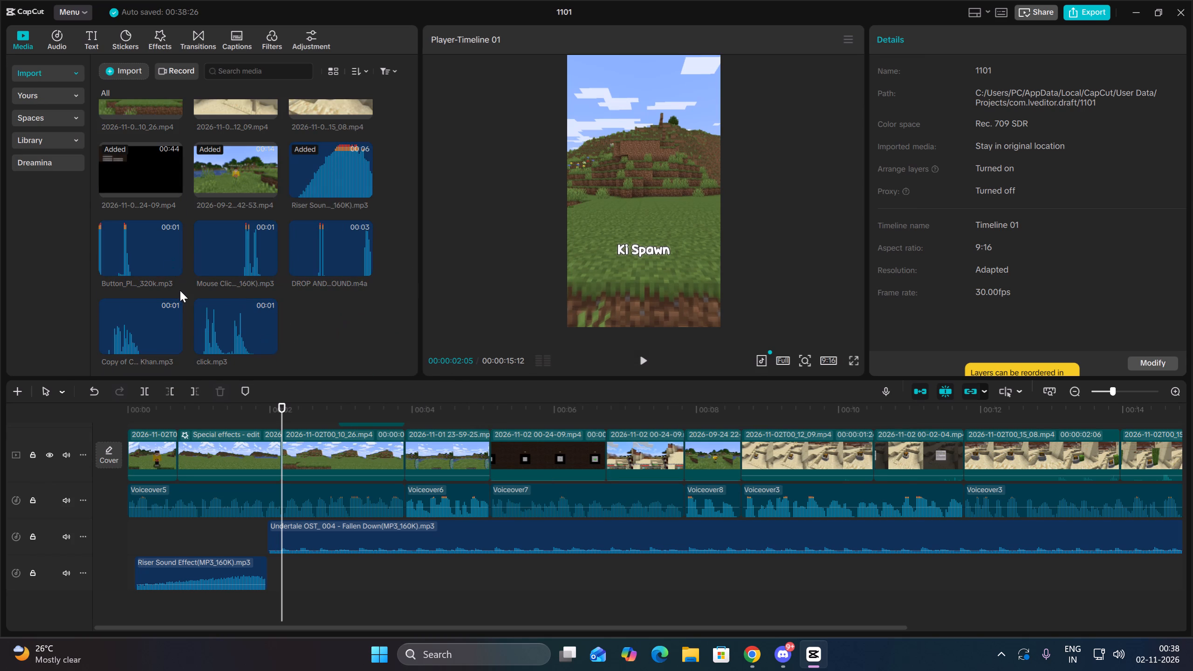
# Add click.mp3 on a new audio track right after the riser ends and play the opening to hear it.
pyautogui.scroll(-5, 318, 492)
pyautogui.moveTo(227, 305); pyautogui.dragTo(272, 594)
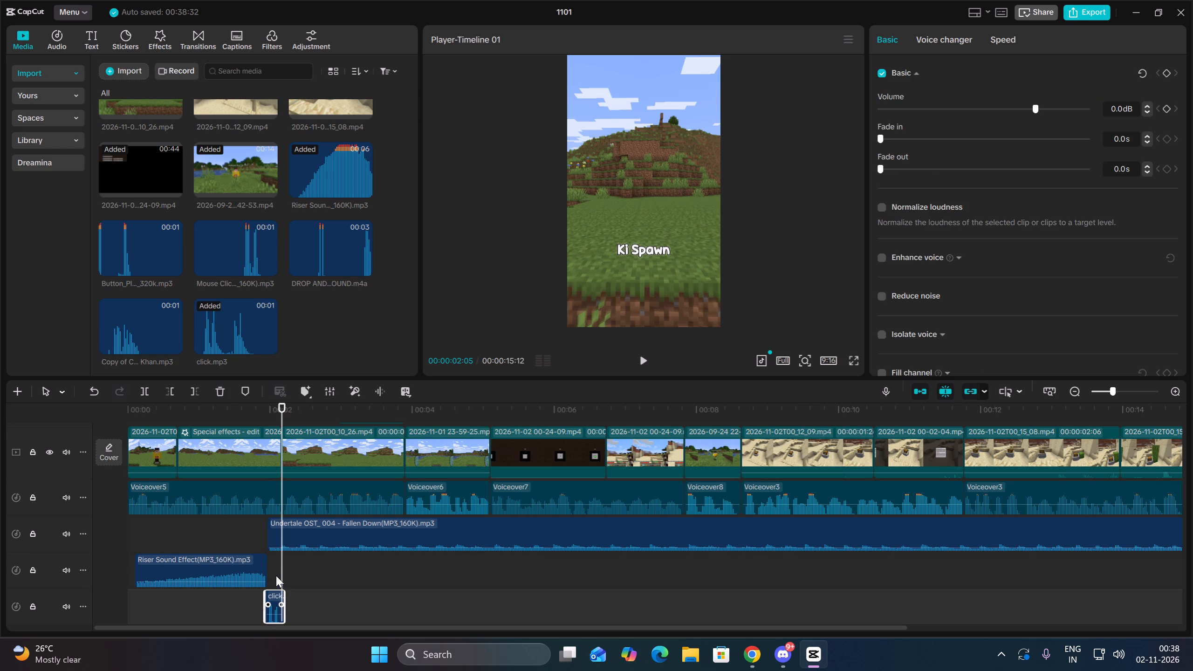
pyautogui.click(276, 566)
pyautogui.moveTo(276, 566); pyautogui.dragTo(1, 511)
pyautogui.moveTo(656, 364); pyautogui.dragTo(641, 363)
pyautogui.click(640, 363)
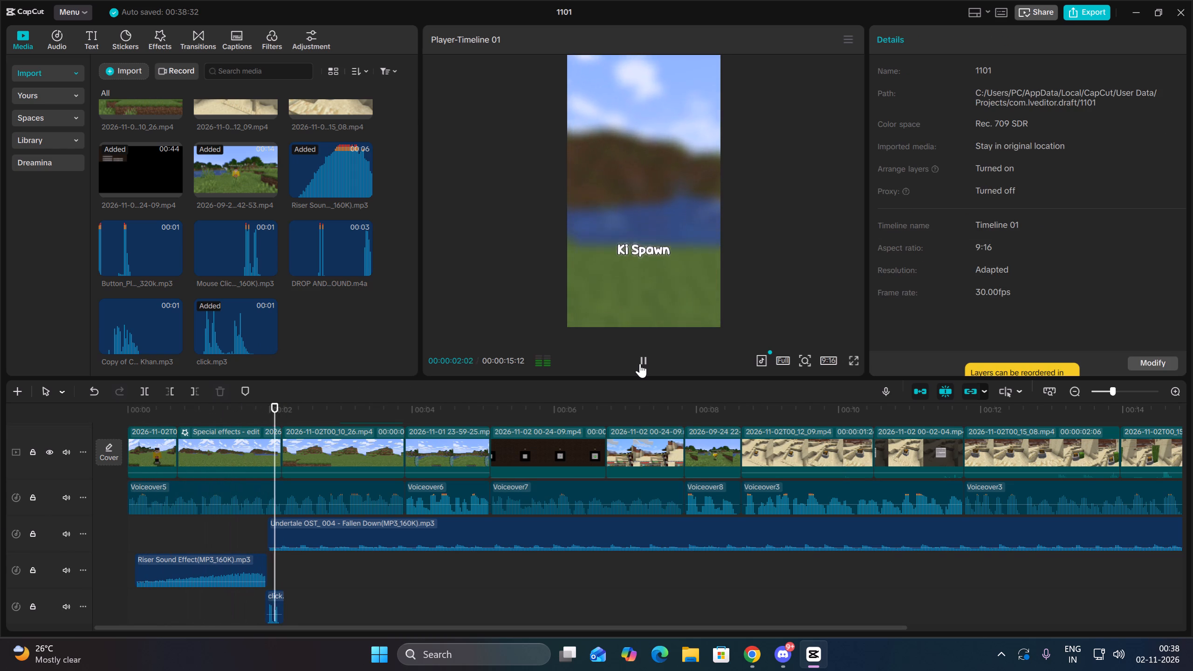
pyautogui.click(301, 559)
pyautogui.moveTo(297, 558); pyautogui.dragTo(277, 555)
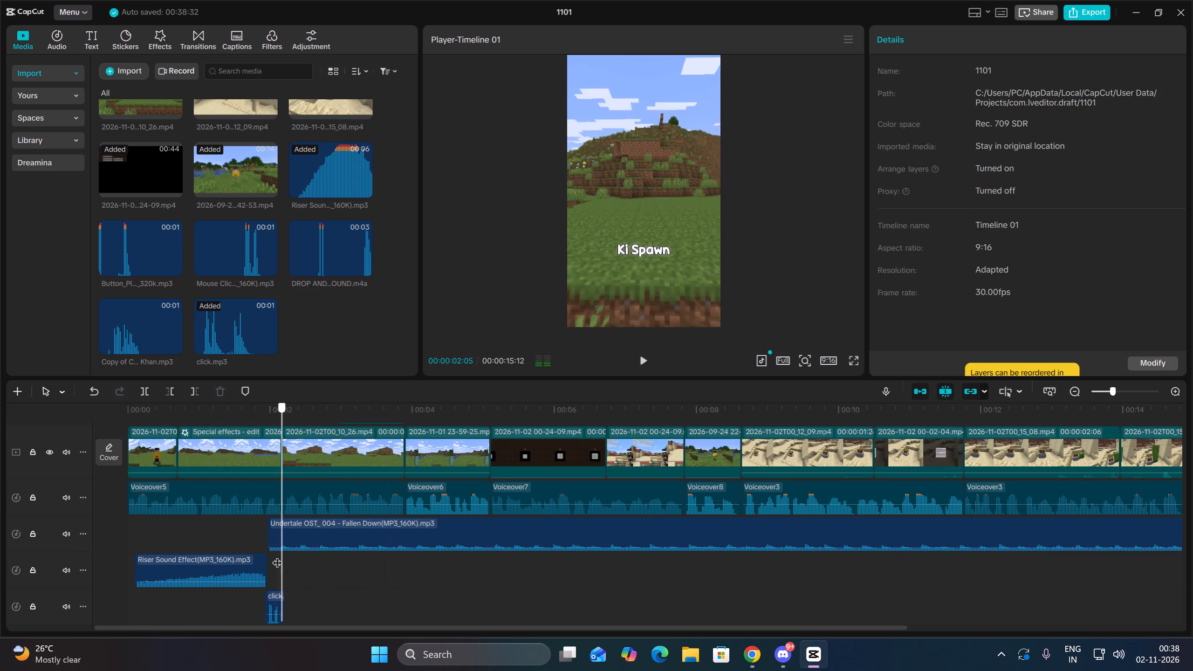
pyautogui.moveTo(277, 555); pyautogui.dragTo(281, 555)
# Shift the click sound to the start of Voiceover6 and put the Copy of Camera Shutter sound at the riser's end.
pyautogui.click(274, 604)
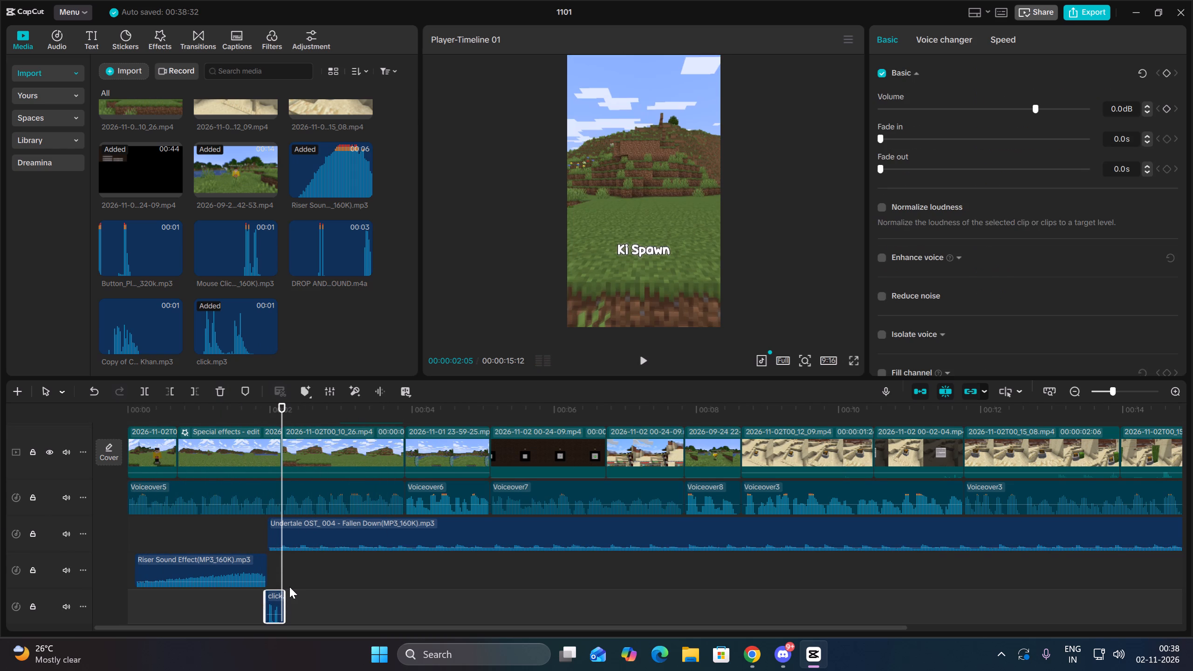
pyautogui.moveTo(274, 603); pyautogui.dragTo(414, 603)
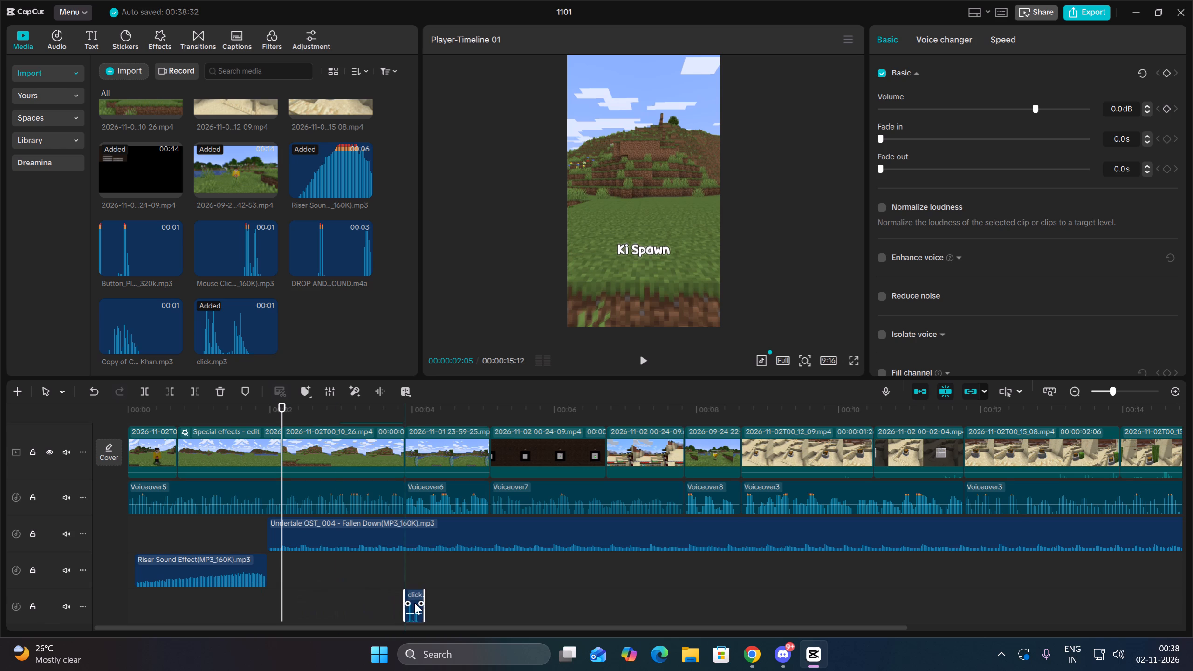
pyautogui.moveTo(414, 603); pyautogui.dragTo(415, 603)
pyautogui.press('Up')
pyautogui.press('Down')
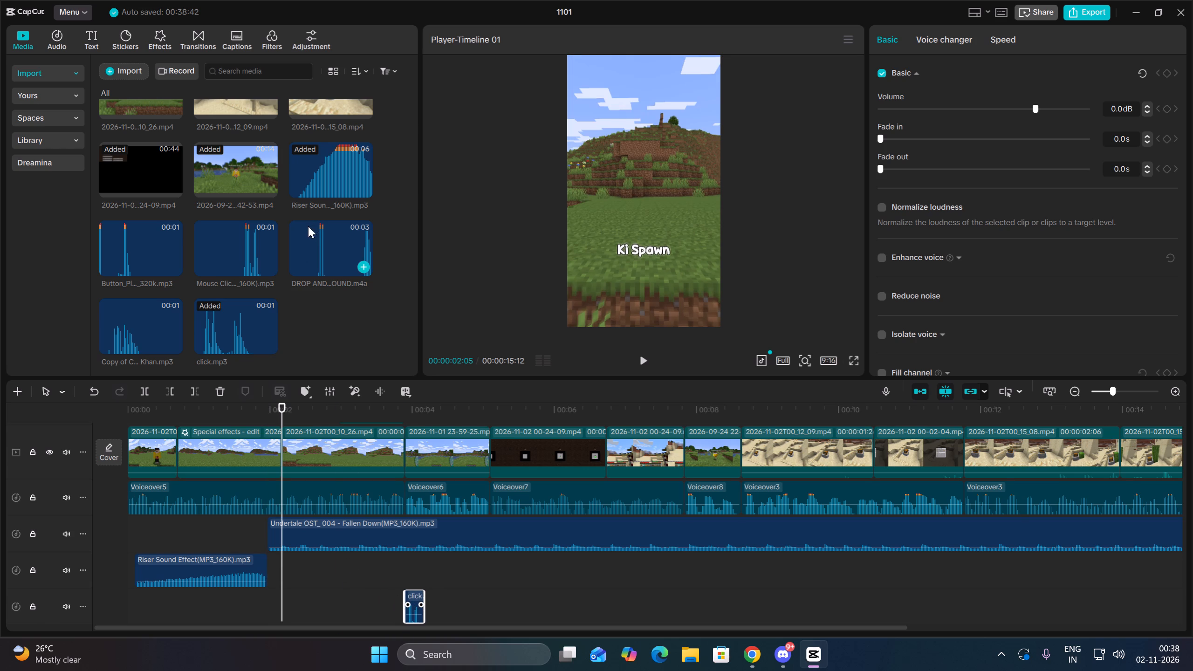
pyautogui.moveTo(155, 326); pyautogui.dragTo(267, 605)
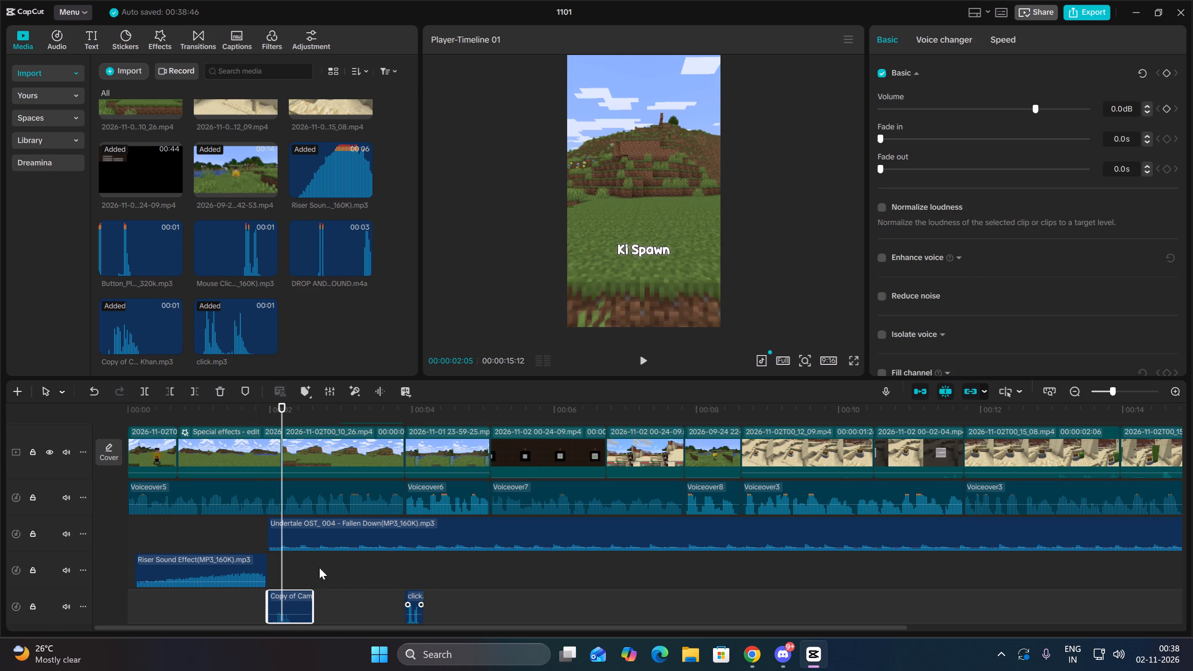
# Find the Flick Flash transition, apply it to the cut at 00:00:02:05, and set its duration to 0.3s.
pyautogui.click(180, 32)
pyautogui.click(201, 32)
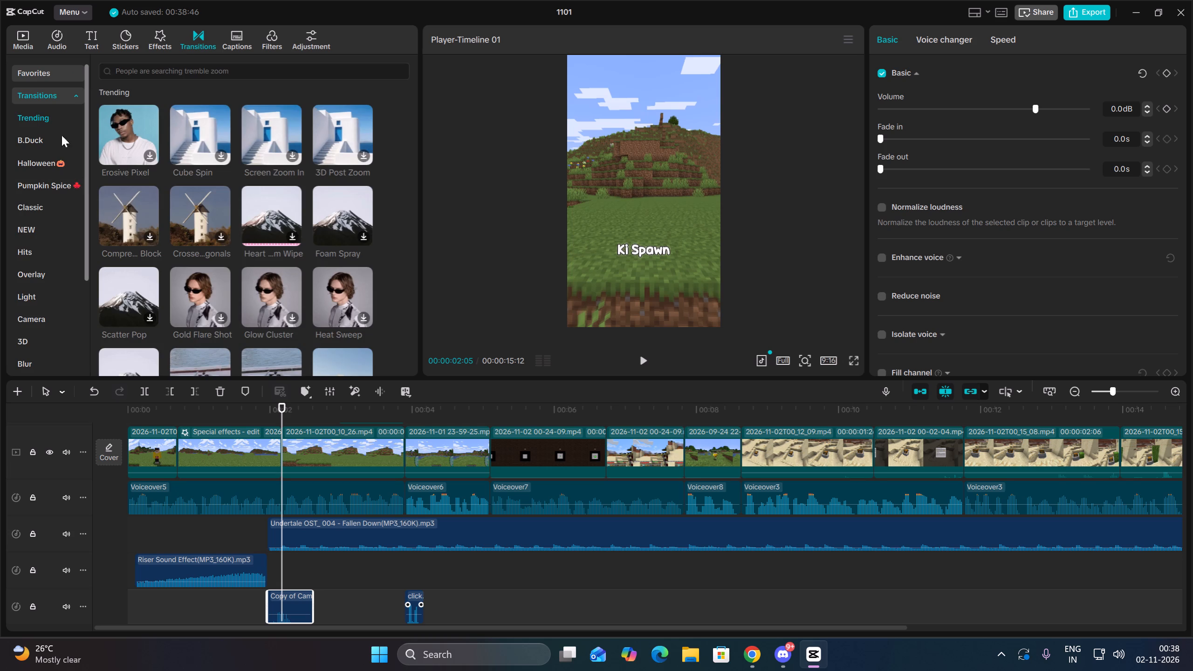
pyautogui.click(135, 66)
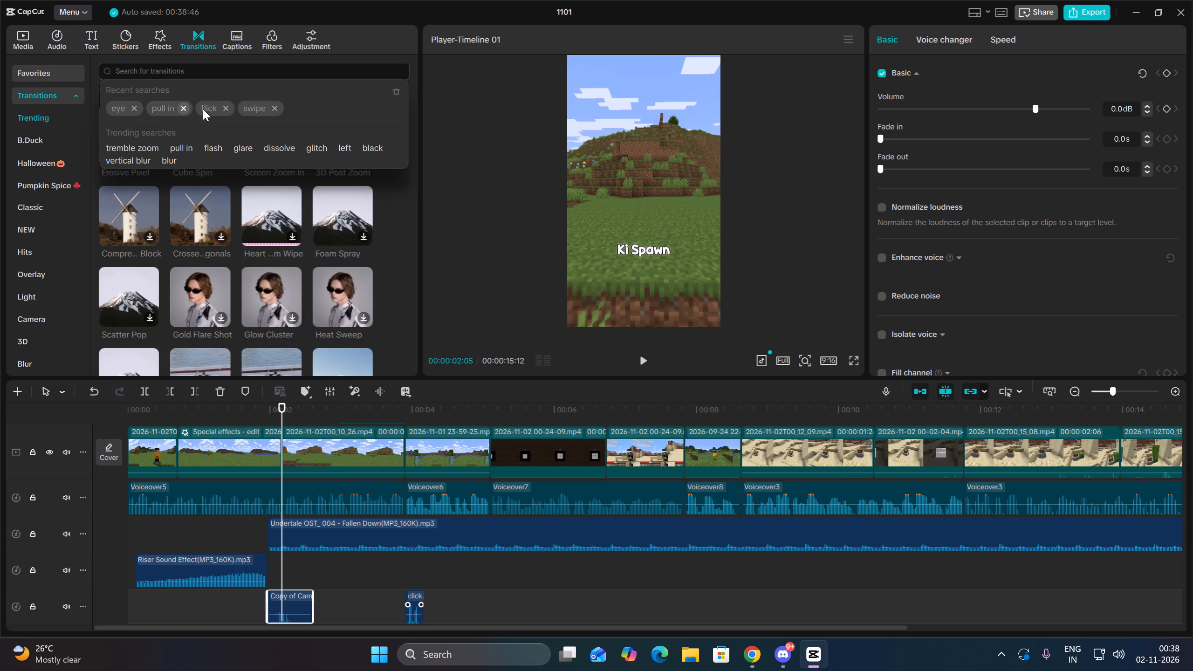
pyautogui.click(203, 109)
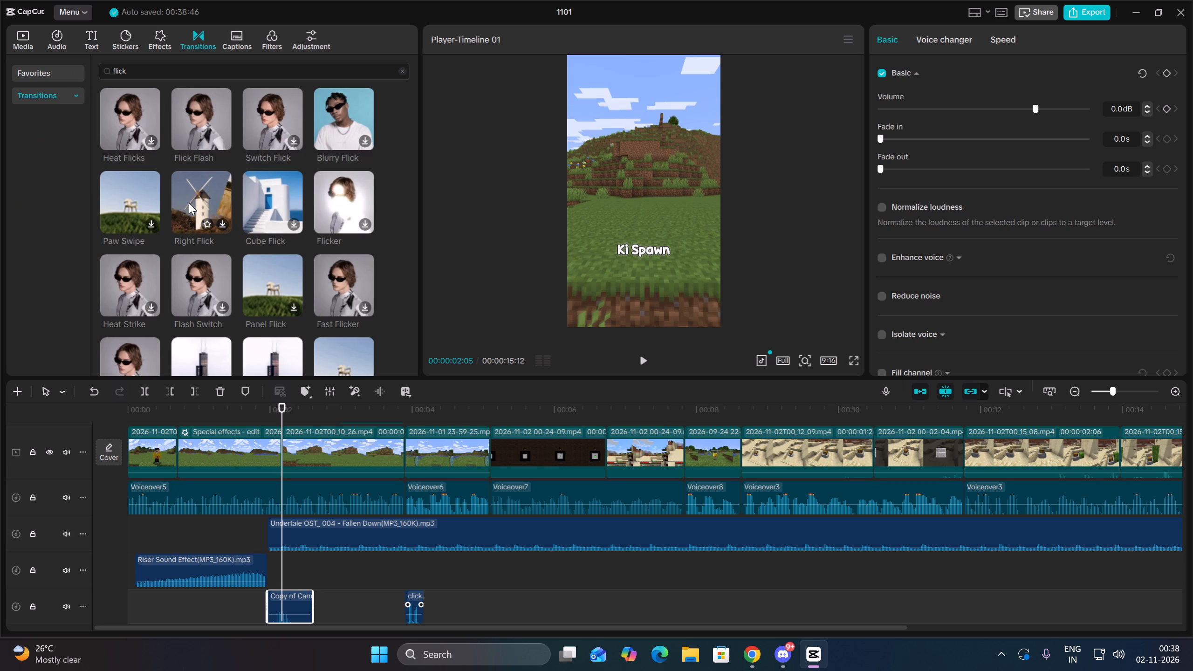
pyautogui.moveTo(200, 119); pyautogui.dragTo(233, 444)
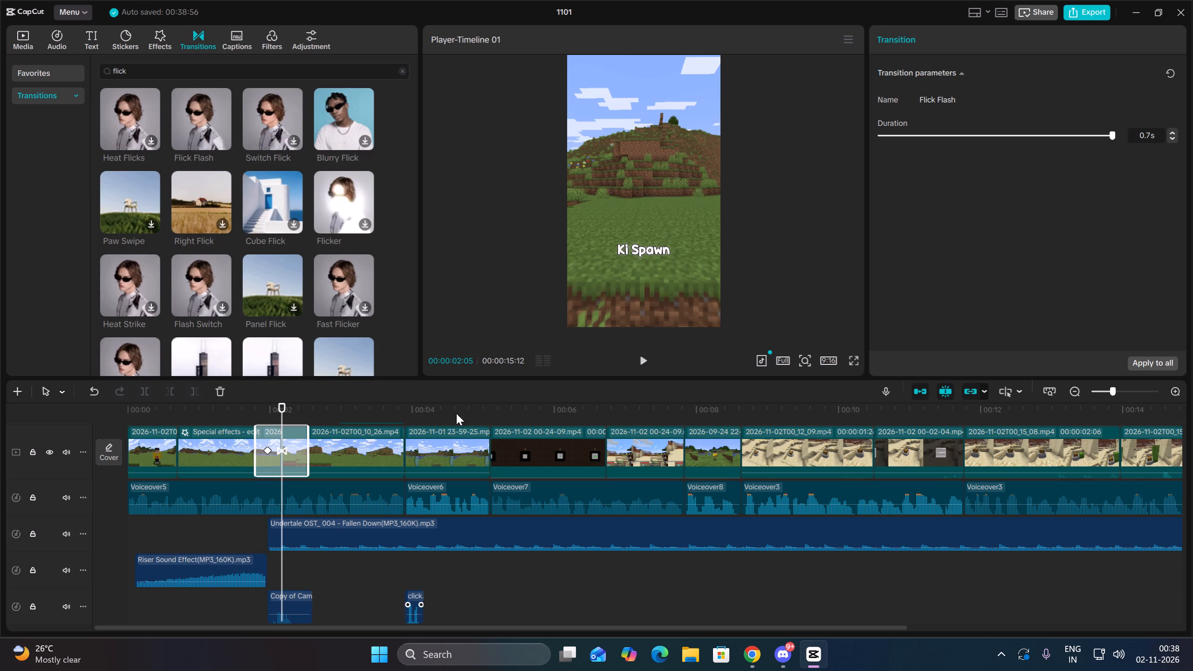
pyautogui.moveTo(1053, 137); pyautogui.dragTo(948, 154)
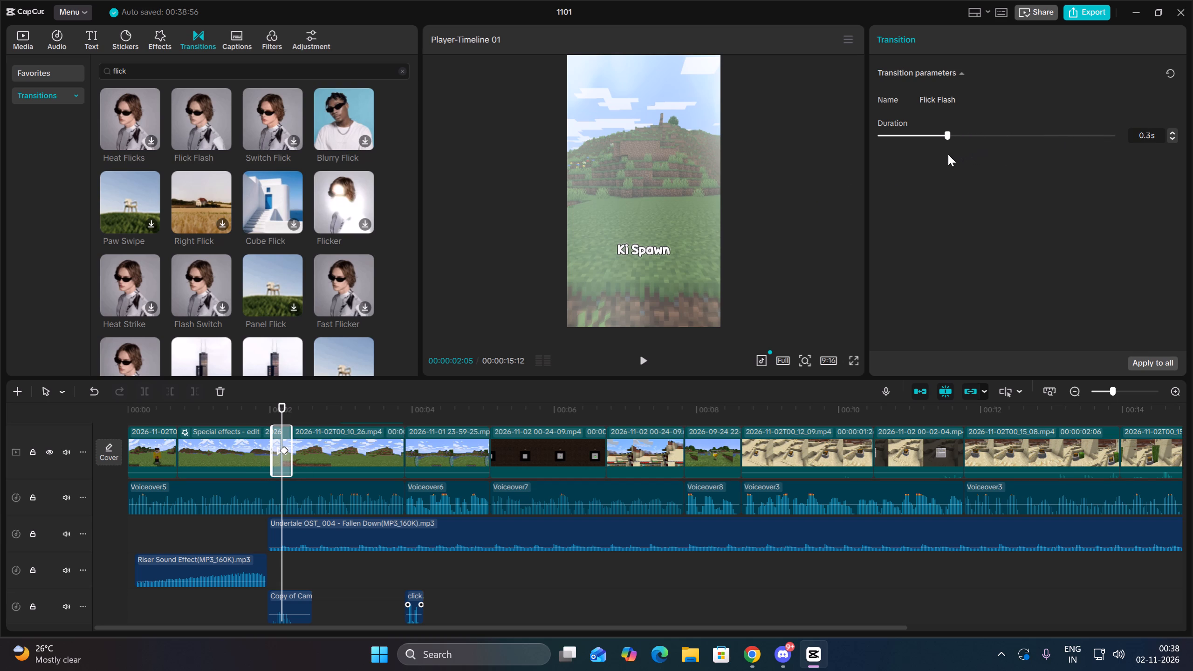
pyautogui.moveTo(948, 154); pyautogui.dragTo(948, 154)
# Play the video from the beginning to check the flash transition and the shutter sound.
pyautogui.click(274, 573)
pyautogui.moveTo(274, 573); pyautogui.dragTo(11, 559)
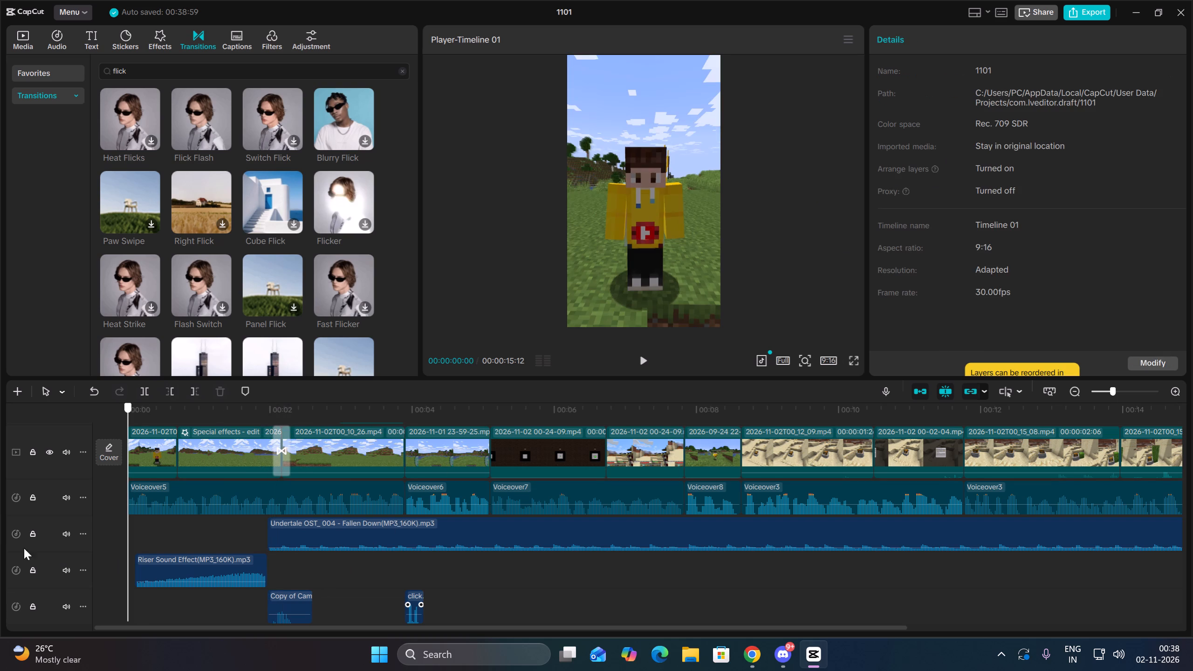
pyautogui.click(642, 366)
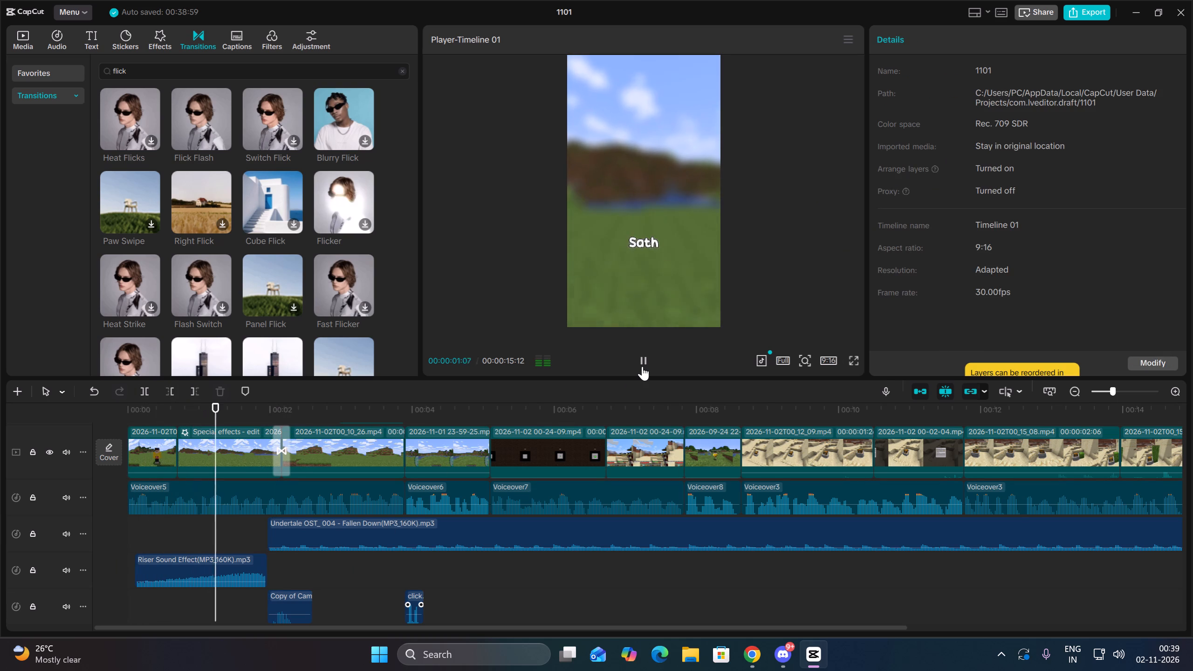
pyautogui.click(642, 366)
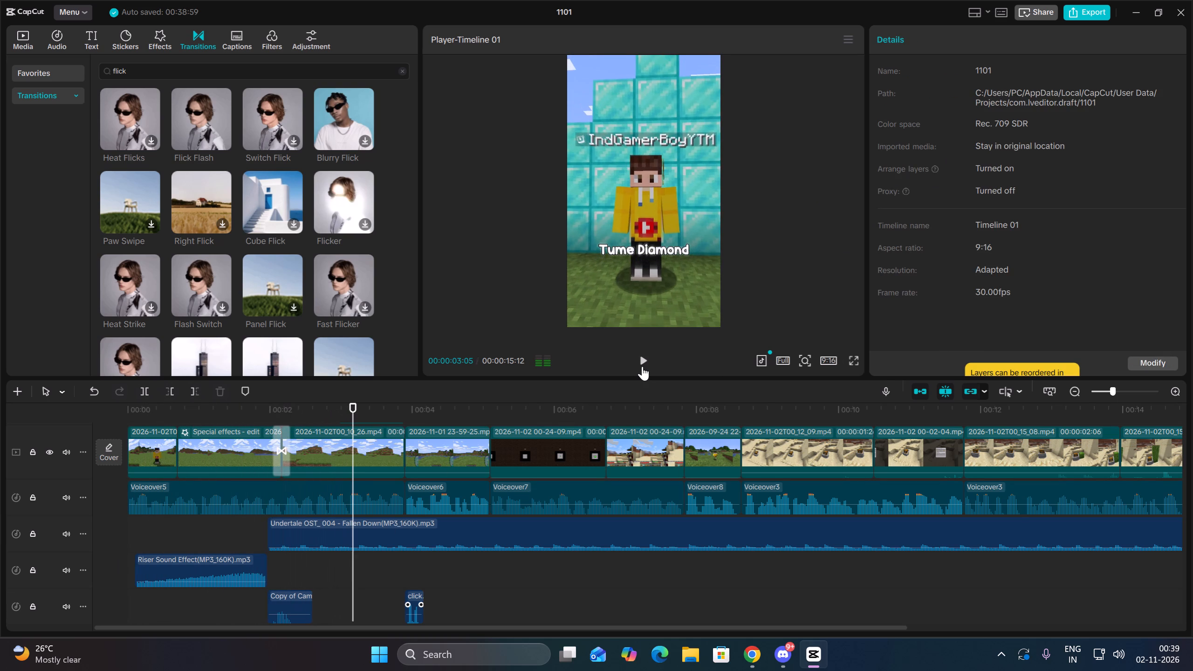
# Move the click sound onto the riser's track at the start of the diamond-block overlay, at about 3 s.
pyautogui.scroll(4, 418, 541)
pyautogui.scroll(-3, 409, 550)
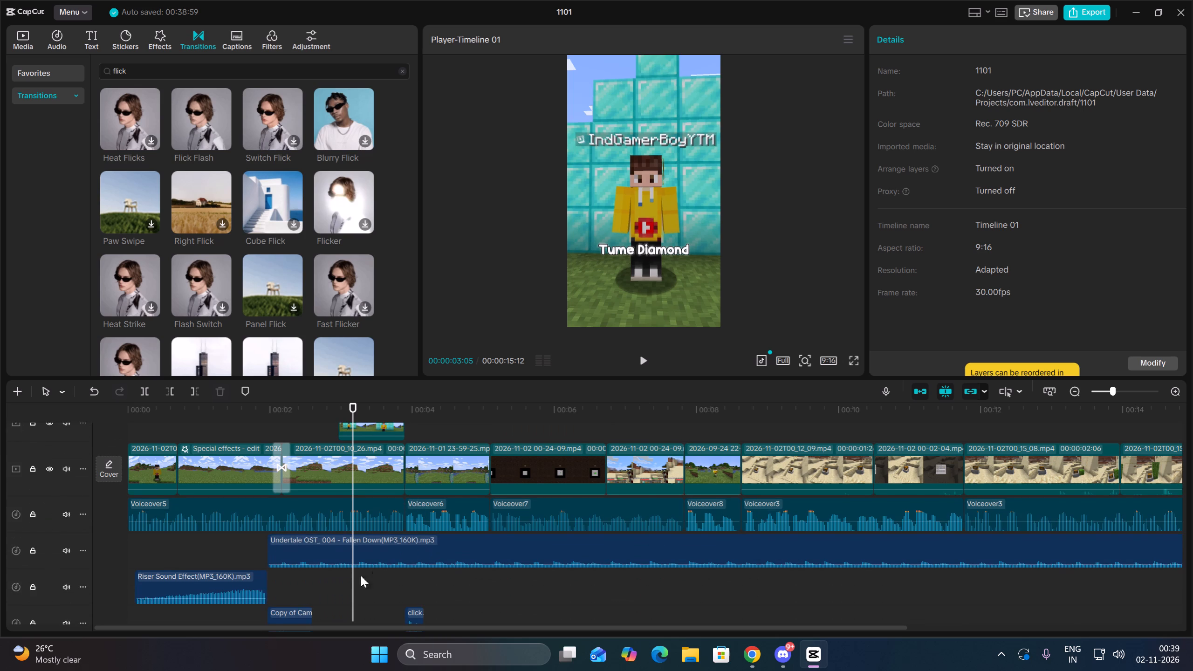
pyautogui.click(350, 577)
pyautogui.moveTo(350, 577); pyautogui.dragTo(337, 575)
pyautogui.click(411, 606)
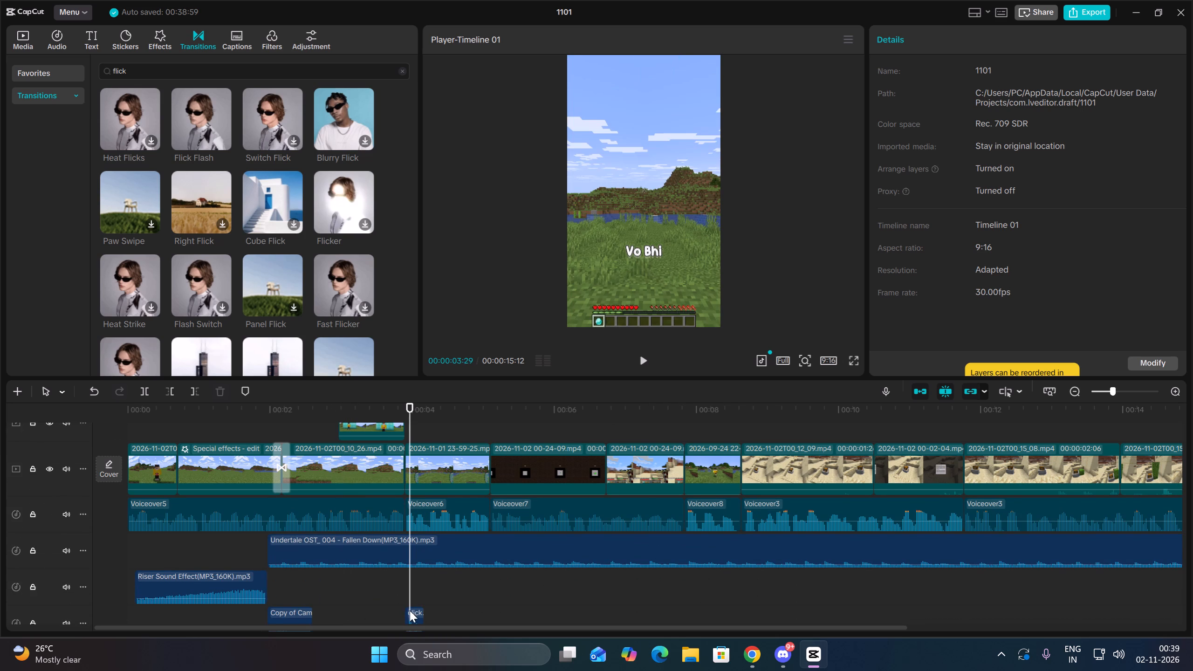
pyautogui.moveTo(414, 610); pyautogui.dragTo(347, 584)
# Replay the diamond-block overlay section to check the click's timing against its appearance.
pyautogui.click(324, 576)
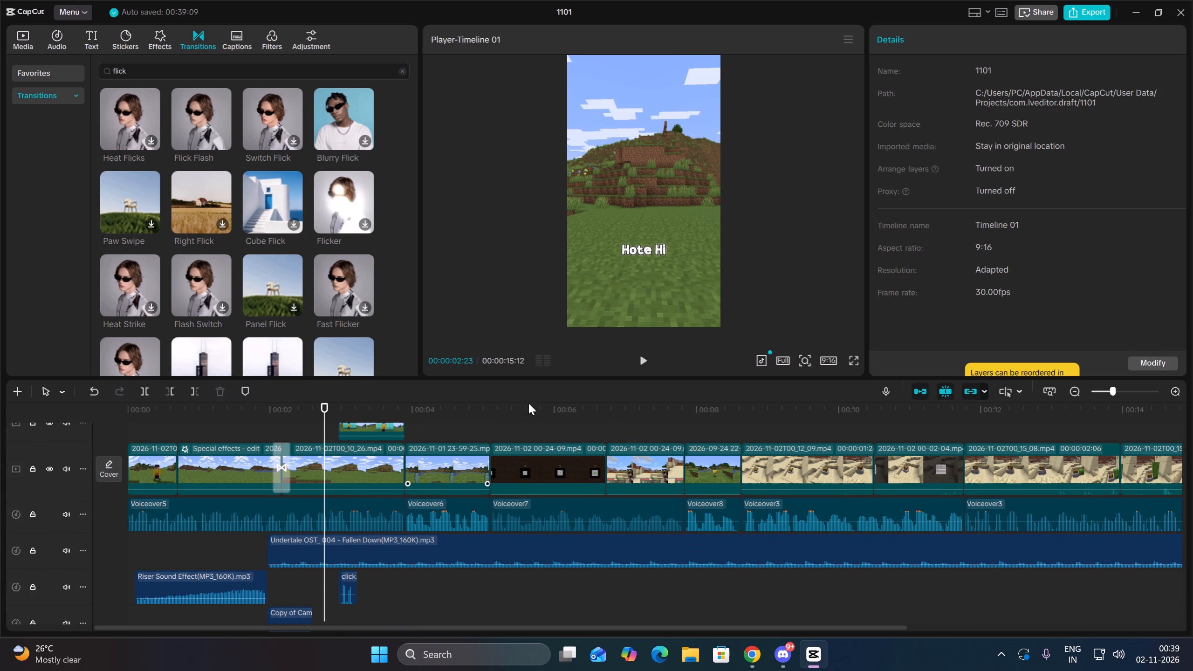
pyautogui.moveTo(632, 365); pyautogui.dragTo(638, 362)
pyautogui.click(638, 361)
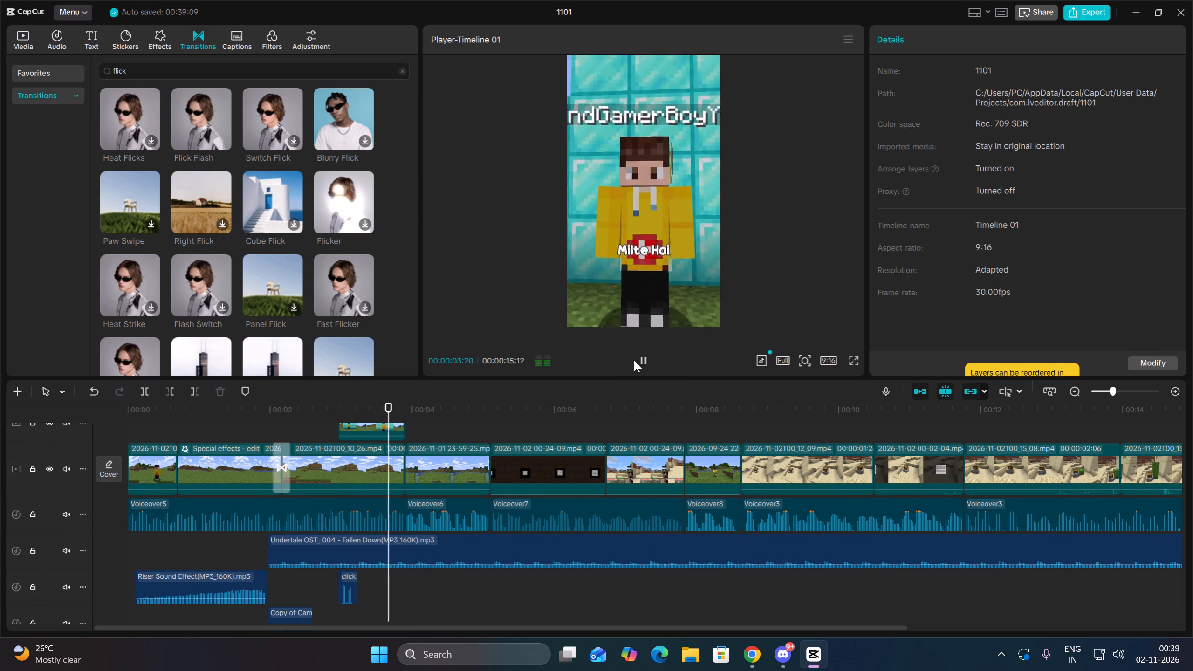
pyautogui.click(634, 360)
pyautogui.click(634, 360)
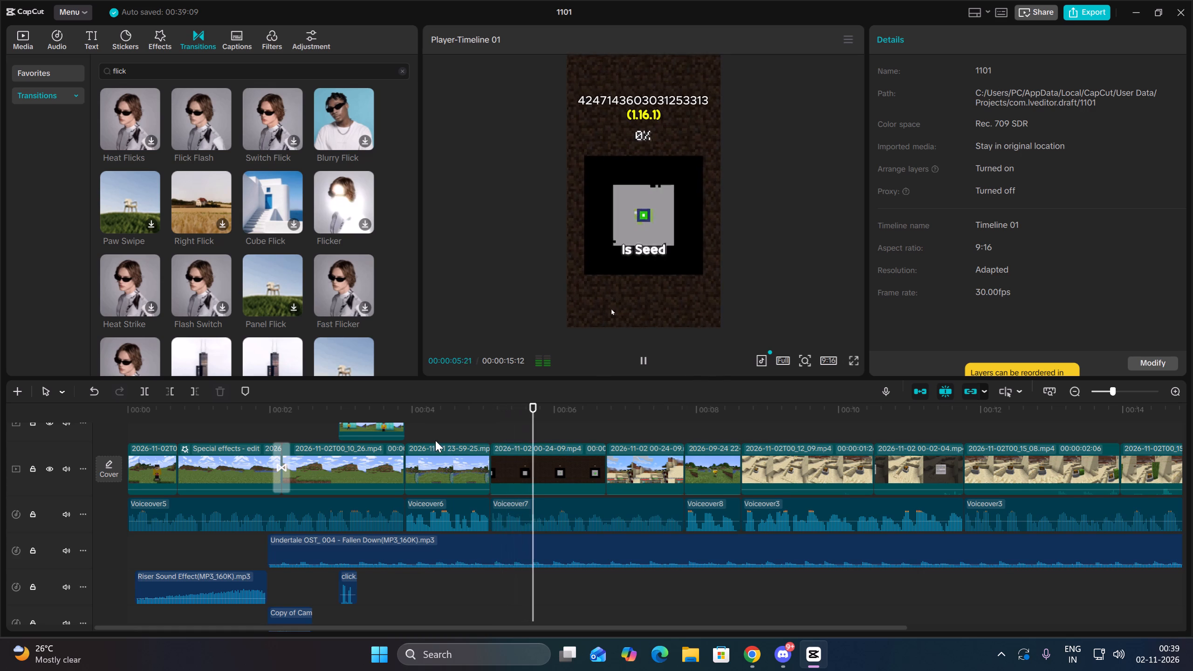
pyautogui.press('Up')
pyautogui.scroll(2, 435, 440)
pyautogui.click(384, 452)
pyautogui.moveTo(379, 454); pyautogui.dragTo(366, 454)
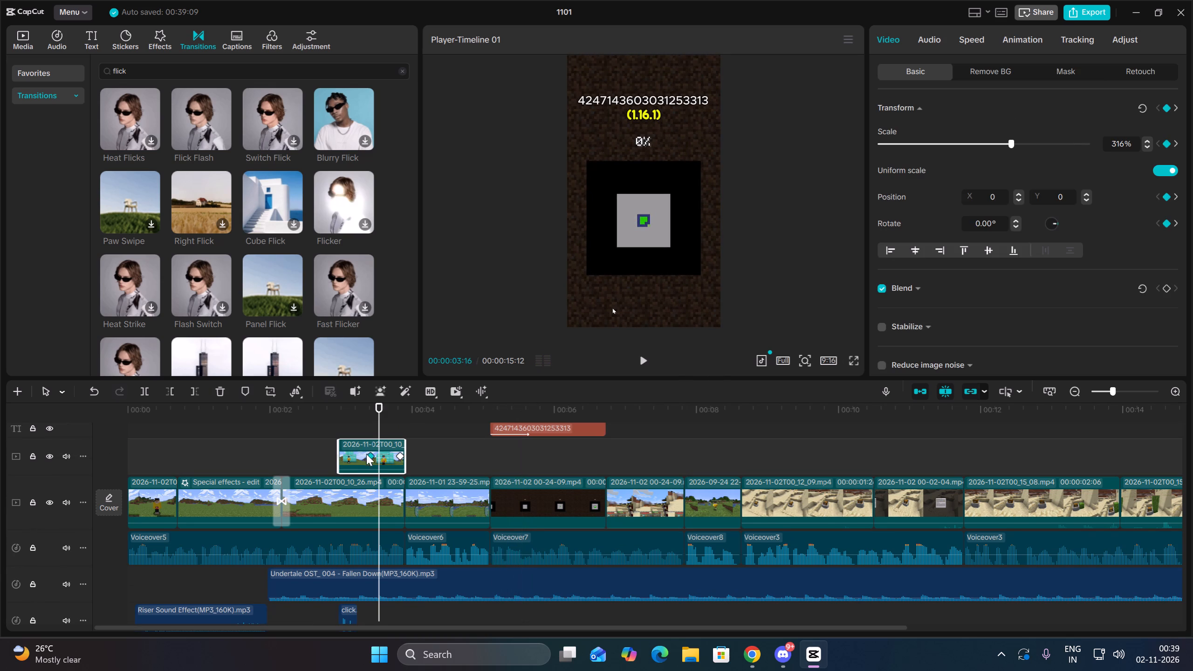
pyautogui.moveTo(366, 454); pyautogui.dragTo(343, 452)
pyautogui.click(320, 453)
pyautogui.press('space')
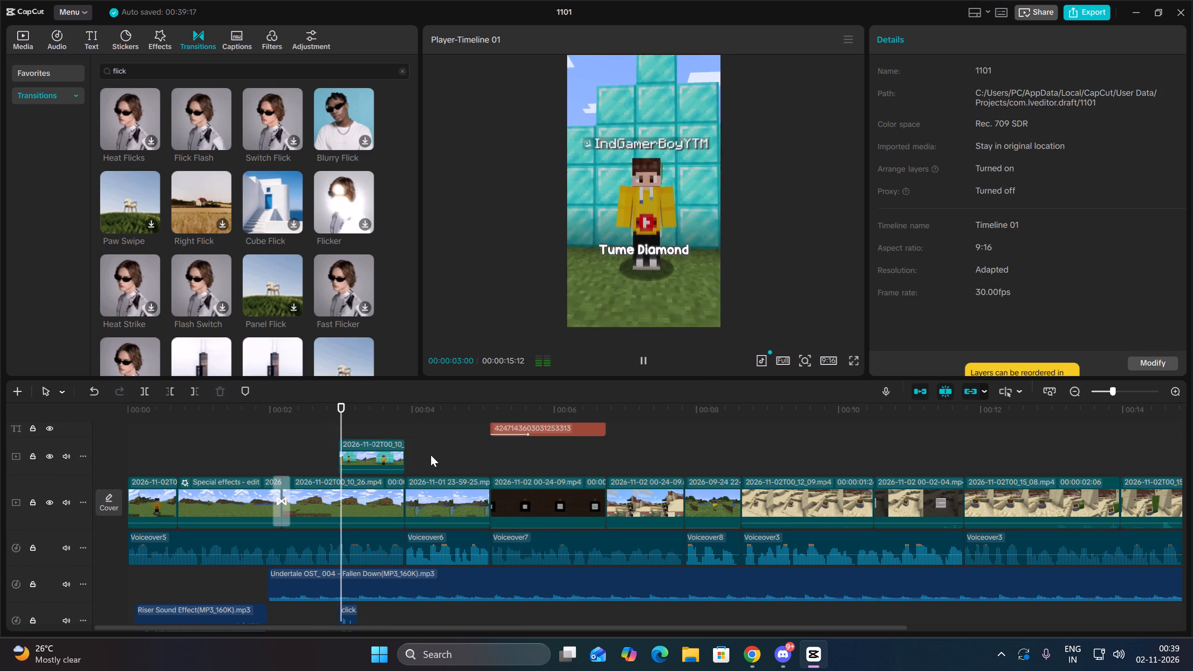
pyautogui.press('space')
pyautogui.press('Up')
# Play the clip after the 00:00:03:27 cut and return the playhead to that cut, with the sound tracks in view.
pyautogui.scroll(2, 494, 453)
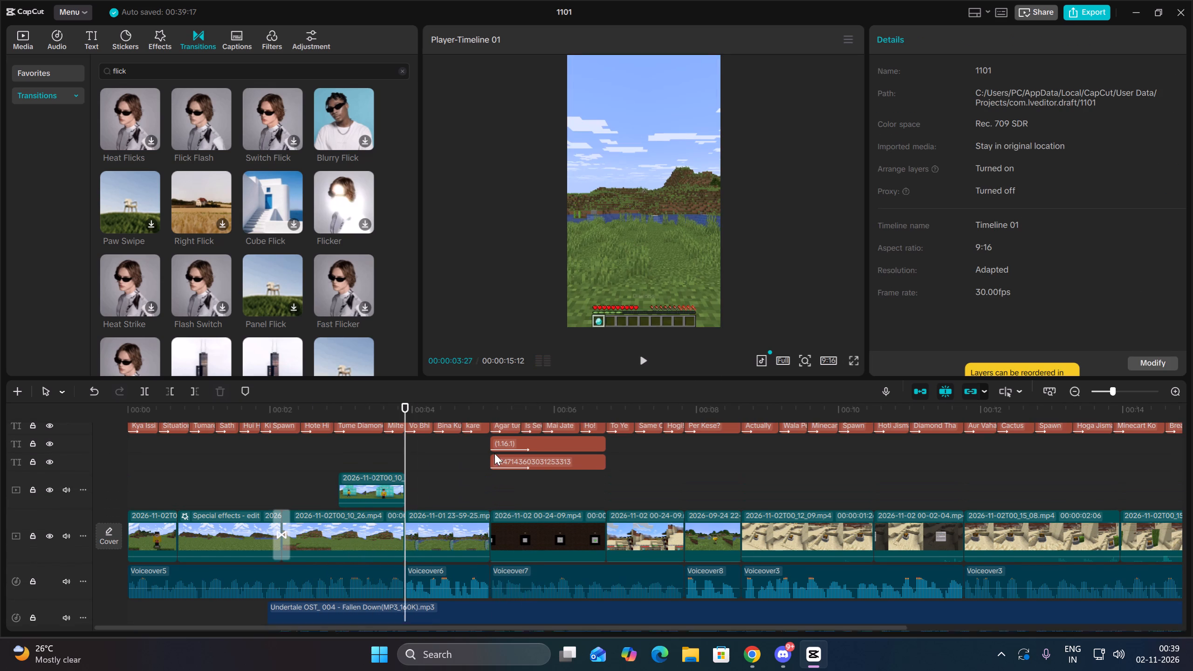
pyautogui.scroll(1, 494, 453)
pyautogui.press('space')
pyautogui.press('space')
pyautogui.press('Up')
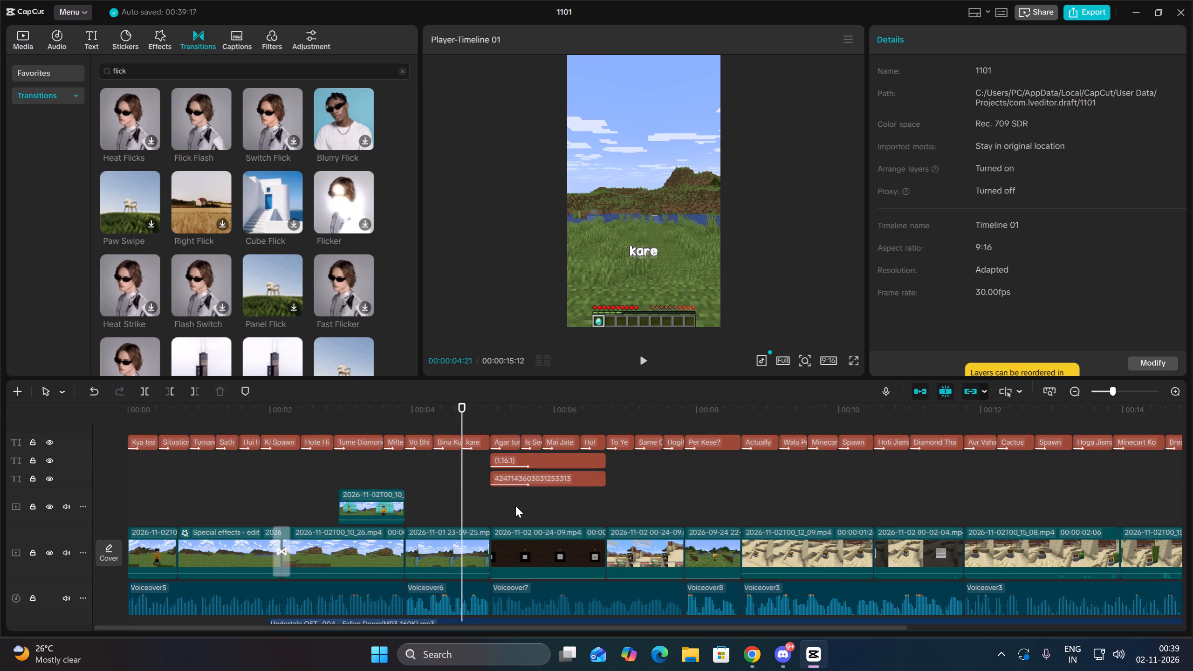
pyautogui.press('Up')
pyautogui.press('Up')
pyautogui.scroll(-7, 515, 506)
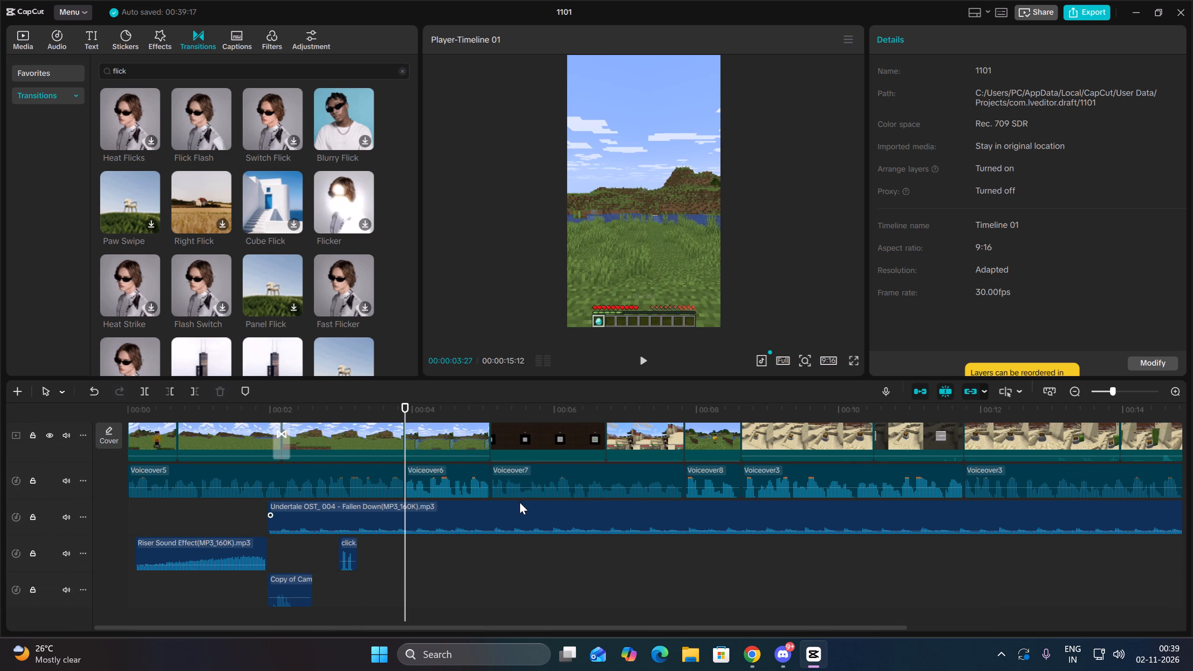
# Add the Button_Plate Click sound to the camera sound's track, starting just before the 00:00:03:27 cut.
pyautogui.click(8, 38)
pyautogui.click(21, 38)
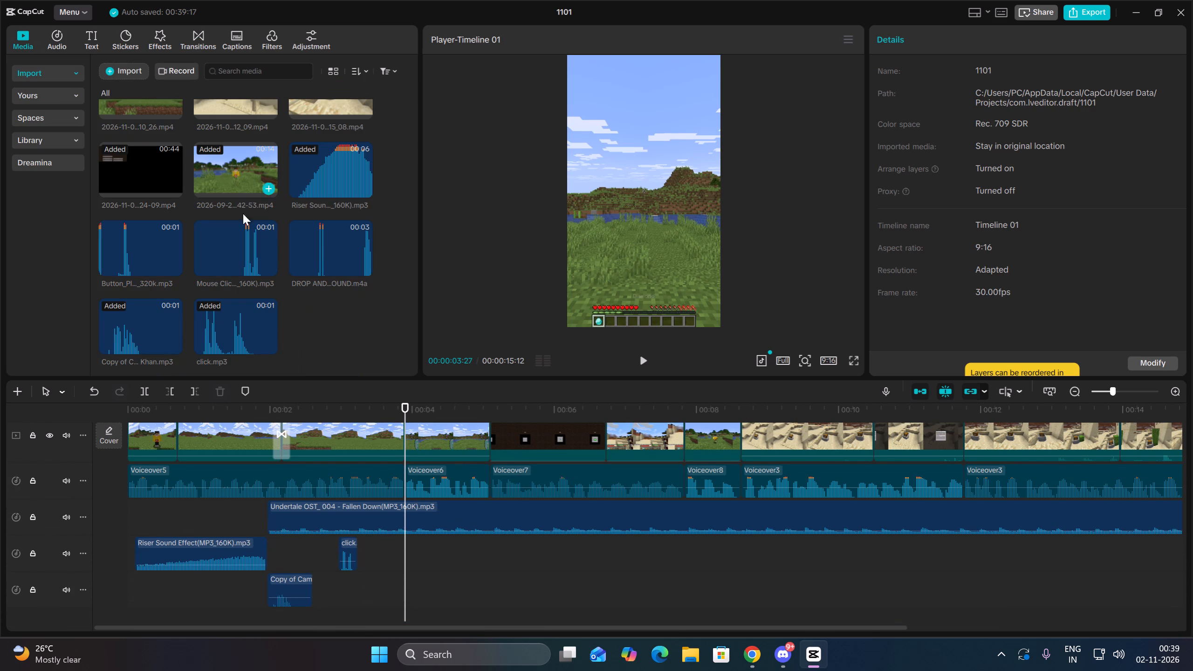
pyautogui.moveTo(126, 243); pyautogui.dragTo(367, 556)
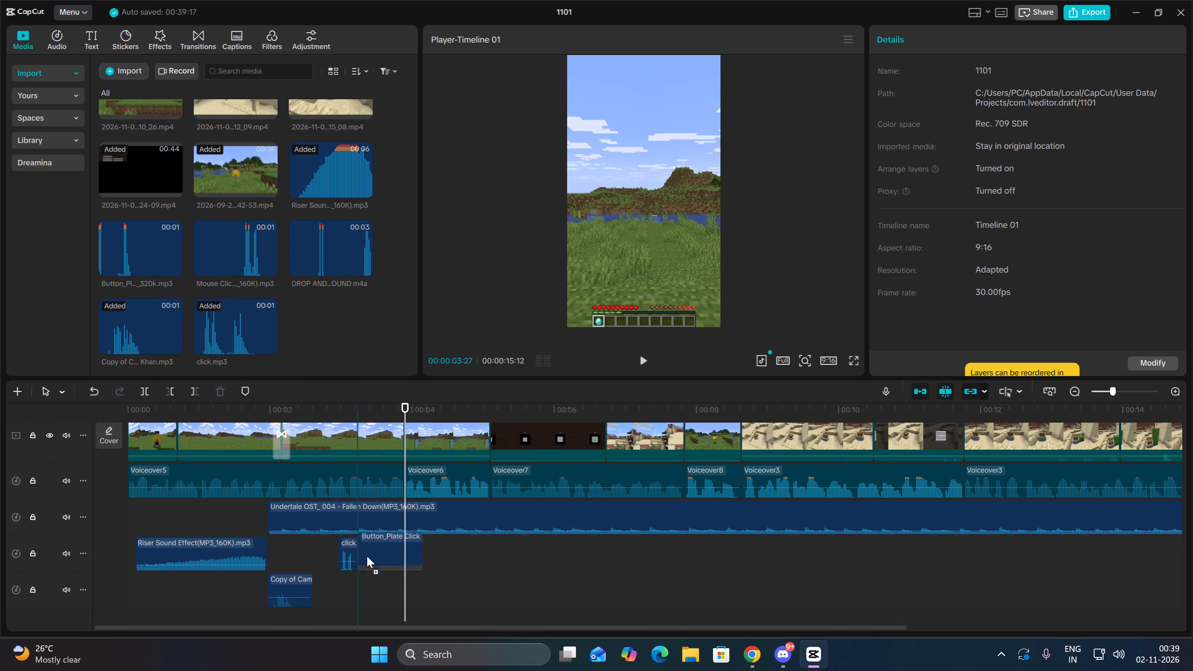
pyautogui.moveTo(367, 556); pyautogui.dragTo(367, 585)
pyautogui.moveTo(392, 584); pyautogui.dragTo(418, 590)
pyautogui.press('space')
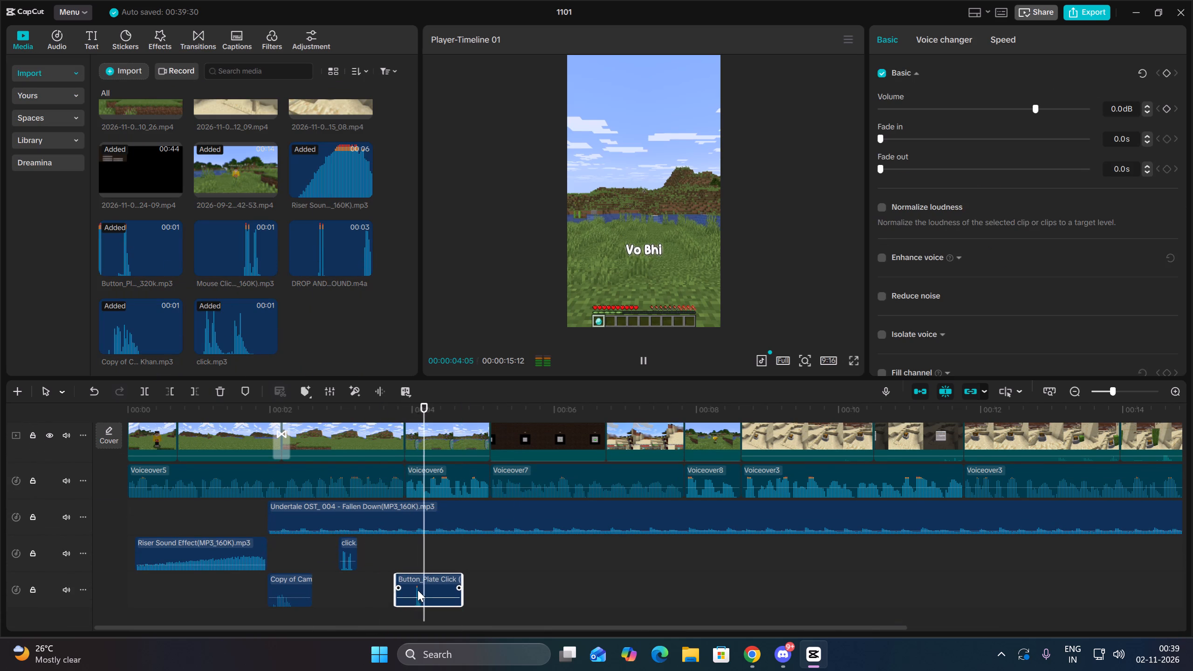
pyautogui.press('Up')
pyautogui.press('Up')
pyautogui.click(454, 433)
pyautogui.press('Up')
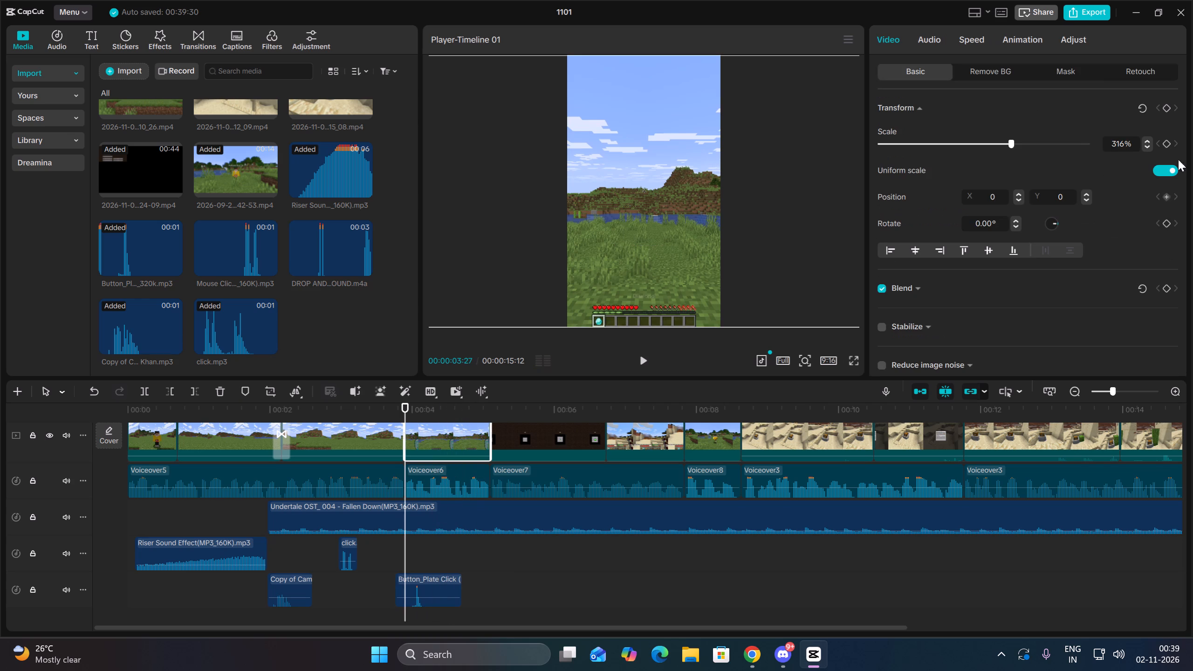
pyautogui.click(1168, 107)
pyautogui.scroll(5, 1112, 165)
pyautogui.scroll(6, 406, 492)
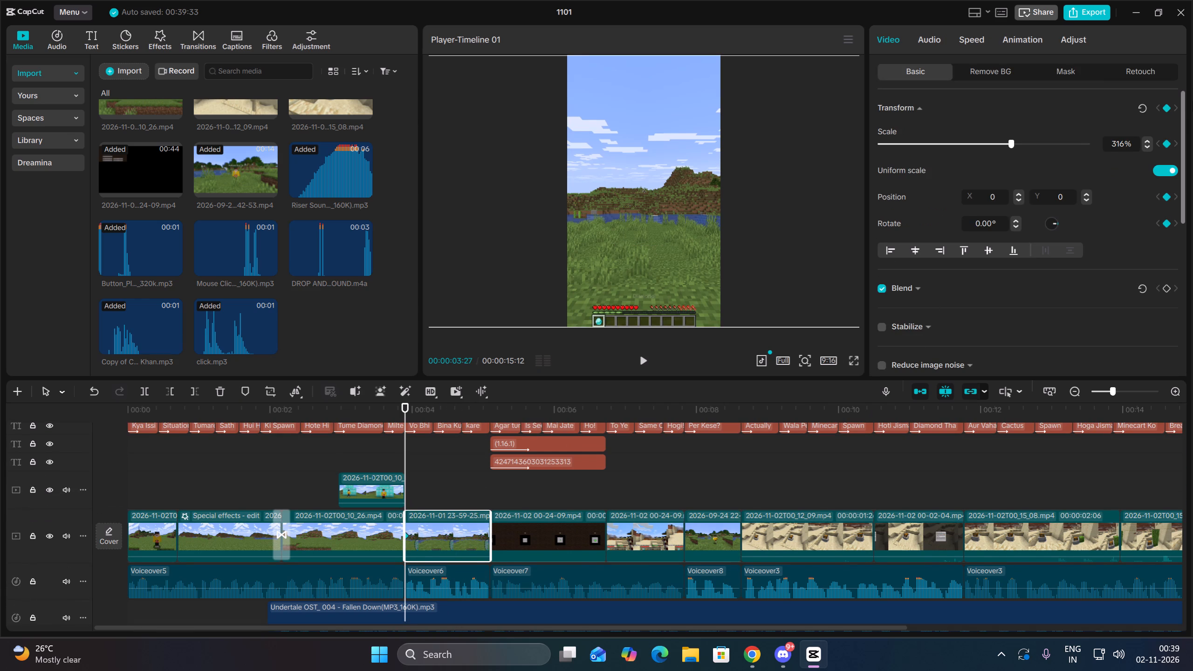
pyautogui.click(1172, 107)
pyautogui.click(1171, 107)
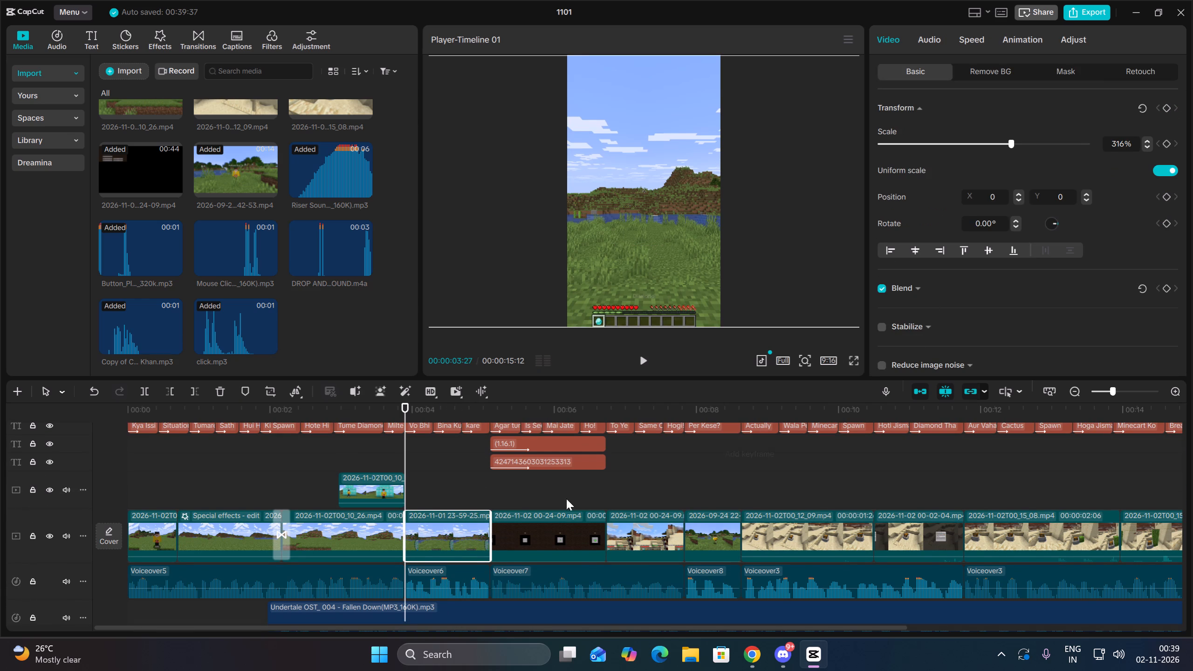
# Copy the main-track clip that starts at 00:00:03:27 and paste it onto the overlay track directly above itself.
pyautogui.rightClick(471, 525)
pyautogui.click(519, 126)
pyautogui.click(425, 493)
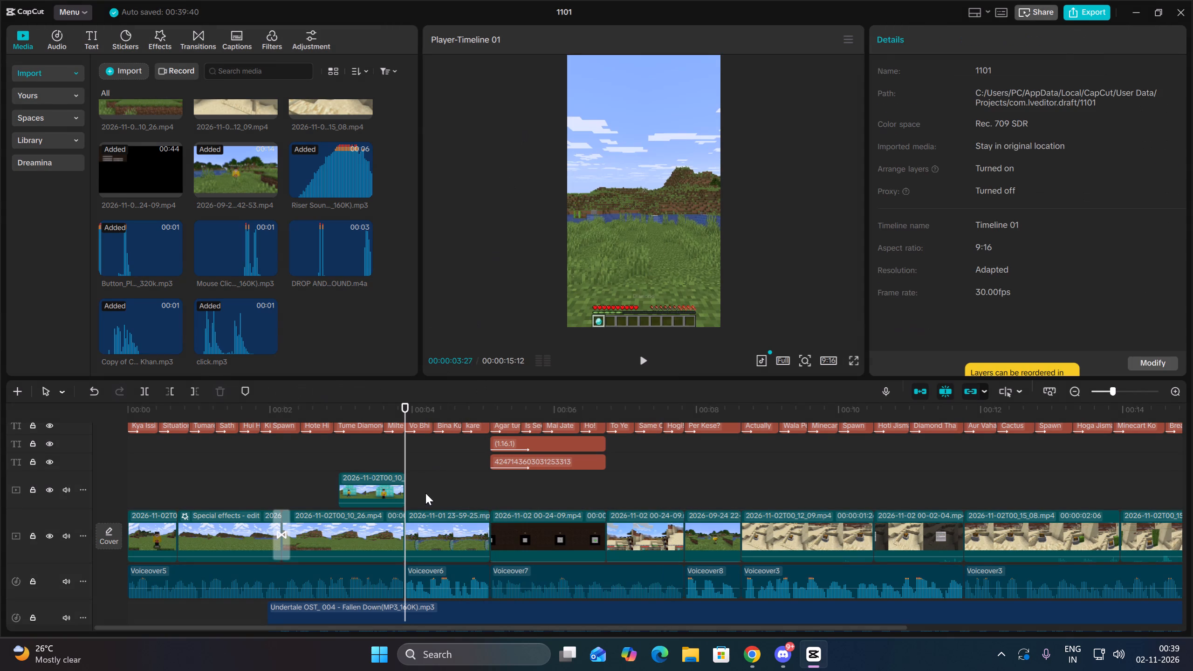
pyautogui.press('Up')
pyautogui.rightClick(429, 493)
pyautogui.click(479, 551)
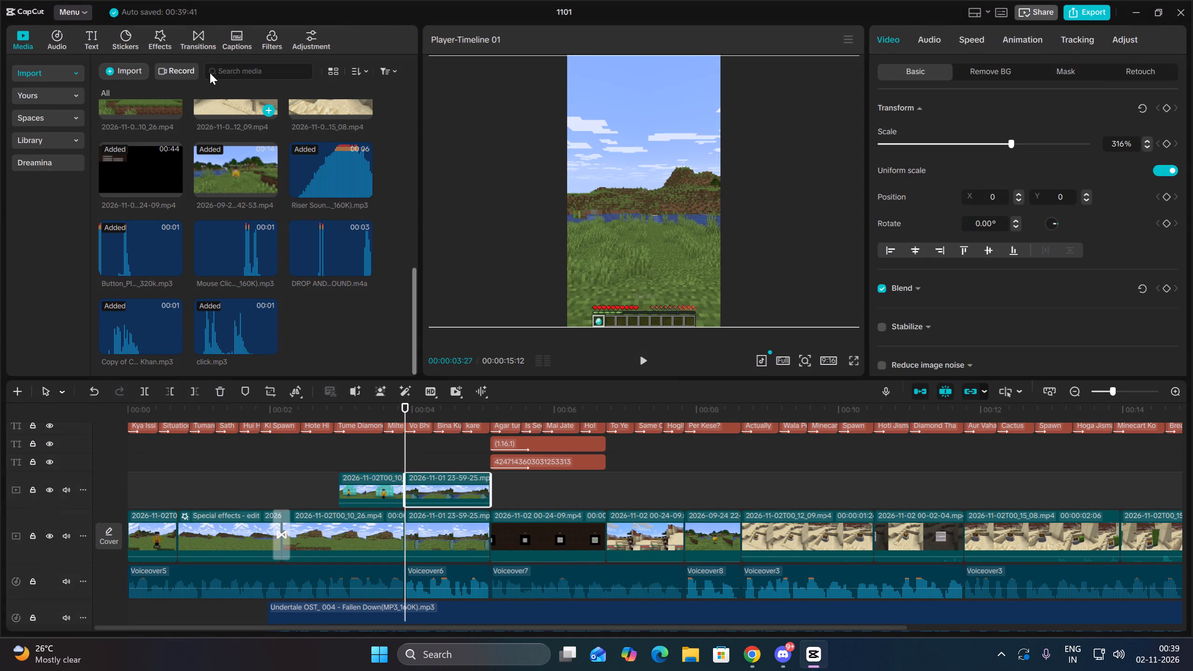
# Apply the Blur video effect to the main-track clip starting at 00:00:03:27.
pyautogui.click(166, 37)
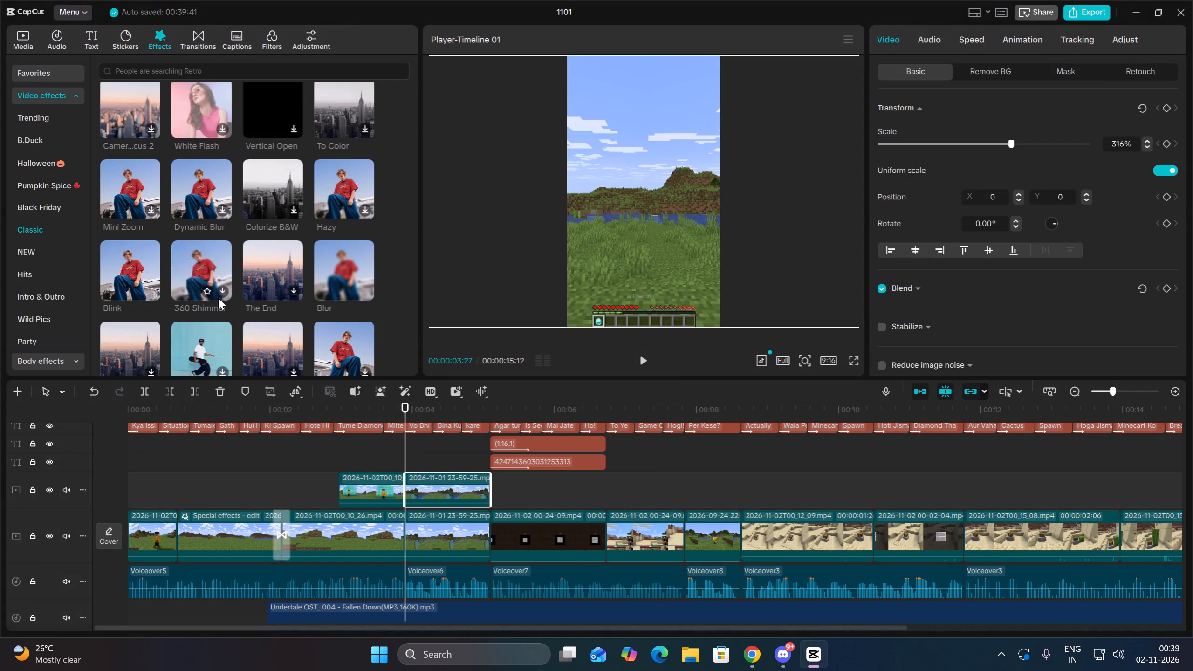
pyautogui.moveTo(343, 269); pyautogui.dragTo(442, 530)
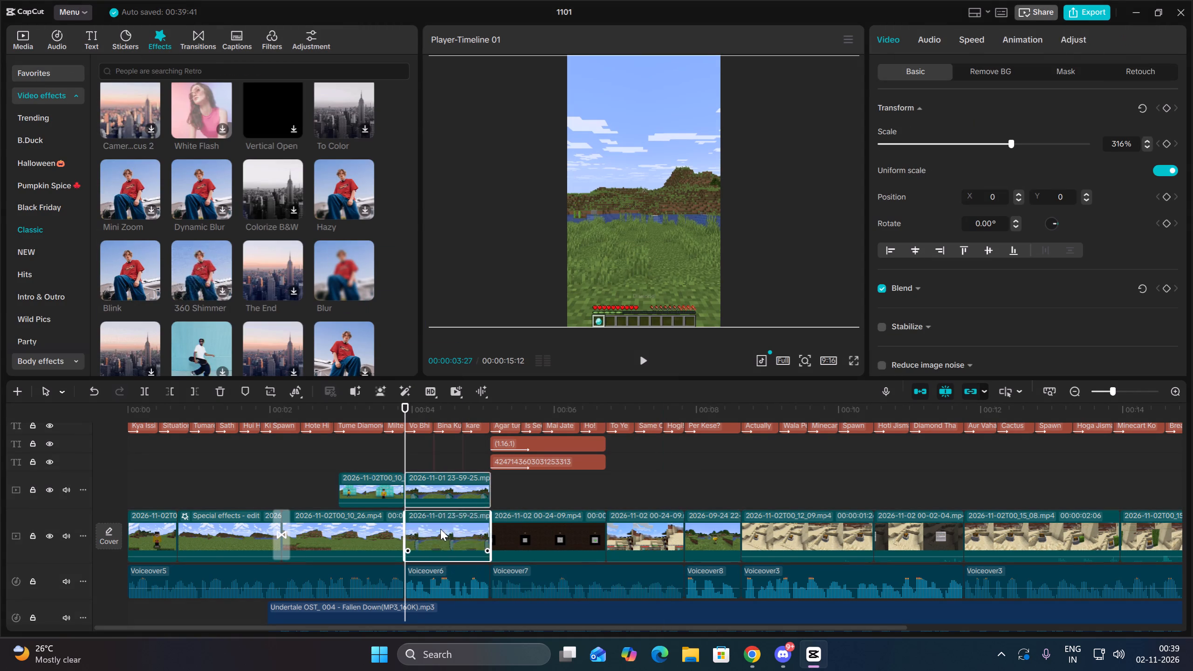
# Add a transform keyframe to the pasted overlay clip at its start, 00:00:03:27.
pyautogui.click(453, 483)
pyautogui.click(1170, 110)
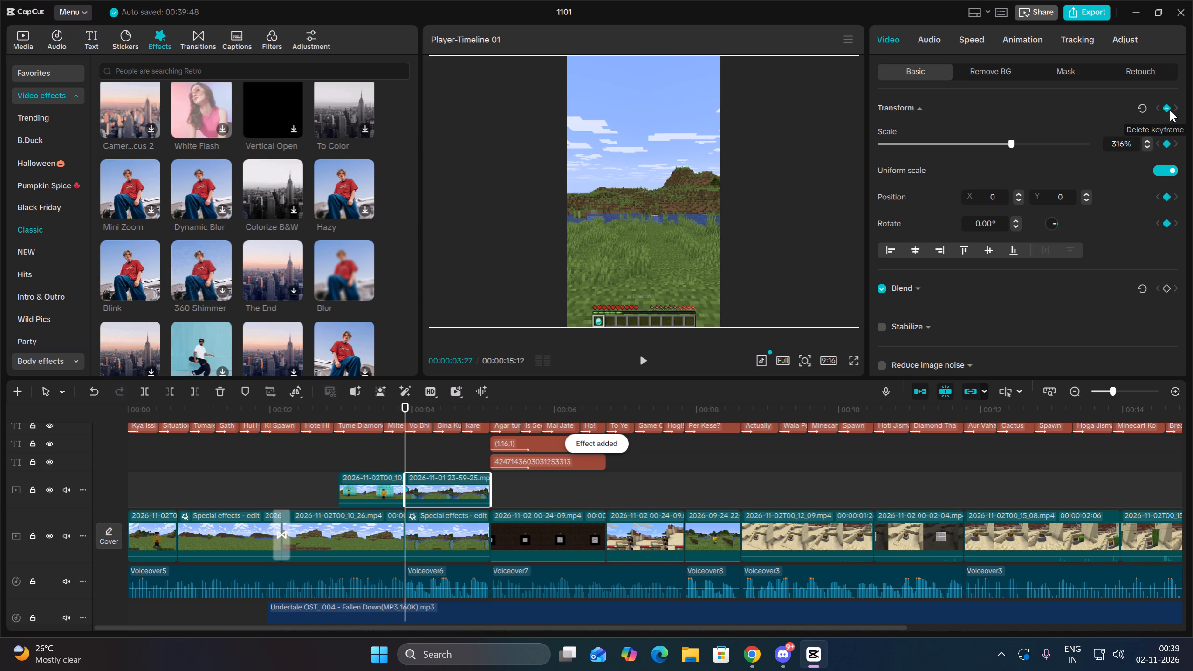
# Add a second transform keyframe at 00:00:04:10 zooming the overlay to 500% on the hotbar diamond, at position X 98, Y 2461.
pyautogui.press('space')
pyautogui.press('space')
pyautogui.press('space')
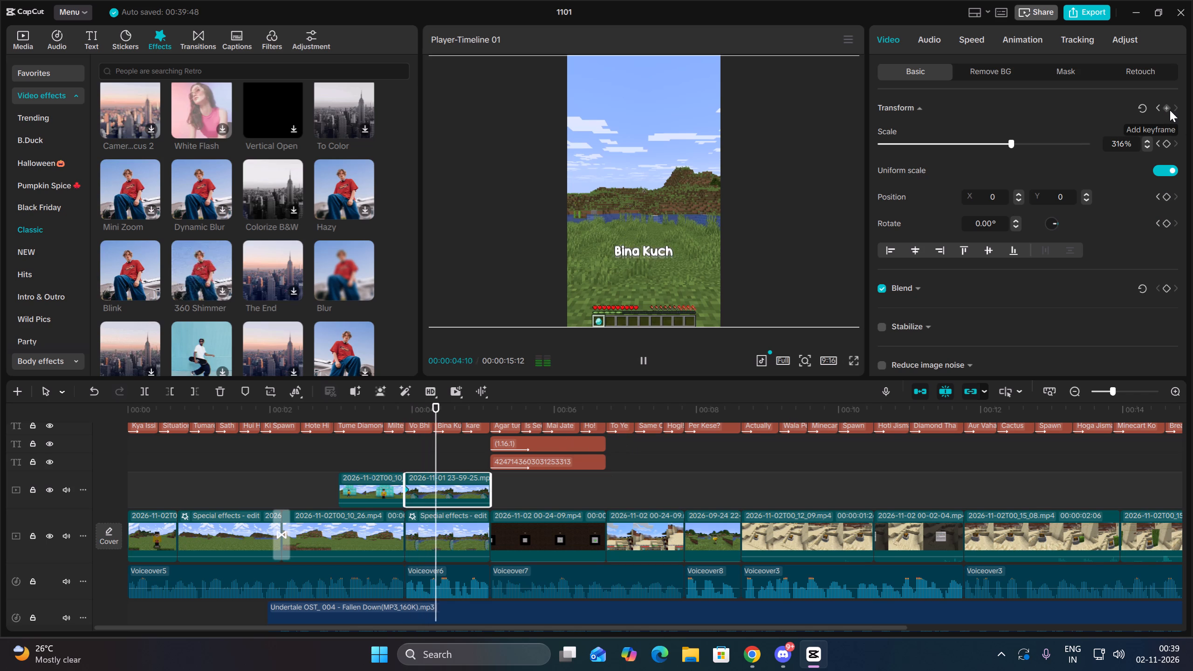
pyautogui.press('space')
pyautogui.press('Up')
pyautogui.press('Up')
pyautogui.press('space')
pyautogui.press('space')
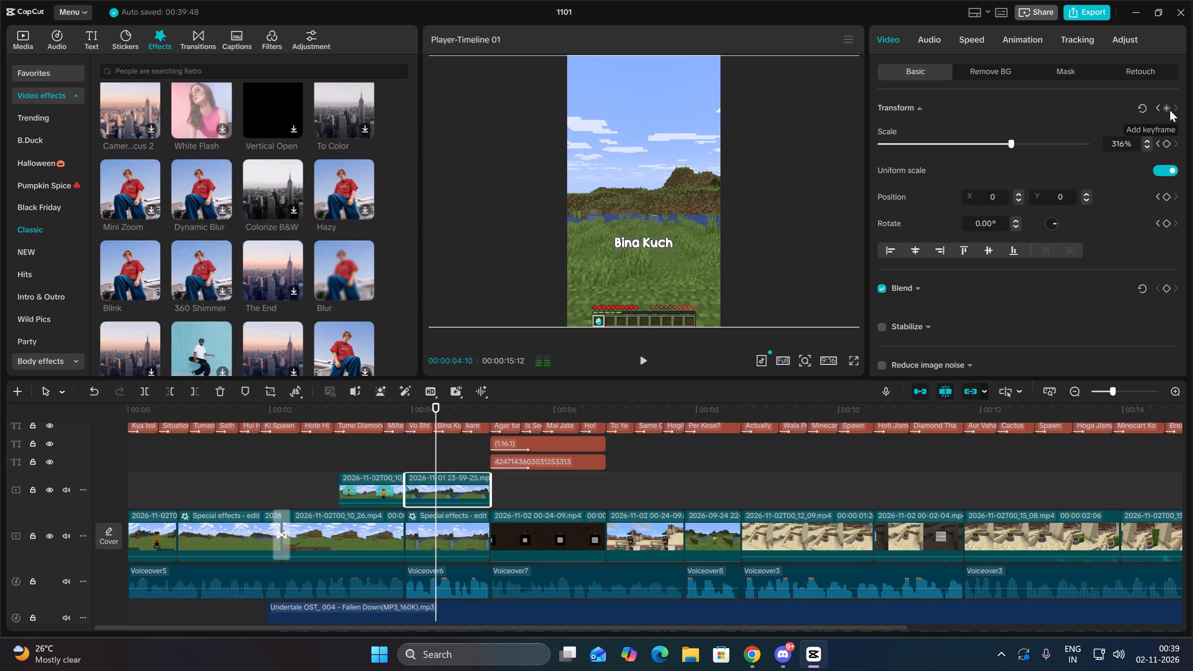
pyautogui.click(1170, 110)
pyautogui.moveTo(717, 199); pyautogui.dragTo(716, 147)
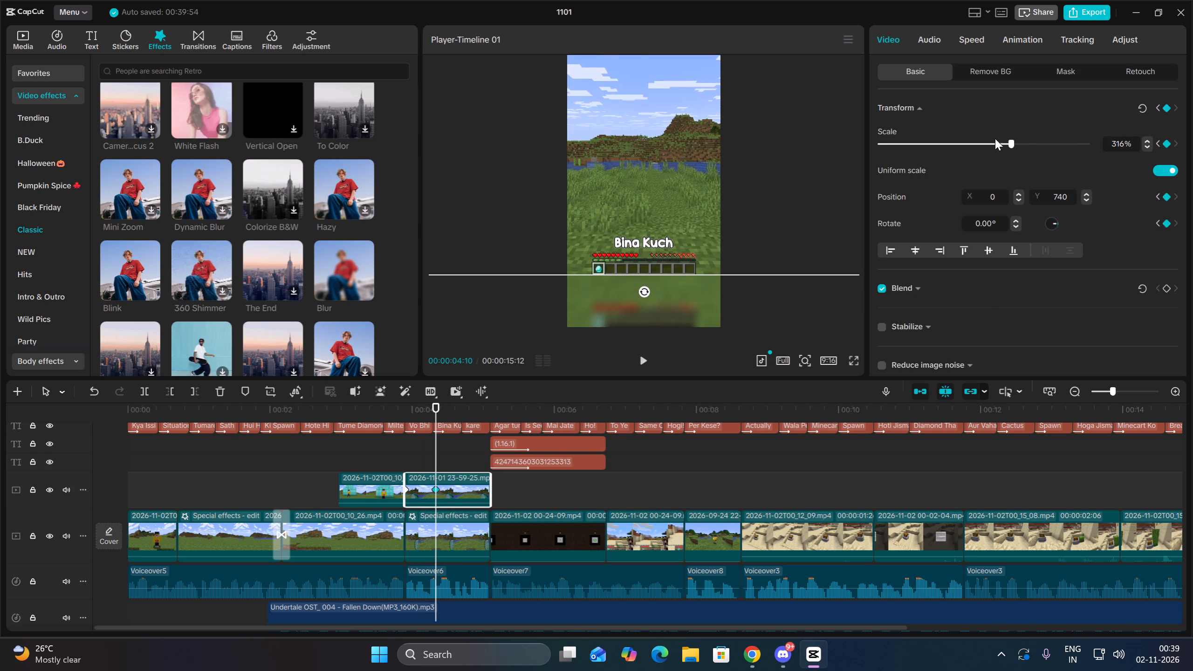
pyautogui.moveTo(1023, 142); pyautogui.dragTo(1058, 142)
pyautogui.moveTo(741, 214); pyautogui.dragTo(740, 123)
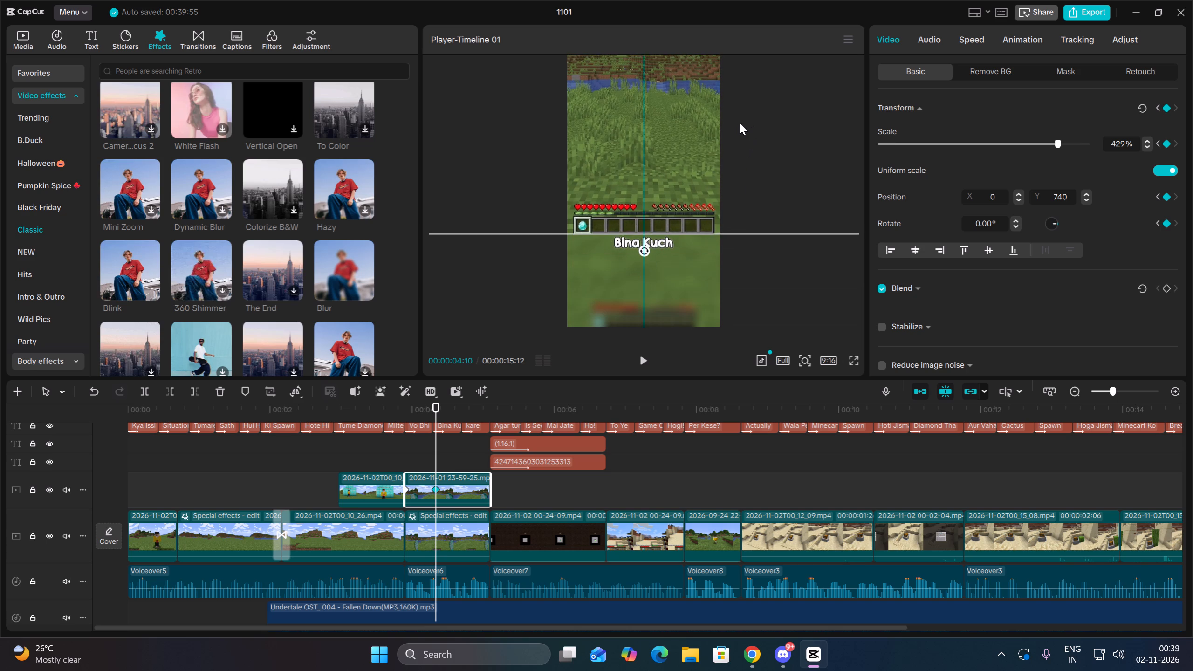
pyautogui.moveTo(740, 123); pyautogui.dragTo(738, 115)
pyautogui.moveTo(1067, 135); pyautogui.dragTo(1083, 140)
pyautogui.moveTo(1061, 143); pyautogui.dragTo(1102, 147)
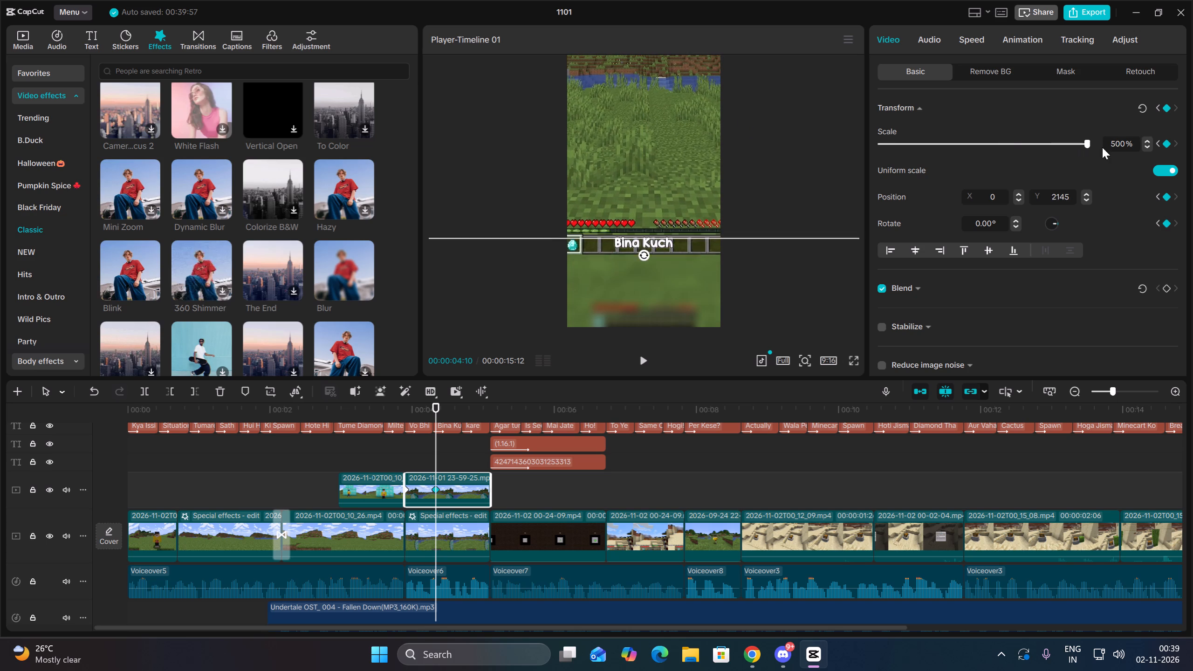
pyautogui.moveTo(1102, 147); pyautogui.dragTo(1102, 147)
pyautogui.moveTo(702, 215); pyautogui.dragTo(709, 192)
# Move the zoom's end keyframe earlier, to about 00:00:04:03, and replay the faster zoom.
pyautogui.press('Up')
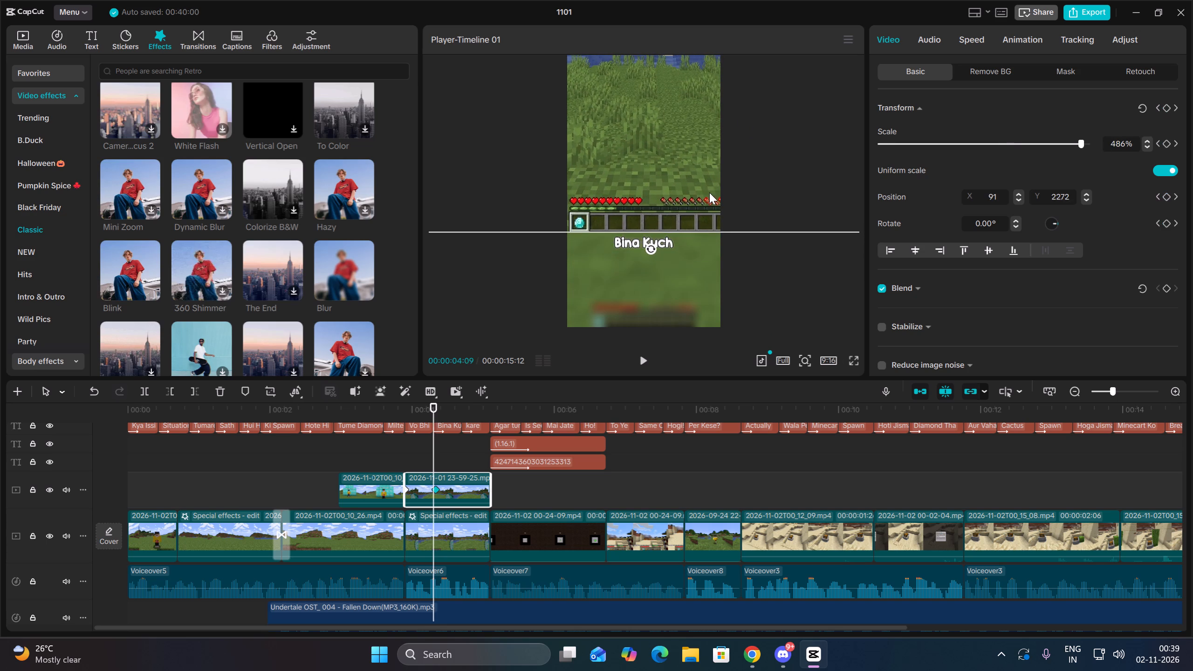
pyautogui.press('Up')
pyautogui.press('space')
pyautogui.press('space')
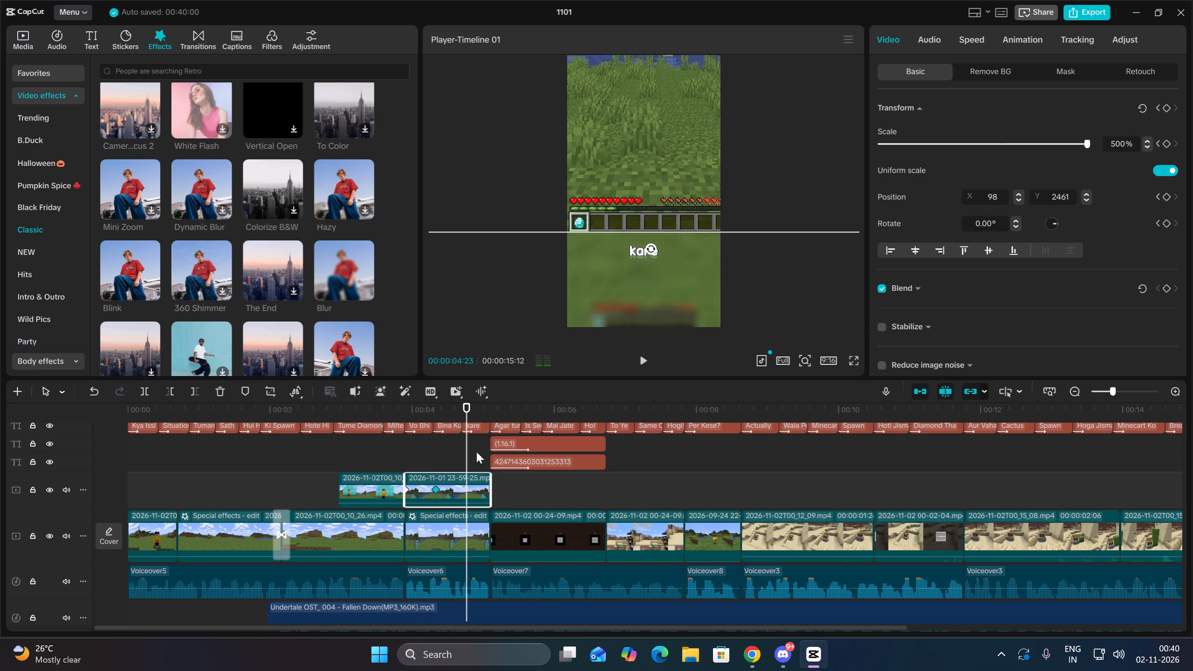
pyautogui.press('Up')
pyautogui.moveTo(437, 492); pyautogui.dragTo(419, 491)
pyautogui.click(411, 461)
pyautogui.press('Up')
pyautogui.press('space')
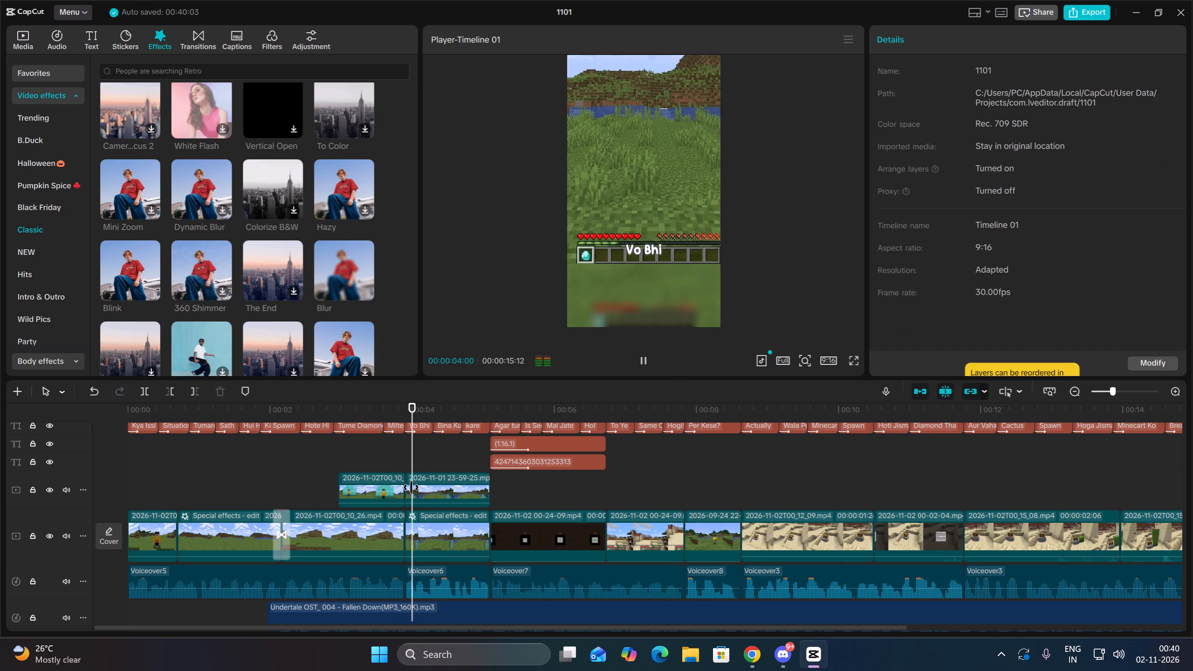
pyautogui.press('space')
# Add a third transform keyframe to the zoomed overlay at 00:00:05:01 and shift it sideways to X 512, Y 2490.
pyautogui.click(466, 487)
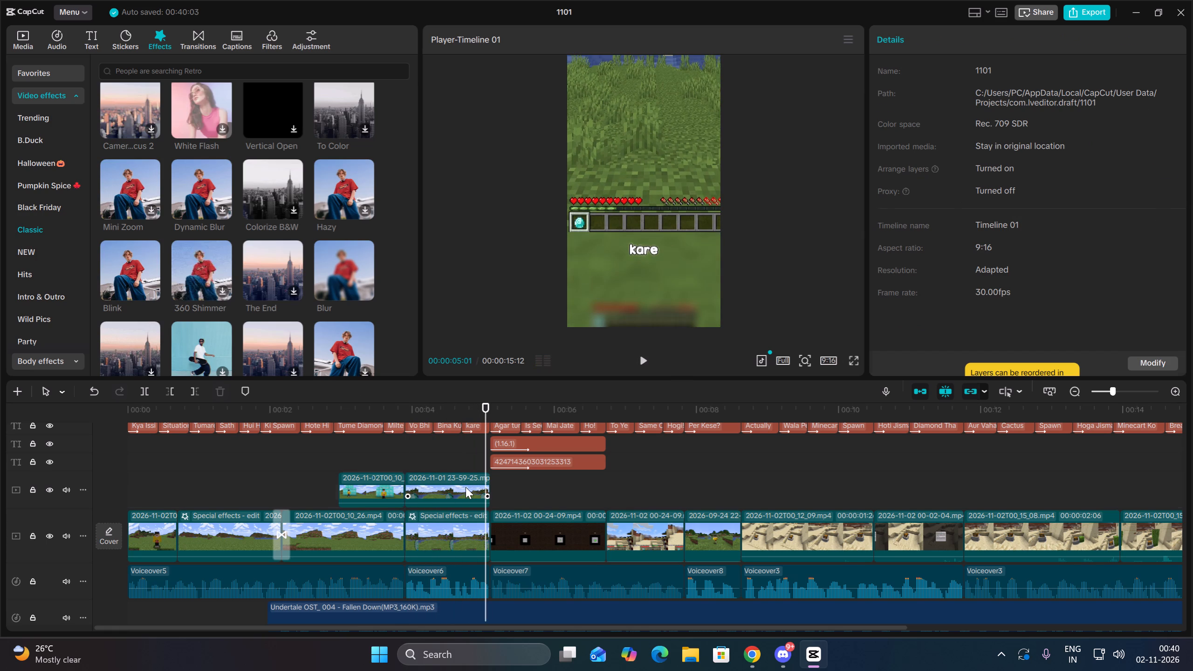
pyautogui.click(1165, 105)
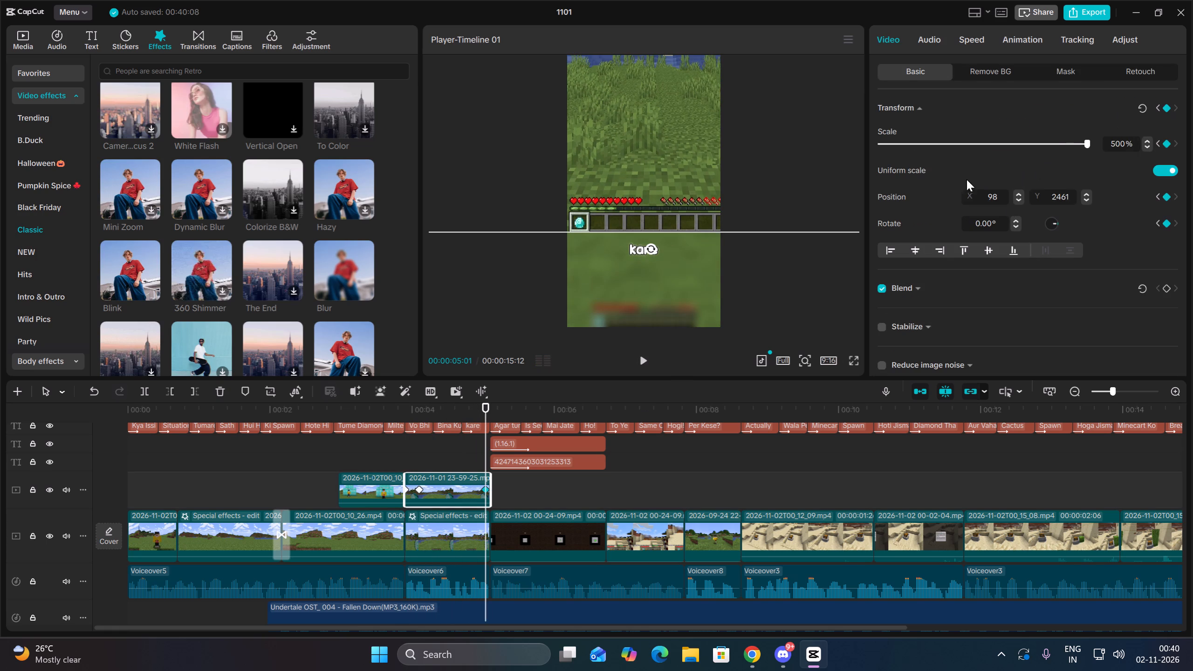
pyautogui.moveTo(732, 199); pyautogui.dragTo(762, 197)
# Replay from the diamond-block overlay through the zoomed hotbar clip to check the zoom and sideways pan.
pyautogui.press('Up')
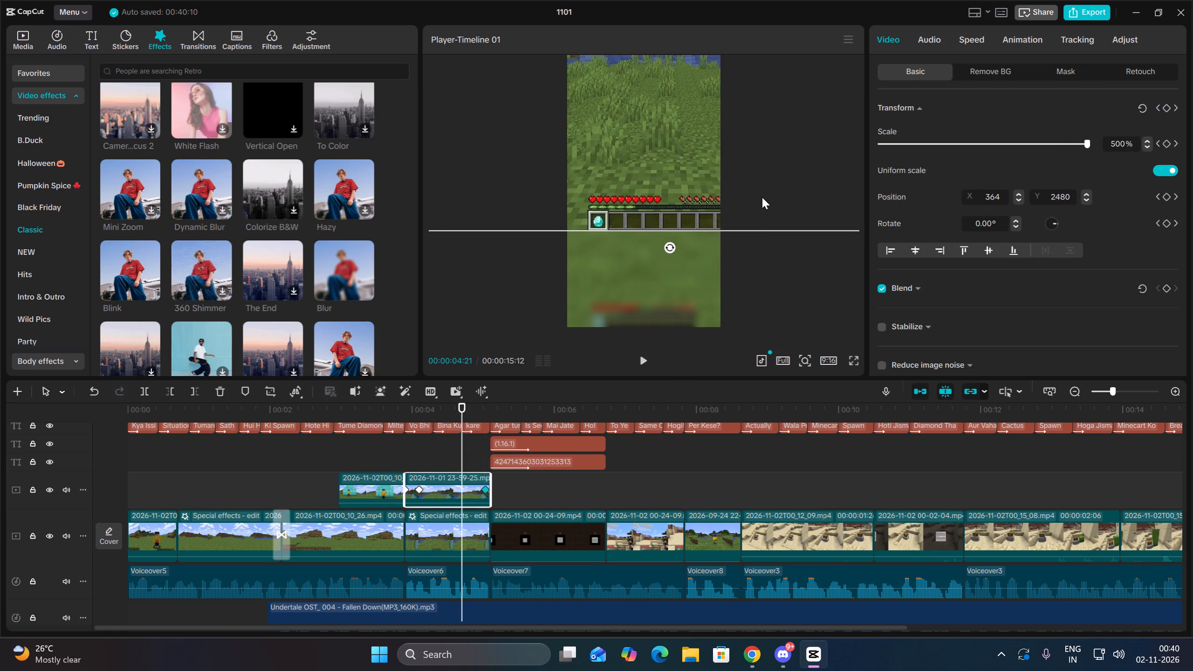
pyautogui.press('Up')
pyautogui.press('Up')
pyautogui.press('Up')
pyautogui.press('Up')
pyautogui.press('Up')
pyautogui.press('Up')
pyautogui.press('Down')
pyautogui.press('Down')
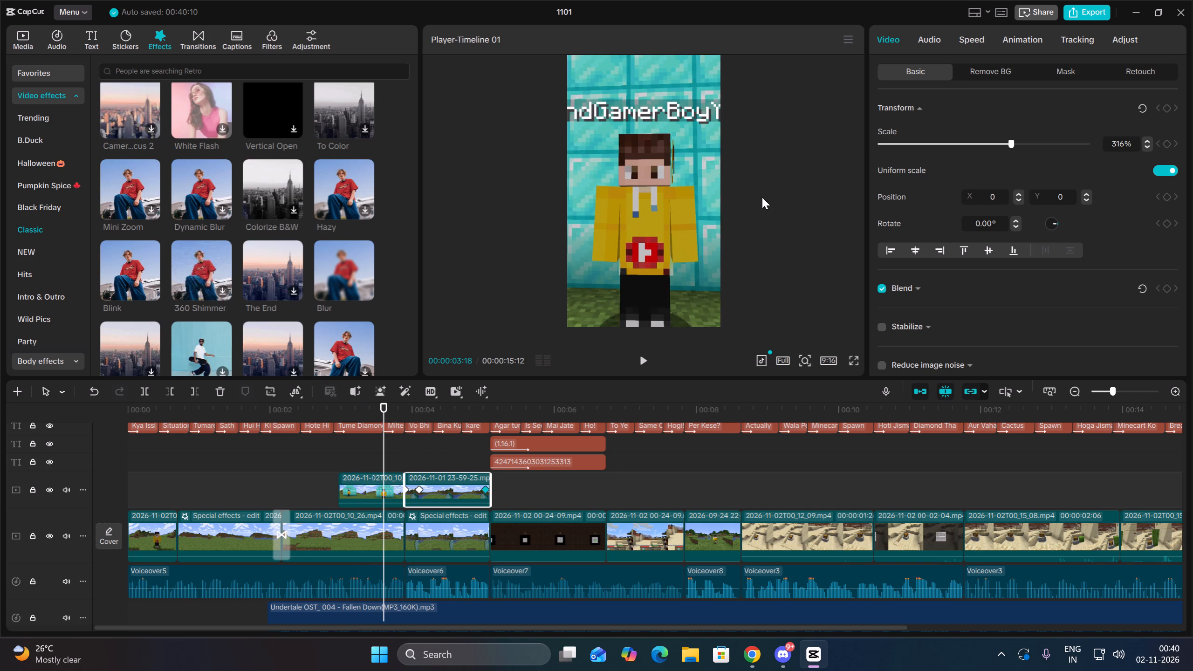
pyautogui.press('Down')
pyautogui.press('Down')
pyautogui.press('space')
pyautogui.press('space')
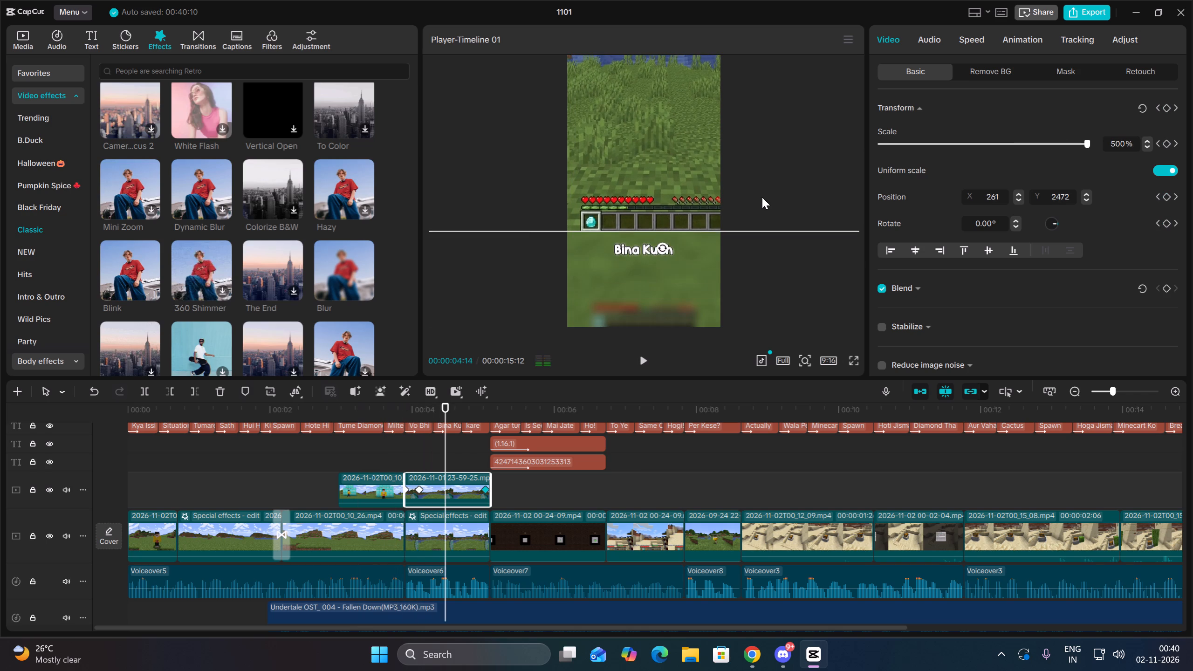
pyautogui.press('space')
pyautogui.press('space')
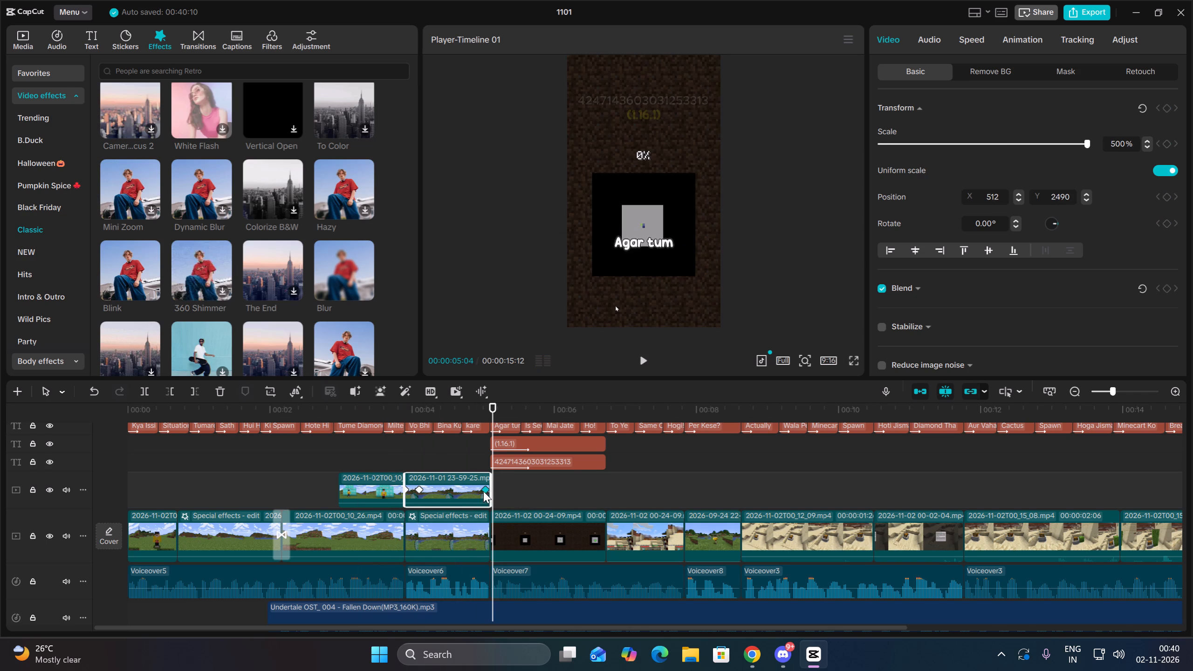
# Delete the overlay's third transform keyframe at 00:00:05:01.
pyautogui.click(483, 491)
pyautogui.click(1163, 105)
# Replay the hotbar zoom section up to the 00:00:05:03 cut to check it against the button click sound.
pyautogui.press('Up')
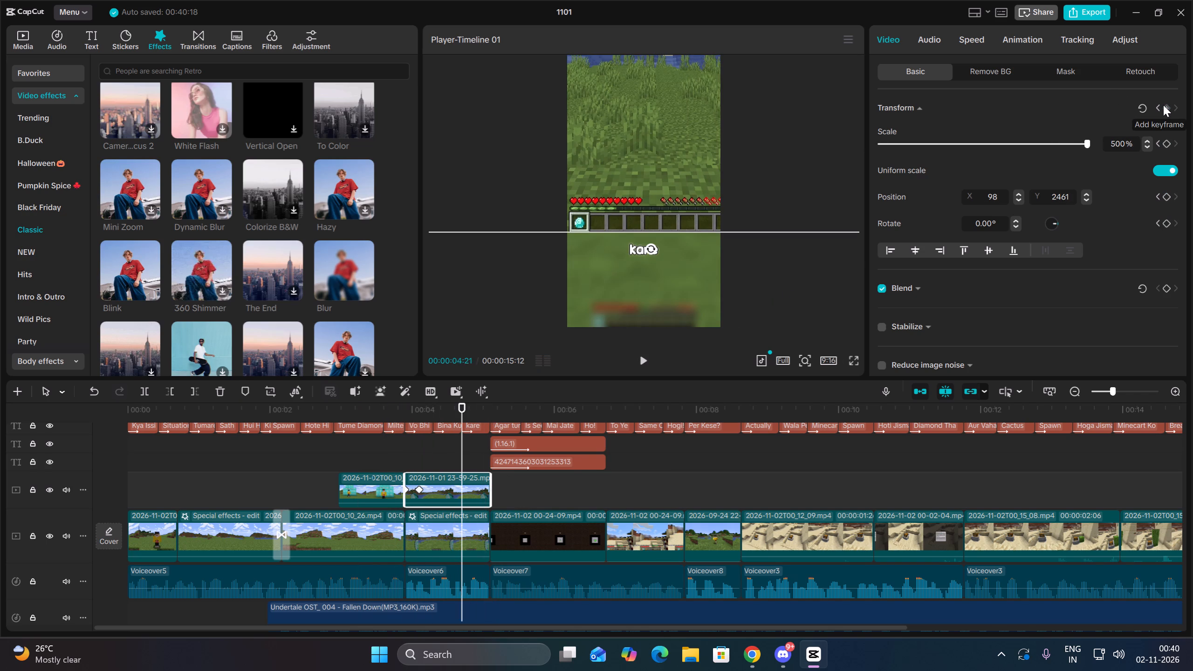
pyautogui.press('Up')
pyautogui.press('Up')
pyautogui.press('space')
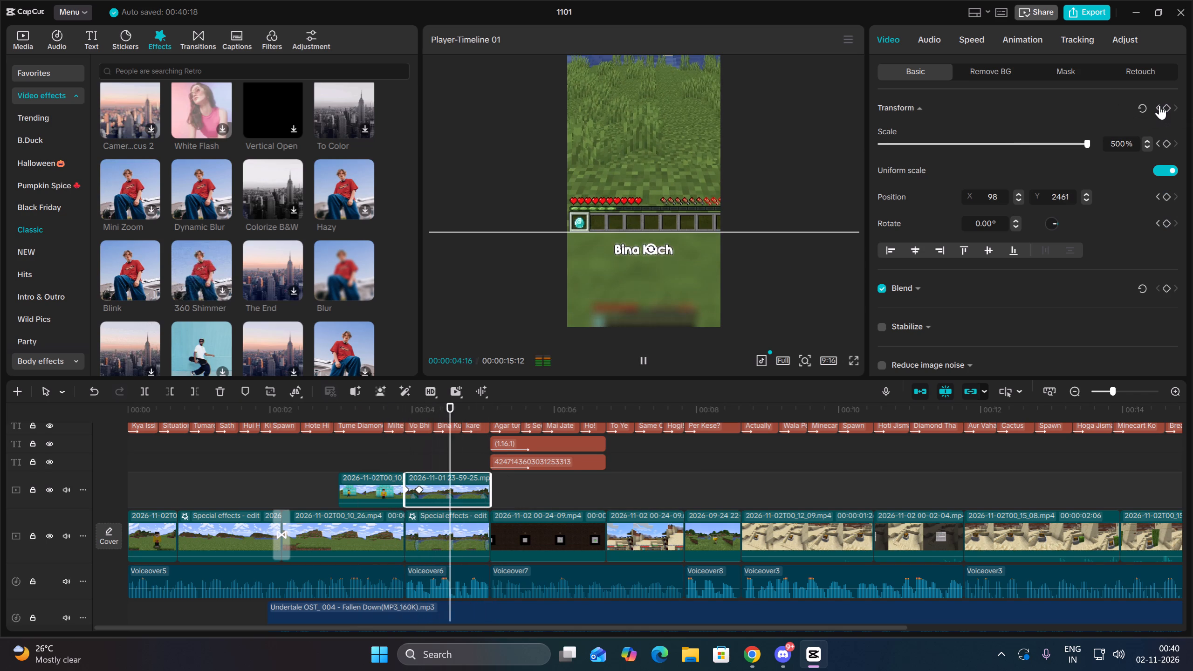
pyautogui.press('space')
pyautogui.scroll(-7, 643, 466)
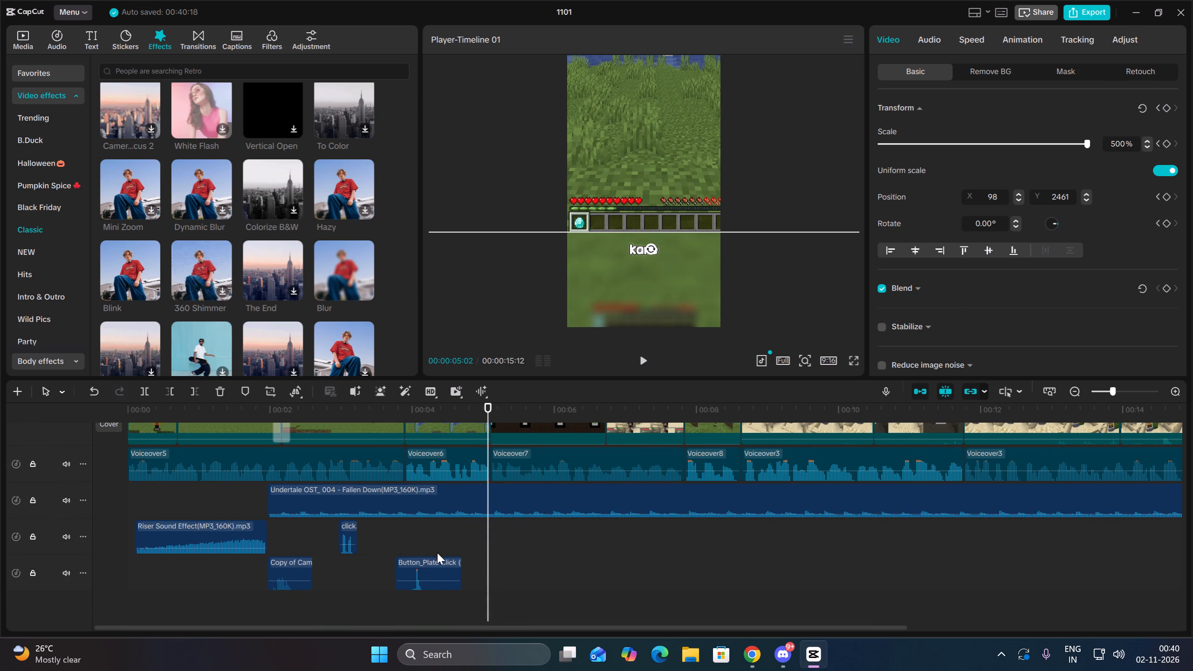
pyautogui.press('space')
pyautogui.press('space')
pyautogui.press('Up')
pyautogui.scroll(5, 522, 534)
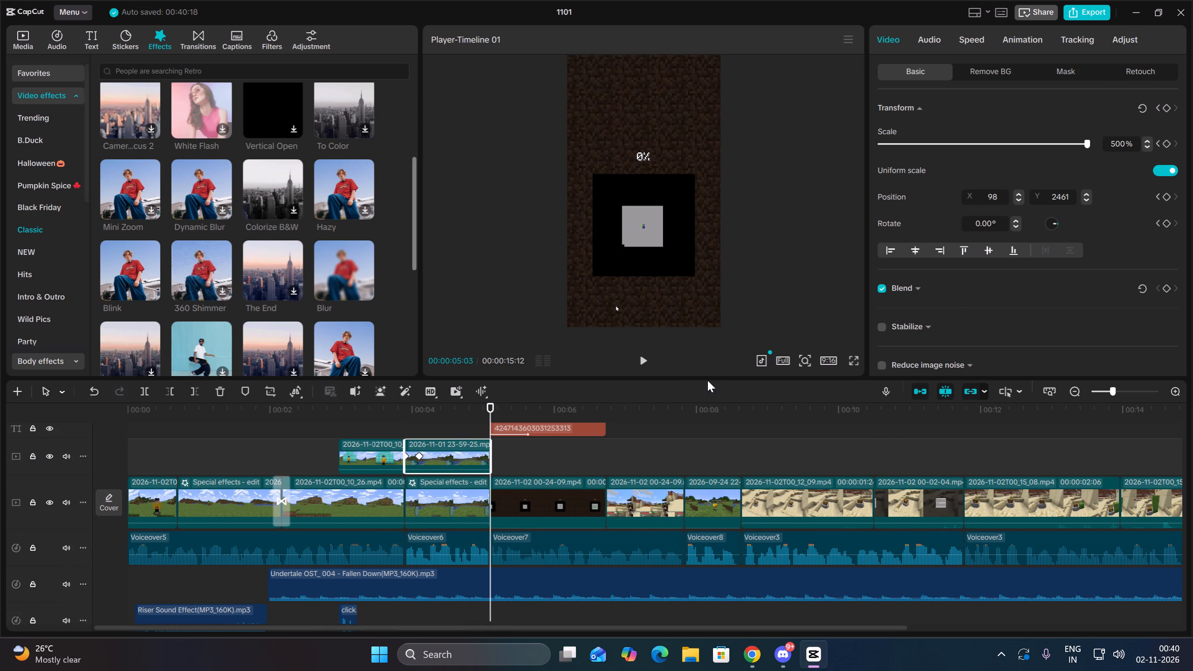
# Play the clips after the hotbar zoom up to 00:00:08:02 and return the playhead to the 00:00:05:03 cut.
pyautogui.click(651, 356)
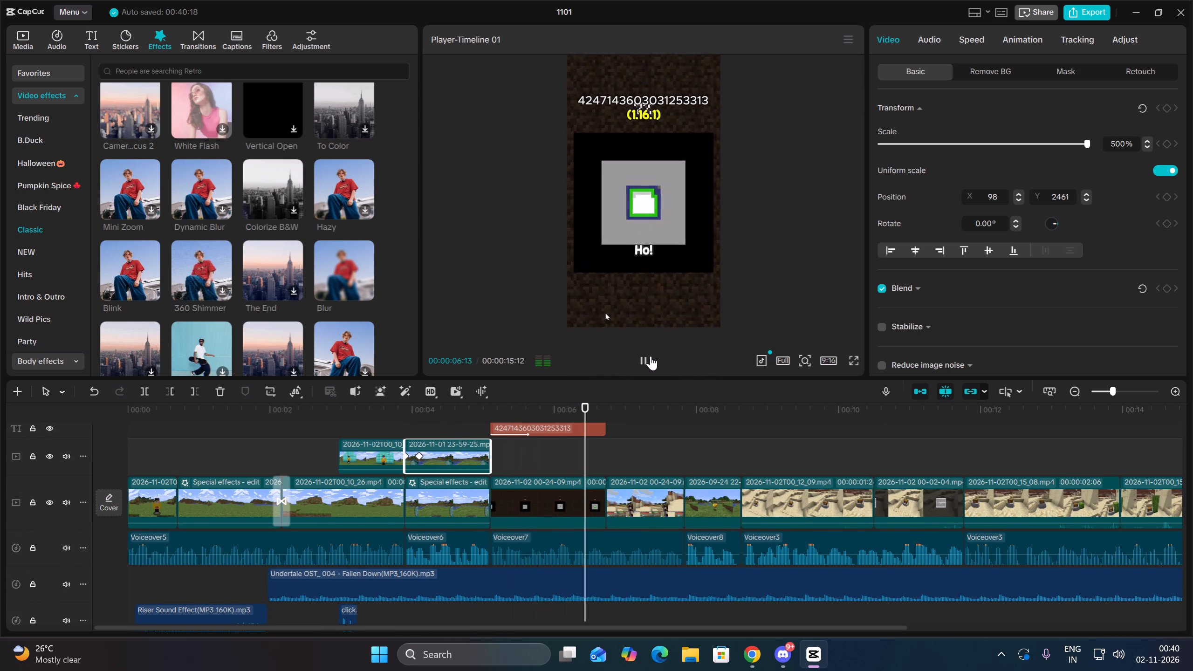
pyautogui.click(651, 356)
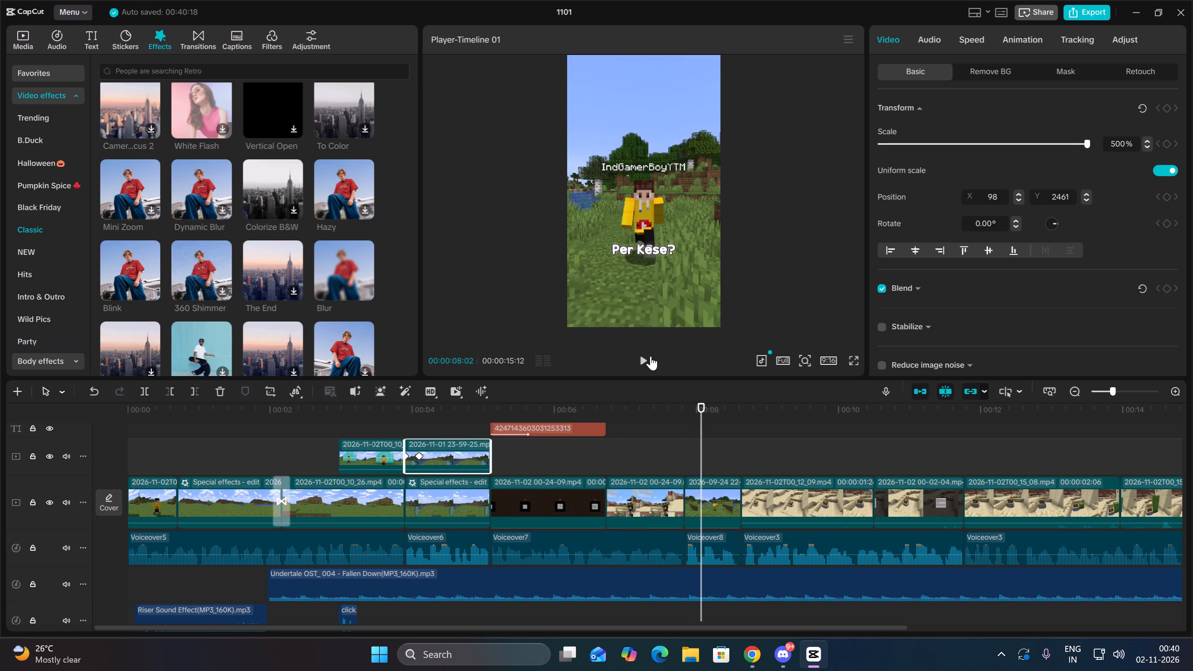
pyautogui.click(615, 465)
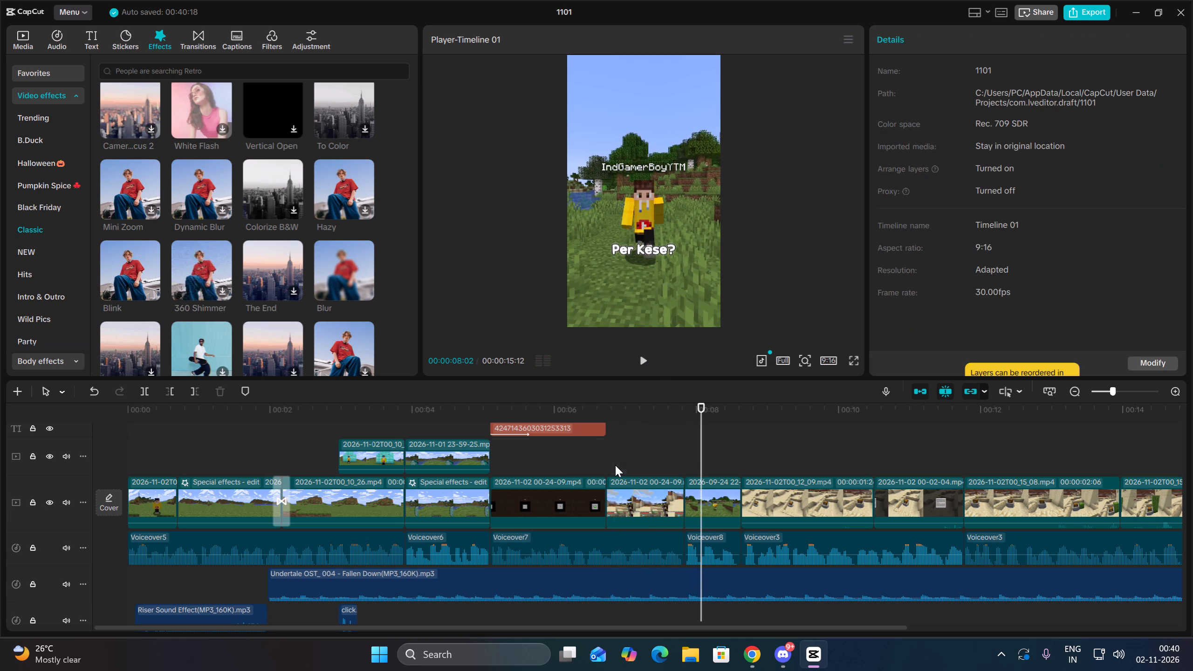
pyautogui.moveTo(615, 465); pyautogui.dragTo(495, 482)
pyautogui.moveTo(497, 465); pyautogui.dragTo(493, 472)
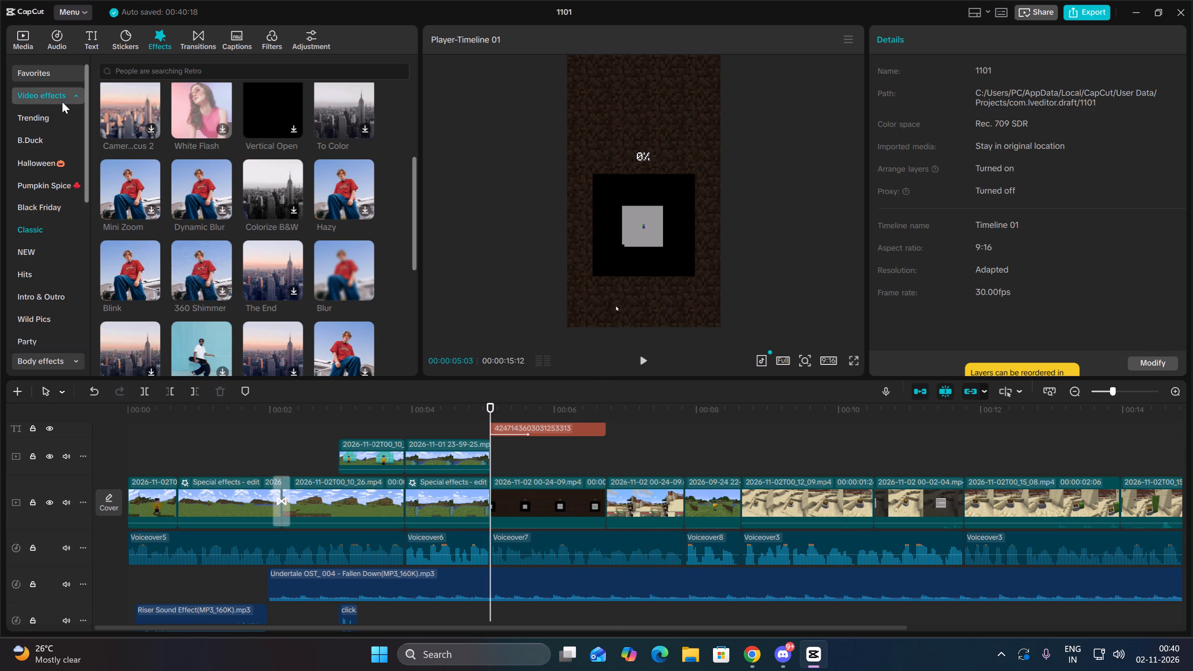
# Find the Swipe Swoosh Transition Sound Effect in the Downloads folder by searching "swipe" and import it into the project media.
pyautogui.click(21, 39)
pyautogui.scroll(-8, 674, 493)
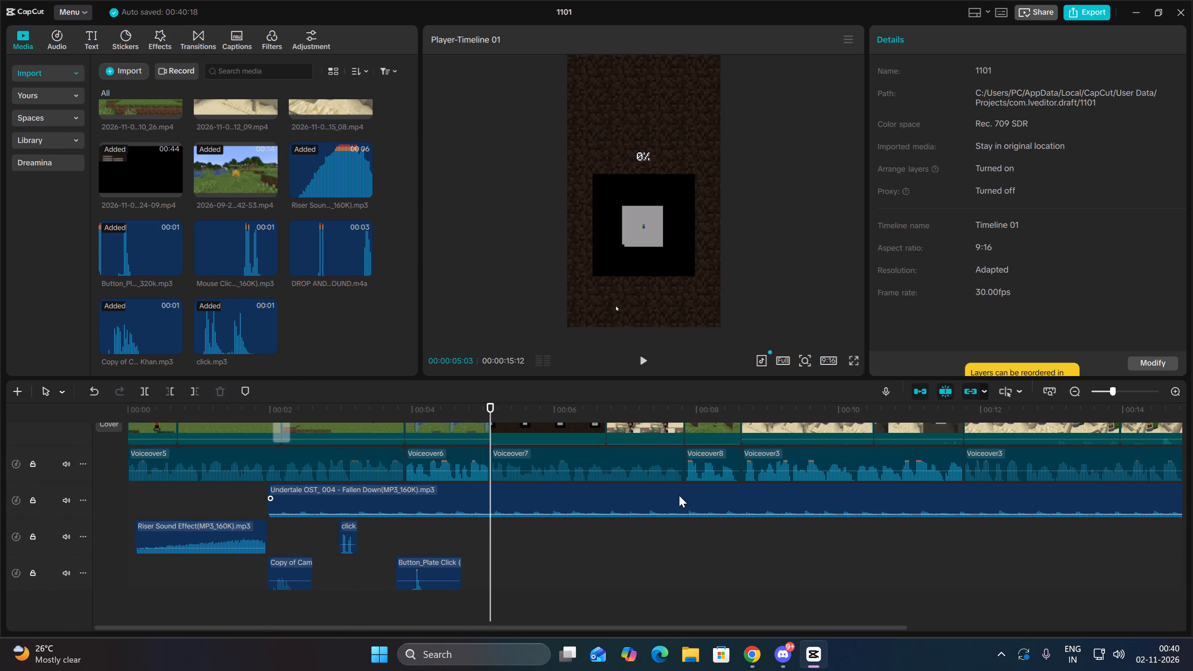
pyautogui.scroll(3, 665, 493)
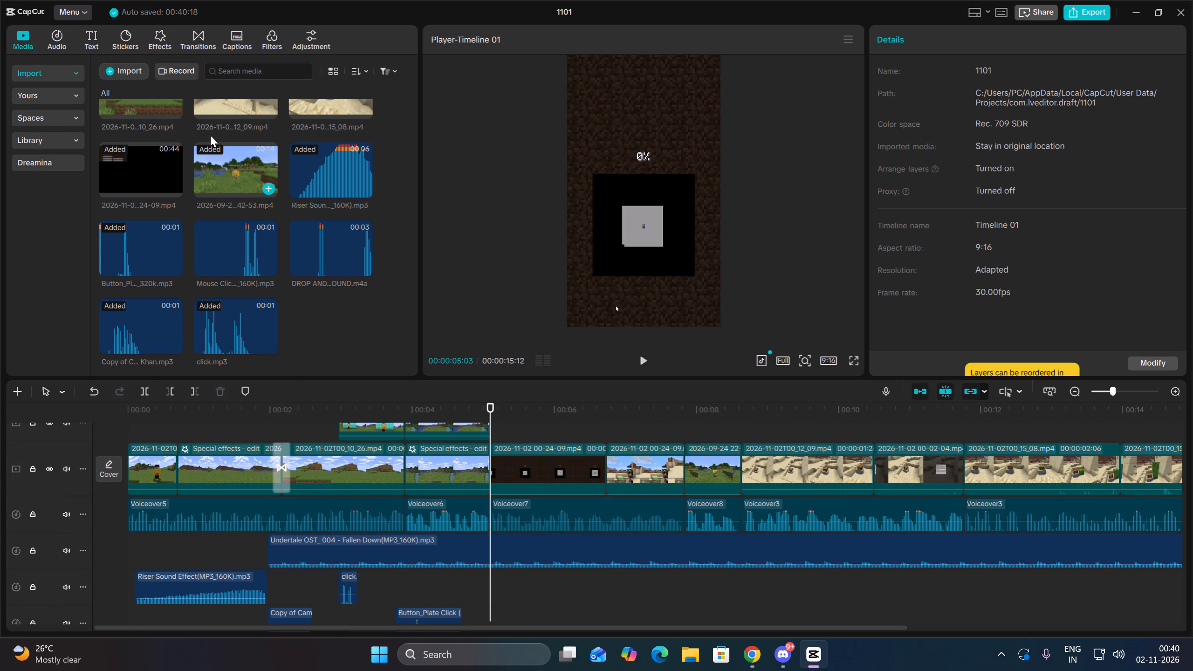
pyautogui.click(124, 73)
pyautogui.click(148, 100)
pyautogui.press('BackSpace')
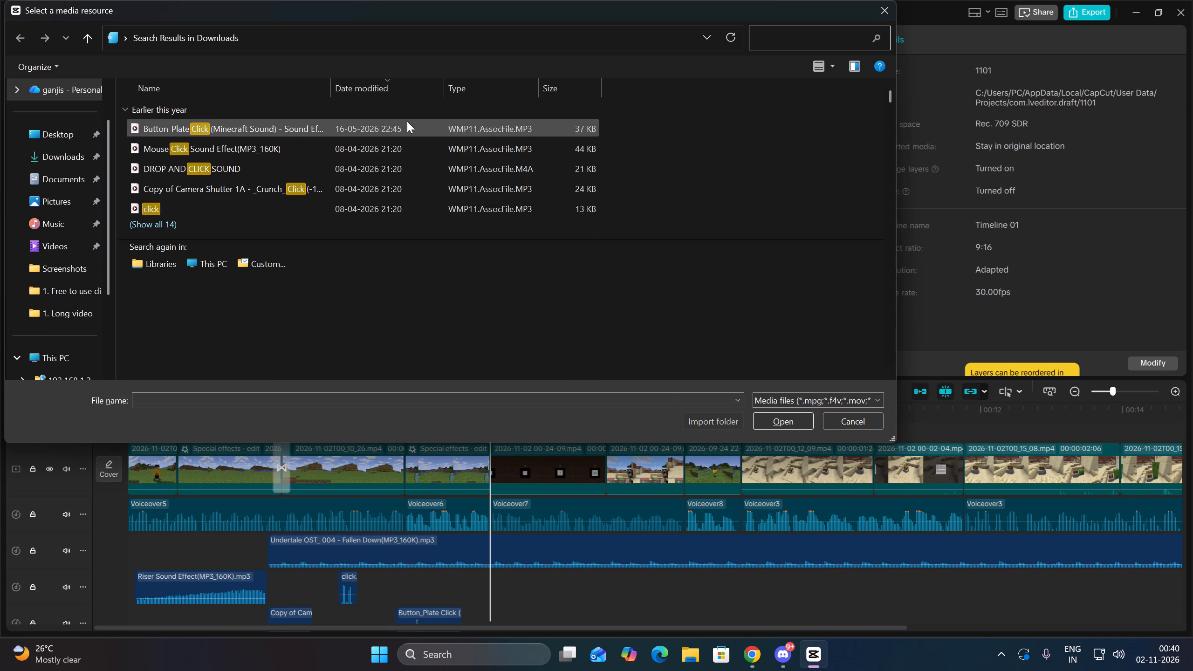
pyautogui.write('swipe')
pyautogui.click(491, 130)
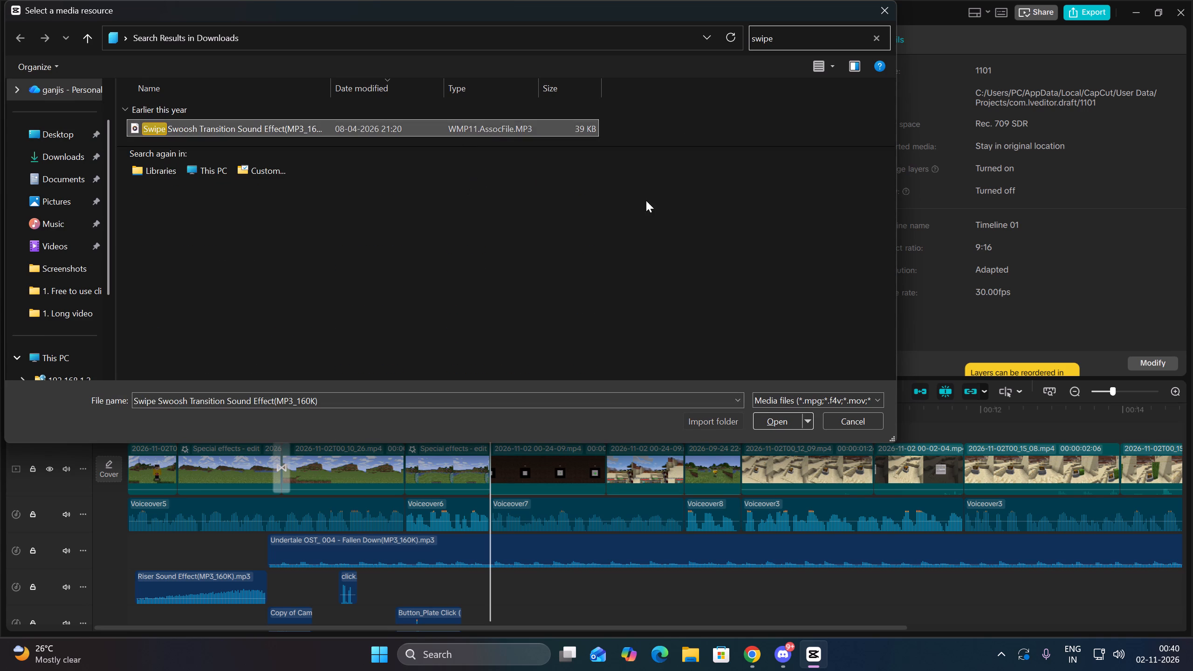
pyautogui.click(775, 429)
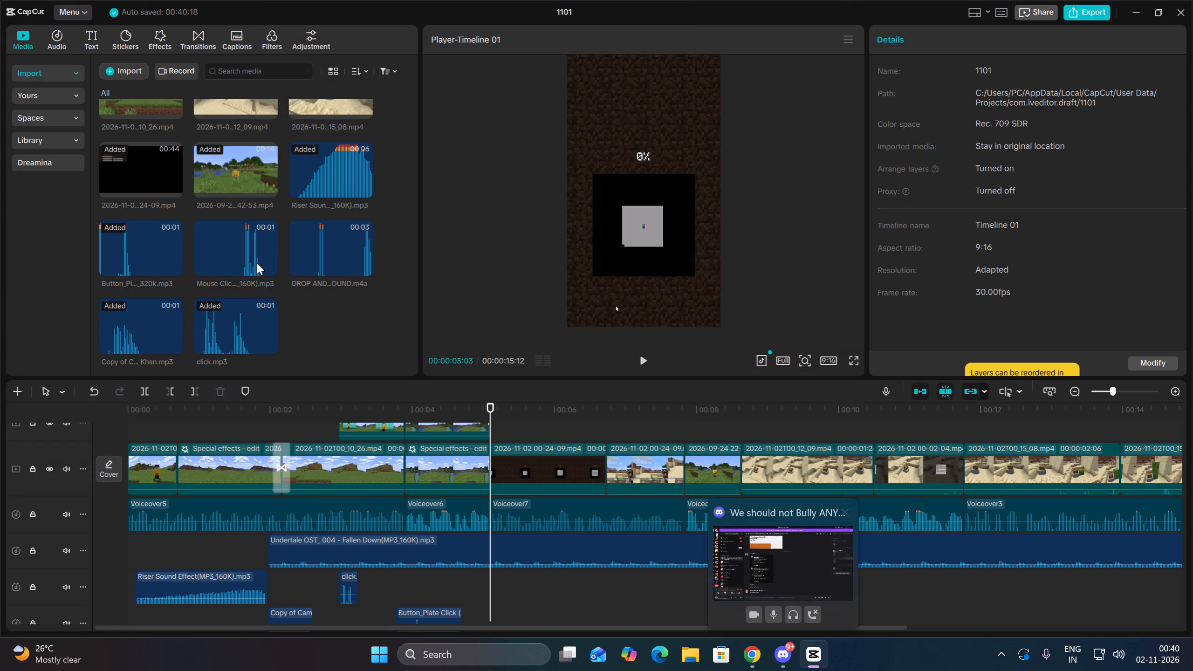
# Place the swipe swoosh sound on the riser and click effects track so it straddles the 00:00:05:03 cut.
pyautogui.scroll(-4, 283, 322)
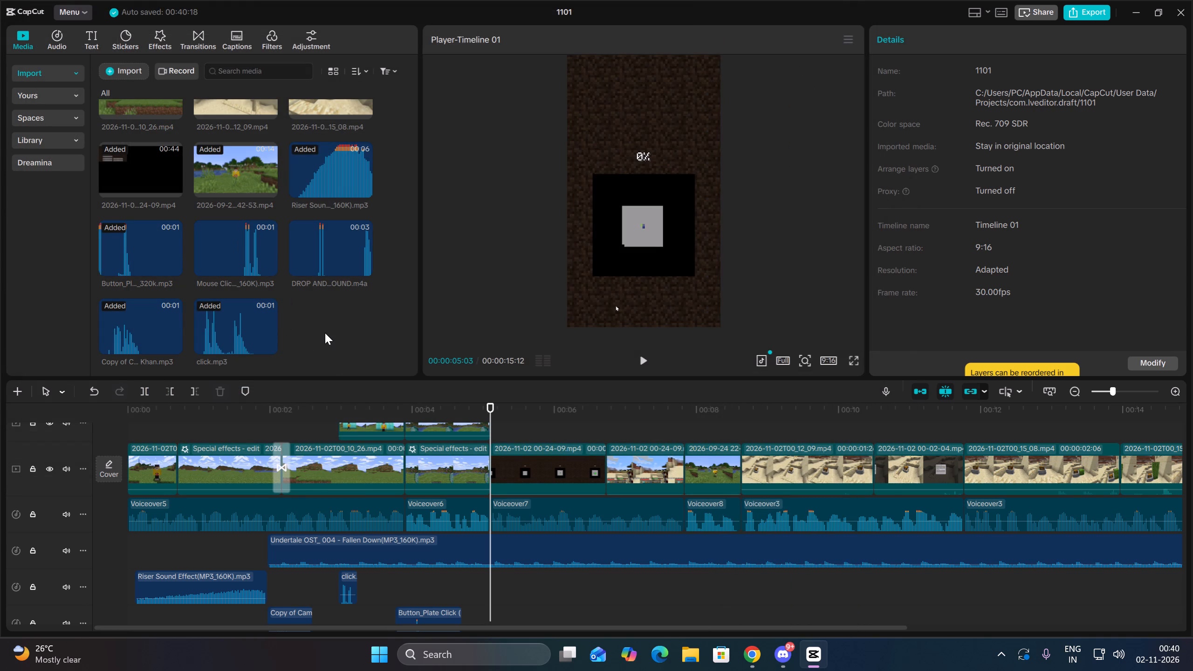
pyautogui.scroll(2, 325, 333)
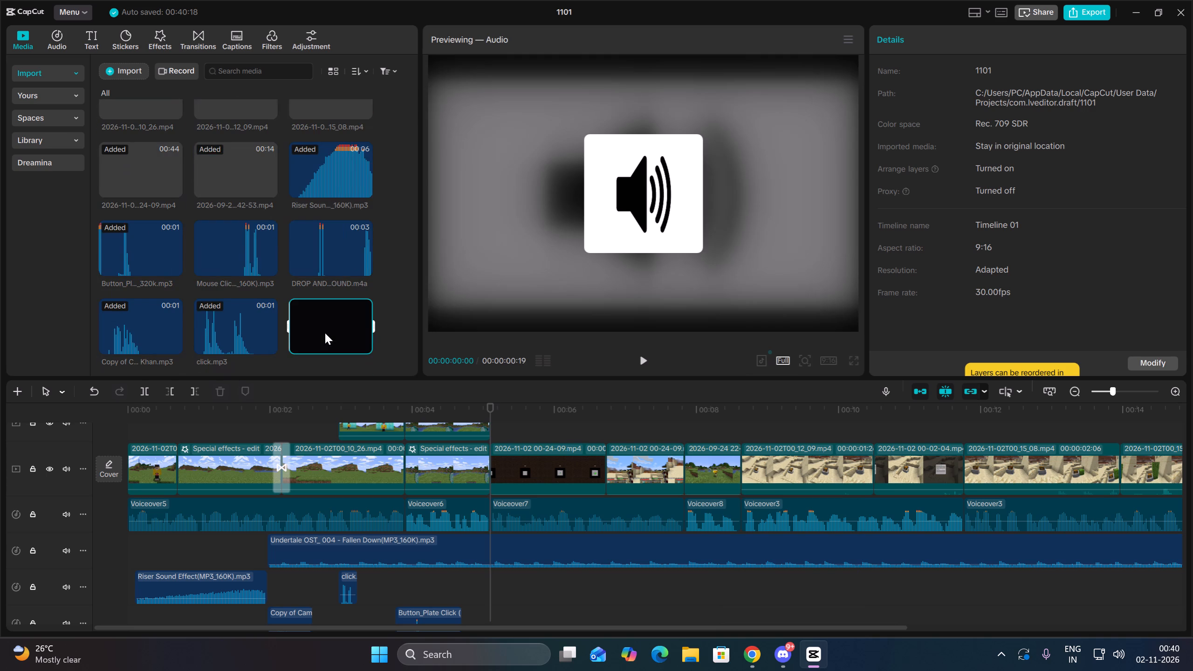
pyautogui.scroll(-4, 325, 333)
pyautogui.moveTo(325, 333); pyautogui.dragTo(464, 591)
pyautogui.moveTo(481, 592); pyautogui.dragTo(489, 593)
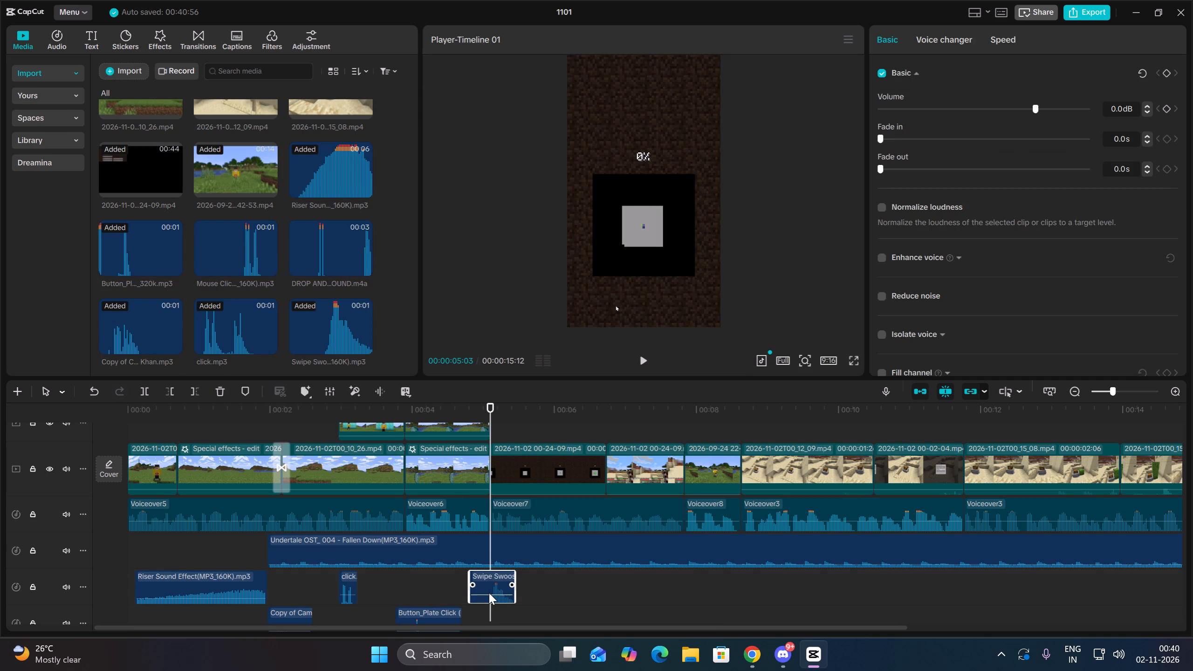
pyautogui.moveTo(489, 593); pyautogui.dragTo(486, 593)
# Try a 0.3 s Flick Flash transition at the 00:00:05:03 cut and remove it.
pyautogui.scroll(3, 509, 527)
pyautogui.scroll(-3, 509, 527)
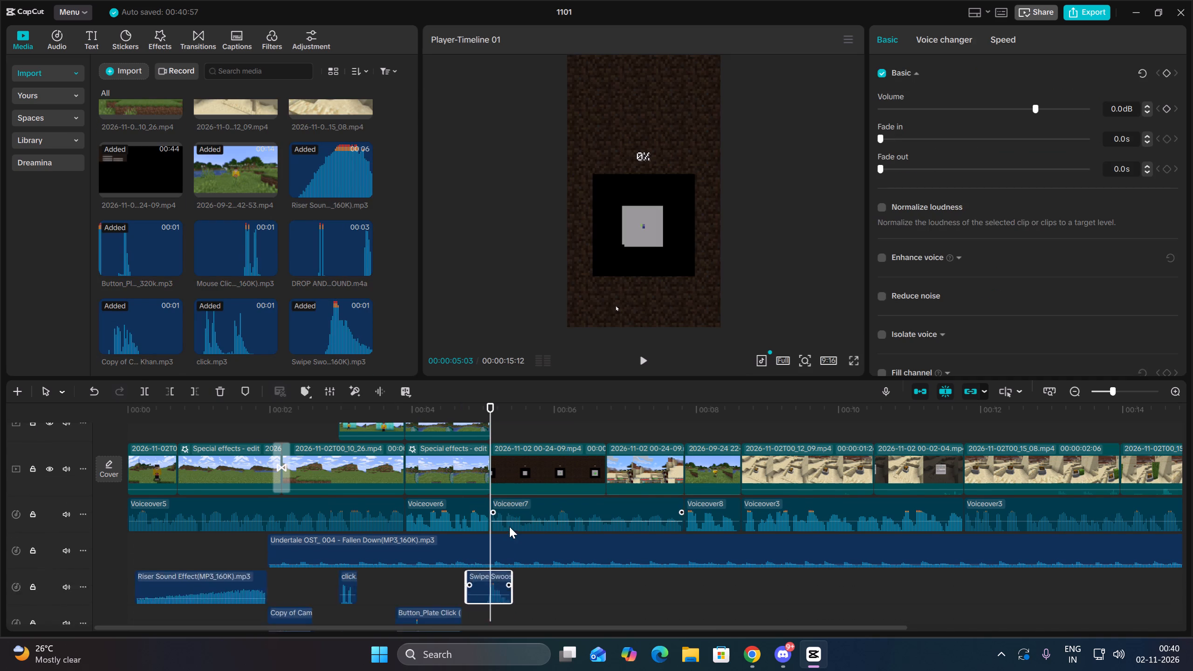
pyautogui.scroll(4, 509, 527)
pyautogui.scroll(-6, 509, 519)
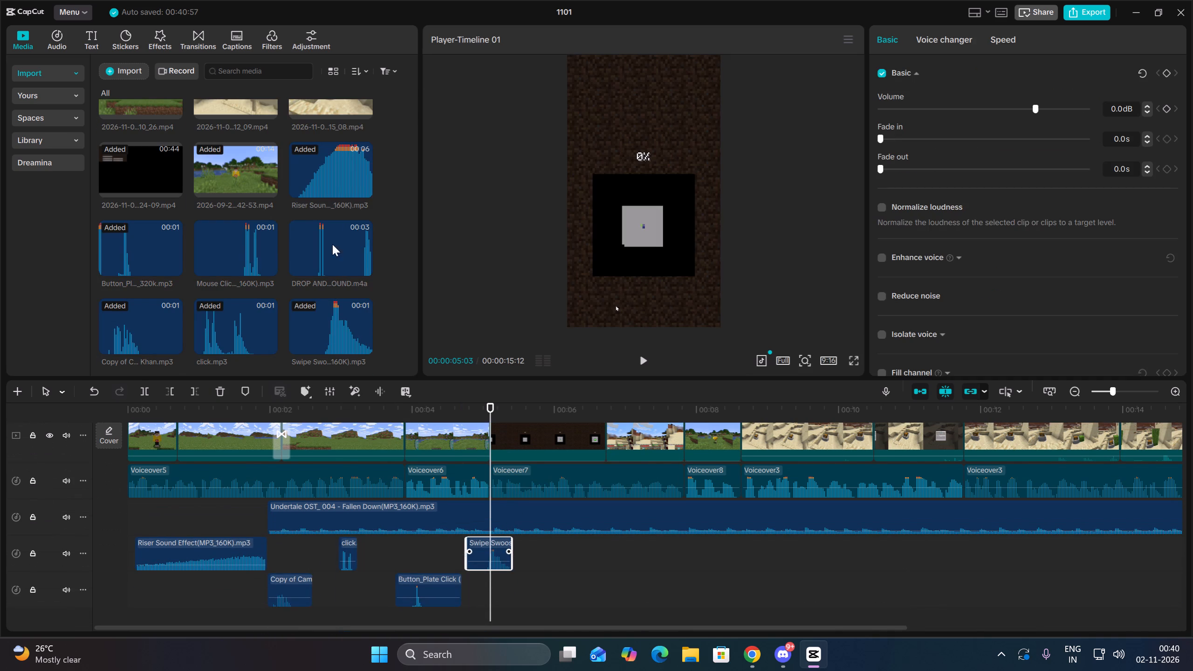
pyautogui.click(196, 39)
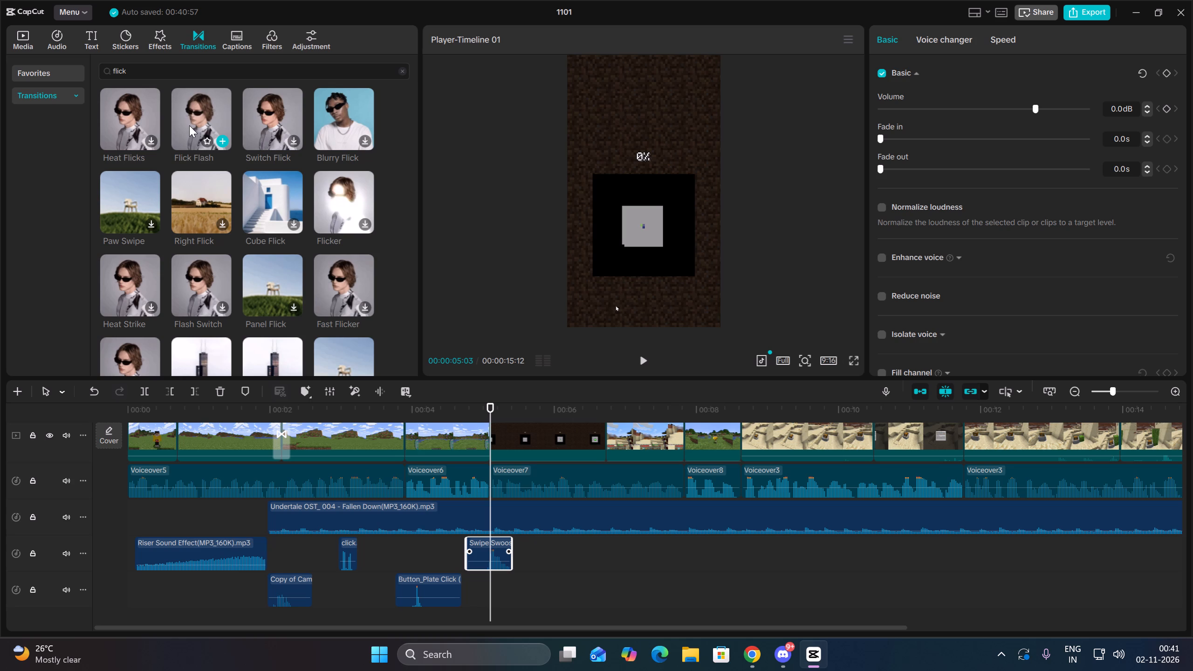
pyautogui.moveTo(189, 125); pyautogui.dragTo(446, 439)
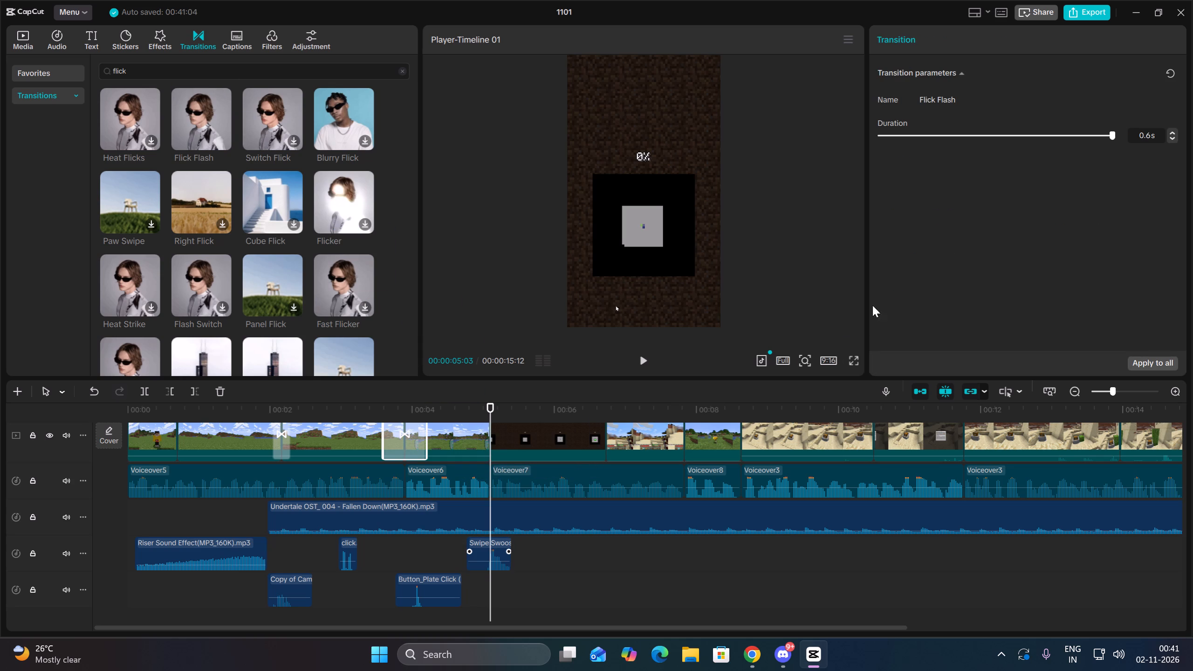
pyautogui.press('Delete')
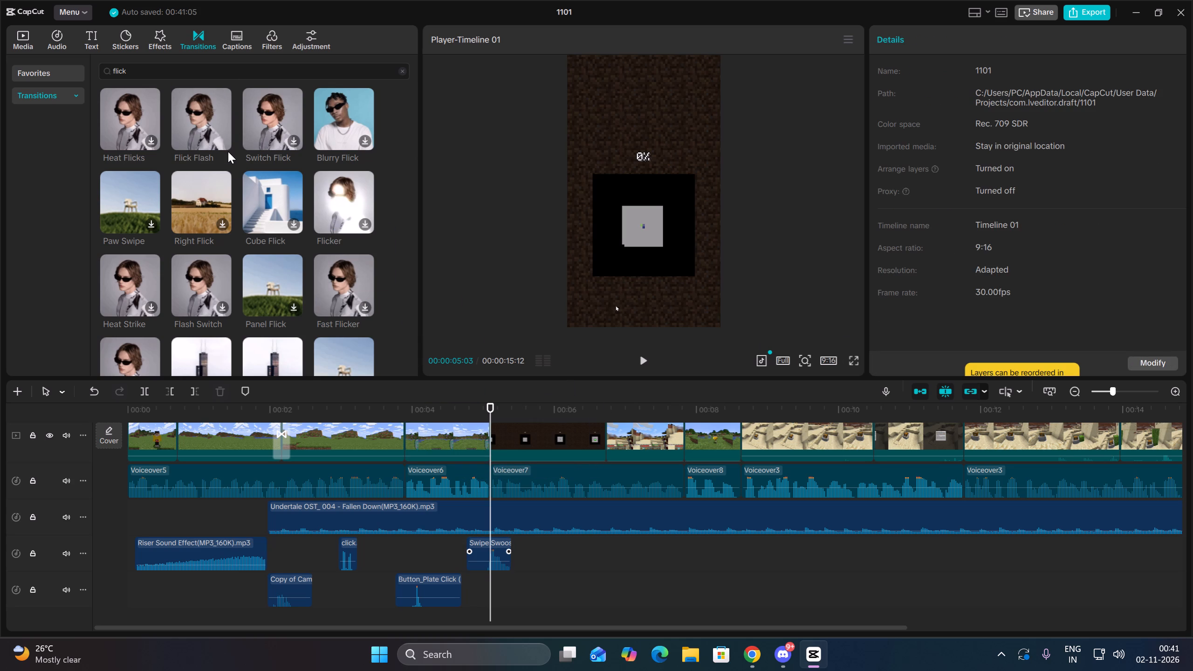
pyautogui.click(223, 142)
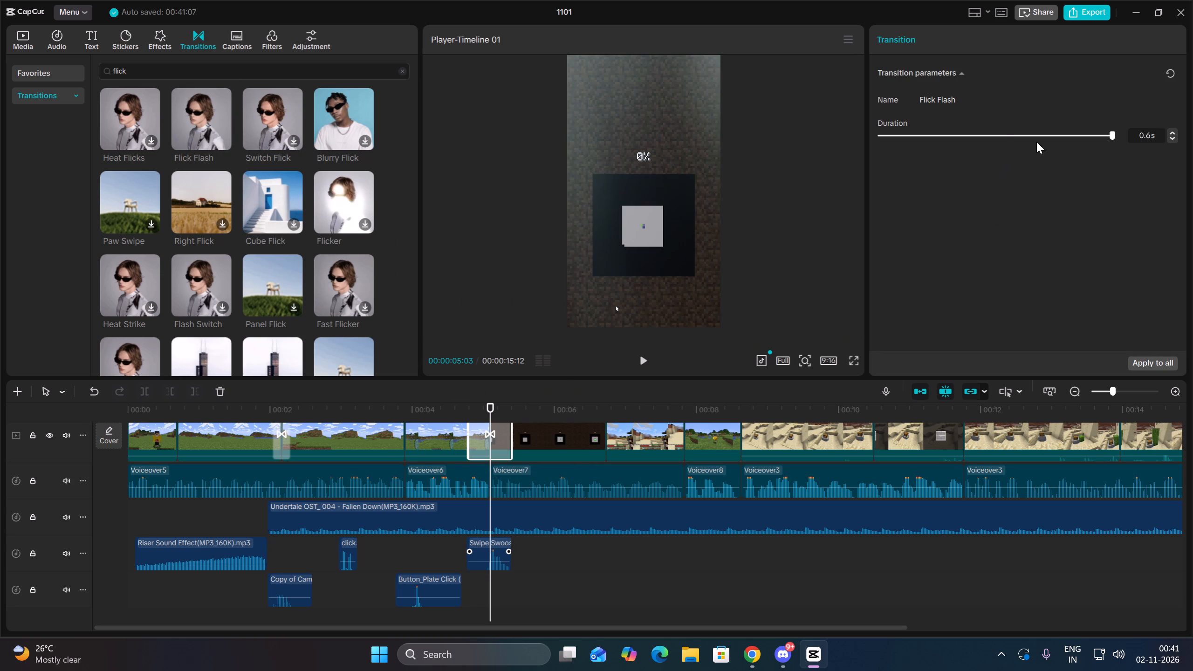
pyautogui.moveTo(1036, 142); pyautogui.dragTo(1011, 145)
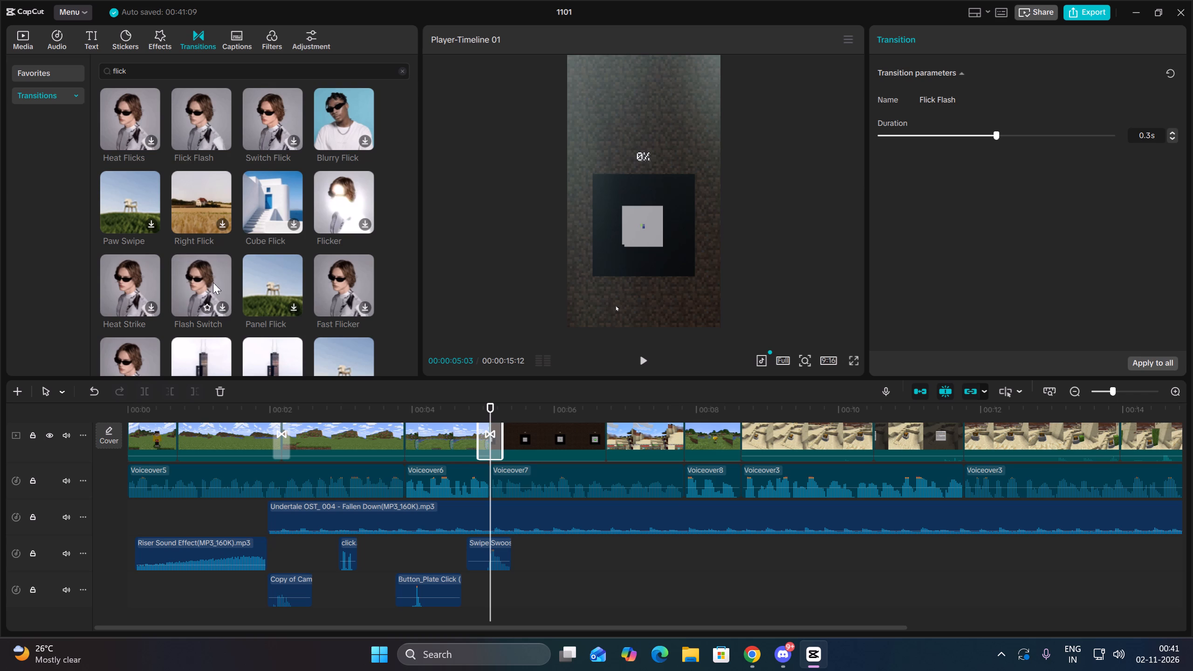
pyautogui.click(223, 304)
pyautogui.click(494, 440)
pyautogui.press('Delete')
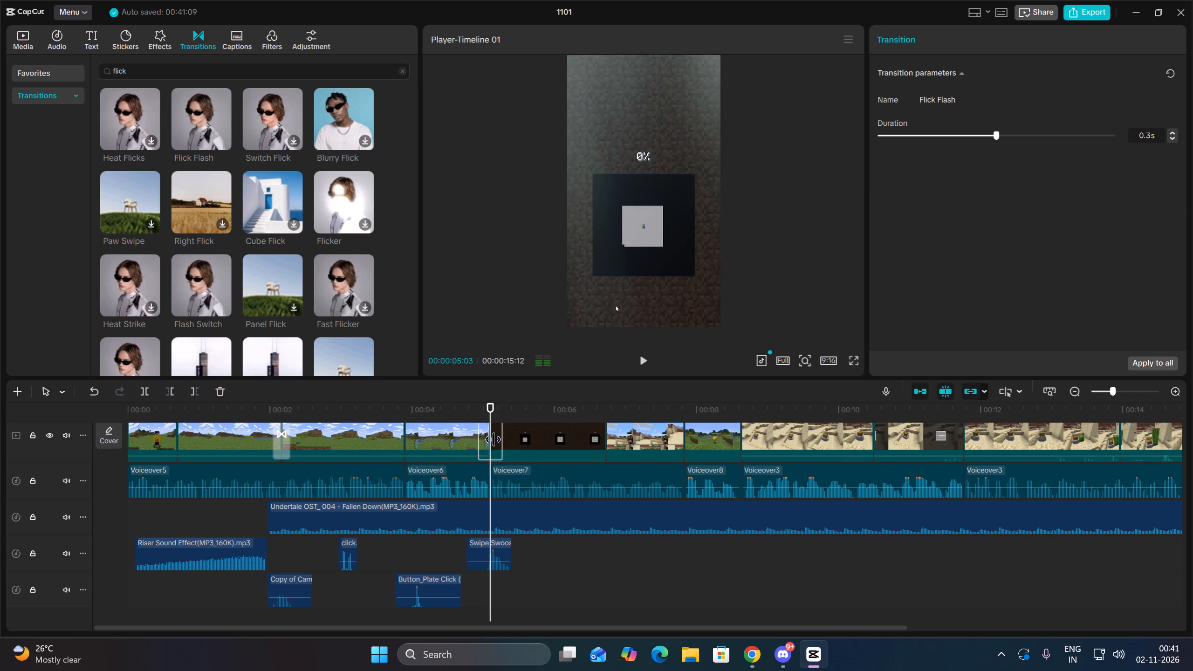
# Apply the Flash Switch transition at the 00:00:05:03 cut and set its duration to 0.2 s.
pyautogui.click(226, 310)
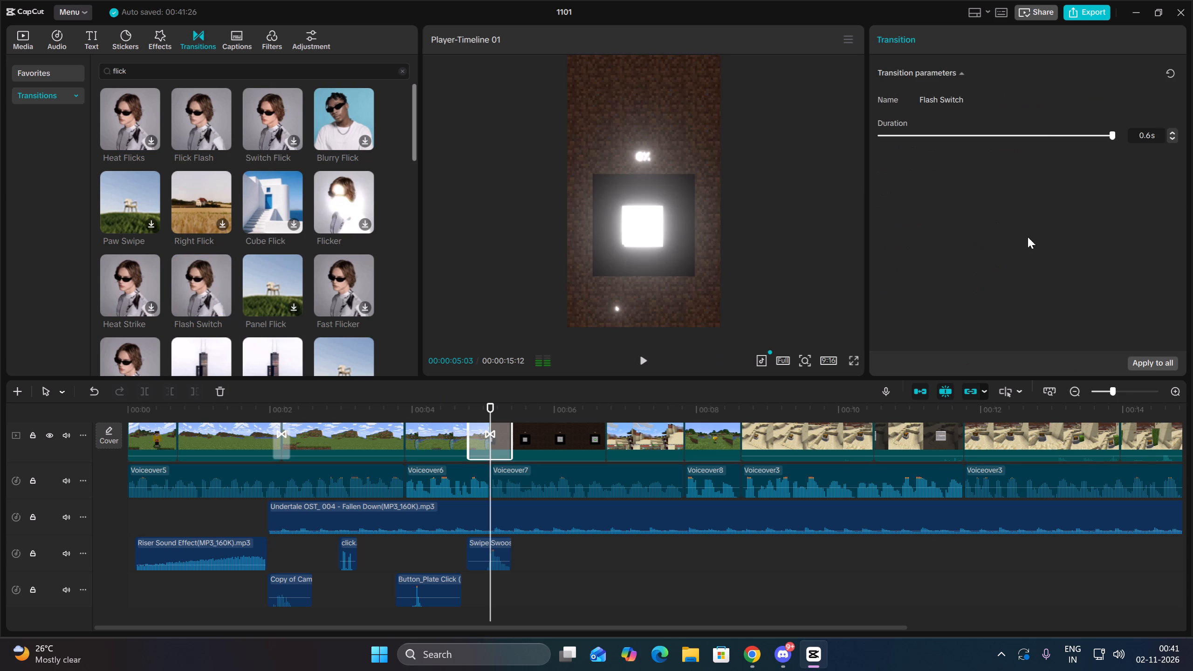
pyautogui.moveTo(1054, 135); pyautogui.dragTo(984, 138)
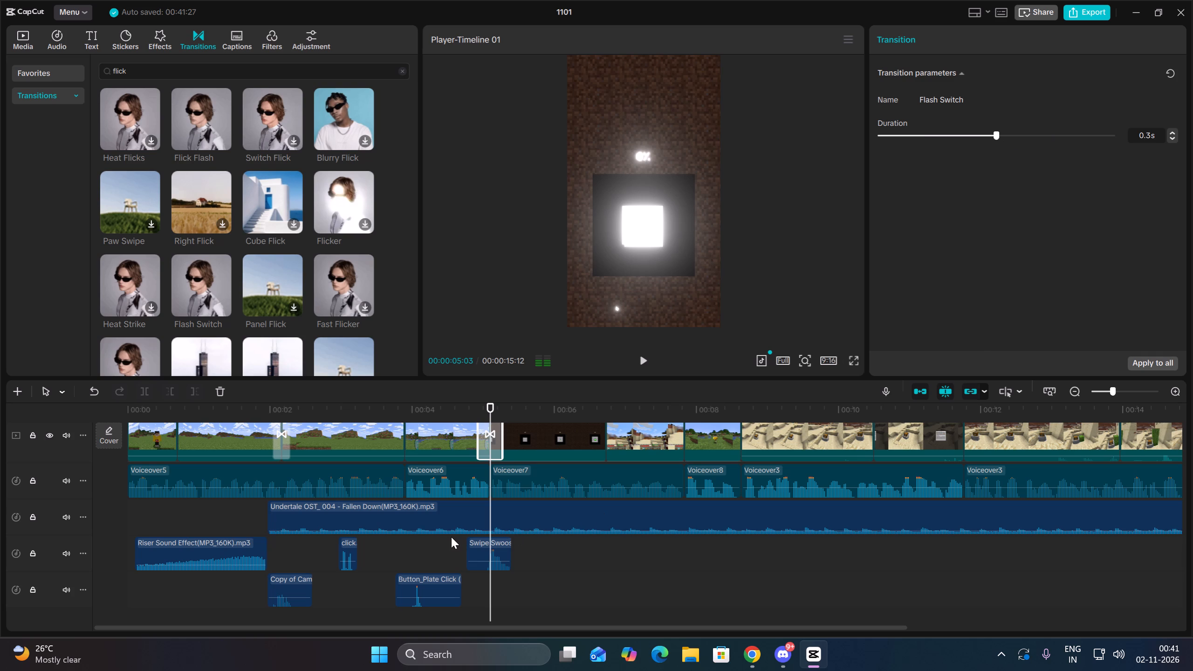
pyautogui.click(453, 538)
pyautogui.press('space')
pyautogui.press('Up')
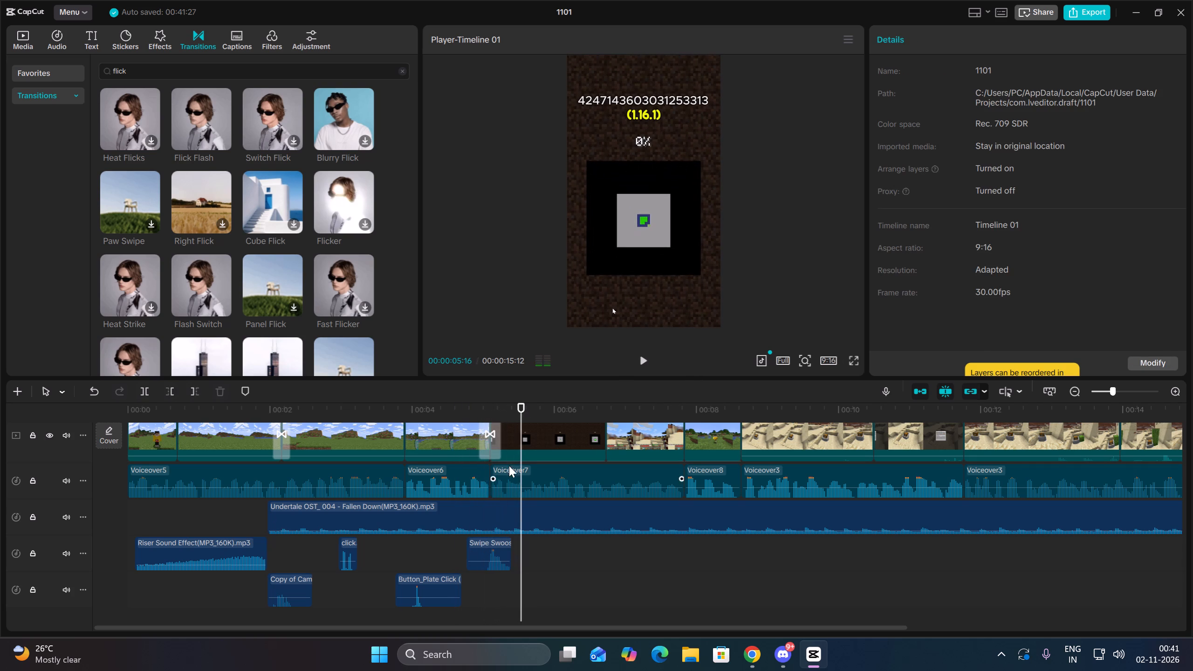
pyautogui.click(487, 437)
pyautogui.moveTo(975, 136); pyautogui.dragTo(930, 137)
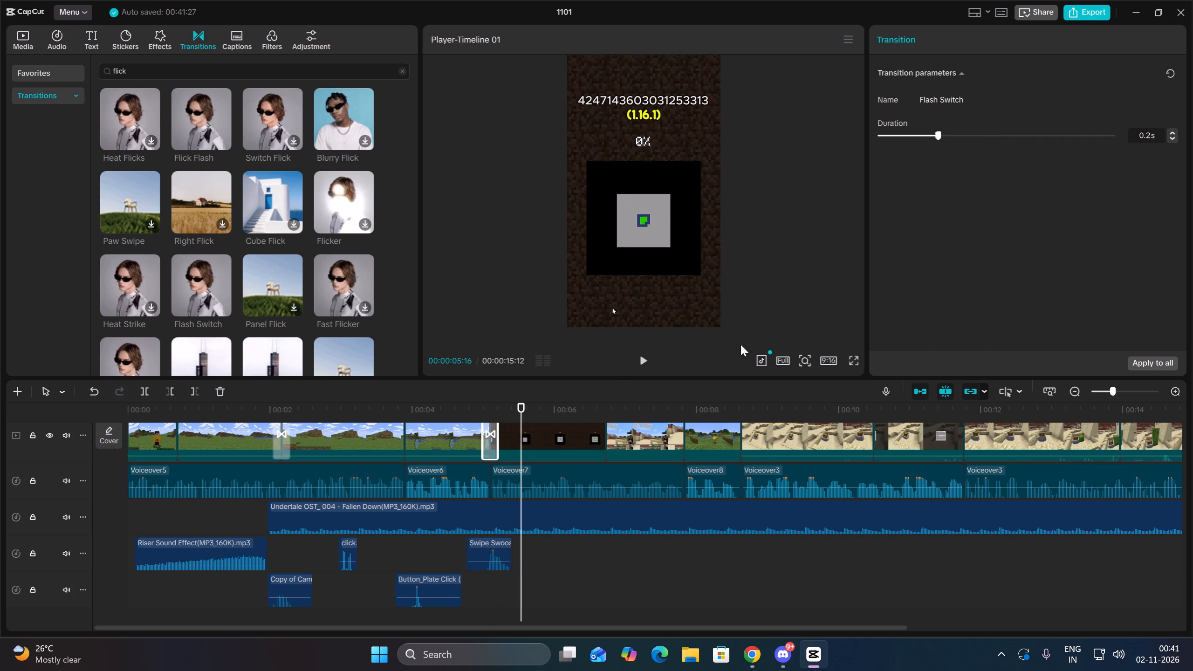
# Replay the Flash Switch transition with the swoosh sound and the seed-number clip that follows.
pyautogui.click(447, 548)
pyautogui.press('space')
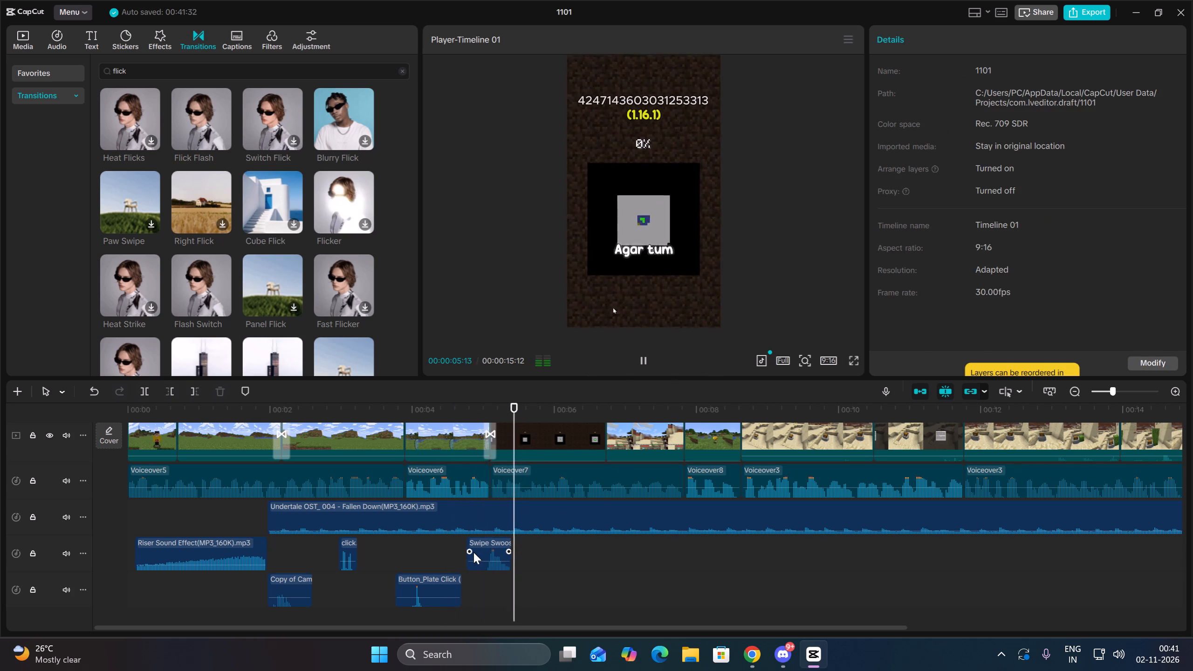
pyautogui.press('space')
pyautogui.scroll(6, 606, 581)
pyautogui.press('space')
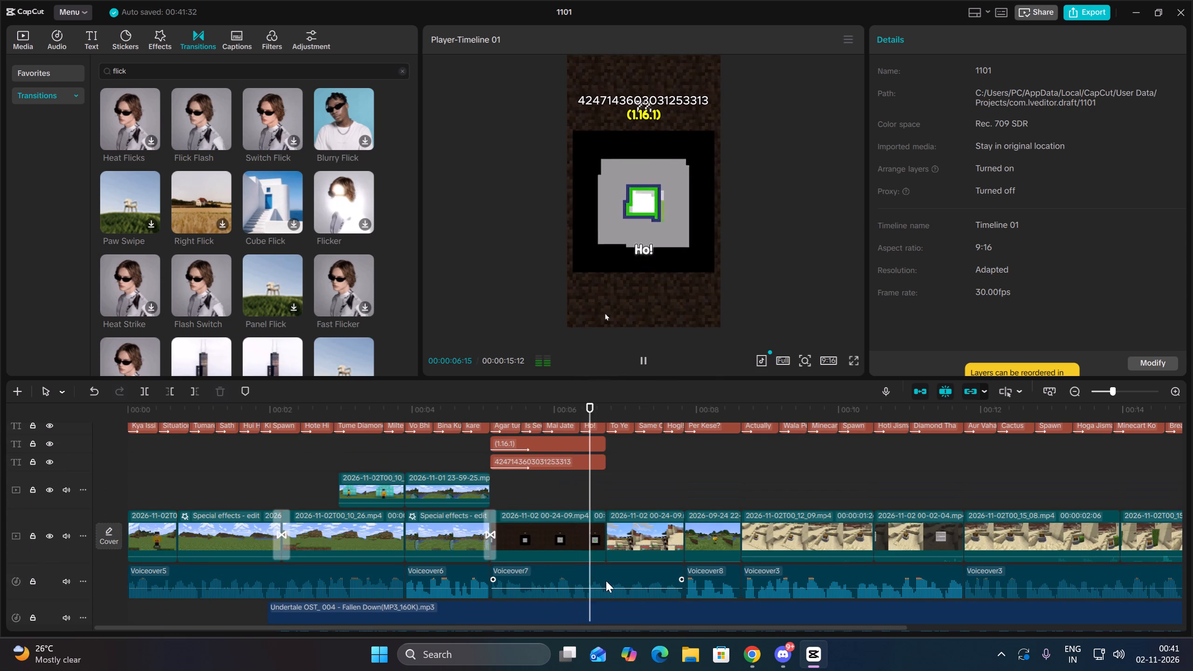
pyautogui.press('space')
pyautogui.scroll(-6, 606, 581)
pyautogui.press('Up')
# Copy the main-track clip starting at 00:00:06:22 and paste the copy onto the overlay track directly above it.
pyautogui.click(630, 417)
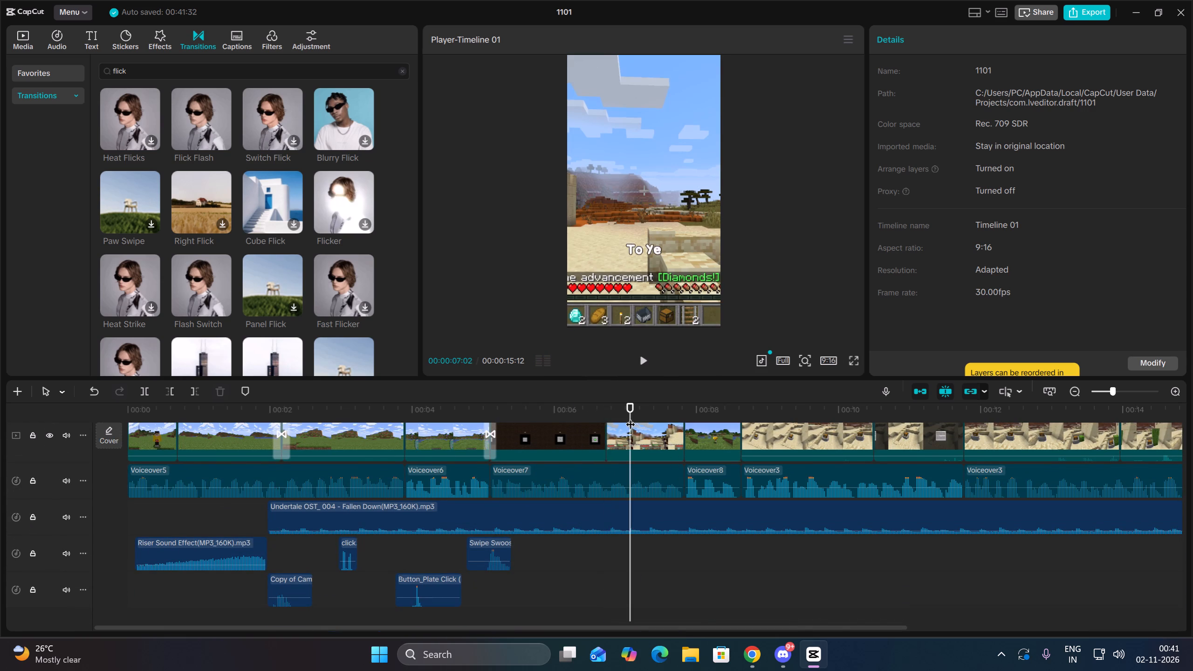
pyautogui.press('Up')
pyautogui.scroll(5, 635, 443)
pyautogui.click(631, 518)
pyautogui.rightClick(631, 518)
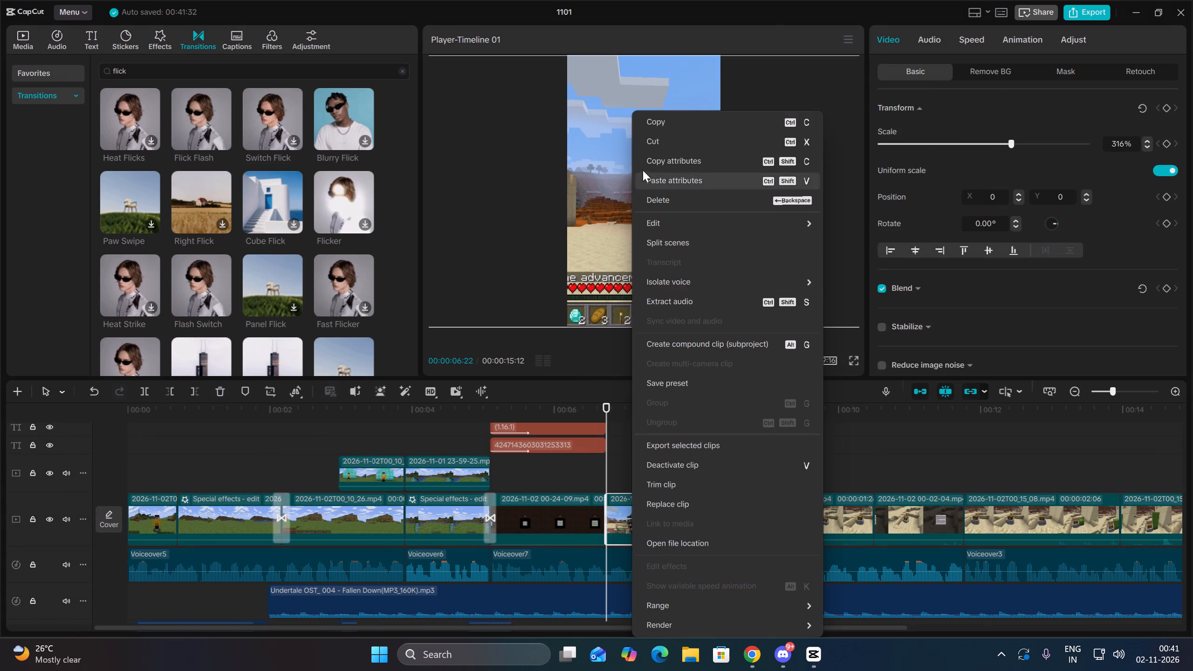
pyautogui.click(656, 128)
pyautogui.click(621, 473)
pyautogui.press('Up')
pyautogui.rightClick(622, 473)
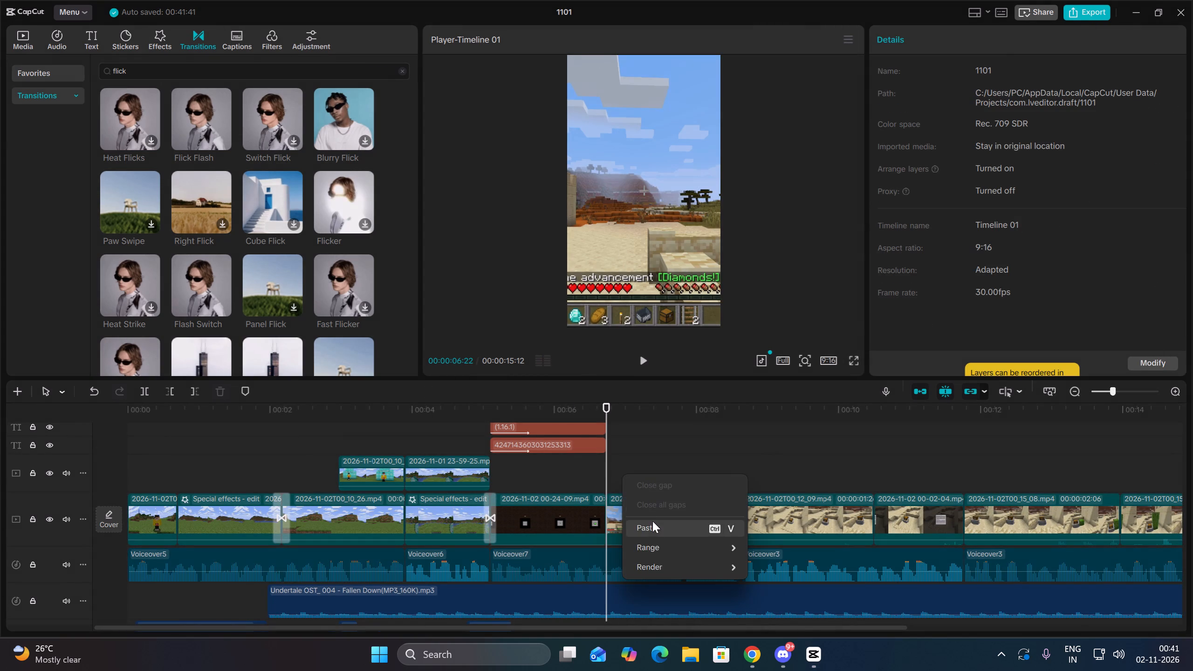
pyautogui.click(652, 521)
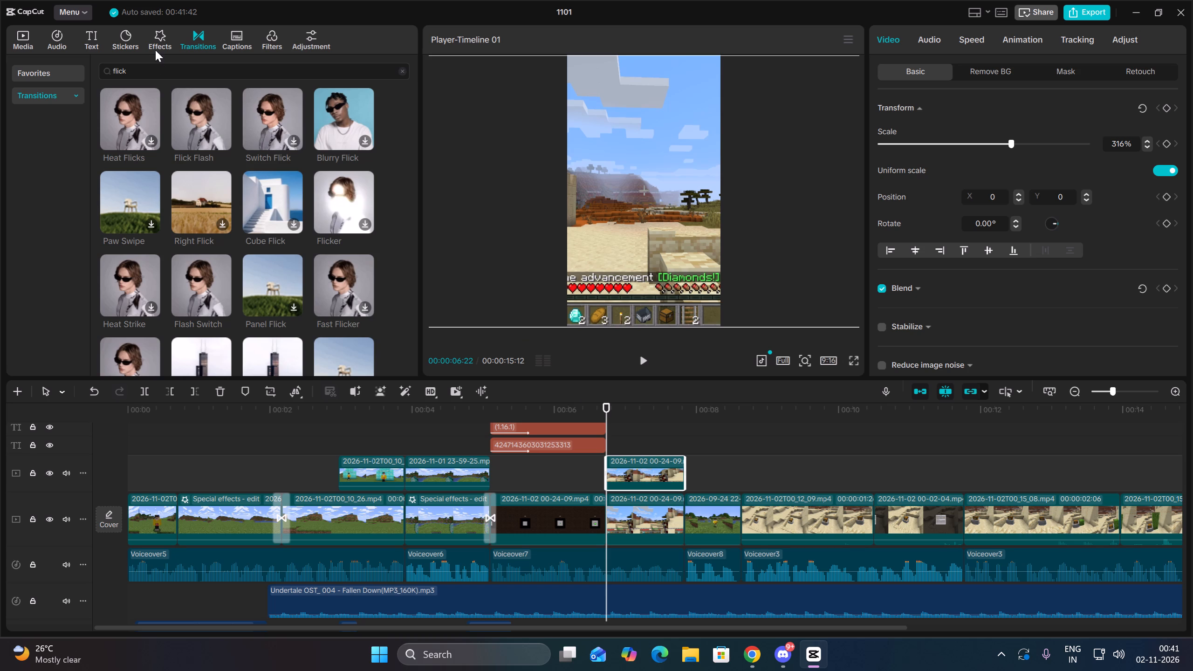
# Apply the Blur video effect to the main-track clip starting at 00:00:06:22.
pyautogui.click(155, 50)
pyautogui.moveTo(320, 260); pyautogui.dragTo(499, 380)
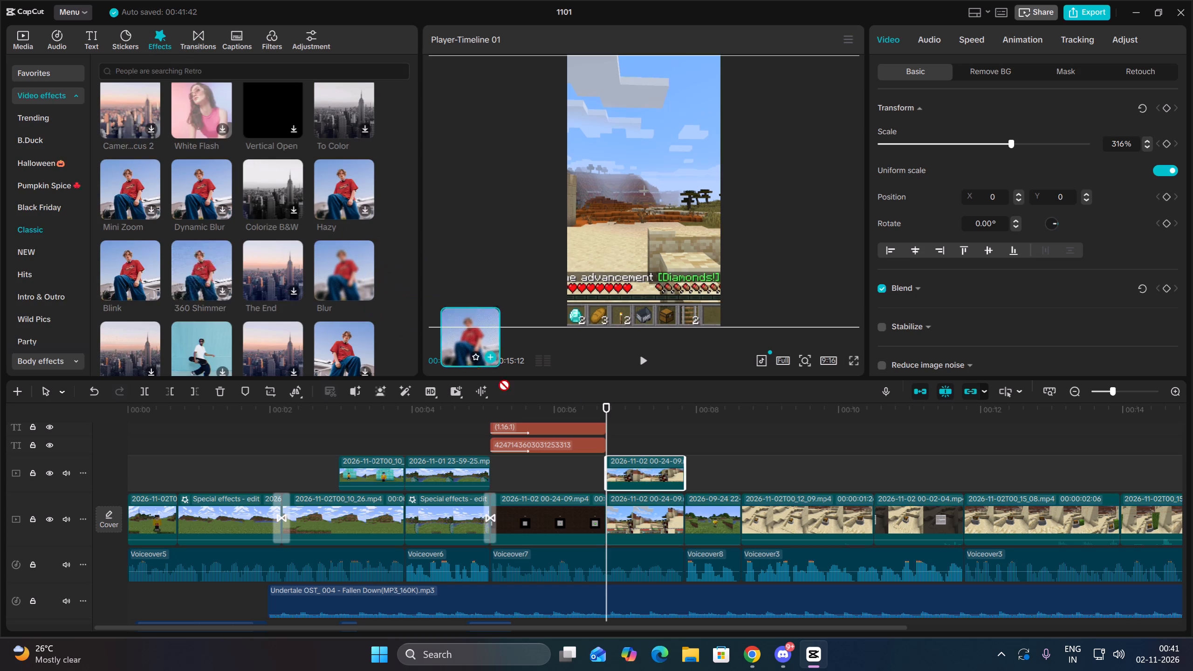
pyautogui.moveTo(499, 380); pyautogui.dragTo(618, 514)
# Keyframe the overlay copy's transform at 00:00:06:22 and 00:00:06:29, with the second at 466% scale and about X 753, Y 1445, and replay it.
pyautogui.click(656, 472)
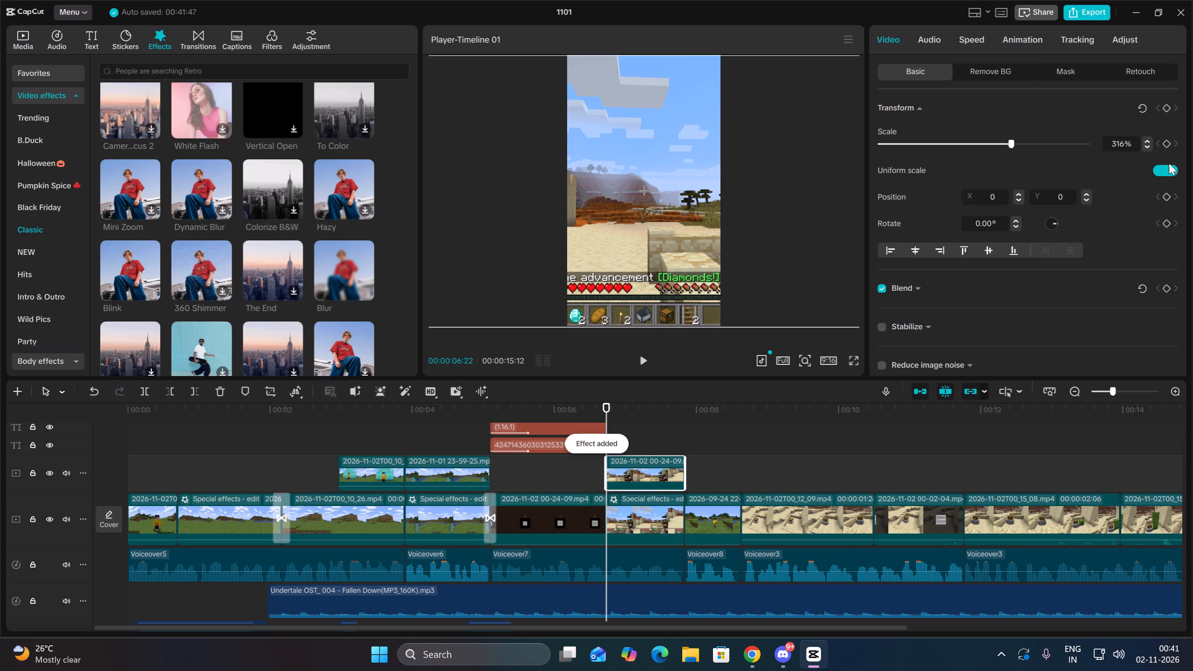
pyautogui.click(1165, 111)
pyautogui.press('space')
pyautogui.press('space')
pyautogui.click(1165, 111)
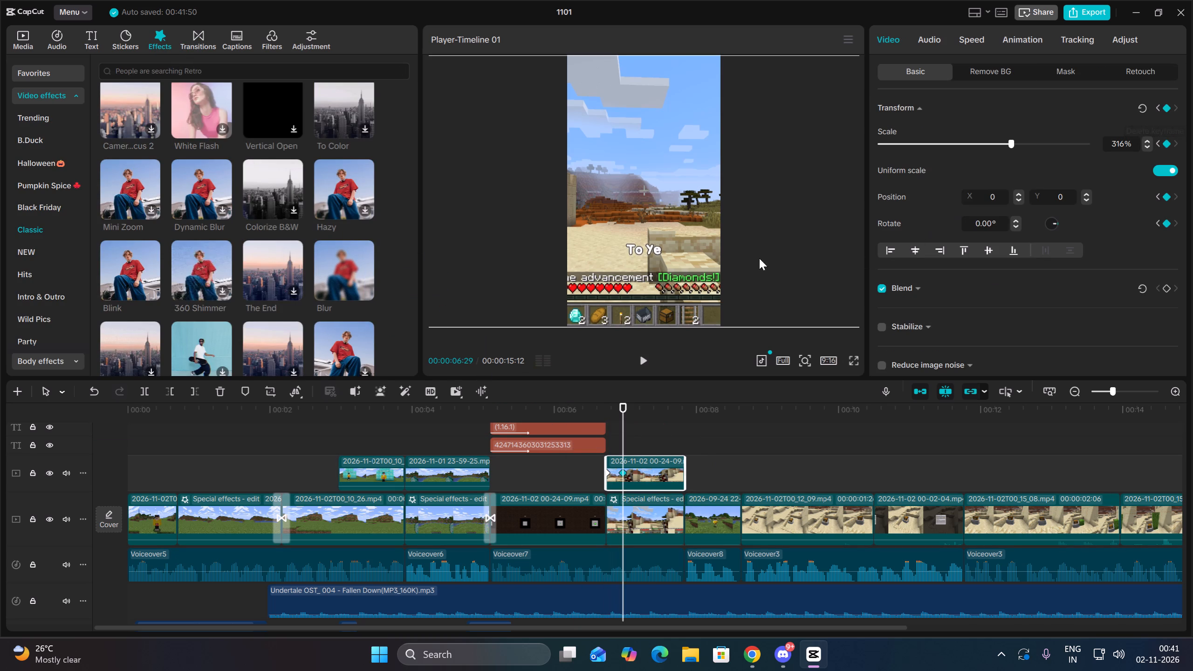
pyautogui.moveTo(711, 267); pyautogui.dragTo(729, 193)
pyautogui.moveTo(1010, 138); pyautogui.dragTo(1069, 139)
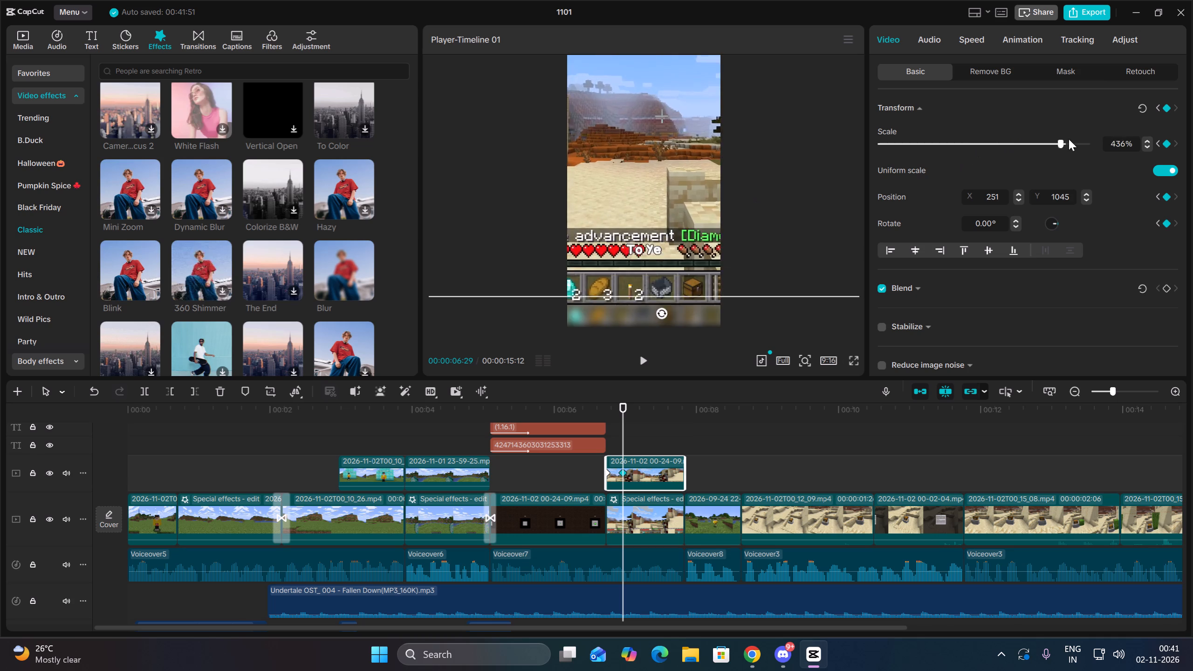
pyautogui.moveTo(1069, 139); pyautogui.dragTo(1074, 138)
pyautogui.moveTo(711, 221); pyautogui.dragTo(747, 193)
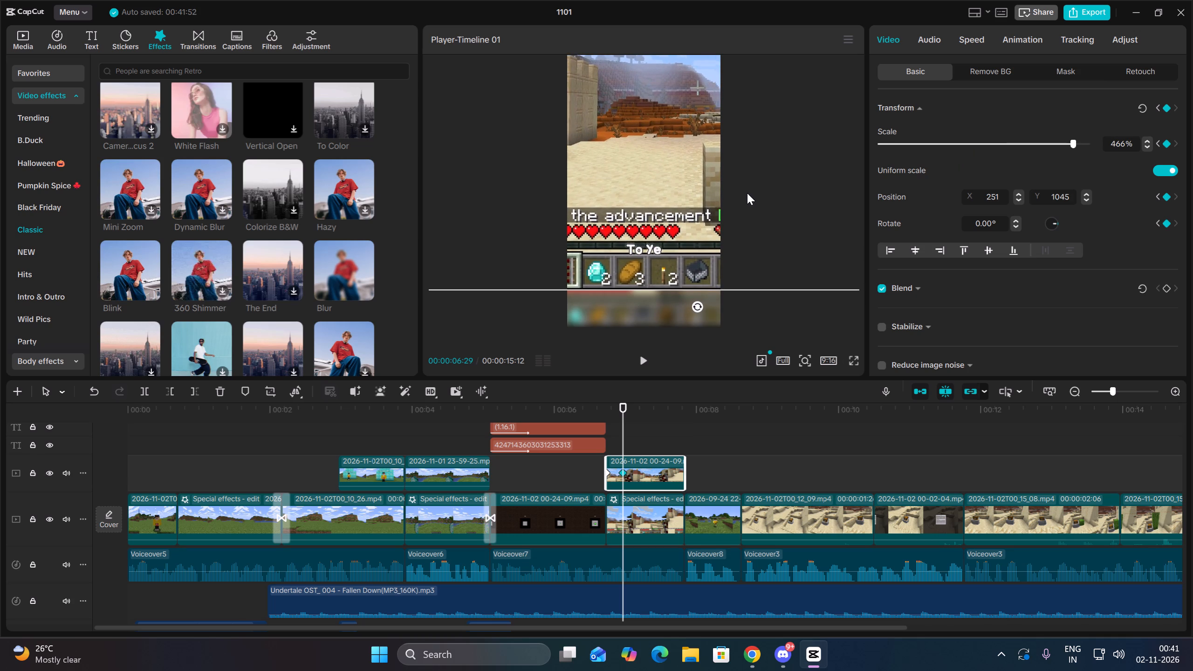
pyautogui.press('Up')
pyautogui.press('space')
pyautogui.press('space')
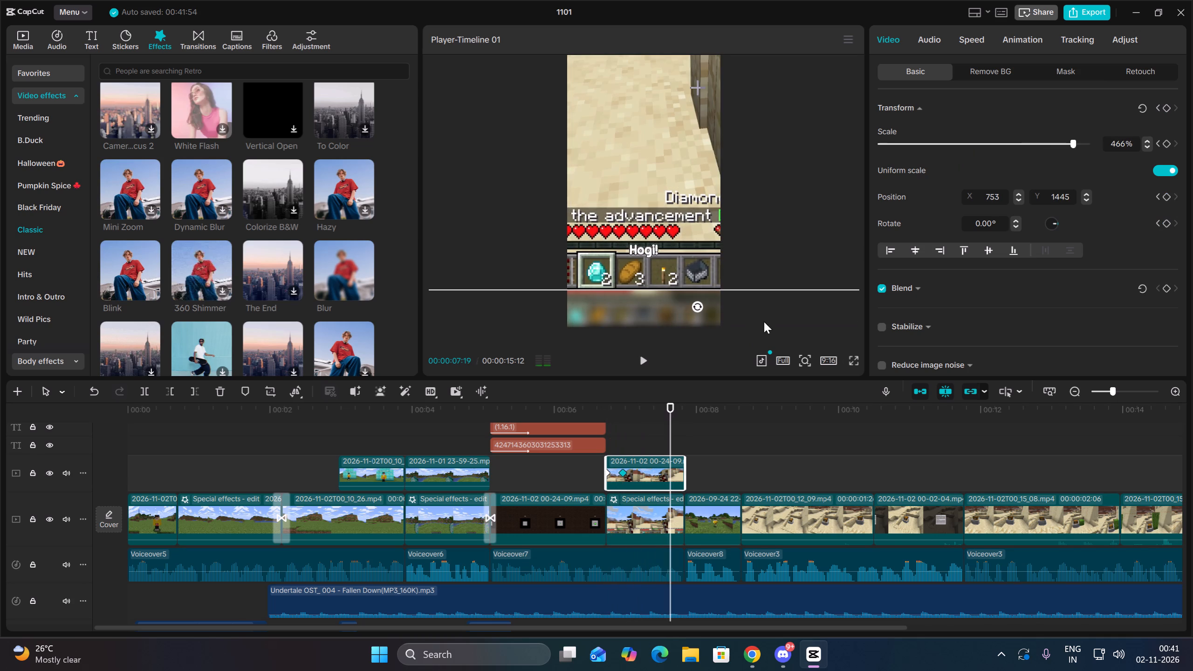
# Reposition the overlay at its 00:00:06:29 keyframe to about X 940, Y 2190 and replay the zoom.
pyautogui.press('Up')
pyautogui.click(625, 475)
pyautogui.moveTo(743, 214); pyautogui.dragTo(756, 161)
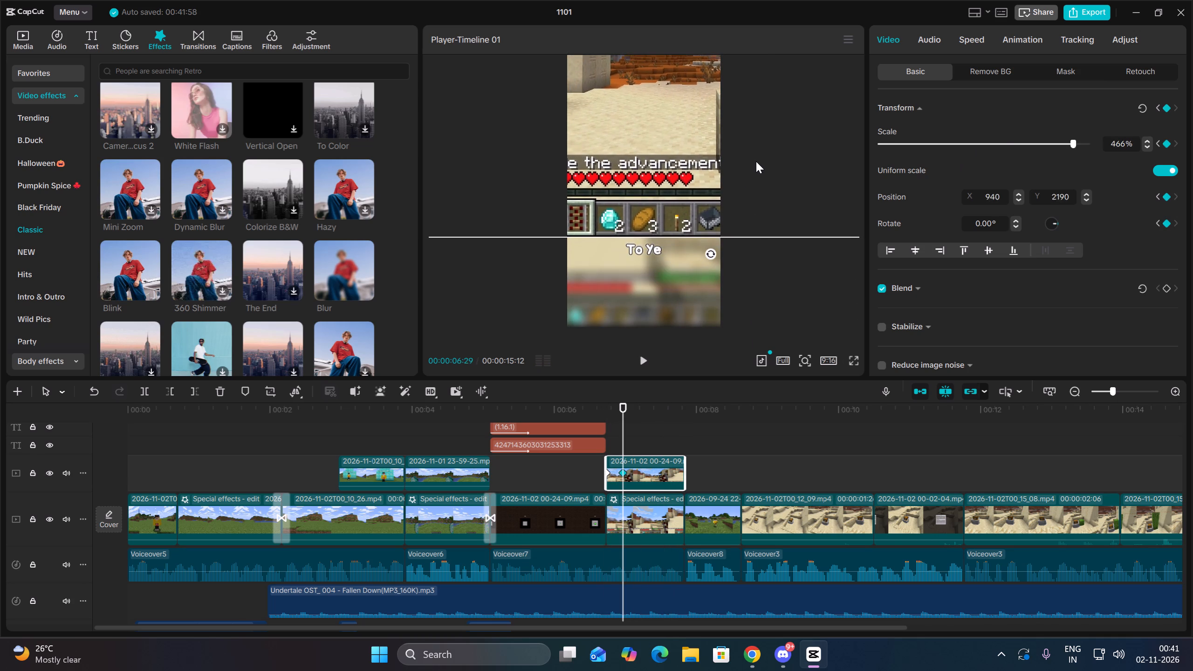
pyautogui.press('Up')
pyautogui.press('space')
pyautogui.press('space')
# Place the Mouse Click sound effect on the upper sound-effects track across the cut at 00:00:06:22 and play it back.
pyautogui.moveTo(624, 468); pyautogui.dragTo(632, 470)
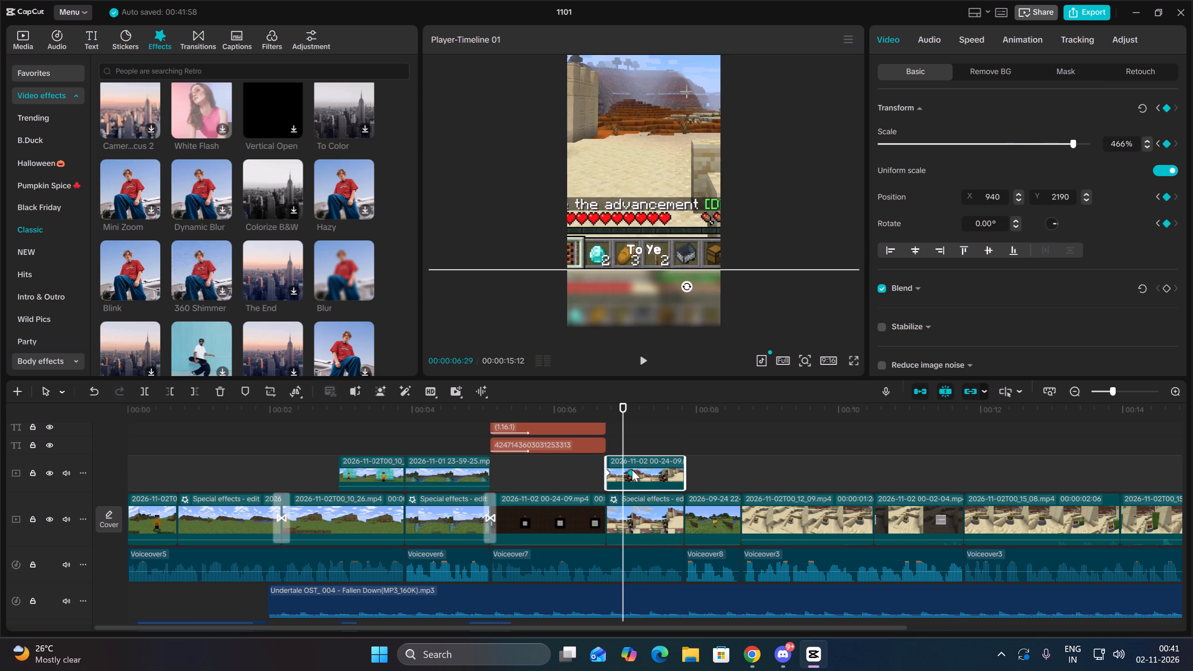
pyautogui.press('Up')
pyautogui.press('space')
pyautogui.press('Up')
pyautogui.press('Up')
pyautogui.scroll(-4, 660, 486)
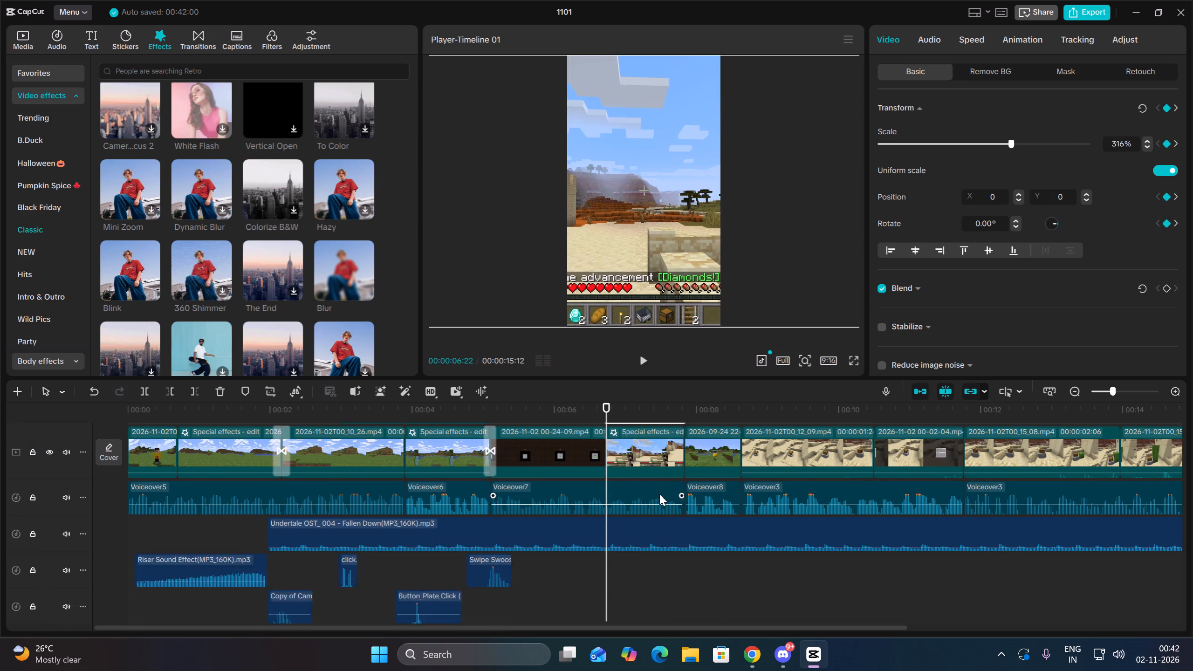
pyautogui.scroll(-4, 659, 494)
pyautogui.click(628, 562)
pyautogui.press('Up')
pyautogui.moveTo(62, 46); pyautogui.dragTo(59, 45)
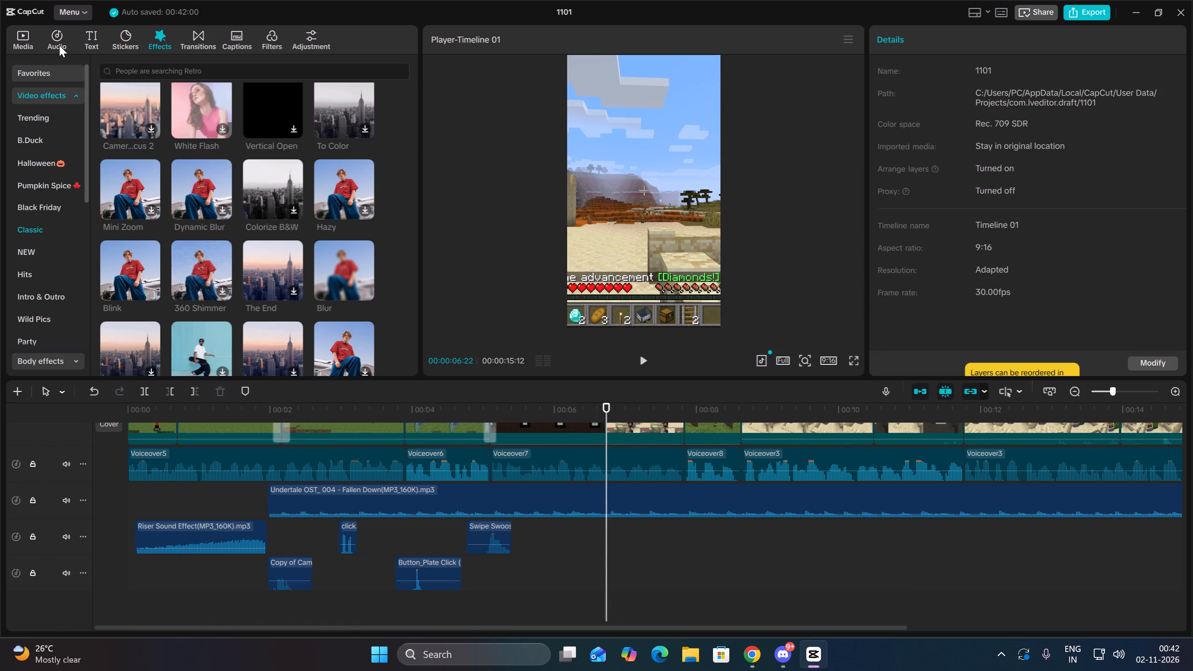
pyautogui.moveTo(59, 45); pyautogui.dragTo(58, 45)
pyautogui.click(27, 38)
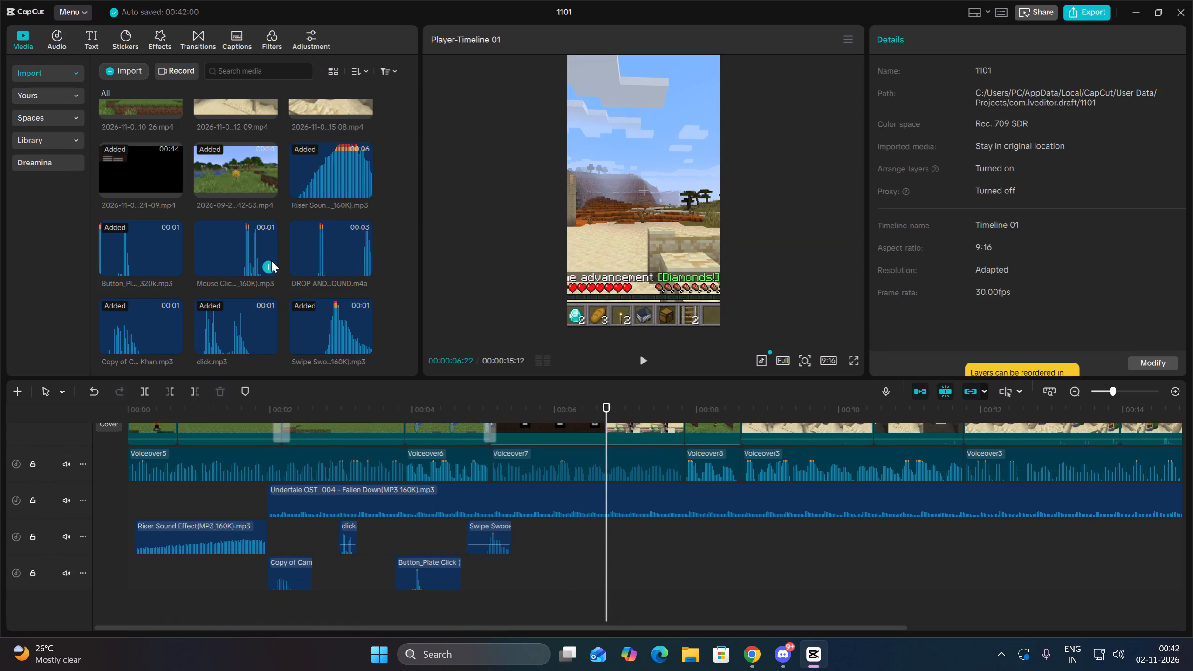
pyautogui.moveTo(245, 249); pyautogui.dragTo(574, 537)
pyautogui.moveTo(603, 535); pyautogui.dragTo(596, 535)
pyautogui.click(753, 651)
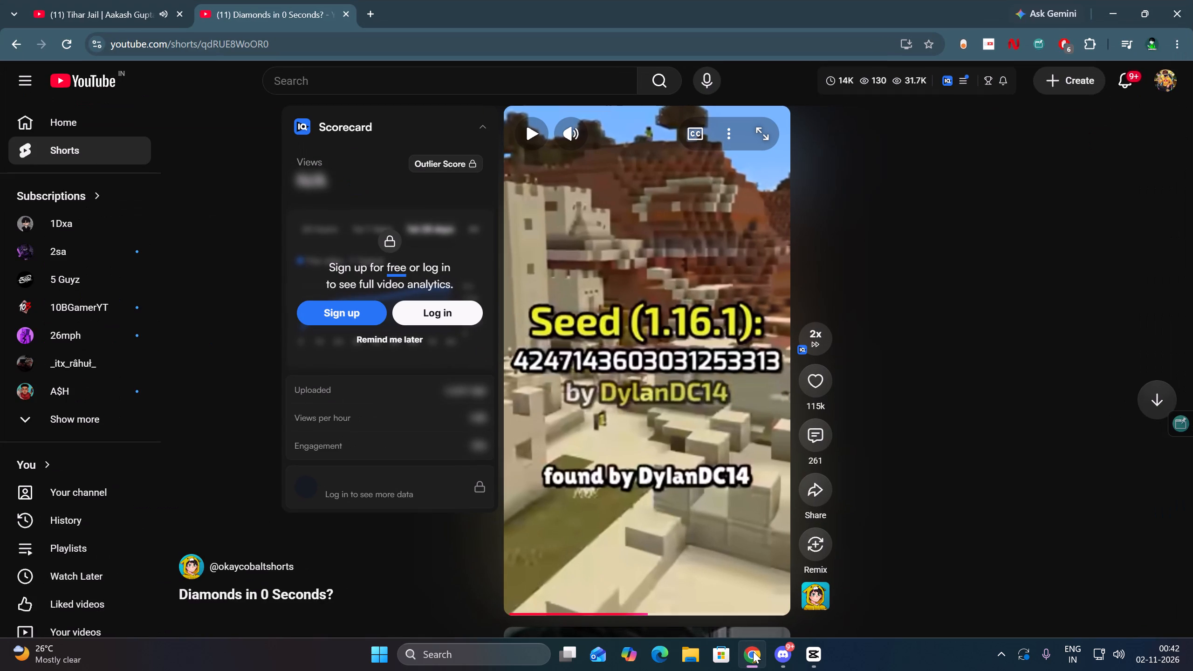
pyautogui.click(753, 651)
pyautogui.click(645, 365)
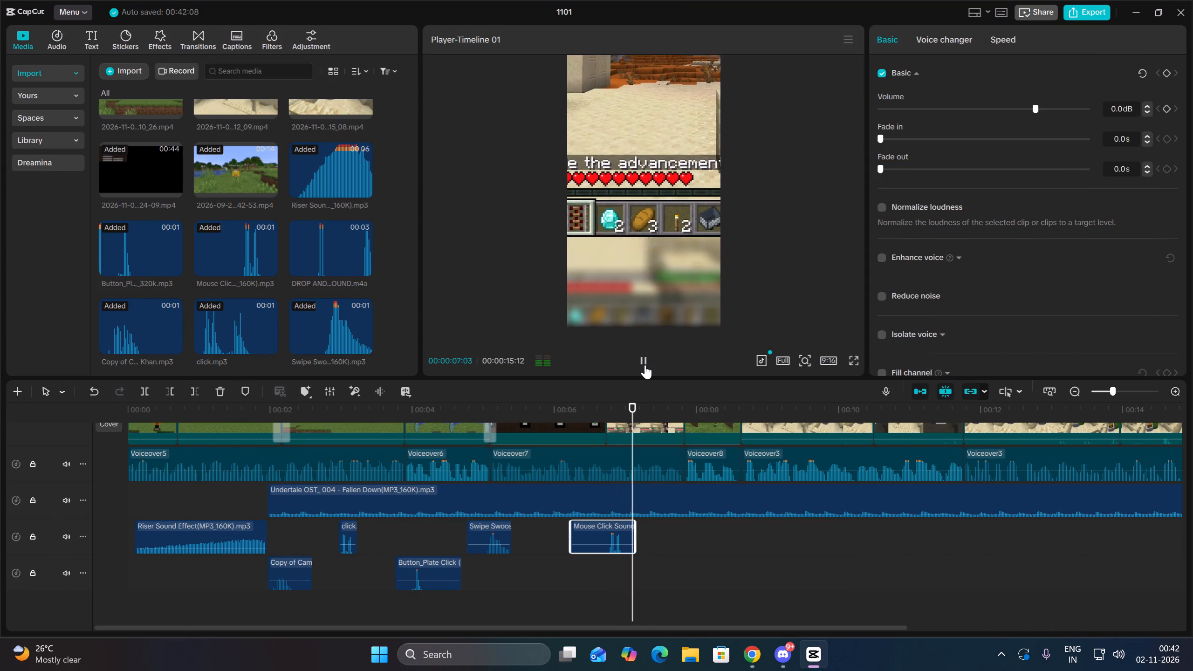
pyautogui.click(645, 365)
pyautogui.doubleClick(645, 365)
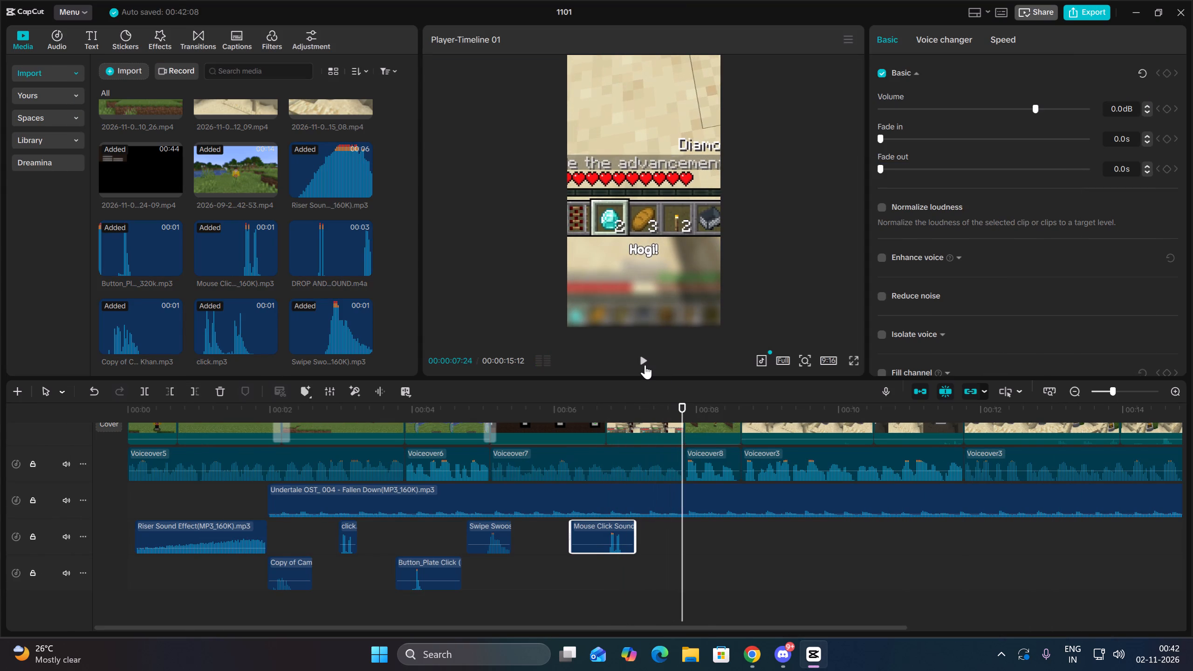
pyautogui.doubleClick(645, 365)
# Keyframe the main-track clip starting at 00:00:07:25 to zoom from its first frame to 500% scale at 00:00:08:17.
pyautogui.scroll(4, 724, 506)
pyautogui.click(710, 477)
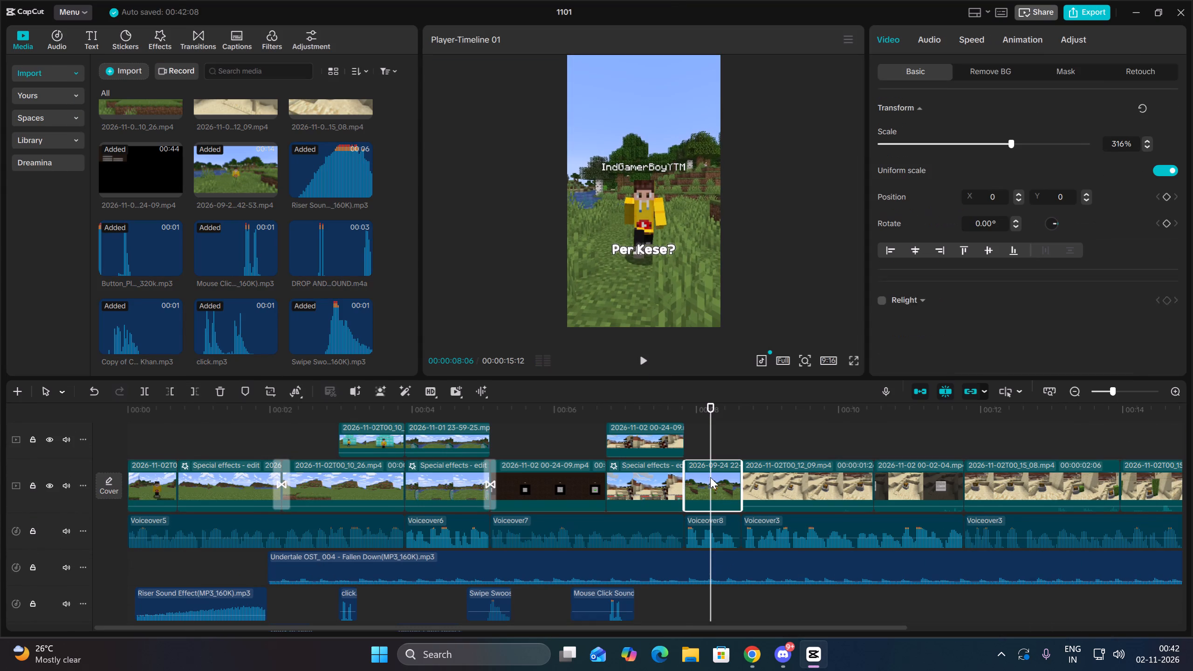
pyautogui.press('Up')
pyautogui.click(1167, 108)
pyautogui.press('space')
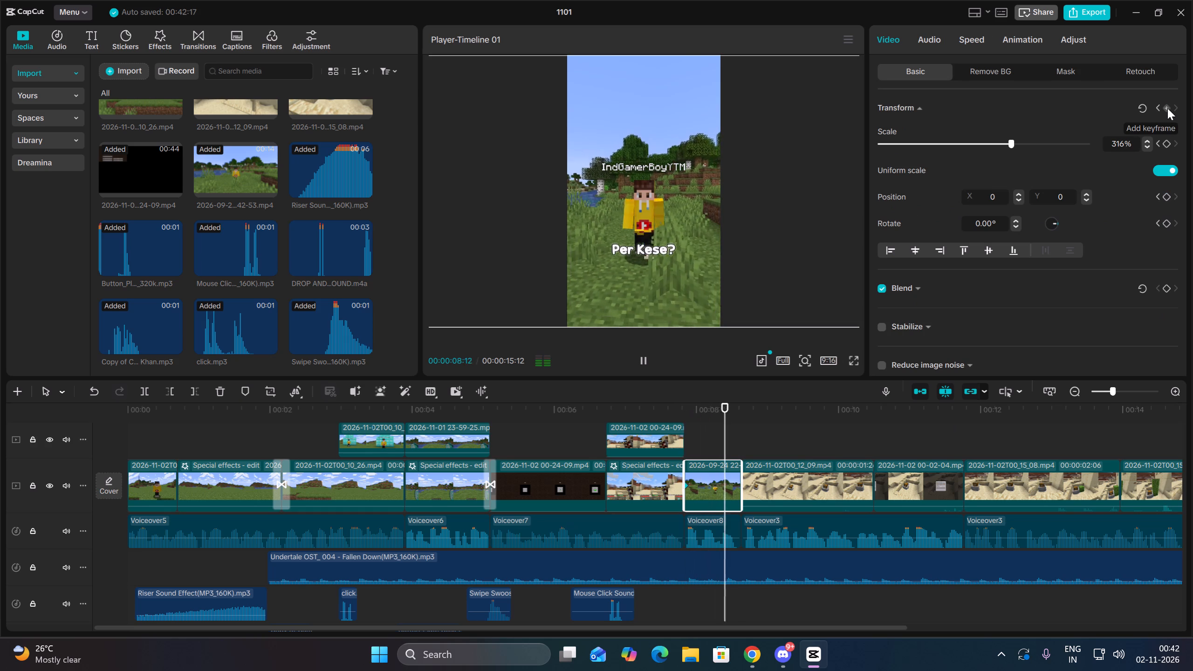
pyautogui.press('space')
pyautogui.click(1167, 108)
pyautogui.moveTo(1026, 139); pyautogui.dragTo(1192, 157)
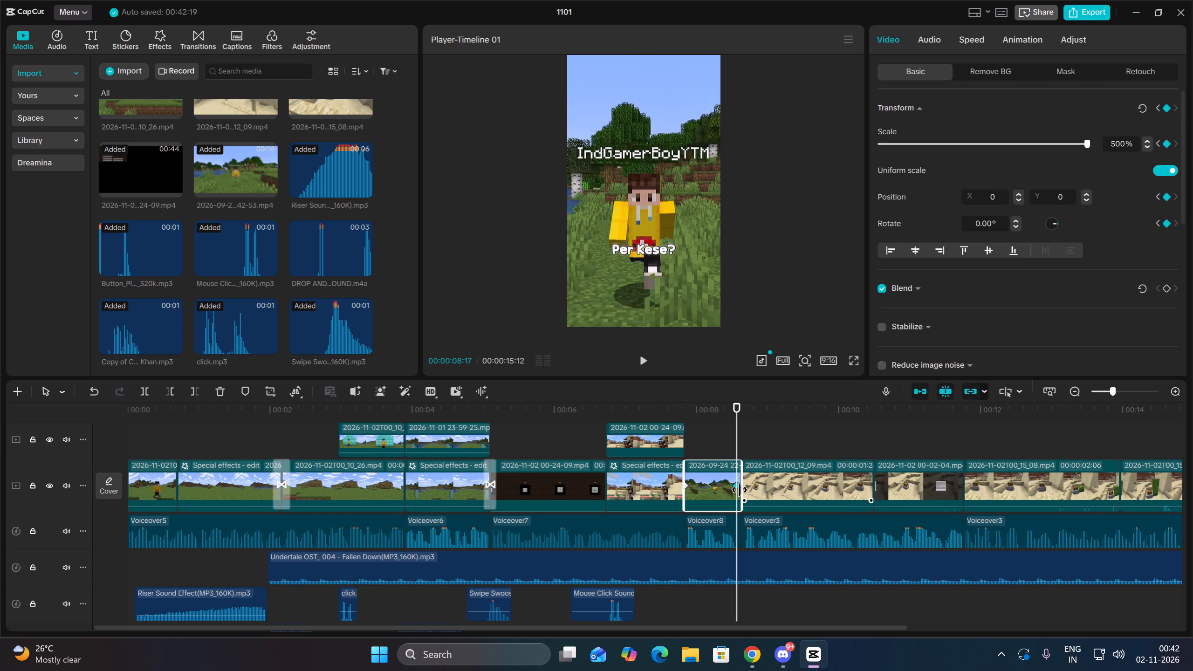
# Move the clip's 500% scale keyframe earlier to about 00:00:08:03 and replay the zoom.
pyautogui.moveTo(734, 486); pyautogui.dragTo(704, 485)
pyautogui.press('Up')
pyautogui.press('space')
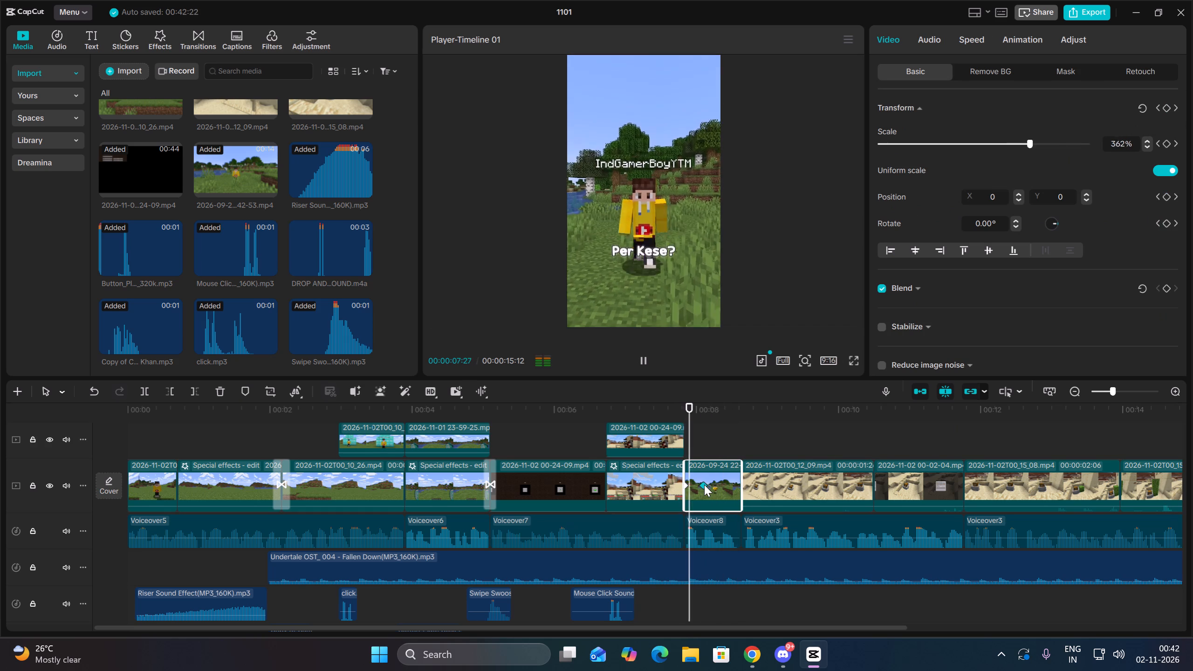
pyautogui.press('Up')
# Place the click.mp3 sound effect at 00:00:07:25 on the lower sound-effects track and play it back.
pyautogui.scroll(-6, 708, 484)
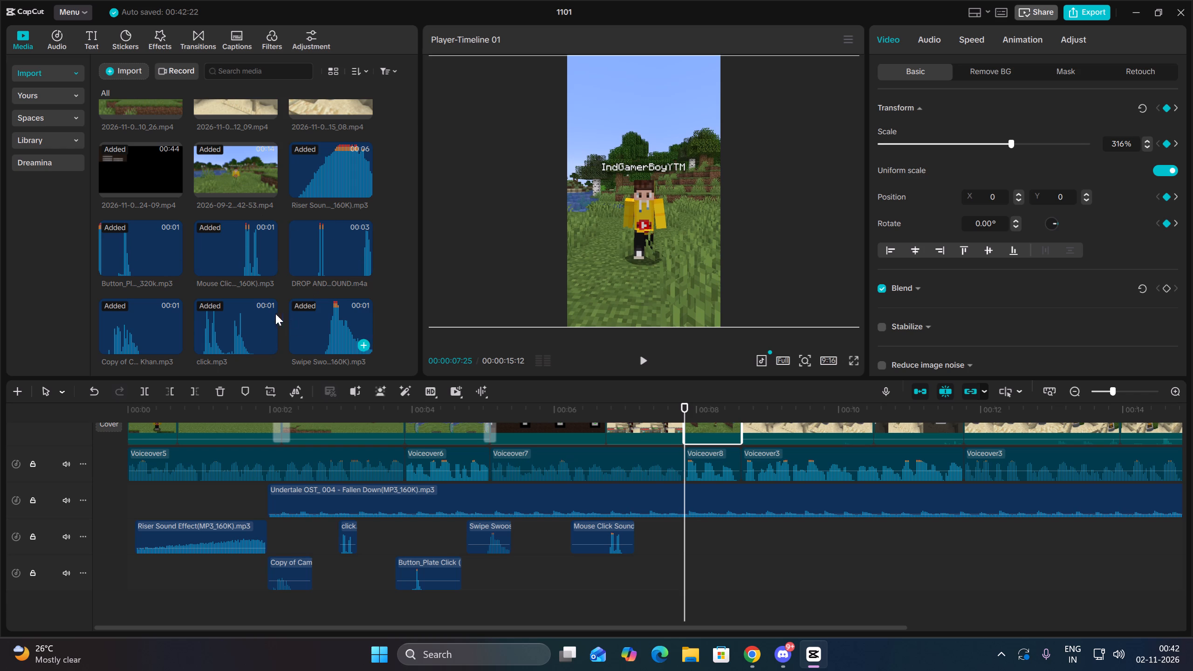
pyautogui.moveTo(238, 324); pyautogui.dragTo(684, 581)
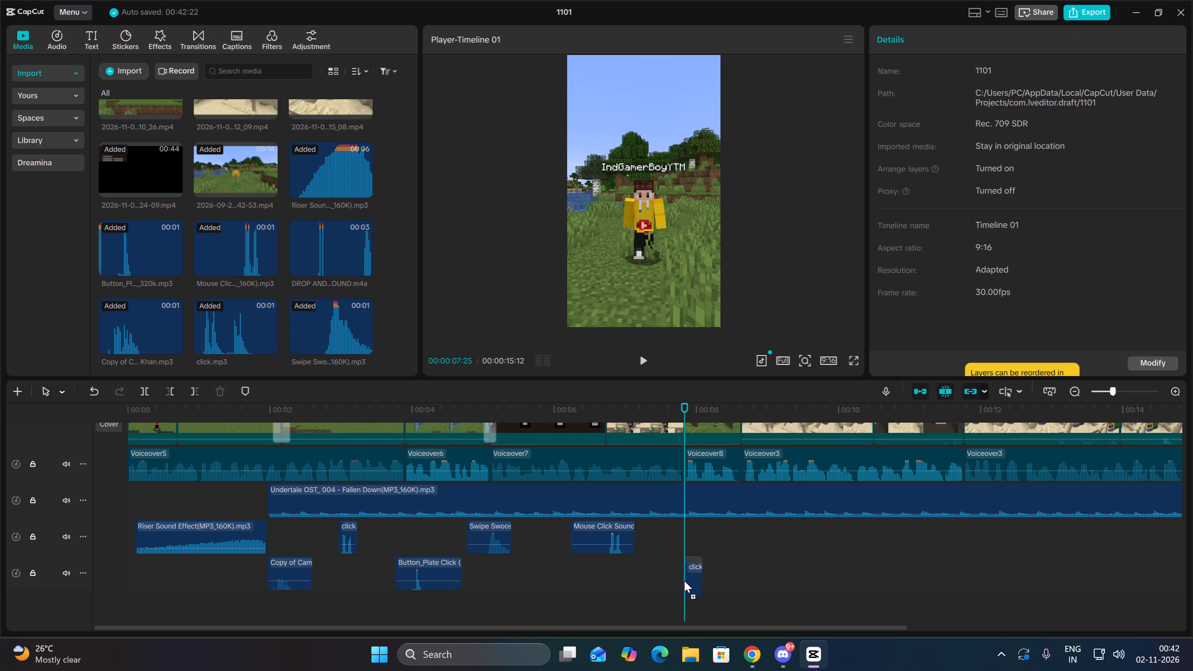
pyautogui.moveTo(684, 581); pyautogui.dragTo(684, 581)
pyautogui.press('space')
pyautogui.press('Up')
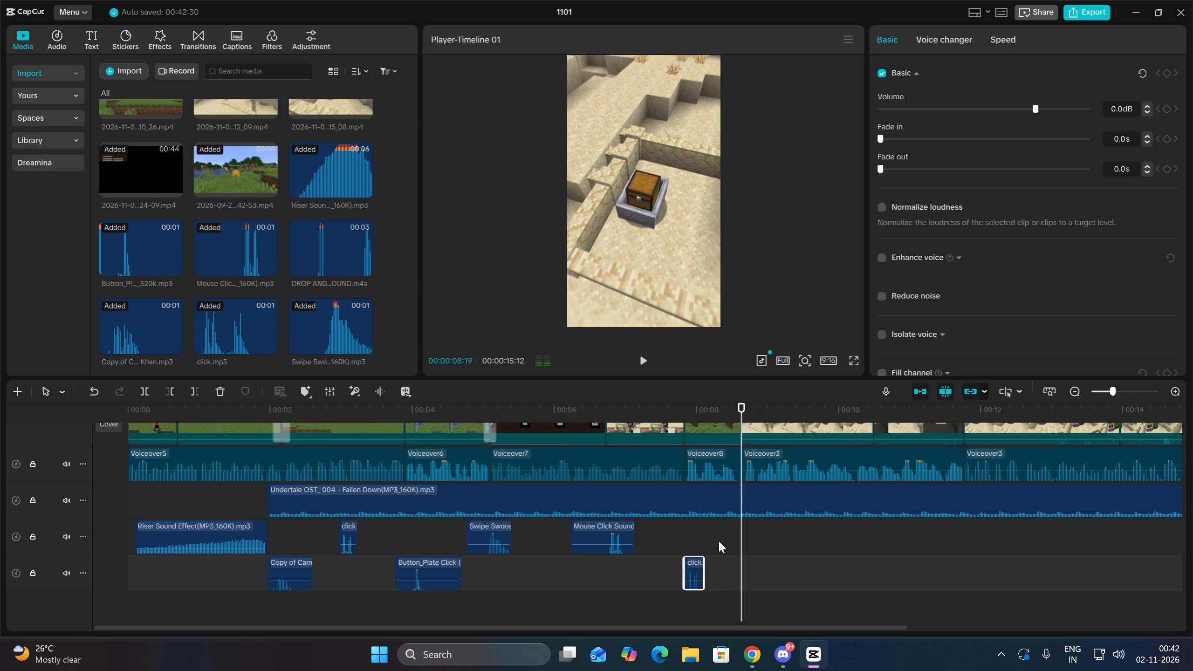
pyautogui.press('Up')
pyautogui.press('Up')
# Split the "Per Kese?" caption at 00:00:08:03.
pyautogui.scroll(5, 719, 541)
pyautogui.scroll(4, 705, 483)
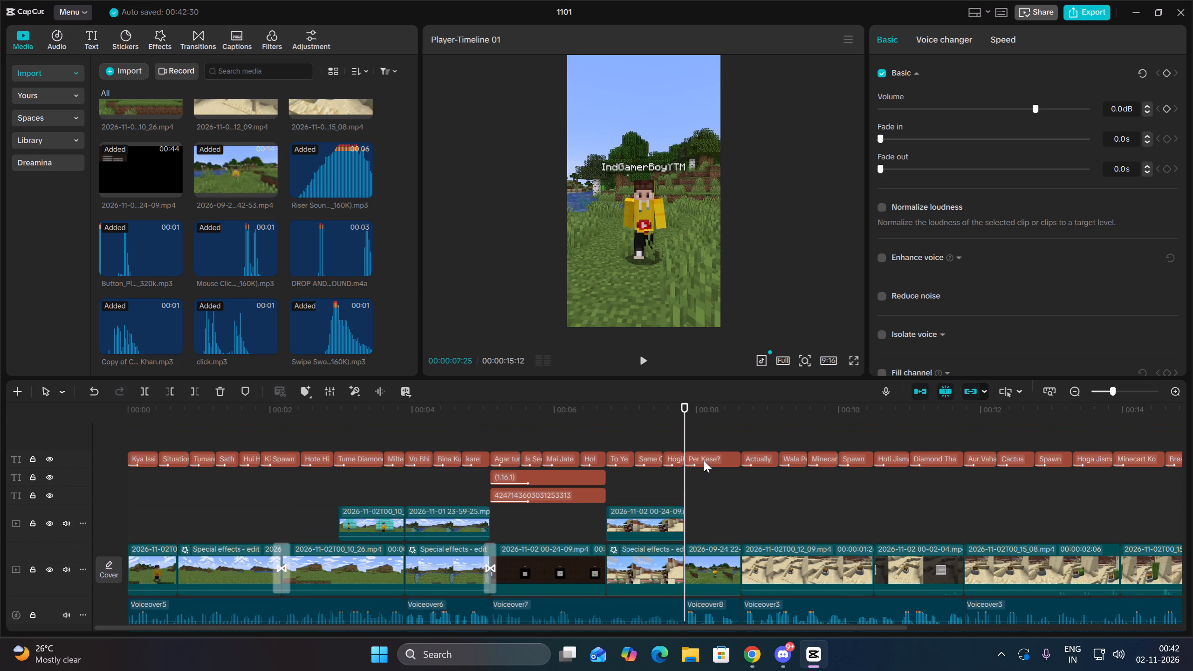
pyautogui.click(704, 460)
pyautogui.doubleClick(642, 356)
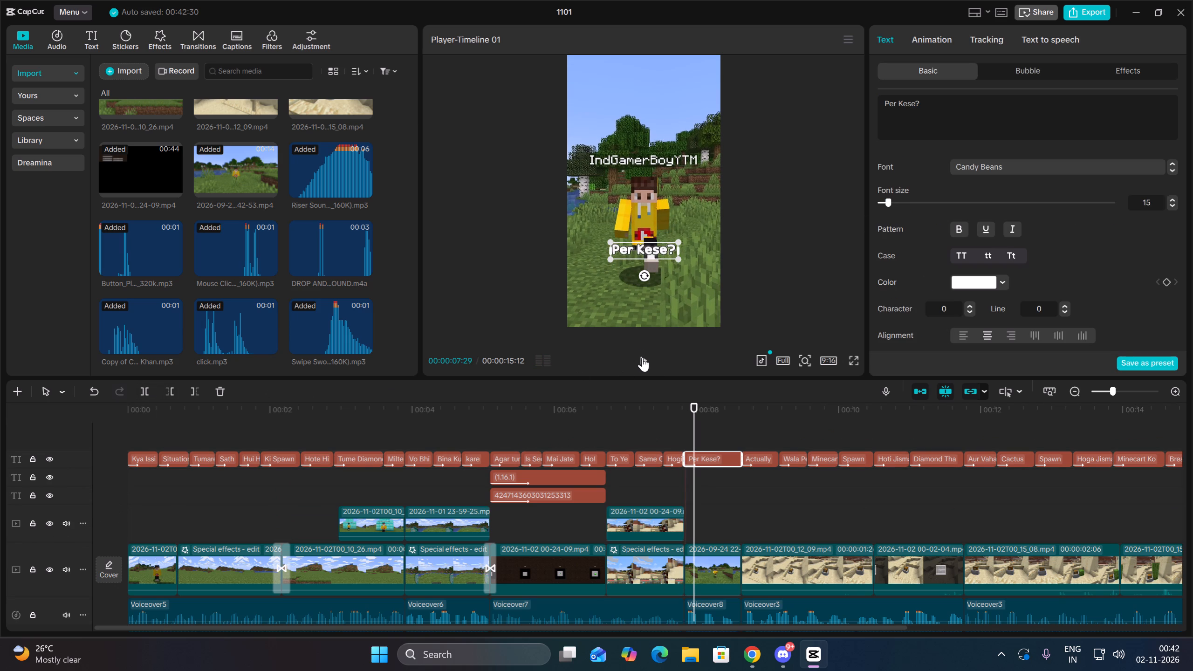
pyautogui.doubleClick(641, 359)
pyautogui.click(706, 426)
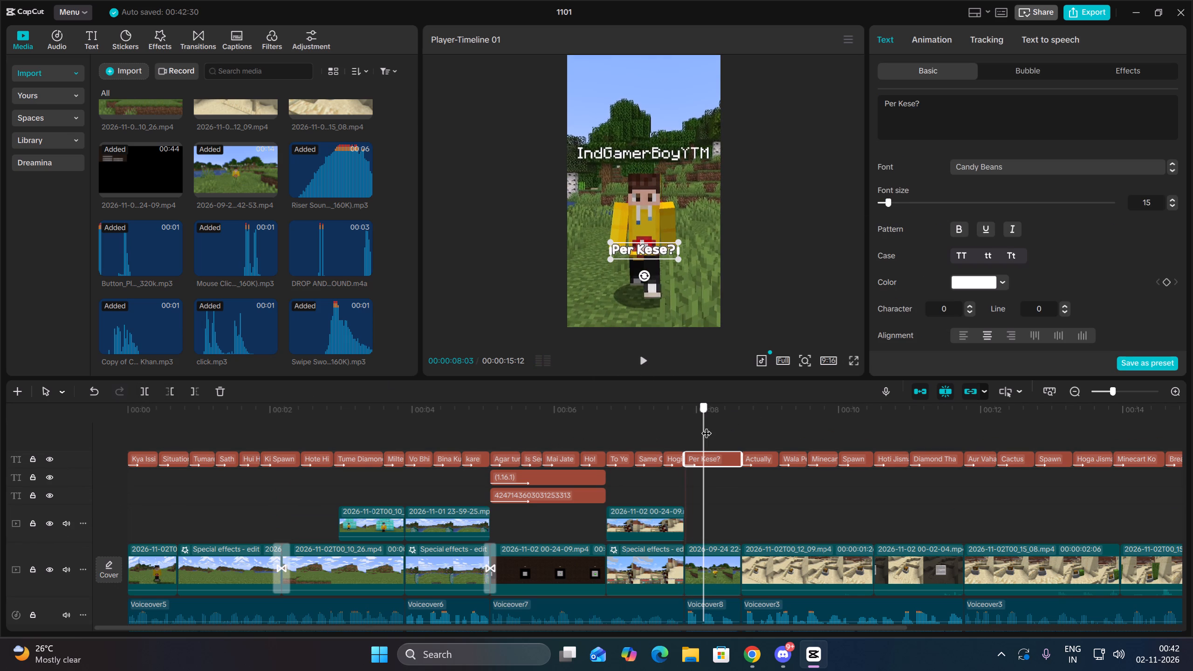
pyautogui.click(146, 388)
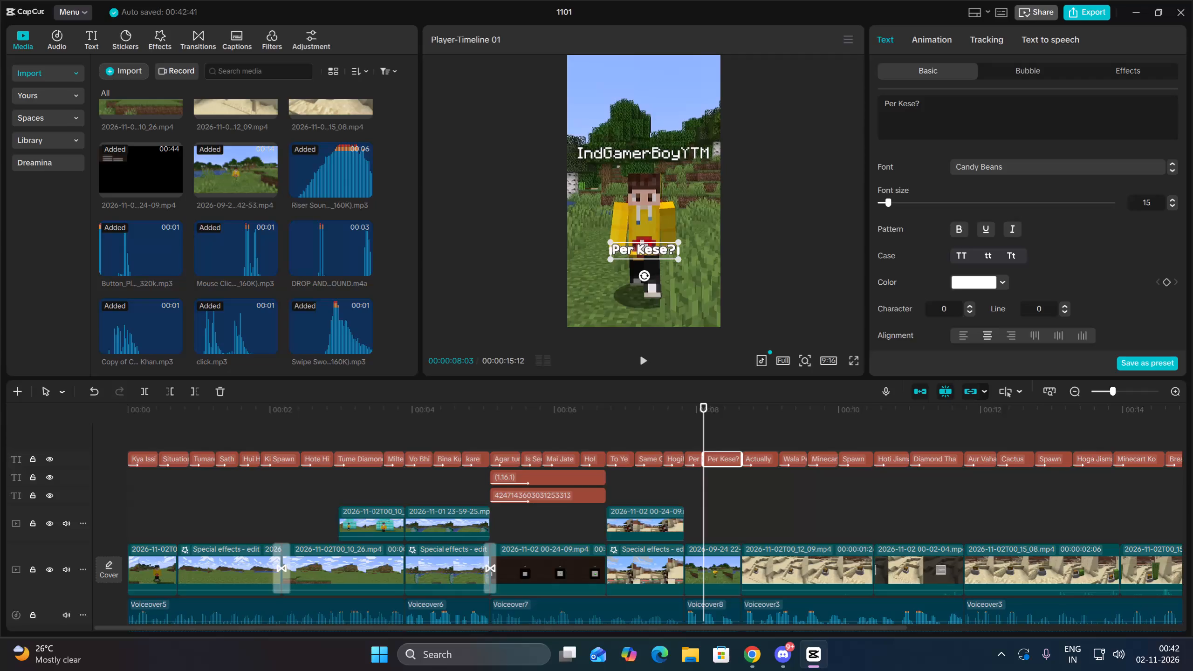
# Shorten the split caption's second part to "Kese?" and its first part to "Per", then play them back.
pyautogui.moveTo(897, 103); pyautogui.dragTo(852, 102)
pyautogui.press('BackSpace')
pyautogui.click(690, 459)
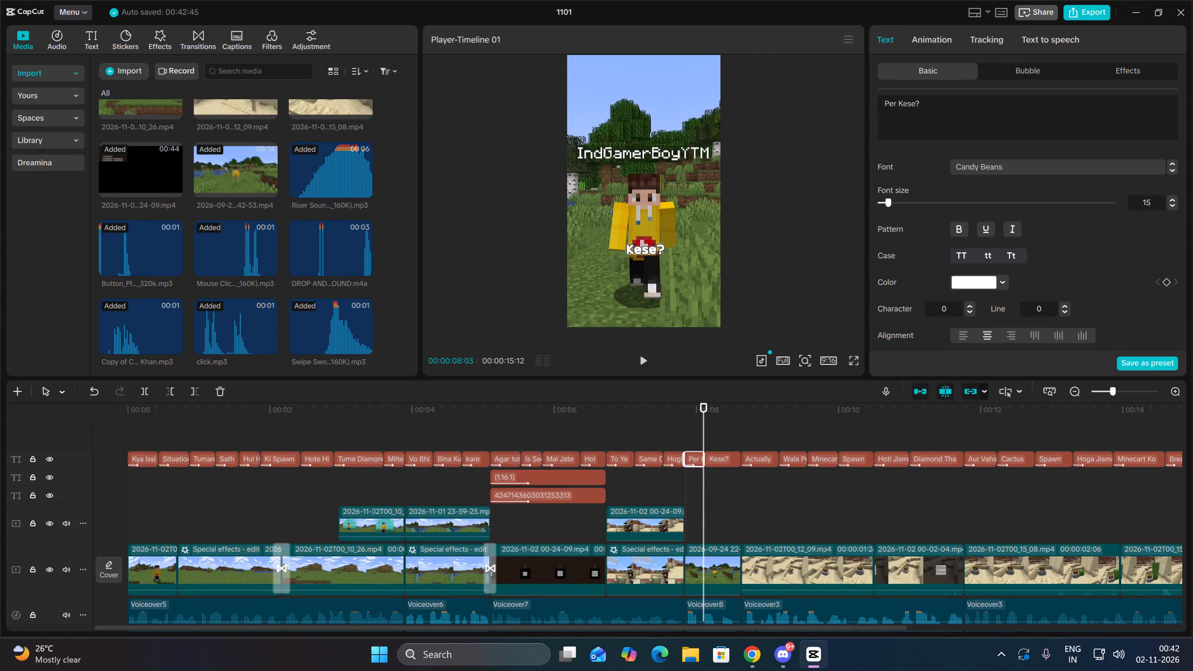
pyautogui.click(948, 108)
pyautogui.press('BackSpace')
pyautogui.press('BackSpace')
pyautogui.press('BackSpace')
pyautogui.press('BackSpace')
pyautogui.press('BackSpace')
pyautogui.press('BackSpace')
pyautogui.click(683, 439)
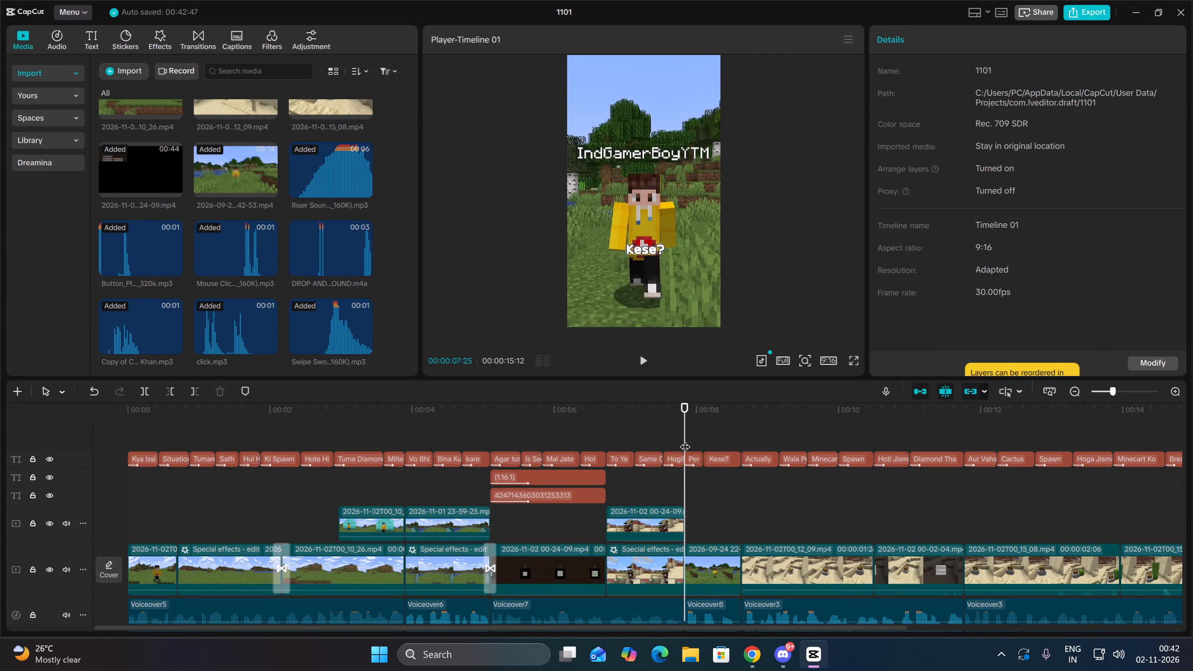
pyautogui.press('space')
pyautogui.press('space')
# Apply the Pop Up in-animation with a 0.2 s duration to the "Kese?" caption and replay it.
pyautogui.press('Up')
pyautogui.press('Up')
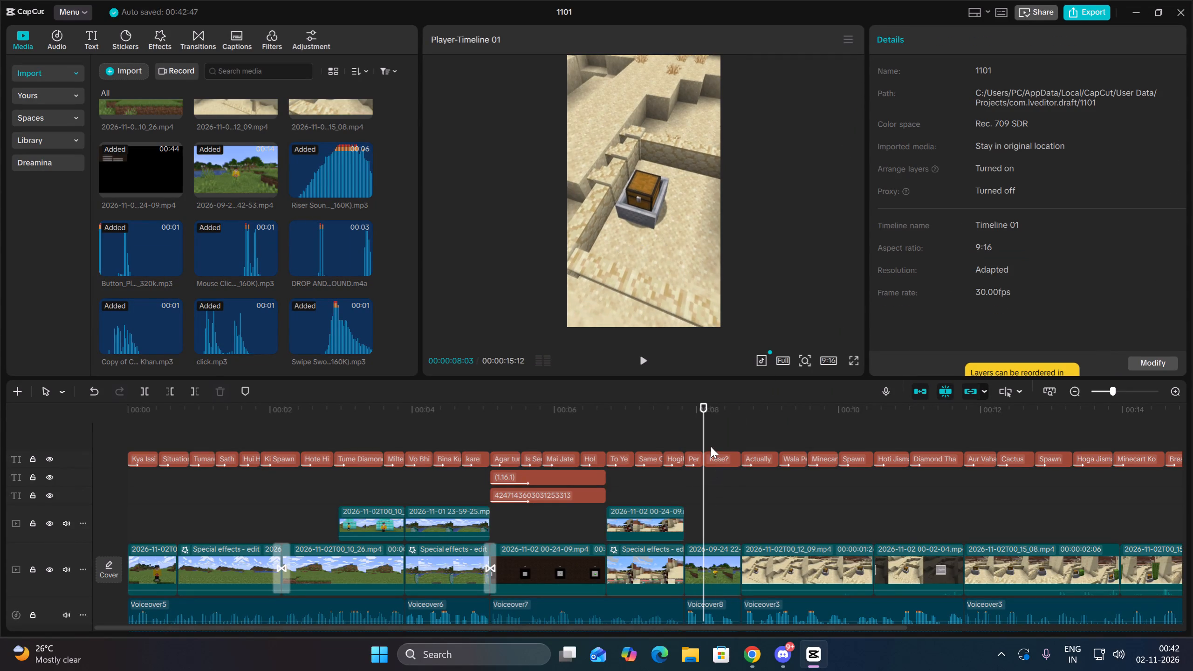
pyautogui.click(713, 459)
pyautogui.click(934, 43)
pyautogui.click(937, 160)
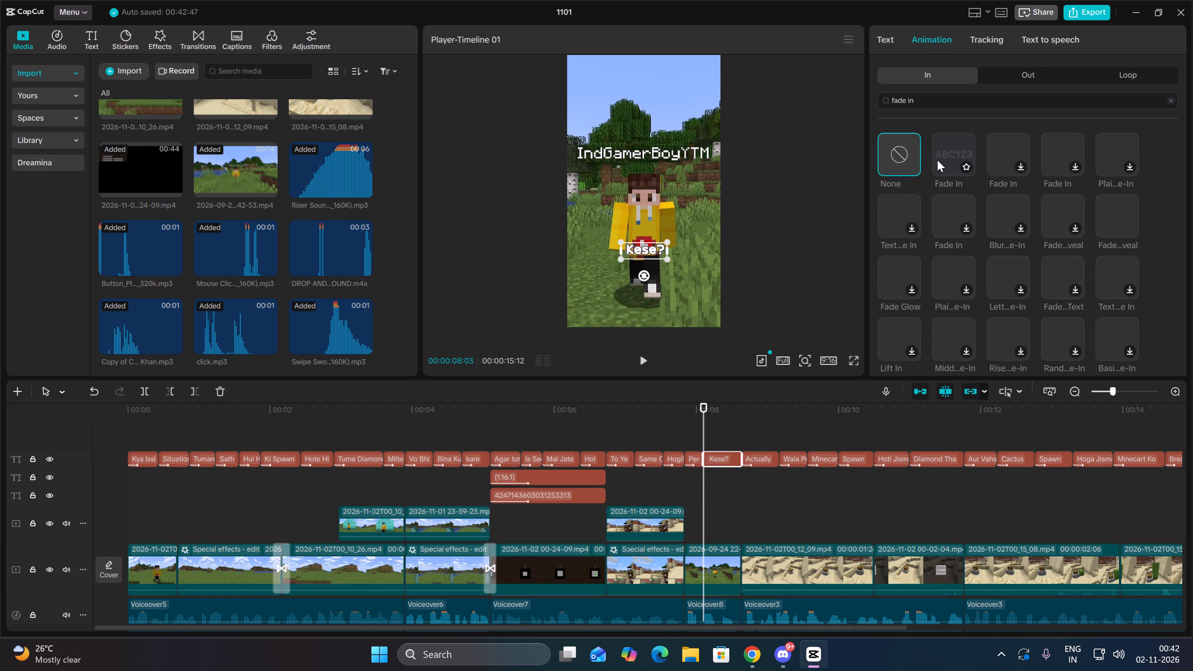
pyautogui.moveTo(933, 101); pyautogui.dragTo(866, 97)
pyautogui.press('BackSpace')
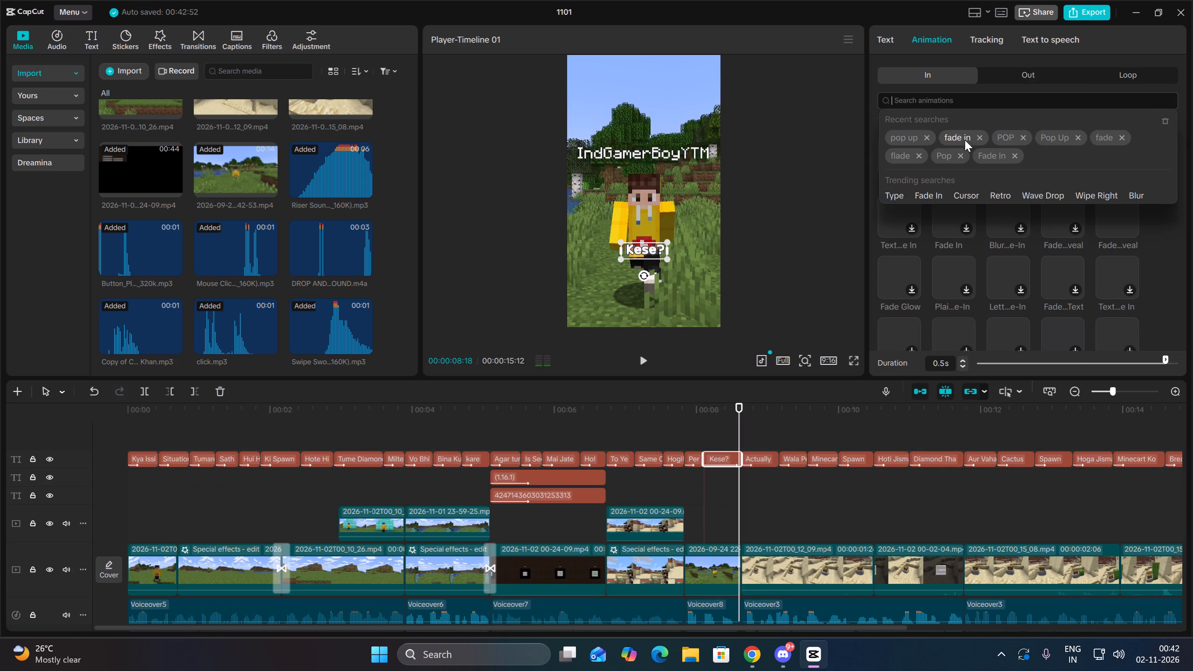
pyautogui.click(1049, 140)
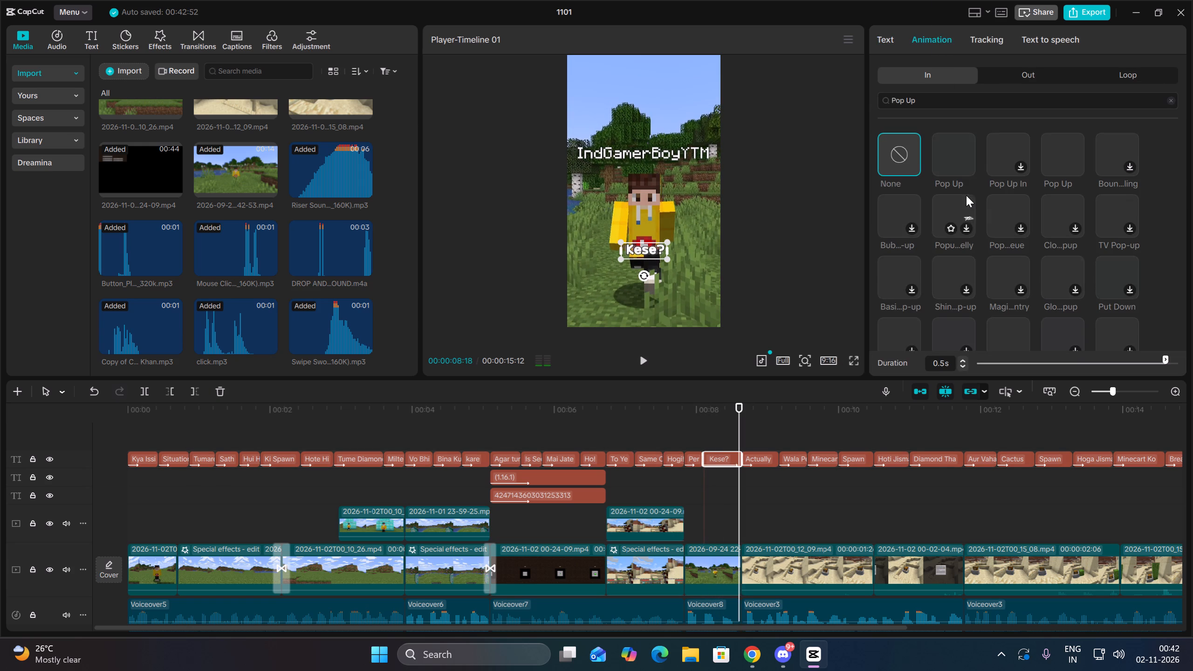
pyautogui.click(959, 152)
pyautogui.click(1034, 359)
pyautogui.click(1034, 359)
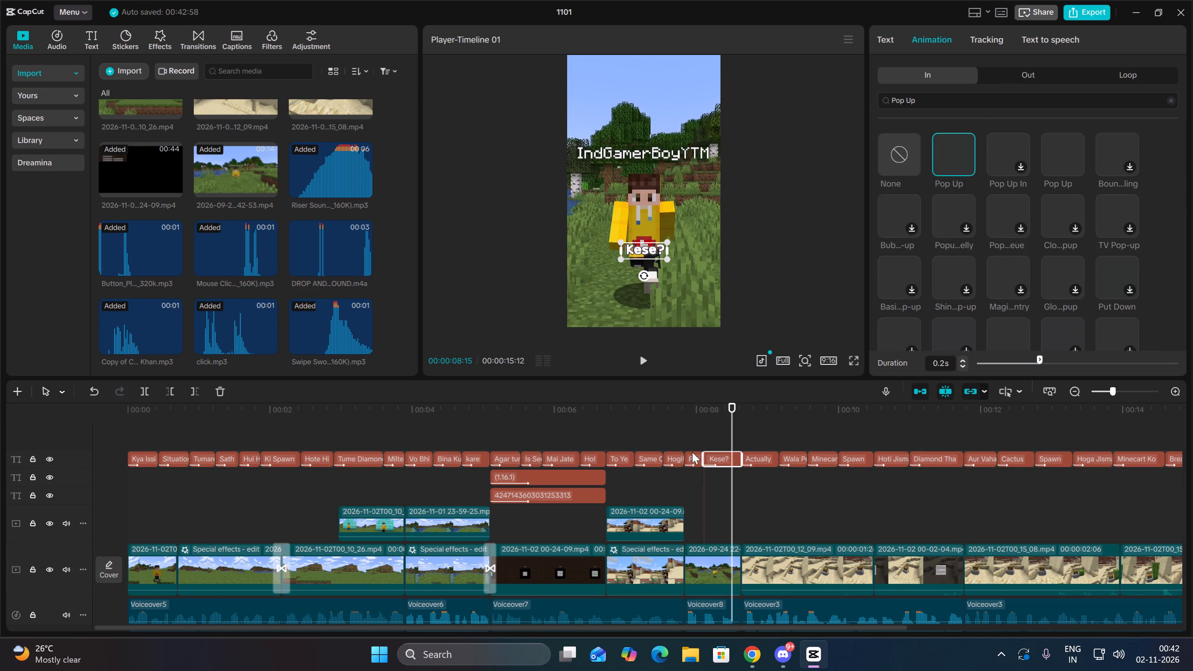
pyautogui.click(684, 438)
pyautogui.click(642, 359)
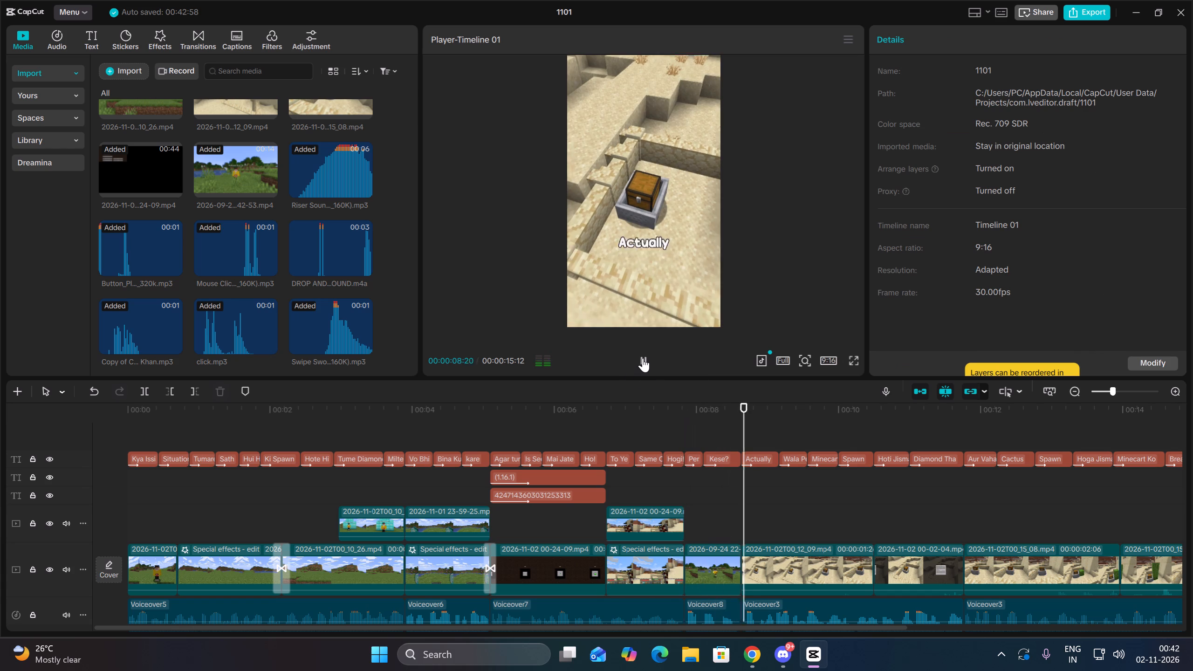
pyautogui.click(643, 358)
# Set the "Per" caption's text colour to yellow F7FF00.
pyautogui.scroll(-1, 687, 442)
pyautogui.click(706, 462)
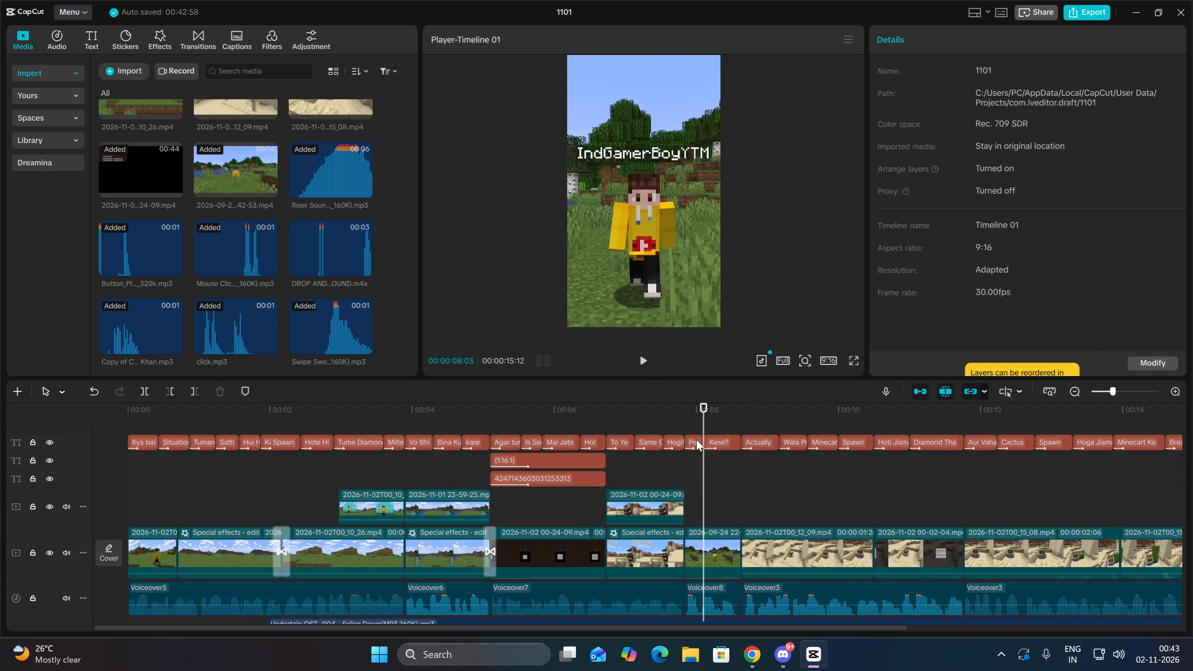
pyautogui.click(694, 441)
pyautogui.press('Up')
pyautogui.click(969, 287)
pyautogui.moveTo(984, 334); pyautogui.dragTo(1094, 267)
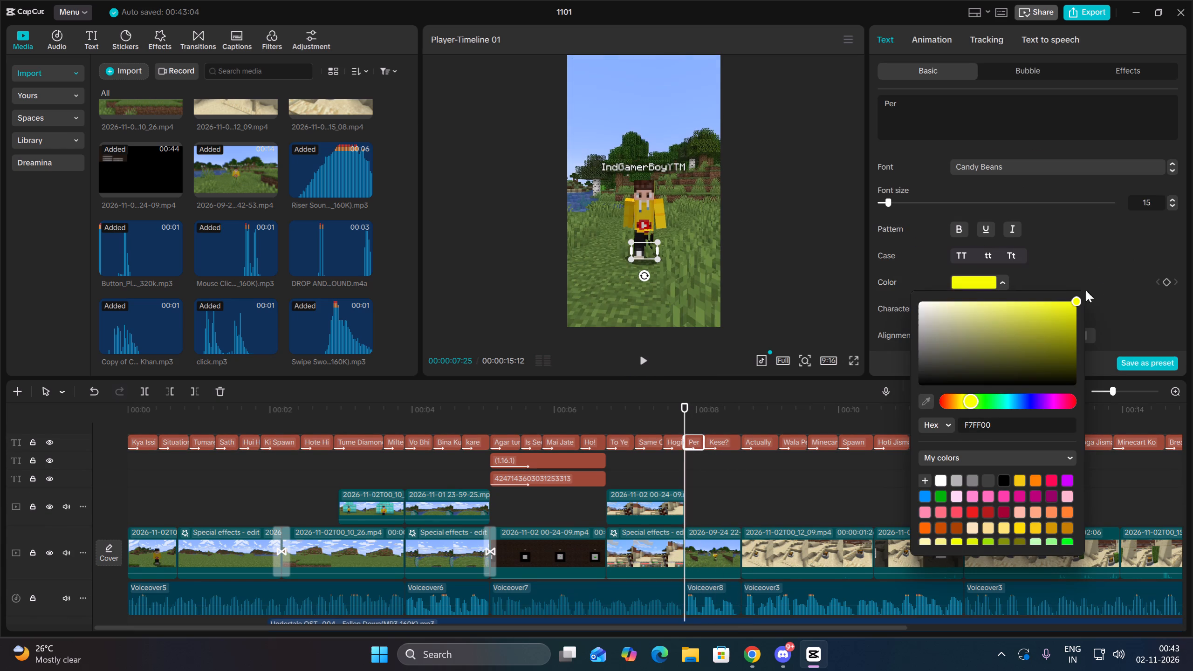
# Set the "Kese?" caption's text colour to bright green and replay both captions.
pyautogui.click(717, 440)
pyautogui.click(984, 274)
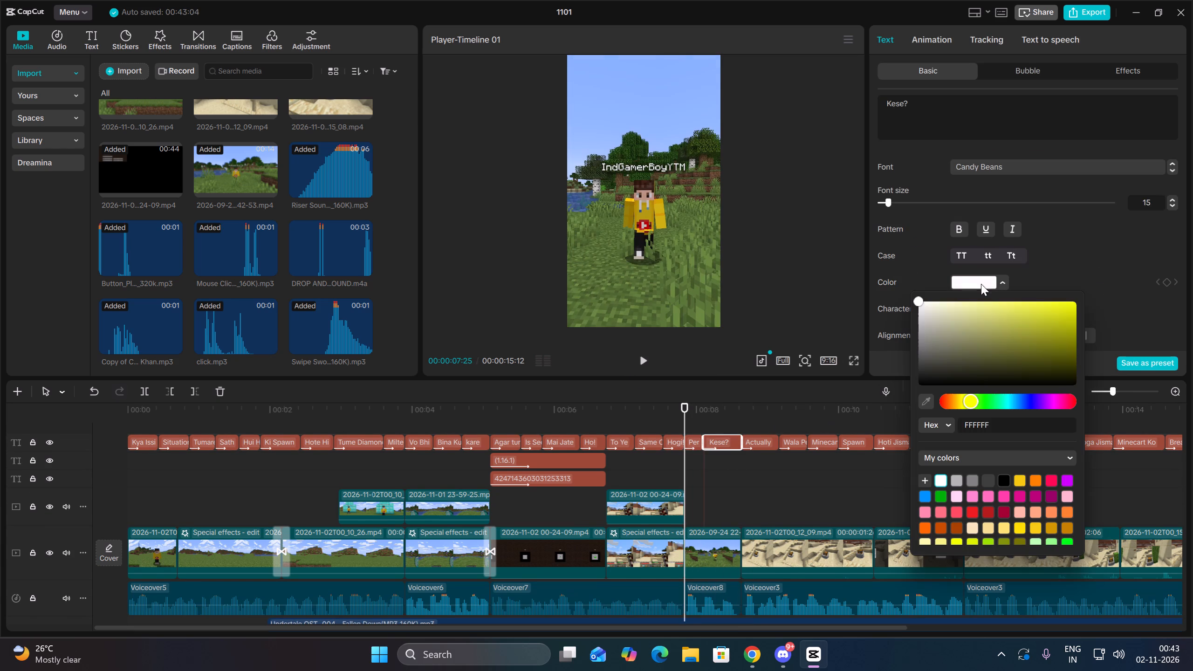
pyautogui.moveTo(961, 399); pyautogui.dragTo(987, 399)
pyautogui.moveTo(987, 399); pyautogui.dragTo(991, 399)
pyautogui.moveTo(1012, 339); pyautogui.dragTo(1081, 265)
pyautogui.click(677, 417)
pyautogui.press('space')
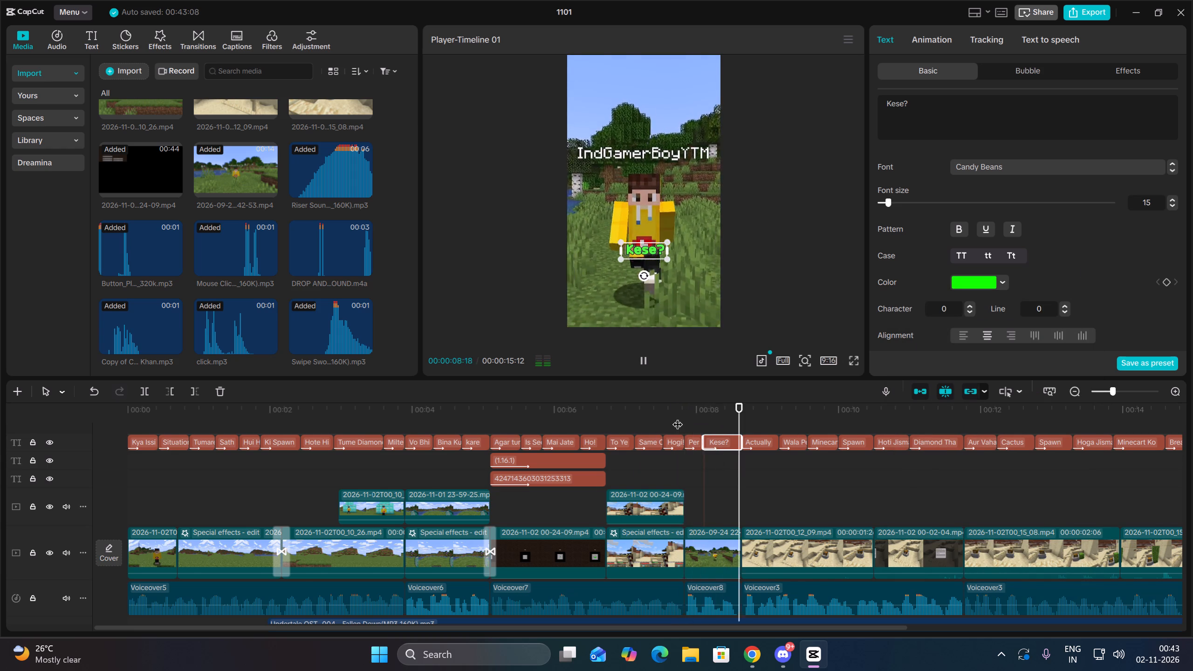
pyautogui.press('space')
# Examine the sound-effect placement and timing around the clip starting at 00:00:07:25 by playing back that section.
pyautogui.scroll(-8, 717, 503)
pyautogui.click(711, 537)
pyautogui.moveTo(711, 537); pyautogui.dragTo(686, 542)
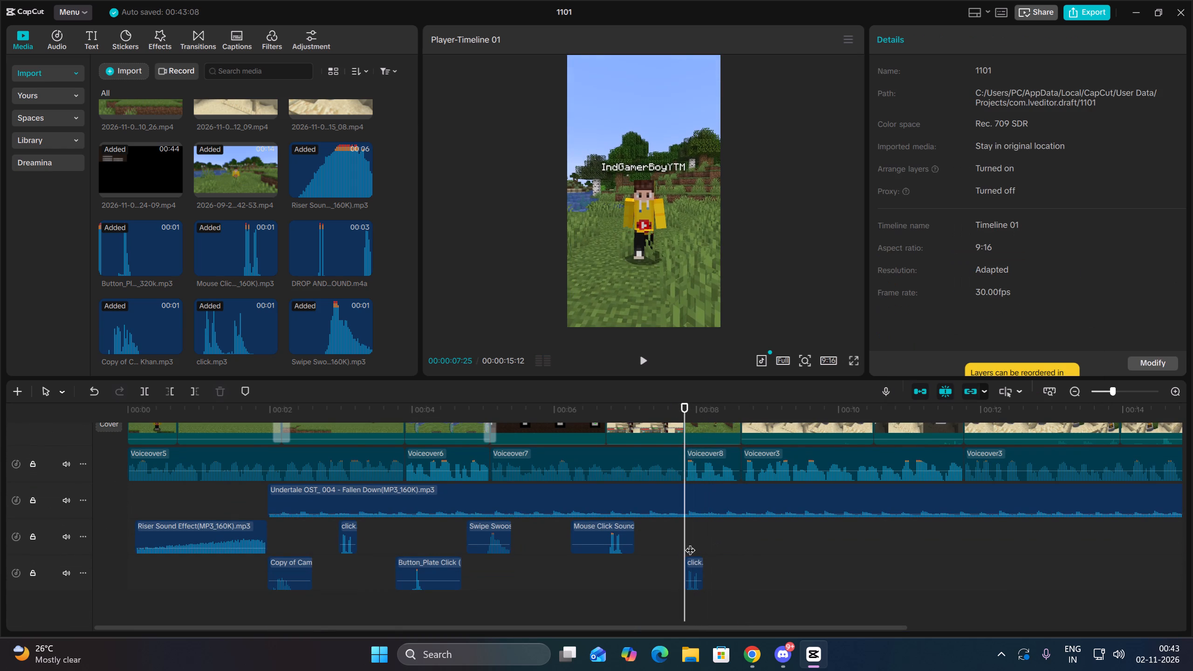
pyautogui.keyDown('ctrl'); pyautogui.scroll(-8, 741, 549); pyautogui.keyUp('ctrl')
pyautogui.scroll(7, 697, 549)
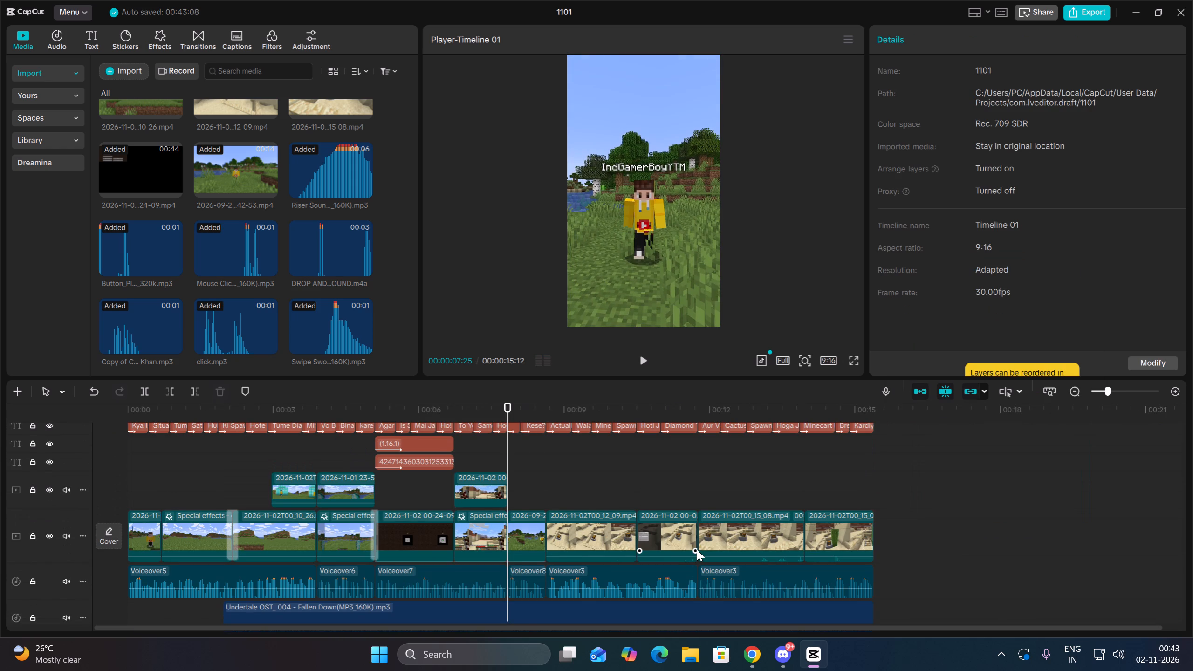
pyautogui.press('space')
pyautogui.press('space')
pyautogui.press('Up')
pyautogui.press('Up')
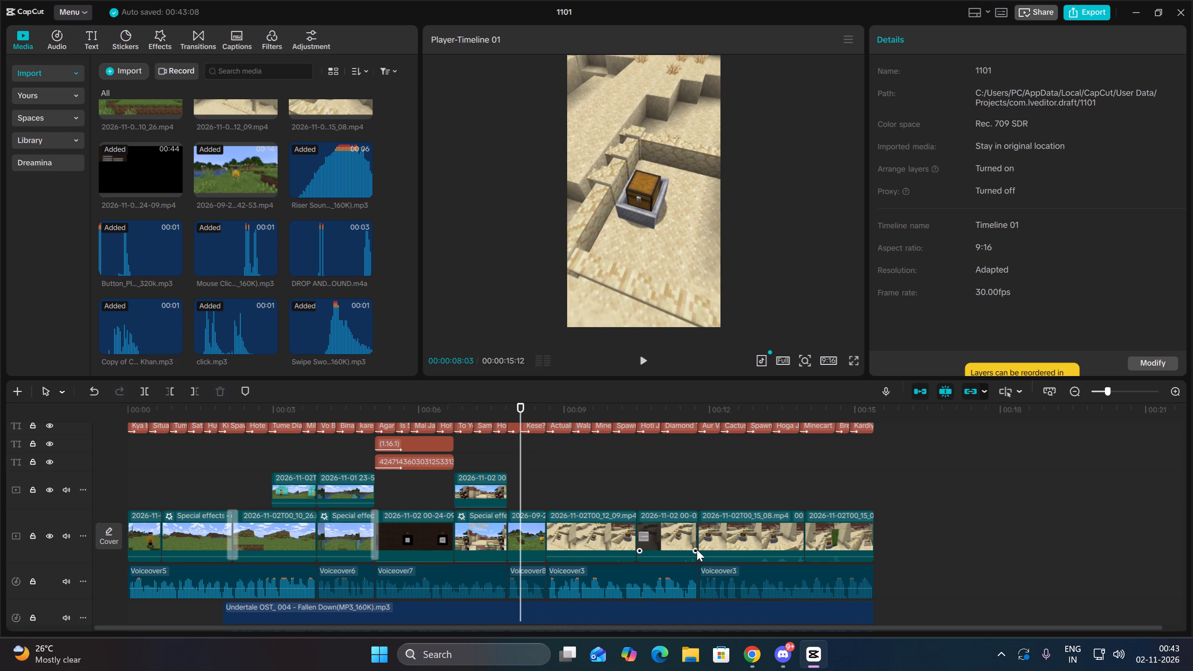
pyautogui.press('Up')
pyautogui.scroll(-7, 670, 575)
pyautogui.press('Up')
pyautogui.press('Up')
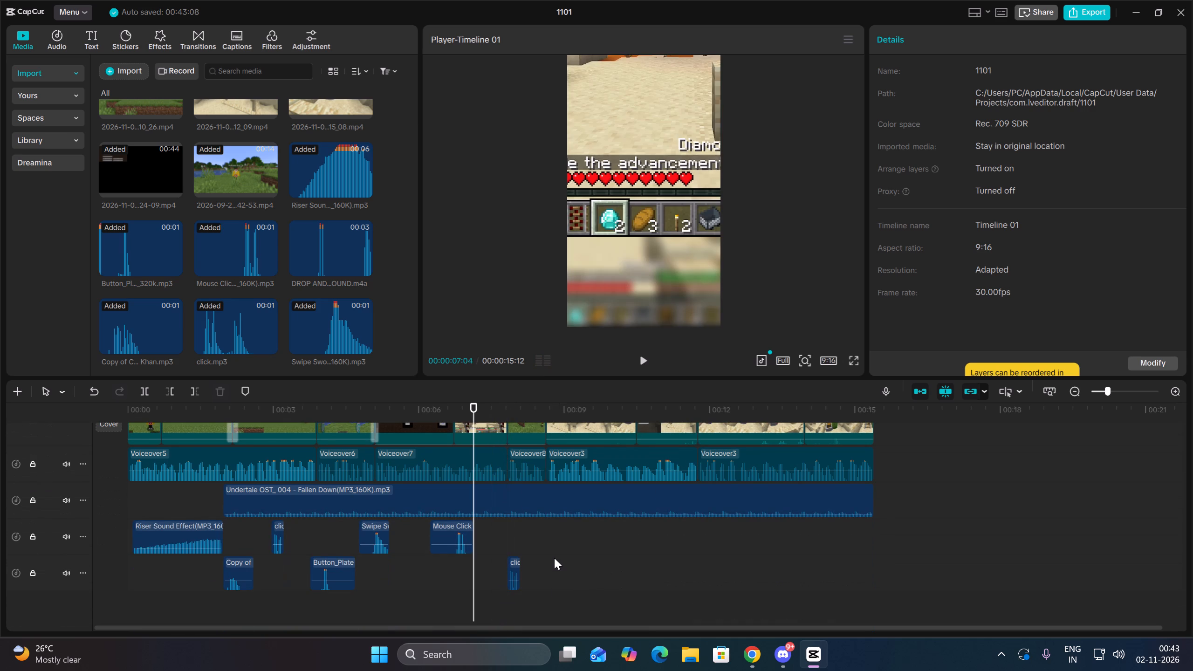
pyautogui.press('space')
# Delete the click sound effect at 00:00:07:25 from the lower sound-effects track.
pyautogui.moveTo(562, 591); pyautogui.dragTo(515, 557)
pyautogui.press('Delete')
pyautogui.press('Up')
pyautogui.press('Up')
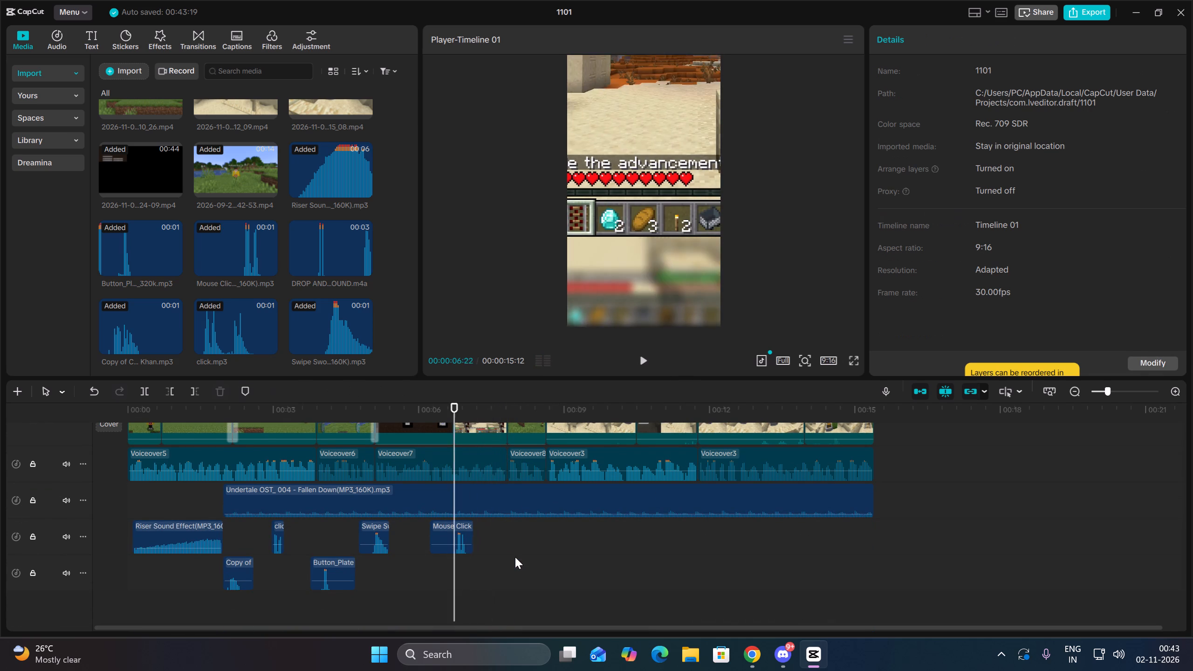
# Add the Riser Sound Effect to the lower sound-effects track around 00:00:07:25 and set its volume to -15.3 dB.
pyautogui.press('Up')
pyautogui.press('Up')
pyautogui.press('Down')
pyautogui.press('space')
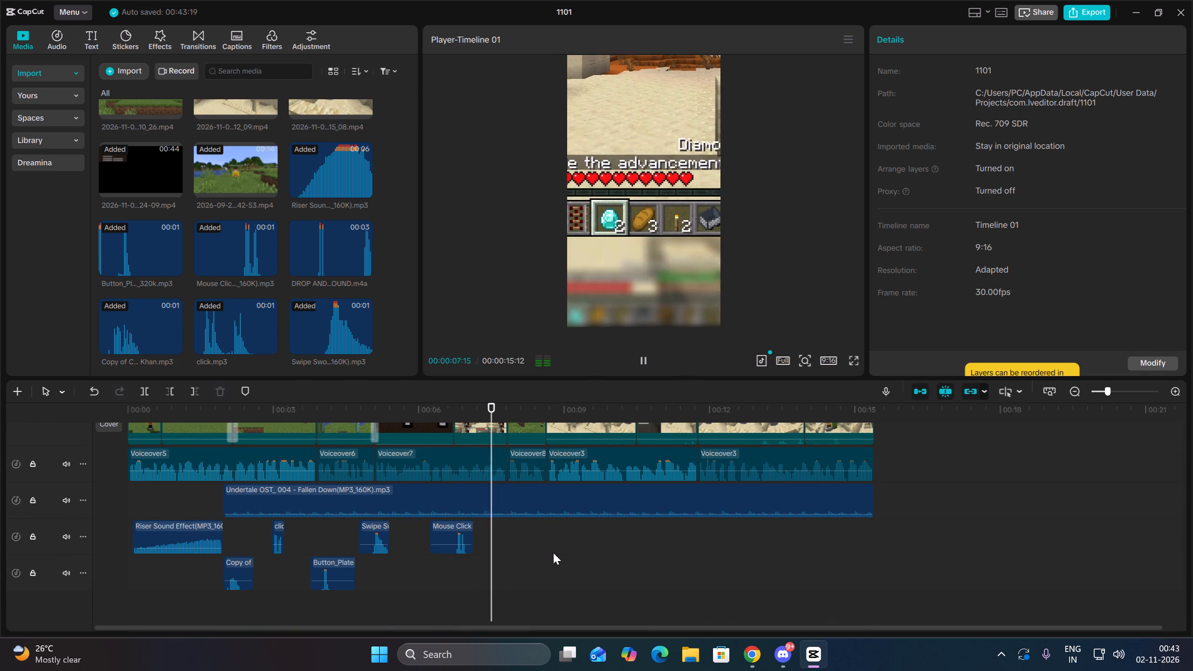
pyautogui.press('space')
pyautogui.press('Up')
pyautogui.scroll(-3, 219, 295)
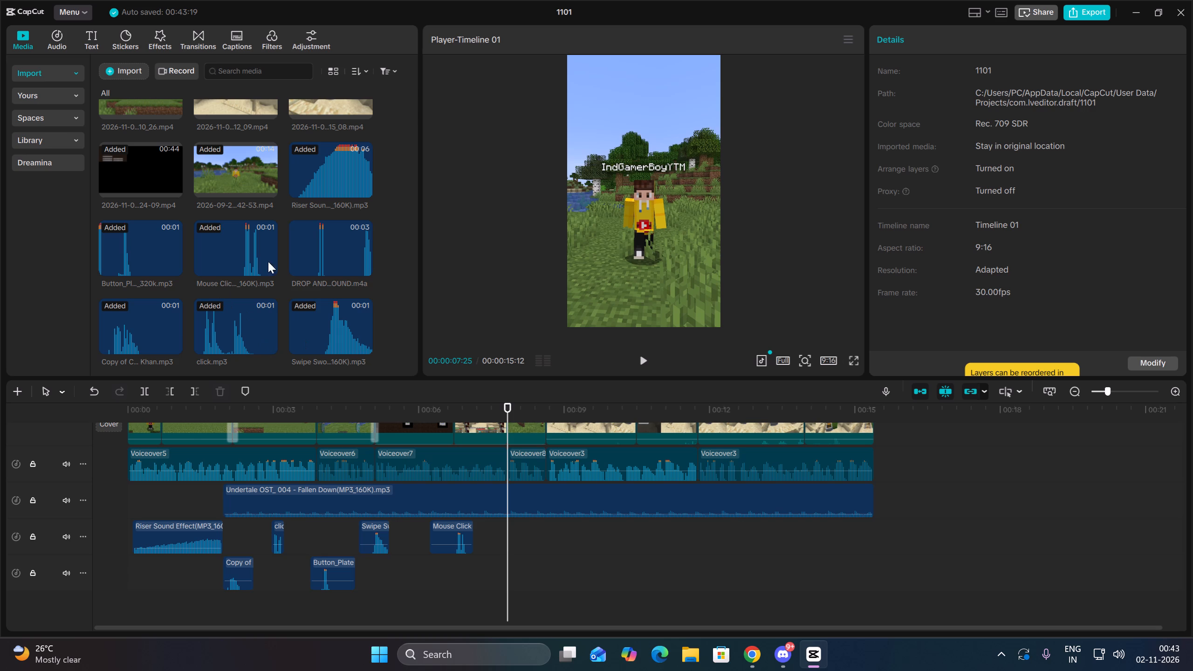
pyautogui.moveTo(328, 178); pyautogui.dragTo(475, 593)
pyautogui.moveTo(564, 591); pyautogui.dragTo(511, 561)
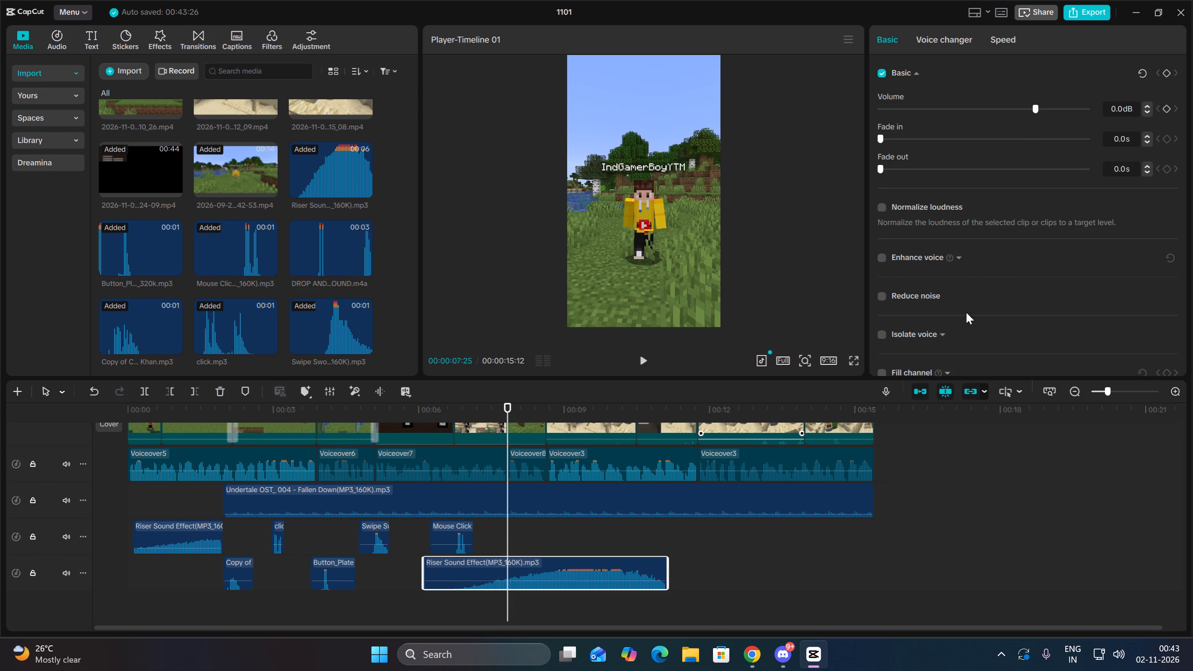
pyautogui.moveTo(1026, 111); pyautogui.dragTo(994, 116)
# Shift the new riser clip earlier on its track and trim off its quiet start up to about 00:00:07:15.
pyautogui.moveTo(551, 581); pyautogui.dragTo(524, 582)
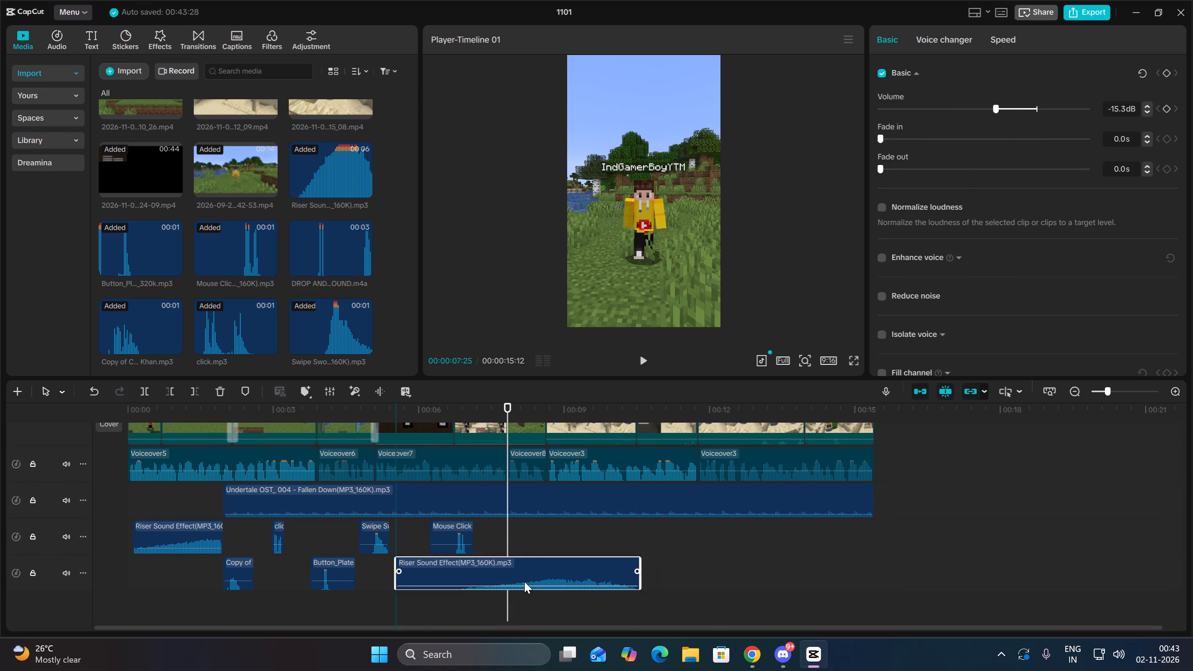
pyautogui.moveTo(524, 582); pyautogui.dragTo(519, 582)
pyautogui.press('Up')
pyautogui.press('Up')
pyautogui.press('space')
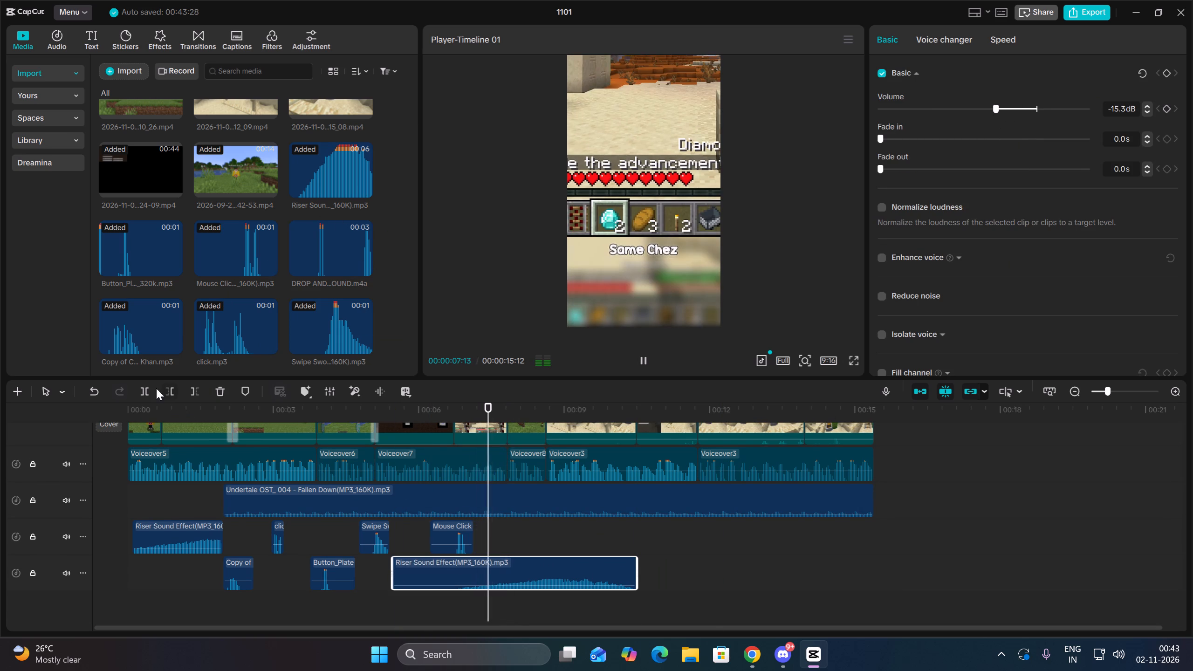
pyautogui.press('space')
pyautogui.click(168, 387)
# Play back the riser section and trim the riser clip's end to 00:00:08:21.
pyautogui.press('space')
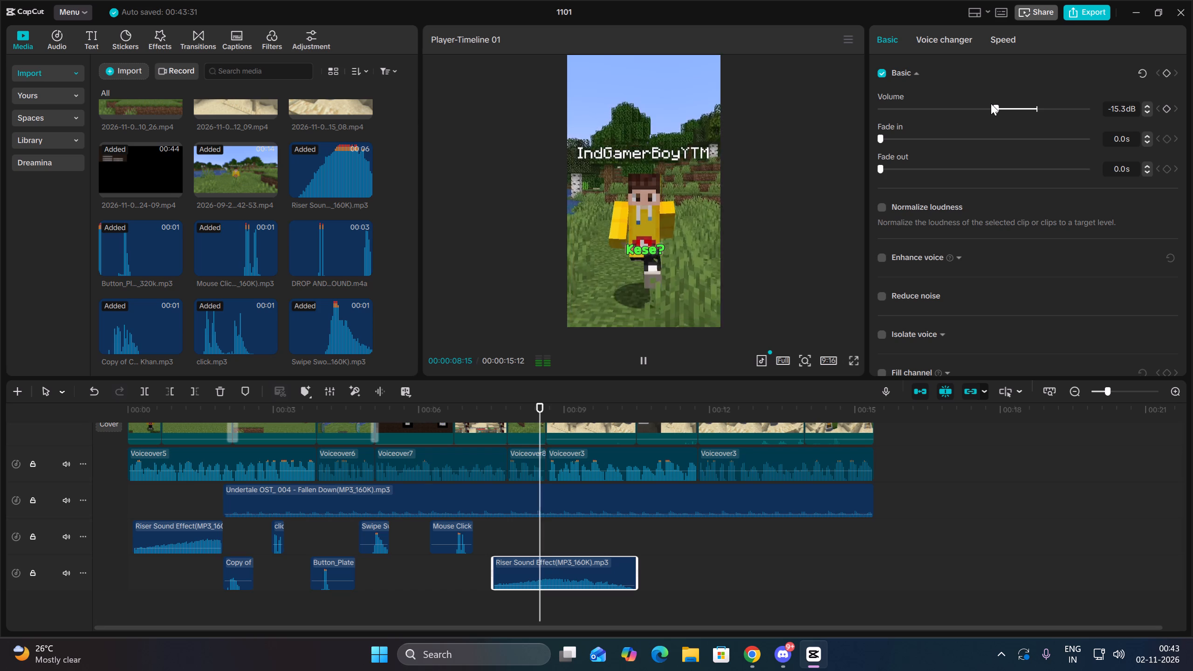
pyautogui.press('space')
pyautogui.press('Up')
pyautogui.press('Up')
pyautogui.press('Up')
pyautogui.press('Up')
pyautogui.press('space')
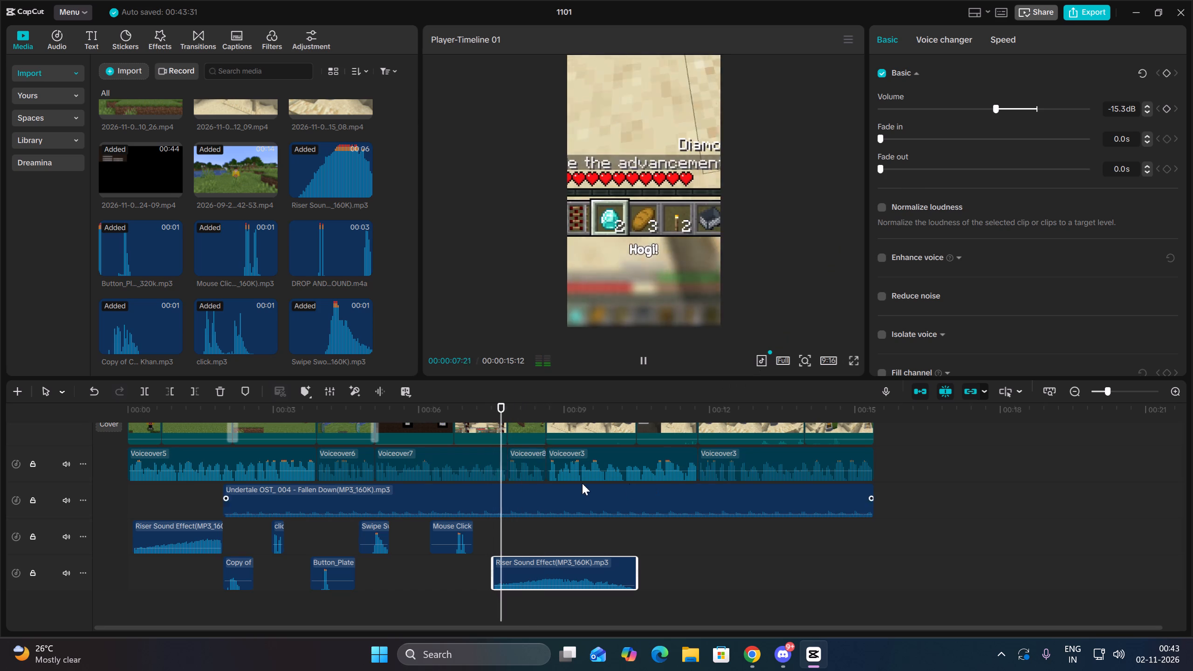
pyautogui.press('space')
pyautogui.click(197, 391)
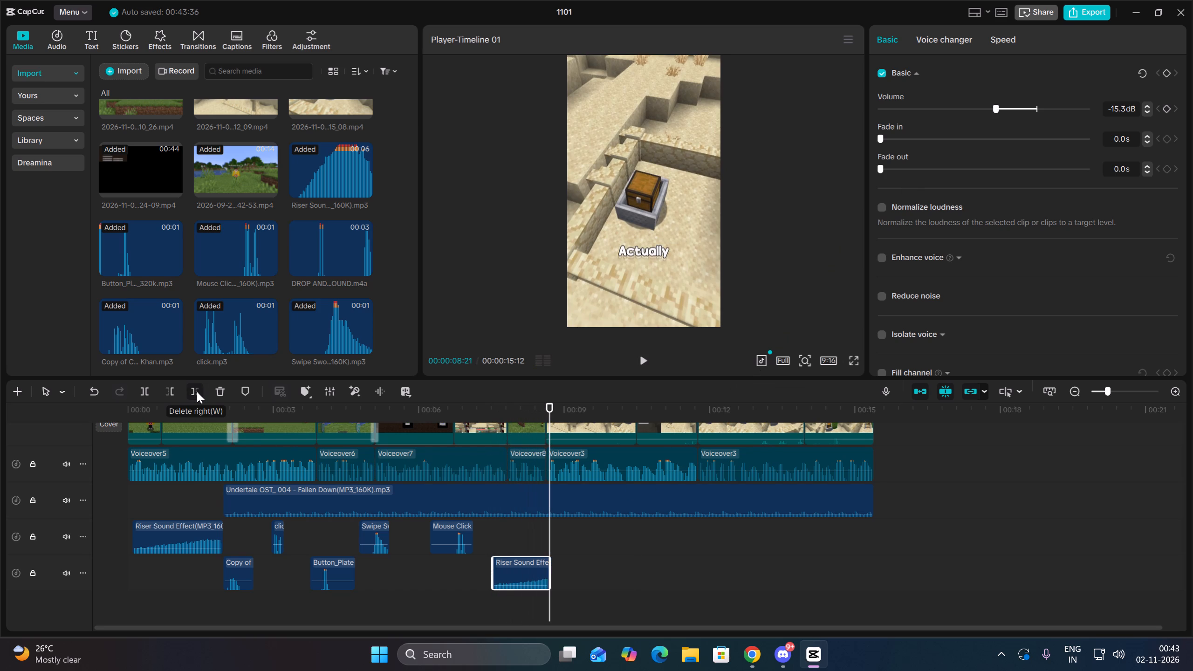
# Extend the riser clip's end slightly and move the clip earlier so it ends at 00:00:08:18.
pyautogui.press('Up')
pyautogui.press('Up')
pyautogui.press('Up')
pyautogui.press('Up')
pyautogui.press('space')
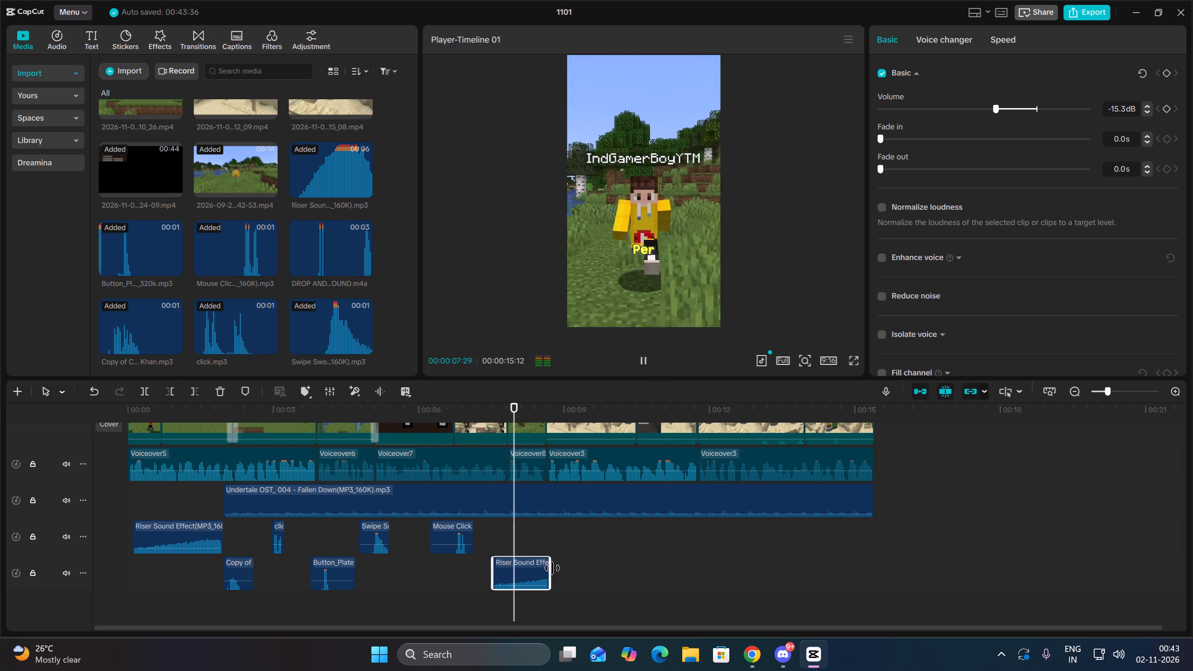
pyautogui.moveTo(552, 568); pyautogui.dragTo(577, 569)
pyautogui.press('space')
pyautogui.moveTo(558, 571); pyautogui.dragTo(521, 573)
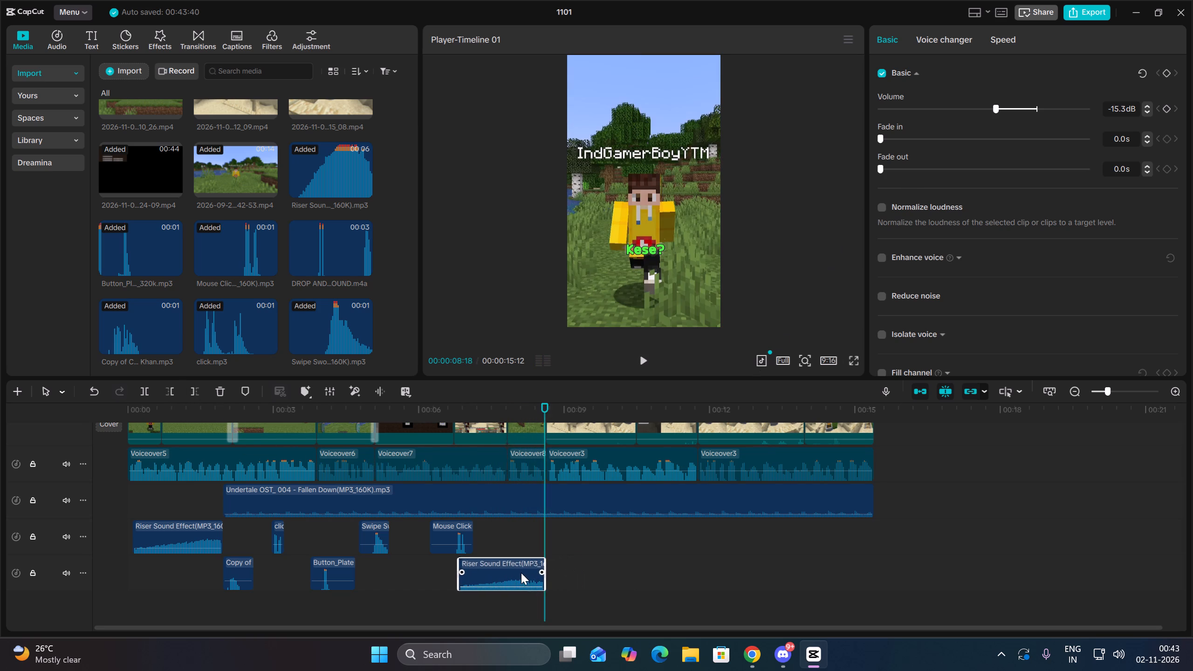
pyautogui.moveTo(521, 573); pyautogui.dragTo(523, 573)
pyautogui.press('Up')
pyautogui.press('Up')
pyautogui.press('Up')
pyautogui.press('Up')
pyautogui.press('Up')
pyautogui.press('Up')
pyautogui.press('Up')
pyautogui.press('Up')
pyautogui.press('Up')
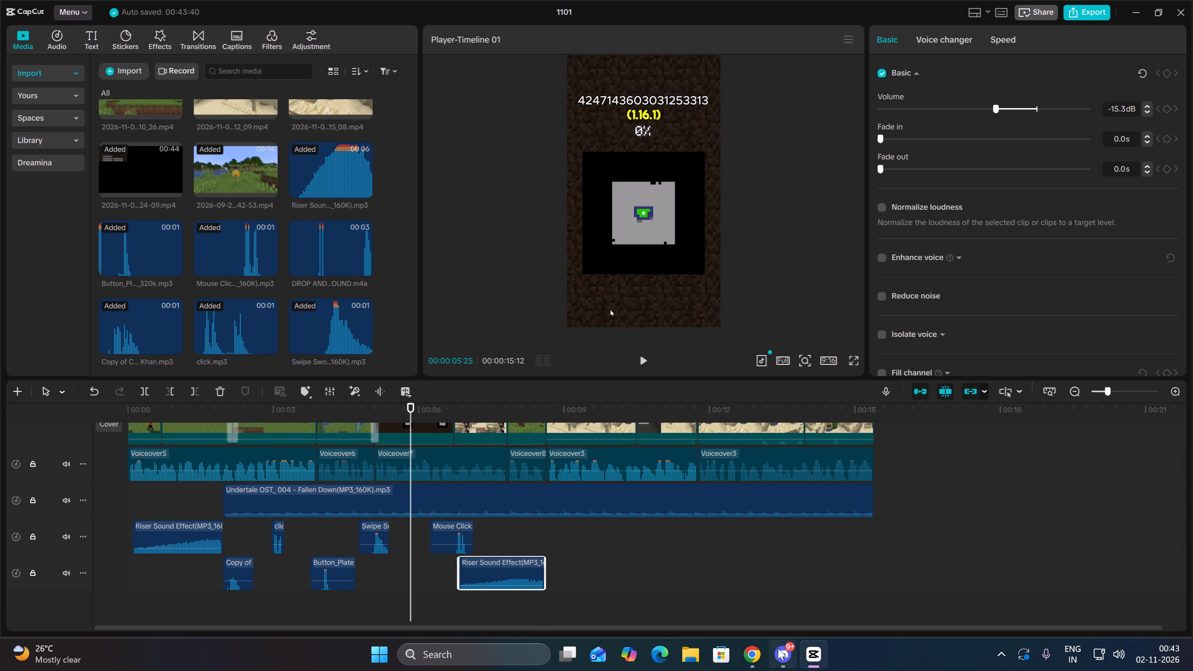
# Switch to Chrome and close the "Diamonds in 0 Seconds?" YouTube tab.
pyautogui.click(755, 653)
pyautogui.click(170, 0)
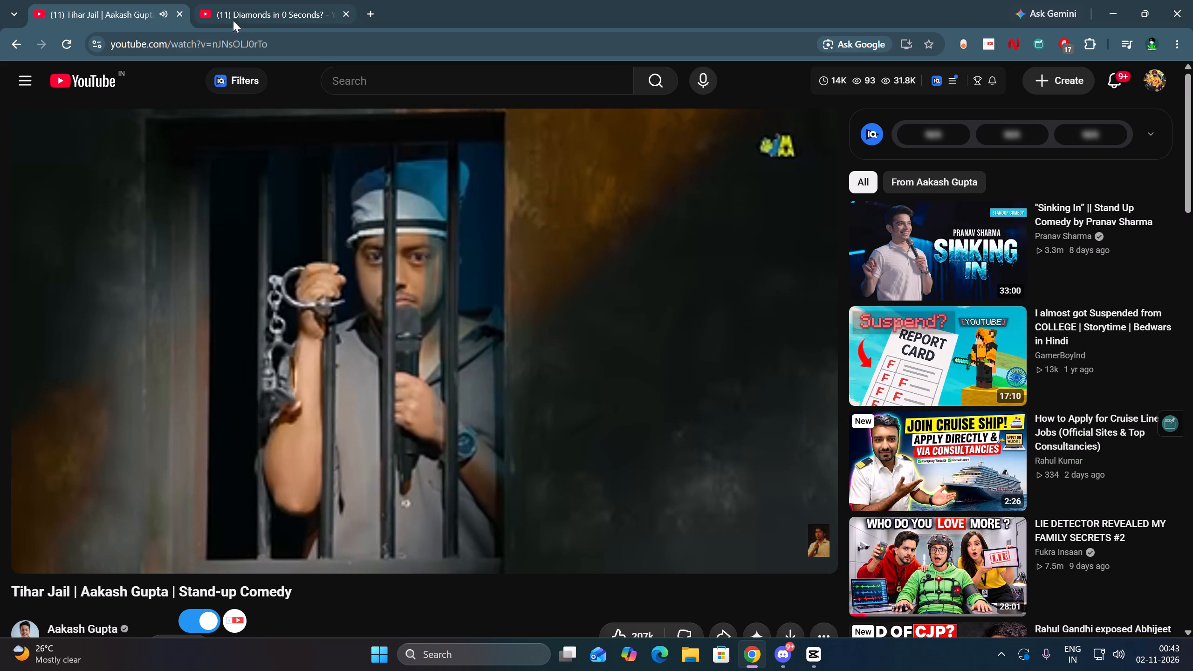
pyautogui.click(348, 7)
pyautogui.click(347, 16)
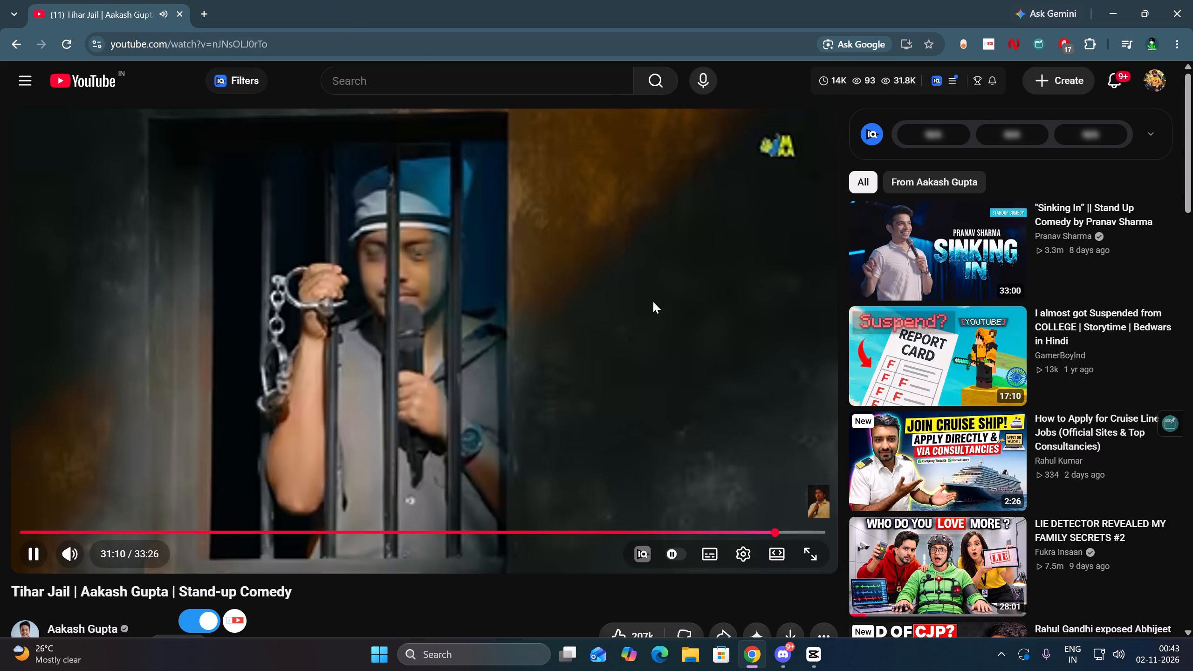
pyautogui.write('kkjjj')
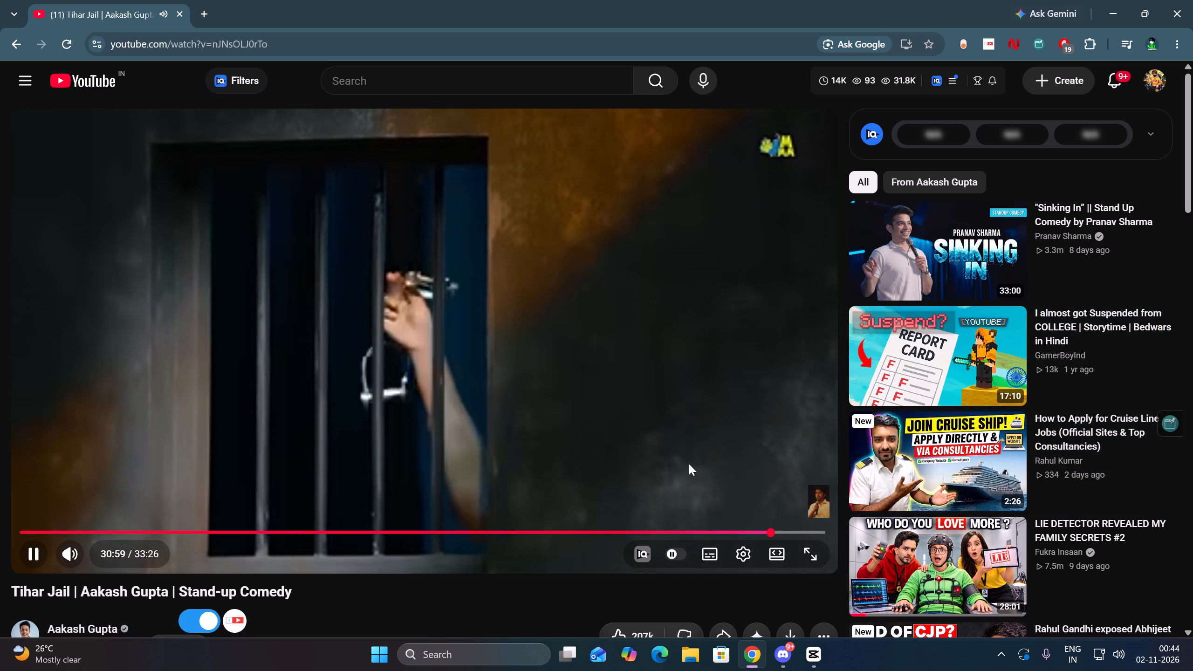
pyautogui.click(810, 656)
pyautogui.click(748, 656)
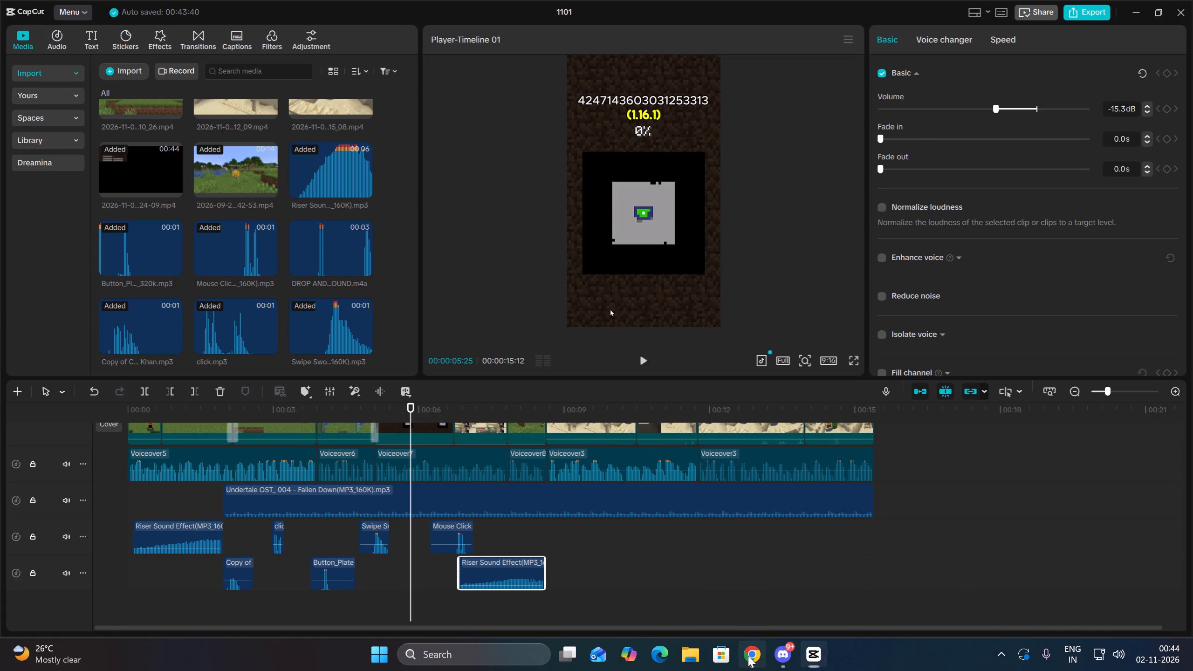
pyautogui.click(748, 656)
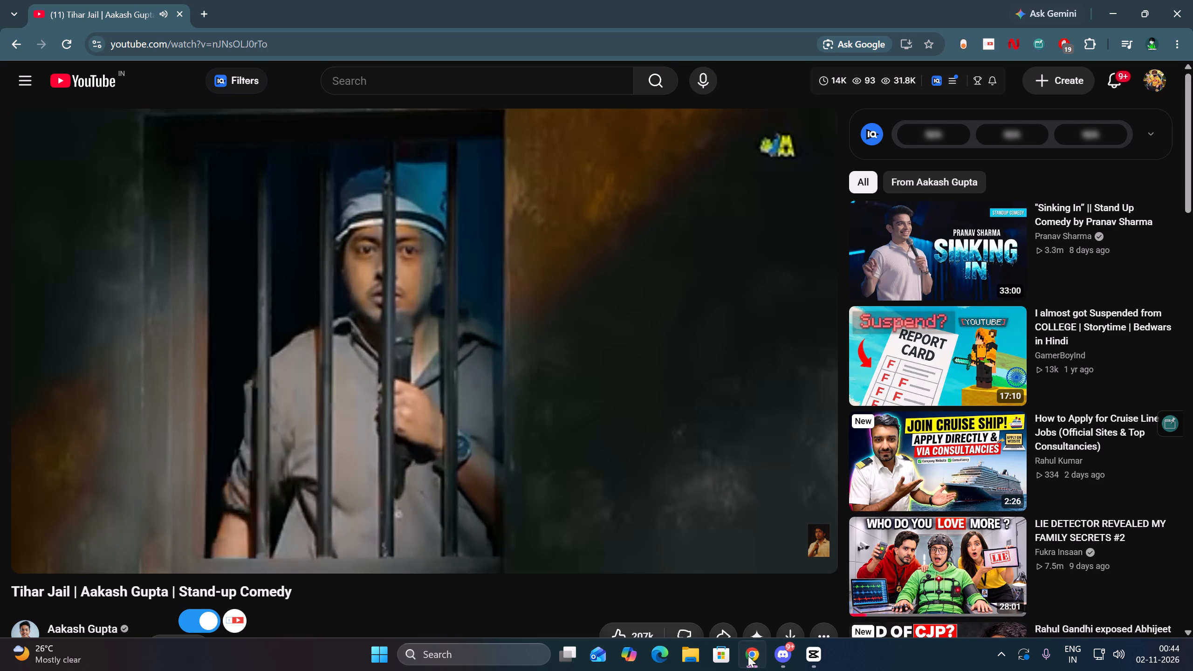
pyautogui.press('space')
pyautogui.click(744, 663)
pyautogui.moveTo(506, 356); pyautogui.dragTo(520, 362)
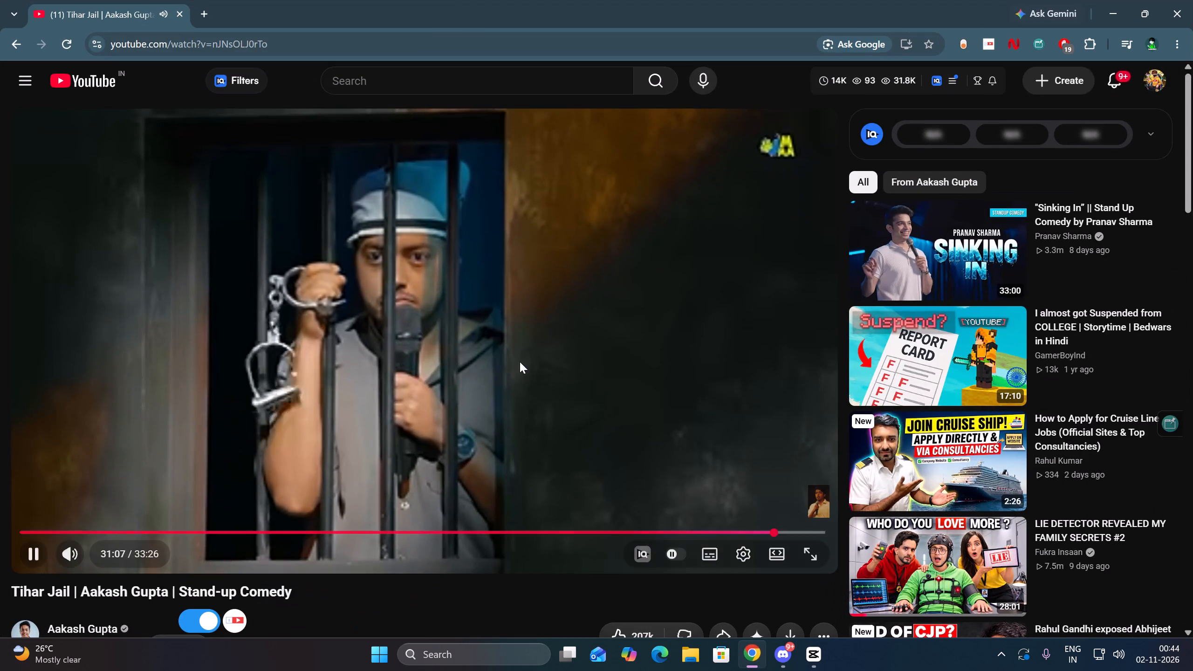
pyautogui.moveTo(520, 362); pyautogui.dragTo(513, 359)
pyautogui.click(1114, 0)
# Play back the section around the repositioned riser in CapCut to check its timing against the "Per" and "Kese?" captions.
pyautogui.press('Up')
pyautogui.press('Up')
pyautogui.click(444, 585)
pyautogui.click(440, 585)
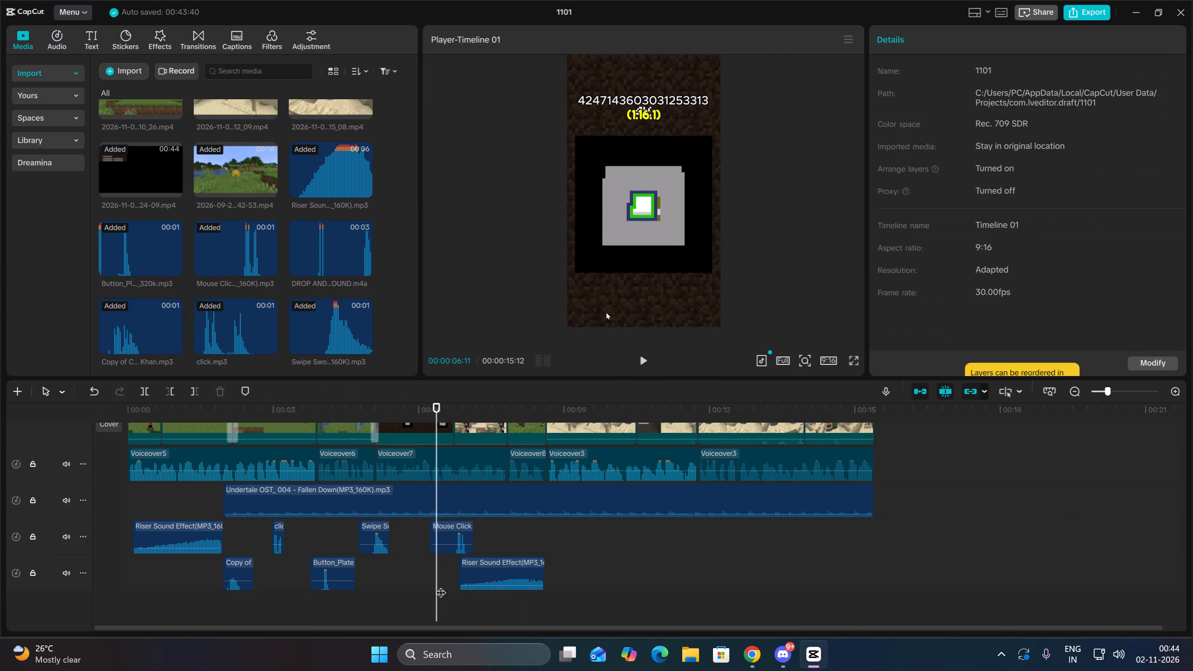
pyautogui.press('space')
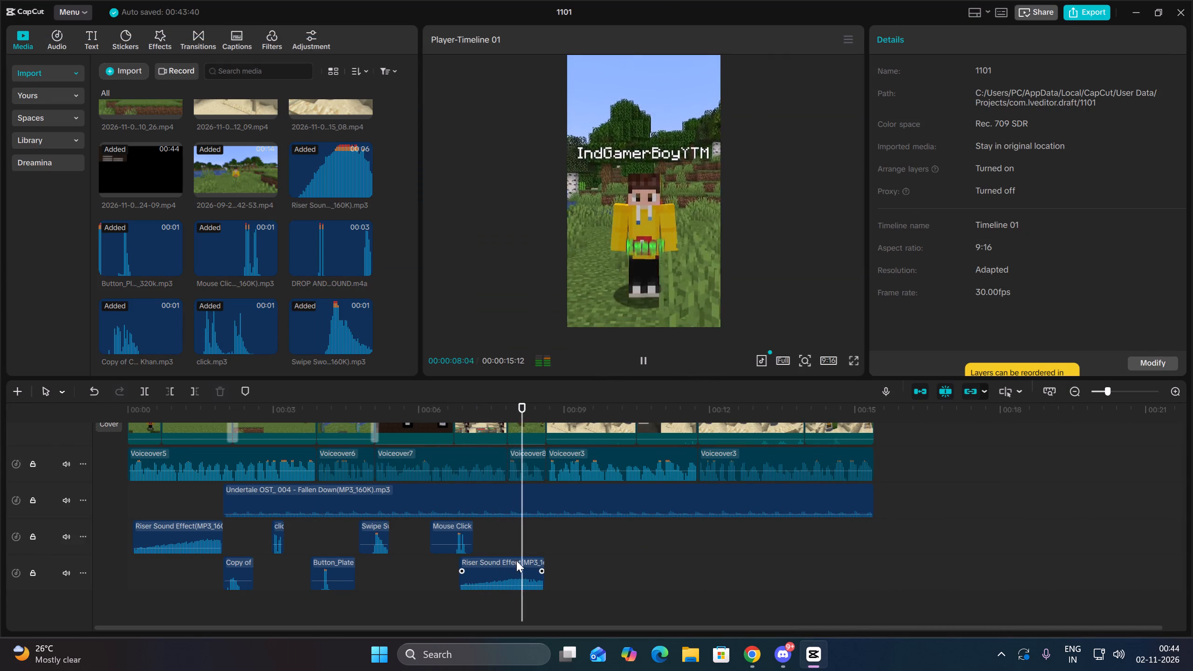
pyautogui.press('Up')
pyautogui.press('Up')
pyautogui.click(504, 576)
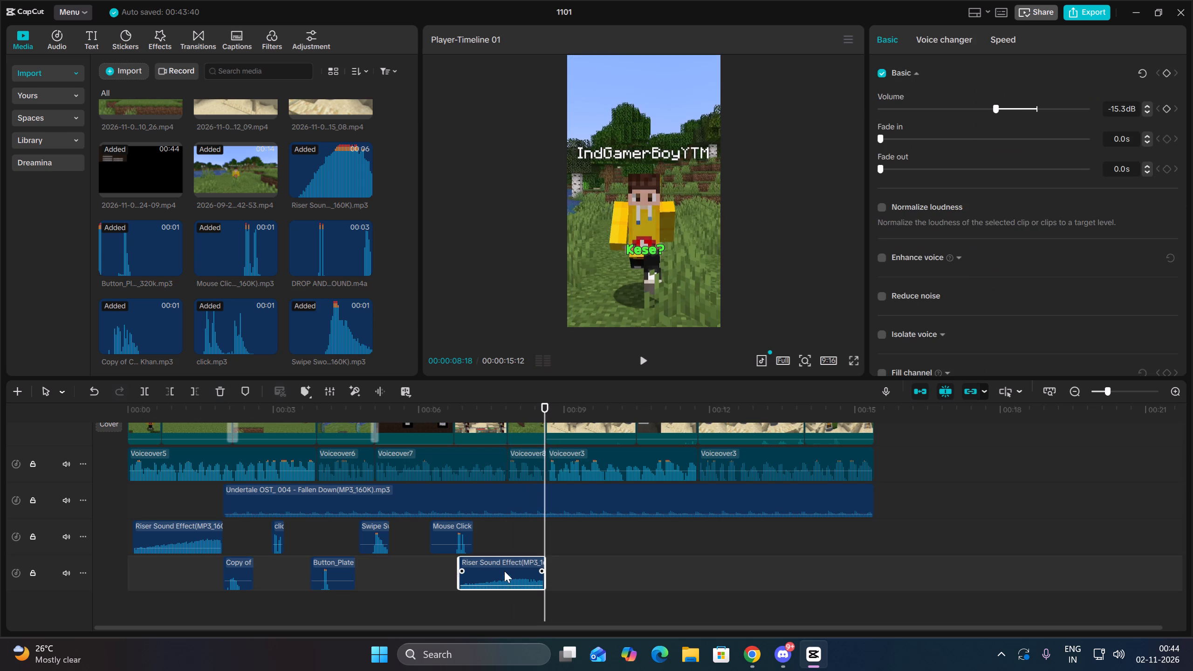
pyautogui.press('space')
pyautogui.press('Up')
pyautogui.press('Up')
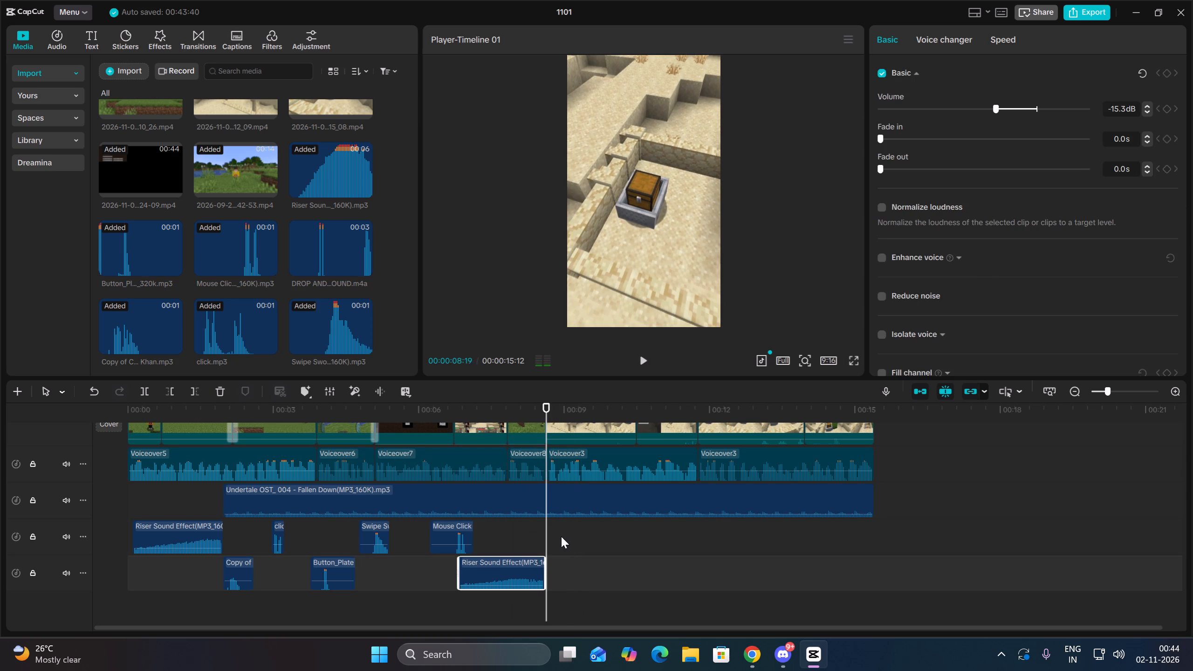
# Add the click.mp3 sound effect to the upper sound-effects track at the 00:00:08:19 cut and play it back.
pyautogui.scroll(-4, 561, 536)
pyautogui.click(561, 536)
pyautogui.press('Up')
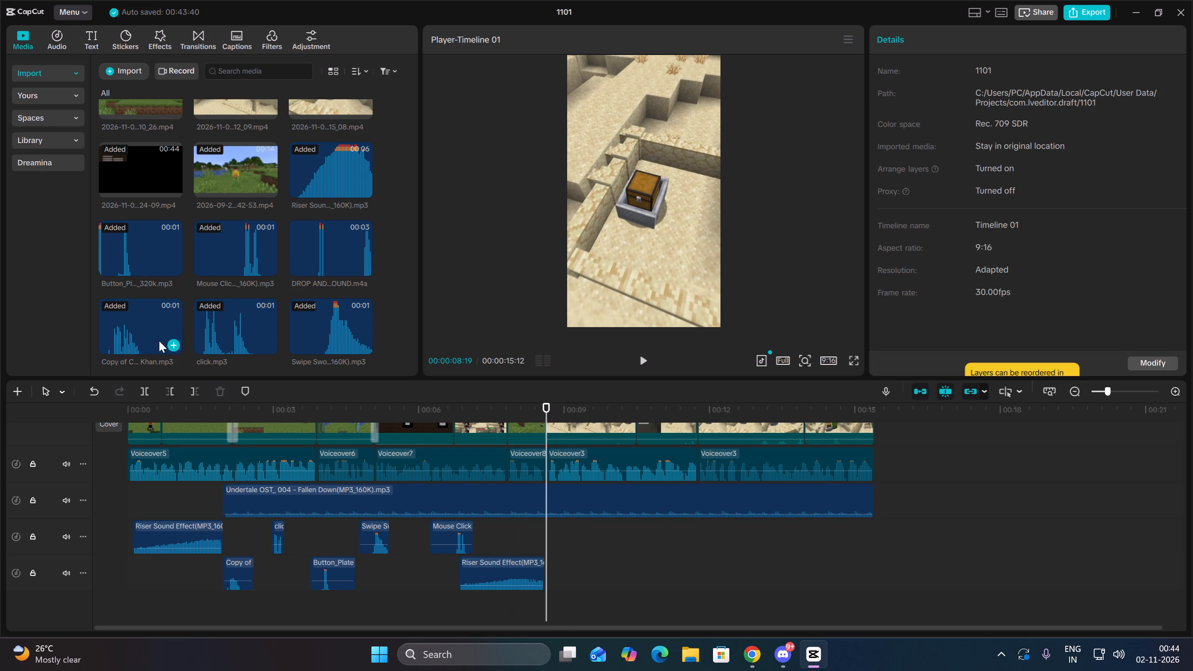
pyautogui.moveTo(217, 337); pyautogui.dragTo(555, 546)
pyautogui.moveTo(555, 546); pyautogui.dragTo(549, 545)
pyautogui.press('space')
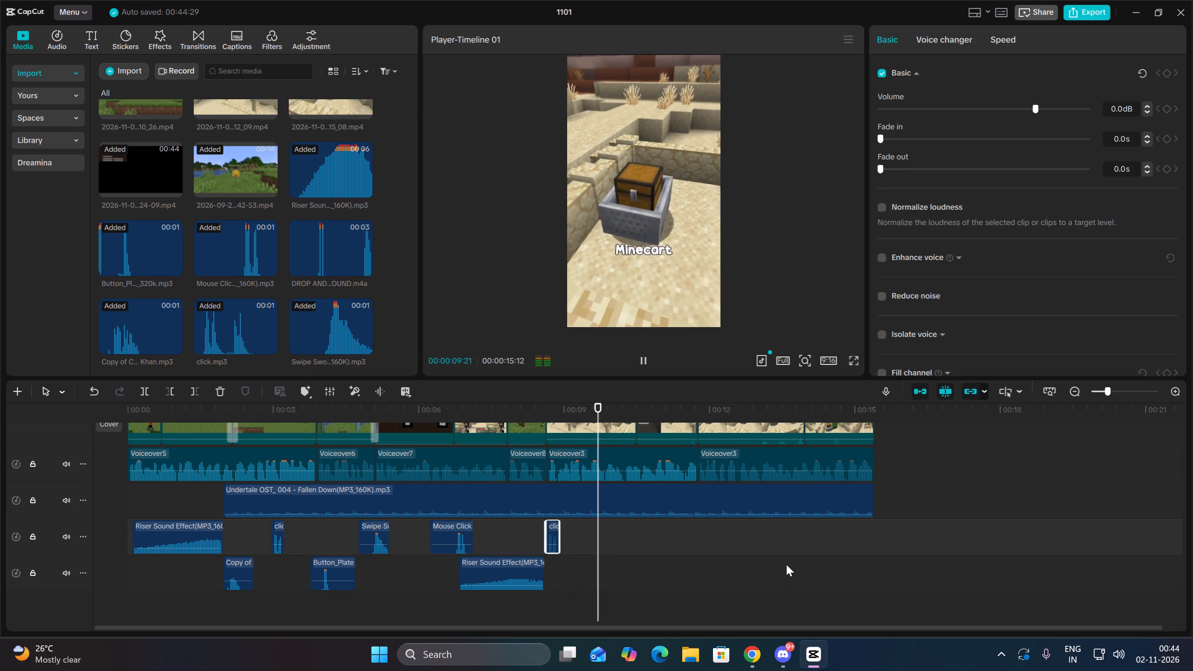
# Keyframe a zoom from 316% to 500% scale on the chest-minecart clip starting at 00:00:10:15, with the ending keyframe at 00:00:11:18.
pyautogui.press('Up')
pyautogui.press('Up')
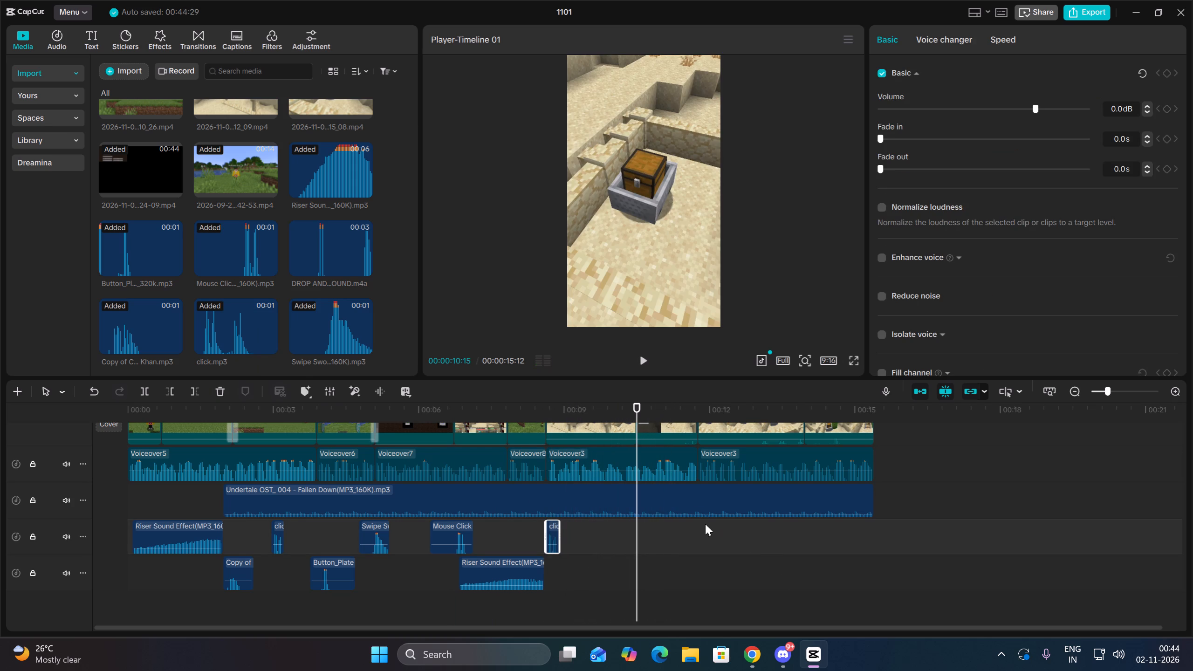
pyautogui.scroll(2, 679, 484)
pyautogui.click(665, 462)
pyautogui.press('space')
pyautogui.press('space')
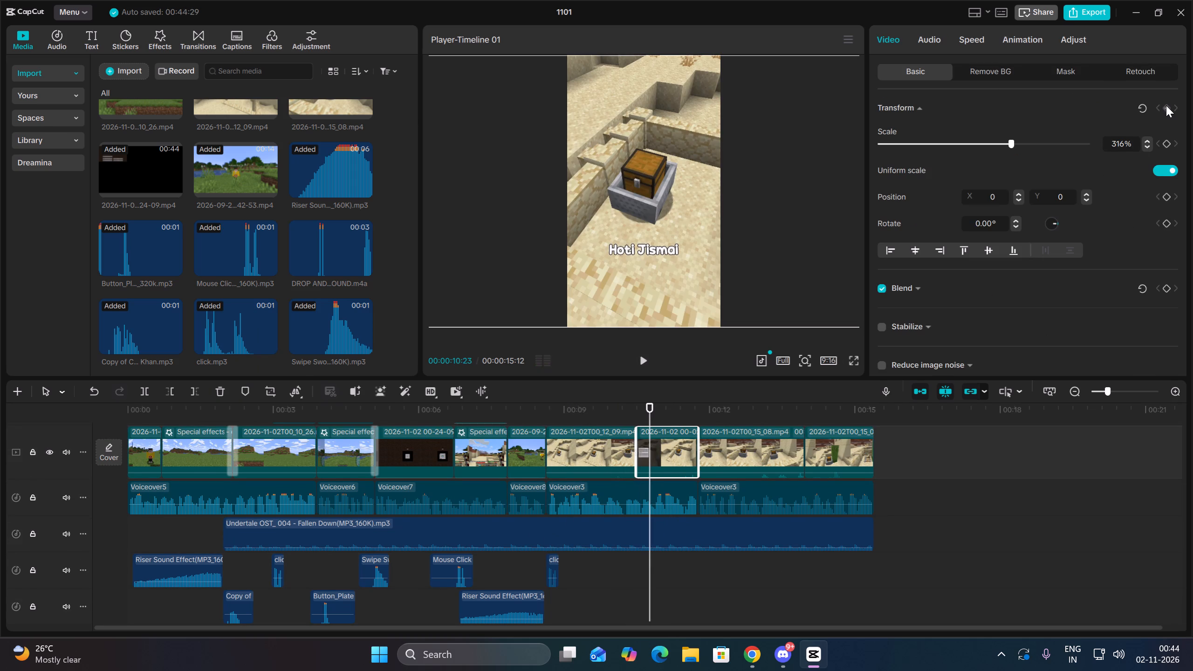
pyautogui.press('space')
pyautogui.press('space')
pyautogui.click(1166, 105)
pyautogui.press('space')
pyautogui.press('space')
pyautogui.press('space')
pyautogui.press('space')
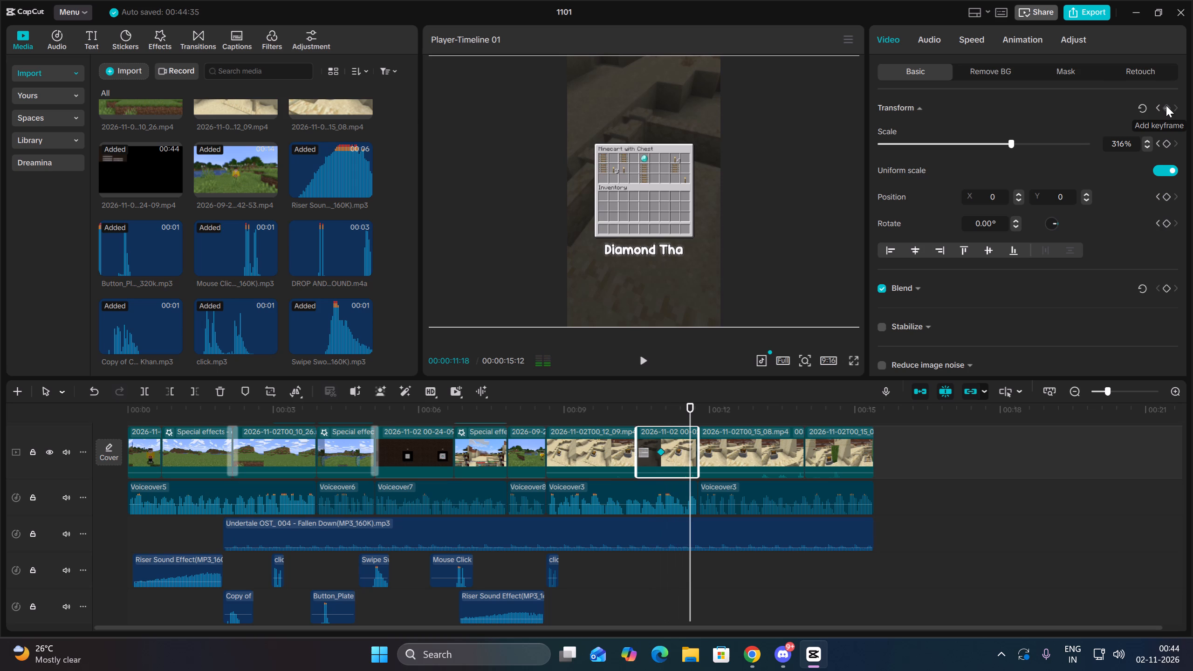
pyautogui.click(1166, 105)
pyautogui.moveTo(1023, 142); pyautogui.dragTo(1192, 159)
pyautogui.press('Up')
# Move the 500% zoom keyframe earlier to about 00:00:11:08 and check the faster zoom at that point.
pyautogui.press('space')
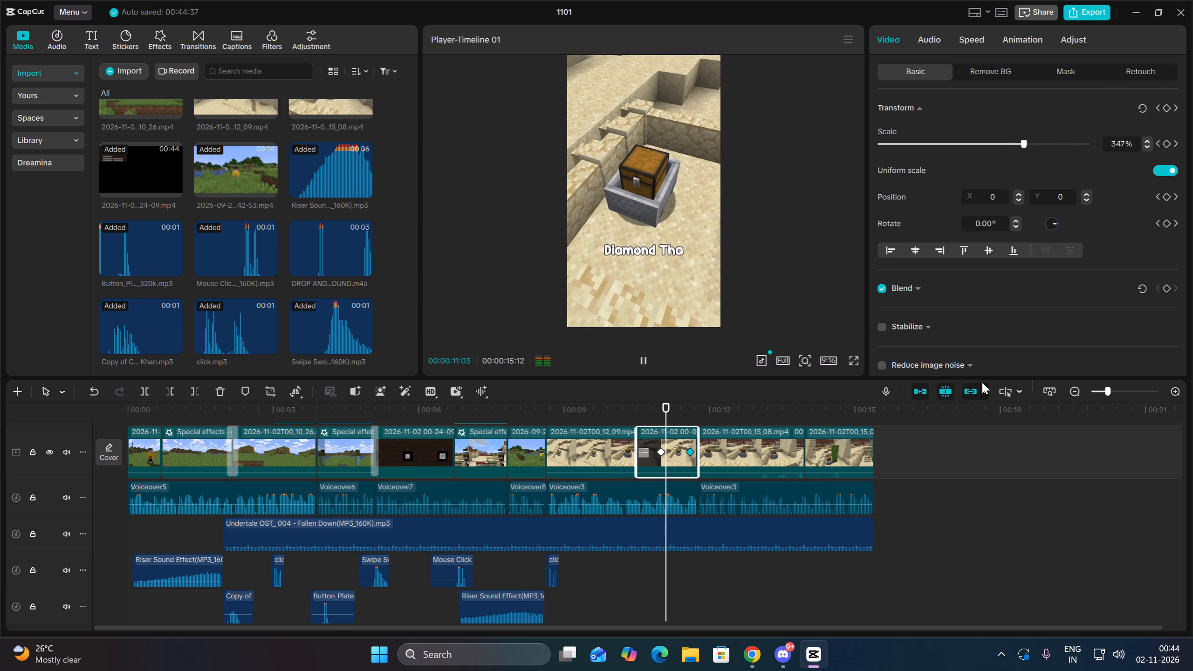
pyautogui.press('Up')
pyautogui.moveTo(691, 451); pyautogui.dragTo(675, 452)
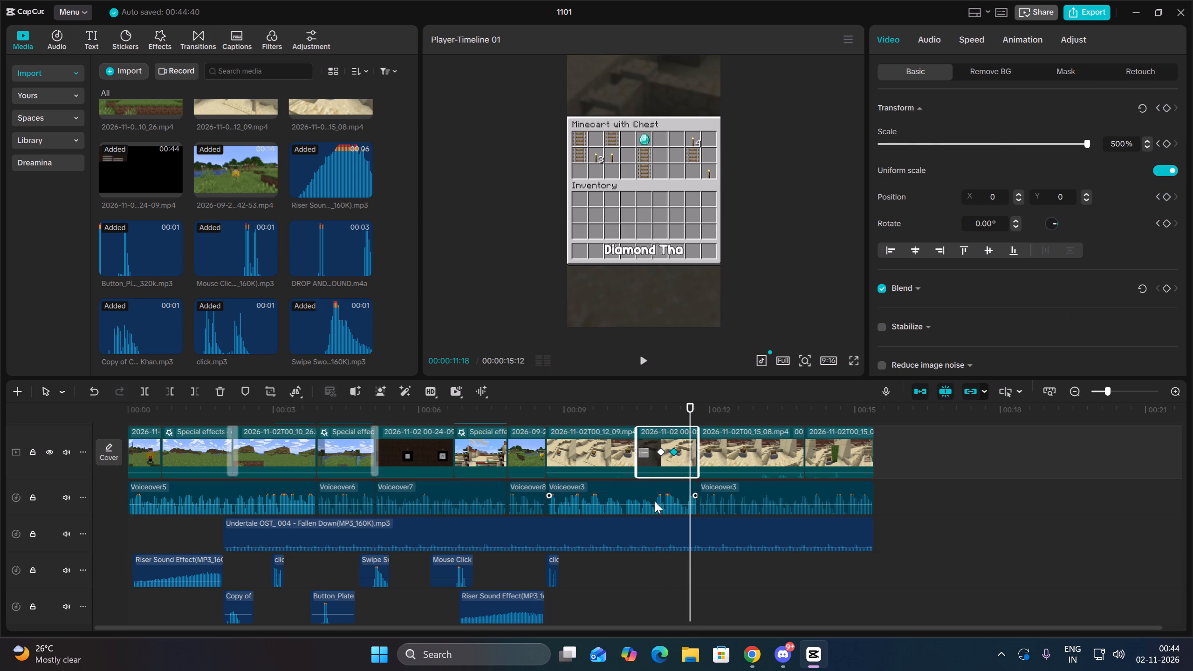
pyautogui.click(648, 556)
pyautogui.press('space')
pyautogui.press('space')
pyautogui.click(686, 427)
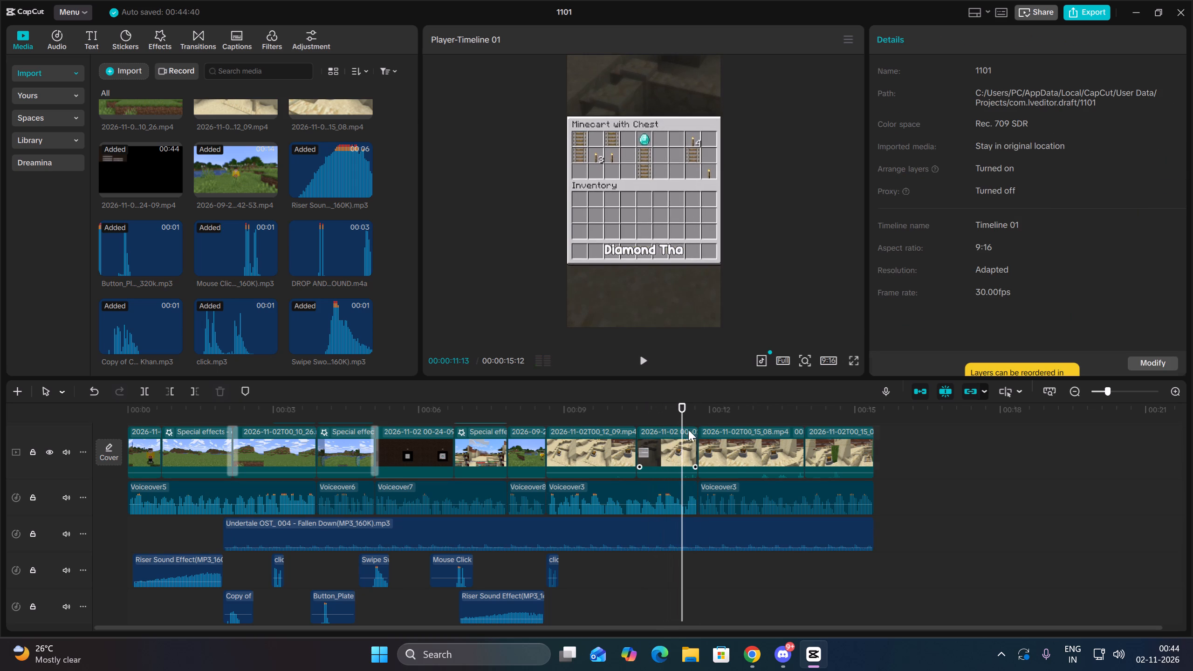
pyautogui.moveTo(681, 404); pyautogui.dragTo(677, 404)
# Search the Downloads folder for "green" and import the Minecraft Calendar Animation green-screen video.
pyautogui.scroll(5, 584, 473)
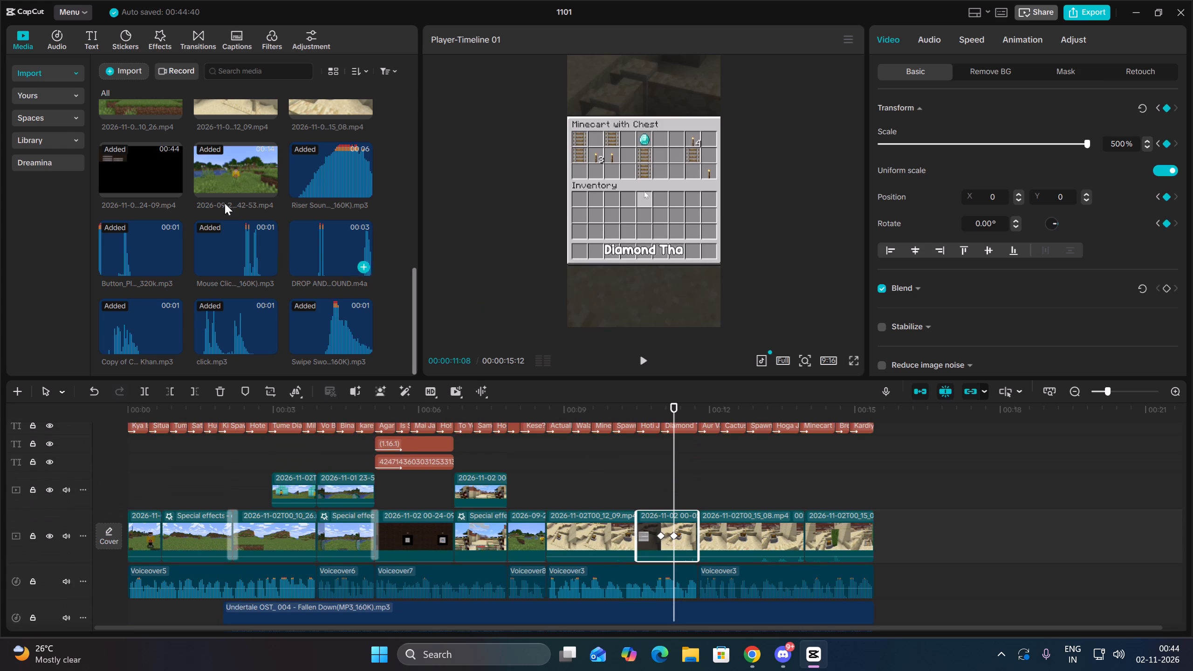
pyautogui.click(118, 65)
pyautogui.click(139, 92)
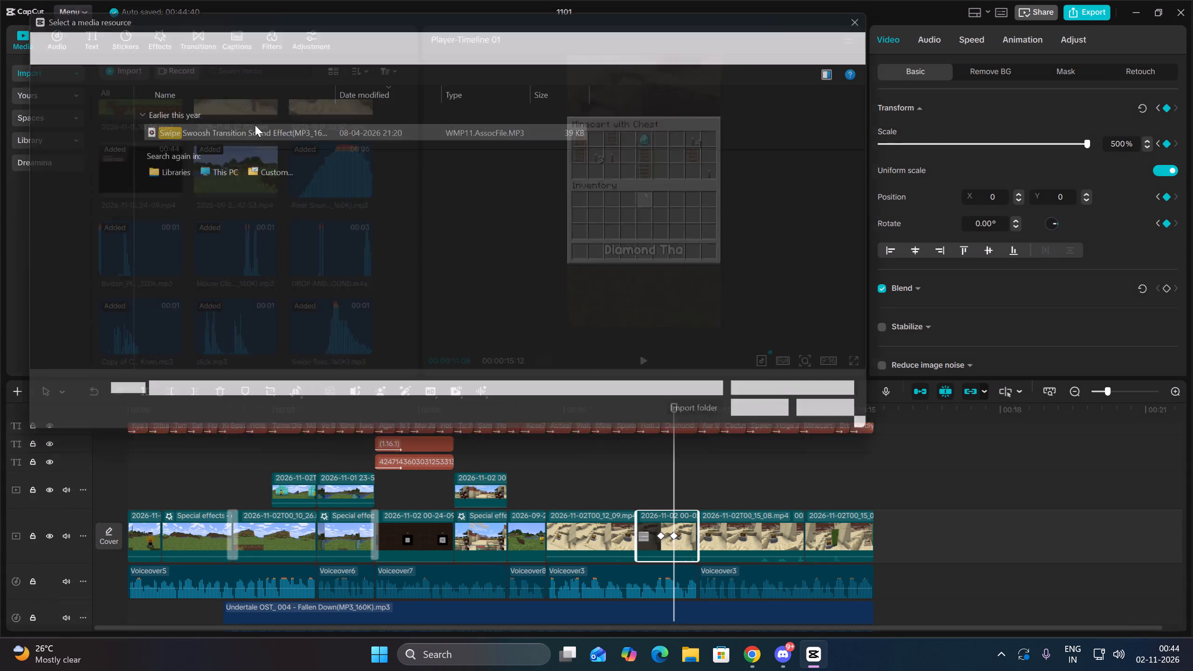
pyautogui.press('BackSpace')
pyautogui.write('green')
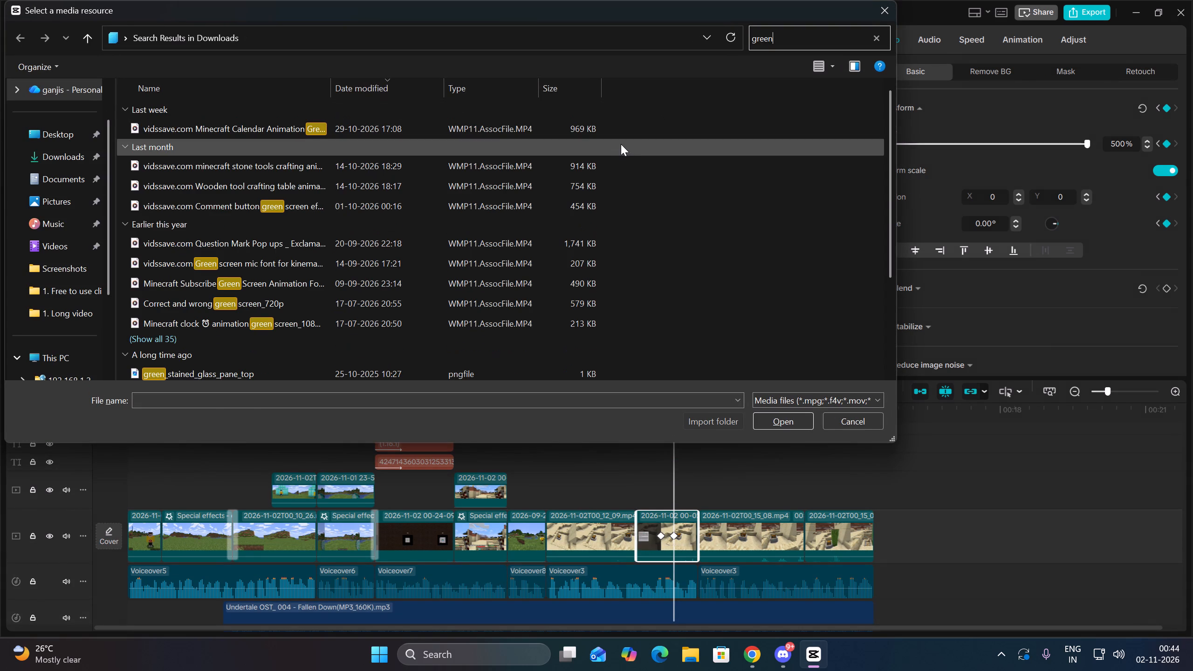
pyautogui.click(573, 129)
pyautogui.click(765, 420)
pyautogui.scroll(5, 859, 629)
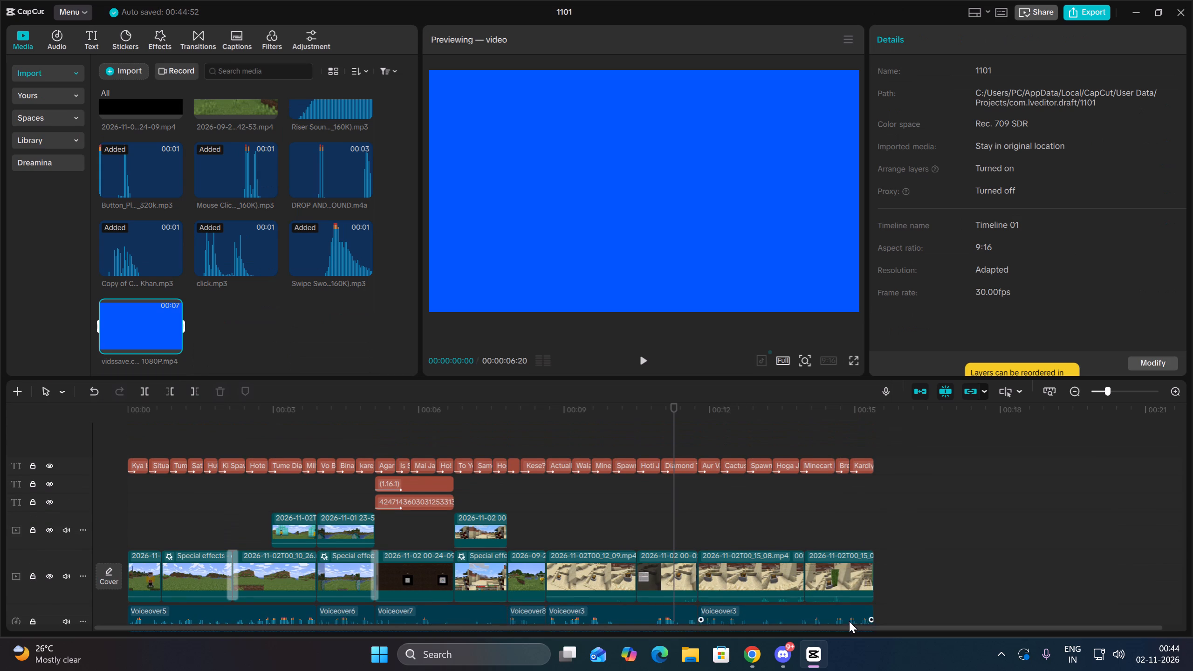
# Import the Comment button green-screen video from Downloads and place it on a new track above the captions at 00:00:11:08.
pyautogui.click(130, 67)
pyautogui.click(154, 96)
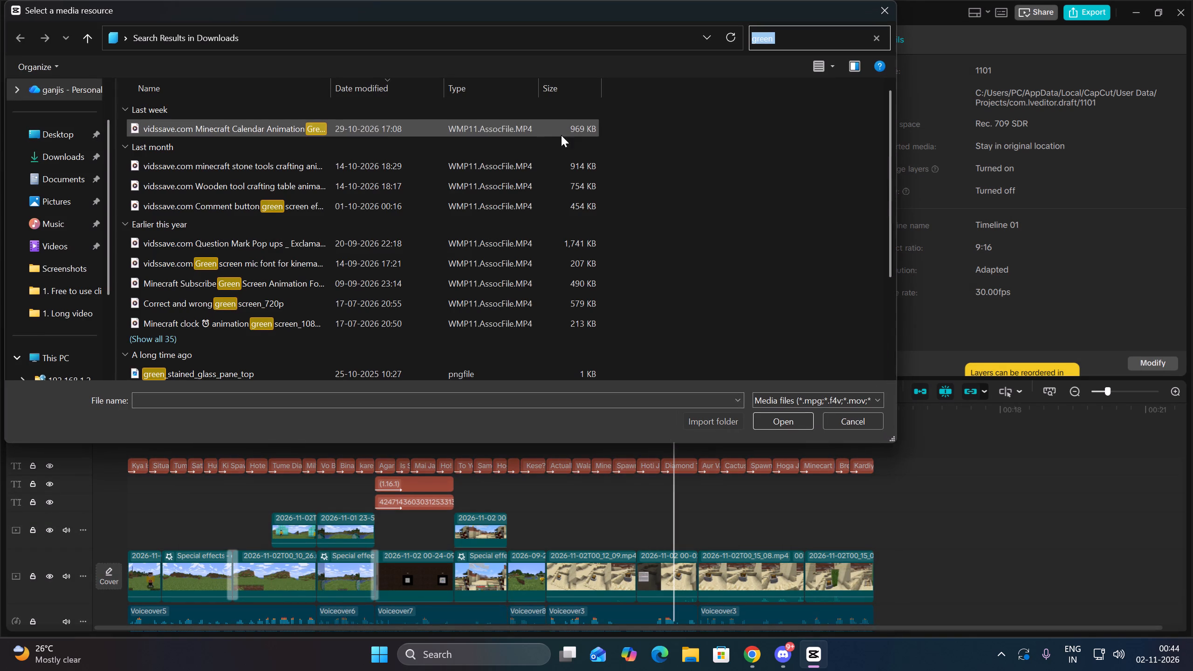
pyautogui.click(430, 210)
pyautogui.click(765, 420)
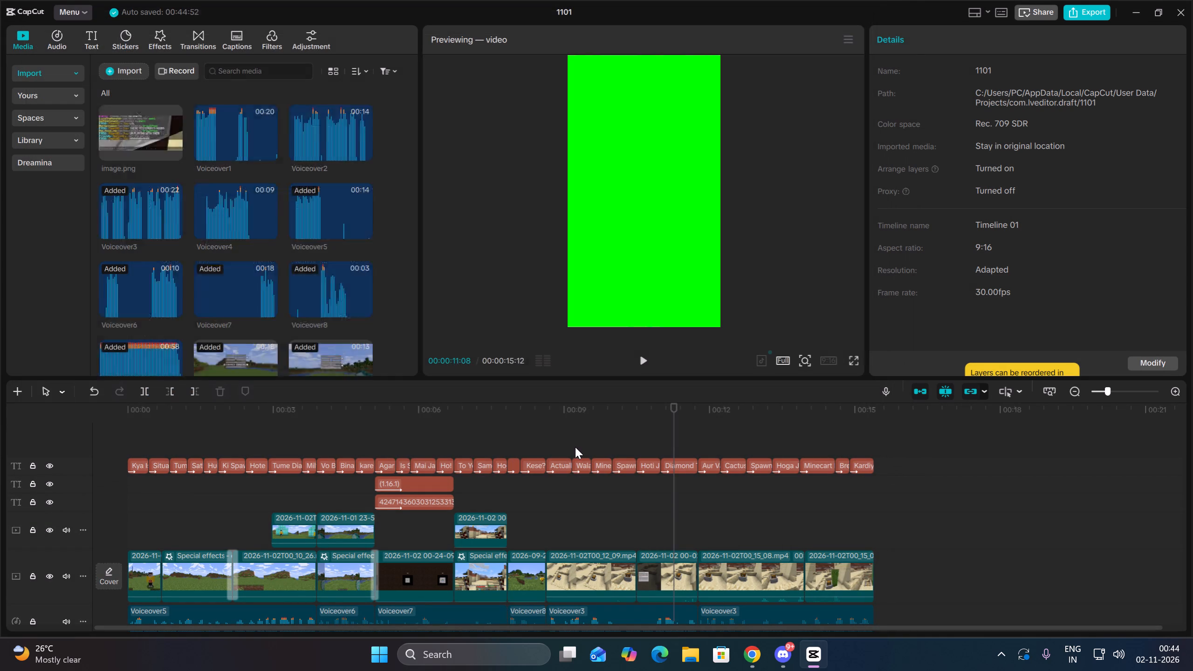
pyautogui.scroll(6, 575, 447)
pyautogui.moveTo(234, 325); pyautogui.dragTo(681, 442)
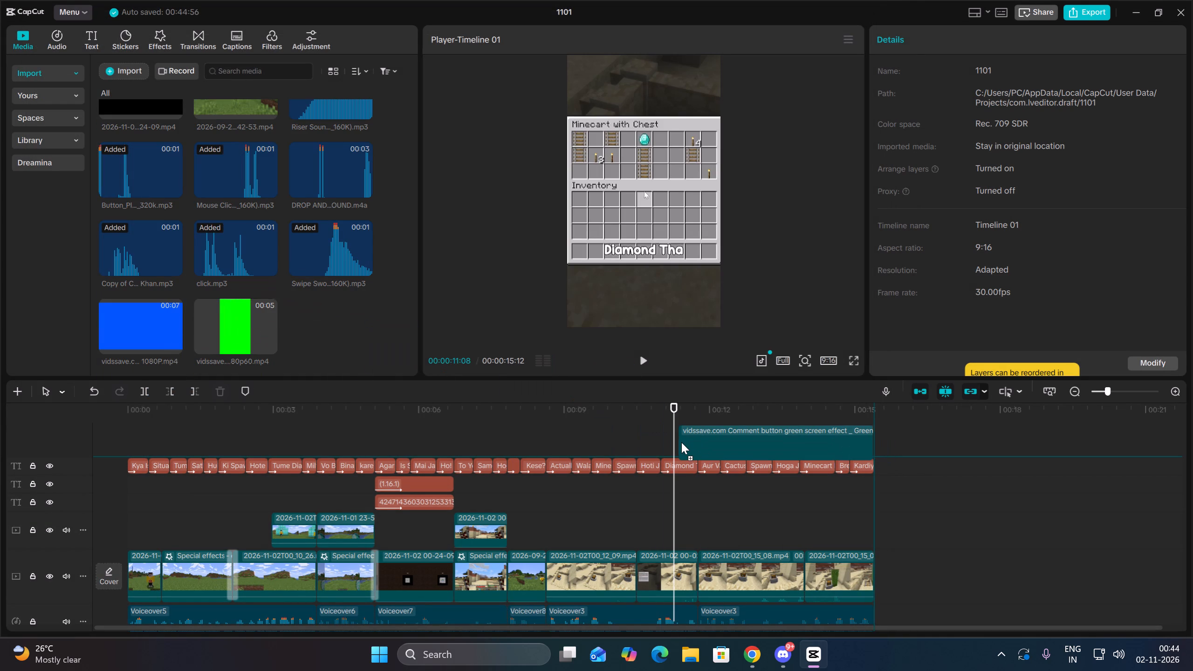
pyautogui.moveTo(681, 442); pyautogui.dragTo(676, 442)
# Turn down the audio volume of the new green-screen clip.
pyautogui.click(922, 34)
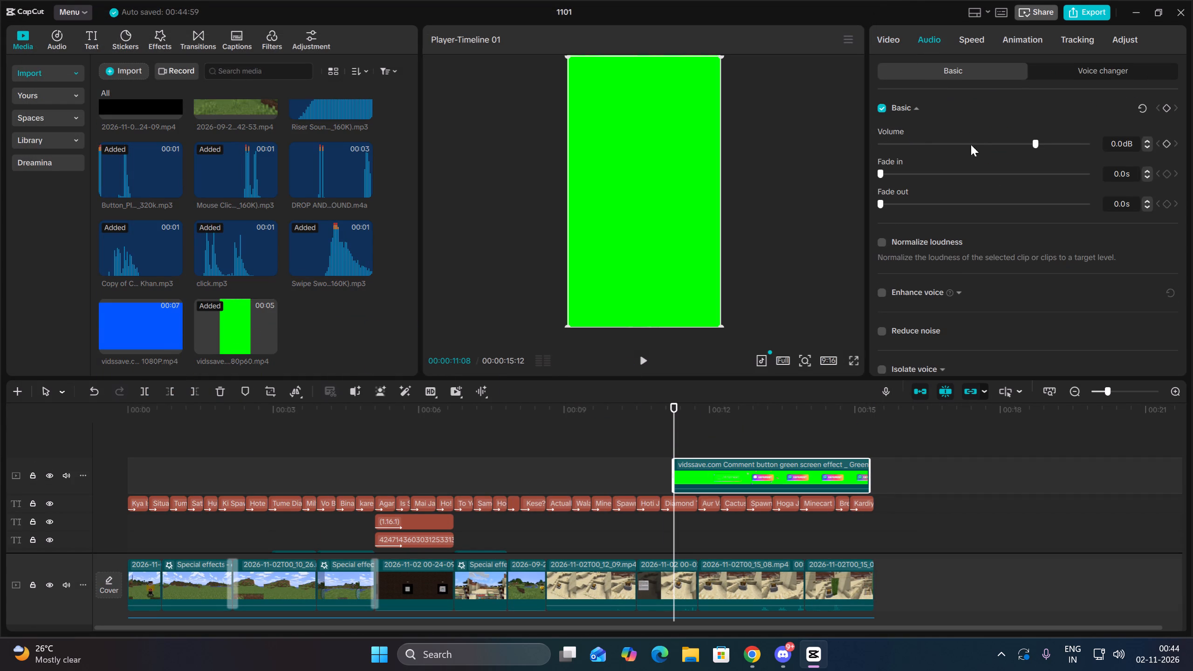
pyautogui.moveTo(964, 154); pyautogui.dragTo(944, 146)
pyautogui.moveTo(954, 137); pyautogui.dragTo(792, 108)
# Scale the green-screen clip to 83% and crop it to a plain green square.
pyautogui.click(892, 45)
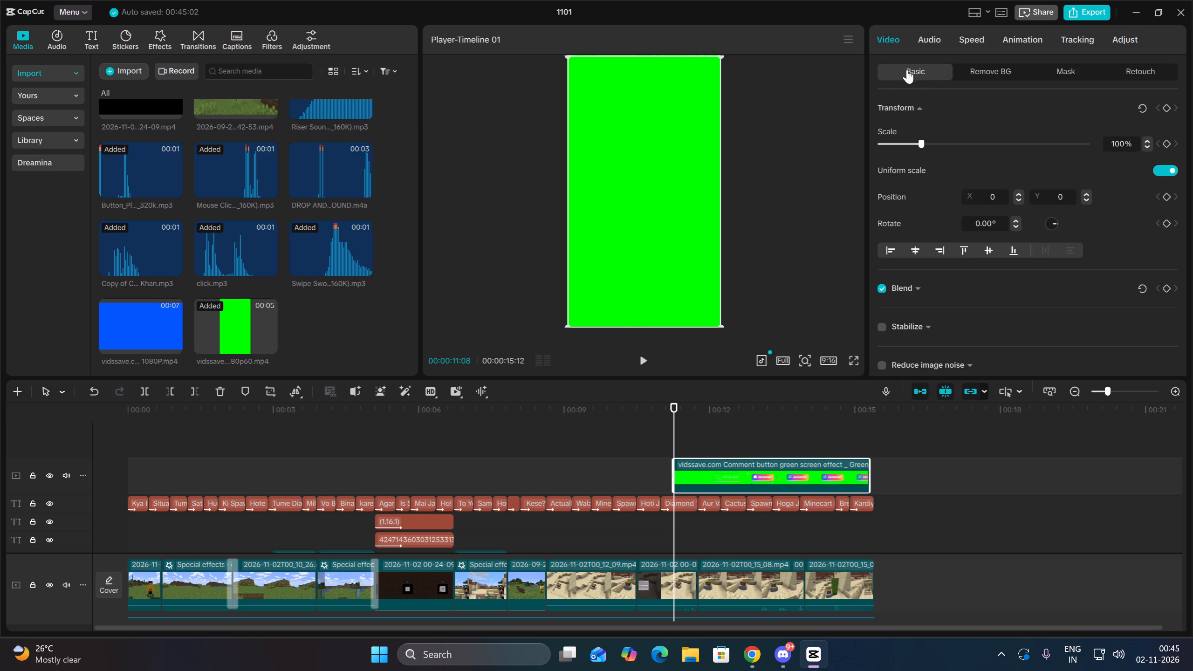
pyautogui.moveTo(929, 140); pyautogui.dragTo(1157, 178)
pyautogui.moveTo(1083, 147); pyautogui.dragTo(966, 138)
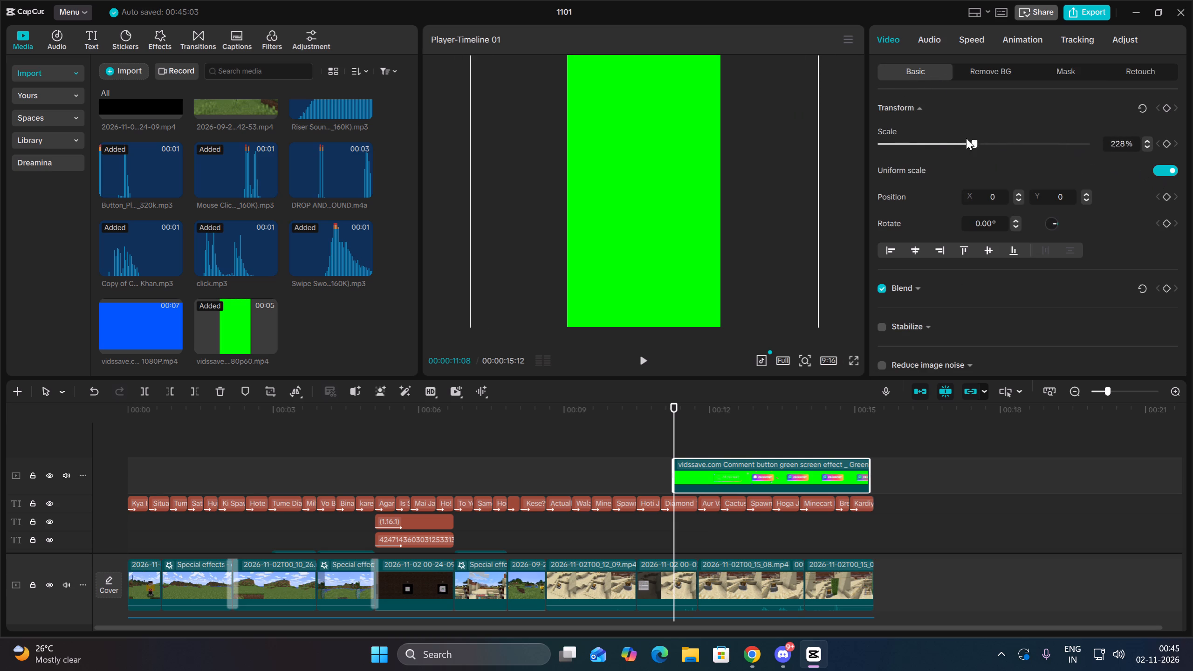
pyautogui.moveTo(966, 138); pyautogui.dragTo(915, 136)
pyautogui.click(280, 390)
pyautogui.click(276, 391)
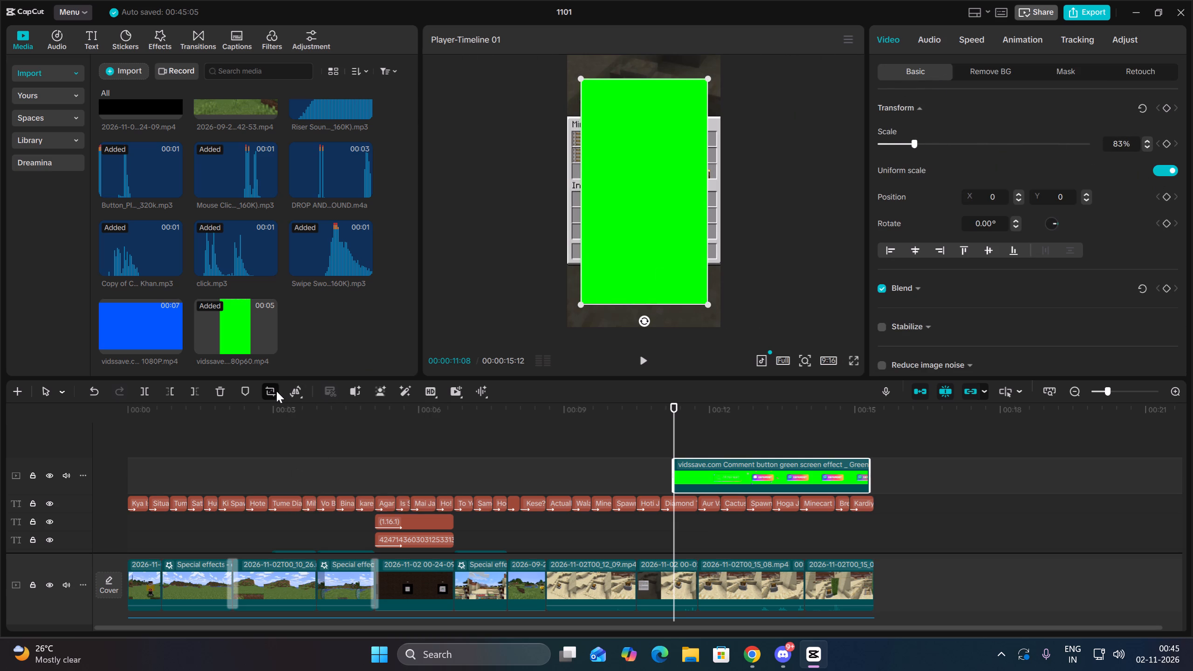
pyautogui.moveTo(686, 473); pyautogui.dragTo(506, 172)
pyautogui.click(903, 527)
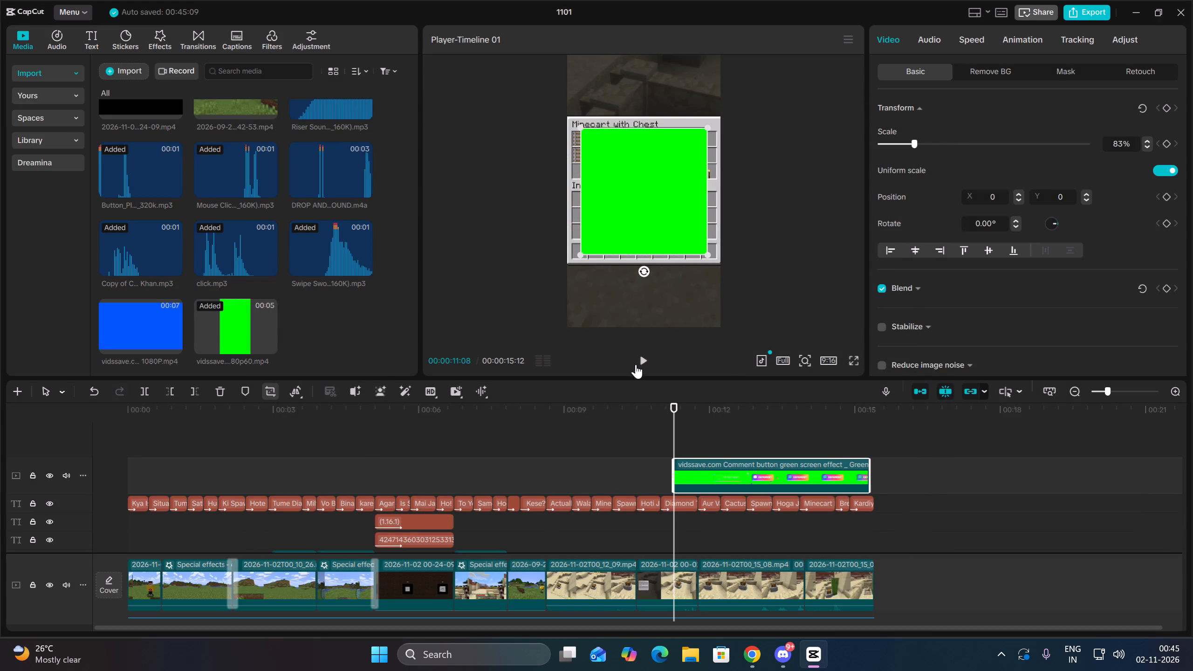
# Trim the end of the green square clip to the chest-minecart cut at 00:00:11:23.
pyautogui.moveTo(636, 364); pyautogui.dragTo(641, 360)
pyautogui.click(644, 357)
pyautogui.press('Up')
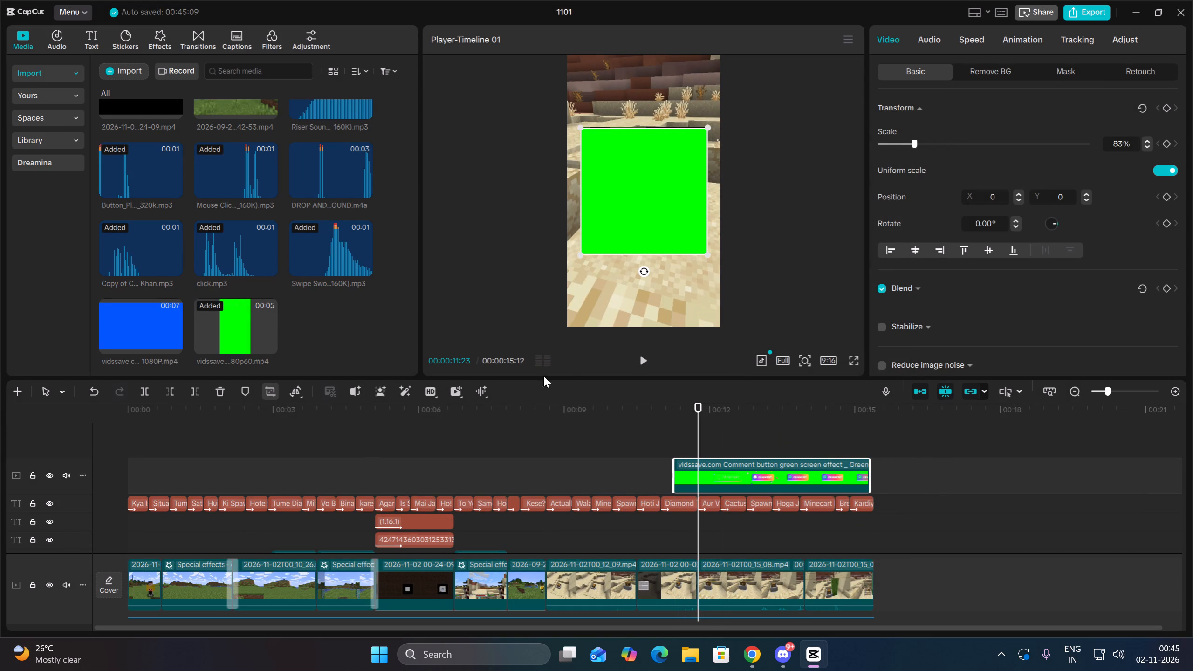
pyautogui.click(192, 389)
pyautogui.press('Up')
# Shrink the green square to 11% and position it at Y 749 over the diamond's slot in the minecart chest.
pyautogui.doubleClick(1171, 392)
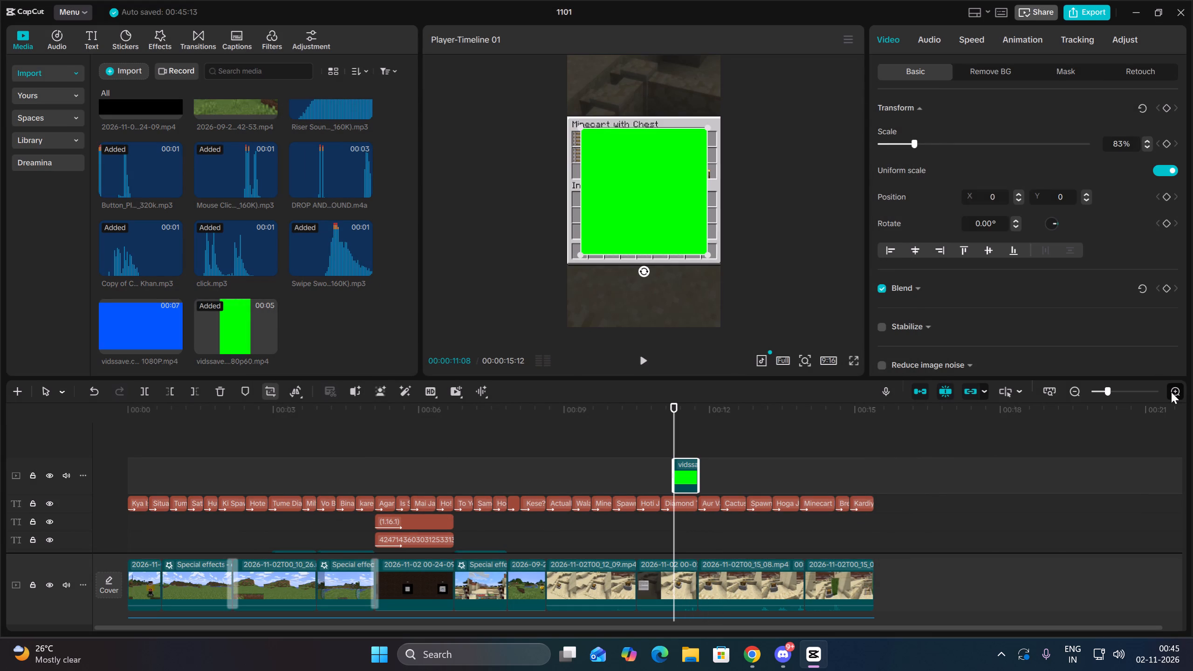
pyautogui.click(1174, 392)
pyautogui.moveTo(704, 253); pyautogui.dragTo(654, 192)
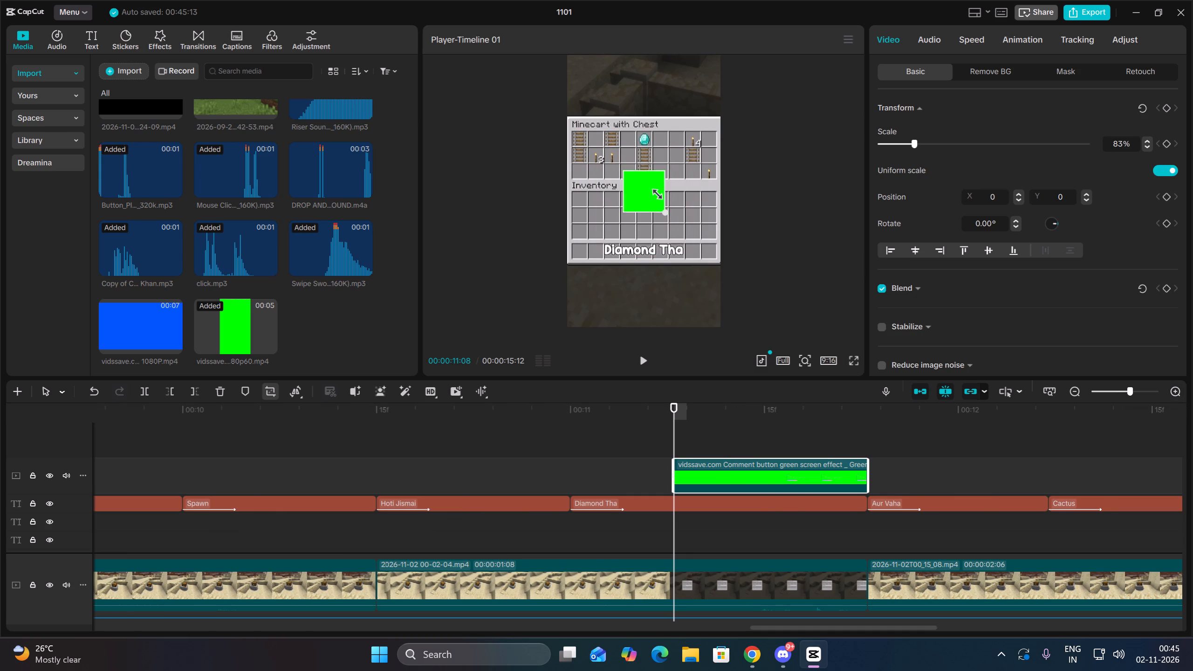
pyautogui.moveTo(654, 192); pyautogui.dragTo(648, 189)
pyautogui.click(672, 375)
pyautogui.moveTo(672, 378); pyautogui.dragTo(667, 438)
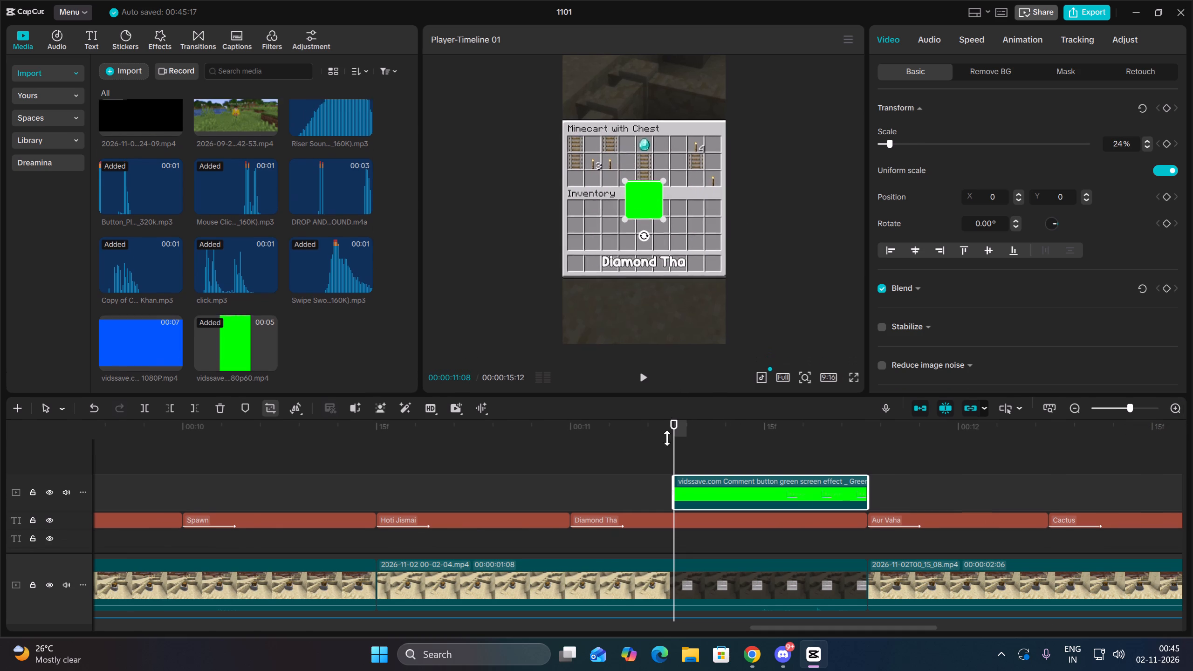
pyautogui.moveTo(667, 438); pyautogui.dragTo(655, 582)
pyautogui.moveTo(671, 271); pyautogui.dragTo(650, 252)
pyautogui.moveTo(644, 245); pyautogui.dragTo(642, 171)
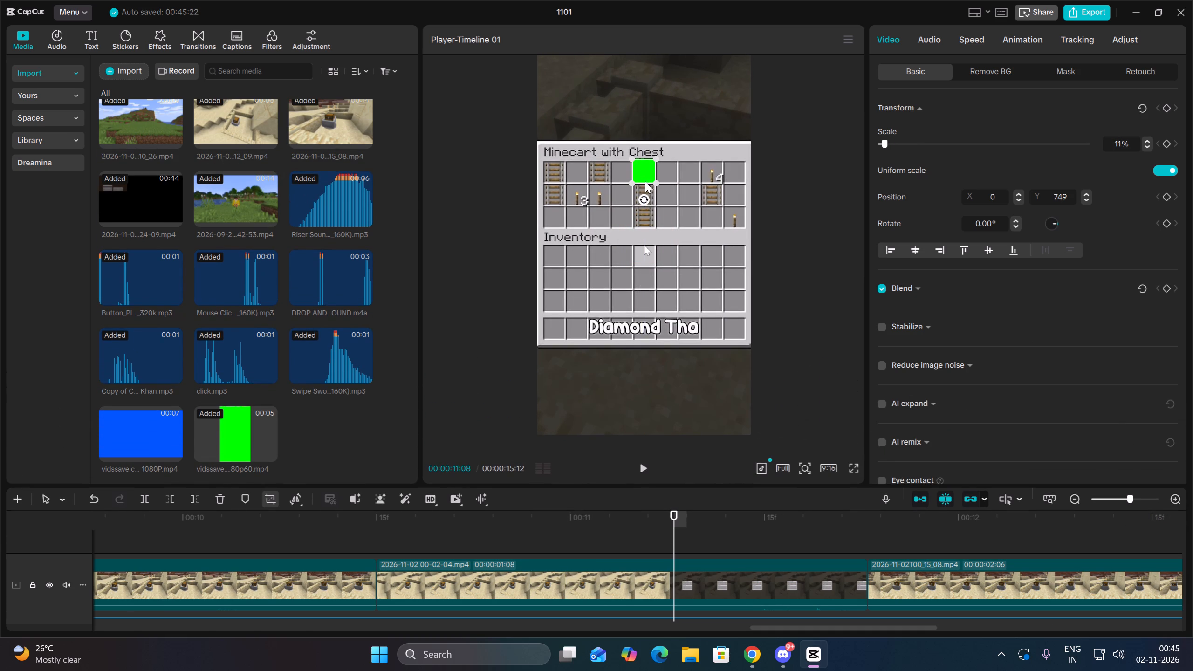
# Keyframe the green square's opacity from 100% at 00:00:11:08 to 0% at 00:00:11:11.
pyautogui.click(919, 281)
pyautogui.click(896, 276)
pyautogui.click(908, 288)
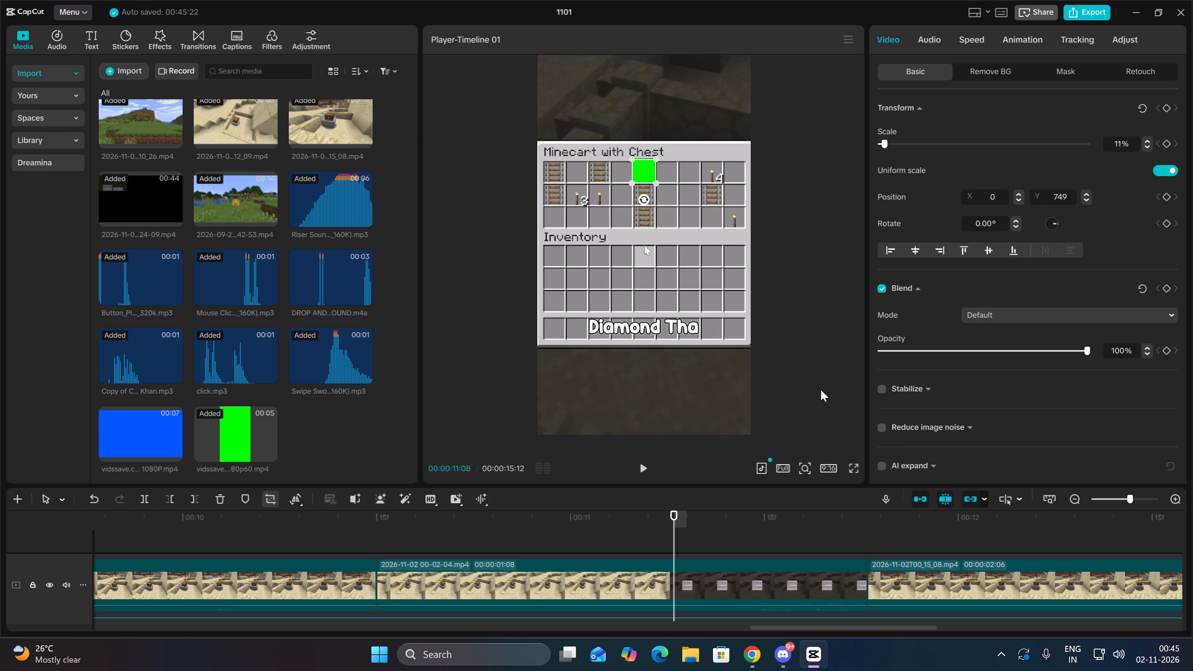
pyautogui.moveTo(682, 486); pyautogui.dragTo(713, 386)
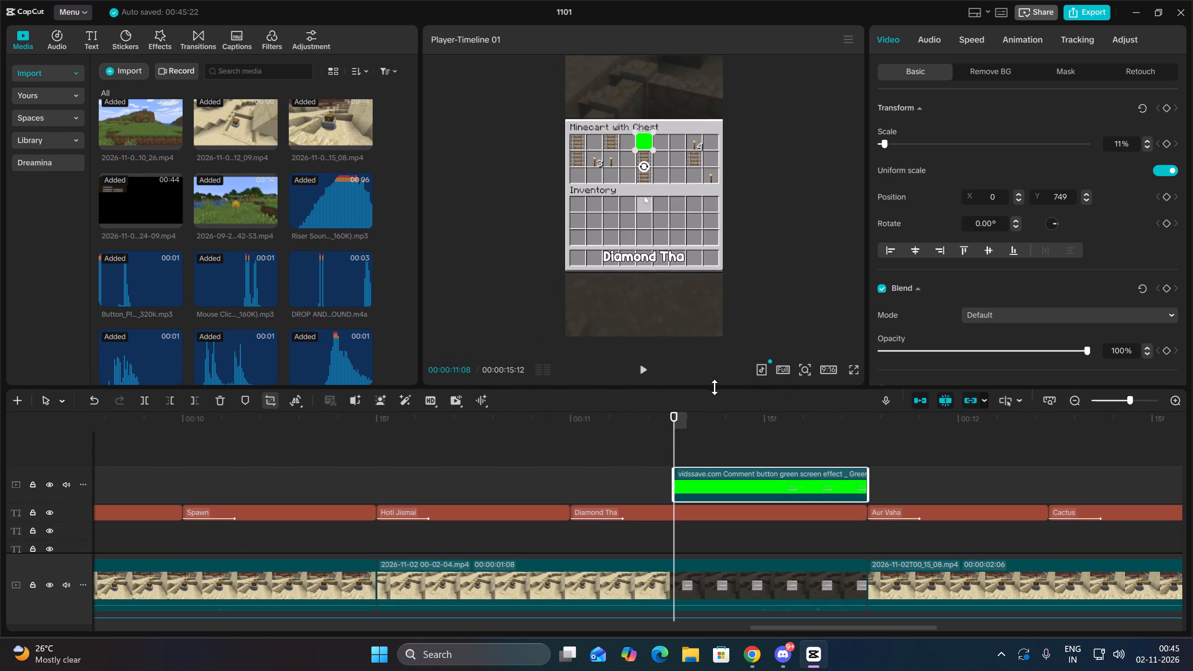
pyautogui.click(1167, 346)
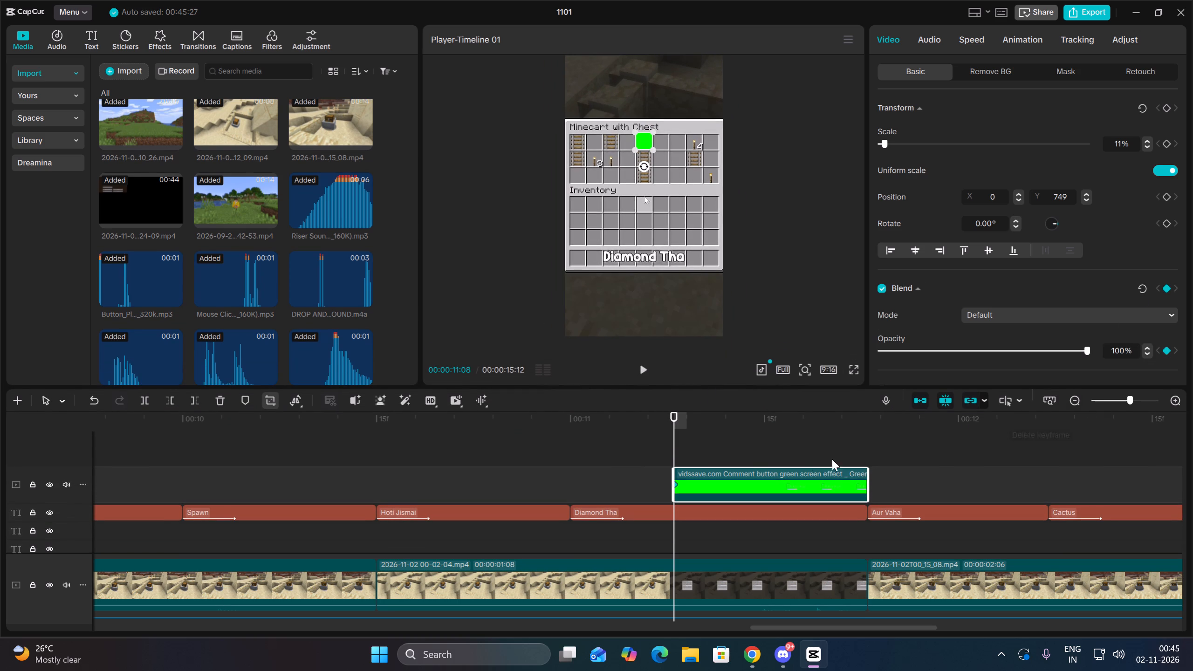
pyautogui.moveTo(675, 448); pyautogui.dragTo(709, 448)
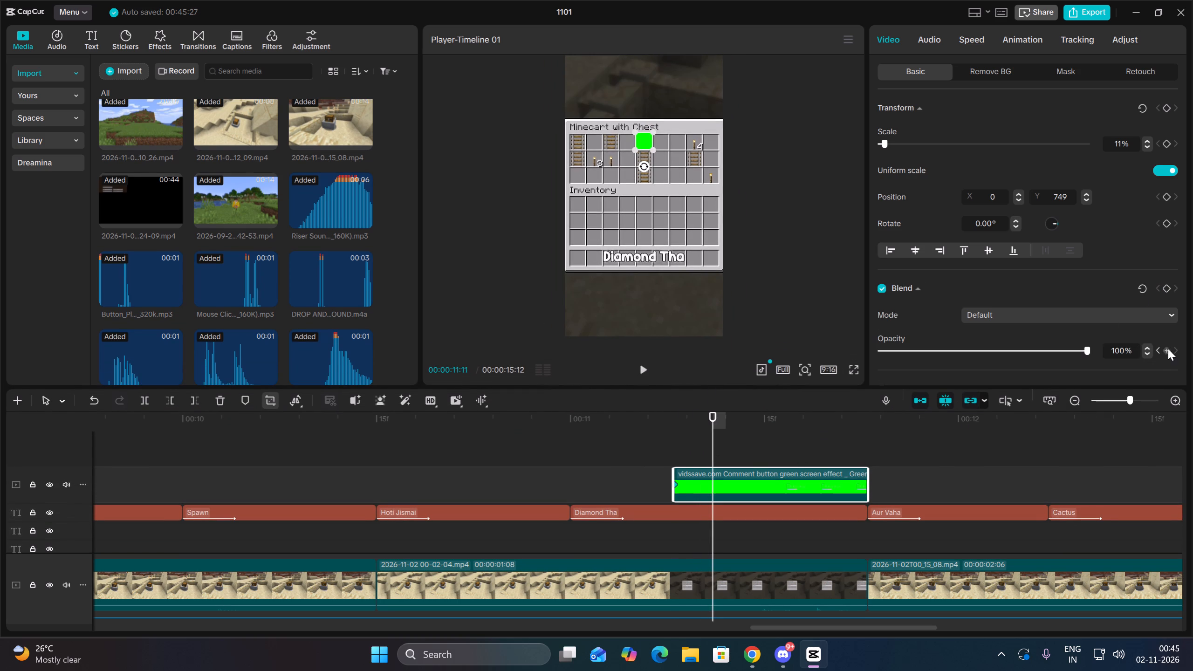
pyautogui.click(1168, 349)
pyautogui.moveTo(1067, 354); pyautogui.dragTo(921, 343)
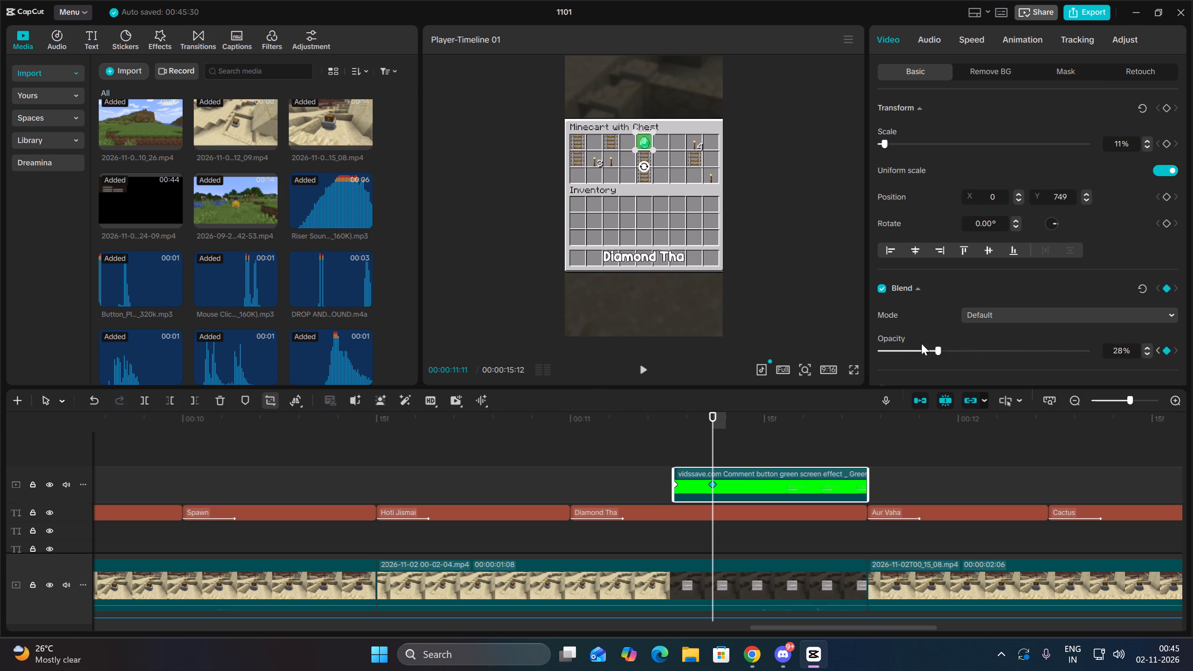
pyautogui.moveTo(921, 343); pyautogui.dragTo(864, 346)
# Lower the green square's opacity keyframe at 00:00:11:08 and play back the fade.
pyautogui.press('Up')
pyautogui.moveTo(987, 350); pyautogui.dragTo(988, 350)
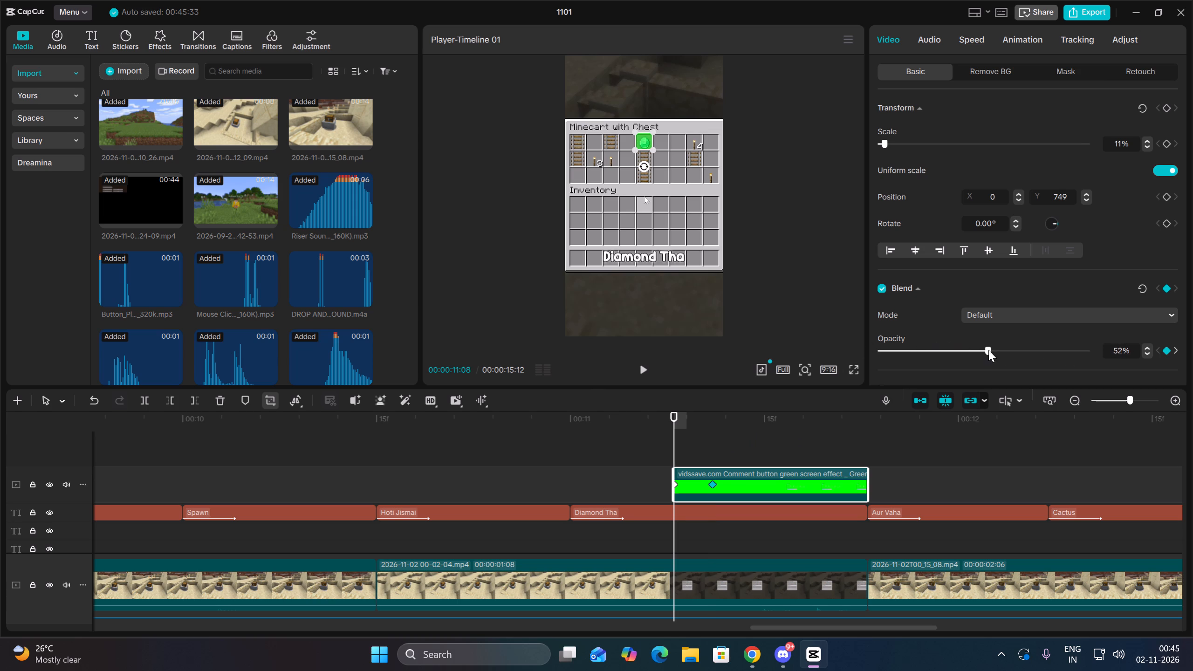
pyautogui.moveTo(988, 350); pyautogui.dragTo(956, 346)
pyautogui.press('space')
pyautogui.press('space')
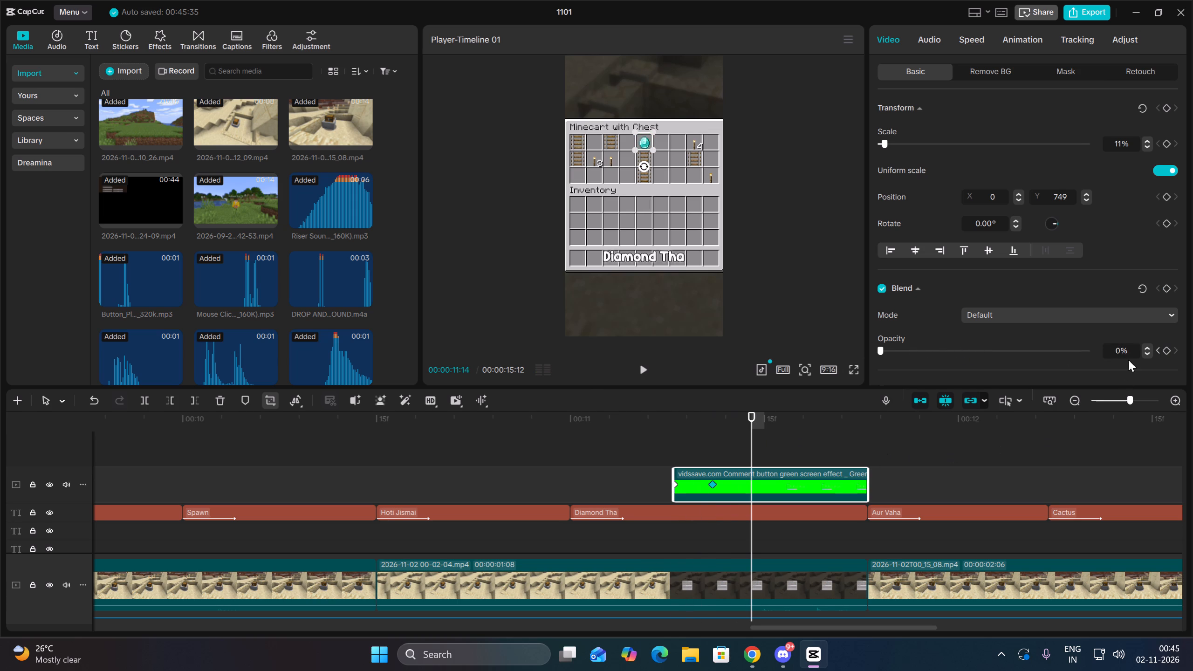
# Keyframe a green flash with opacity 0% at 00:00:11:08, 59% at 00:00:11:11 and 0% at 00:00:11:14, and play it.
pyautogui.click(1169, 353)
pyautogui.click(706, 482)
pyautogui.click(718, 482)
pyautogui.click(1000, 354)
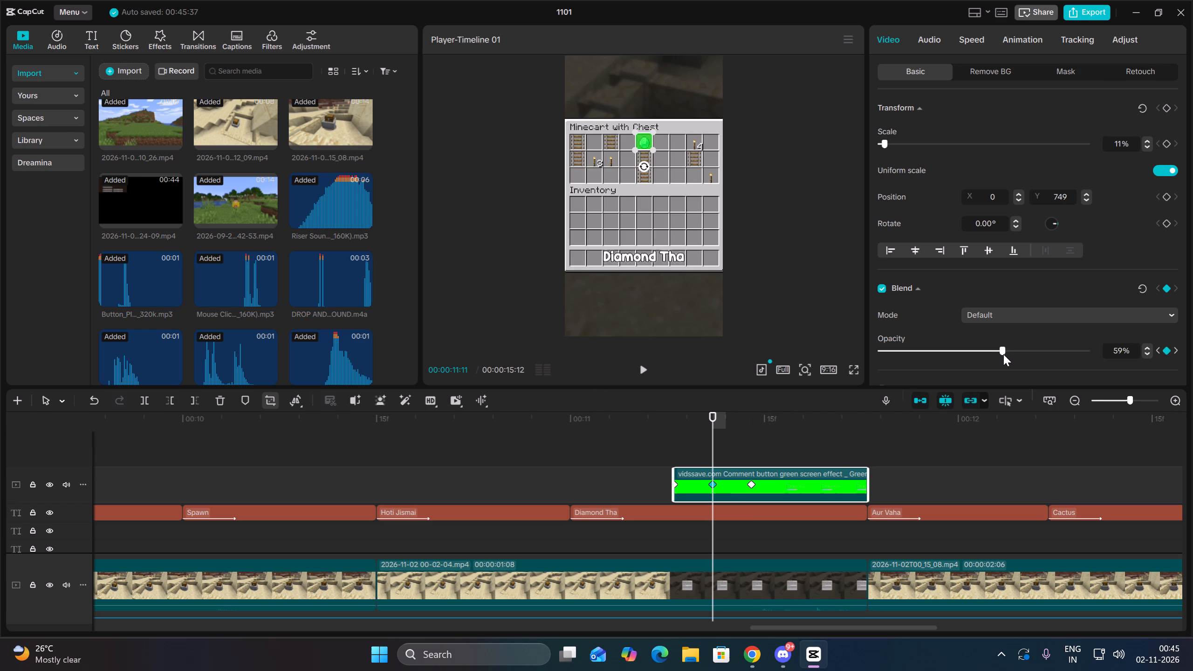
pyautogui.press('Up')
pyautogui.moveTo(1010, 353); pyautogui.dragTo(1031, 351)
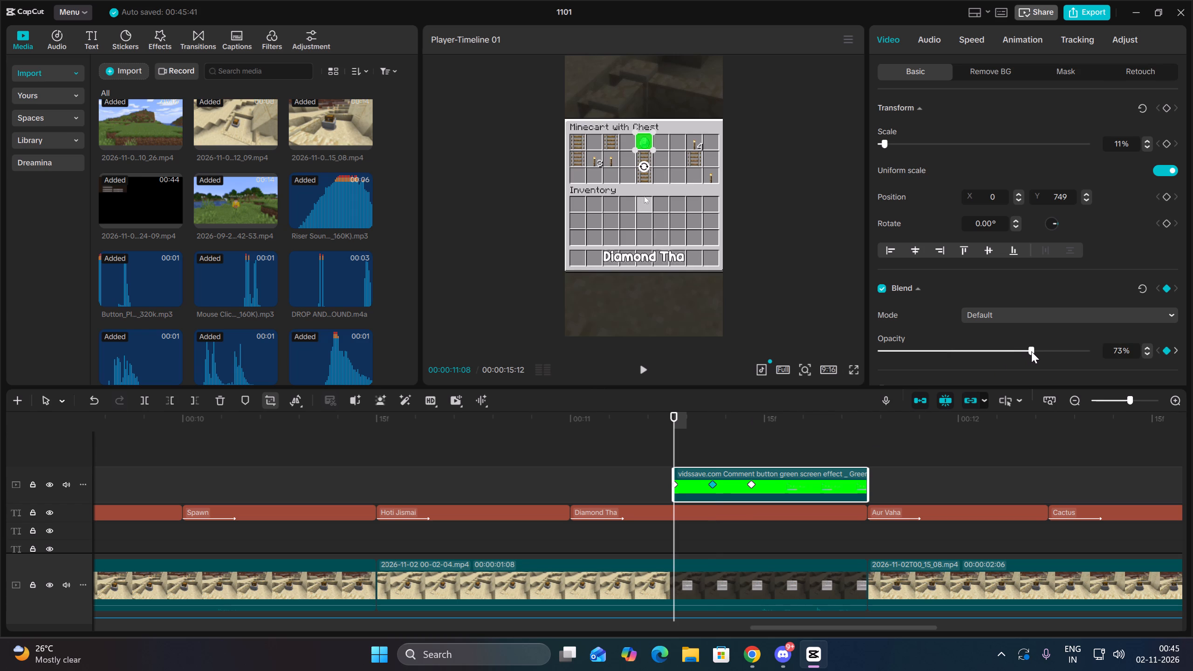
pyautogui.moveTo(1031, 351); pyautogui.dragTo(955, 353)
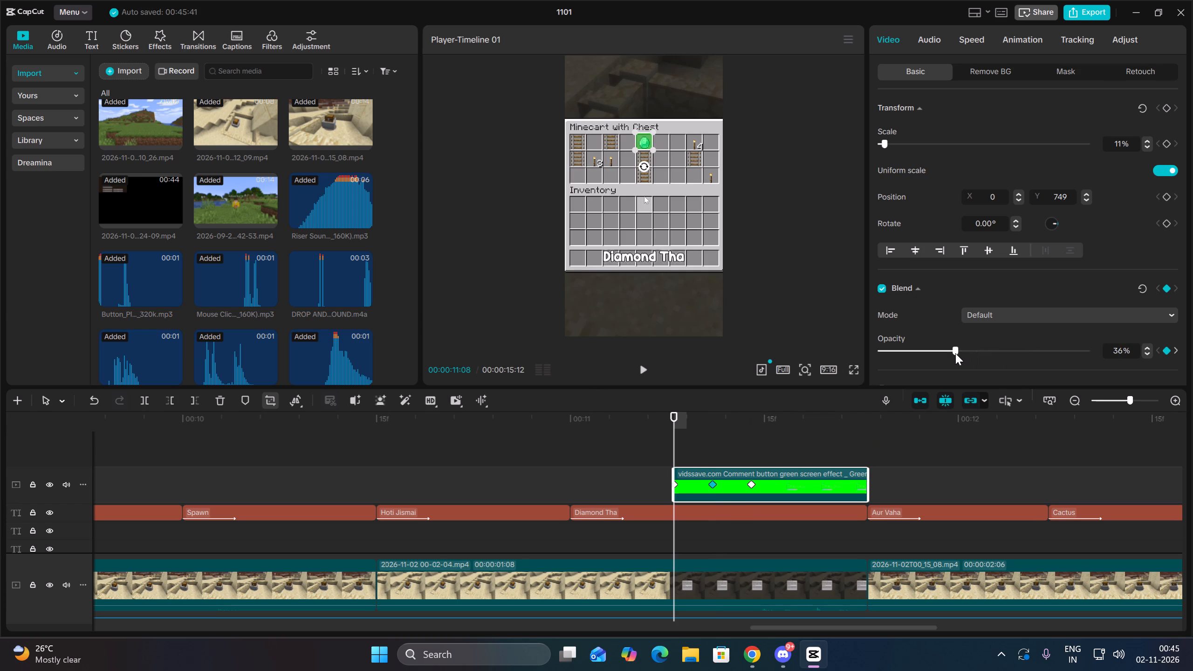
pyautogui.moveTo(955, 353); pyautogui.dragTo(871, 354)
pyautogui.press('space')
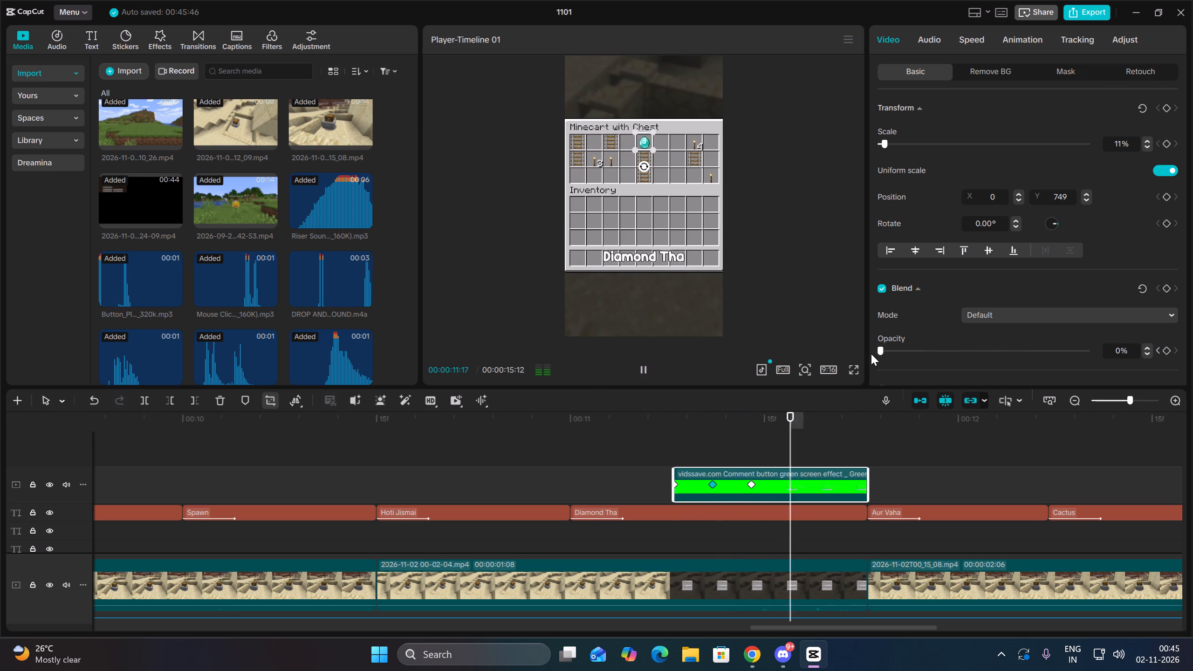
pyautogui.press('space')
# Move the last two opacity keyframes later to about 00:00:11:13 and 00:00:11:19 and play back the slower flash.
pyautogui.click(751, 485)
pyautogui.moveTo(752, 485); pyautogui.dragTo(776, 483)
pyautogui.moveTo(712, 483); pyautogui.dragTo(744, 485)
pyautogui.moveTo(776, 486); pyautogui.dragTo(805, 486)
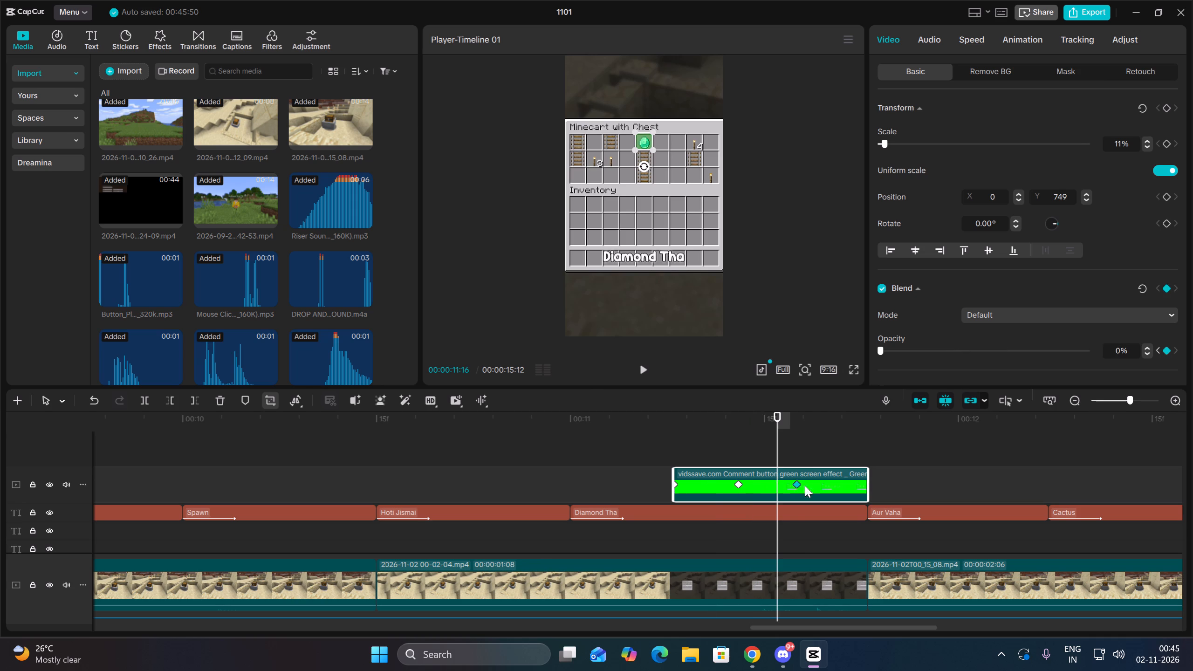
pyautogui.moveTo(805, 486); pyautogui.dragTo(822, 483)
pyautogui.press('Up')
pyautogui.press('space')
pyautogui.press('space')
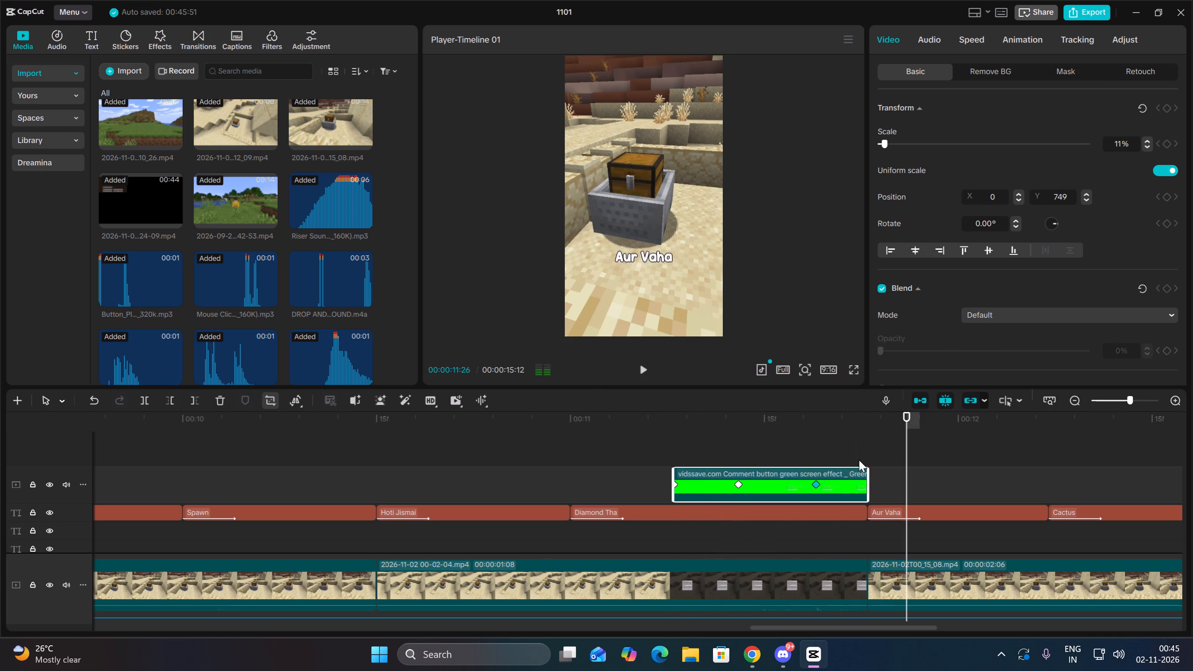
# Search the Downloads folder for "hit" and import the Successful Arrow_Bow hit sound effect.
pyautogui.scroll(-7, 850, 476)
pyautogui.scroll(5, 798, 495)
pyautogui.click(687, 520)
pyautogui.press('Up')
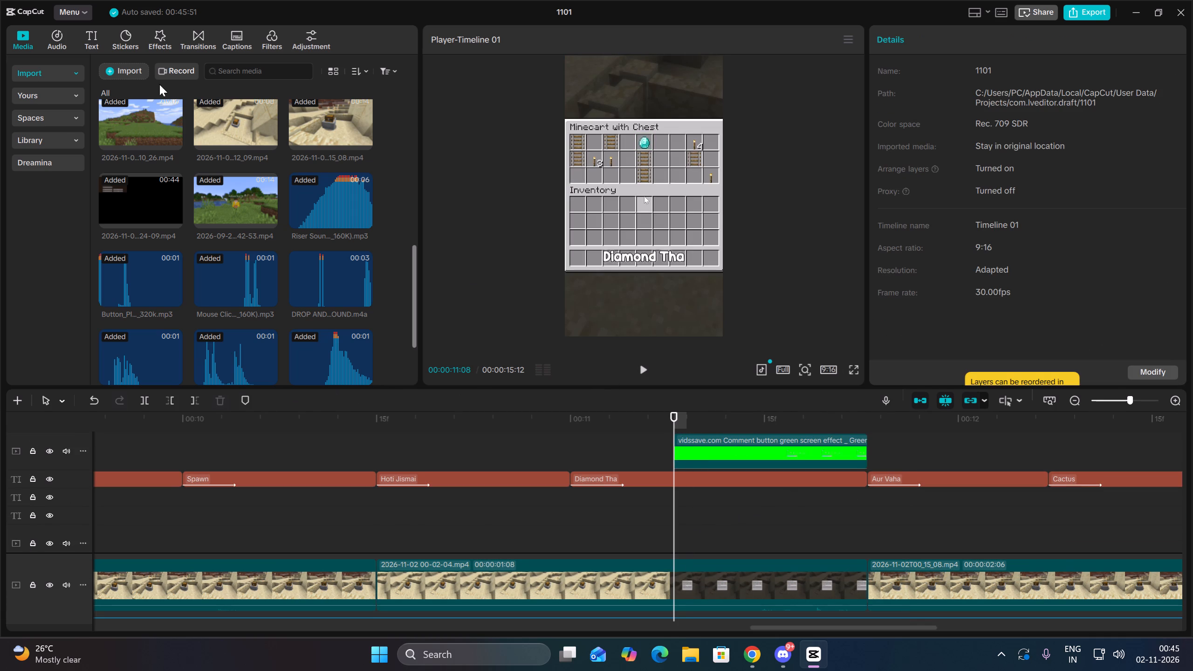
pyautogui.click(130, 80)
pyautogui.click(136, 75)
pyautogui.click(153, 107)
pyautogui.press('BackSpace')
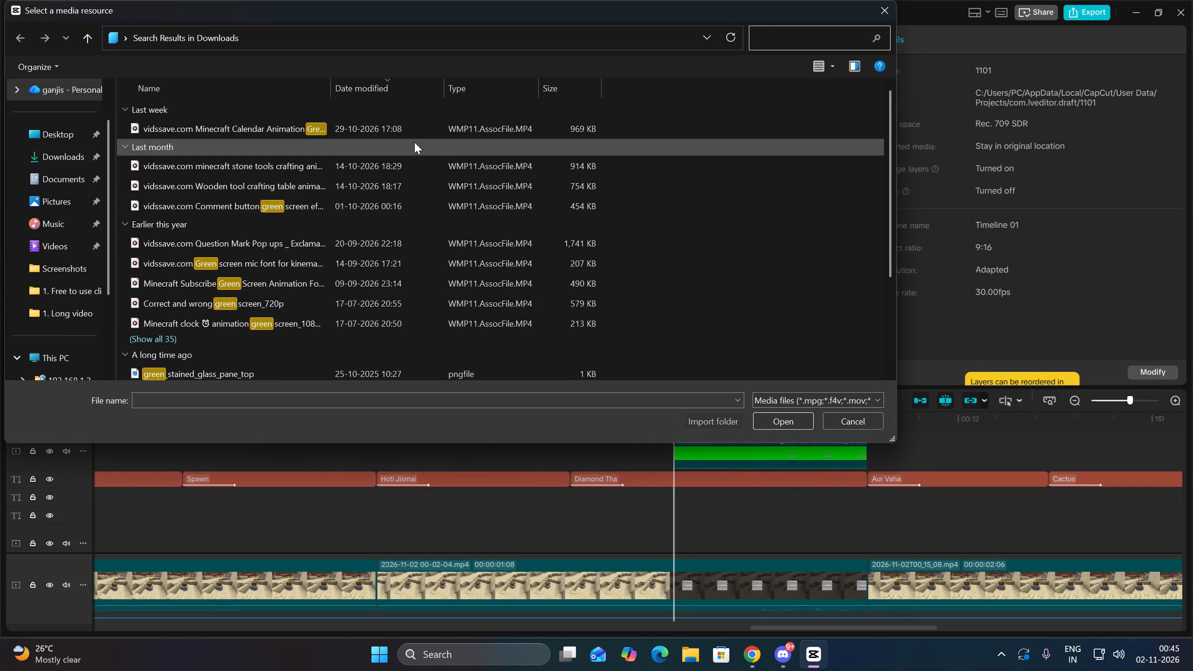
pyautogui.write('hit')
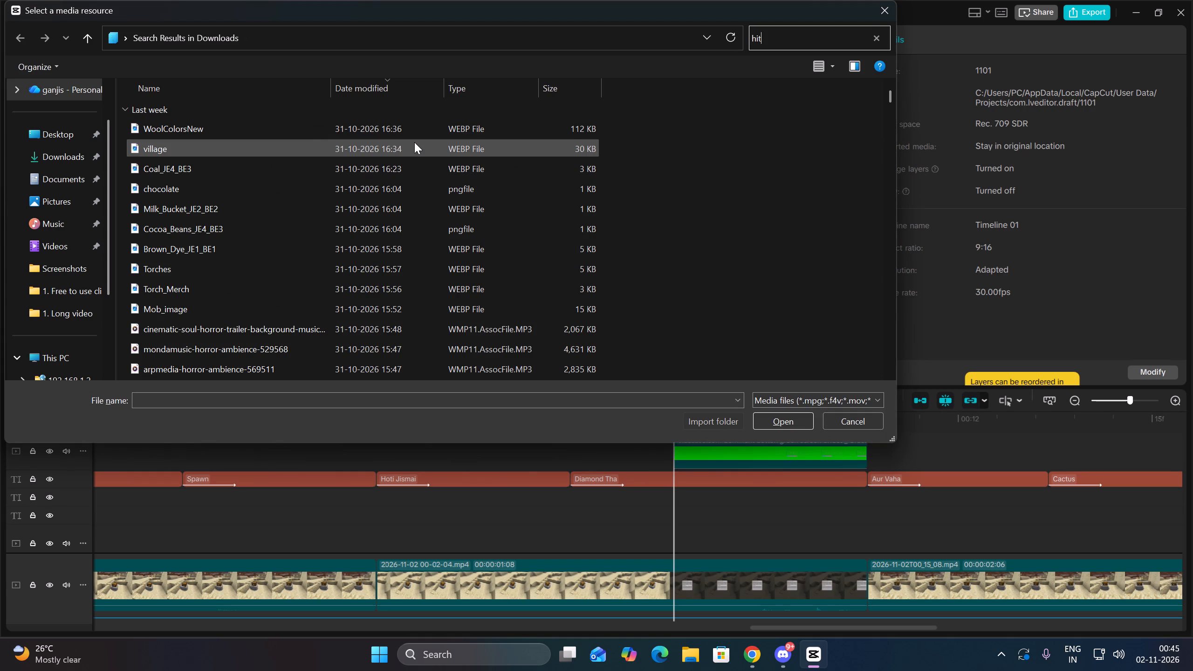
pyautogui.scroll(-1, 431, 150)
pyautogui.click(449, 195)
pyautogui.click(767, 418)
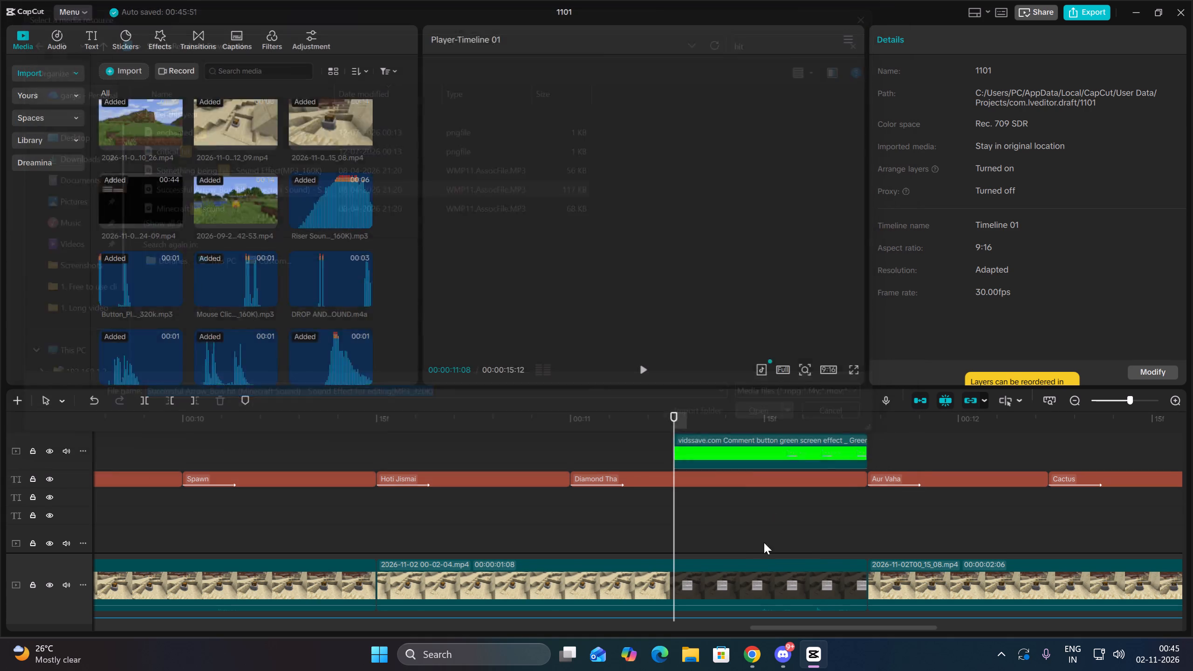
# Place the arrow-hit sound on the bottom audio track starting at about 00:00:10:28 and set its volume to -7.2 dB.
pyautogui.scroll(-8, 759, 575)
pyautogui.moveTo(335, 346); pyautogui.dragTo(571, 566)
pyautogui.moveTo(796, 587); pyautogui.dragTo(769, 590)
pyautogui.click(1015, 107)
pyautogui.press('space')
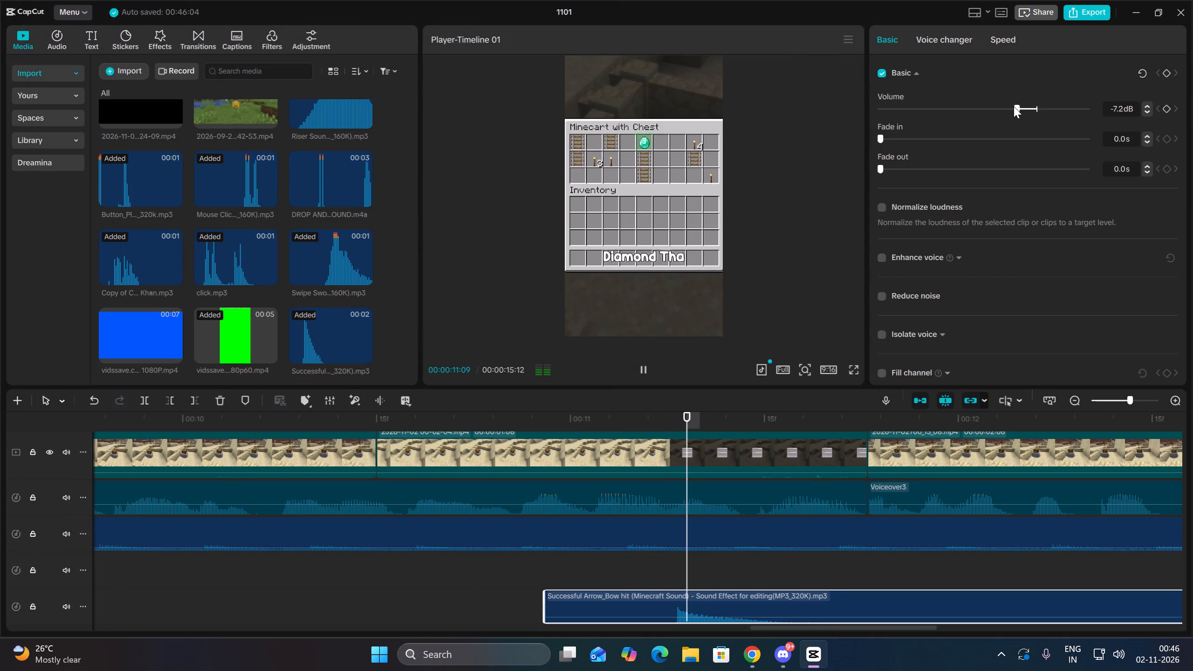
pyautogui.press('space')
# Replay the chest-minecart section to check the arrow-hit sound's timing against the green flash, and return to 00:00:10:15.
pyautogui.click(675, 558)
pyautogui.moveTo(673, 559); pyautogui.dragTo(669, 559)
pyautogui.moveTo(668, 559); pyautogui.dragTo(583, 561)
pyautogui.click(657, 550)
pyautogui.moveTo(657, 550); pyautogui.dragTo(625, 548)
pyautogui.press('Up')
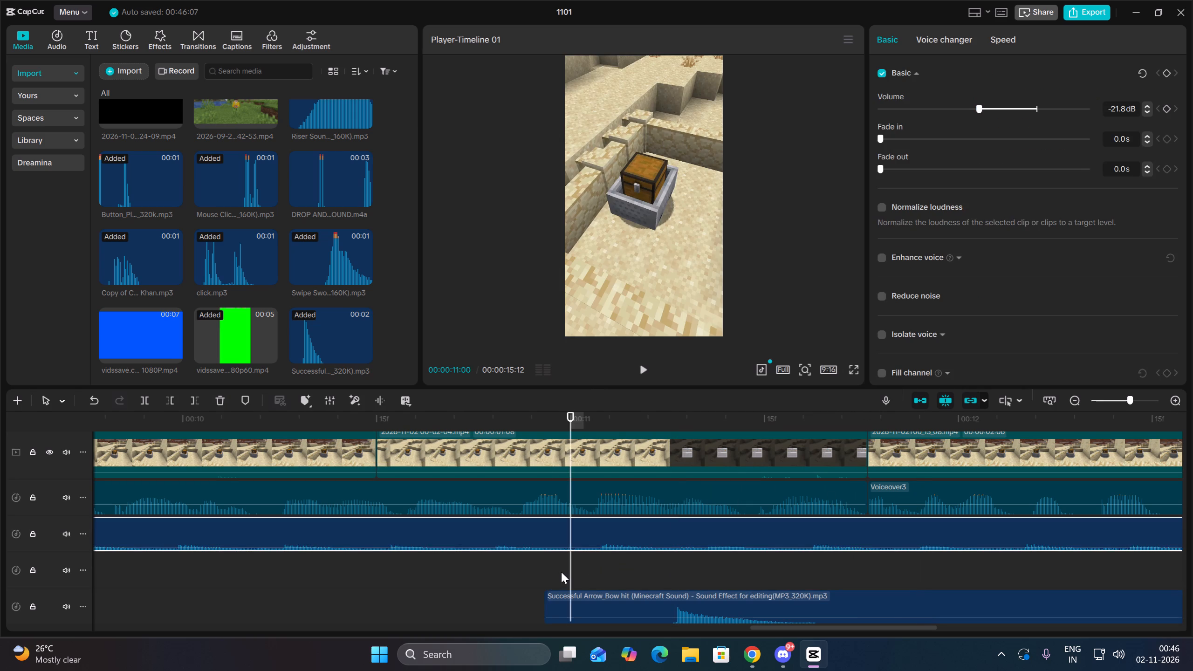
pyautogui.press('Up')
pyautogui.press('Up')
pyautogui.press('space')
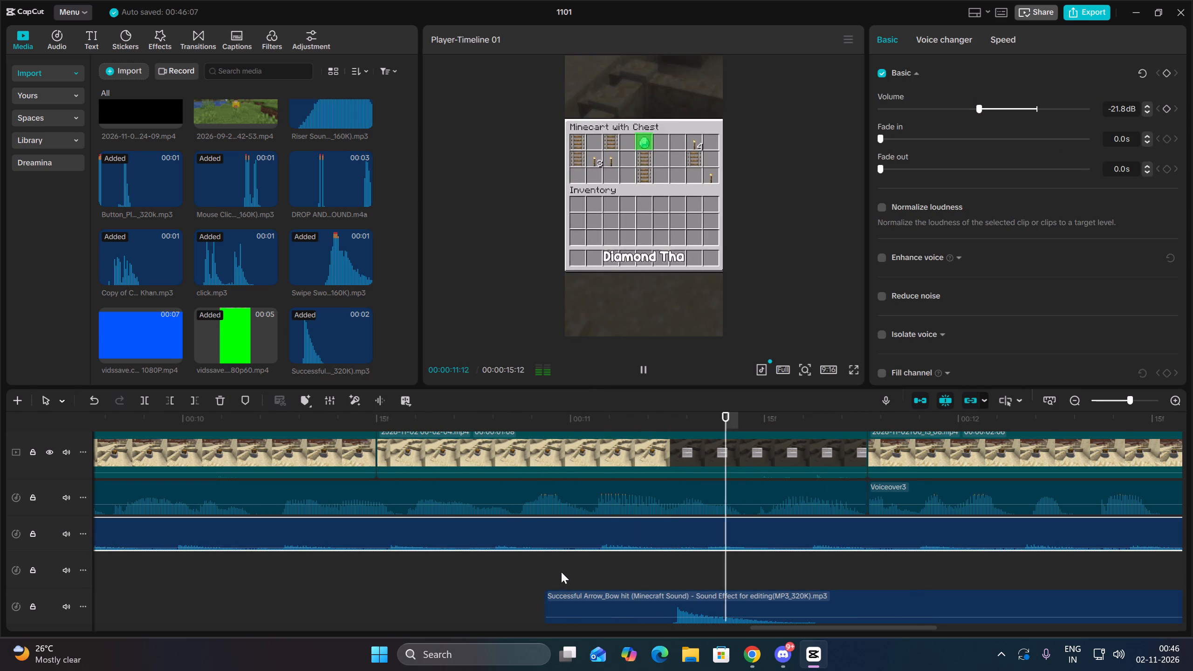
pyautogui.press('space')
pyautogui.press('Up')
pyautogui.press('Up')
pyautogui.press('Up')
pyautogui.press('Up')
pyautogui.press('Up')
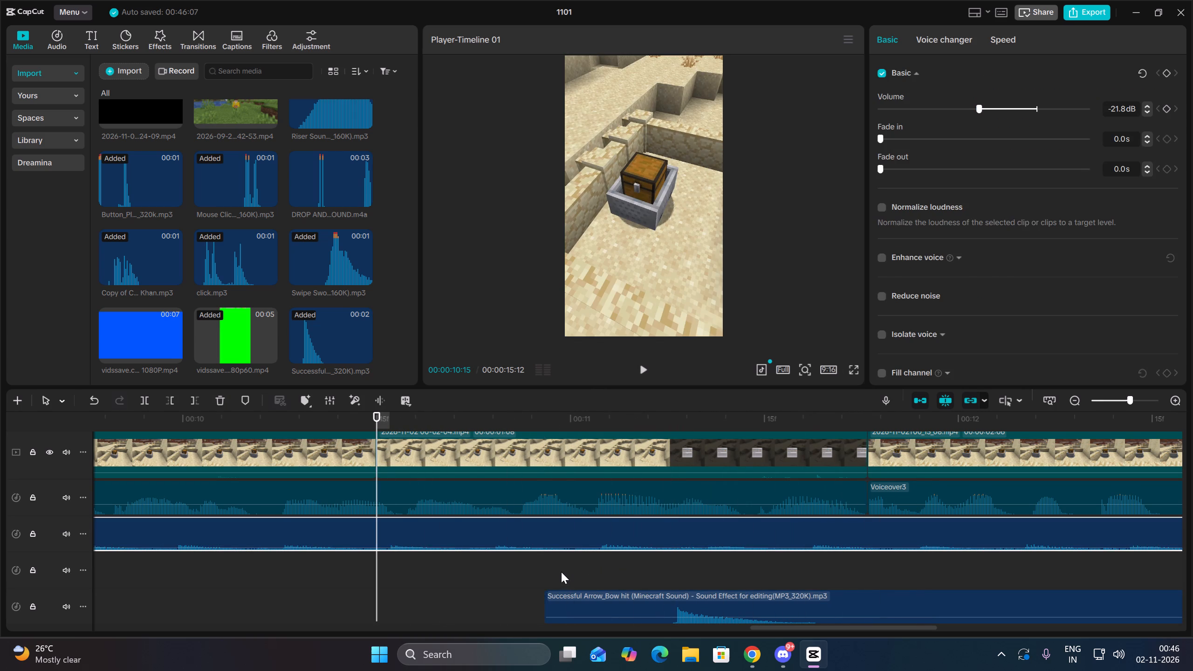
# Split the chest-minecart video clip at 00:00:10:29, just before its existing zoom keyframes.
pyautogui.scroll(5, 565, 562)
pyautogui.click(606, 527)
pyautogui.press('space')
pyautogui.press('space')
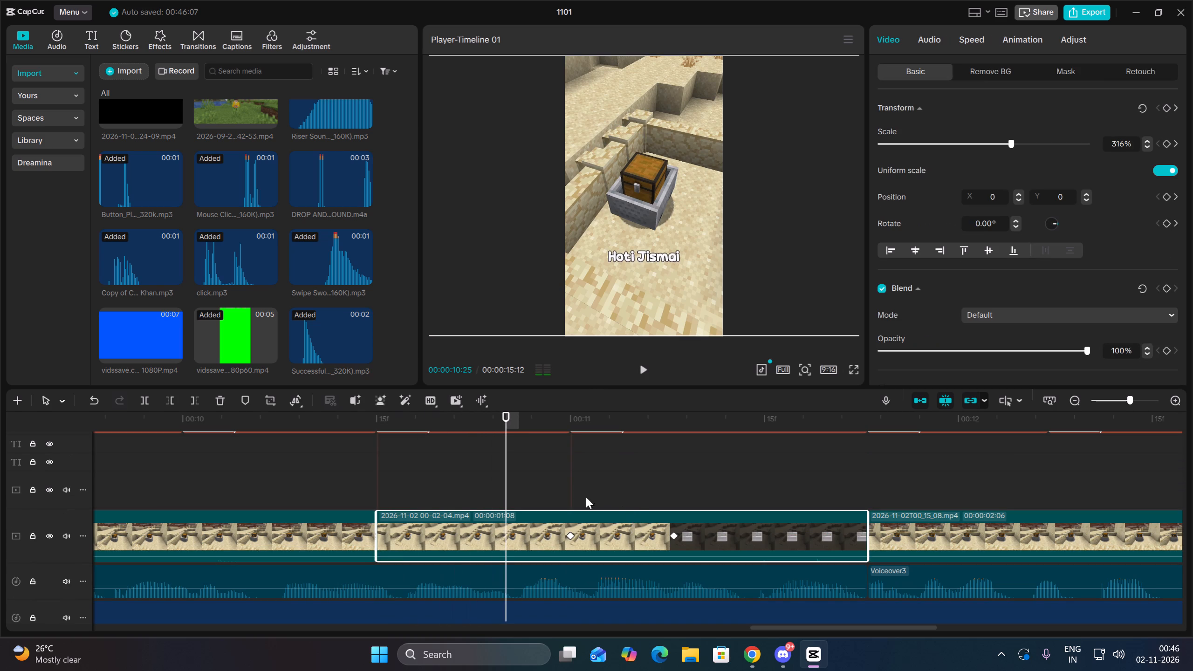
pyautogui.moveTo(506, 490); pyautogui.dragTo(554, 486)
pyautogui.click(149, 397)
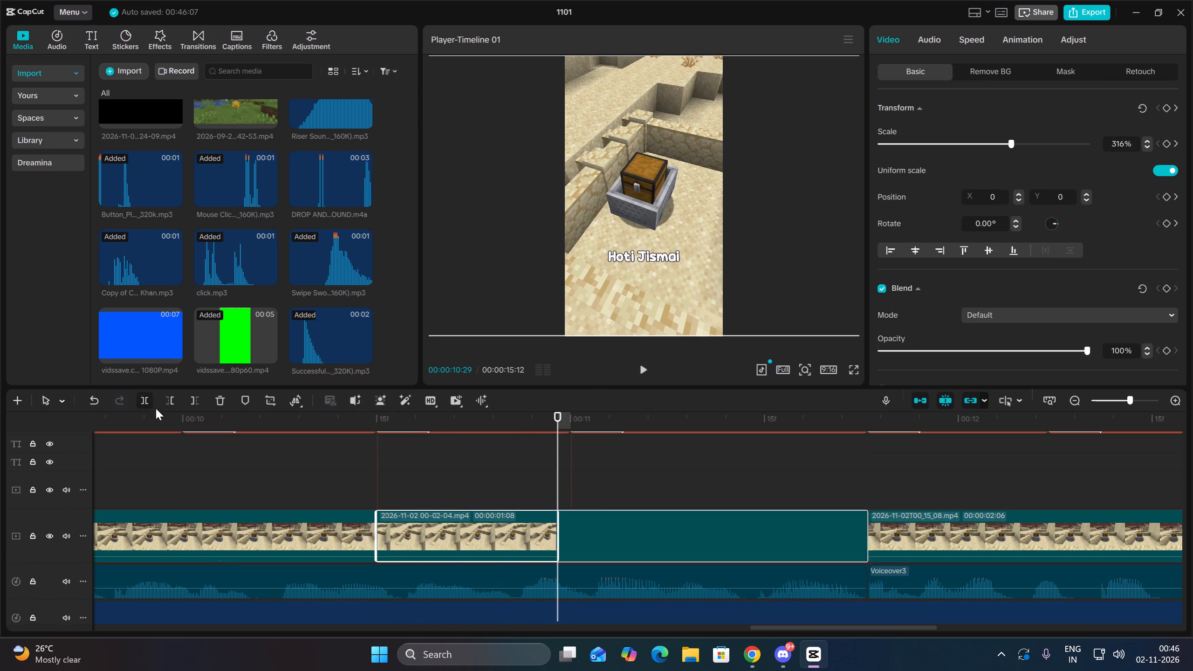
# Add transform keyframes to the first chest-minecart segment at 00:00:10:15 and 00:00:10:27.
pyautogui.click(460, 529)
pyautogui.press('Up')
pyautogui.press('Up')
pyautogui.click(1161, 110)
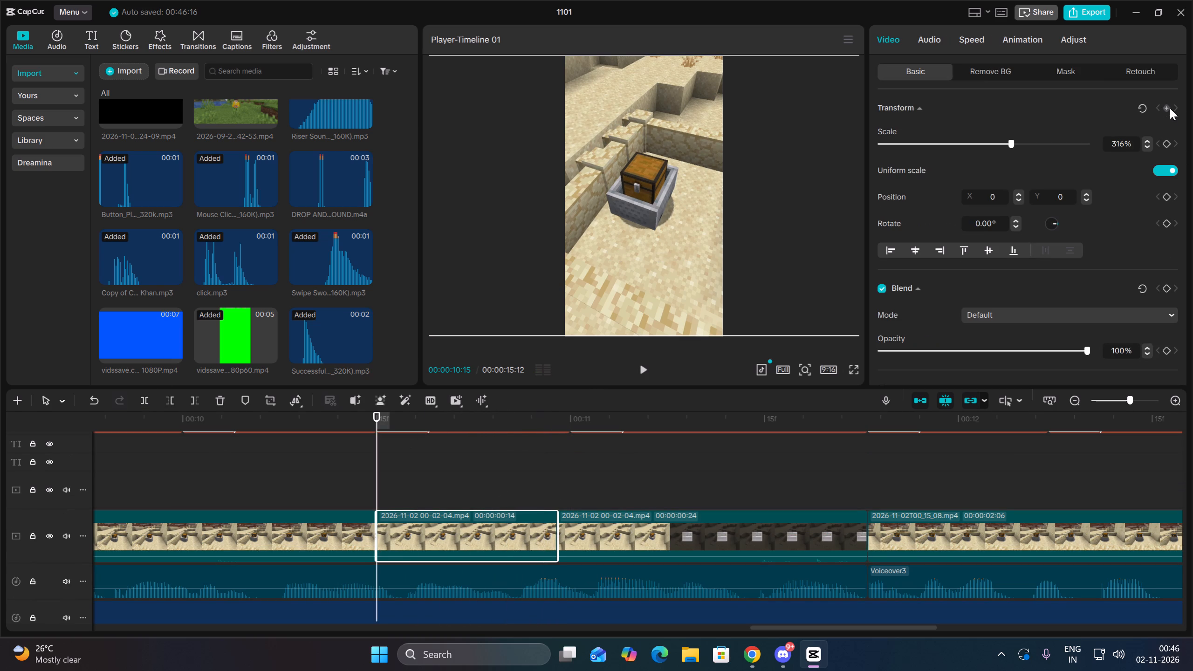
pyautogui.click(1170, 108)
pyautogui.press('space')
pyautogui.press('space')
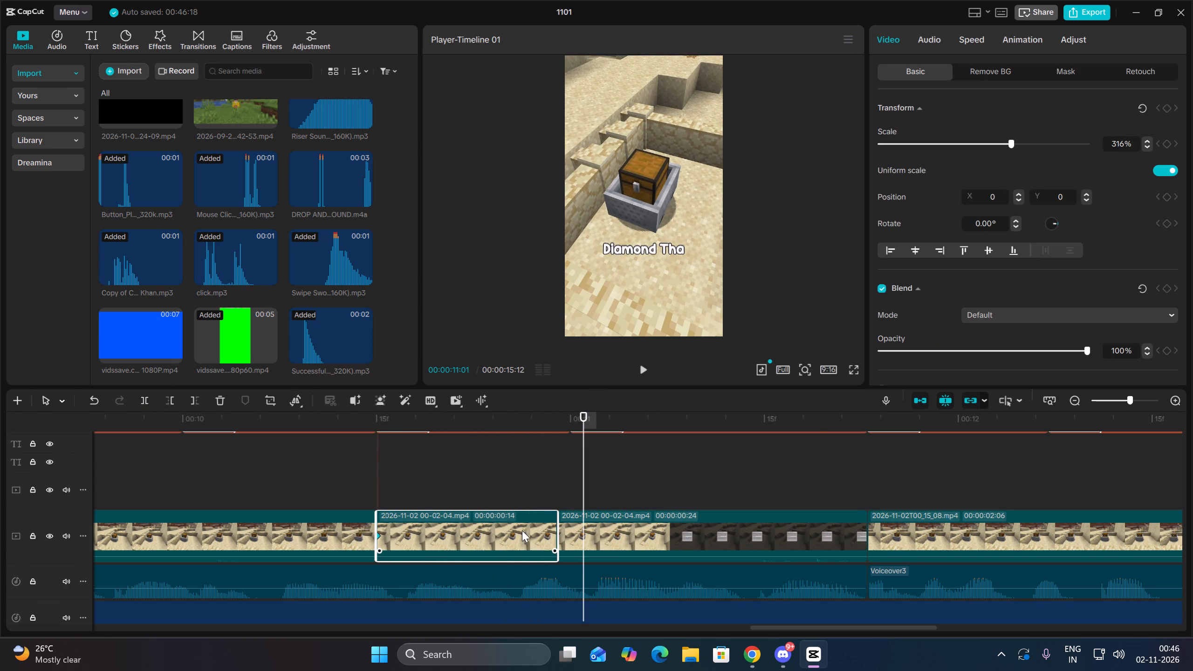
pyautogui.click(552, 477)
pyautogui.moveTo(549, 483); pyautogui.dragTo(545, 483)
pyautogui.moveTo(541, 485); pyautogui.dragTo(533, 486)
pyautogui.click(528, 489)
pyautogui.click(522, 532)
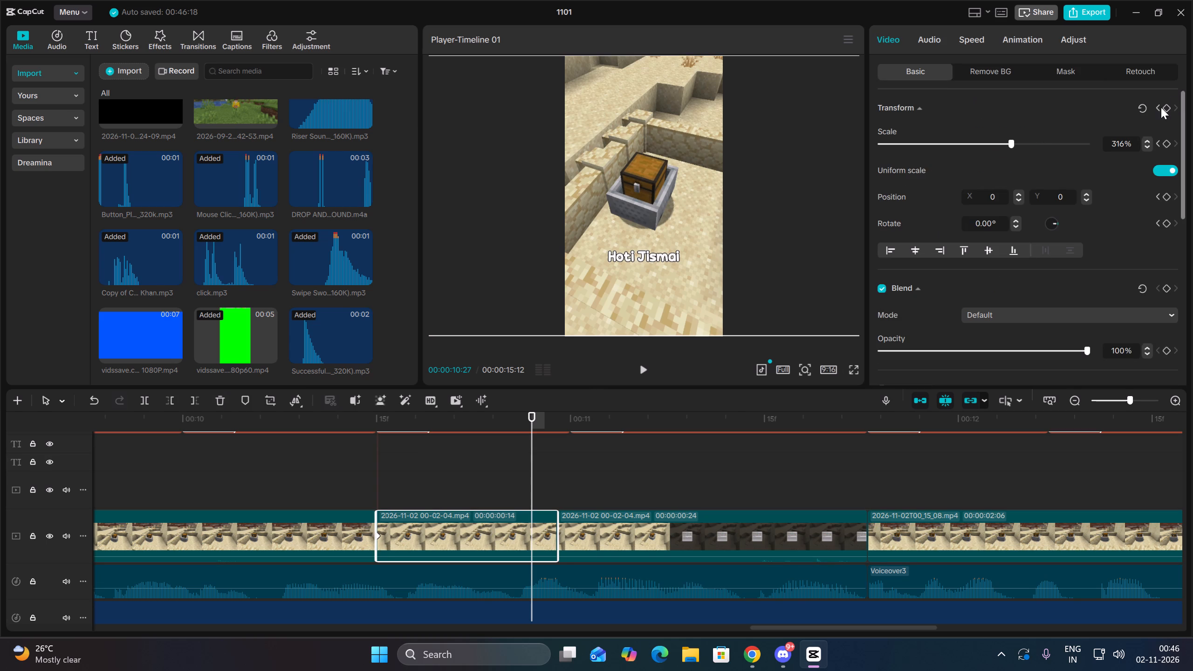
pyautogui.click(1166, 106)
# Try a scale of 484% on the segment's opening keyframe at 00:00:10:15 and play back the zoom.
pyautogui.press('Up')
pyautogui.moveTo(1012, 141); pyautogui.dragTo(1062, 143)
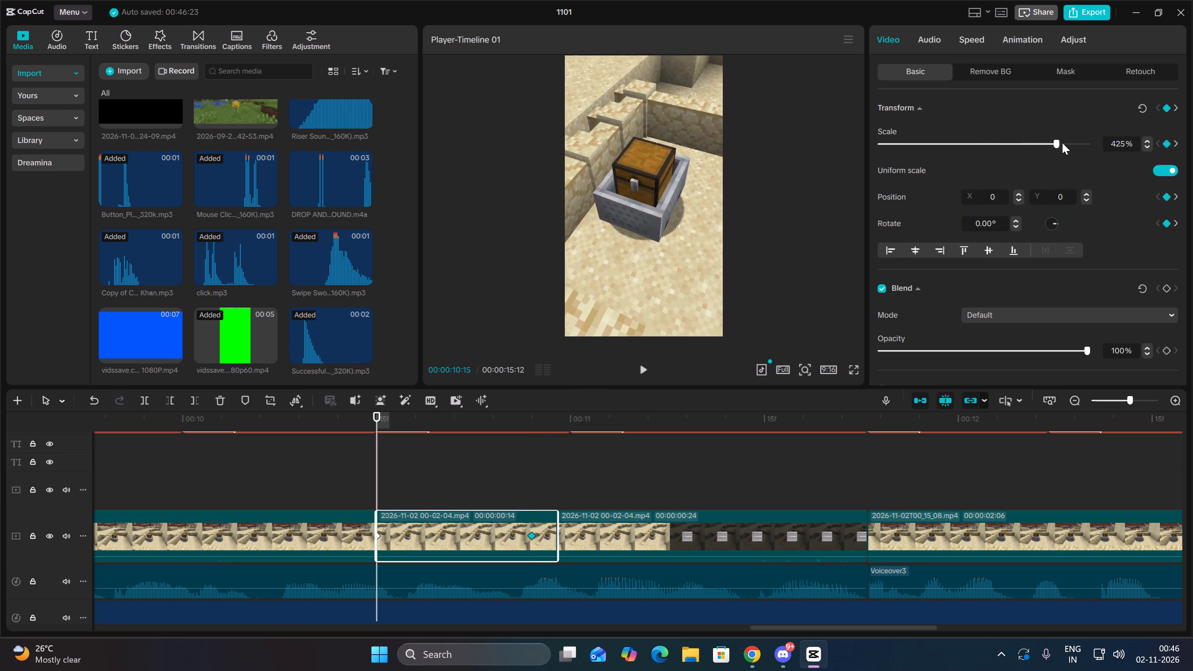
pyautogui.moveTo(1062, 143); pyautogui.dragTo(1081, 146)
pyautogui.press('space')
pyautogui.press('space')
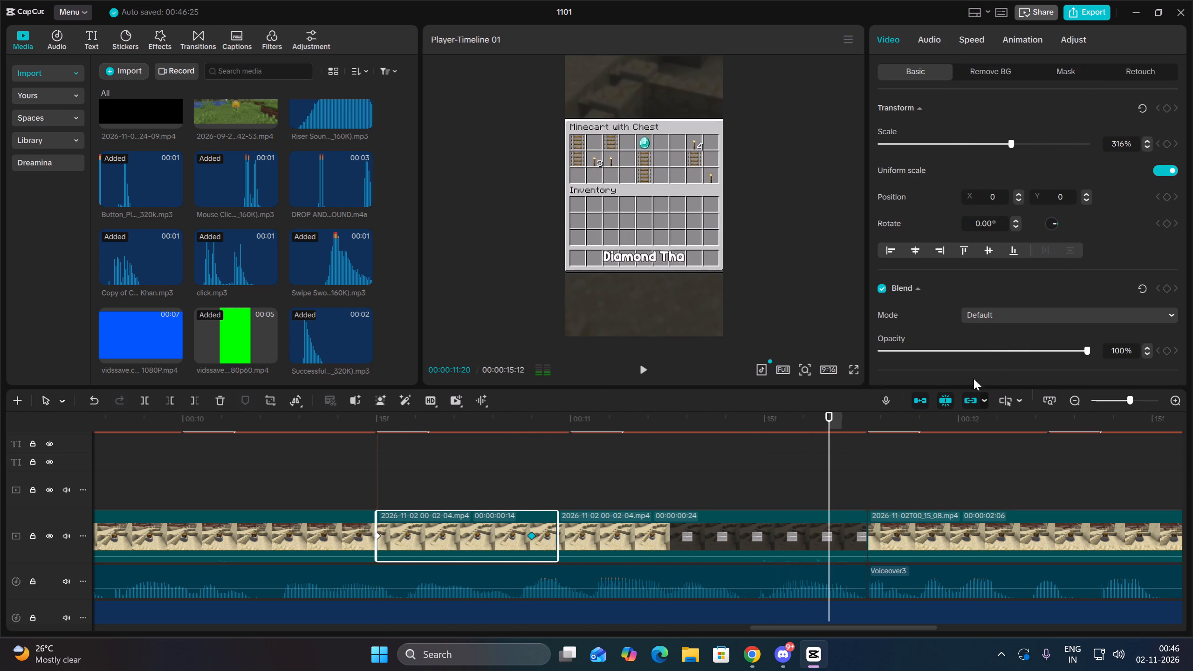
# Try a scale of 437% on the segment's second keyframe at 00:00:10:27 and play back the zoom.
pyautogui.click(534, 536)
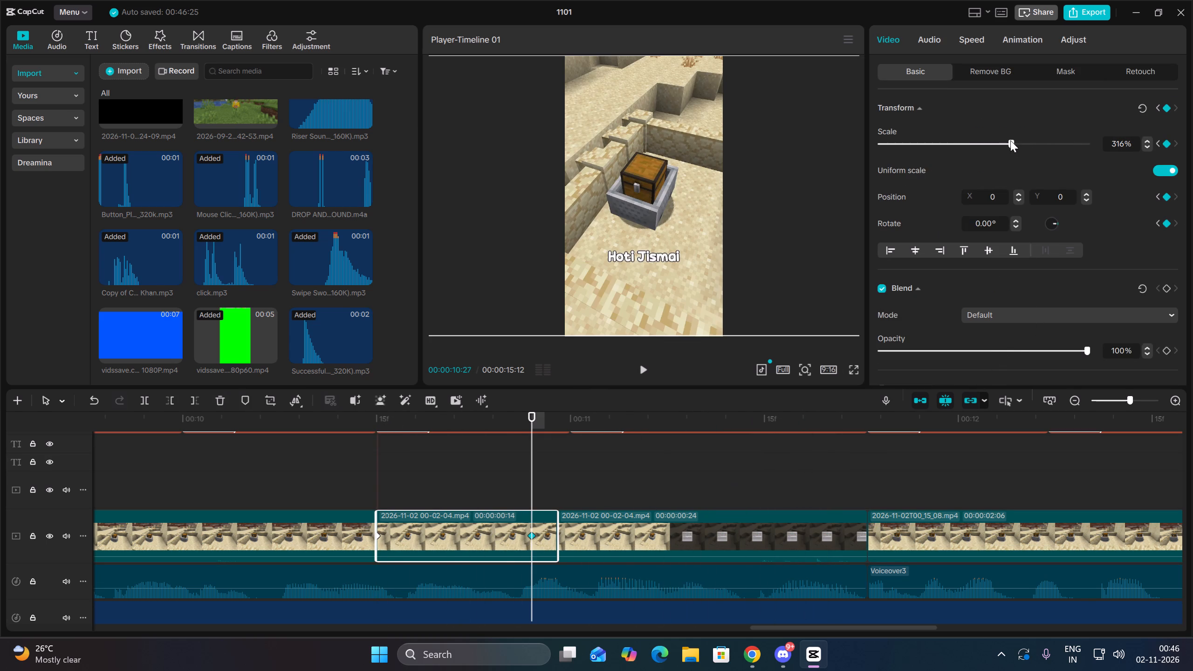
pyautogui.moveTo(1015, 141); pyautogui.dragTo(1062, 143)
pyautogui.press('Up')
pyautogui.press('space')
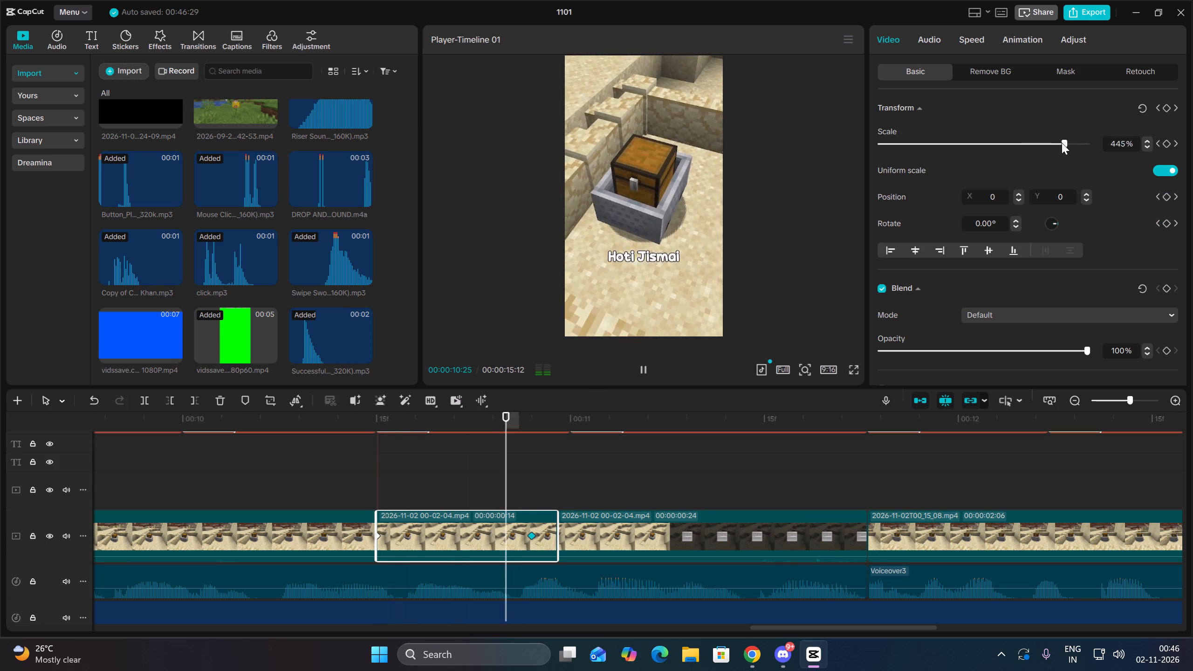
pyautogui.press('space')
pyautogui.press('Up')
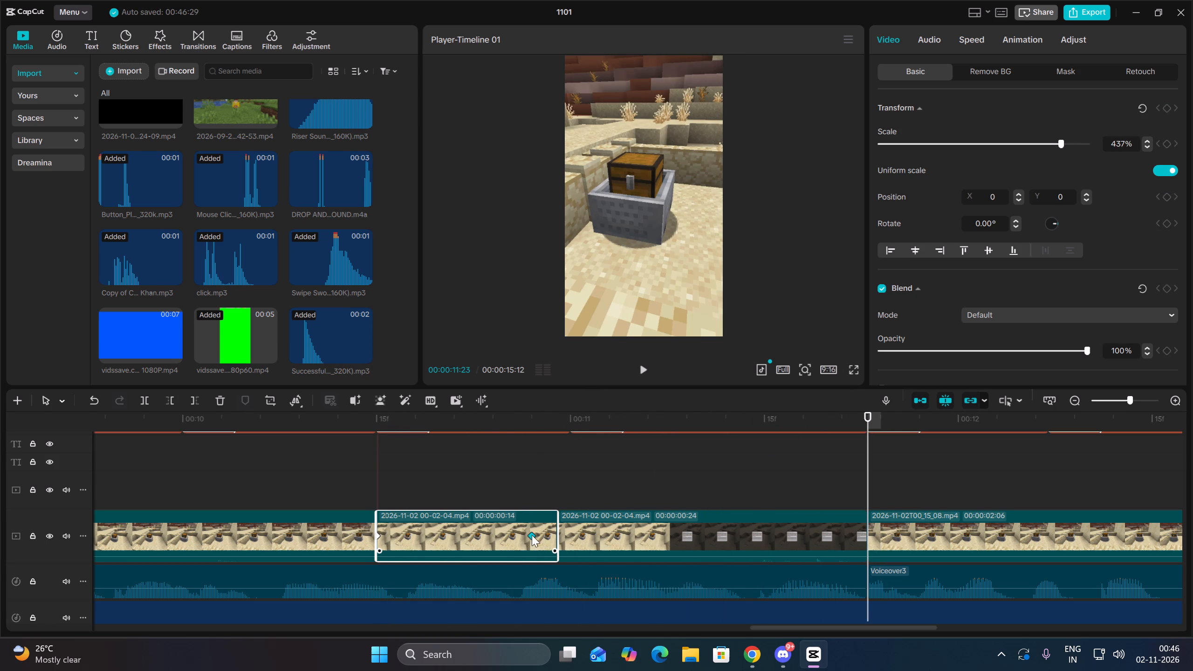
# Set the scale of the segment's opening keyframe at 00:00:10:15 to 315% and play back the result.
pyautogui.click(526, 534)
pyautogui.click(533, 536)
pyautogui.press('Up')
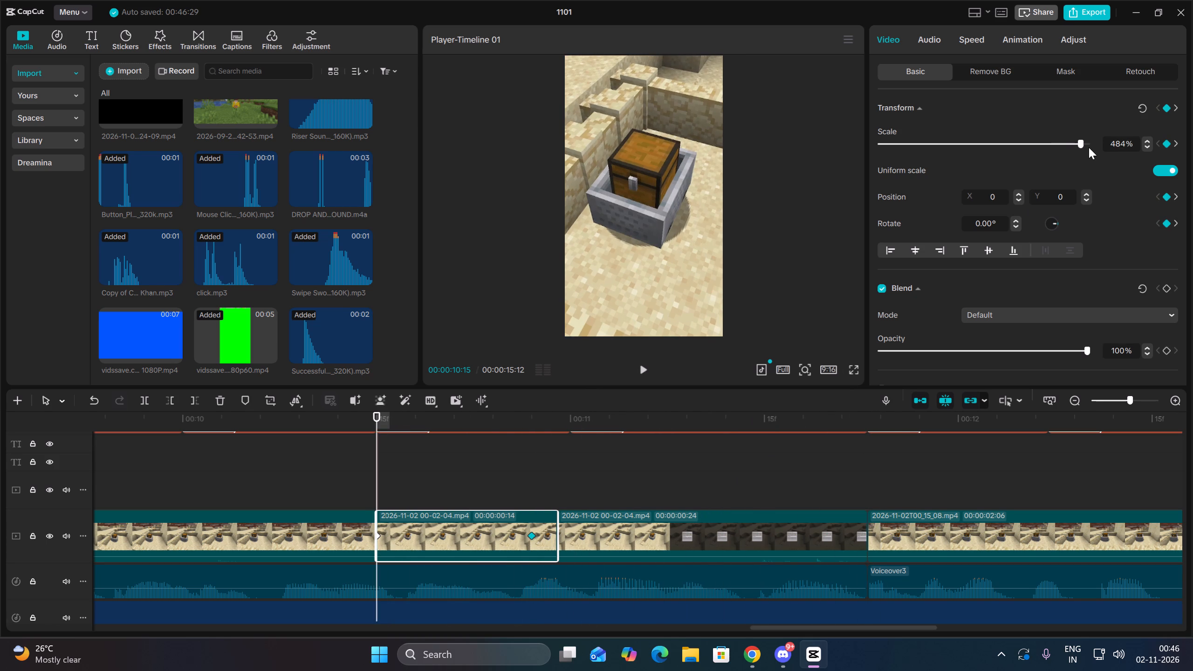
pyautogui.moveTo(1076, 137); pyautogui.dragTo(1005, 151)
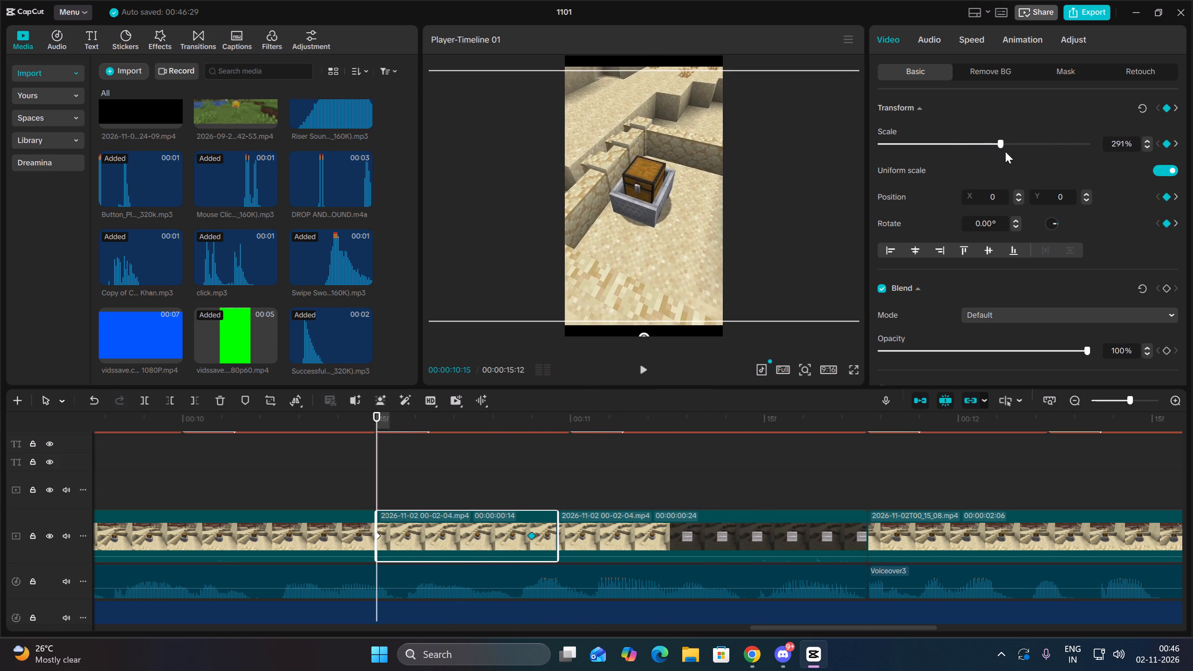
pyautogui.moveTo(1005, 151); pyautogui.dragTo(1011, 153)
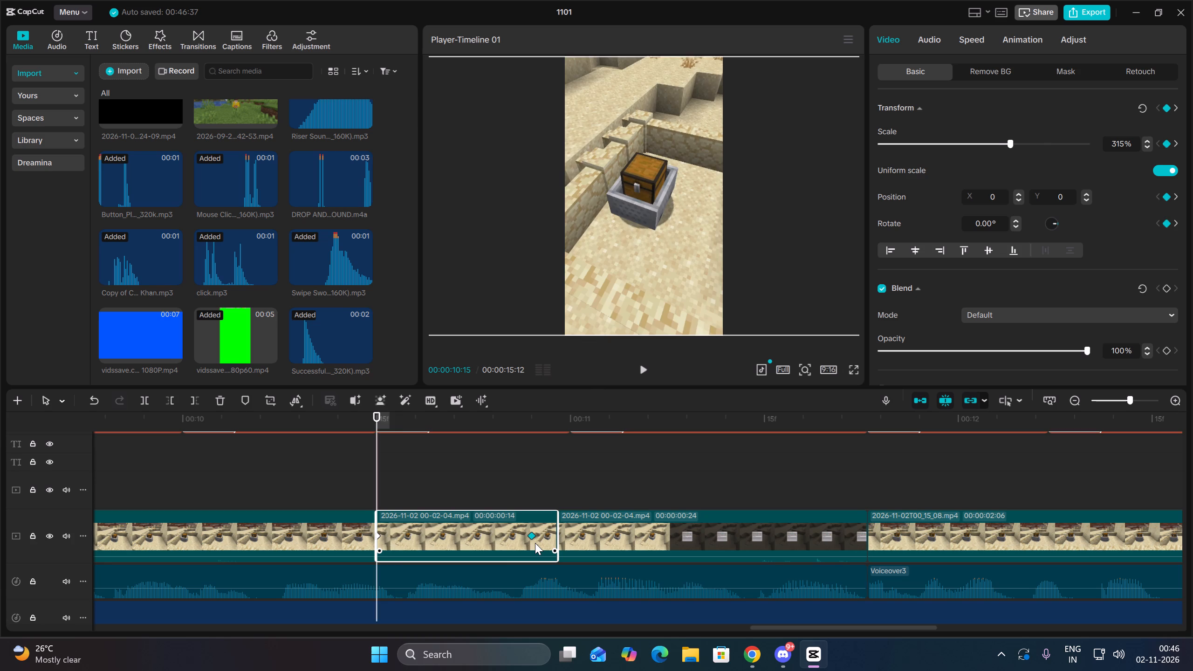
pyautogui.press('space')
pyautogui.press('space')
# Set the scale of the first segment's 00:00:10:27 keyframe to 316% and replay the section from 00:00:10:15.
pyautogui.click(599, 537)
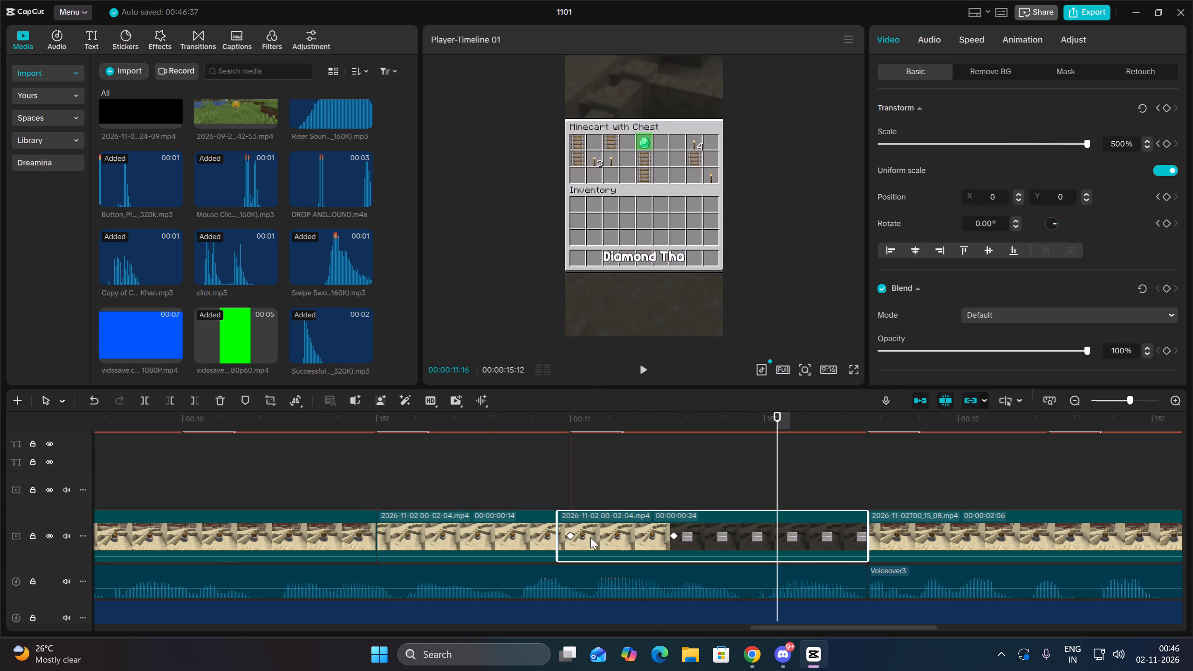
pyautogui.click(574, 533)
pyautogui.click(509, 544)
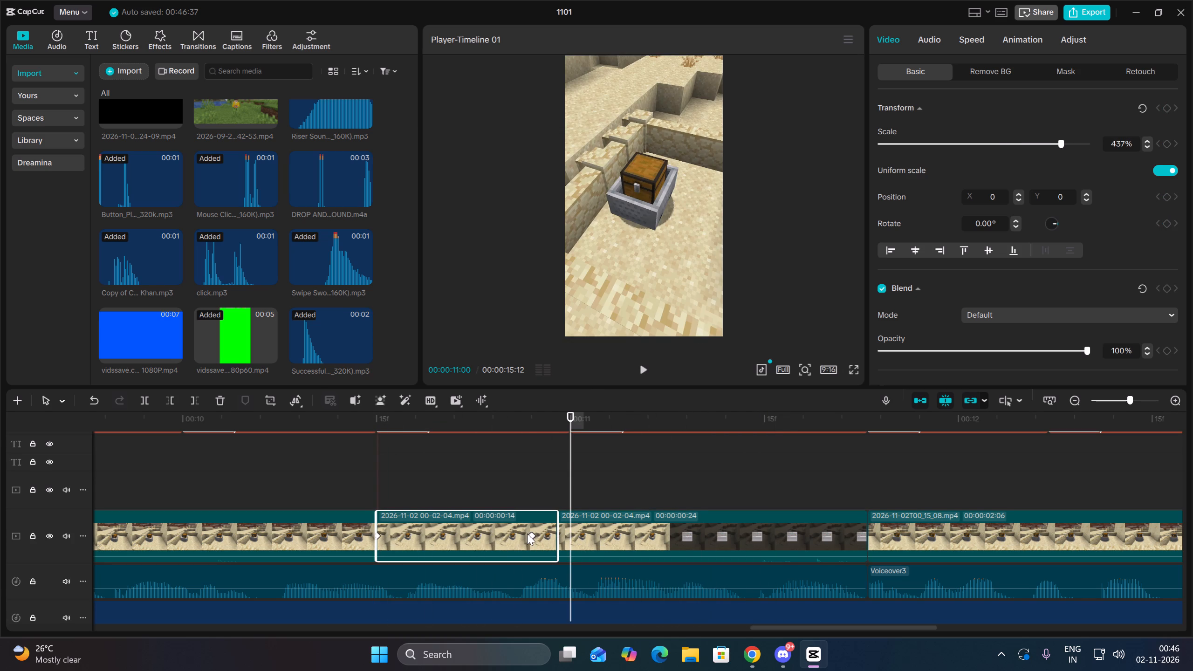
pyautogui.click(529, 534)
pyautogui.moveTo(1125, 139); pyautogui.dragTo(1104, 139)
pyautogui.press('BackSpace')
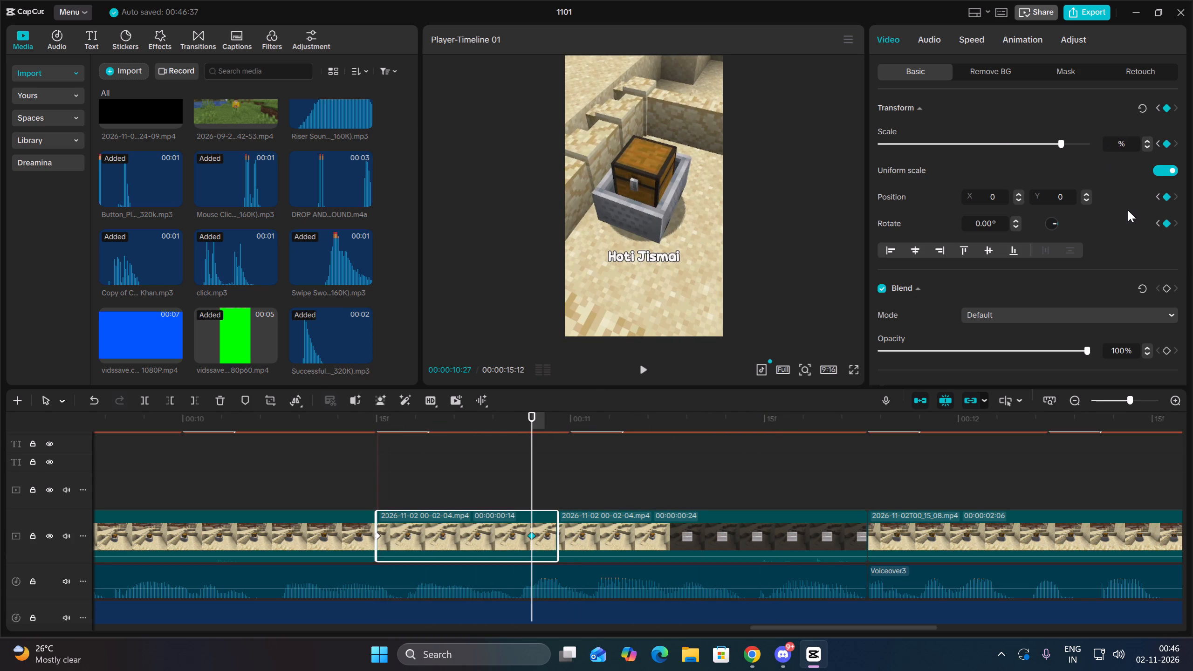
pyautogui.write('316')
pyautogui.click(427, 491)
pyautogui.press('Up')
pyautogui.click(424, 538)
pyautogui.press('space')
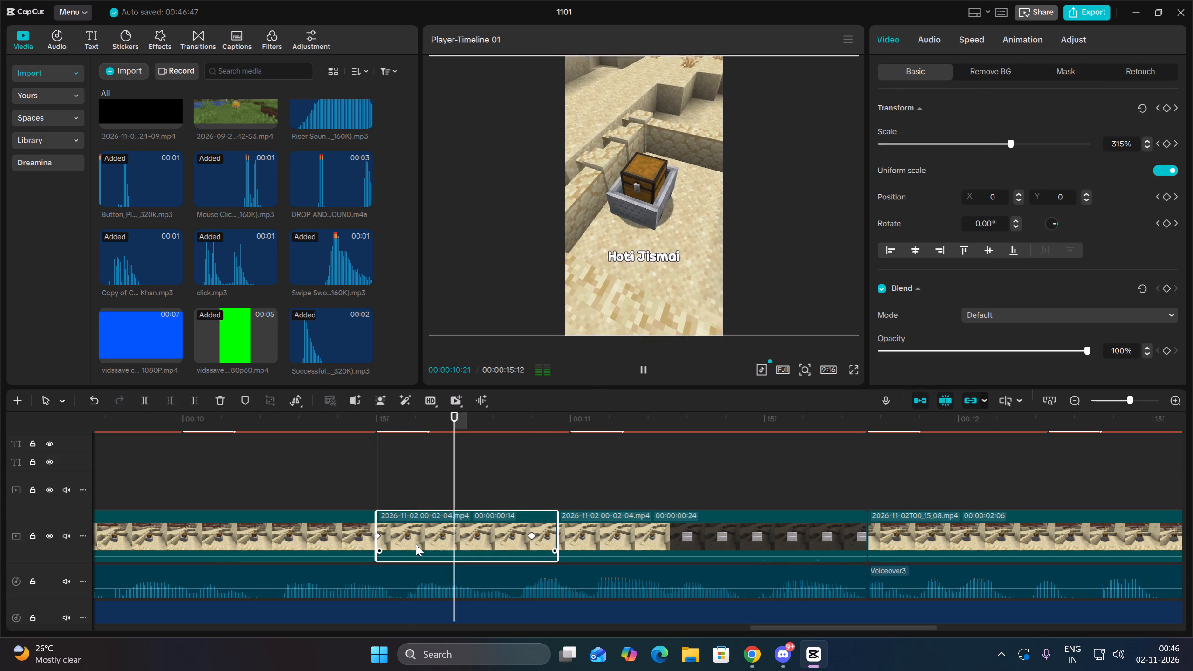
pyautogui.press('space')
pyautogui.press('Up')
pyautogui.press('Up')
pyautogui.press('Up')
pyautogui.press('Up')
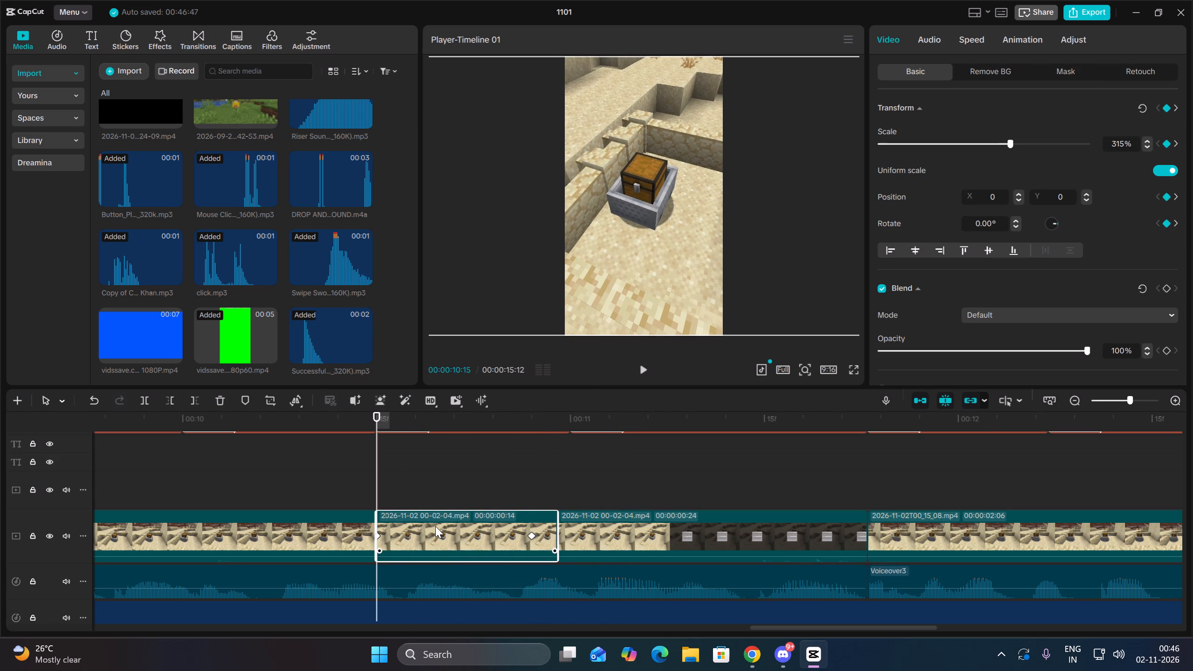
# Set the scale of the second chest-minecart segment's first keyframe at 00:00:11:00 to 380%.
pyautogui.click(606, 540)
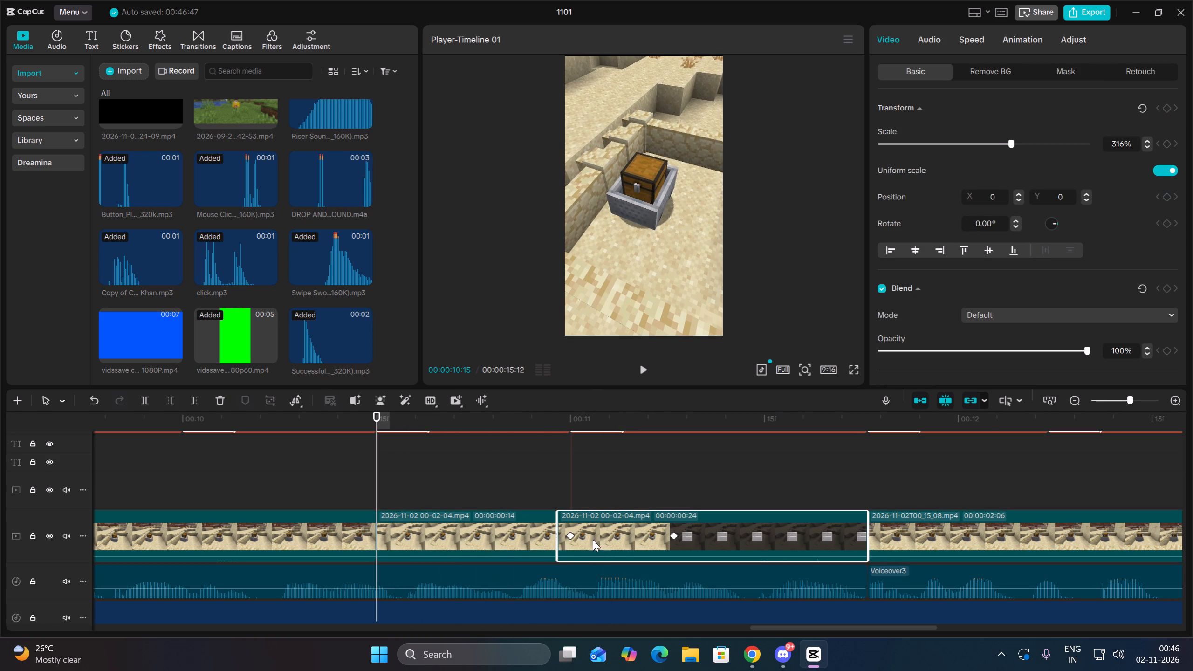
pyautogui.click(564, 537)
pyautogui.click(671, 534)
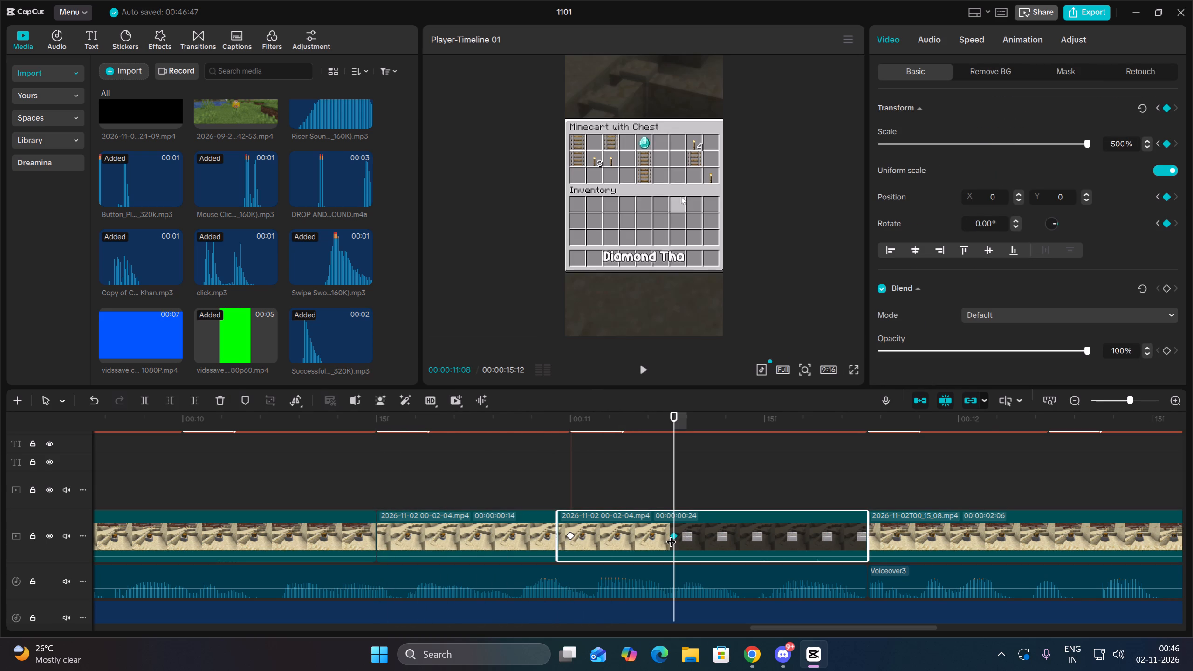
pyautogui.click(569, 535)
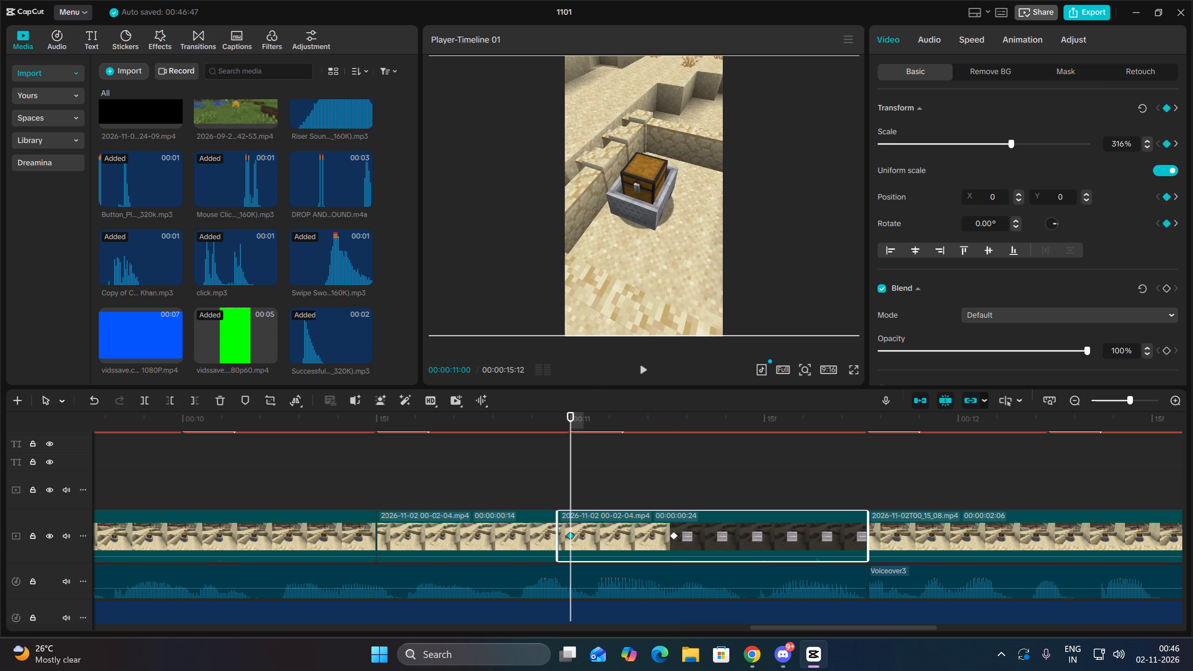
pyautogui.click(1124, 143)
pyautogui.press('BackSpace')
pyautogui.press('BackSpace')
pyautogui.write('80')
pyautogui.click(547, 489)
# Set the scale of the first segment's 00:00:10:27 keyframe to 380% and play back the continuous zoom.
pyautogui.click(522, 527)
pyautogui.click(532, 533)
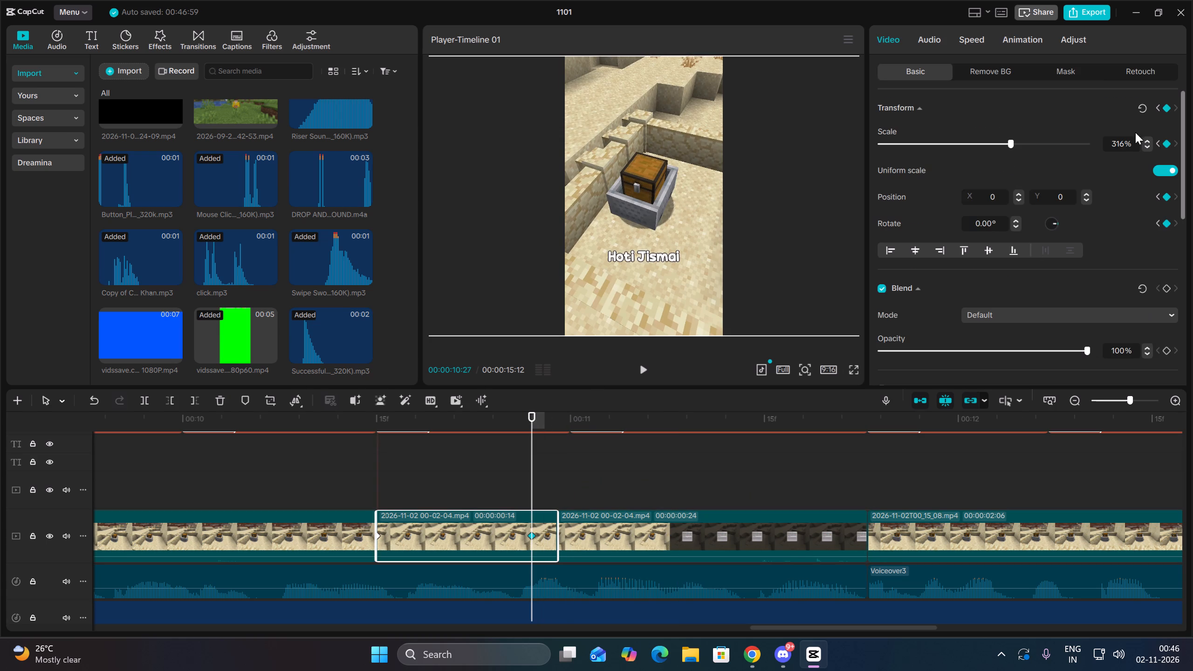
pyautogui.click(1128, 143)
pyautogui.press('BackSpace')
pyautogui.press('BackSpace')
pyautogui.write('80')
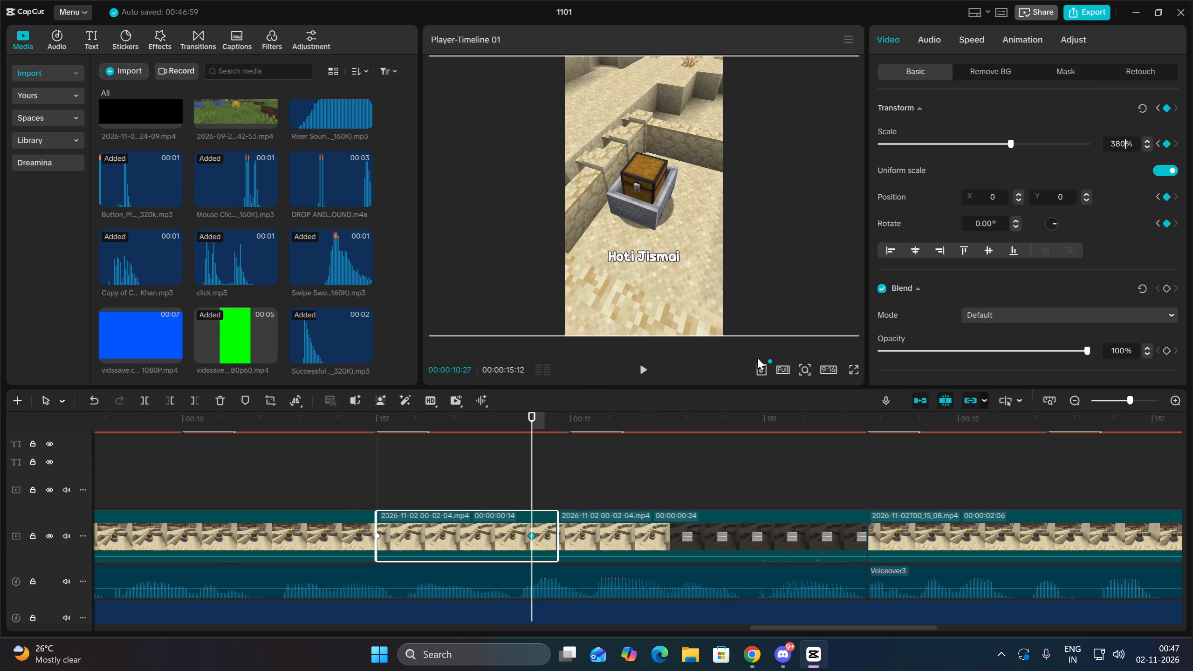
pyautogui.click(411, 502)
pyautogui.press('Up')
pyautogui.press('space')
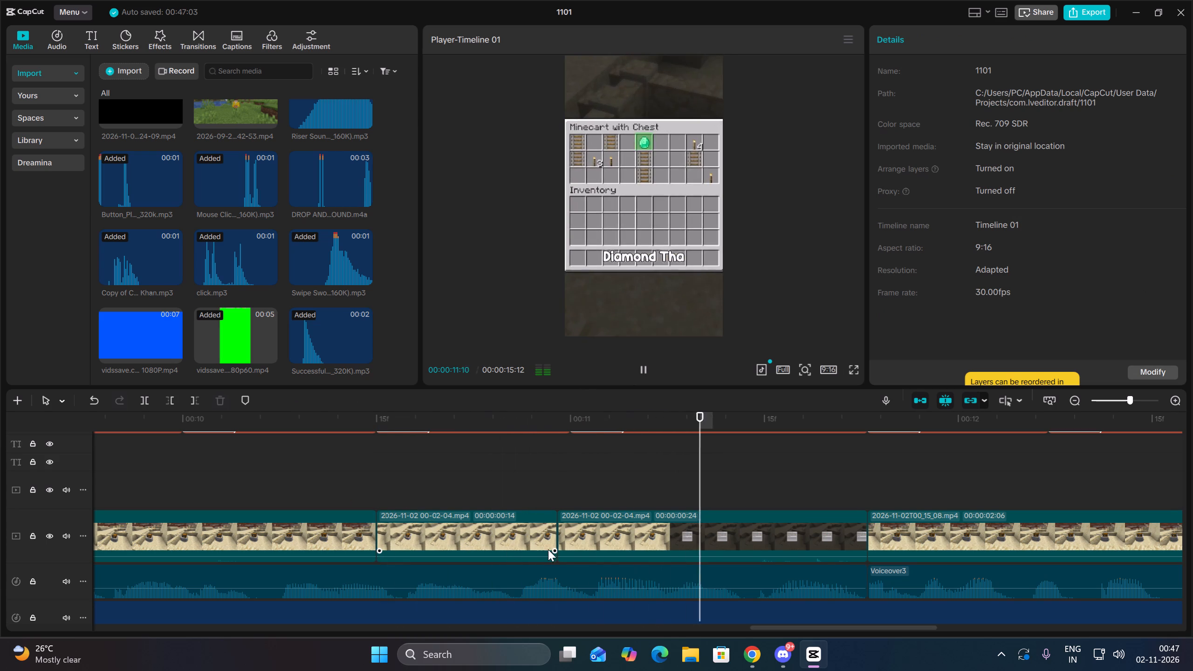
pyautogui.press('space')
# Add an opacity keyframe of 13% to the green highlight overlay at 00:00:11:22 and play back the flash.
pyautogui.scroll(2, 915, 520)
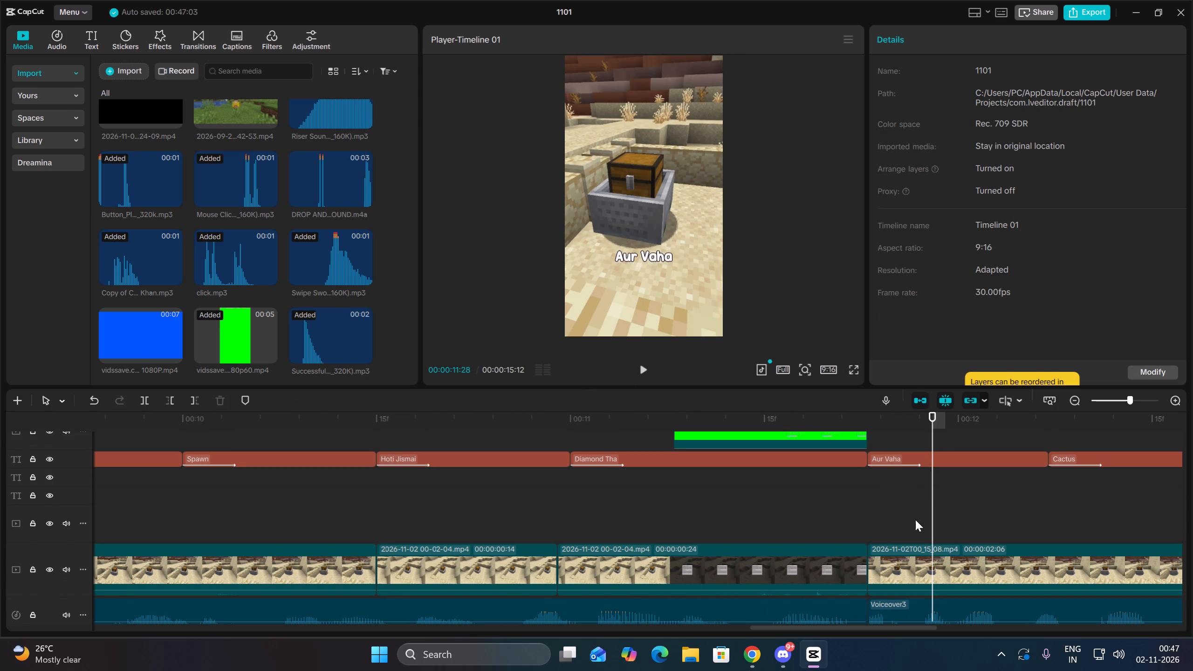
pyautogui.doubleClick(838, 491)
pyautogui.scroll(3, 846, 465)
pyautogui.click(840, 476)
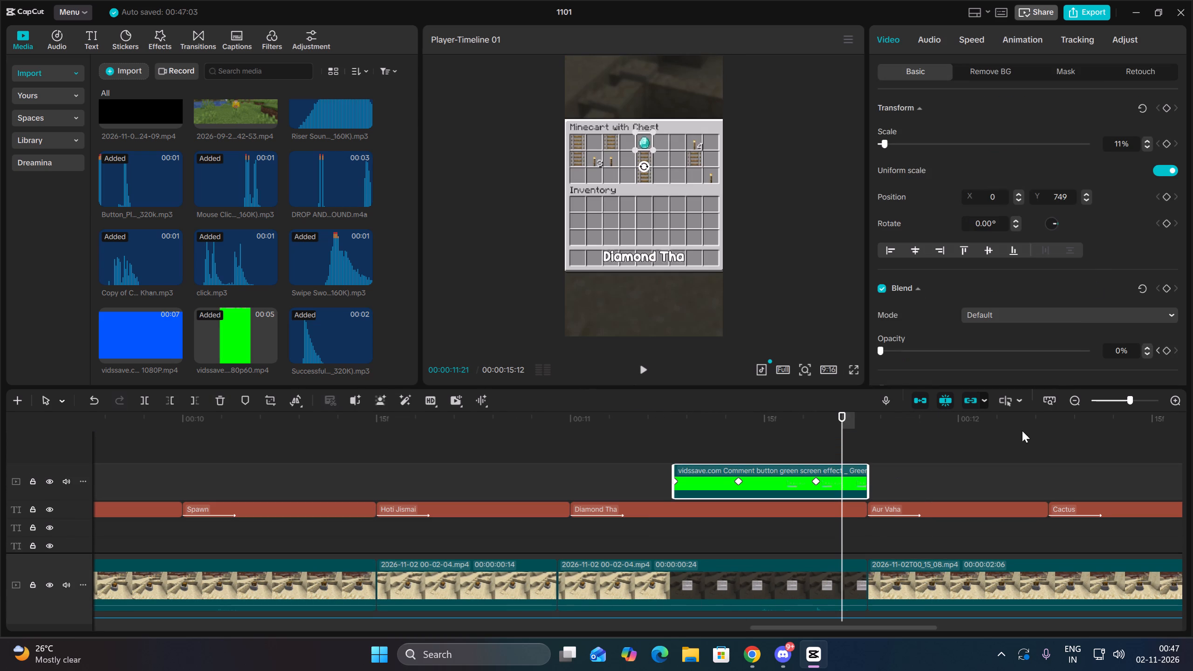
pyautogui.scroll(-2, 1141, 246)
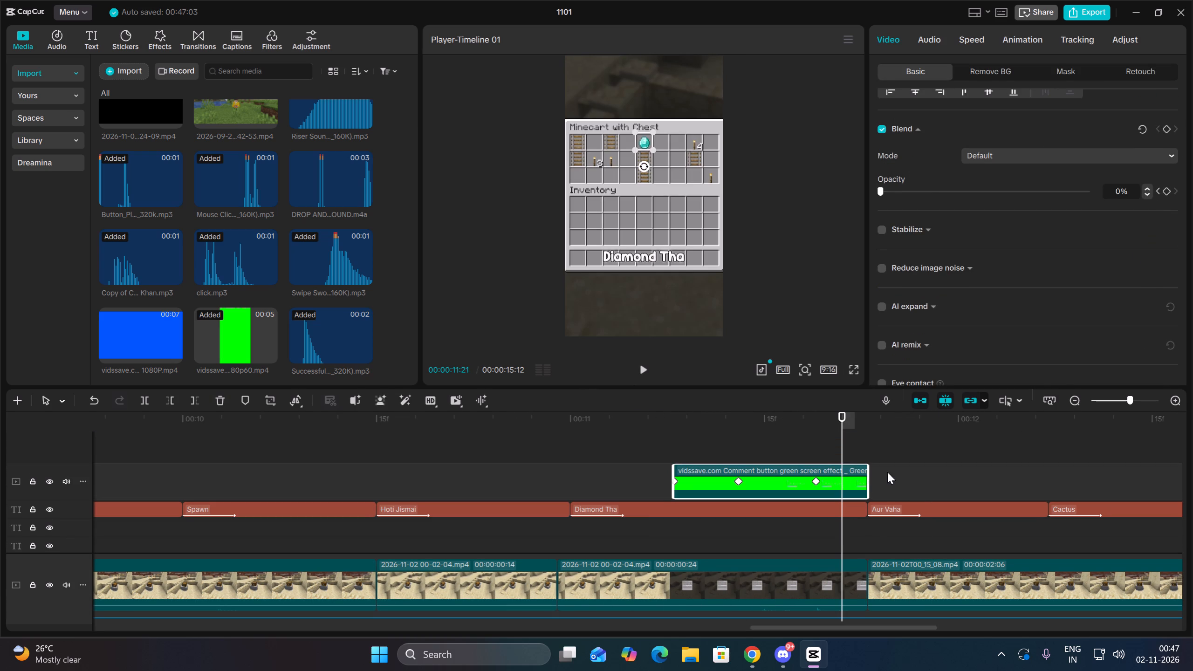
pyautogui.moveTo(845, 447); pyautogui.dragTo(857, 448)
pyautogui.click(1161, 189)
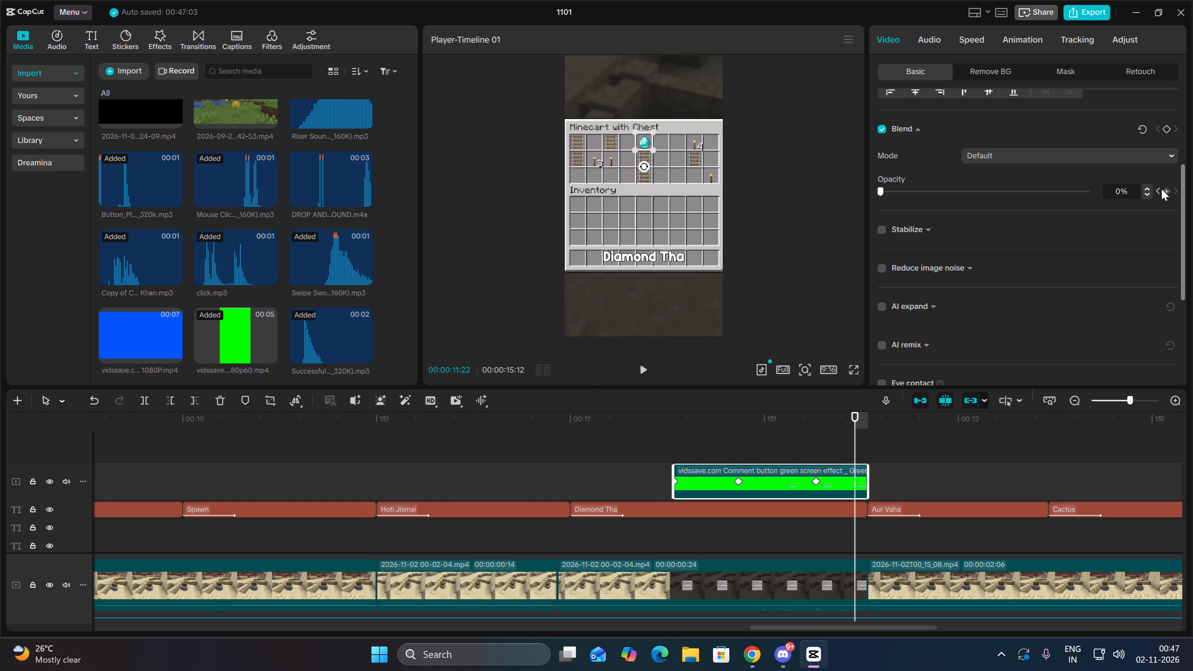
pyautogui.click(1167, 191)
pyautogui.moveTo(902, 188); pyautogui.dragTo(908, 188)
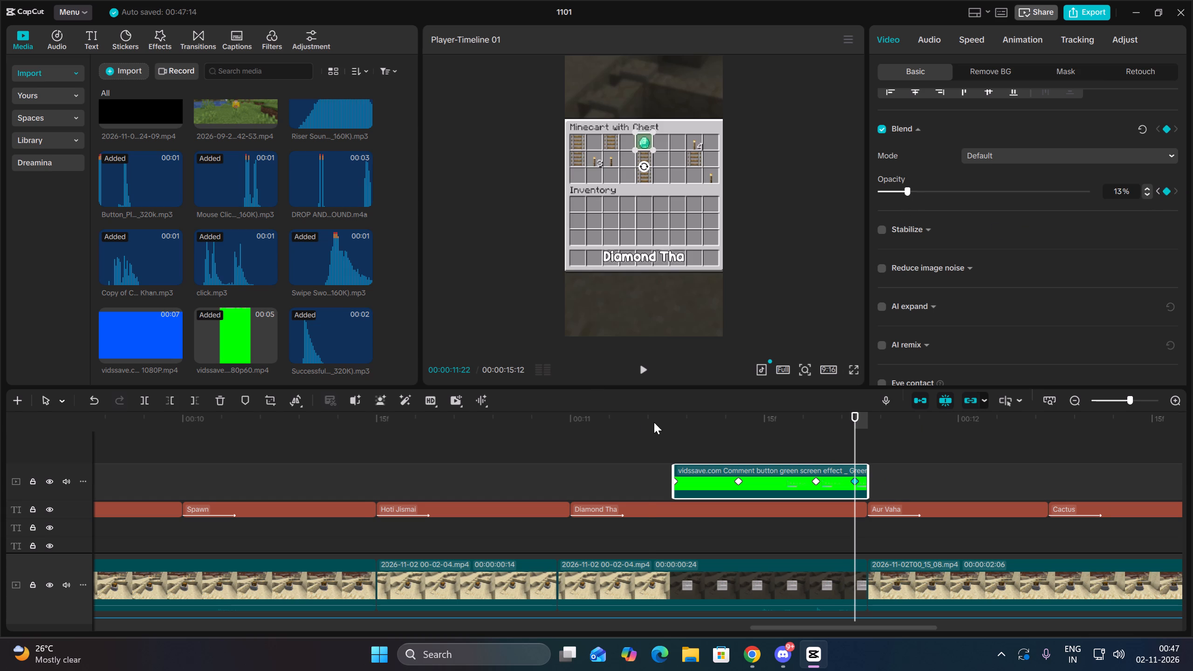
pyautogui.click(643, 420)
pyautogui.press('space')
pyautogui.press('space')
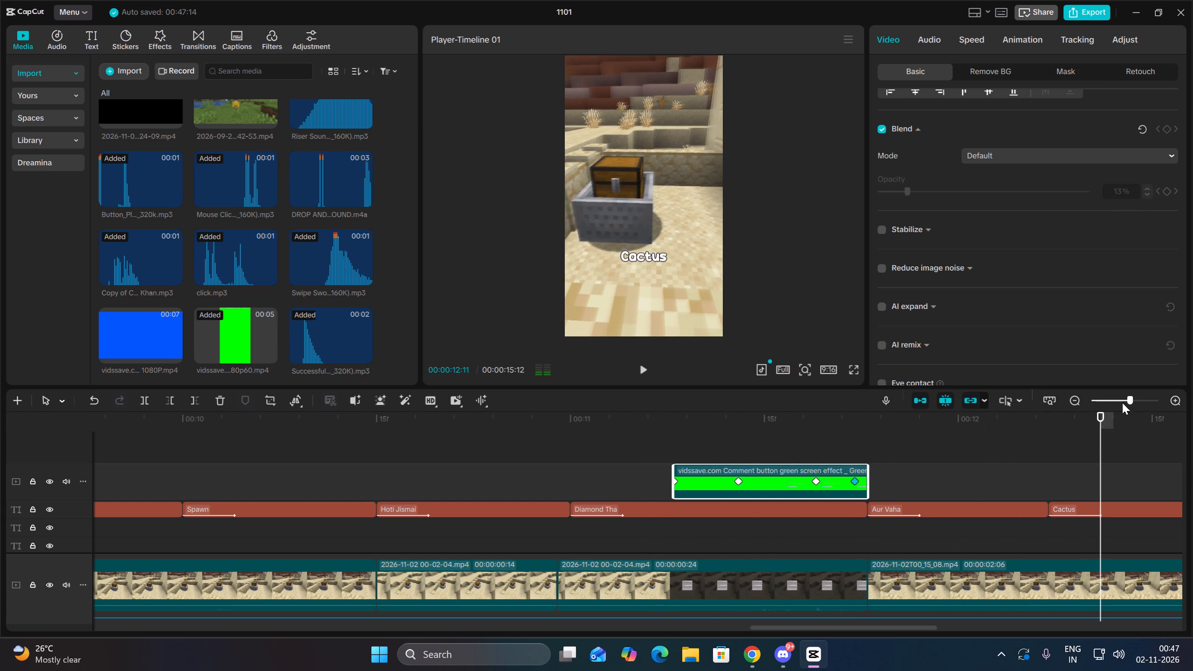
# Trim the end of the Successful Arrow_Bow hit sound to 00:00:11:23, where the next video clip starts.
pyautogui.press('Up')
pyautogui.scroll(-7, 1033, 530)
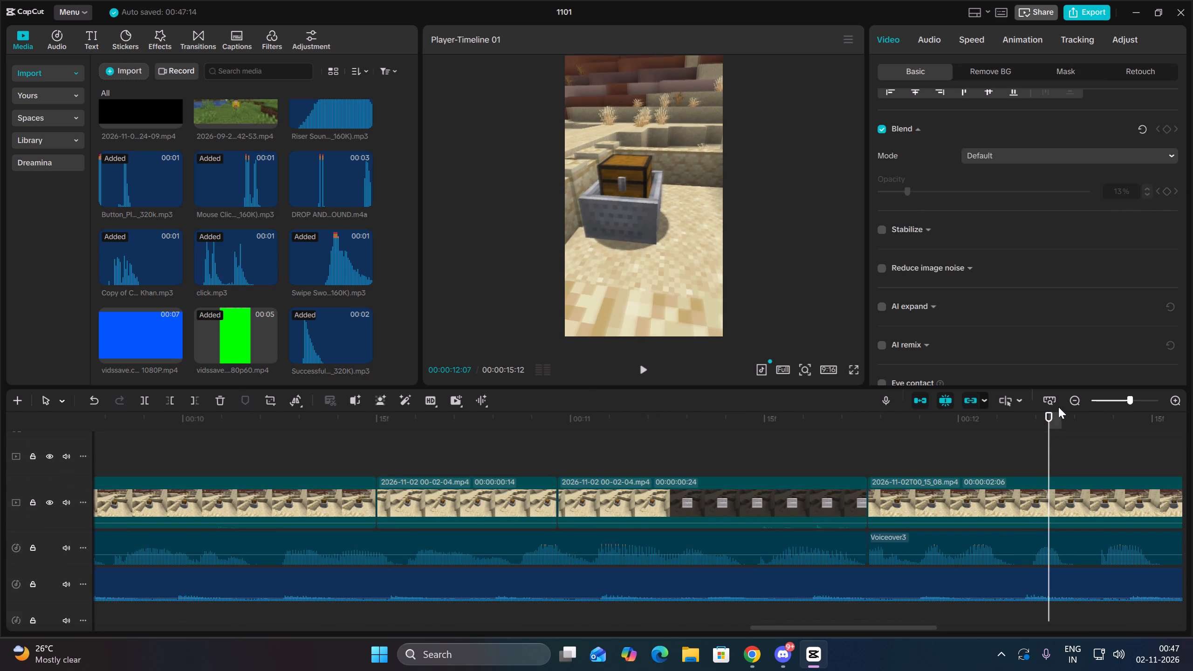
pyautogui.doubleClick(1064, 402)
pyautogui.click(1067, 402)
pyautogui.press('Up')
pyautogui.scroll(-5, 1027, 476)
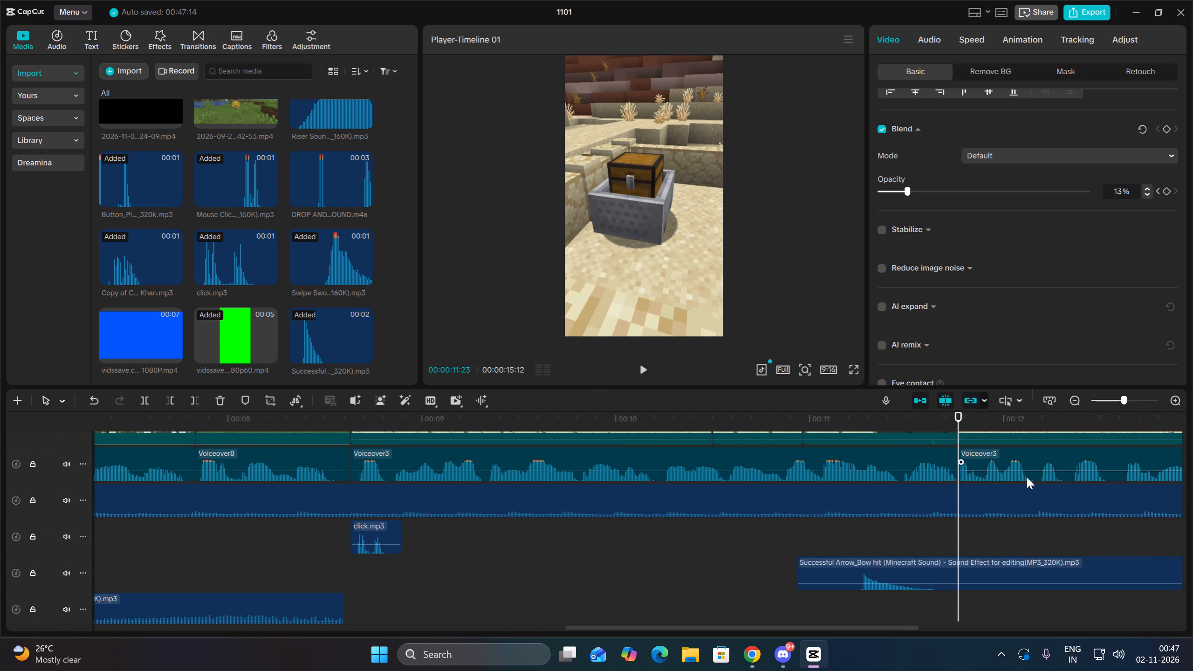
pyautogui.keyDown('ctrl'); pyautogui.scroll(-8, 1027, 478); pyautogui.keyUp('ctrl')
pyautogui.click(961, 570)
pyautogui.click(202, 399)
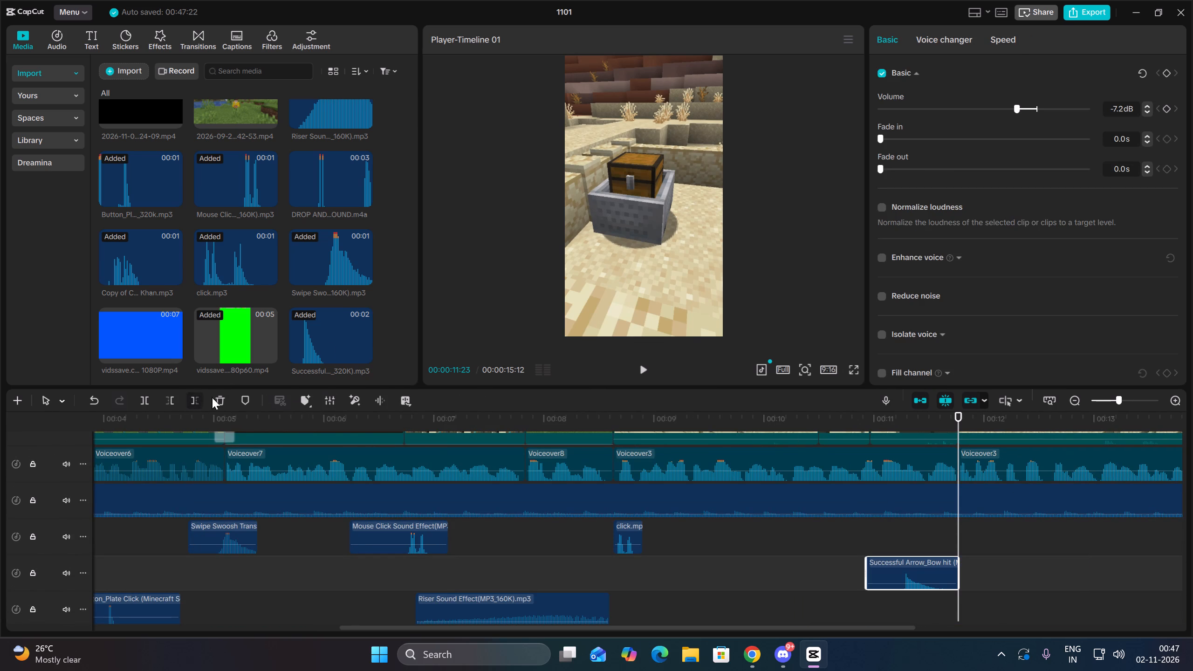
# Add the Swipe Swoosh transition sound across the cut at 00:00:11:23 and play it back.
pyautogui.scroll(-2, 312, 302)
pyautogui.moveTo(327, 257); pyautogui.dragTo(927, 536)
pyautogui.press('space')
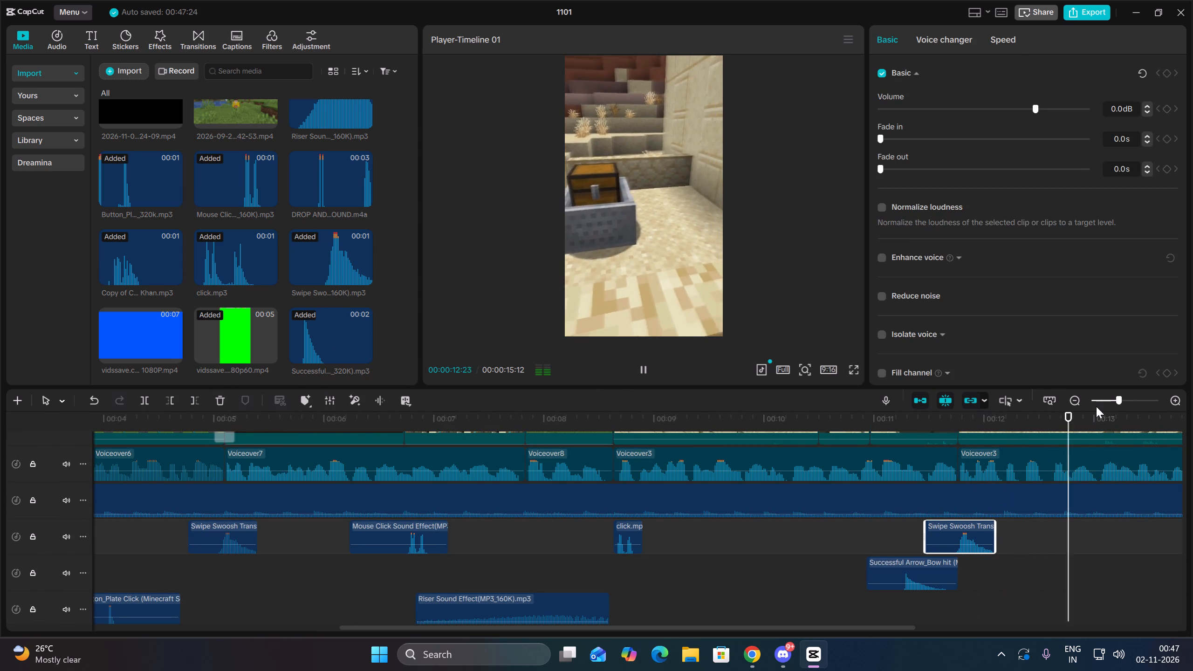
pyautogui.press('space')
# Raise the audio volume of the last two chest-minecart video clips to 17.1 dB and play back the ending.
pyautogui.scroll(3, 886, 536)
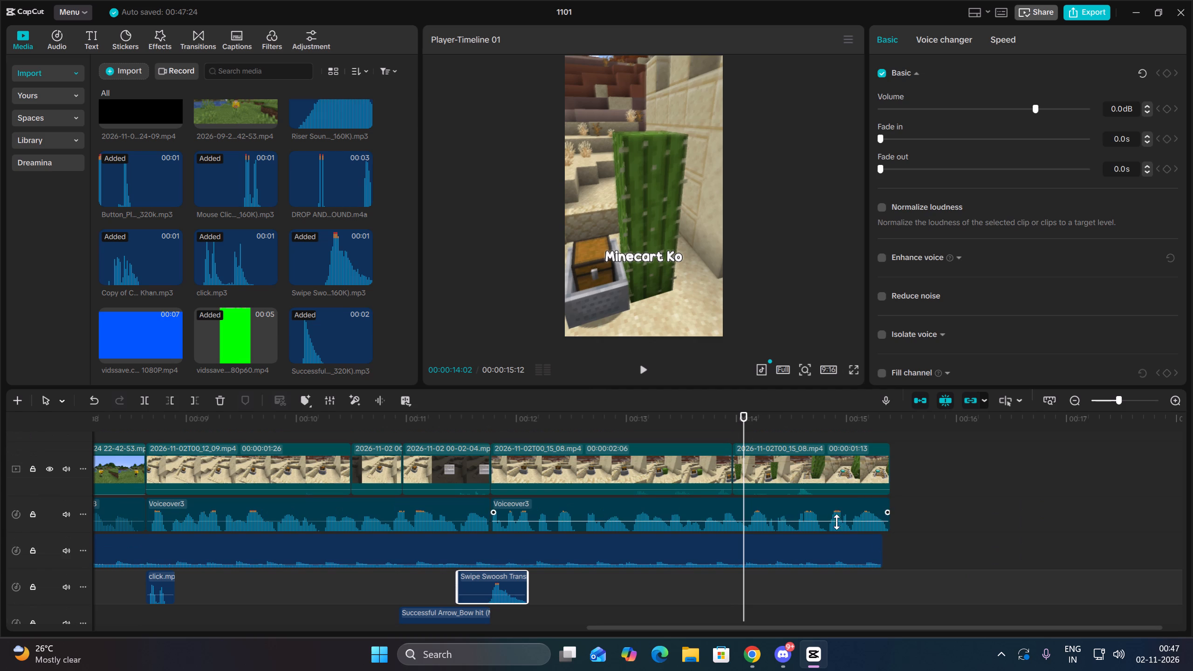
pyautogui.moveTo(953, 479); pyautogui.dragTo(637, 458)
pyautogui.click(905, 41)
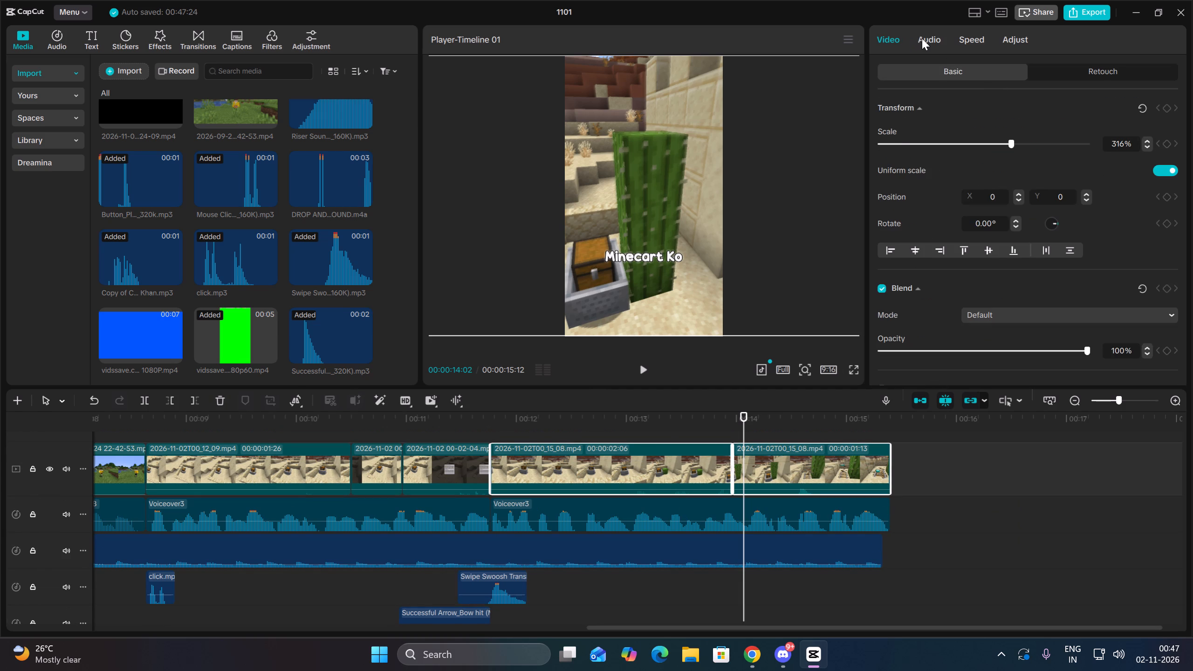
pyautogui.click(922, 38)
pyautogui.moveTo(1045, 144); pyautogui.dragTo(1077, 139)
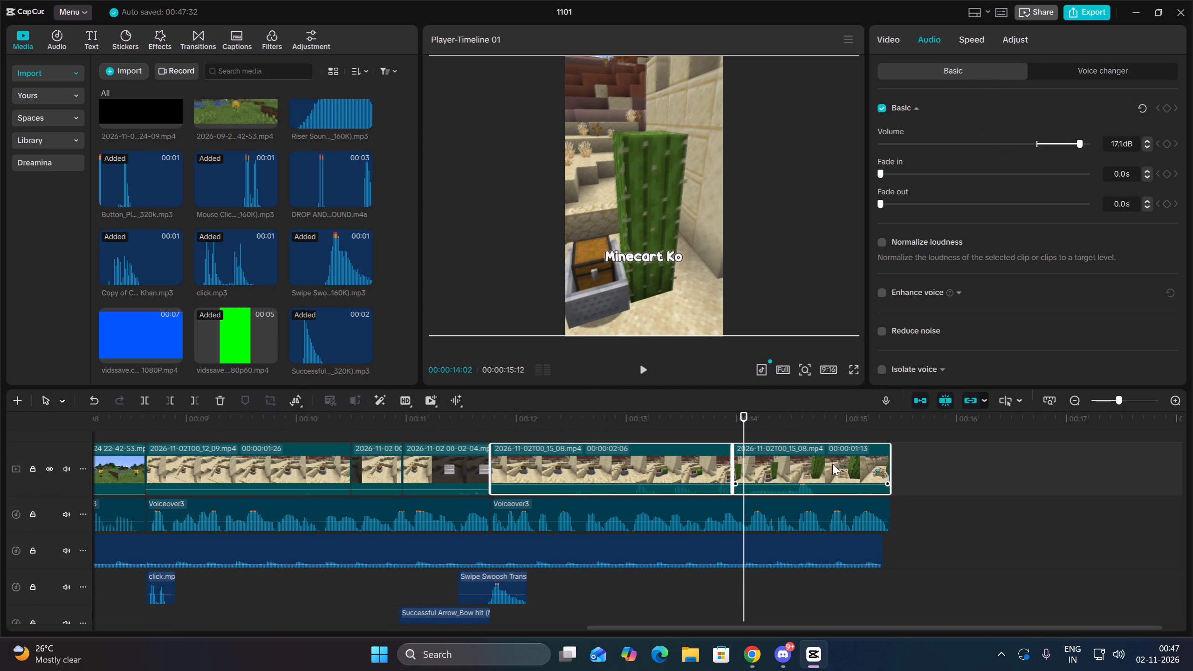
pyautogui.moveTo(632, 575); pyautogui.dragTo(627, 580)
pyautogui.moveTo(627, 580); pyautogui.dragTo(621, 578)
pyautogui.doubleClick(619, 578)
pyautogui.press('space')
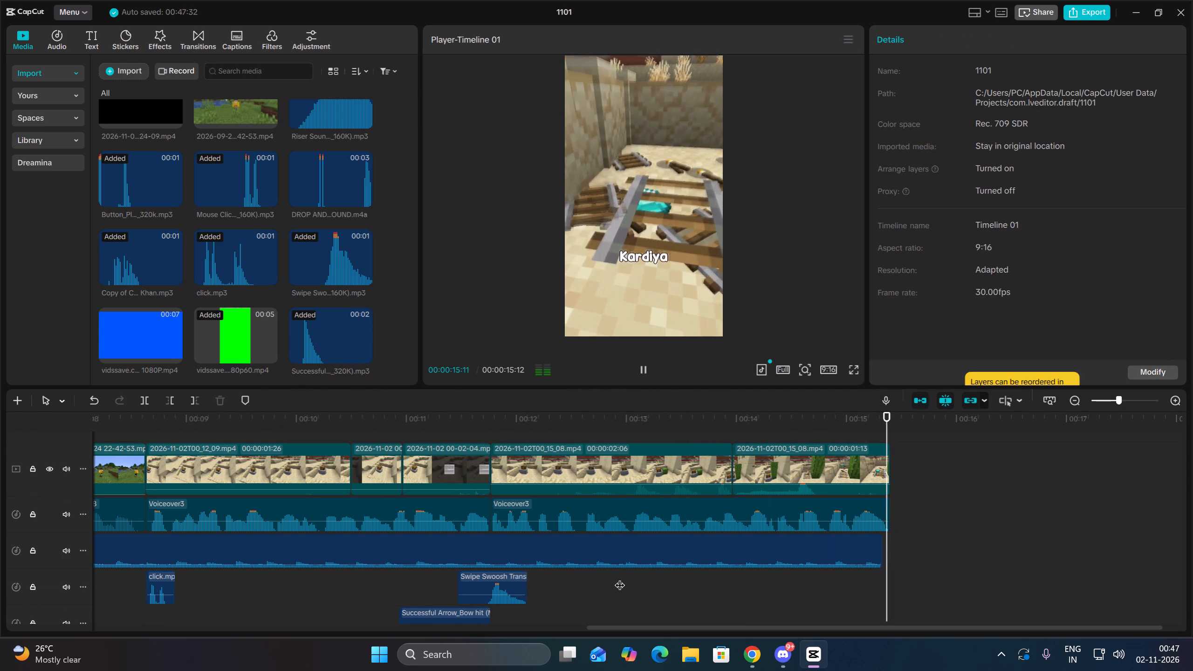
pyautogui.press('space')
# Add the Successful Arrow_Bow hit sound around the minecart break at 00:00:14:18 and trim its end to 00:00:15:05.
pyautogui.click(1065, 395)
pyautogui.doubleClick(1076, 399)
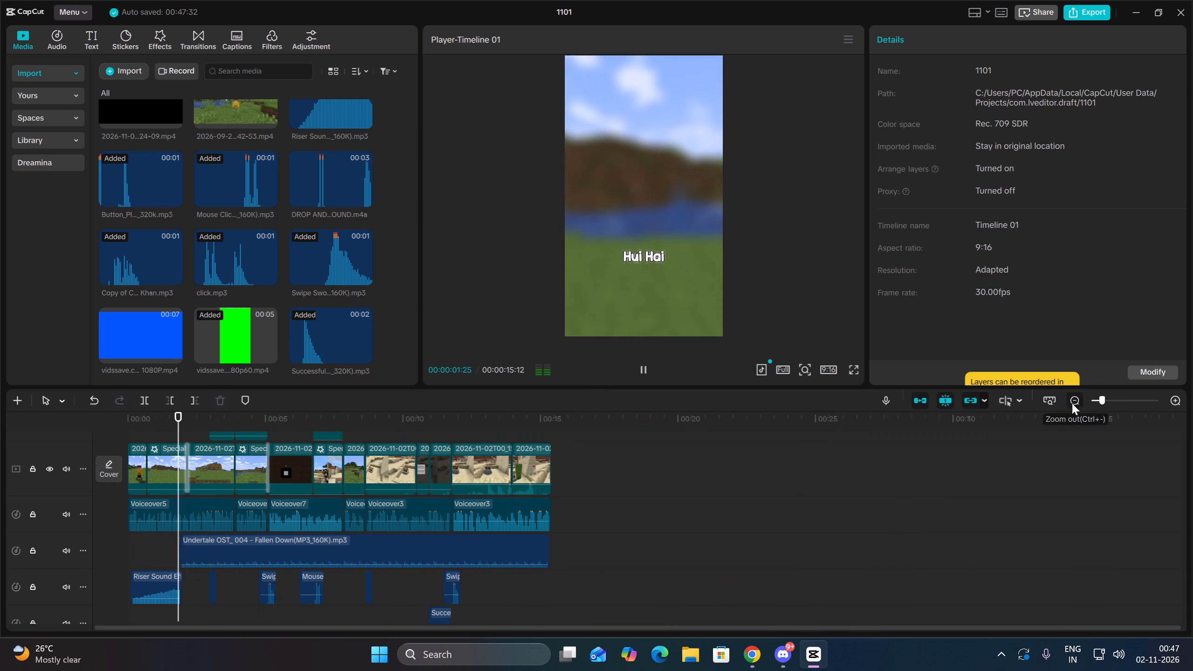
pyautogui.scroll(6, 526, 581)
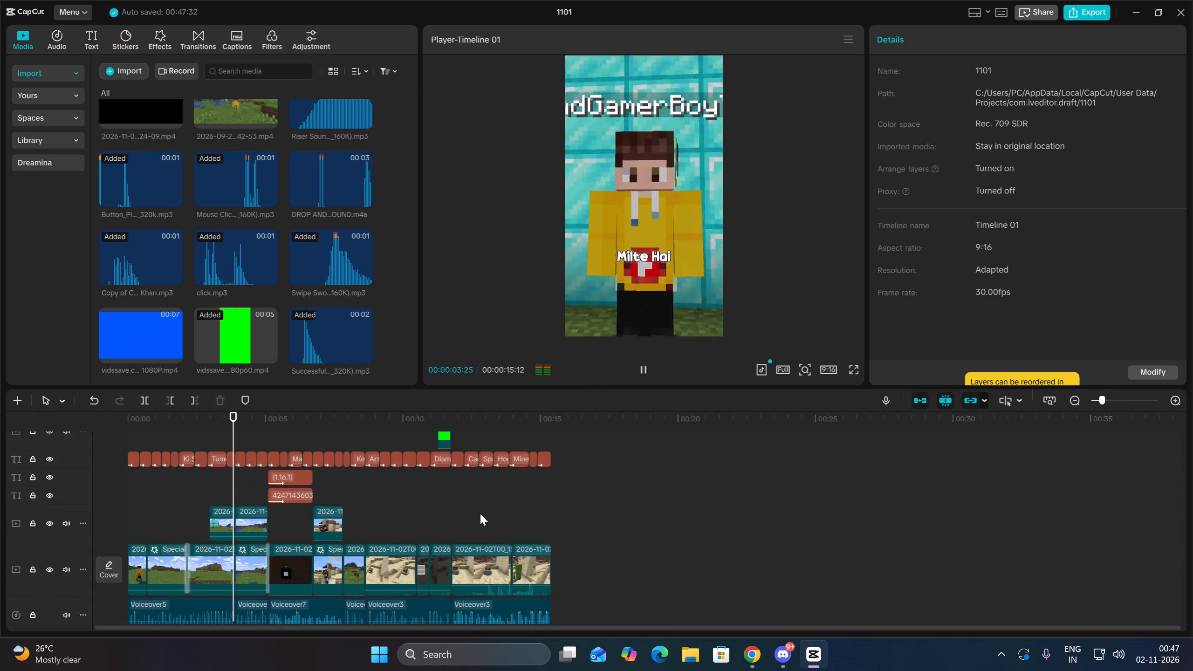
pyautogui.click(475, 513)
pyautogui.press('space')
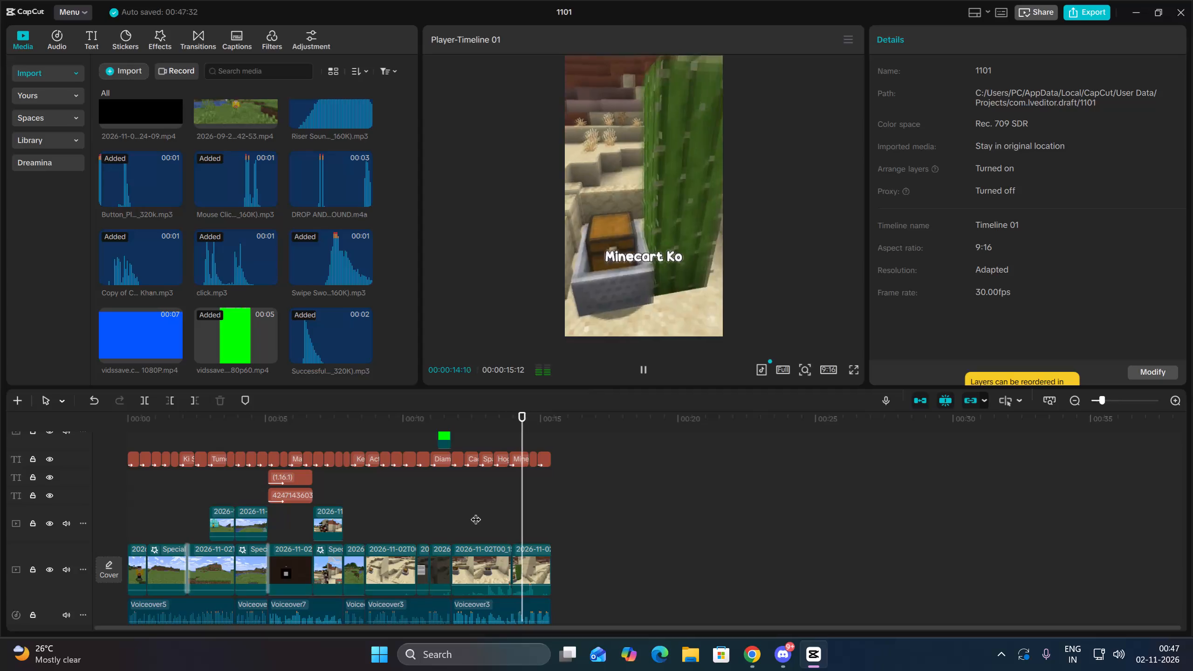
pyautogui.click(521, 526)
pyautogui.moveTo(521, 526); pyautogui.dragTo(523, 525)
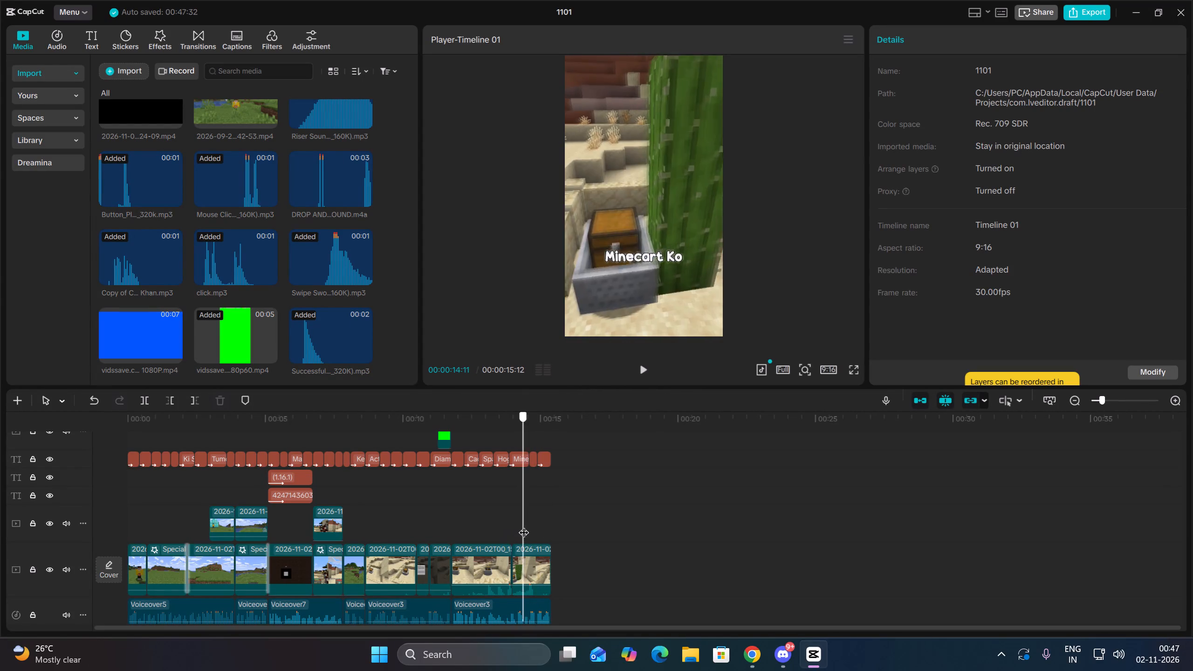
pyautogui.moveTo(523, 525); pyautogui.dragTo(527, 525)
pyautogui.scroll(-6, 528, 525)
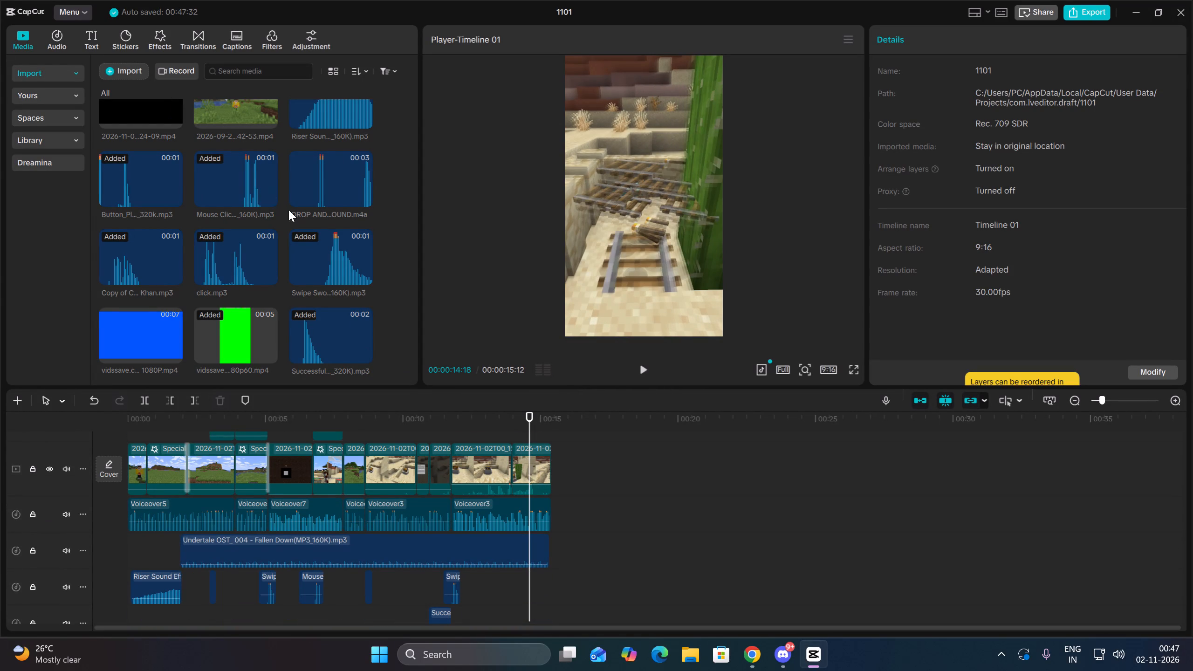
pyautogui.scroll(-1, 359, 325)
pyautogui.moveTo(328, 340); pyautogui.dragTo(505, 589)
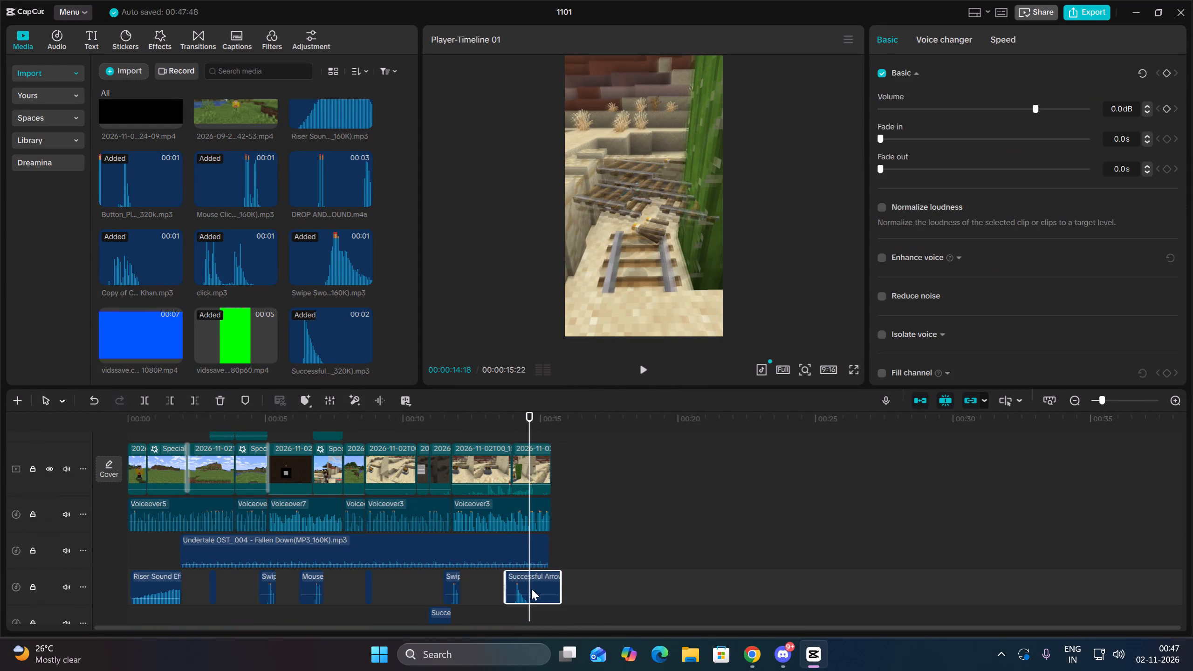
pyautogui.moveTo(540, 586); pyautogui.dragTo(553, 588)
pyautogui.press('Up')
pyautogui.press('space')
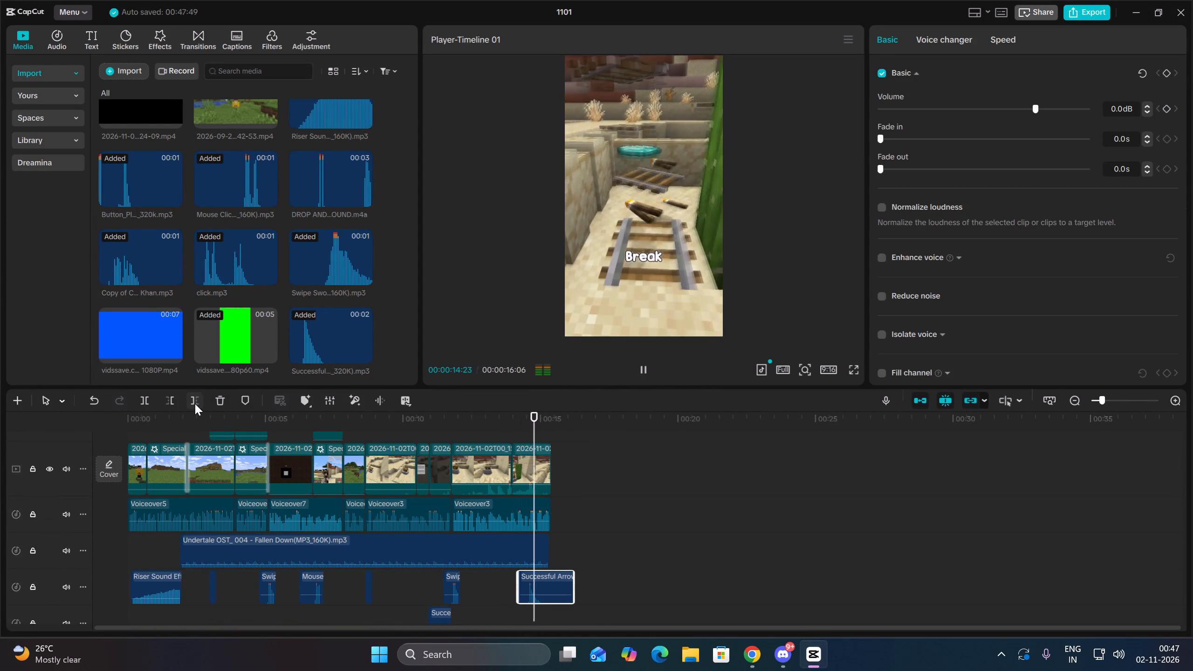
pyautogui.press('space')
pyautogui.click(195, 403)
# Select every clip, caption, overlay and sound on the timeline and combine them into one compound clip.
pyautogui.scroll(5, 621, 565)
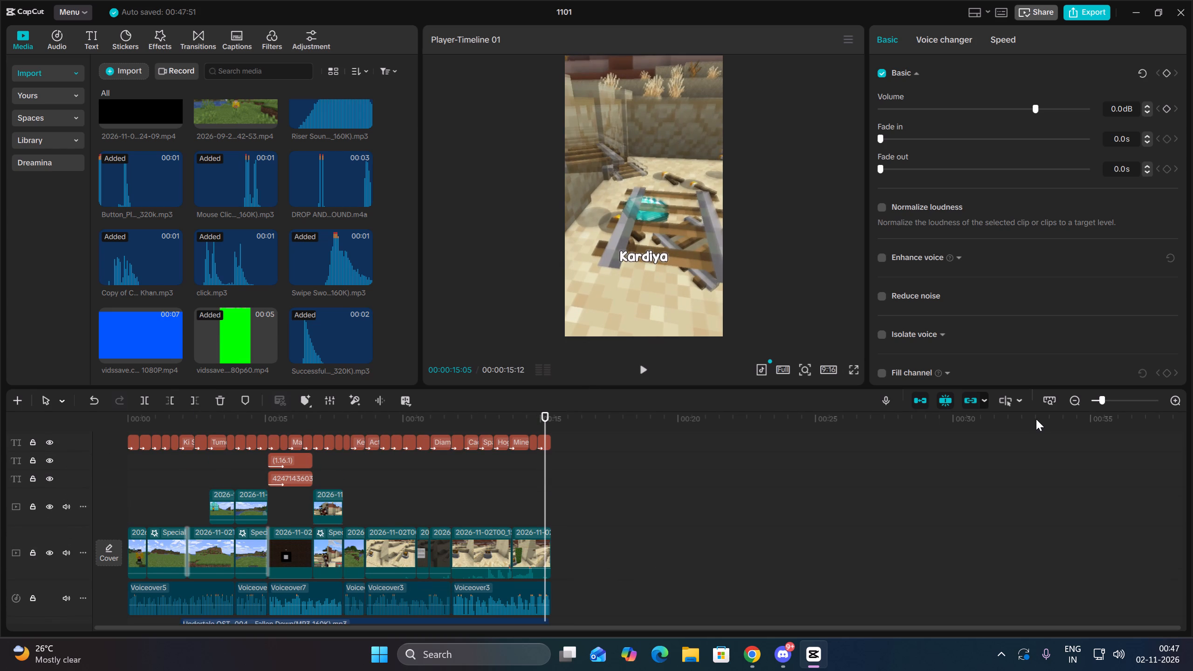
pyautogui.doubleClick(1073, 399)
pyautogui.scroll(-8, 315, 558)
pyautogui.moveTo(481, 389); pyautogui.dragTo(487, 380)
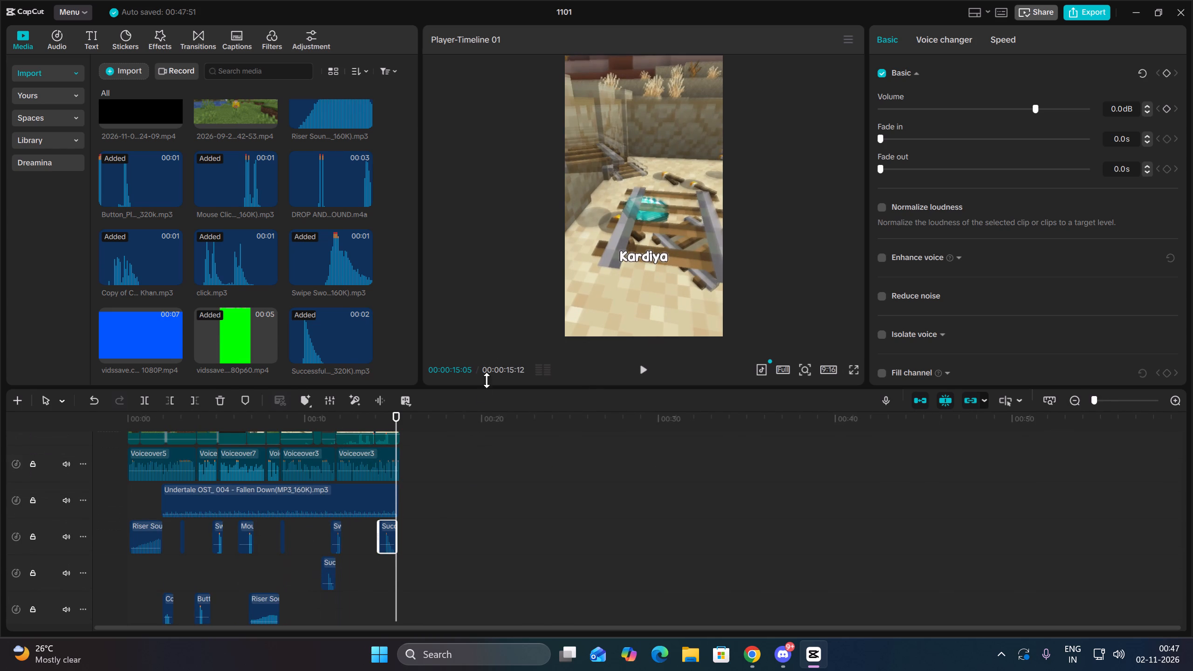
pyautogui.moveTo(487, 380); pyautogui.dragTo(491, 9)
pyautogui.scroll(5, 482, 468)
pyautogui.scroll(-5, 482, 480)
pyautogui.moveTo(477, 614); pyautogui.dragTo(170, 342)
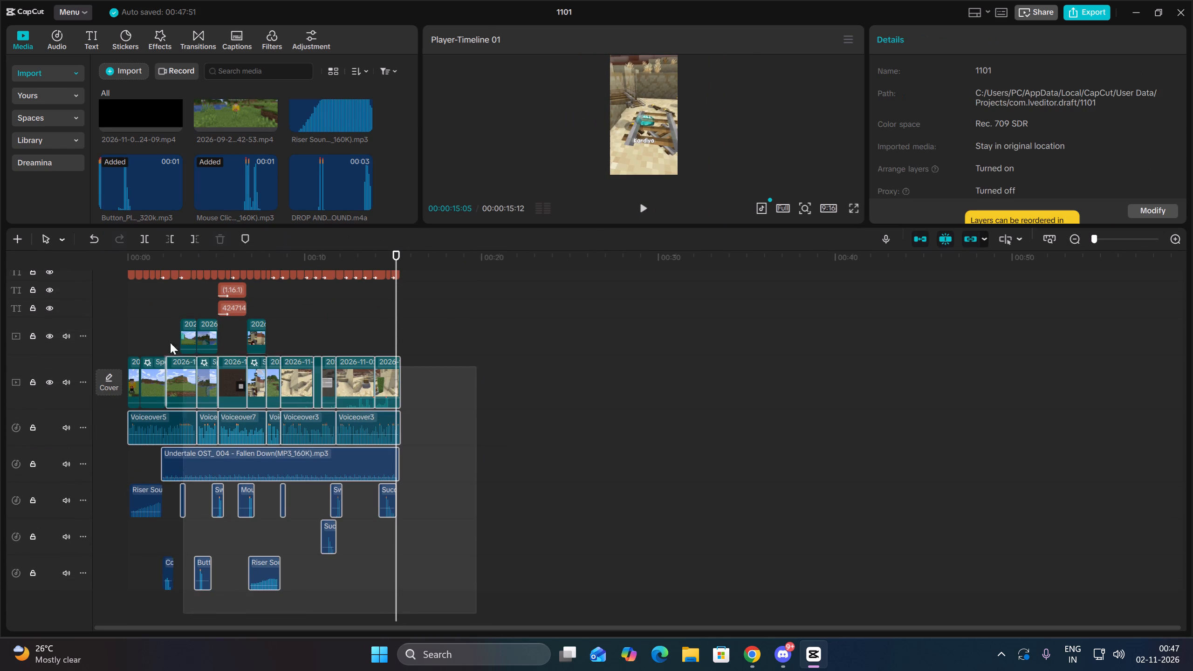
pyautogui.moveTo(170, 342); pyautogui.dragTo(80, 224)
pyautogui.scroll(5, 141, 283)
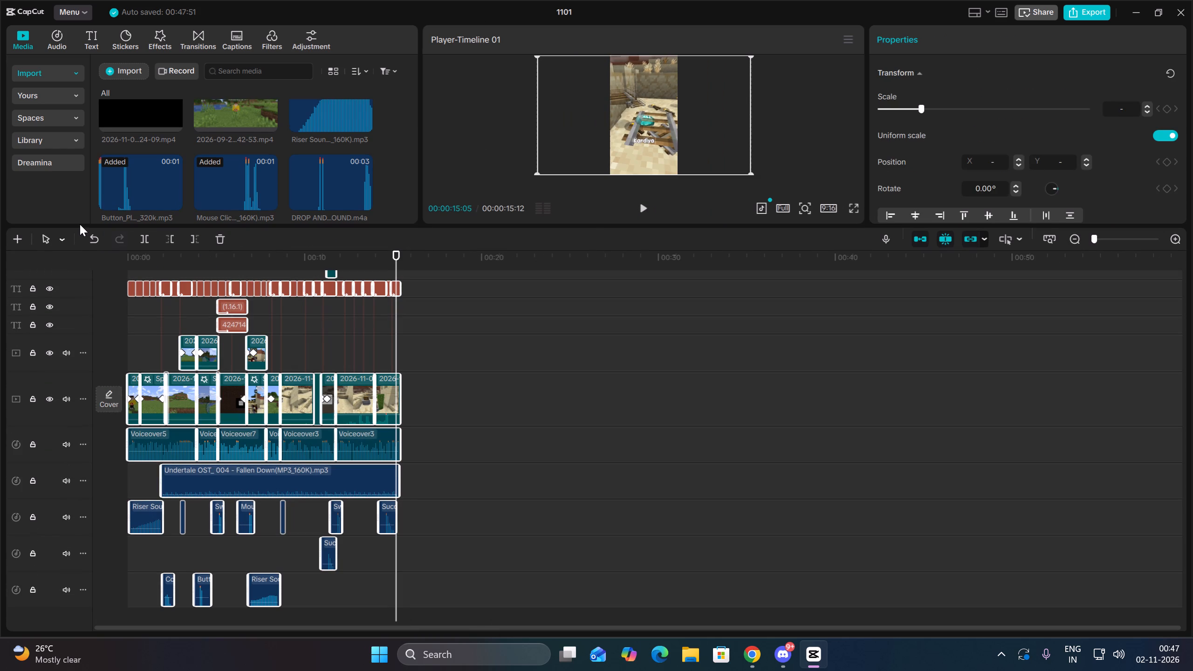
pyautogui.hotkey('alt', 'g')
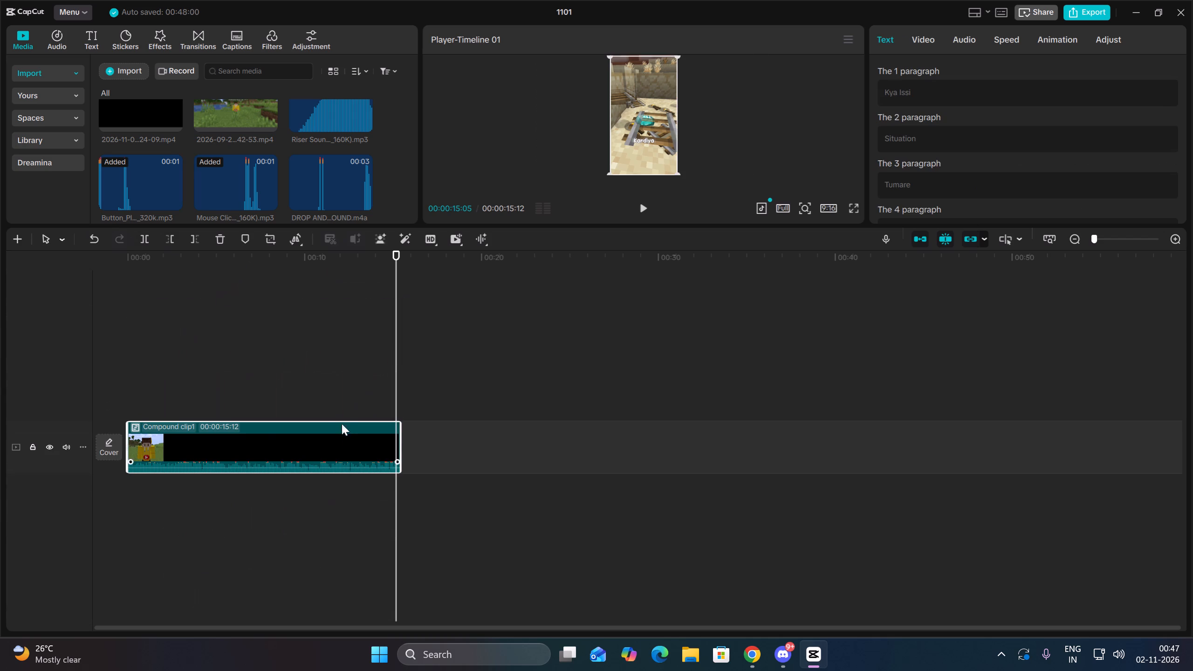
# Set the compound clip's duration to 14 s through its standard speed settings.
pyautogui.click(1008, 37)
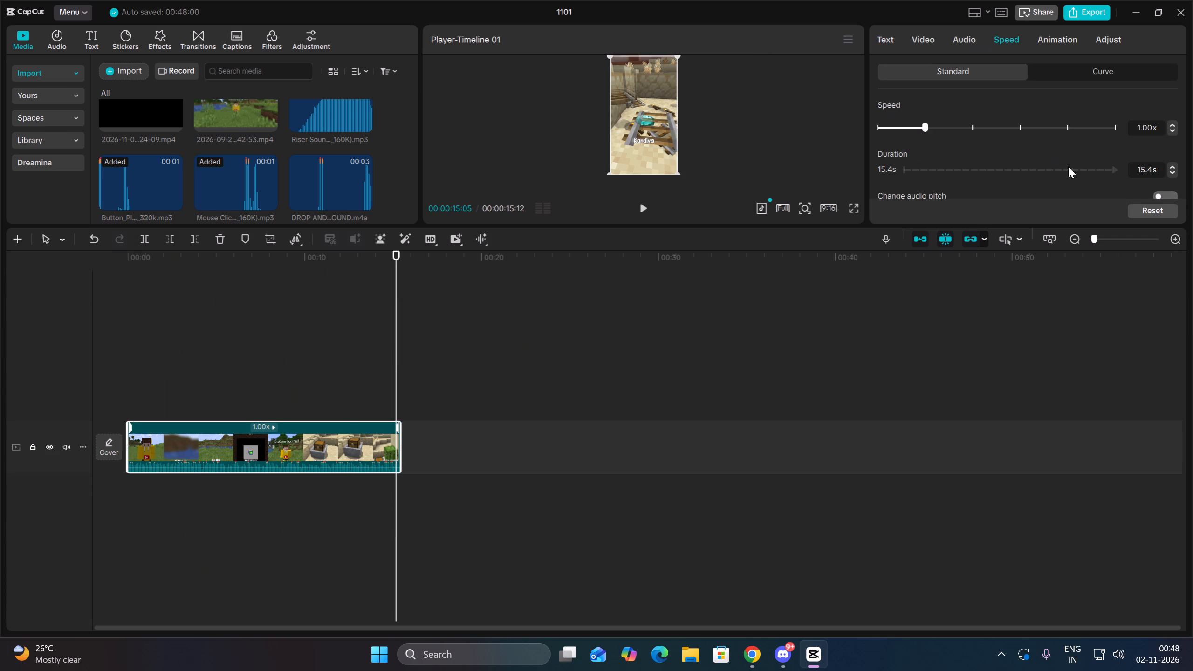
pyautogui.click(1146, 167)
pyautogui.click(1154, 165)
pyautogui.press('BackSpace')
pyautogui.press('BackSpace')
pyautogui.press('BackSpace')
pyautogui.press('4')
pyautogui.click(856, 357)
# Play the sped-up compound clip from the beginning in full screen to review the finished video.
pyautogui.click(281, 390)
pyautogui.moveTo(281, 390); pyautogui.dragTo(0, 394)
pyautogui.click(856, 207)
pyautogui.press('space')
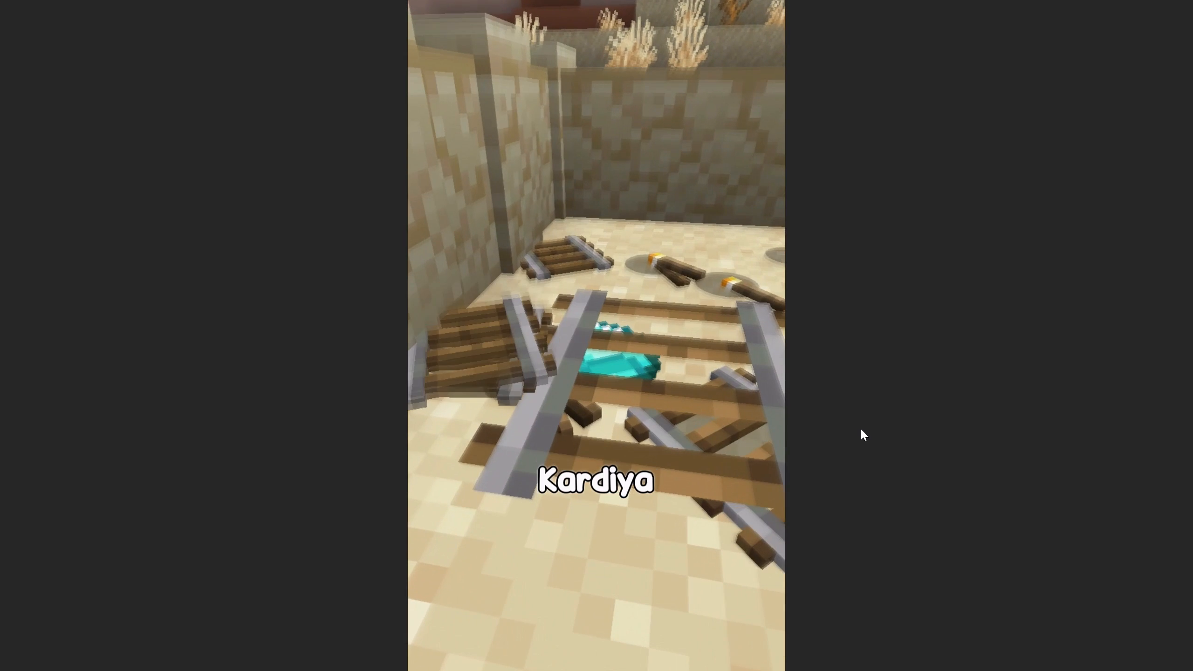
pyautogui.press('Escape')
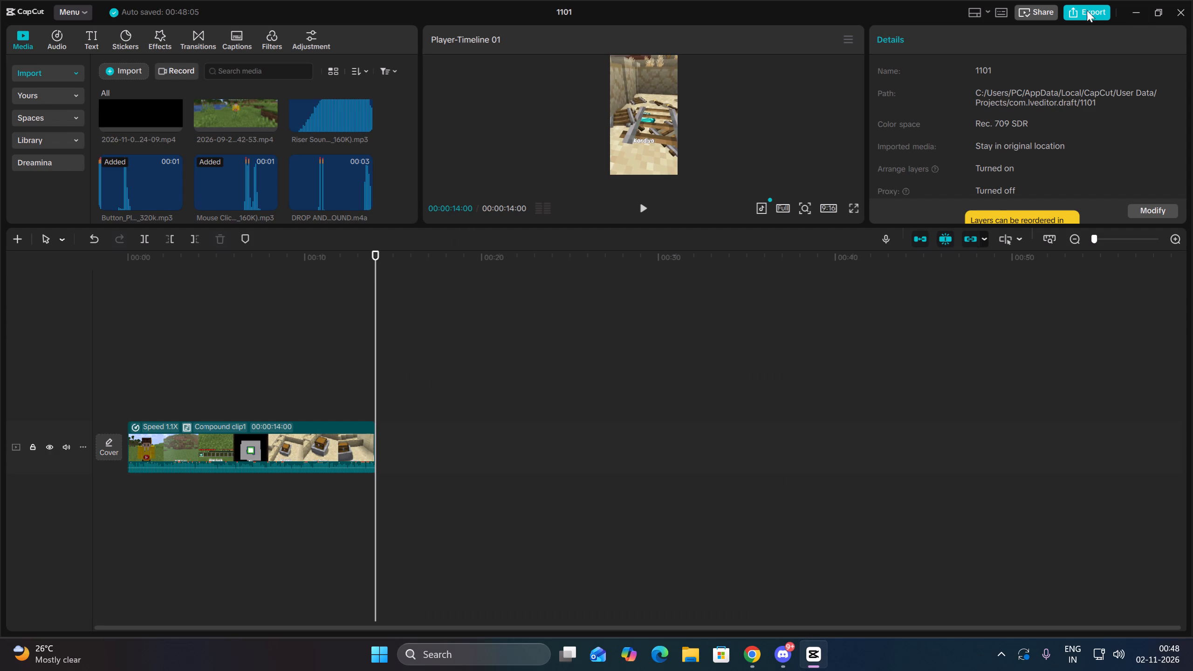
# Open the export settings and clear the default video name.
pyautogui.click(1082, 15)
pyautogui.moveTo(724, 160); pyautogui.dragTo(664, 144)
pyautogui.press('BackSpace')
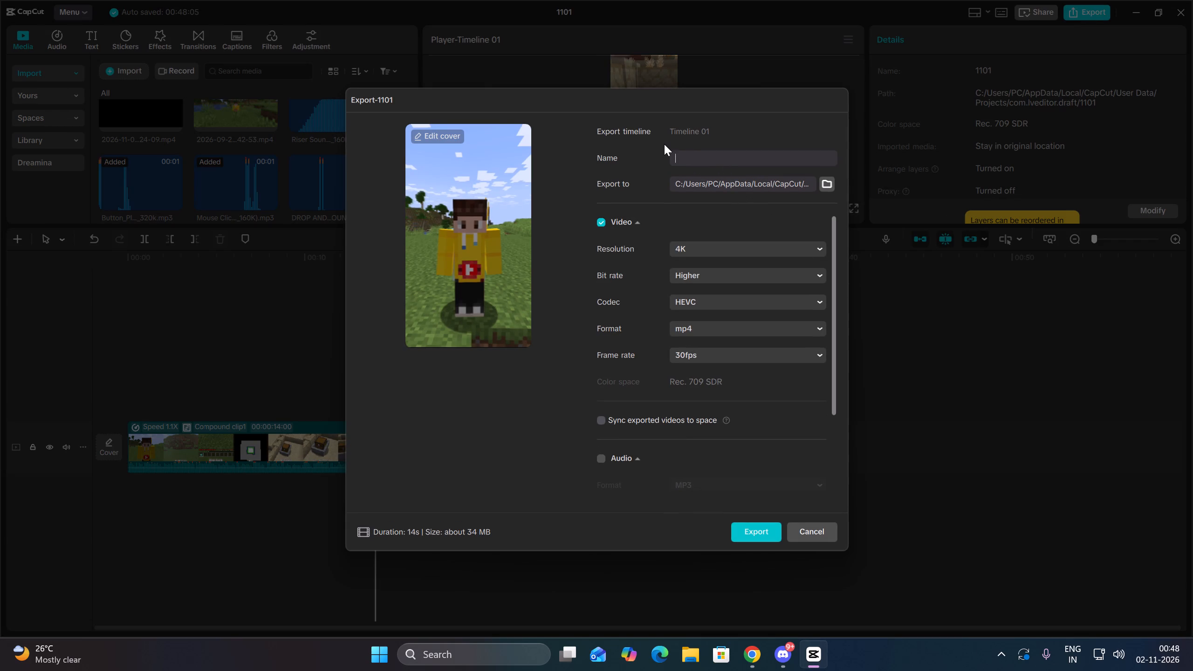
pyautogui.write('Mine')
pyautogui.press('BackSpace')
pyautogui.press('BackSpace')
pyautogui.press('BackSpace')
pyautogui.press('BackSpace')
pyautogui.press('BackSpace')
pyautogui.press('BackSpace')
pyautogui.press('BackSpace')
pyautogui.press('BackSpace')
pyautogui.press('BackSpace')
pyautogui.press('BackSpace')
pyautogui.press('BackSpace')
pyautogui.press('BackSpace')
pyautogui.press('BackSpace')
# Name the exported video "got Diamond in minecraft under 0 second".
pyautogui.write('got Diamond in minecraft under 0 second')
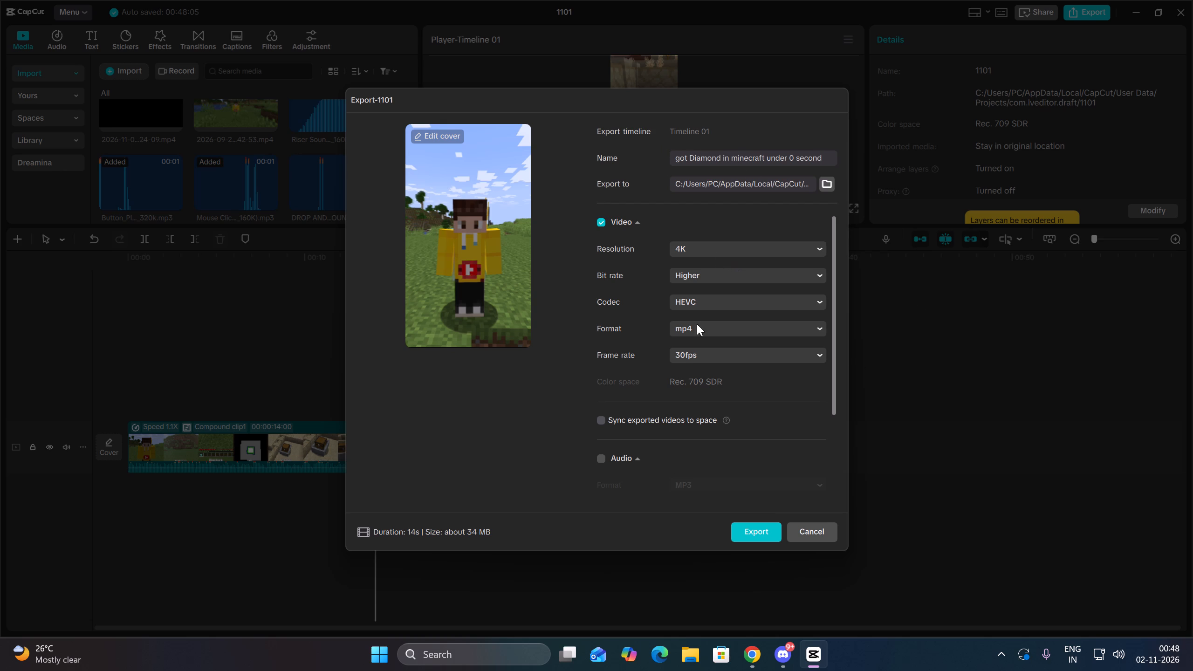
# Set the export frame rate to 60fps and start exporting the video.
pyautogui.click(695, 352)
pyautogui.click(715, 509)
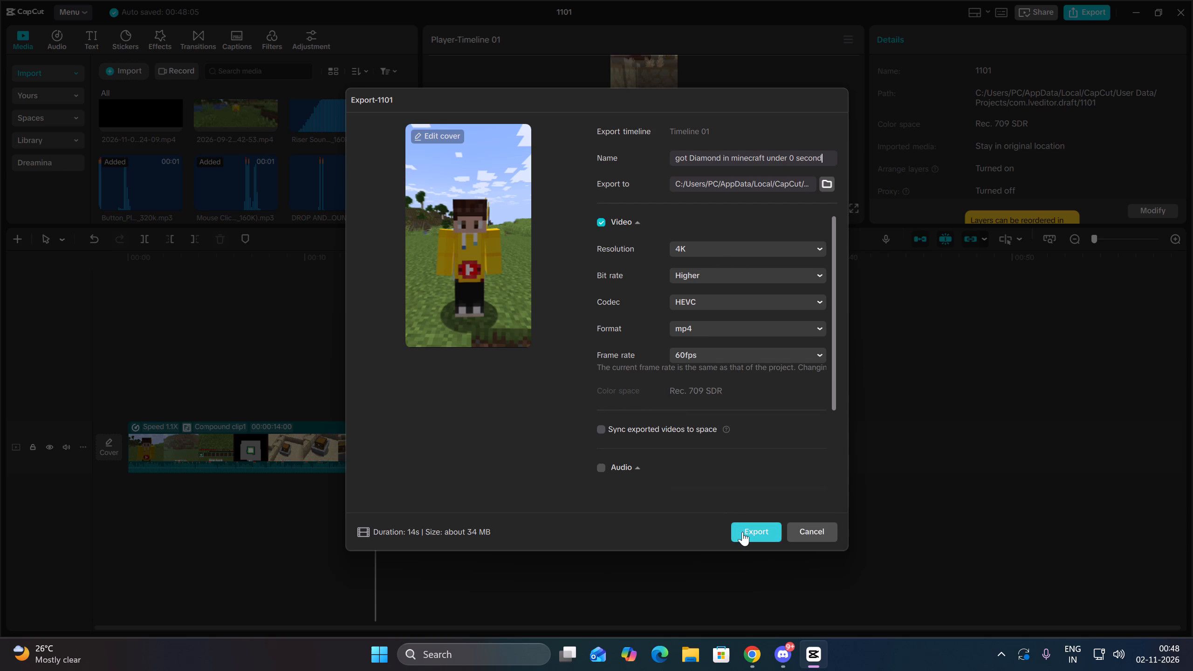
pyautogui.click(748, 532)
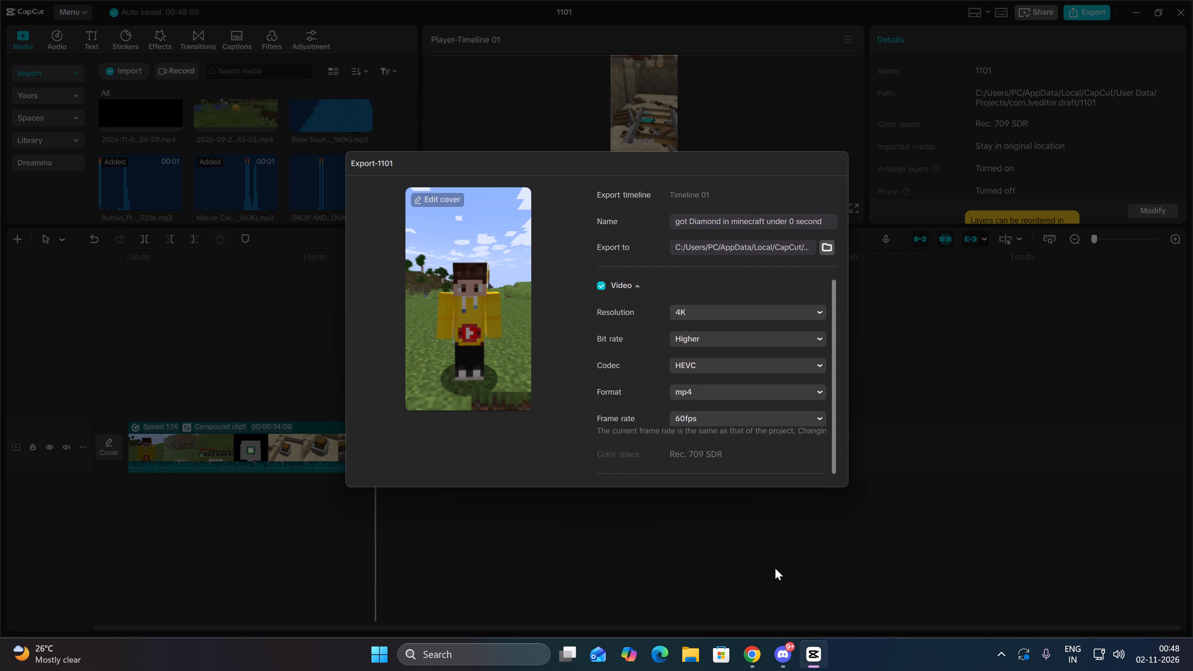
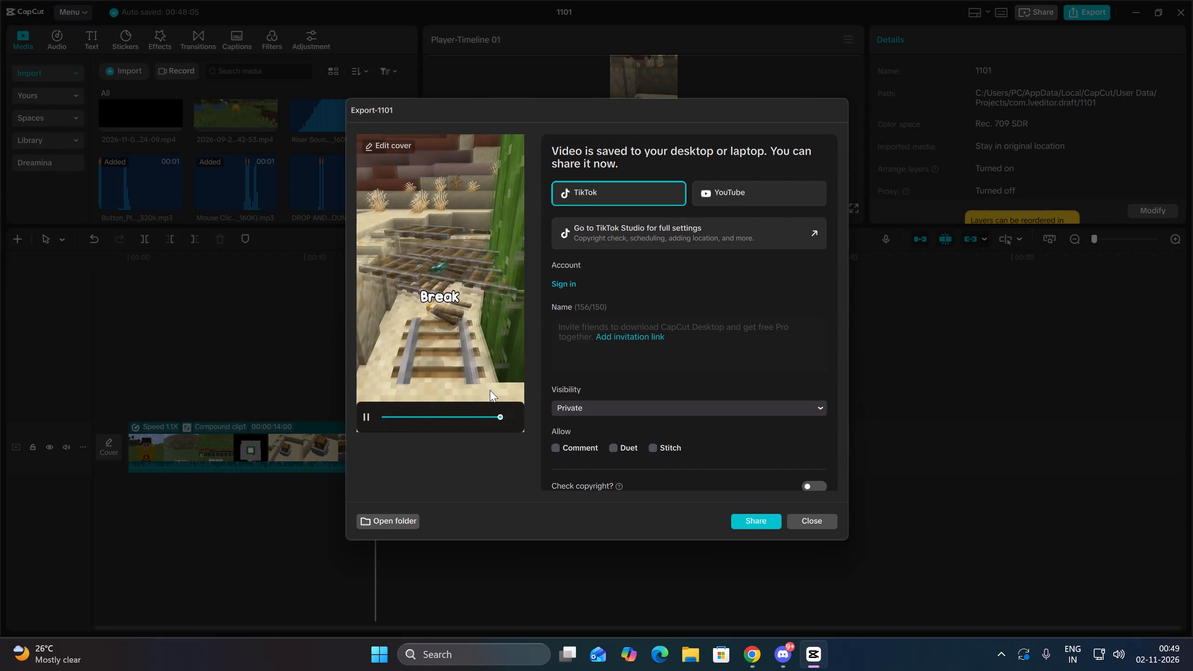
# Open the exported video's folder, then shrink and reposition its window over the export dialog so the video files are browsable.
pyautogui.click(398, 516)
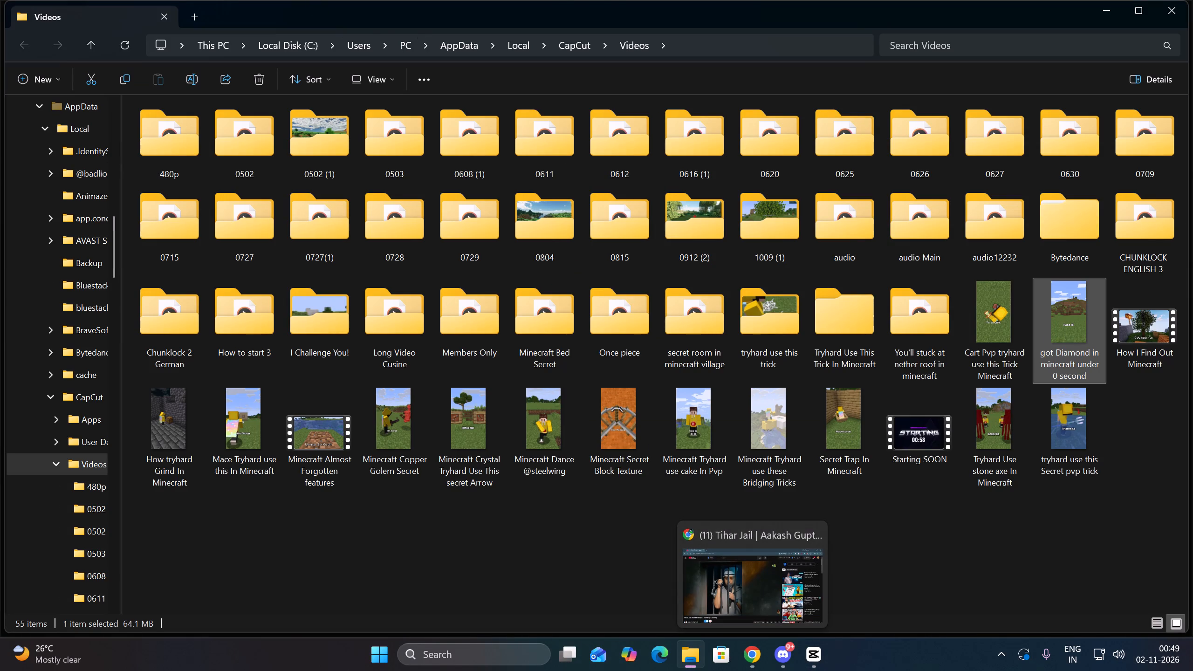
pyautogui.moveTo(610, 0); pyautogui.dragTo(621, 52)
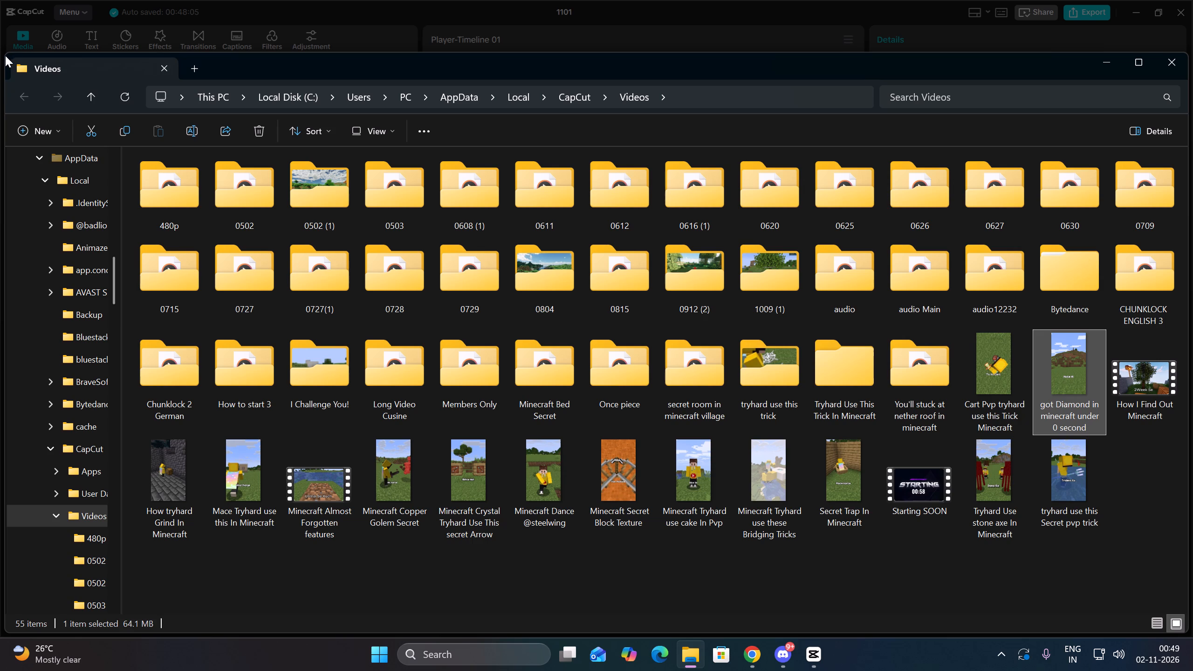
pyautogui.moveTo(2, 54); pyautogui.dragTo(3, 54)
pyautogui.moveTo(3, 54); pyautogui.dragTo(859, 336)
pyautogui.moveTo(1072, 350); pyautogui.dragTo(878, 166)
pyautogui.scroll(-2, 905, 322)
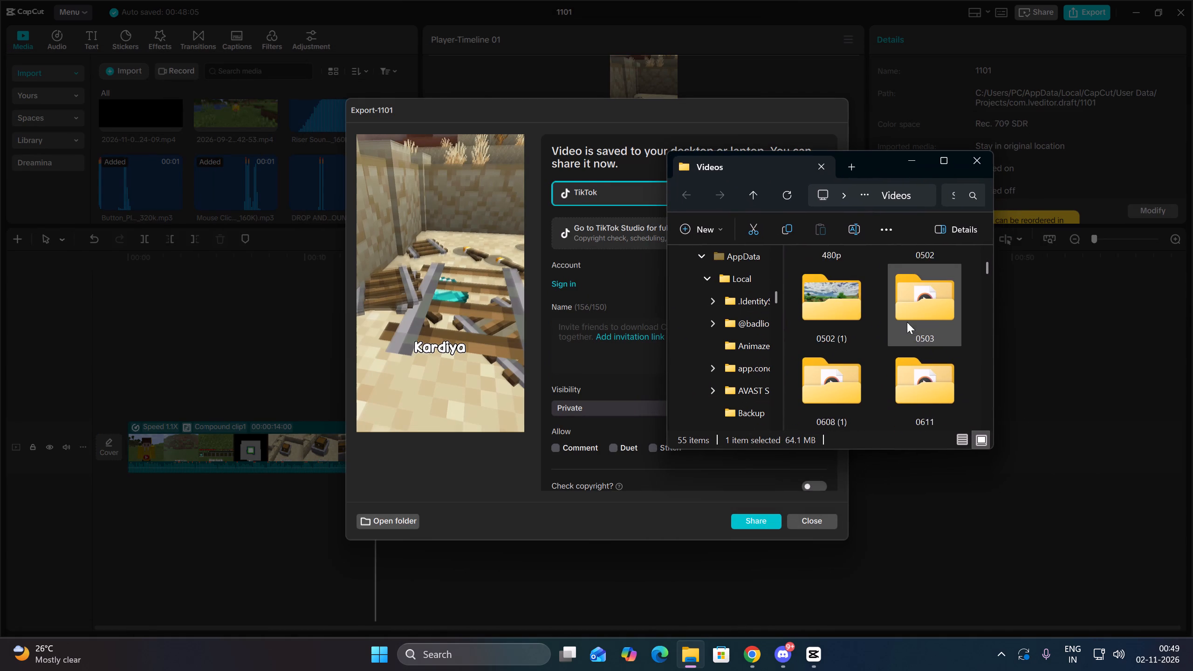
pyautogui.scroll(-5, 907, 322)
pyautogui.moveTo(994, 452); pyautogui.dragTo(1128, 606)
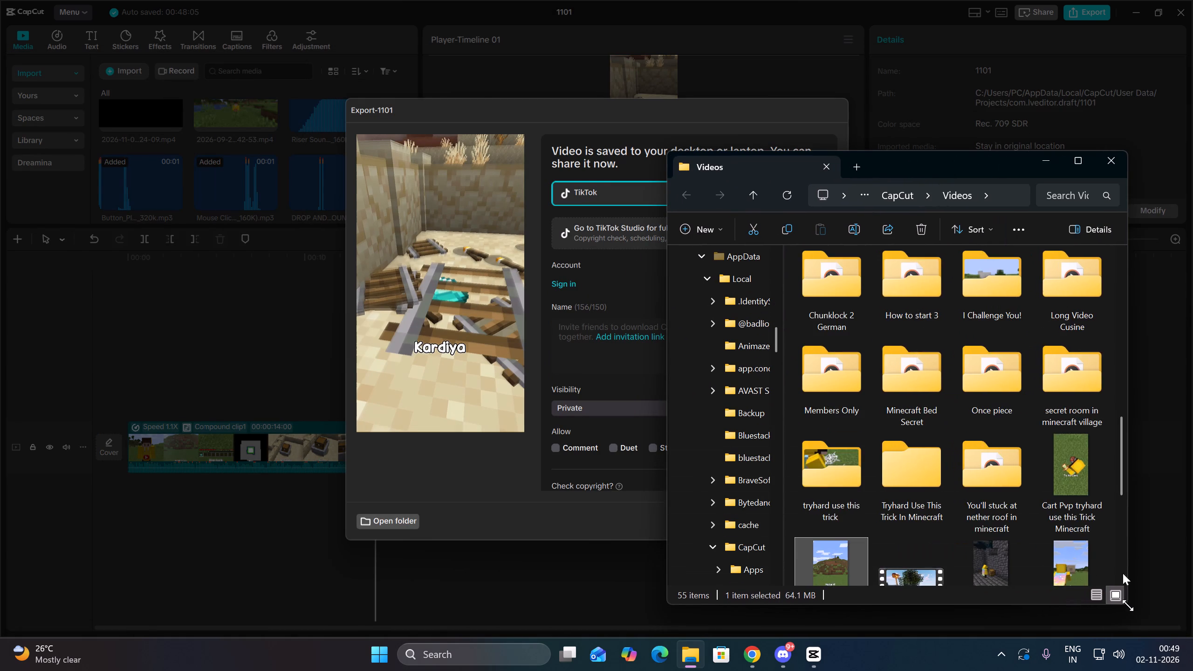
pyautogui.scroll(-2, 1061, 475)
pyautogui.scroll(1, 1040, 464)
# Dismiss the finished export of project 1101 and exit CapCut completely, including its home window.
pyautogui.click(570, 104)
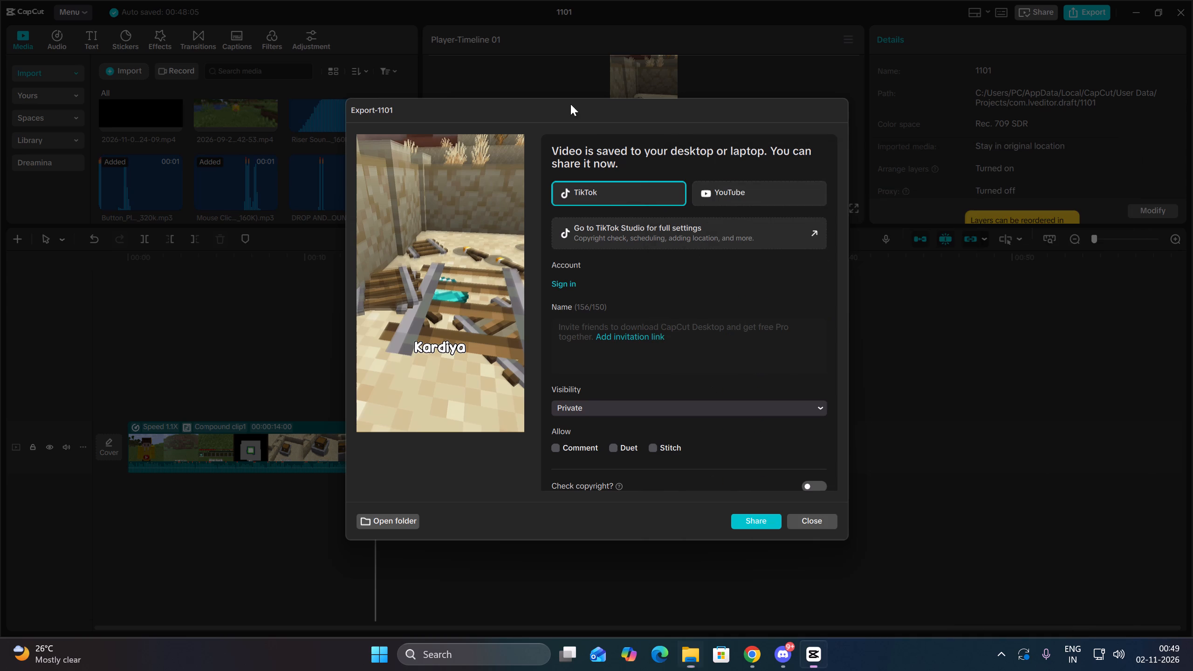
pyautogui.click(814, 520)
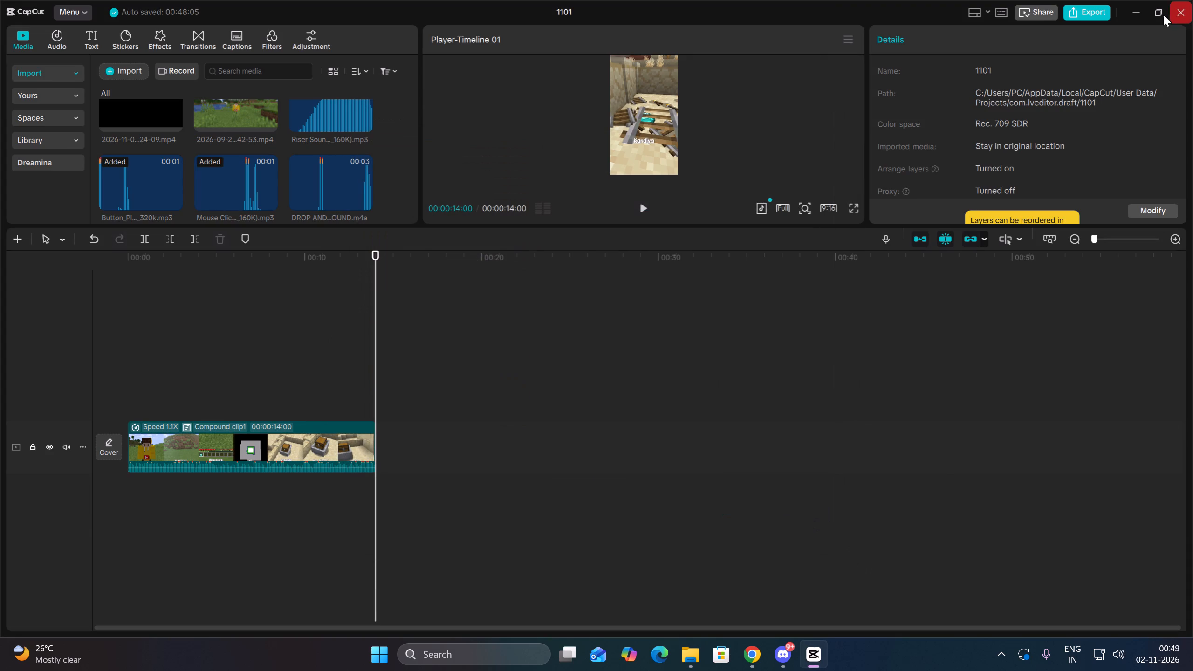
pyautogui.click(1182, 16)
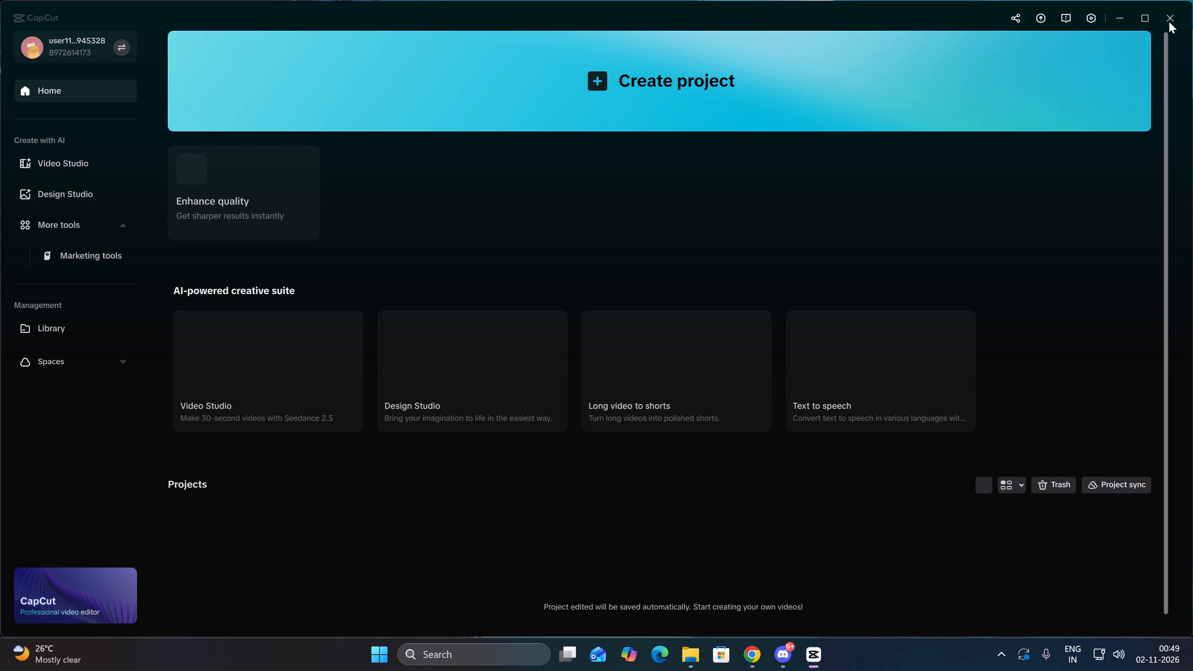
pyautogui.click(1167, 22)
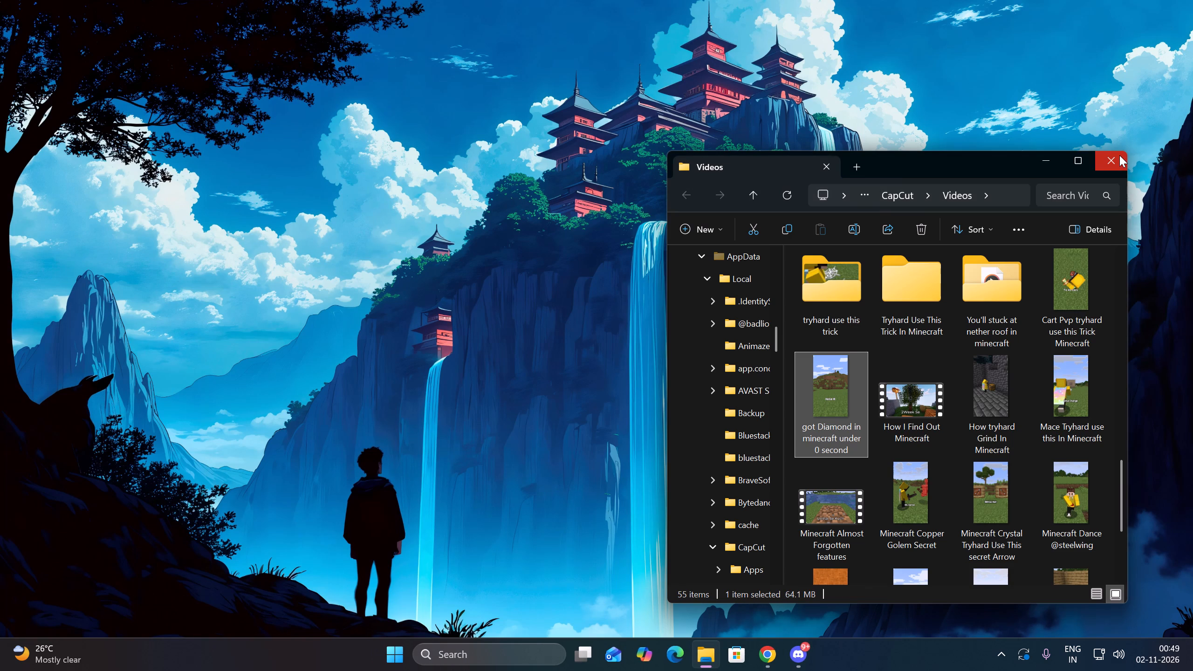
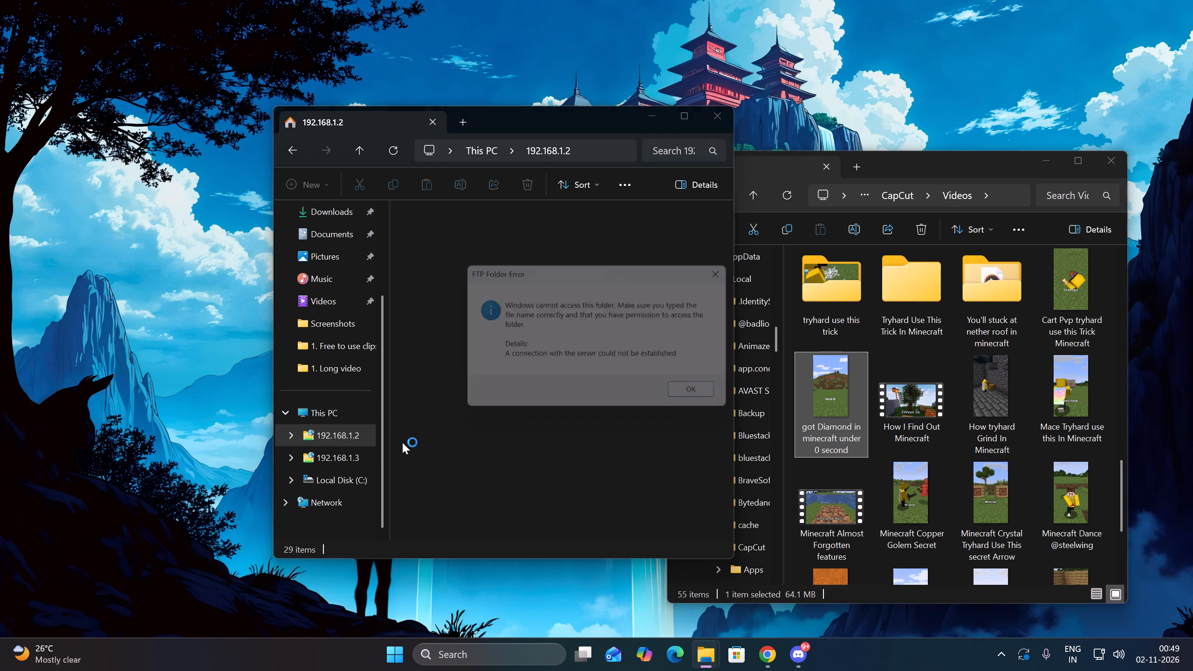
# Dismiss the FTP error and copy the video "got Diamond in minecraft under 0 second" into the Download folder on 192.168.1.3.
pyautogui.click(694, 387)
pyautogui.click(691, 404)
pyautogui.click(313, 458)
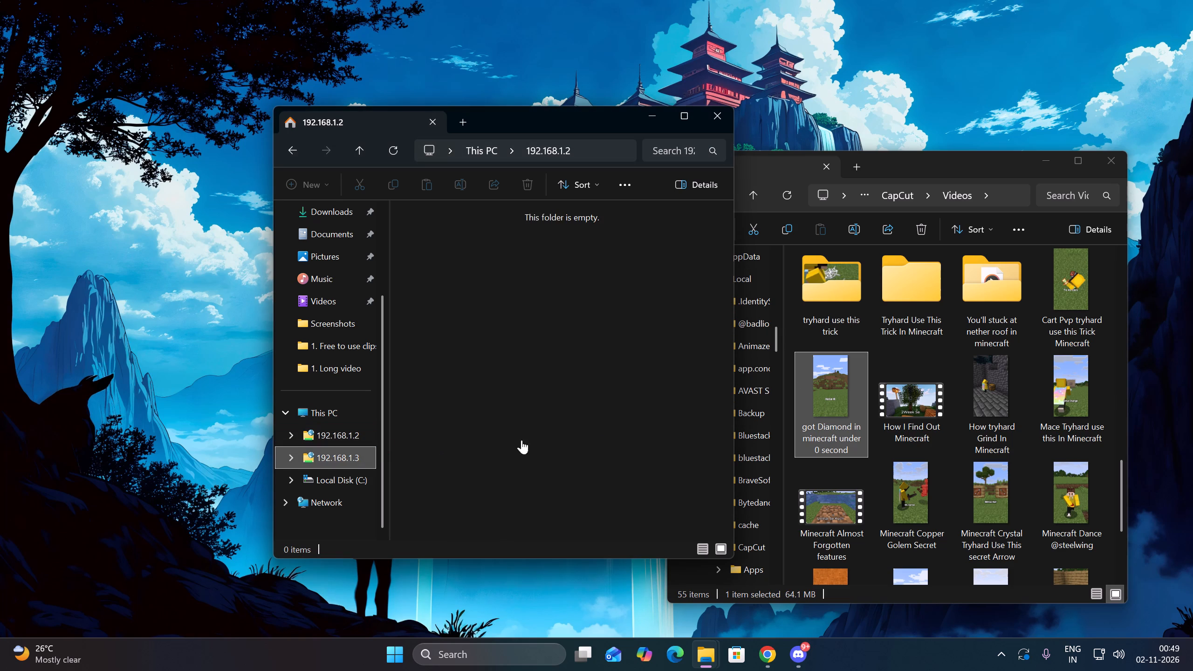
pyautogui.scroll(-1, 613, 469)
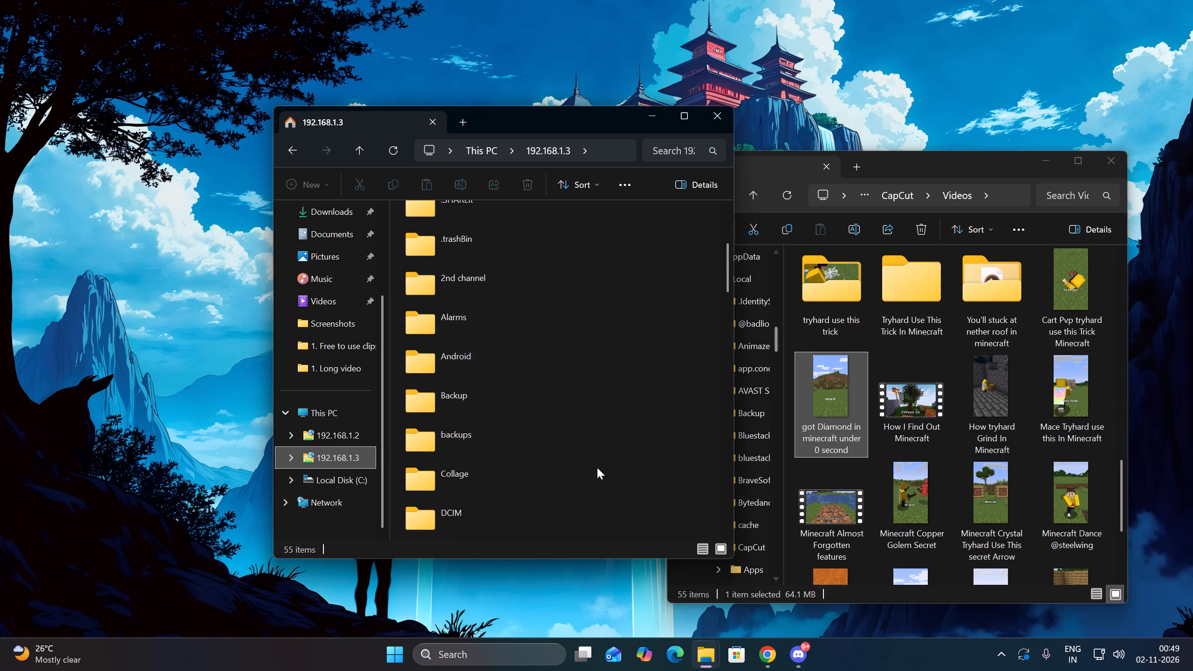
pyautogui.scroll(-2, 597, 467)
pyautogui.scroll(1, 556, 450)
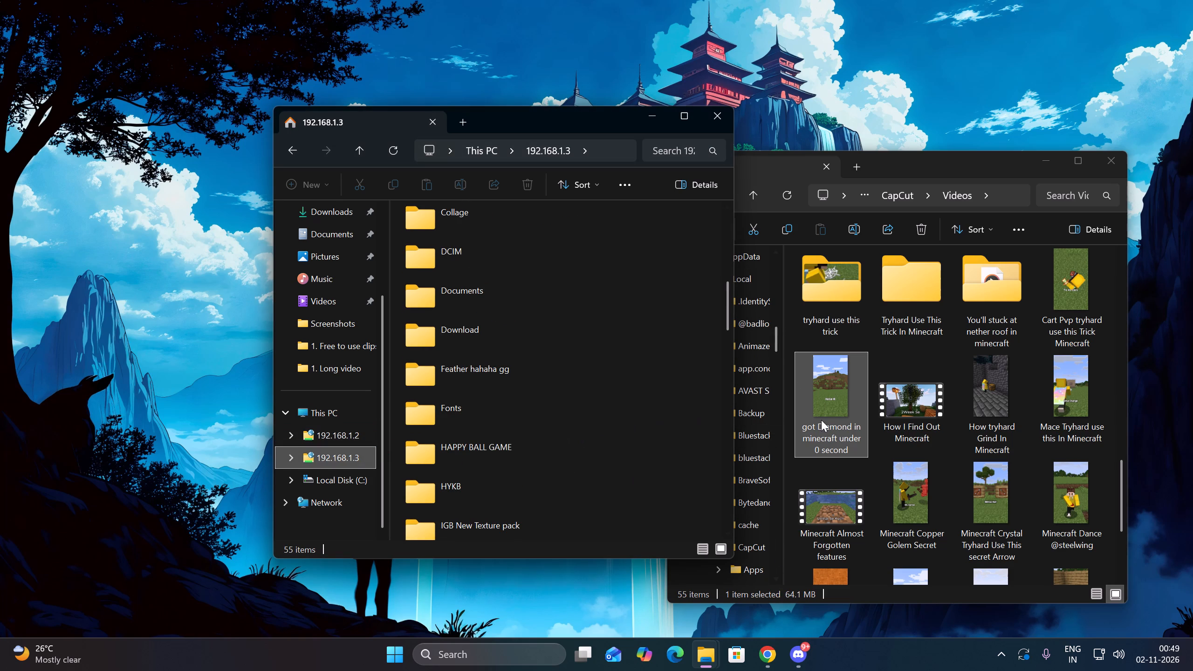
pyautogui.moveTo(836, 404); pyautogui.dragTo(514, 341)
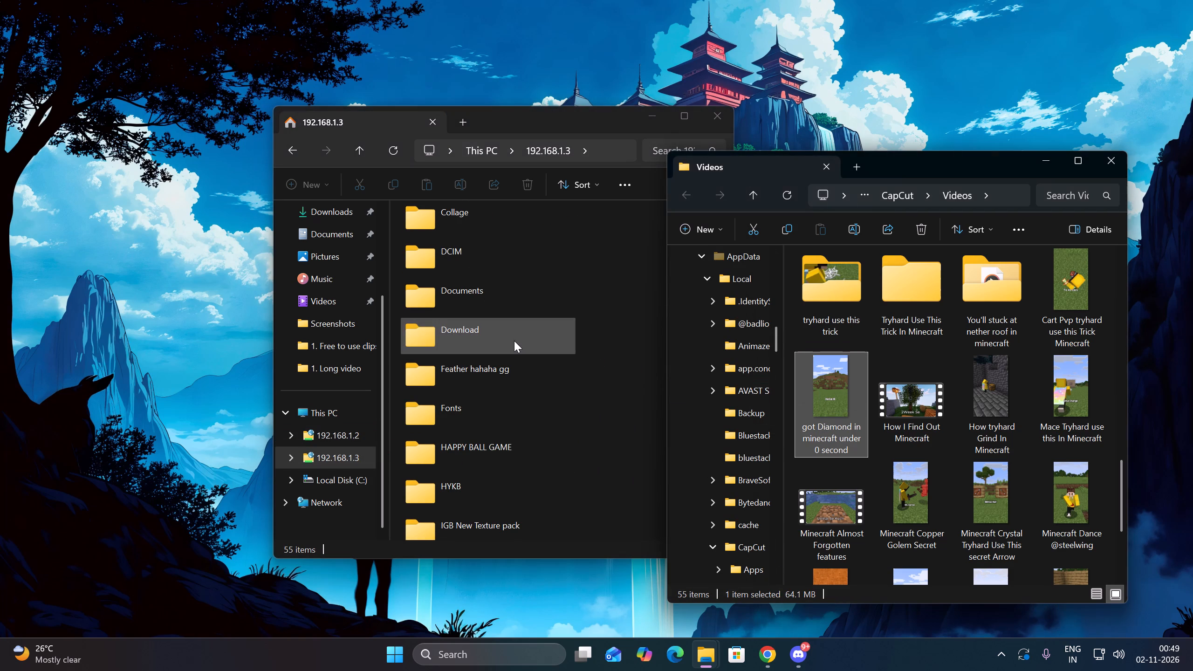
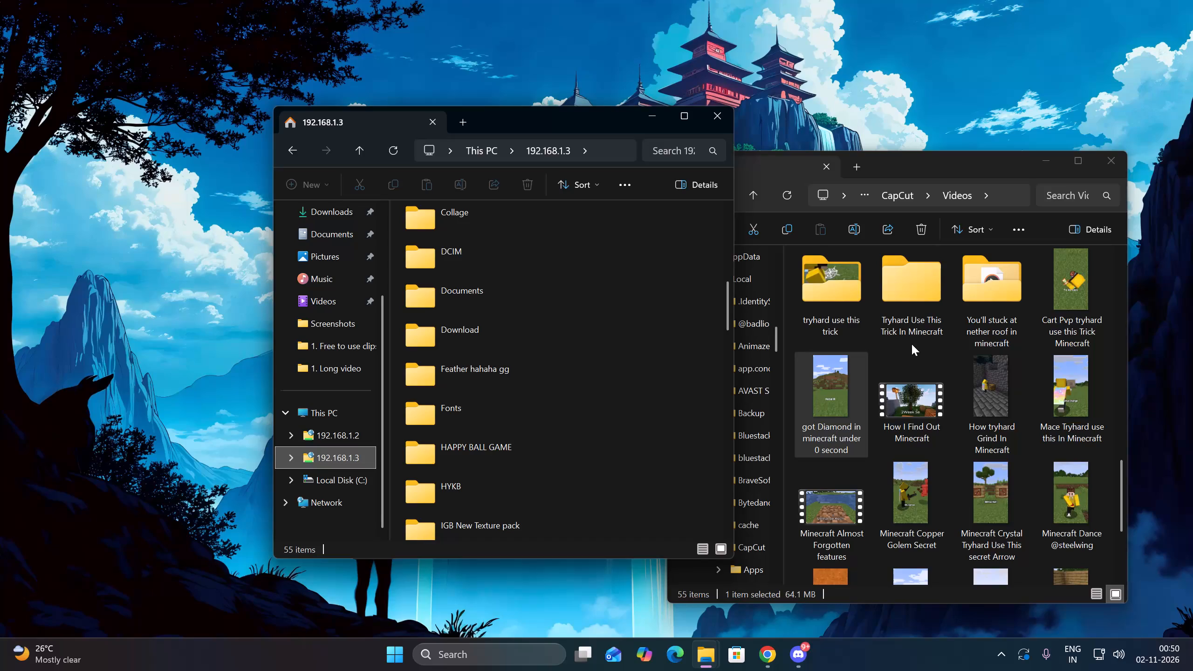
# Close the CapCut Videos folder window and the 192.168.1.3 folder window.
pyautogui.click(1111, 151)
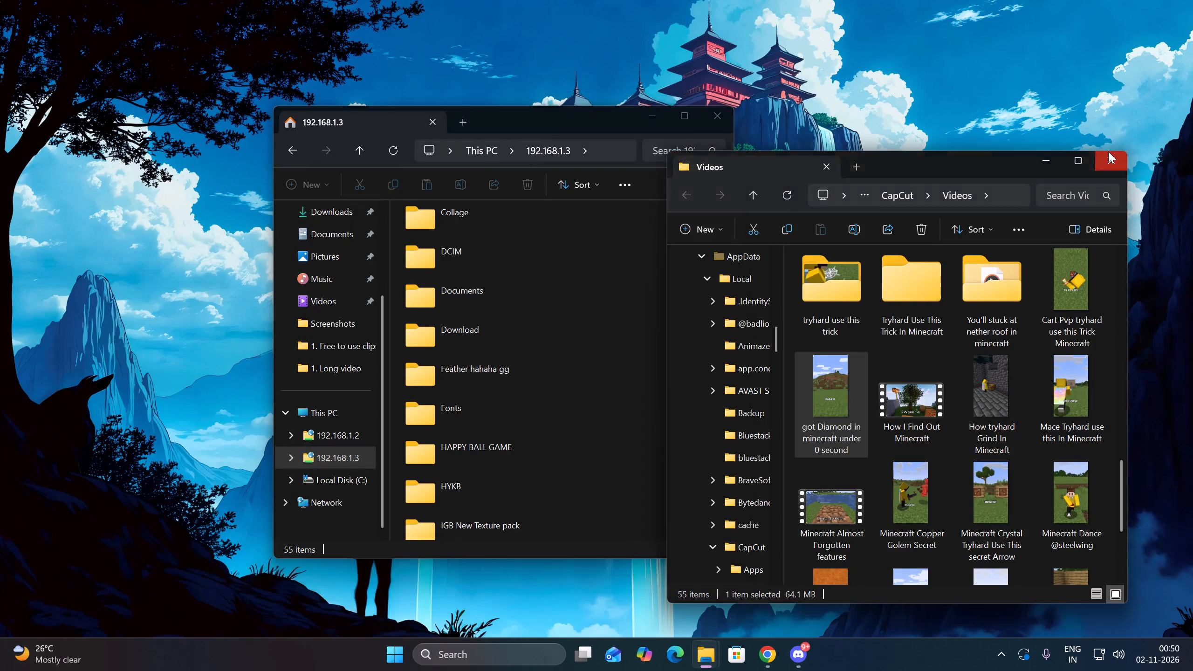
pyautogui.click(721, 115)
# Switch to Chrome and search Google for "deadshot" in a new tab.
pyautogui.click(775, 665)
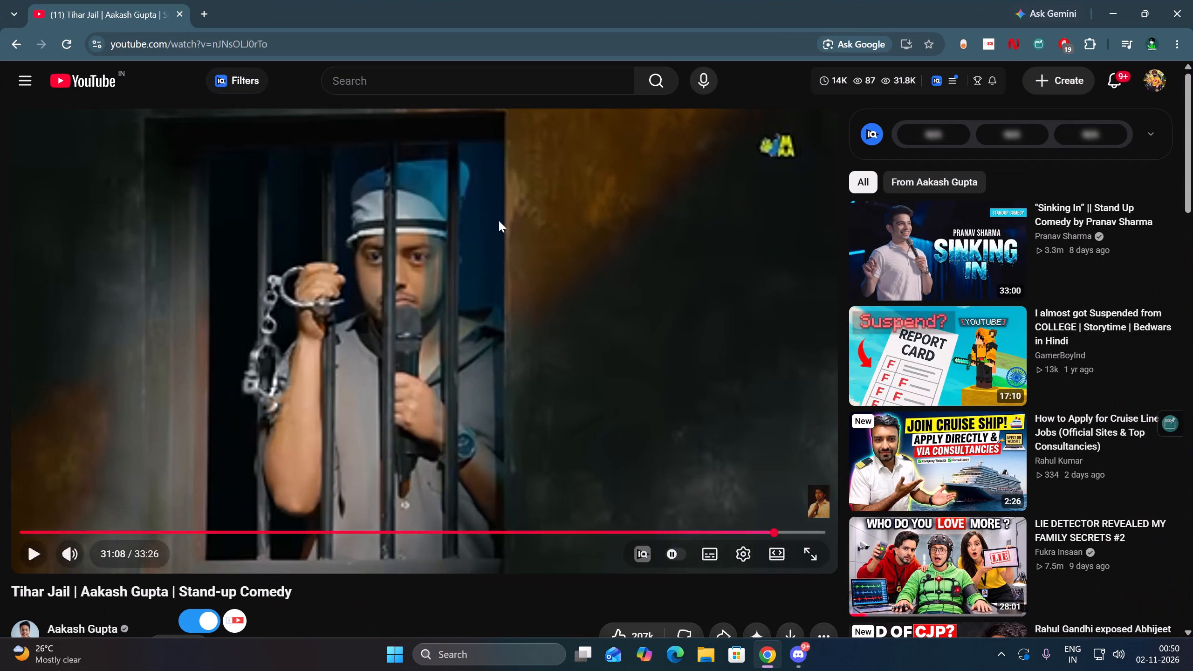
pyautogui.click(208, 11)
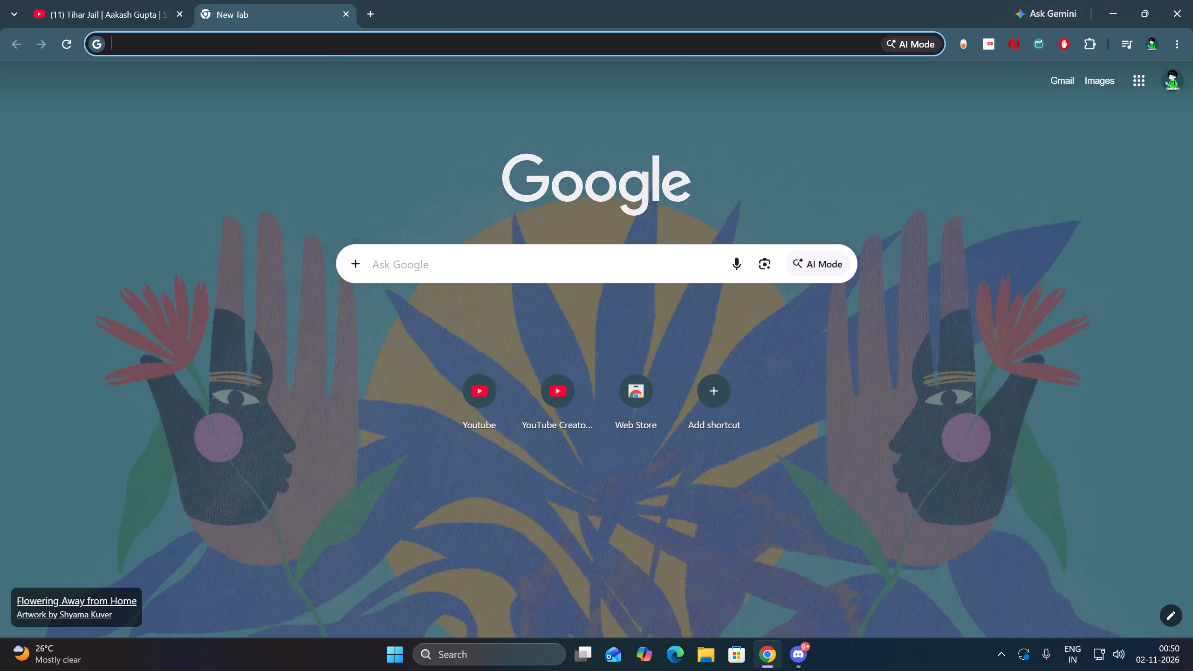
pyautogui.click(472, 253)
pyautogui.write('dead')
pyautogui.click(498, 271)
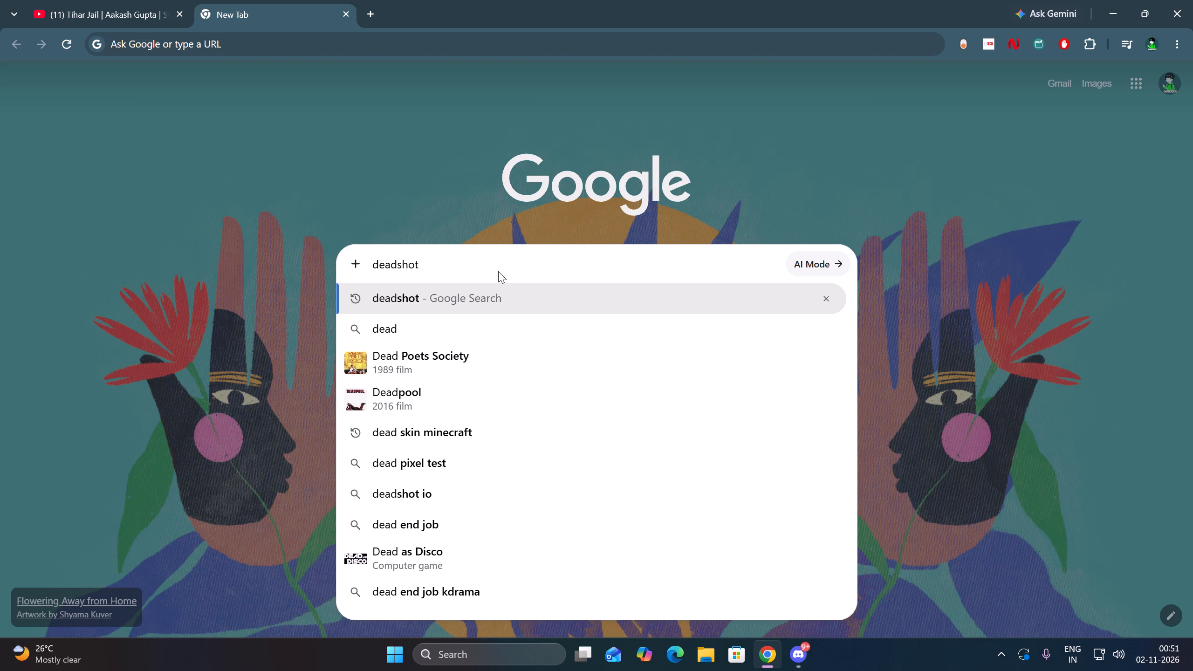